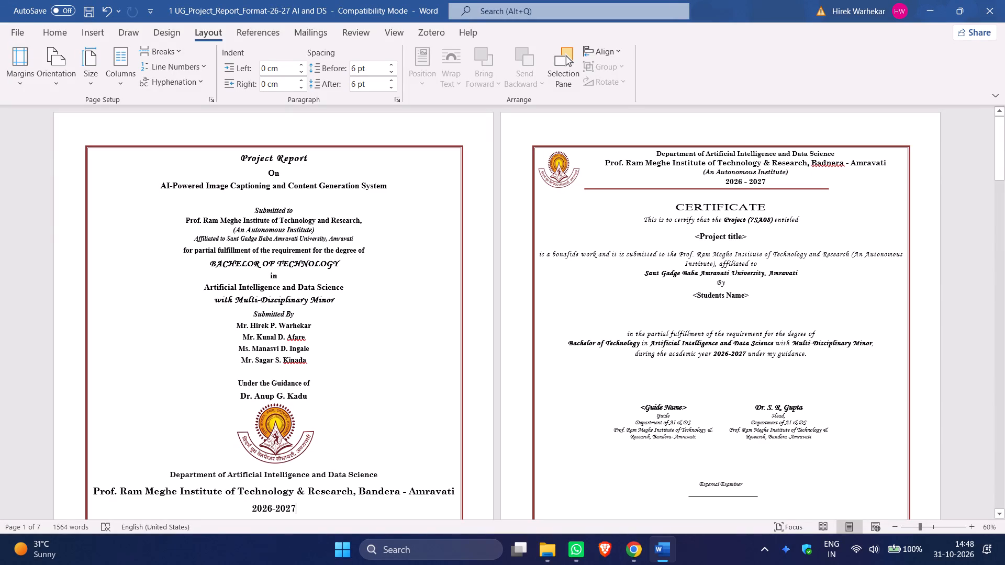
Examine the layout of the report's cover page and the certificate and acknowledgement page.
scroll(404, 242, "down", 1)
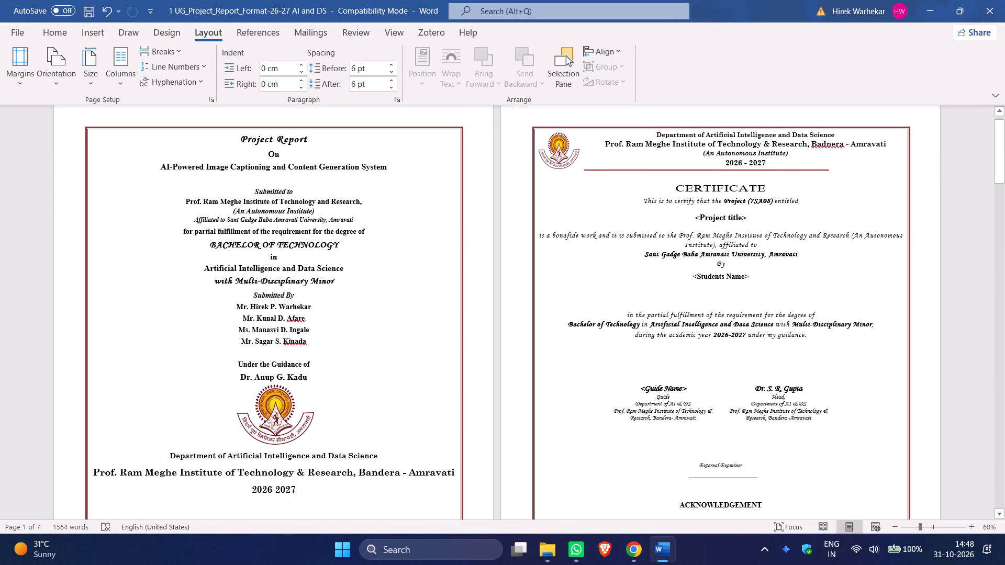
scroll(404, 242, "down", 10)
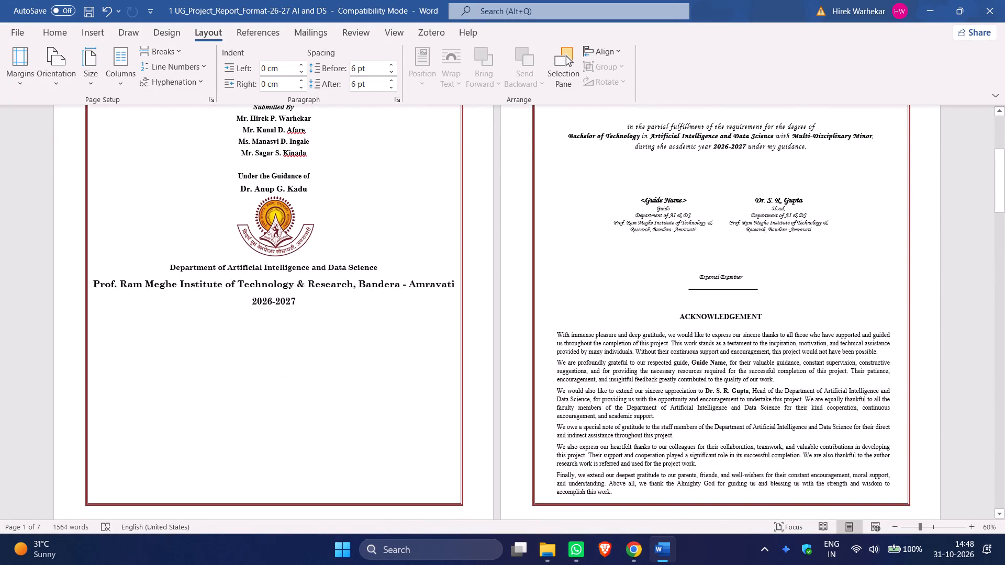
scroll(404, 243, "up", 8)
scroll(631, 106, "up", 4)
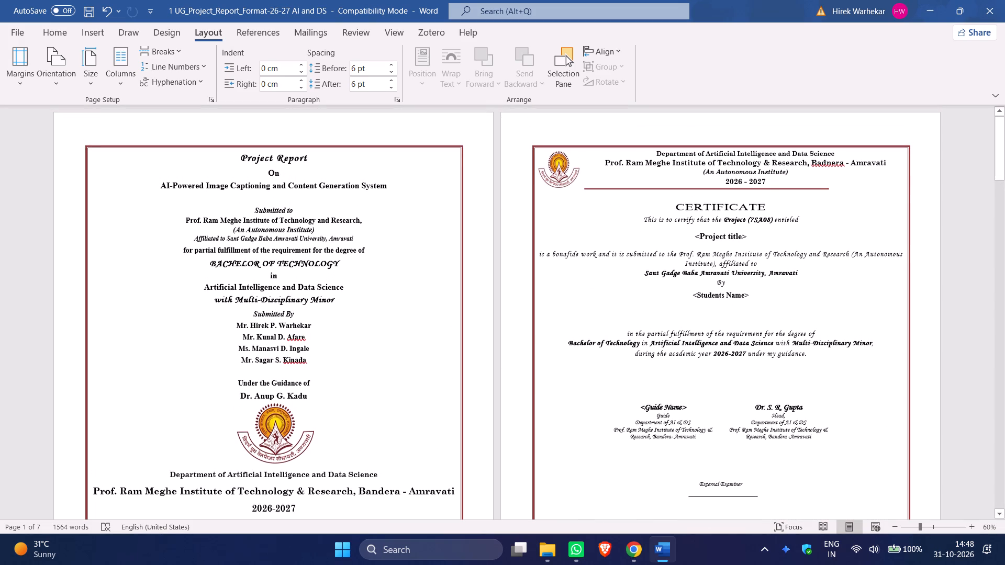
scroll(484, 272, "down", 4)
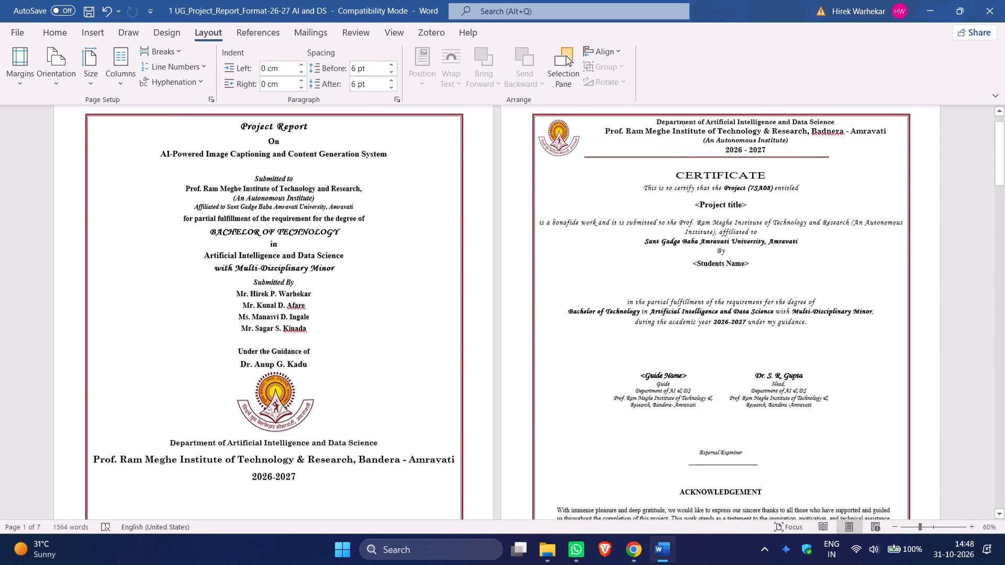
scroll(484, 272, "down", 9)
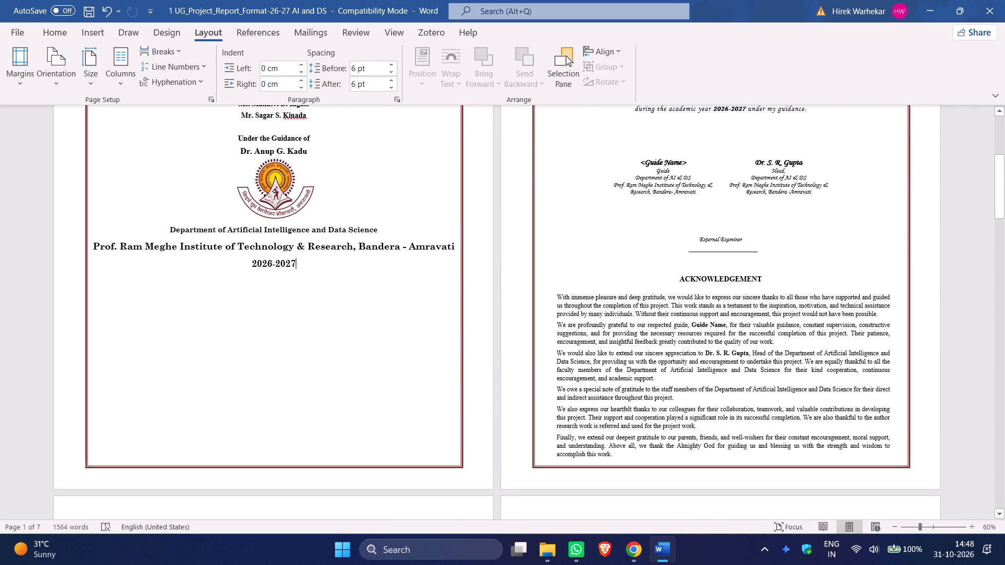
Show the paragraph marks and other hidden formatting symbols in the document.
left_click(51, 31)
left_click(446, 60)
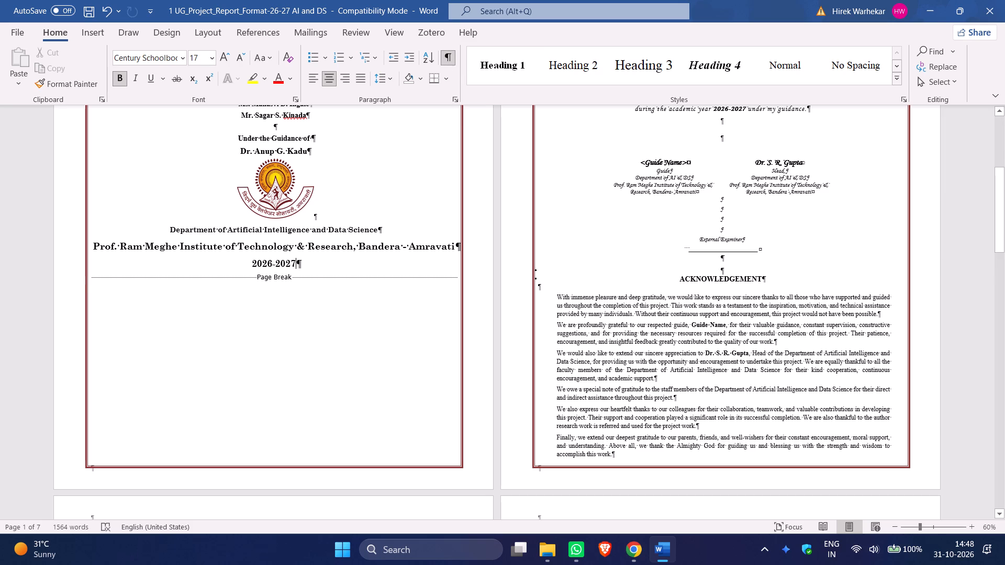
Delete the paragraph mark after "Department of Artificial Intelligence and Data Science" in the certificate header, plus the "P" of the following "Prof.".
scroll(353, 279, "up", 13)
scroll(393, 263, "up", 2)
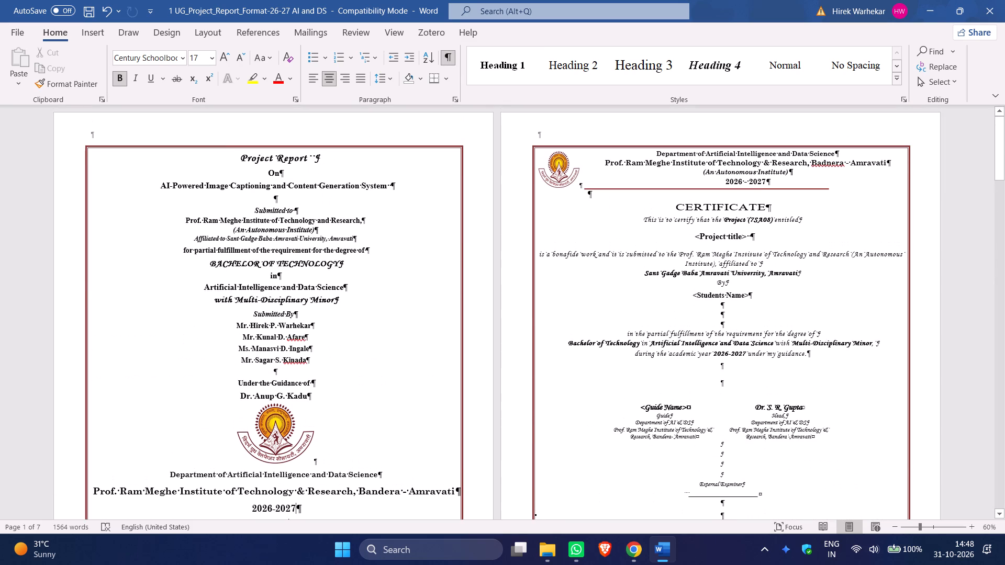
scroll(393, 263, "up", 2)
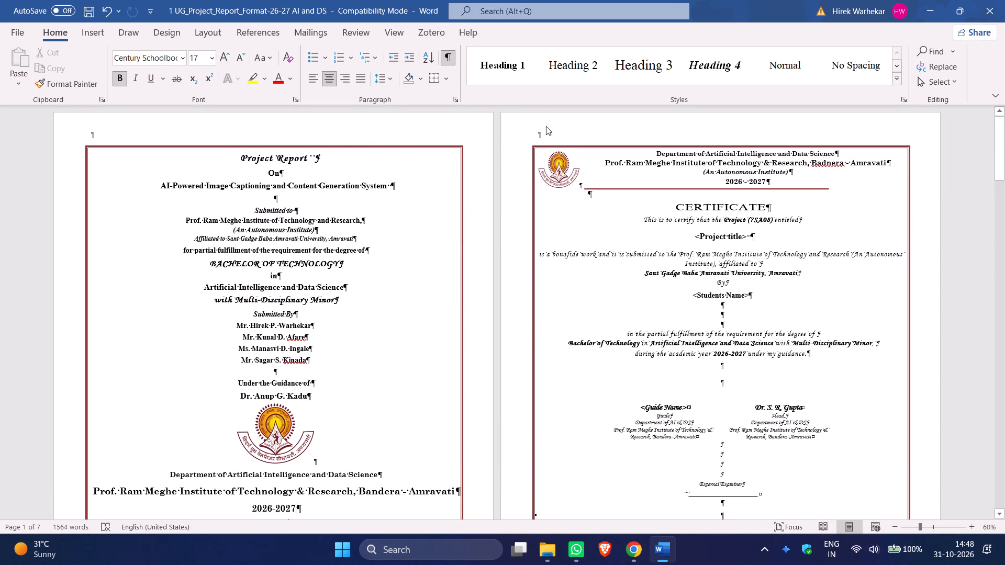
left_click(542, 133)
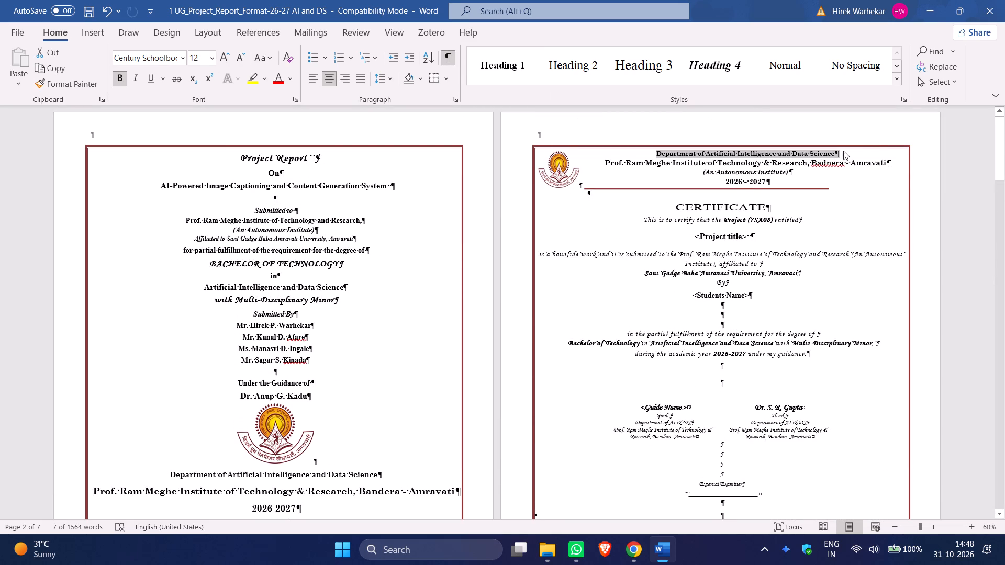
left_click(839, 155)
left_click(841, 151)
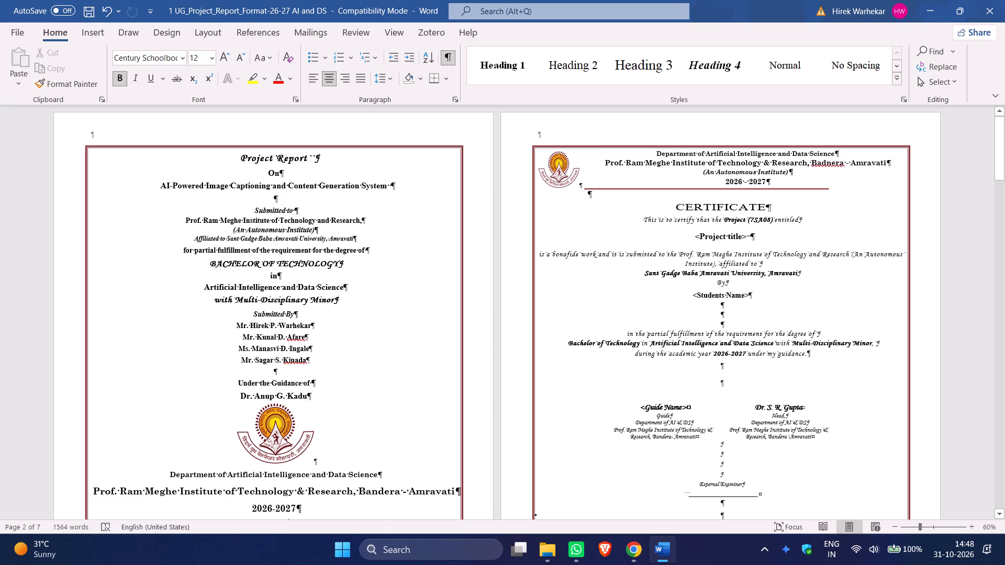
key("Delete")
key("Delete")
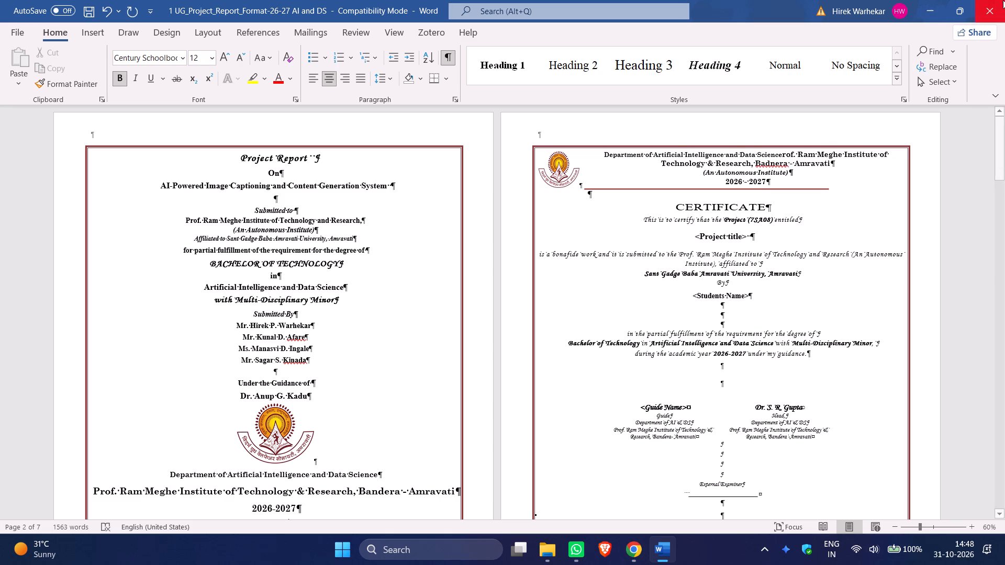
Delete the page break below 2026-2027 on the cover page, keeping the certificate header's first letter intact.
scroll(458, 319, "down", 12)
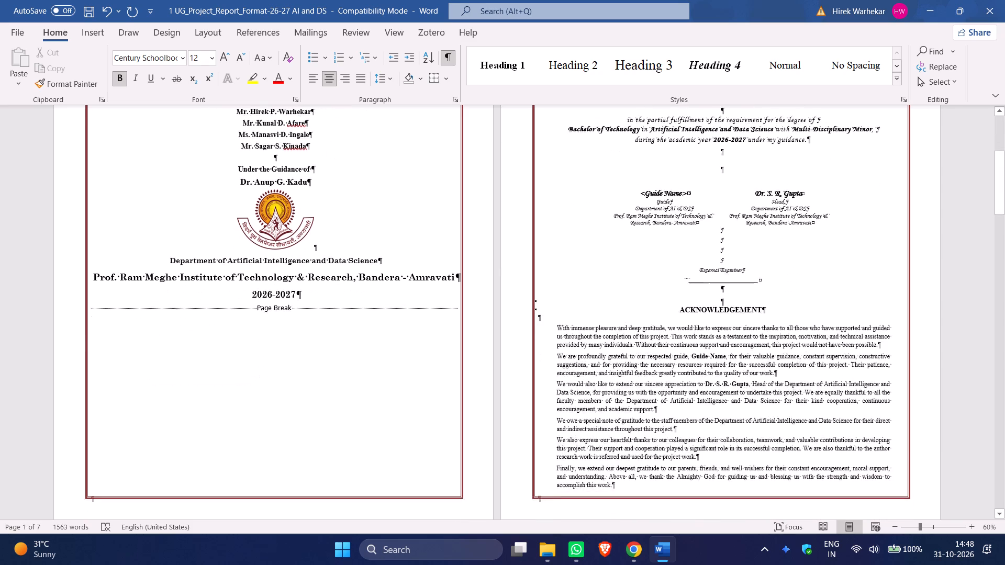
scroll(453, 345, "down", 2)
left_click(296, 265)
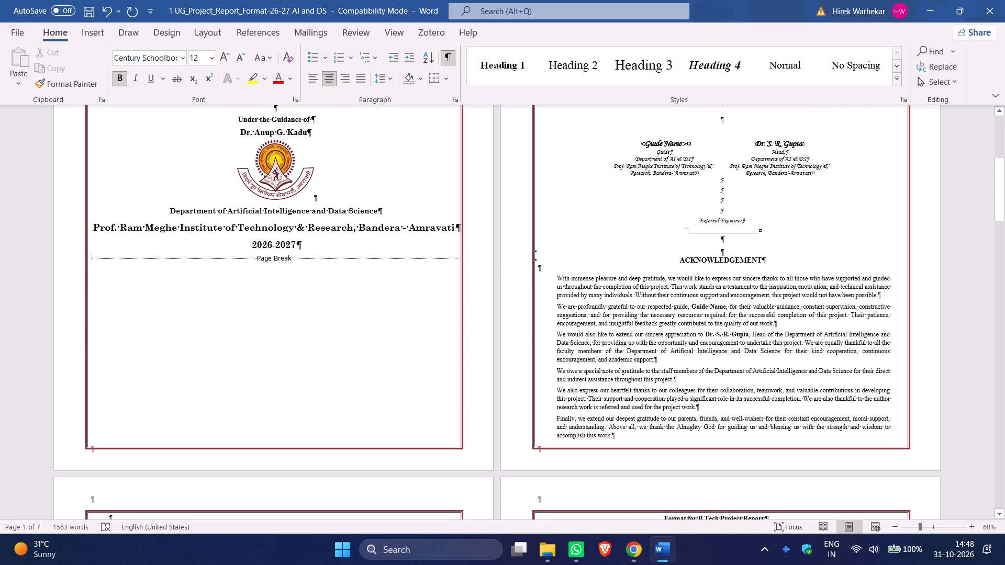
left_click(310, 247)
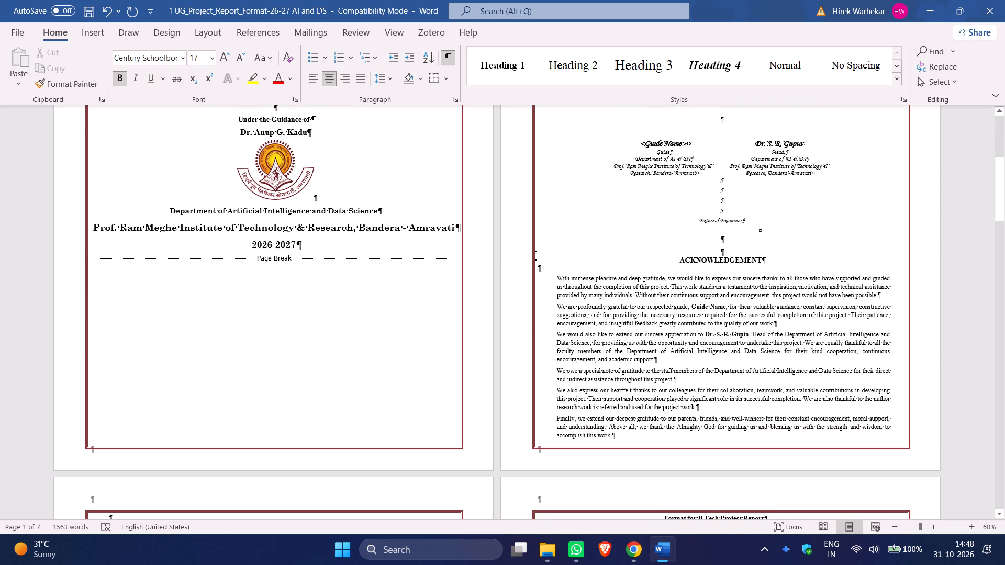
left_click(323, 246)
key("Right")
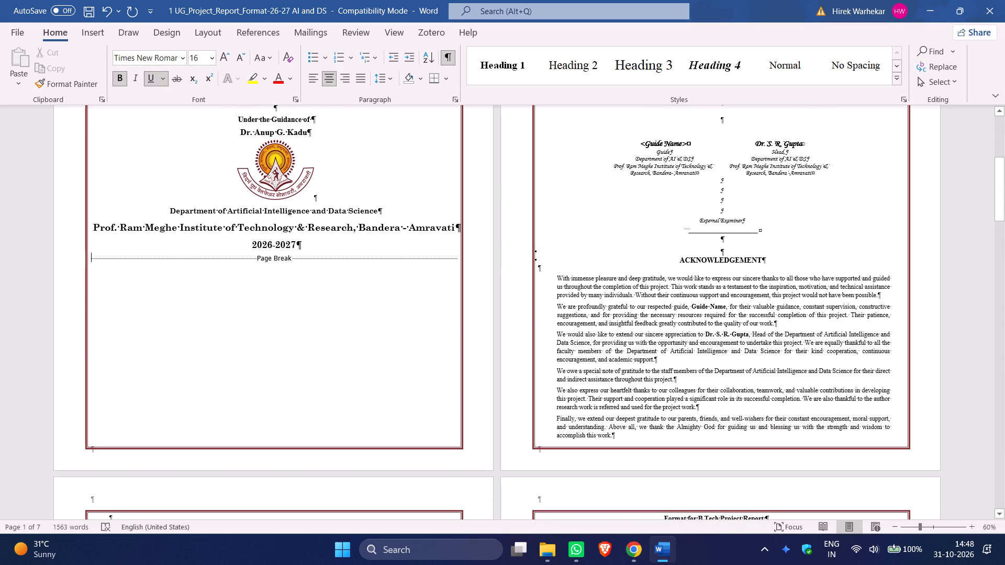
key("Delete")
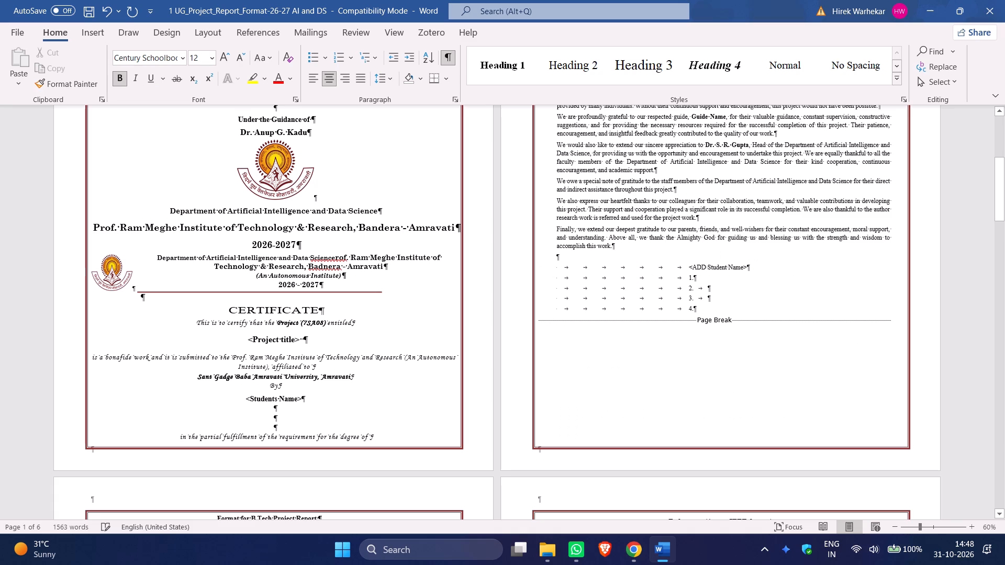
key("Delete")
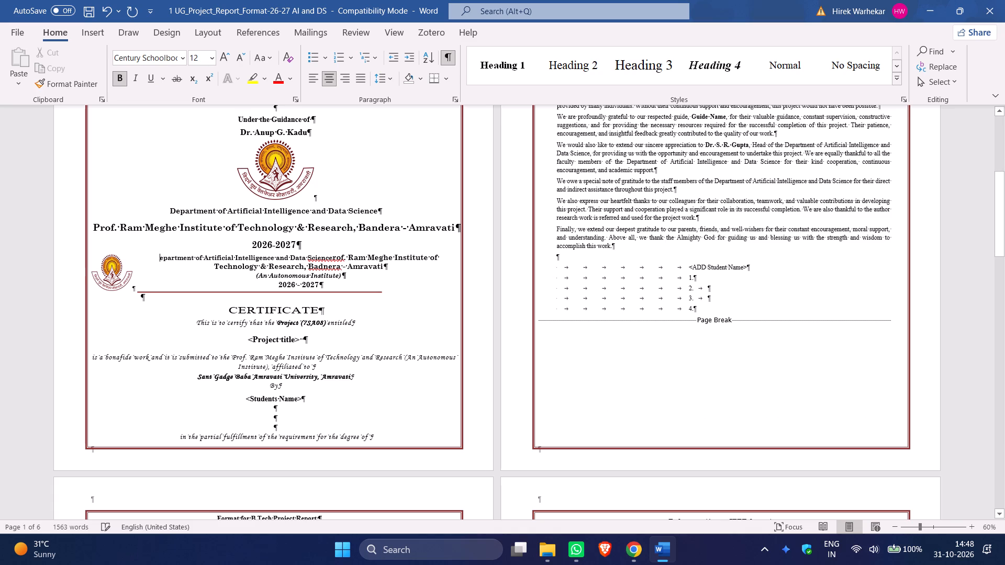
key("ctrl+z")
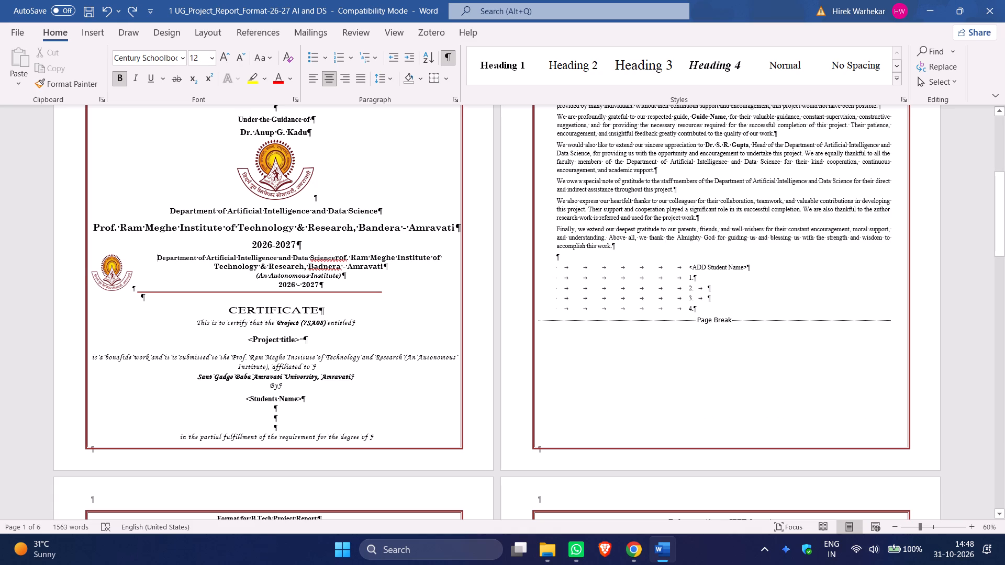
Examine how the cover, certificate and acknowledgement content flows across the pages.
scroll(607, 317, "up", 8)
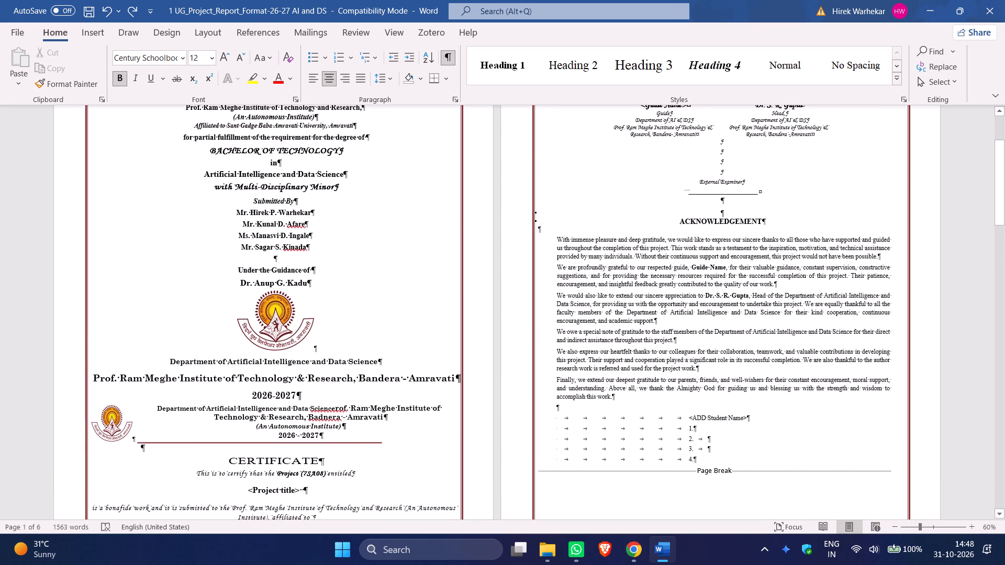
scroll(607, 318, "up", 11)
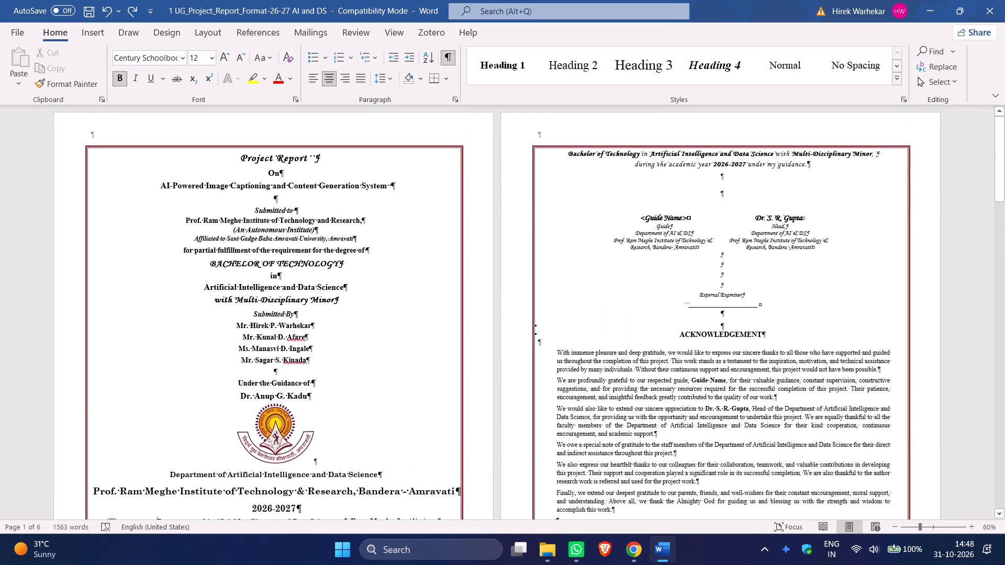
scroll(605, 327, "down", 17)
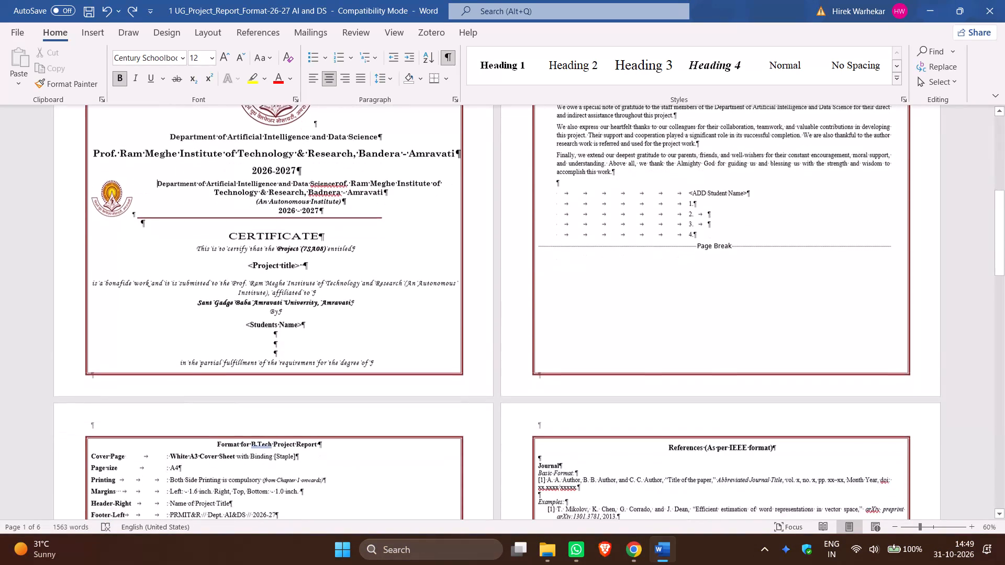
scroll(605, 331, "down", 12)
scroll(601, 331, "up", 9)
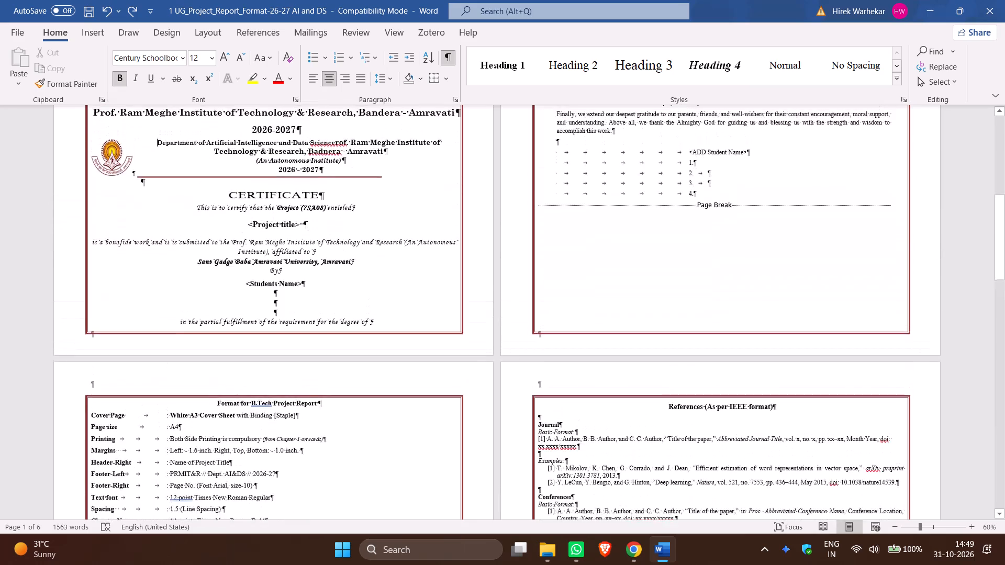
scroll(601, 331, "up", 18)
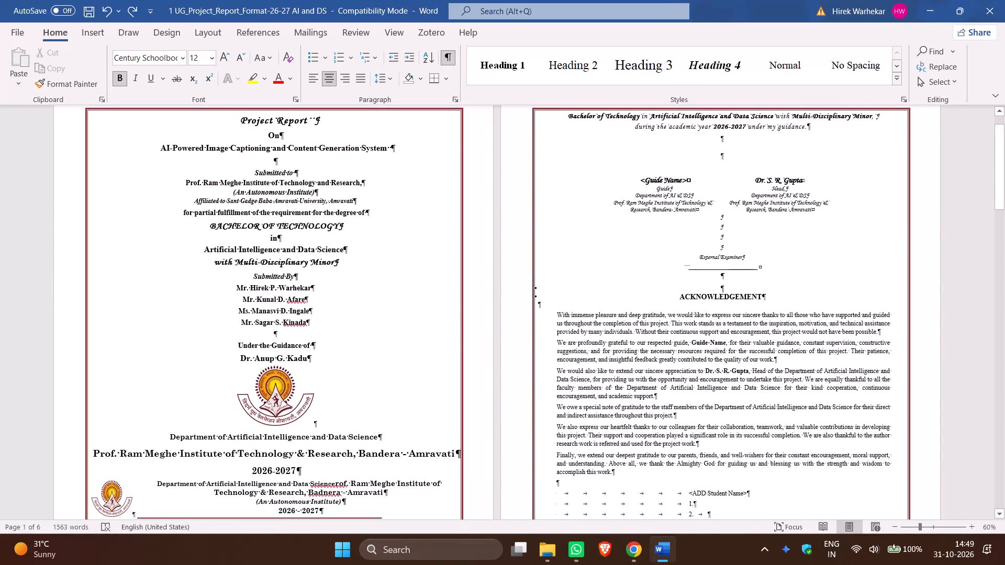
scroll(591, 332, "up", 4)
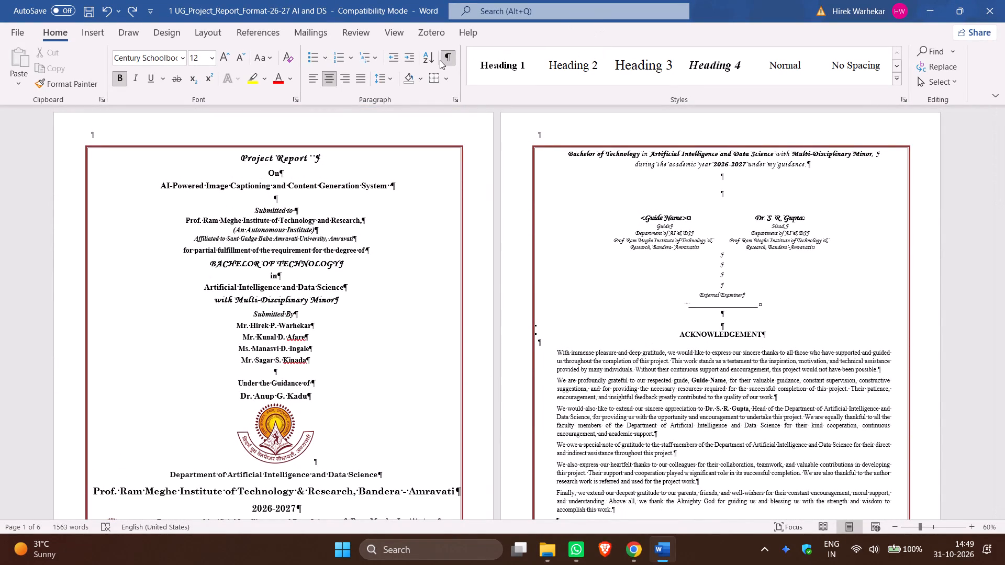
Hide the paragraph marks and other formatting symbols.
left_click(449, 57)
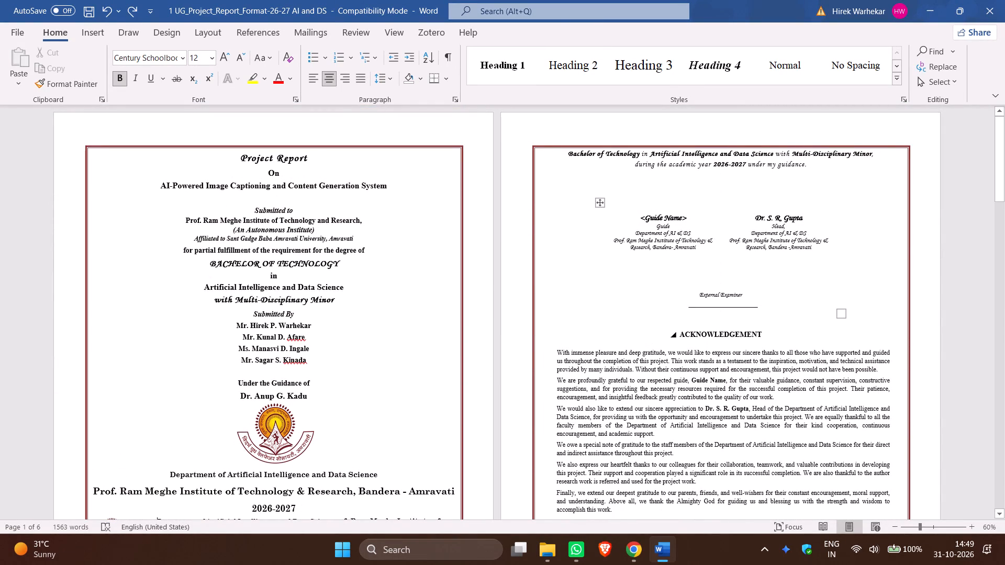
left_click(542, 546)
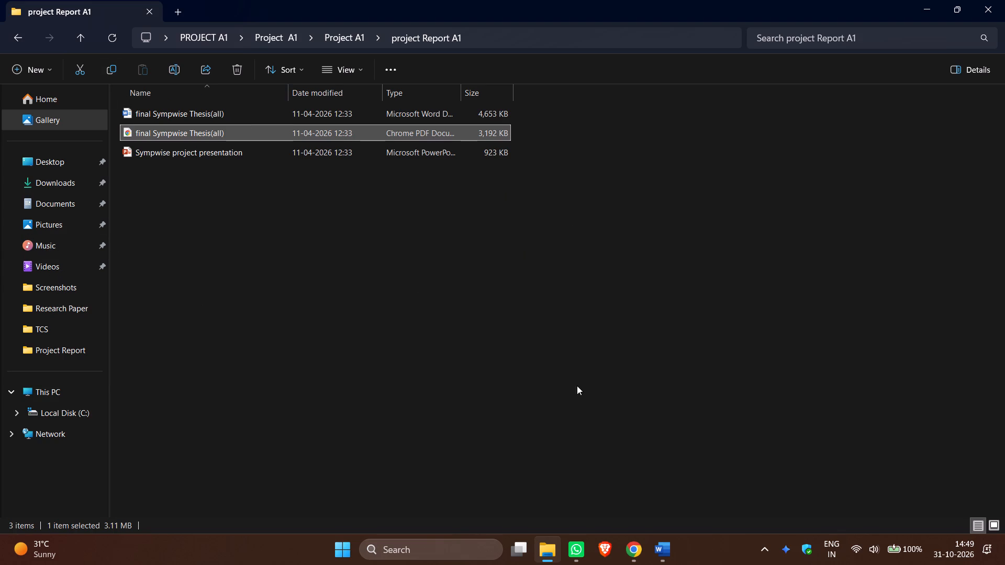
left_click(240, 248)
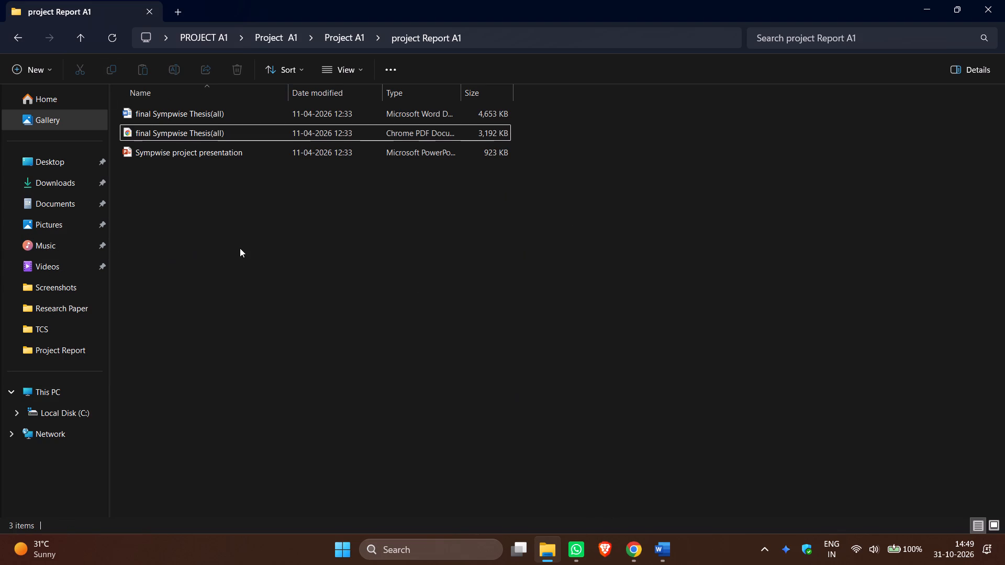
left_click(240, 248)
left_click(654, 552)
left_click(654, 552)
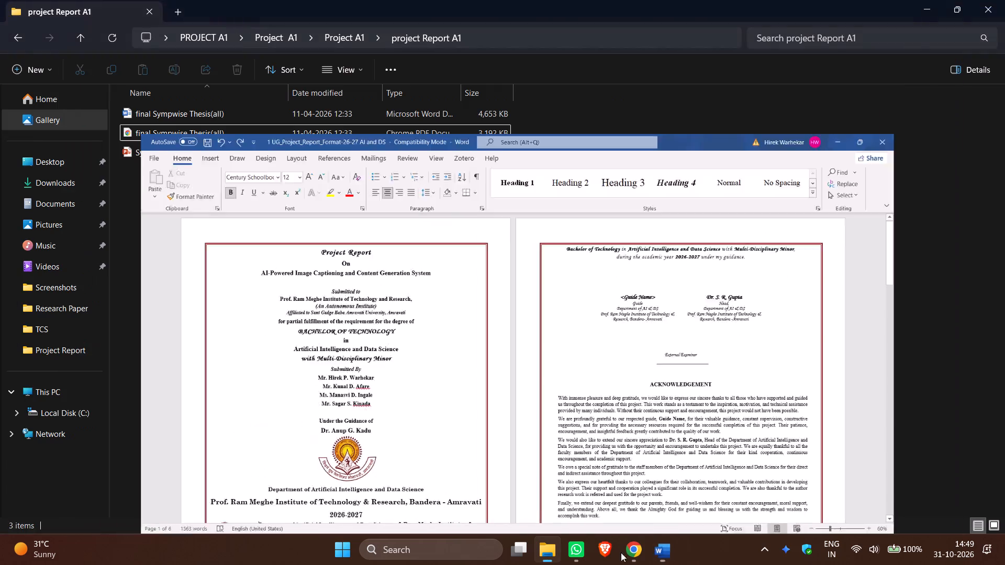
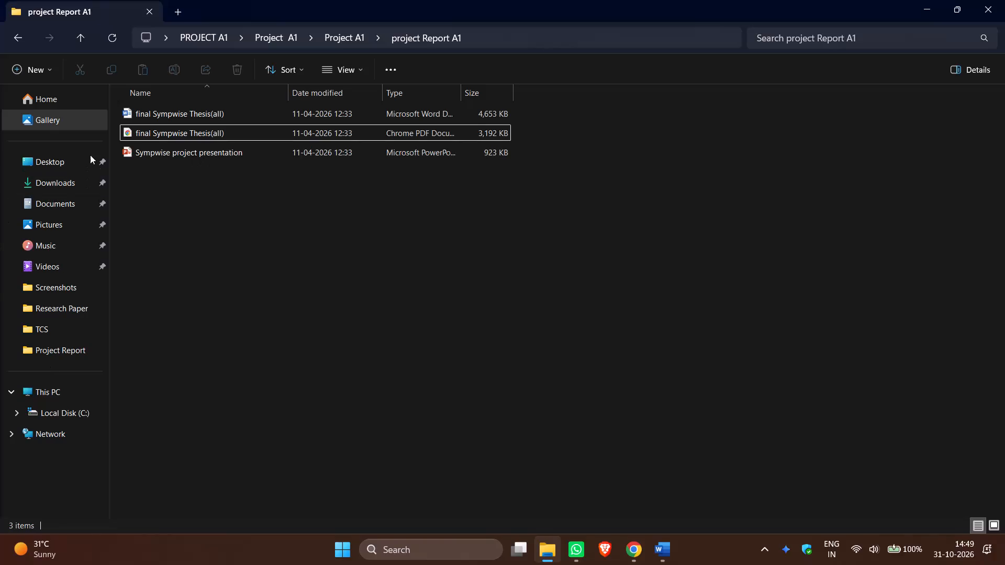
Open the Word document "1 UG_Project_Report_Format-26-27 AI and DS" from the Downloads folder and enable editing.
left_click(64, 179)
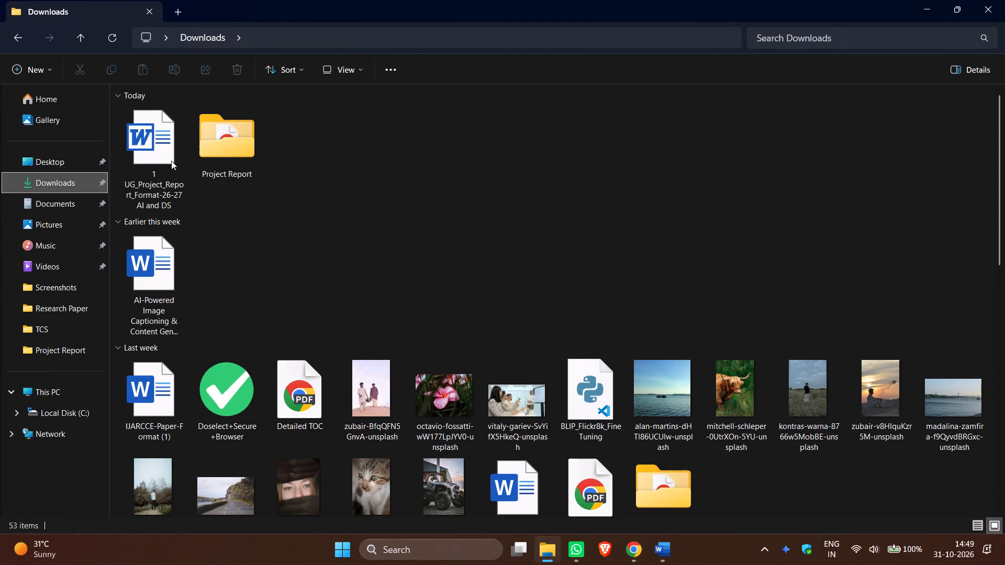
double_click(167, 159)
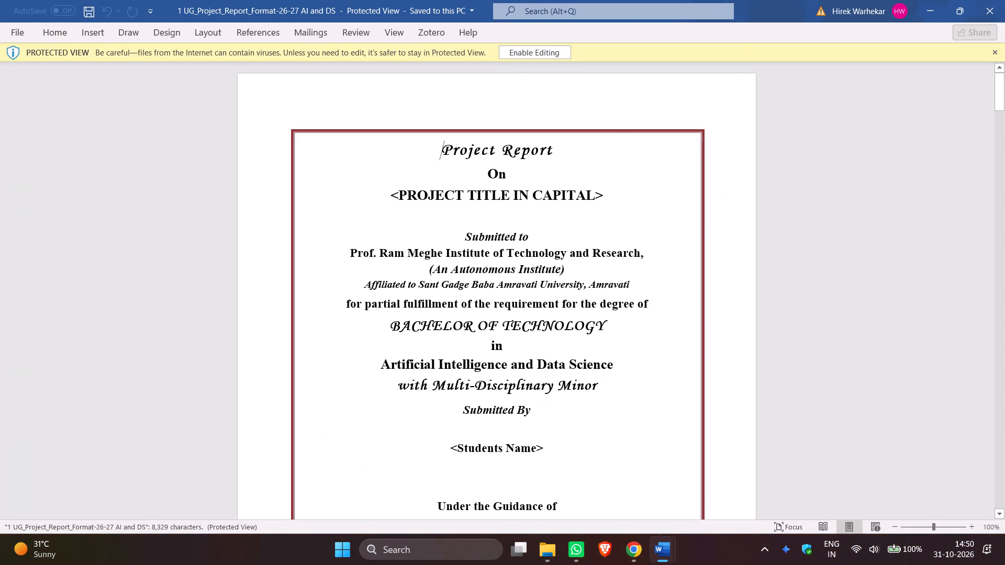
left_click(538, 56)
Examine the cover page and certificate layout in the report format document, and display its page thumbnails.
scroll(768, 250, "down", 8)
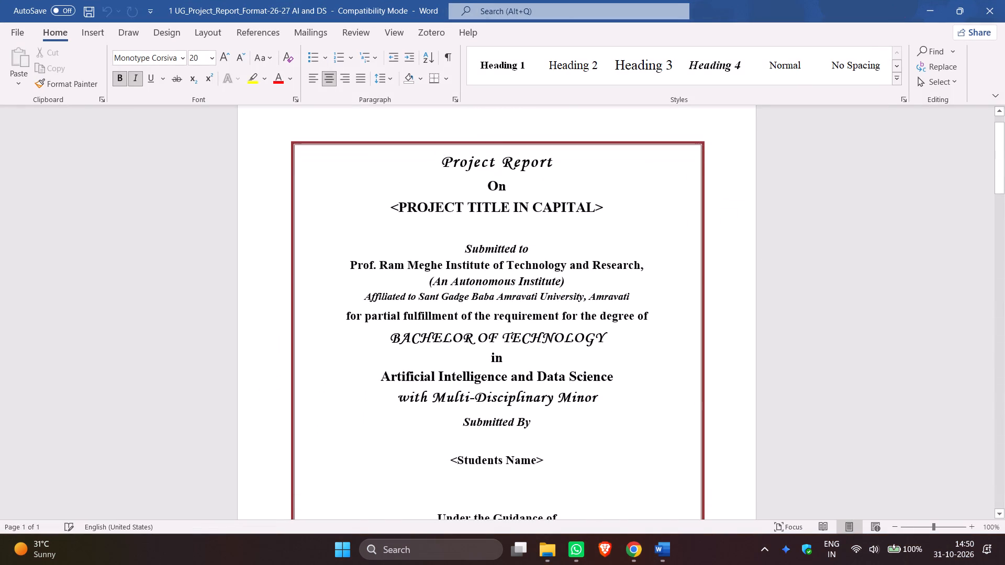
scroll(777, 243, "down", 11)
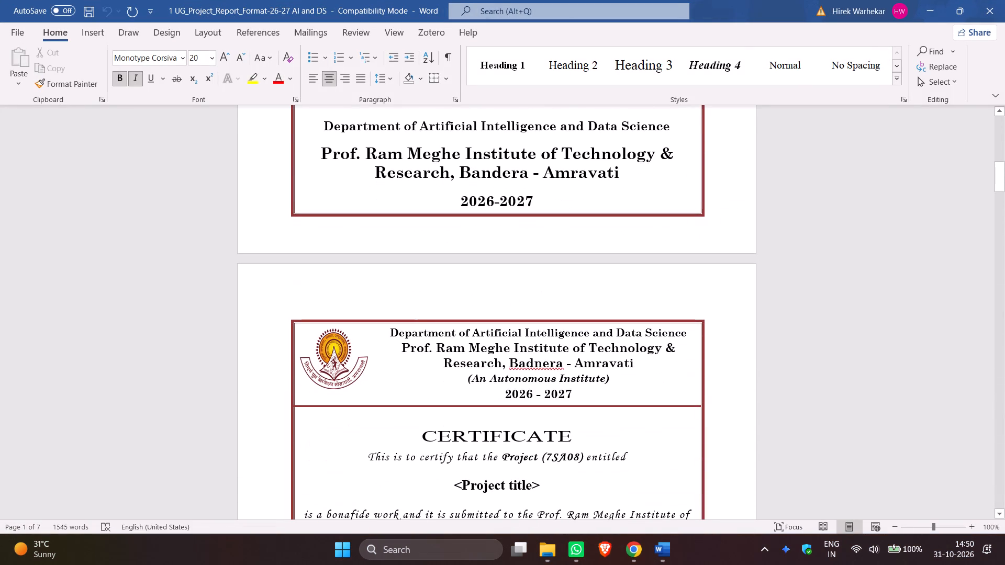
scroll(401, 318, "up", 13)
scroll(401, 318, "down", 6)
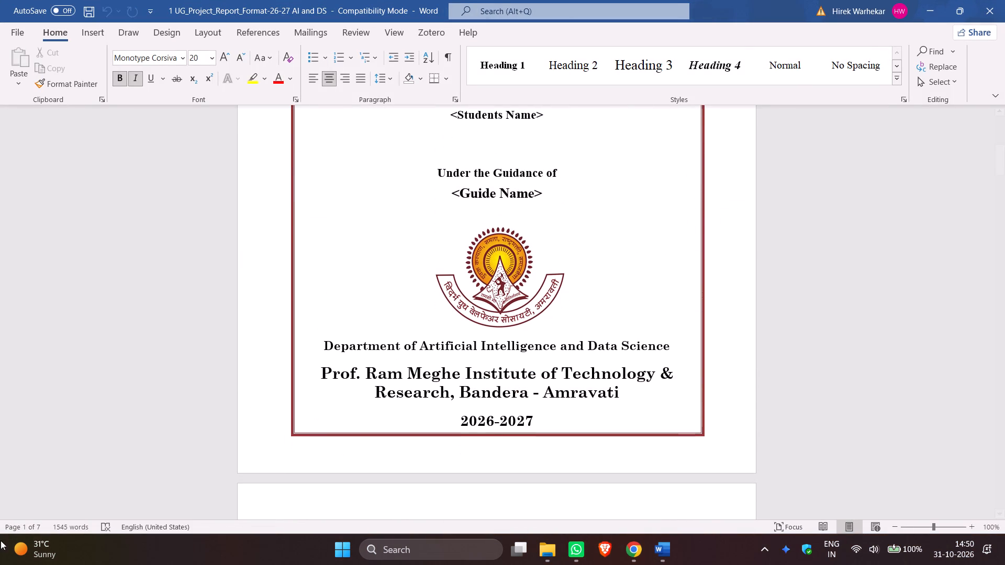
left_click(23, 523)
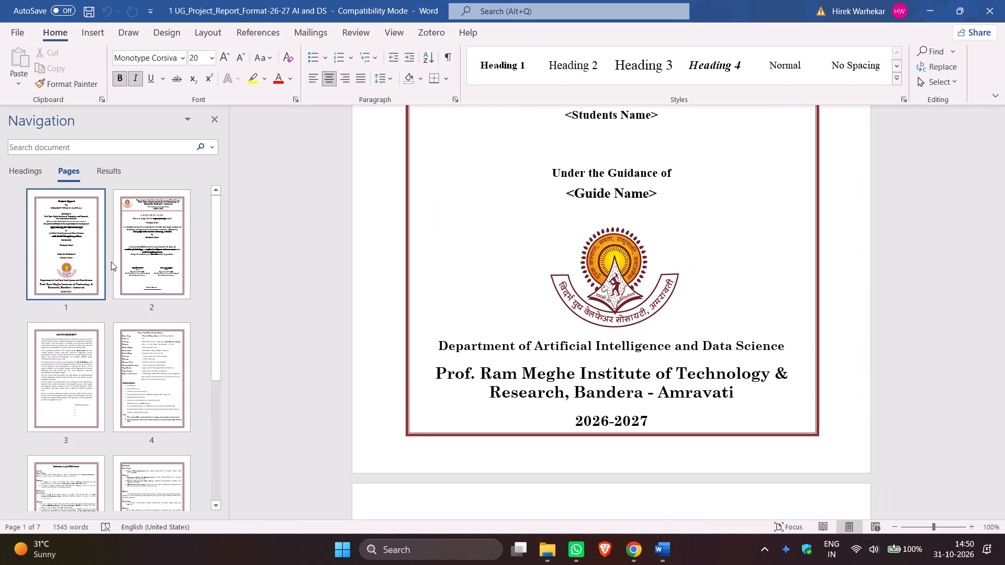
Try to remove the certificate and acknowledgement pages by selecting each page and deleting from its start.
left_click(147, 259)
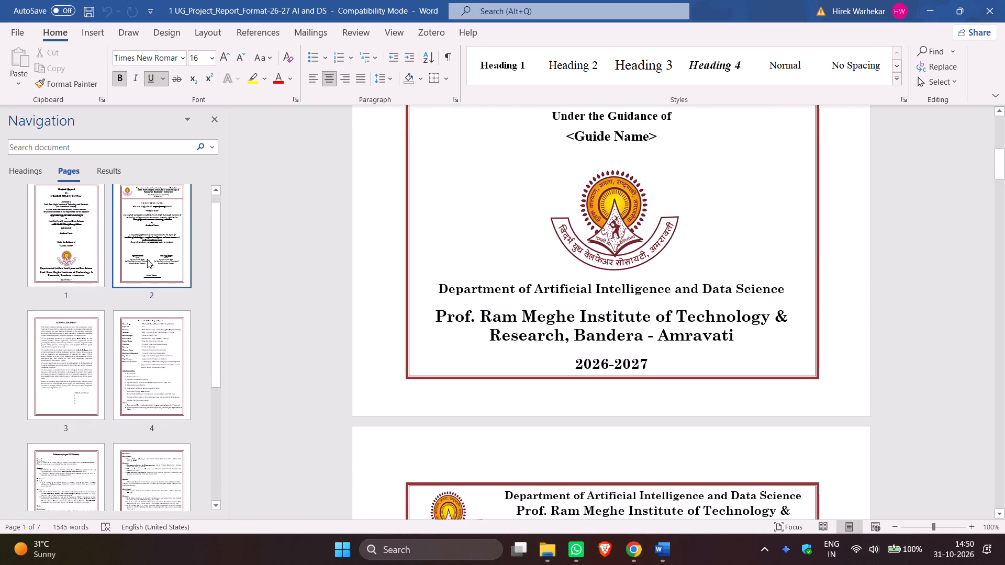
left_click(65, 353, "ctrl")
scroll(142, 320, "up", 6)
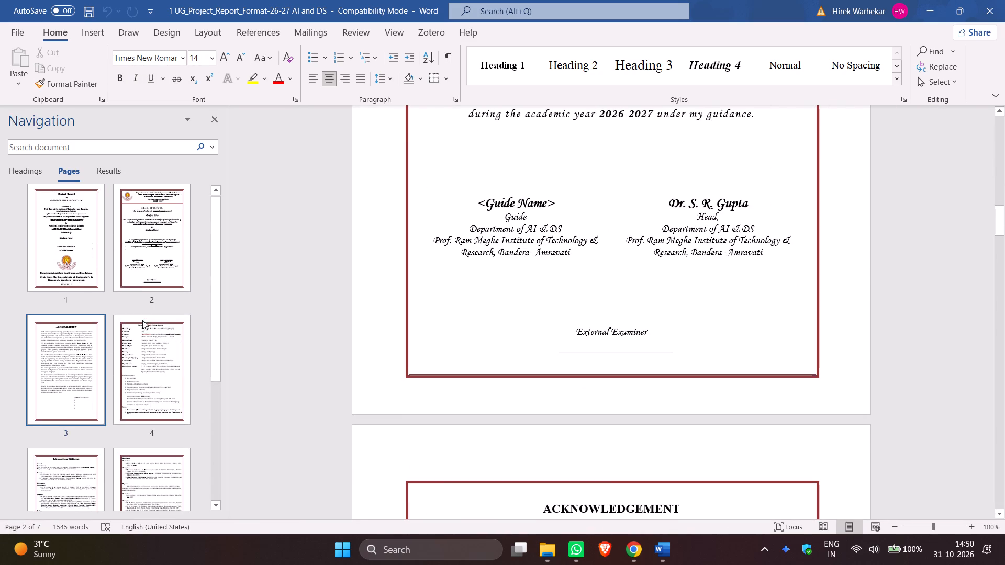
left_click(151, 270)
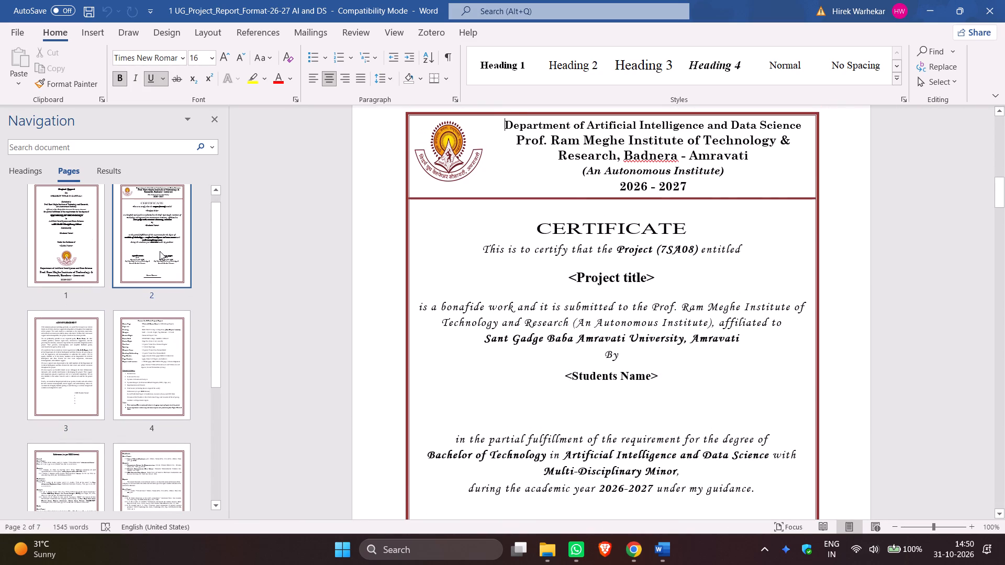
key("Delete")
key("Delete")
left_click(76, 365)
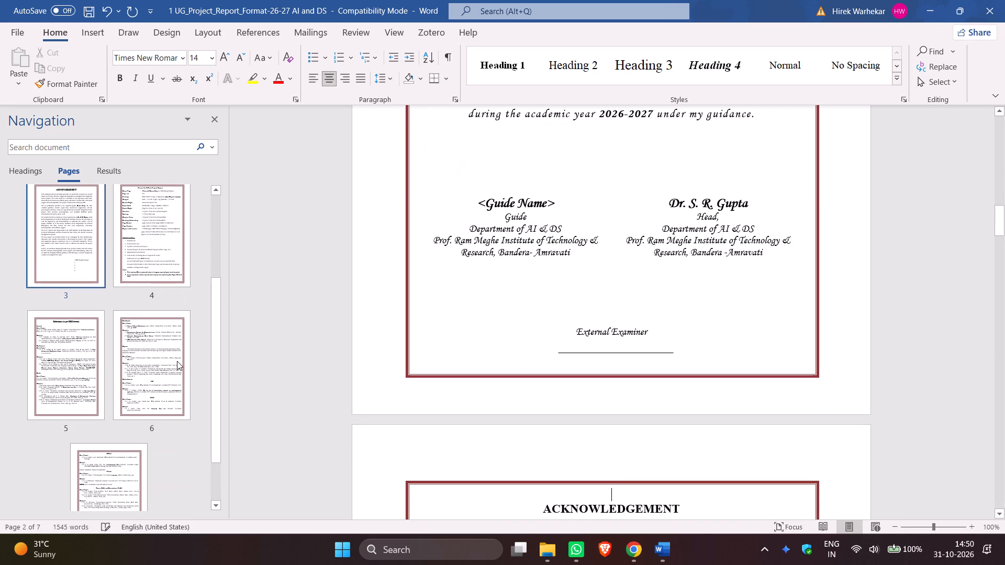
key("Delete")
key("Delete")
Delete all text from the certificate page's department heading through the end of the document.
scroll(177, 349, "up", 13)
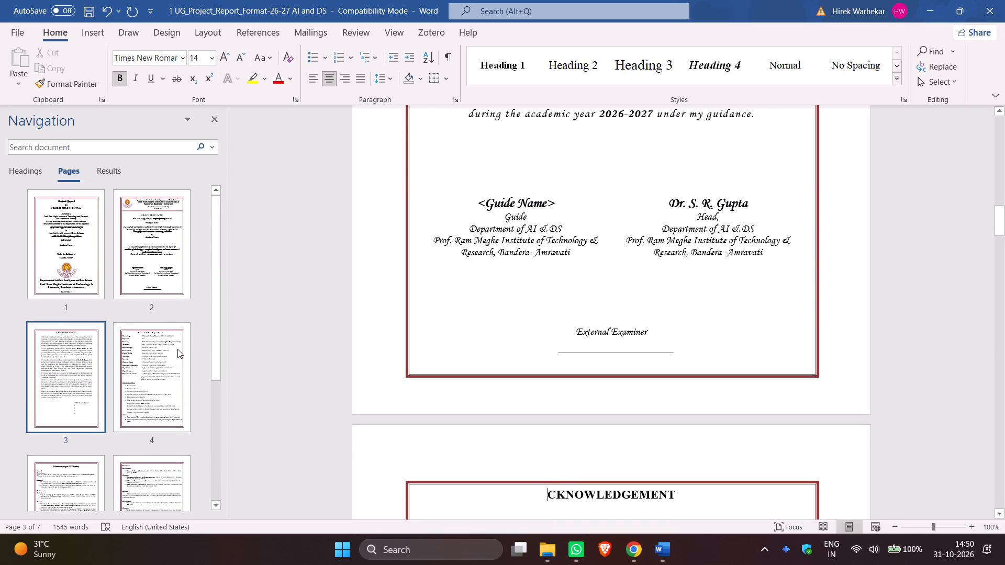
scroll(695, 324, "up", 15)
scroll(695, 328, "up", 11)
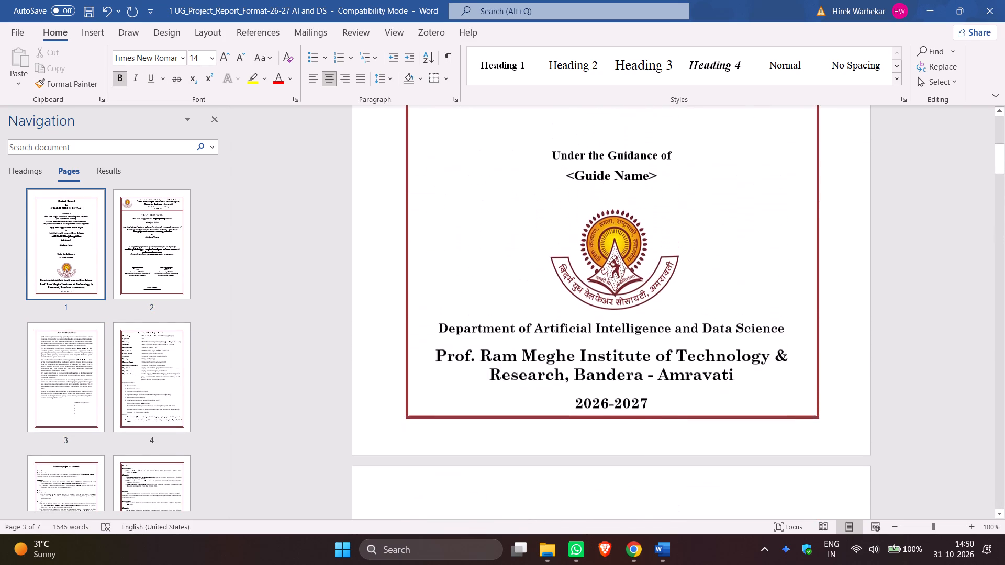
scroll(695, 328, "up", 8)
scroll(695, 328, "down", 13)
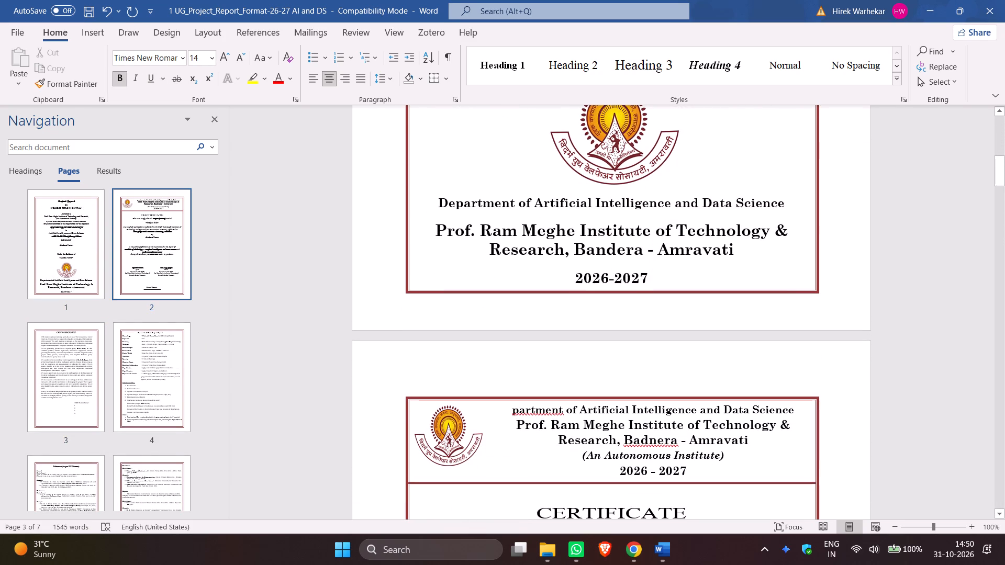
left_click_drag(514, 409, 709, 564)
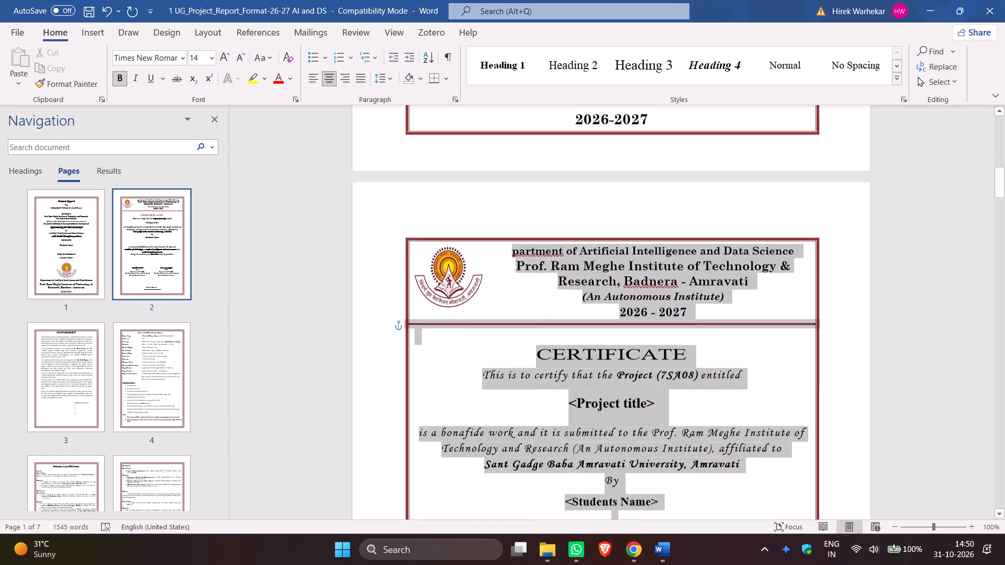
left_click_drag(709, 564, 712, 564)
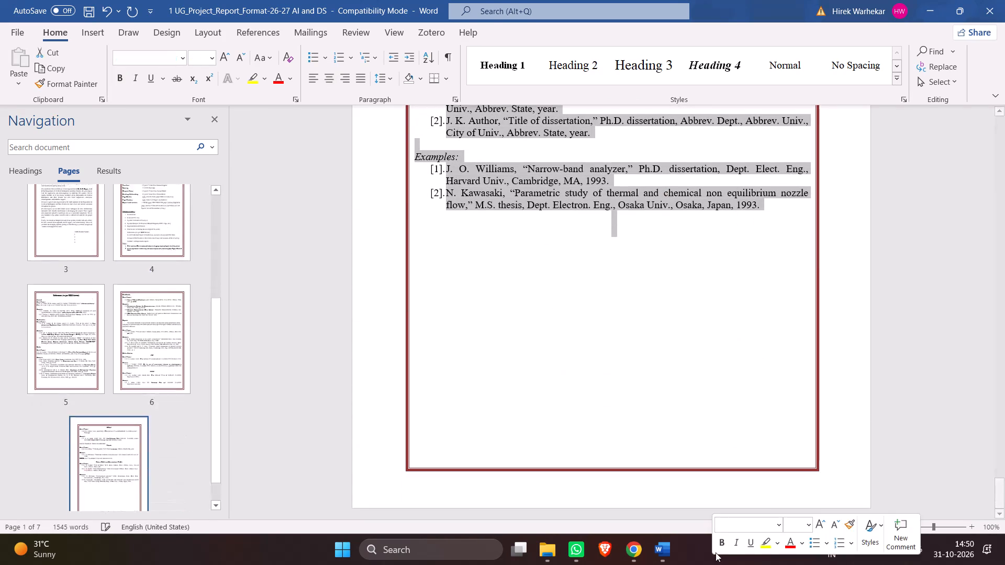
key("BackSpace")
scroll(736, 515, "up", 5)
key("BackSpace")
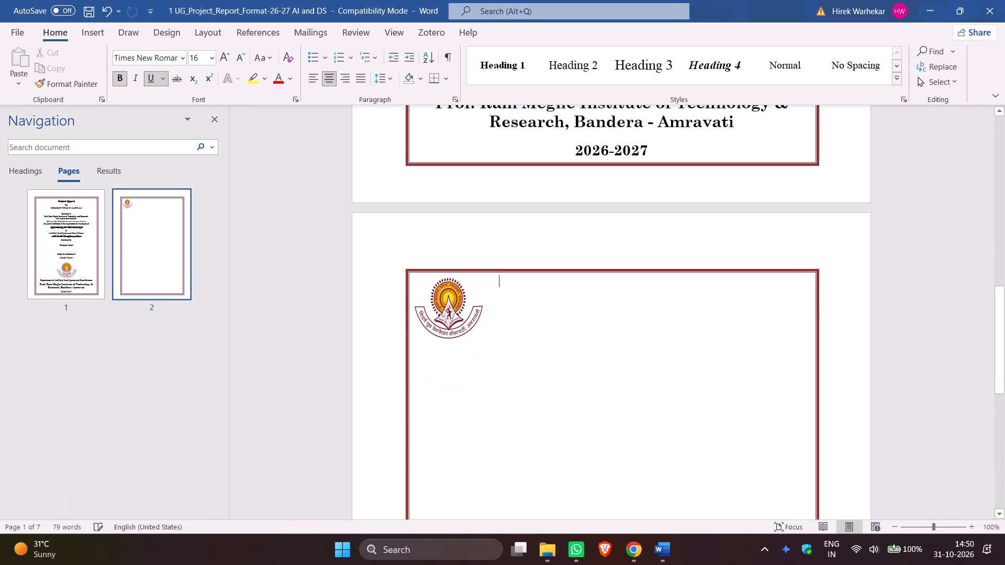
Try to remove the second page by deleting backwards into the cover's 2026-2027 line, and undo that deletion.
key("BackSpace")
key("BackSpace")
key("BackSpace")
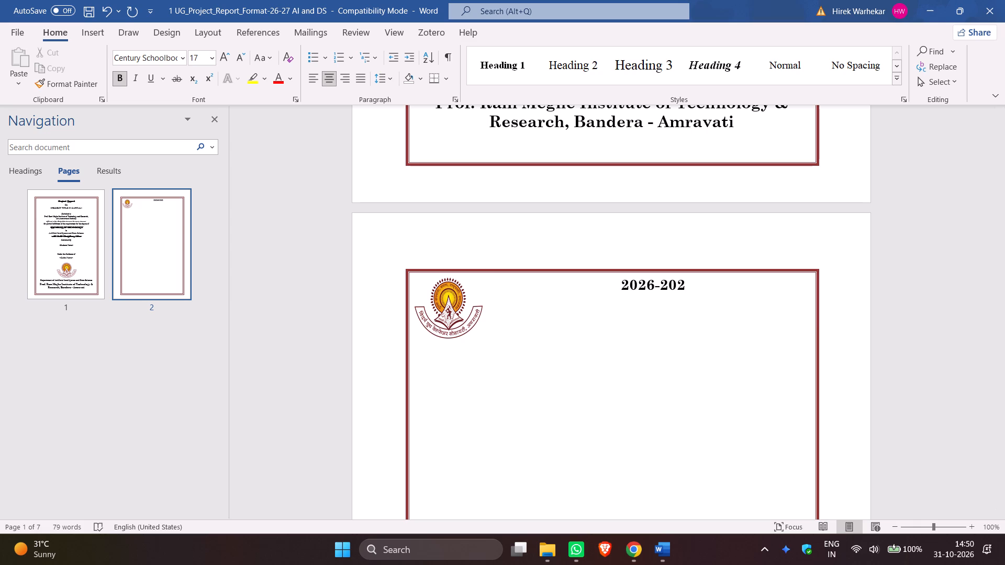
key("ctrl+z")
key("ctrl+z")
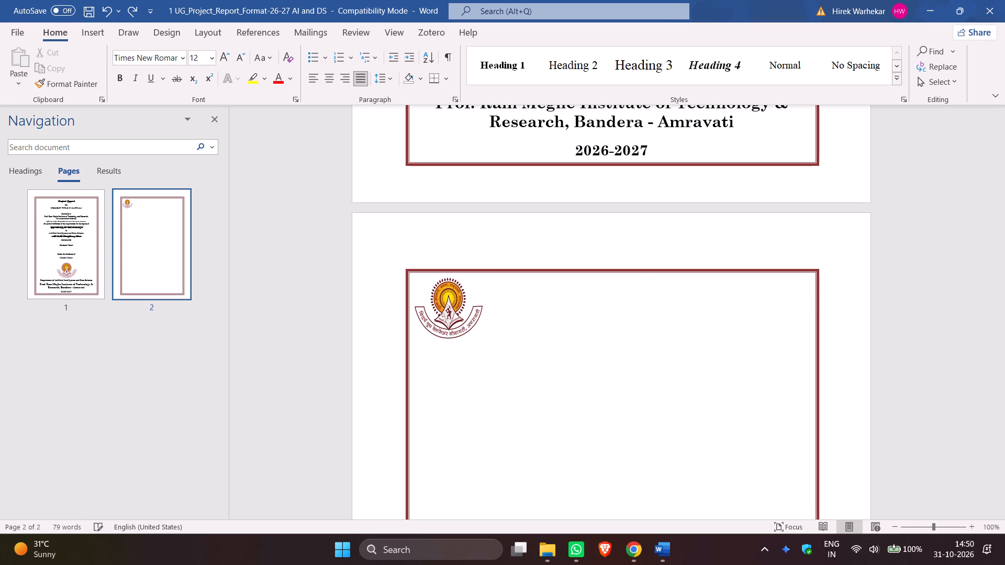
Delete the leftover institute logo and the empty paragraphs on the second page so only the cover page remains.
scroll(587, 336, "up", 7)
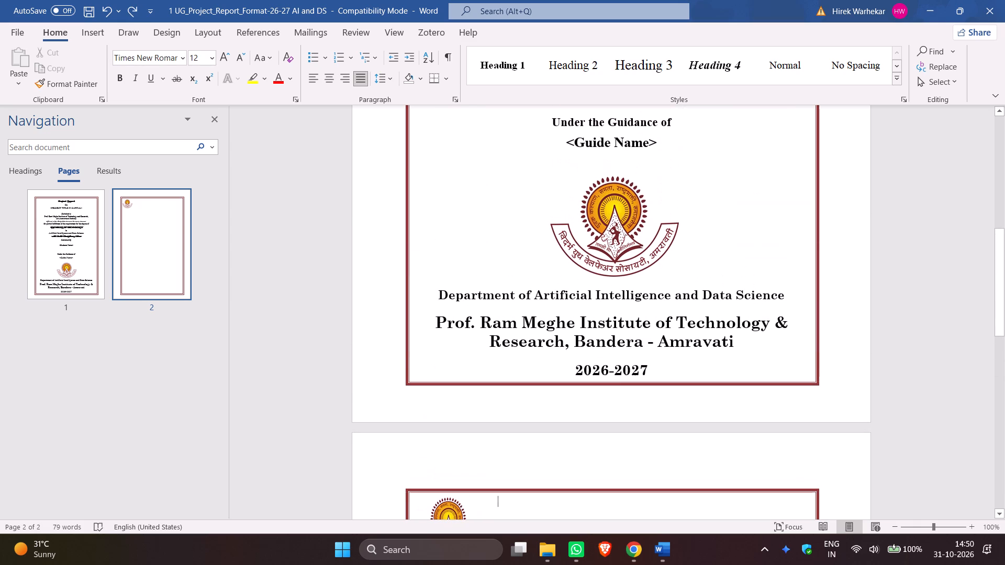
scroll(596, 337, "down", 1)
scroll(596, 337, "up", 3)
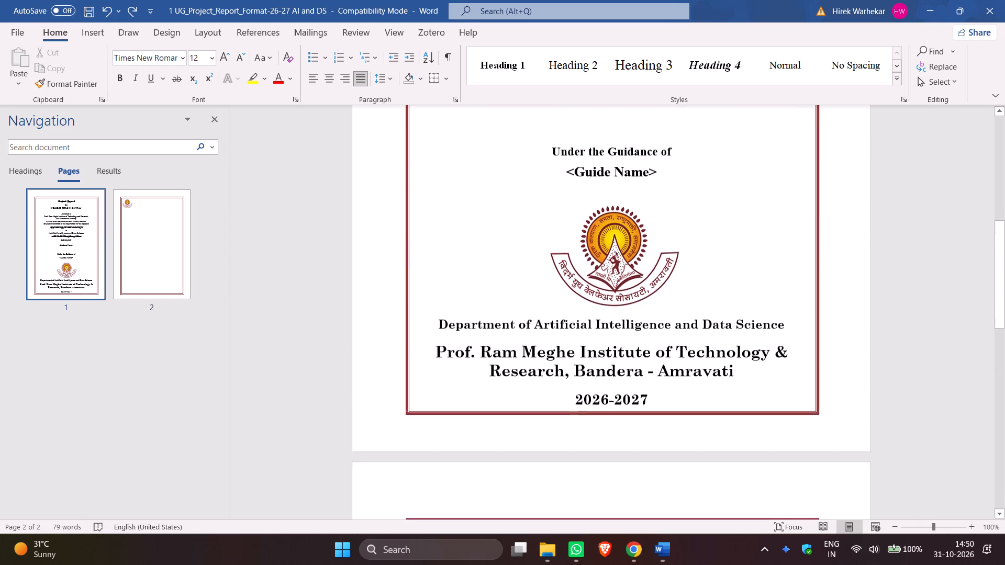
scroll(593, 415, "up", 13)
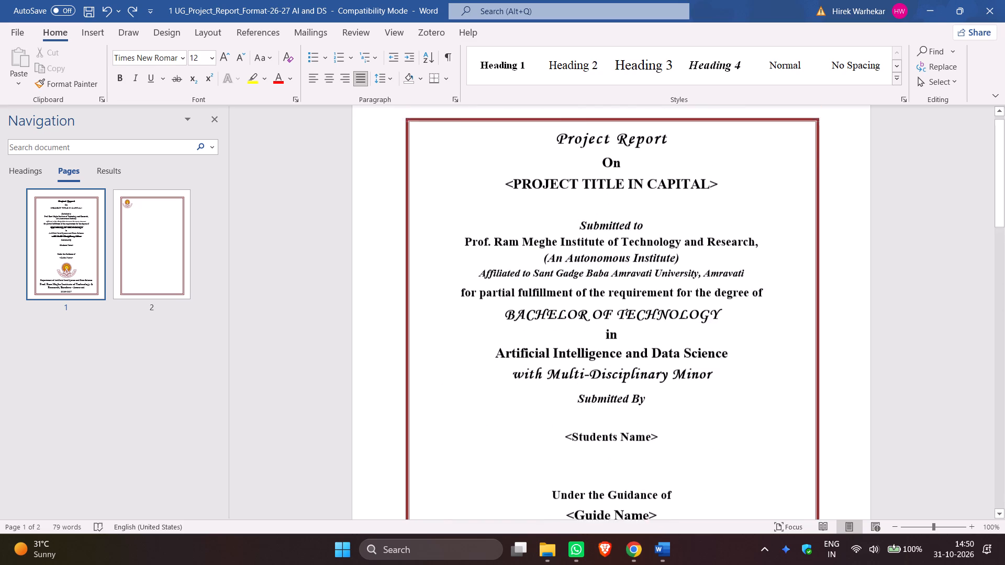
scroll(593, 415, "up", 2)
scroll(593, 415, "down", 17)
scroll(592, 415, "up", 1)
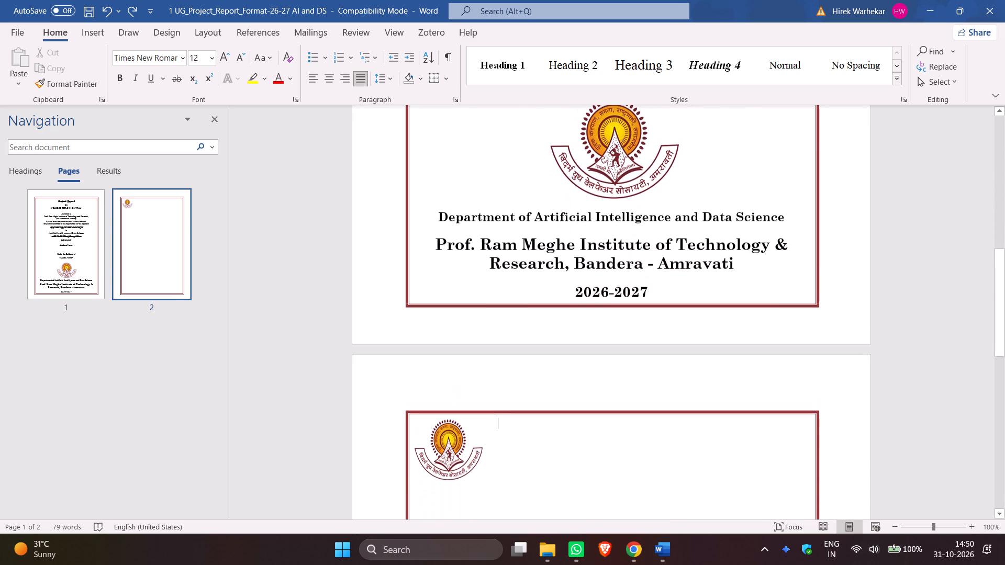
scroll(592, 415, "down", 2)
left_click(455, 399)
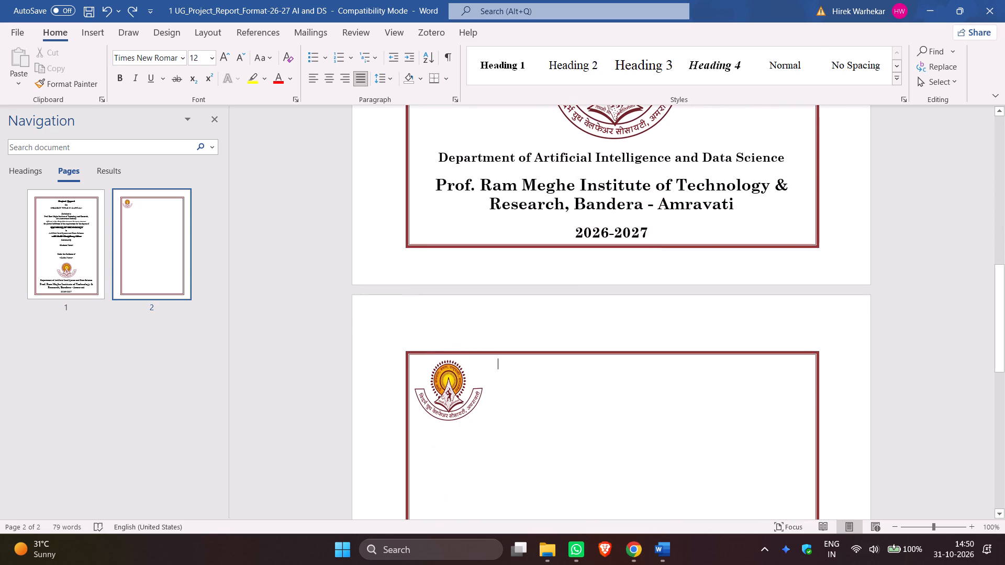
key("Delete")
key("Delete")
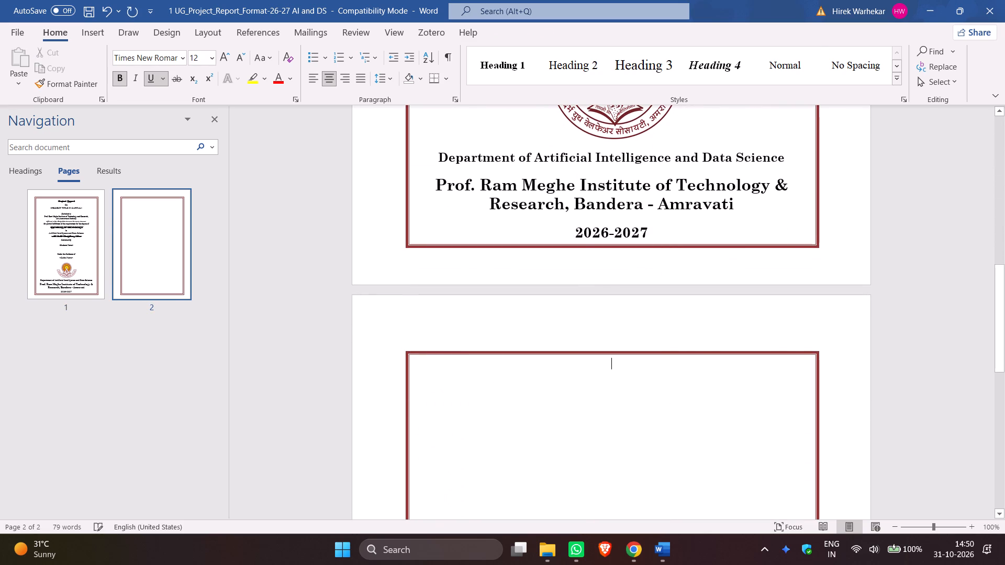
key("Delete")
Check the remaining cover page and close the Navigation pane.
scroll(640, 347, "up", 8)
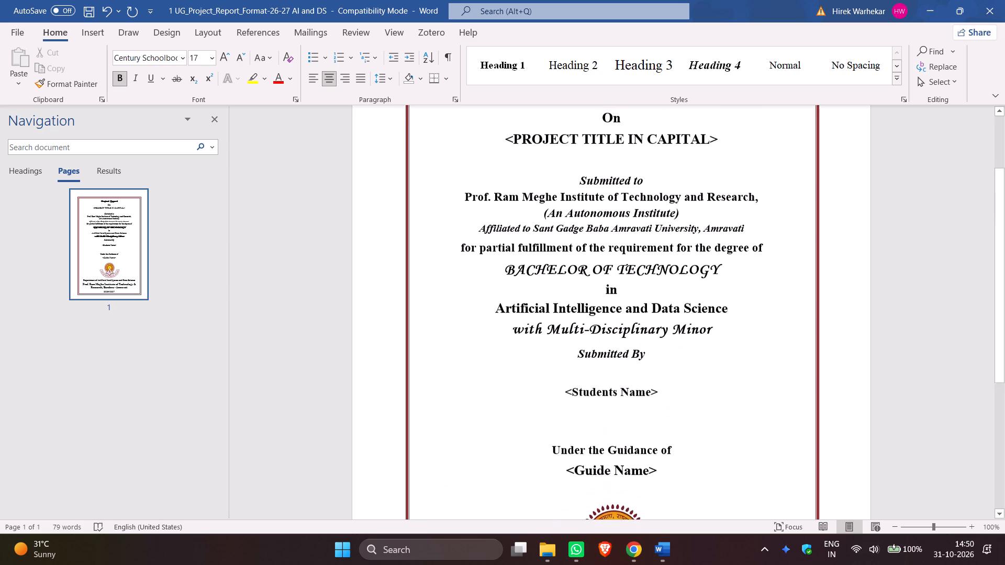
scroll(640, 347, "up", 11)
scroll(640, 347, "down", 14)
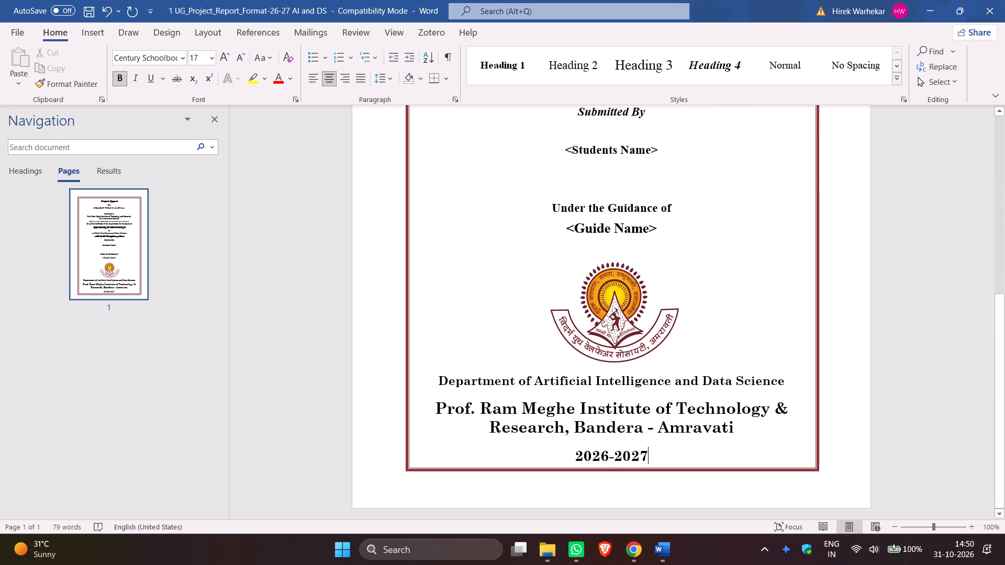
scroll(640, 347, "up", 11)
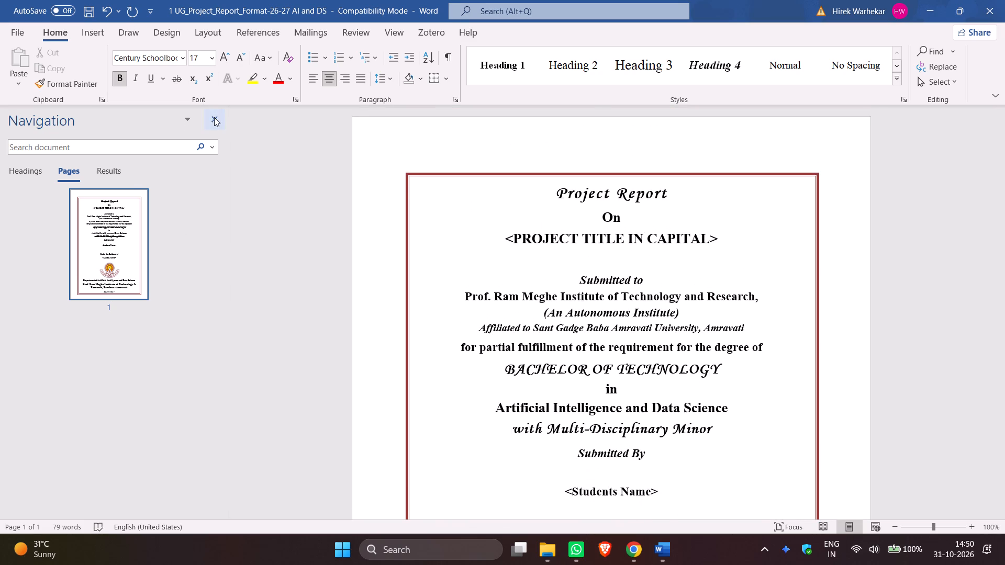
left_click(214, 117)
Change the cover page to a larger paper size in portrait orientation.
scroll(148, 212, "down", 18)
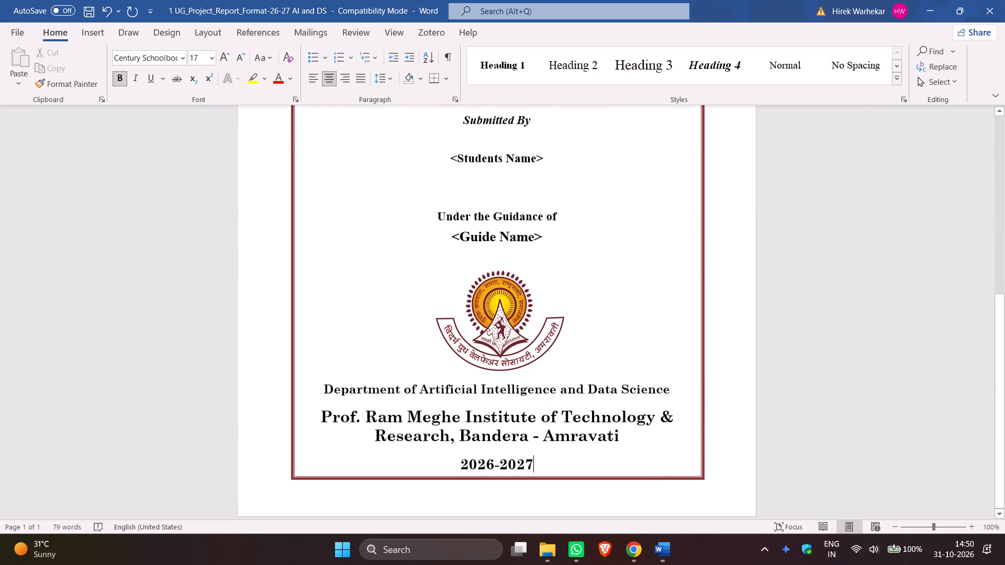
scroll(157, 211, "down", 8)
scroll(161, 214, "up", 16)
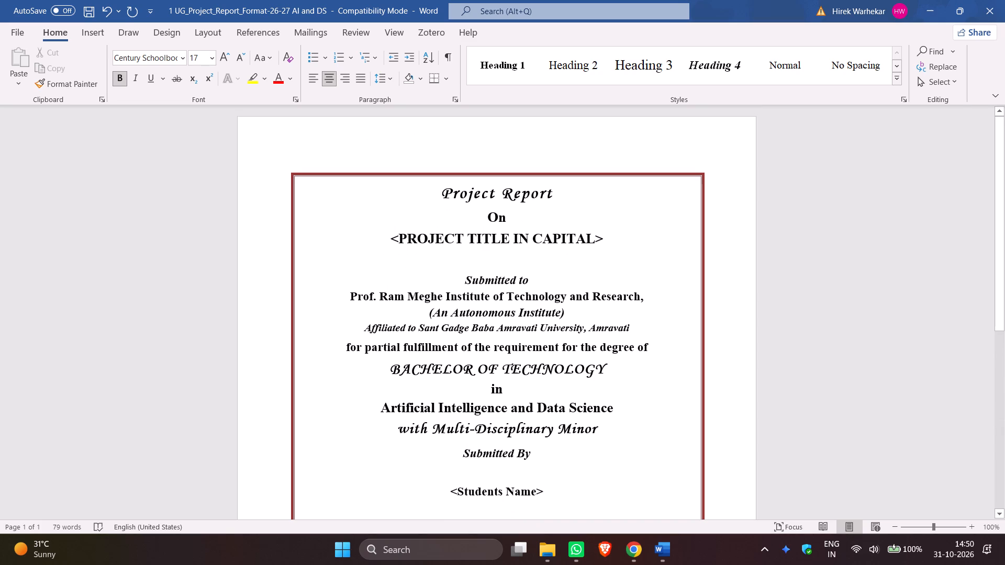
left_click(200, 29)
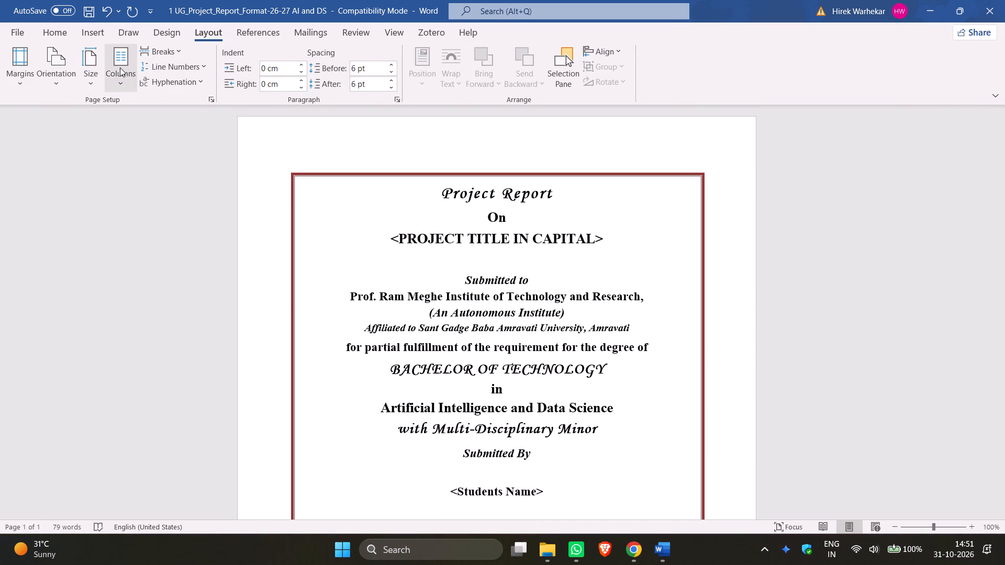
left_click(98, 73)
left_click(132, 258)
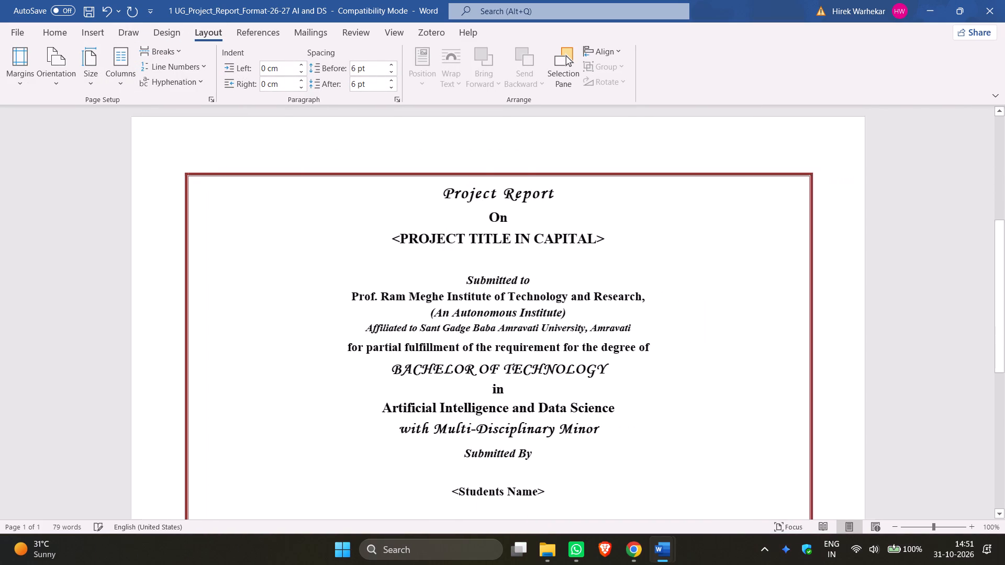
Examine how the cover text, logo and border fit on the enlarged page.
scroll(708, 259, "down", 6)
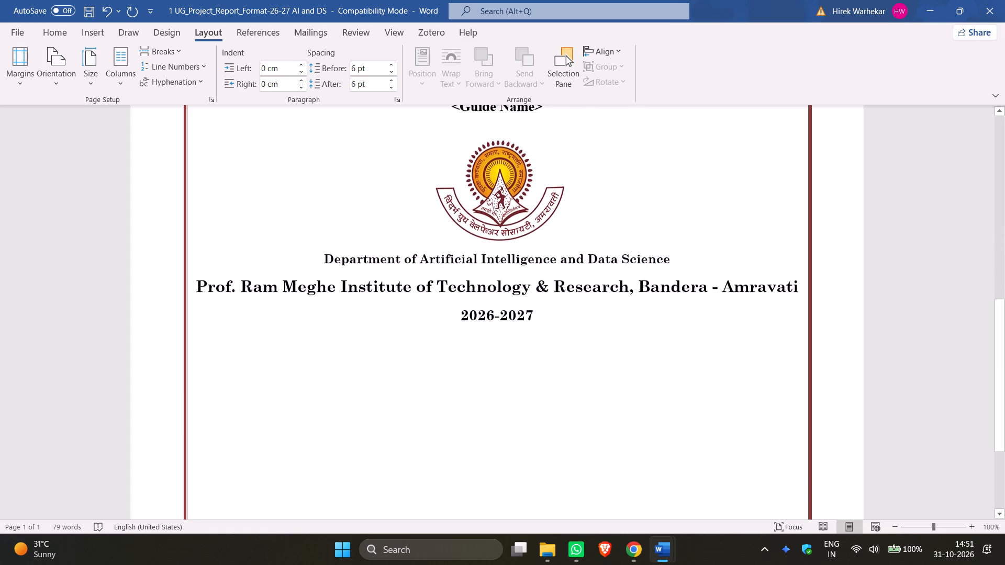
scroll(707, 260, "down", 10)
scroll(704, 264, "up", 7)
scroll(704, 264, "down", 6, "ctrl")
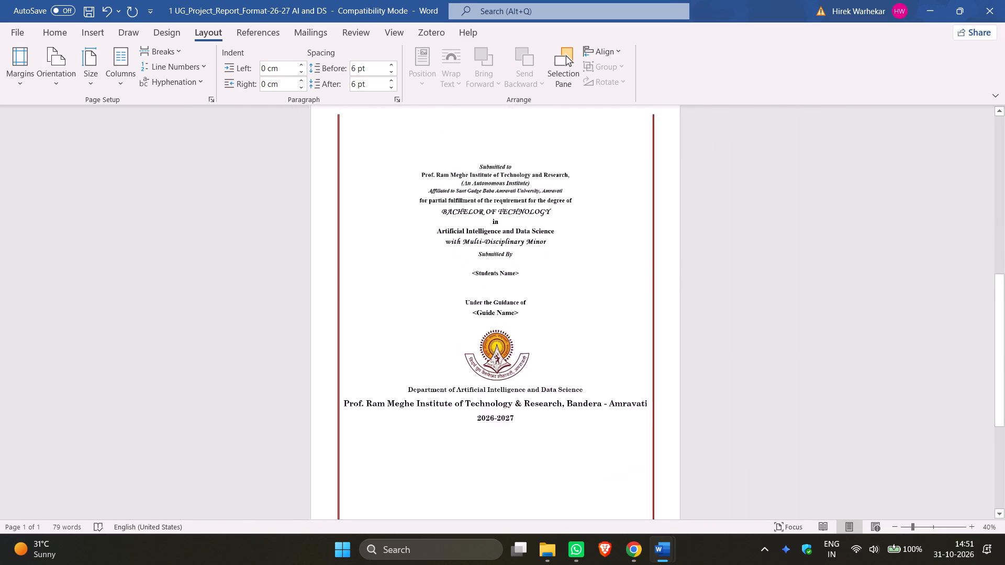
scroll(533, 168, "up", 1, "ctrl")
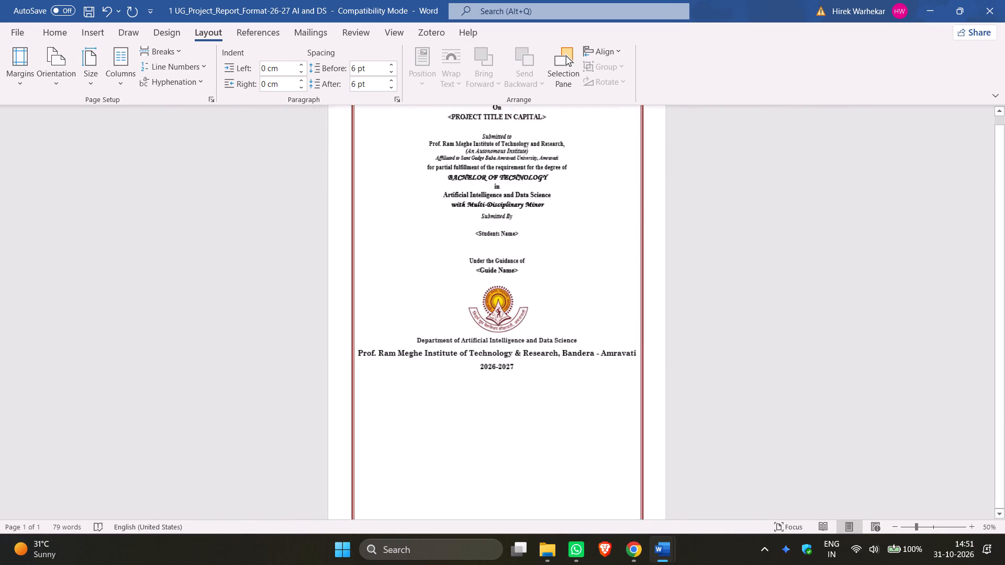
scroll(525, 165, "up", 4)
scroll(526, 165, "up", 3, "ctrl")
scroll(526, 165, "up", 2)
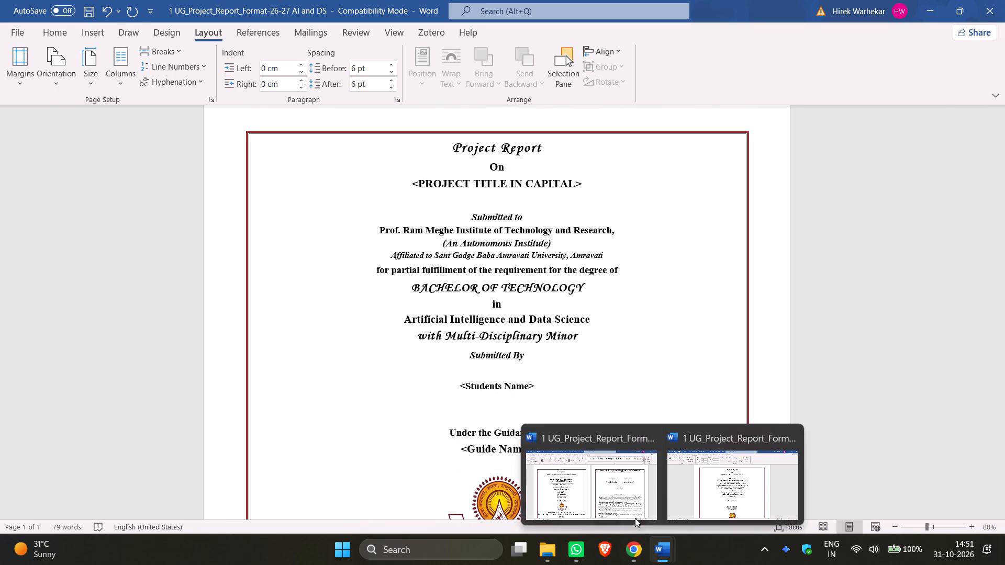
Switch to the other open project report document, titled "AI-Powered Image Captioning and Content Generation System" on its cover.
left_click(632, 512)
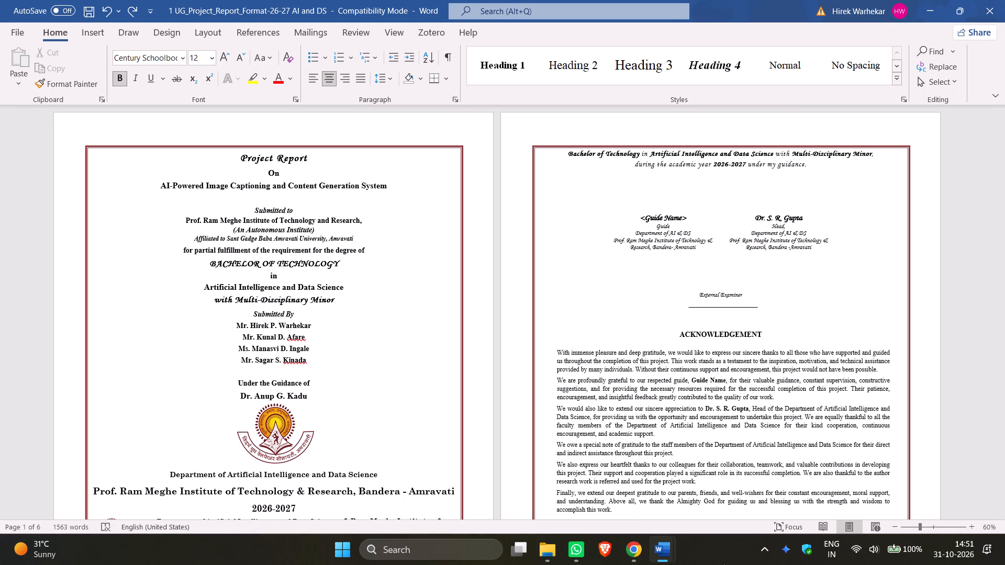
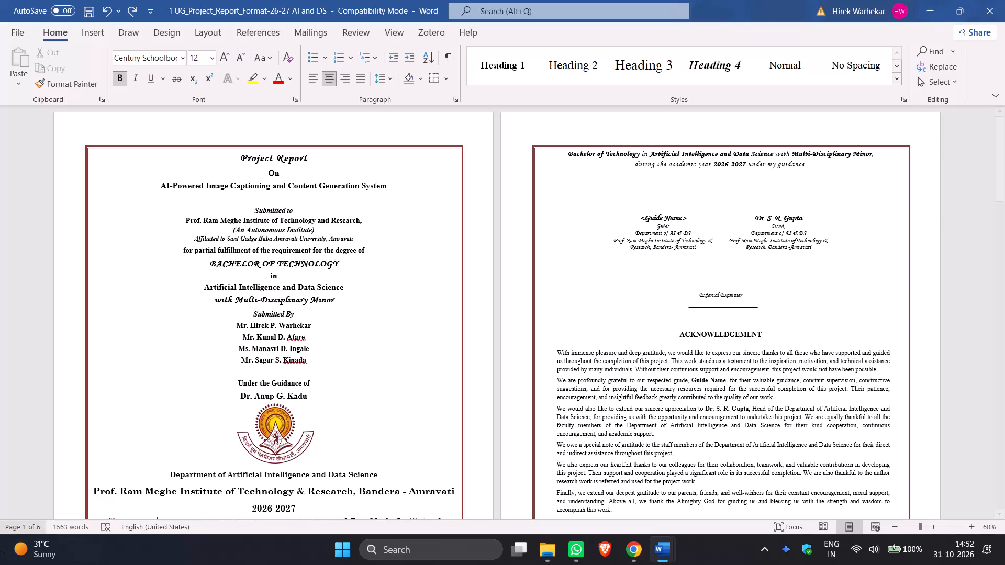
Copy the project title from the filled-in report's cover and switch to the separate enlarged cover page document.
triple_click(255, 186)
key("ctrl+c")
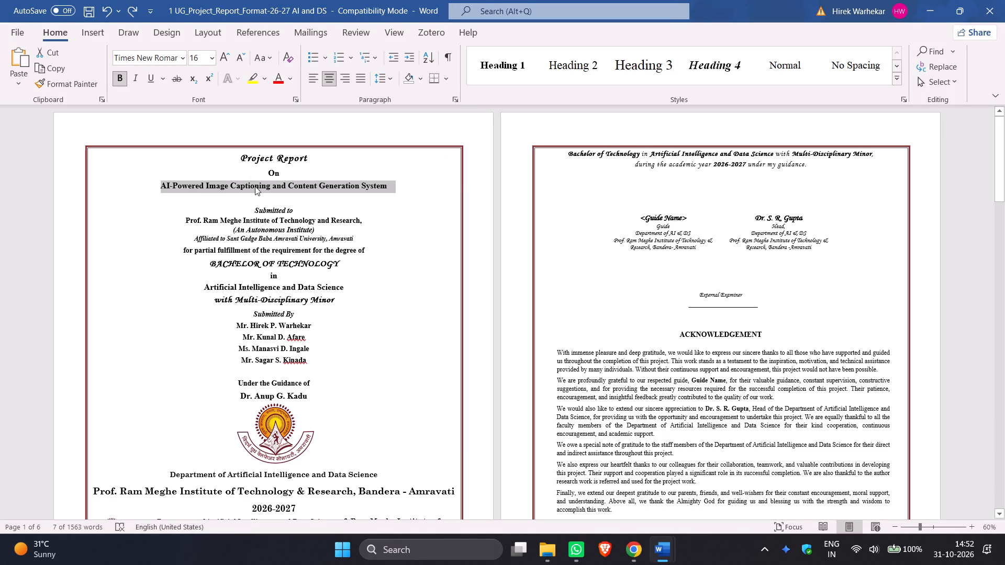
left_click(717, 498)
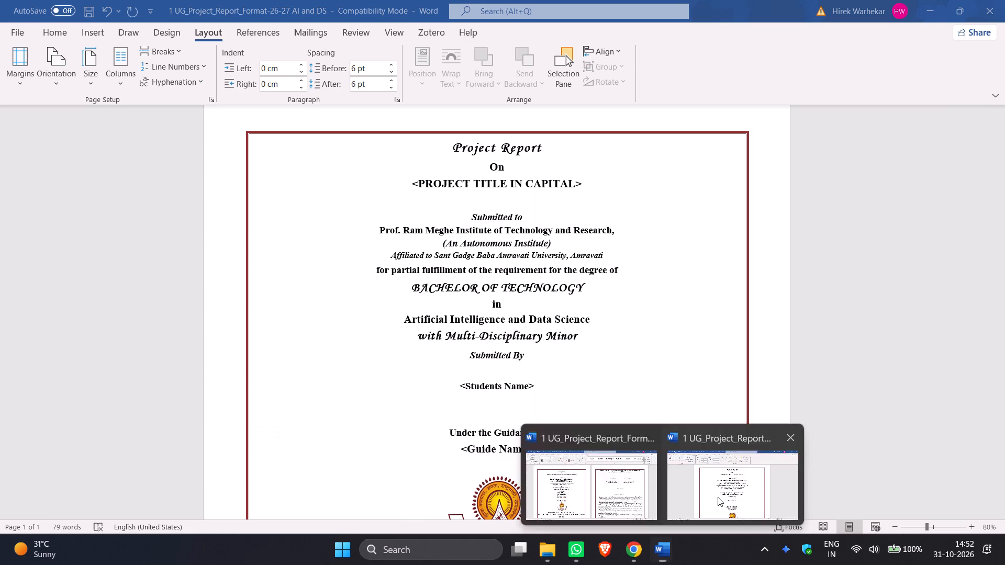
Replace the <PROJECT TITLE IN CAPITAL> placeholder on the enlarged cover with the copied title "AI-Powered Image Captioning and Content Generation System".
left_click_drag(587, 184, 477, 187)
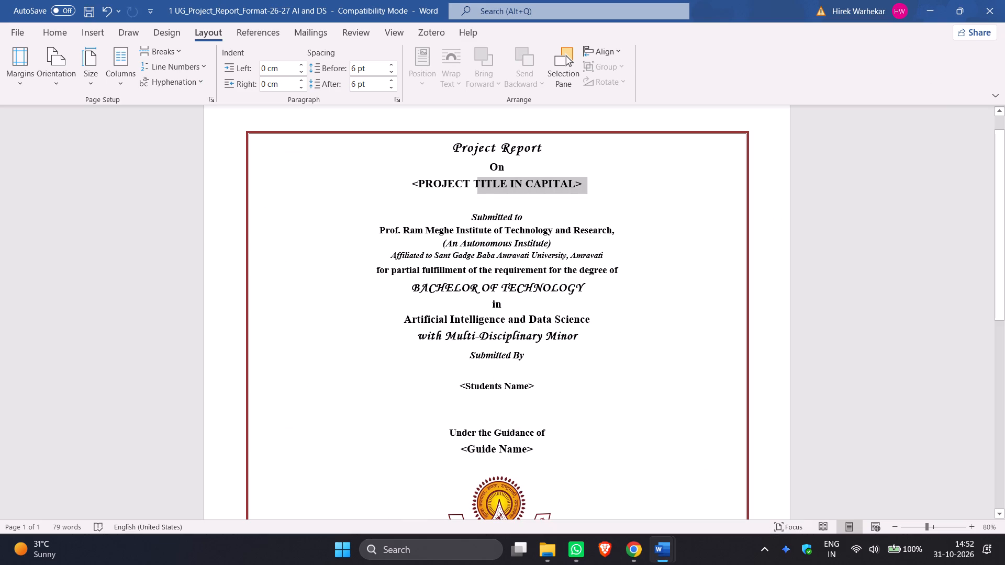
left_click_drag(477, 187, 414, 183)
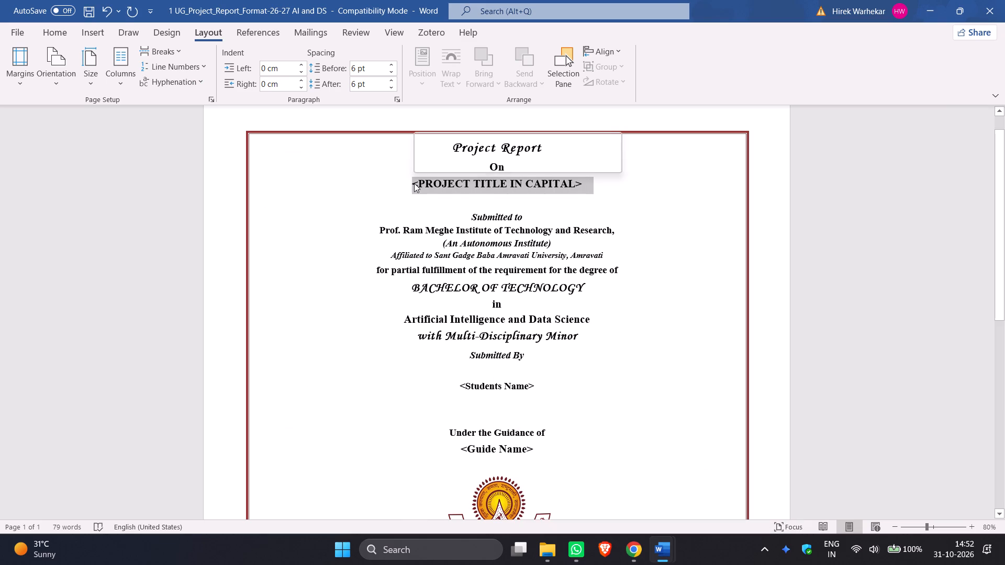
key("ctrl+v")
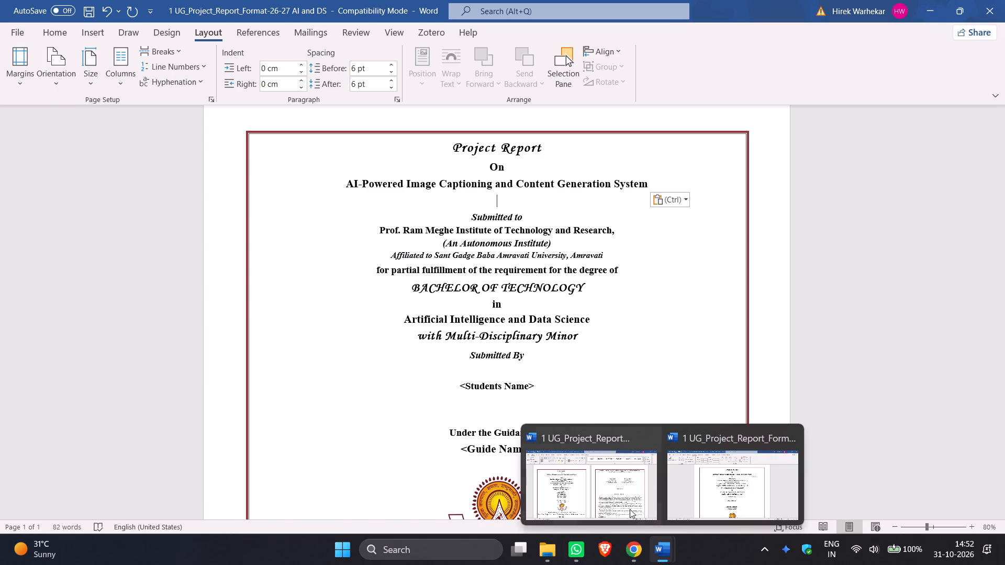
Copy the guide's name from the filled-in report's cover and replace the <Guide Name> placeholder on the enlarged cover with it.
left_click(625, 503)
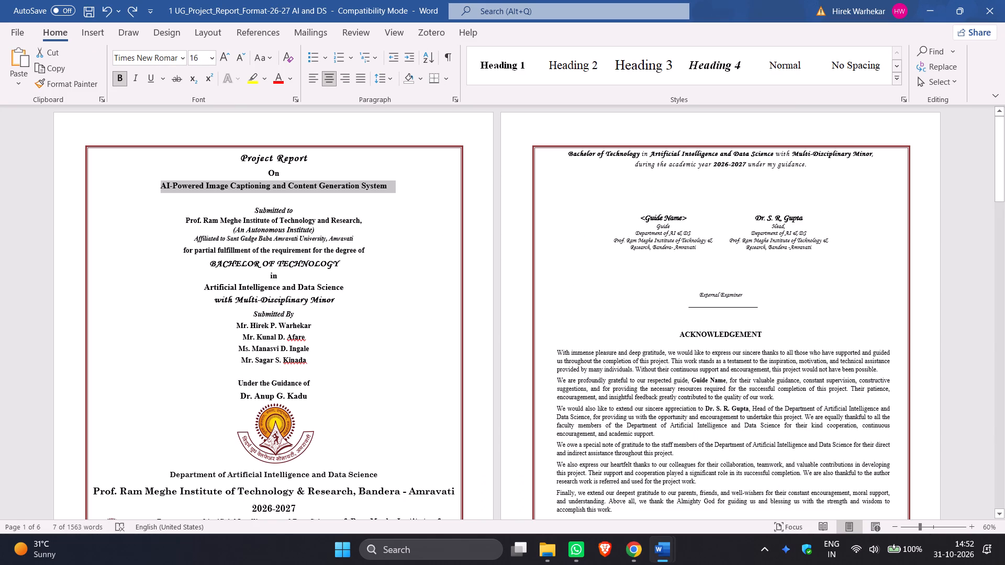
double_click(285, 398)
double_click(285, 398)
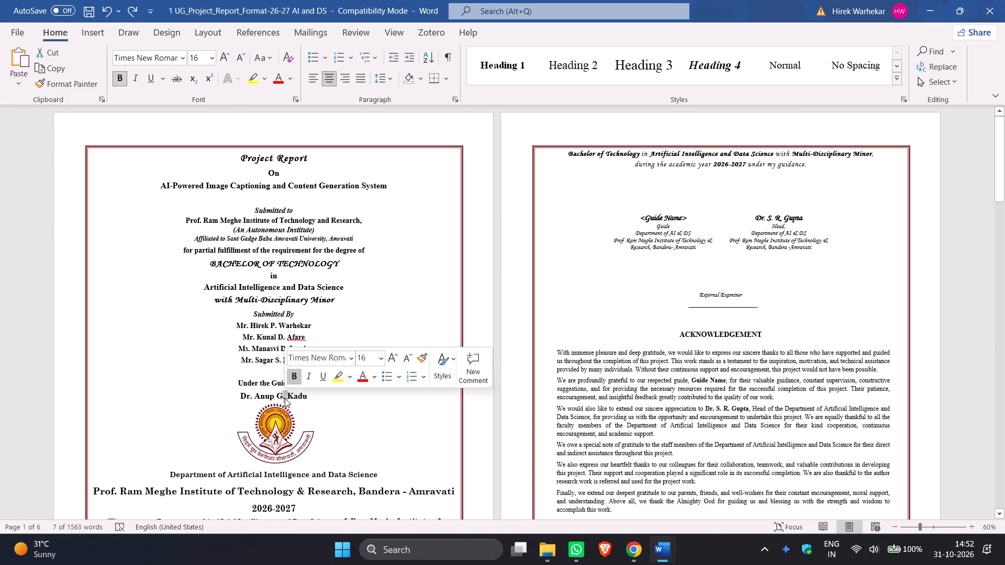
double_click(285, 398)
left_click(285, 398)
key("ctrl+c")
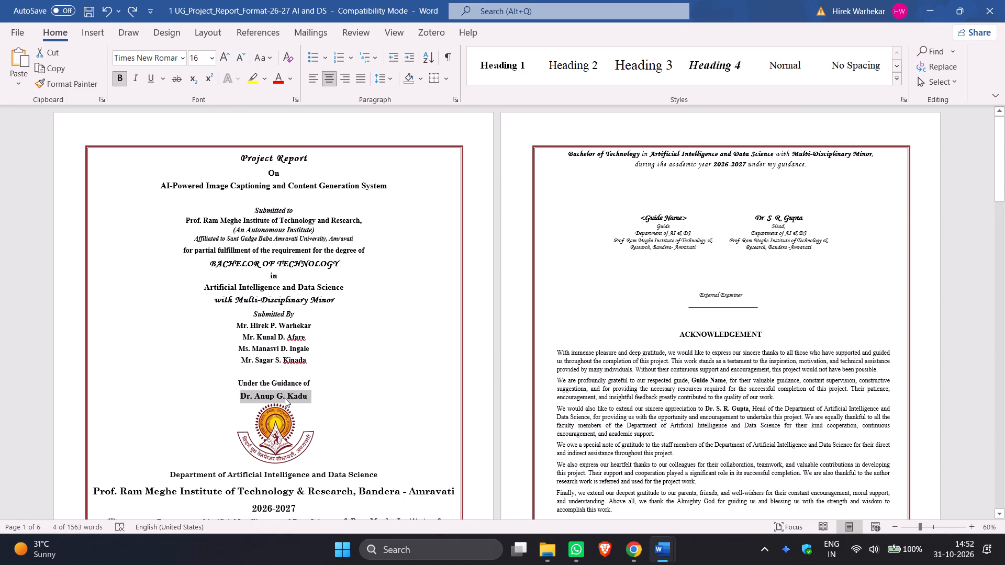
left_click(671, 553)
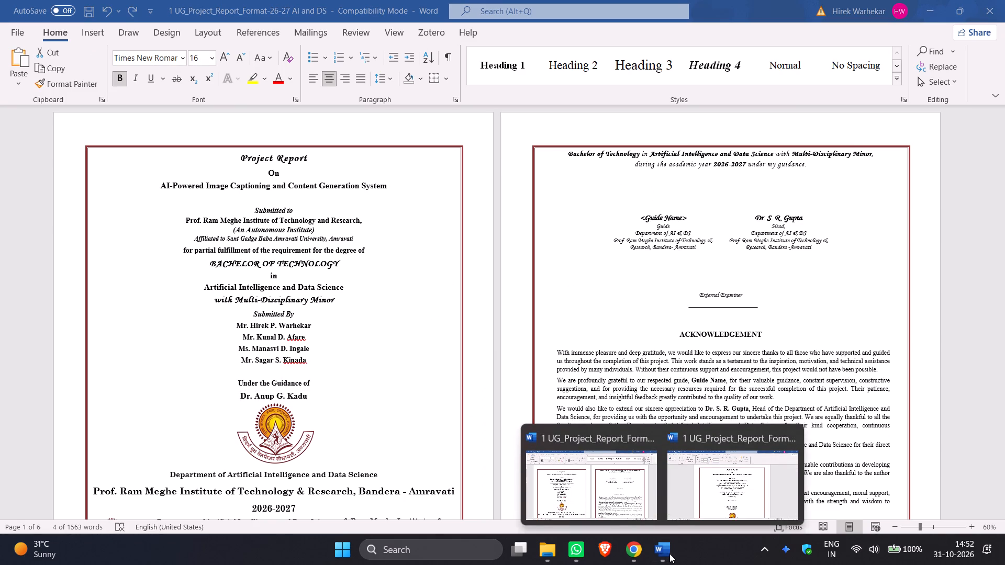
left_click(710, 469)
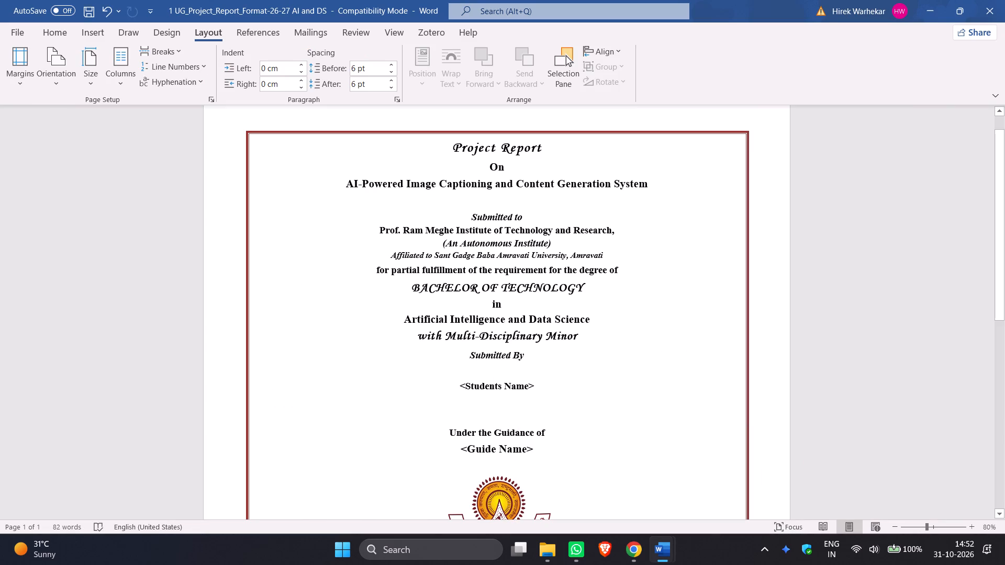
left_click_drag(536, 449, 457, 448)
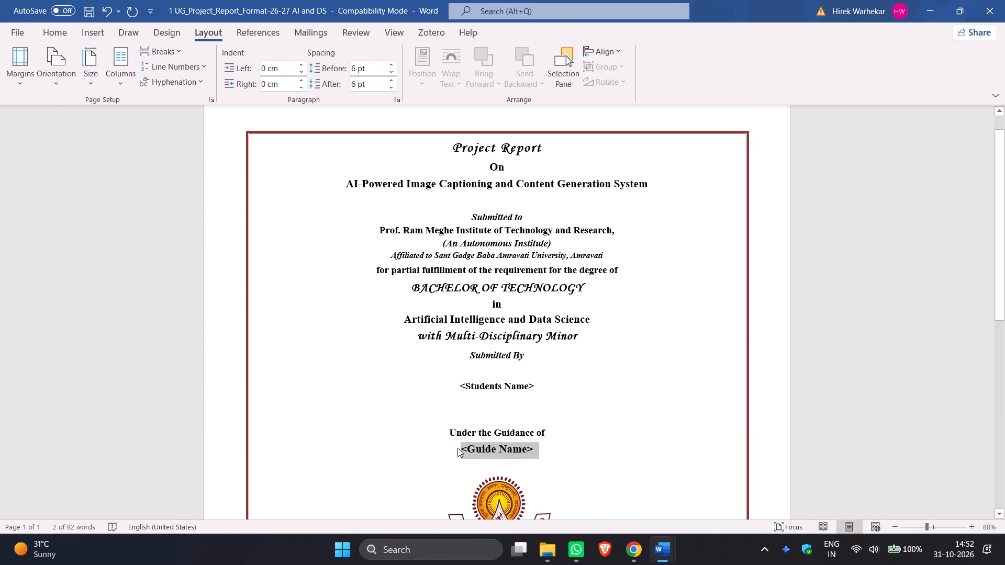
key("ctrl+v")
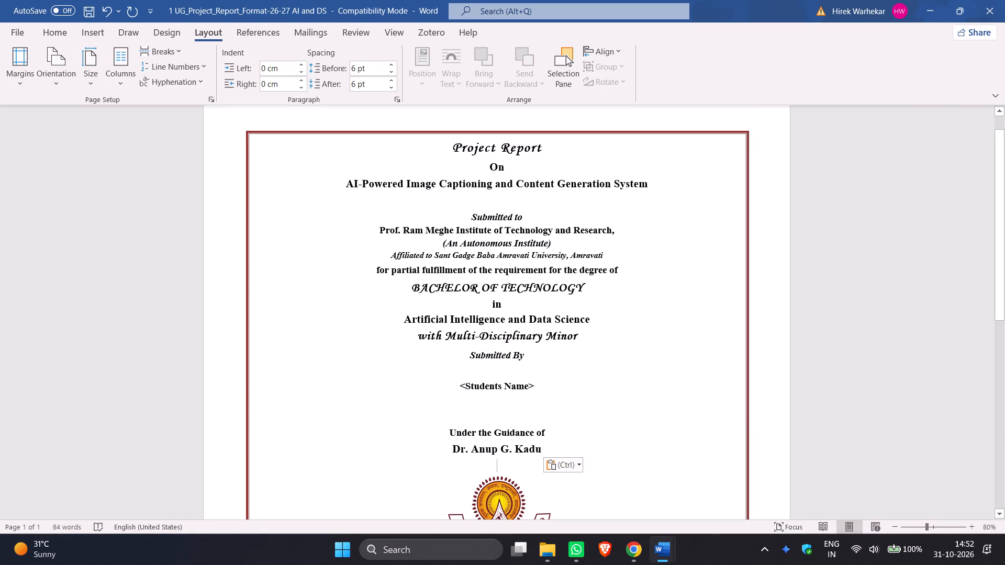
Delete the <Students Name> placeholder together with its line under "Submitted By" on the enlarged cover.
left_click(537, 385)
key("BackSpace")
key("BackSpace")
key("BackSpace")
key("BackSpace")
key("BackSpace")
key("BackSpace")
key("BackSpace")
key("BackSpace")
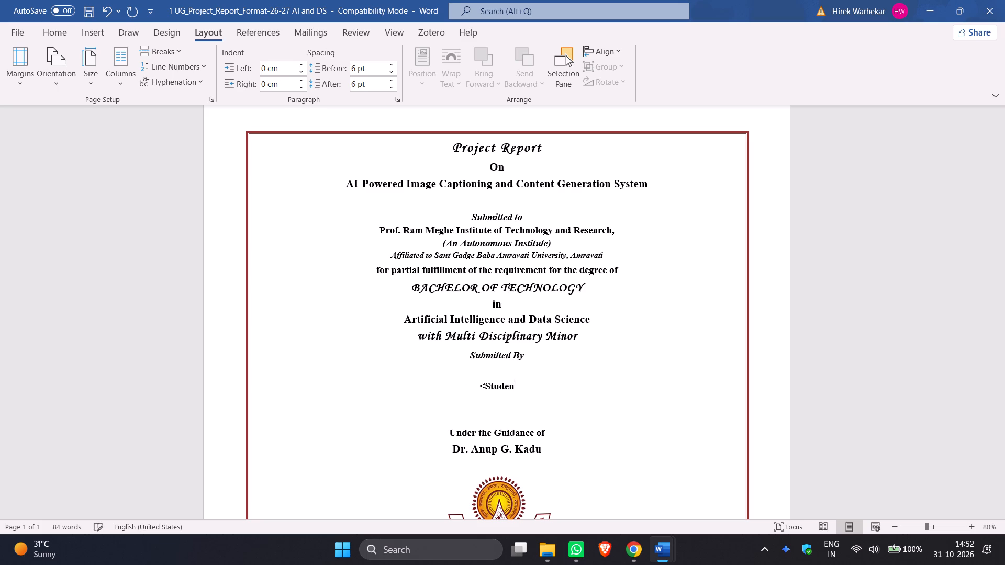
key("BackSpace")
key("BackSpace")
key("BackSpace")
key("BackSpace")
key("BackSpace")
key("BackSpace")
key("BackSpace")
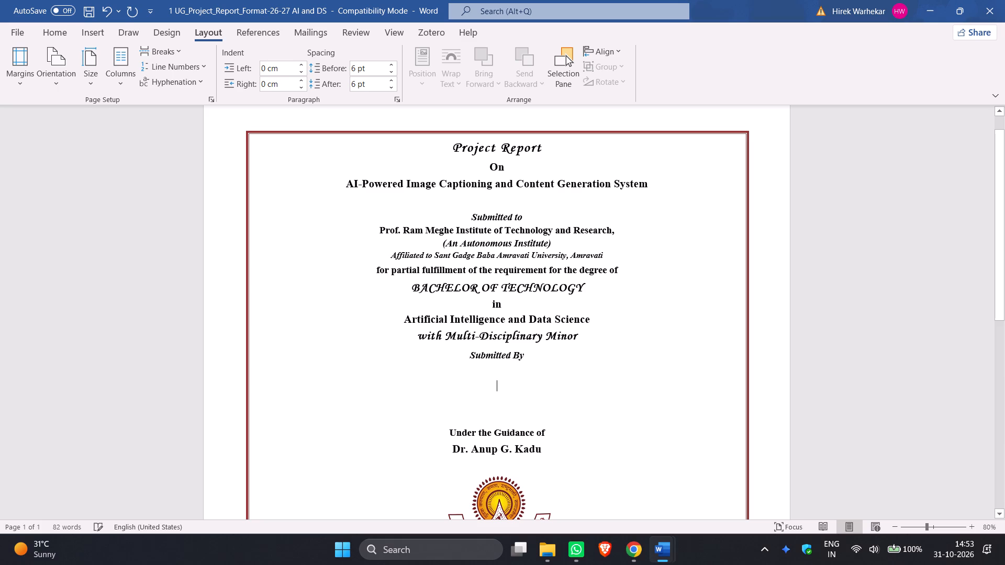
key("BackSpace")
key("BackSpace")
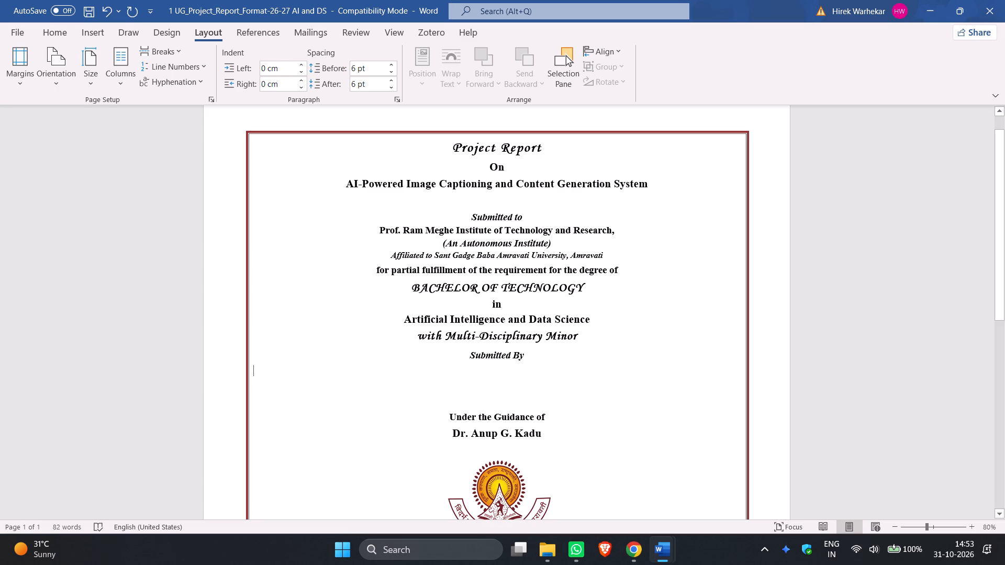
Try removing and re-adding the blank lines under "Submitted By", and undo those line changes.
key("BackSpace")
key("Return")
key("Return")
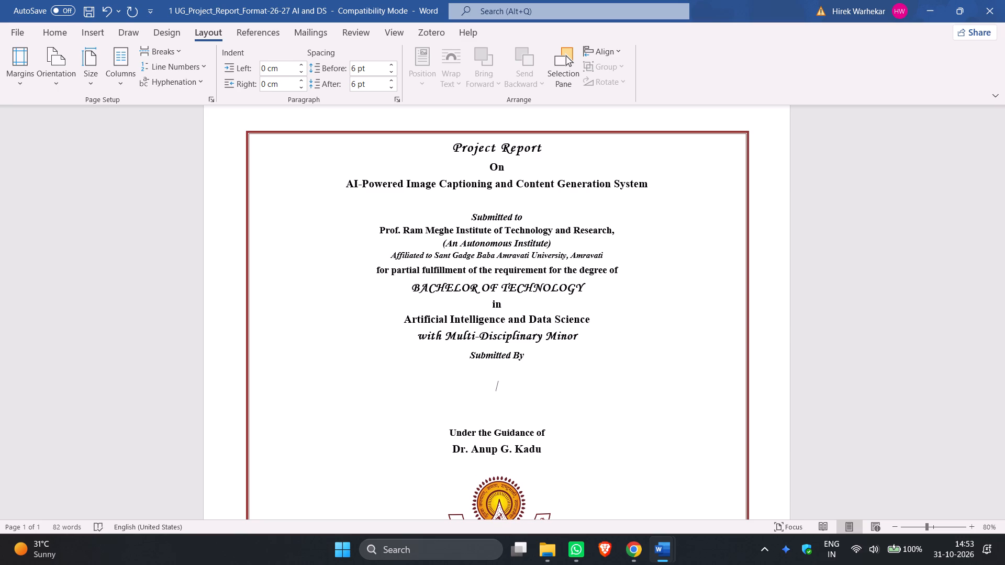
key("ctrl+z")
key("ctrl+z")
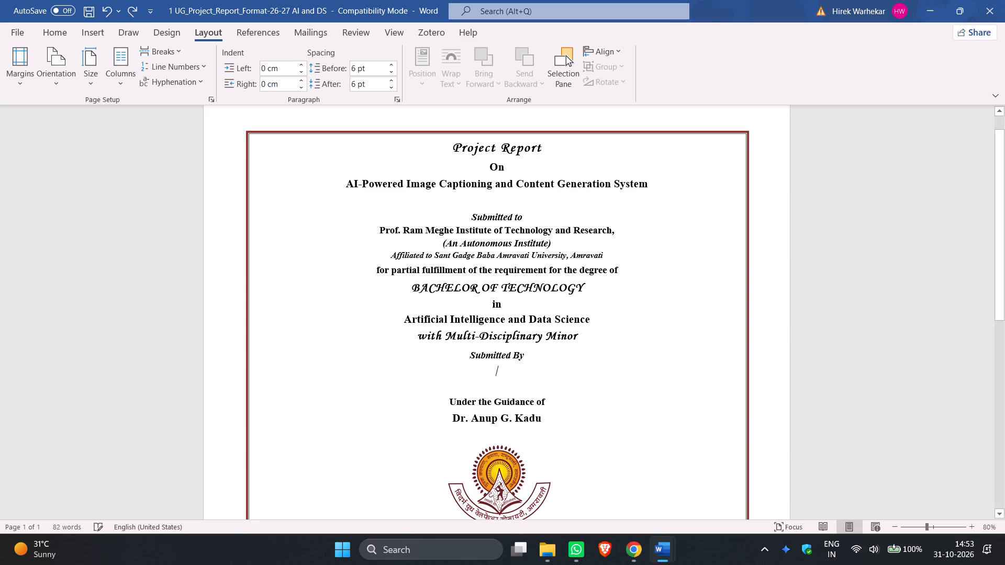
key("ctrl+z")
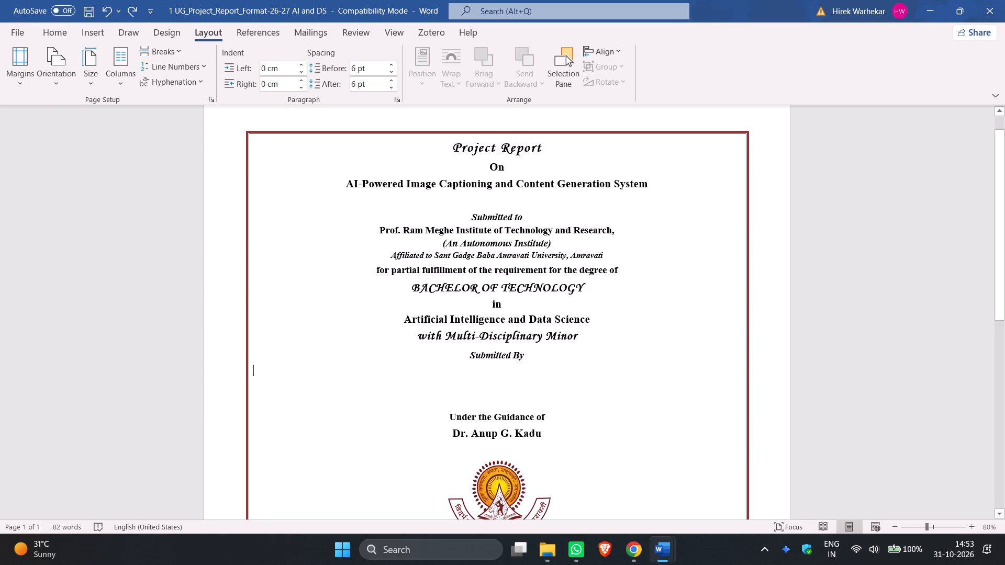
Add a blank line under "Submitted By" and centre it for the student names.
key("Return")
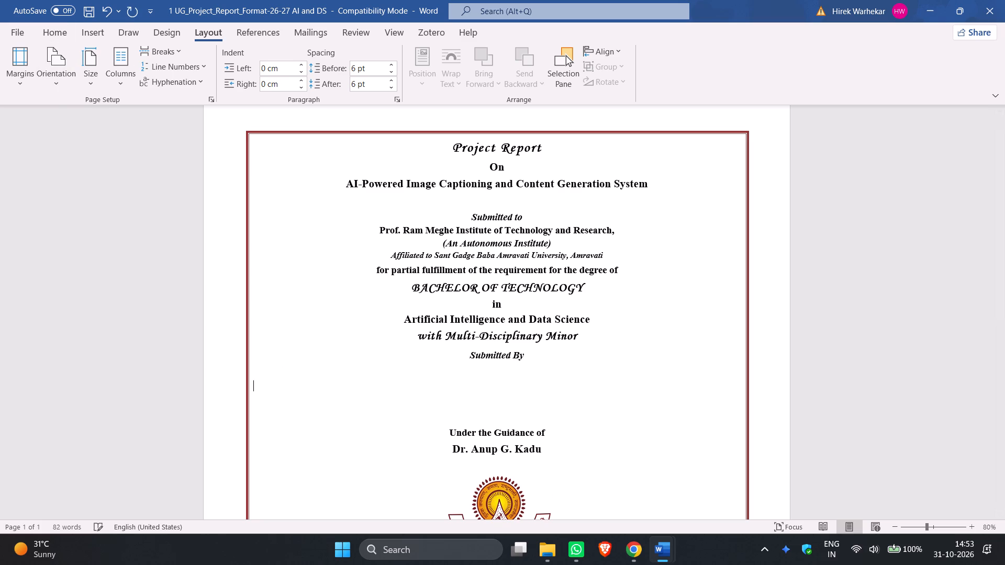
left_click(61, 31)
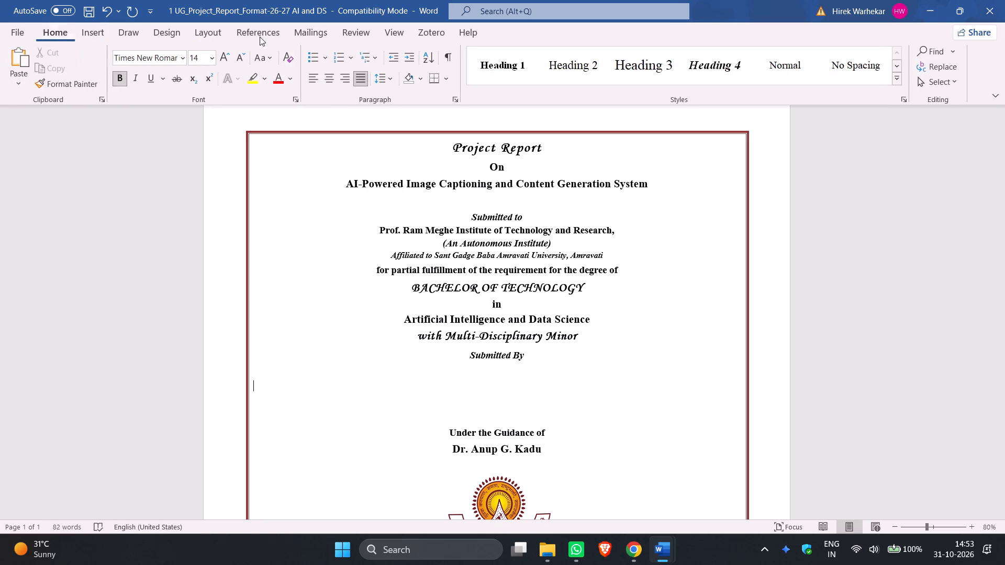
left_click(328, 79)
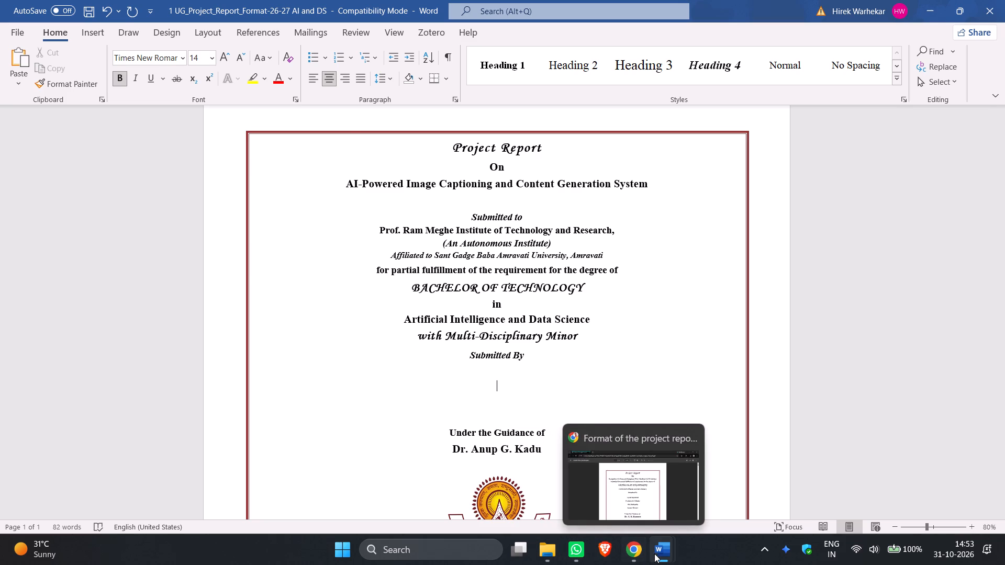
Copy the first student's name from the filled-in report's cover and paste it under "Submitted By" on the enlarged cover.
left_click(599, 467)
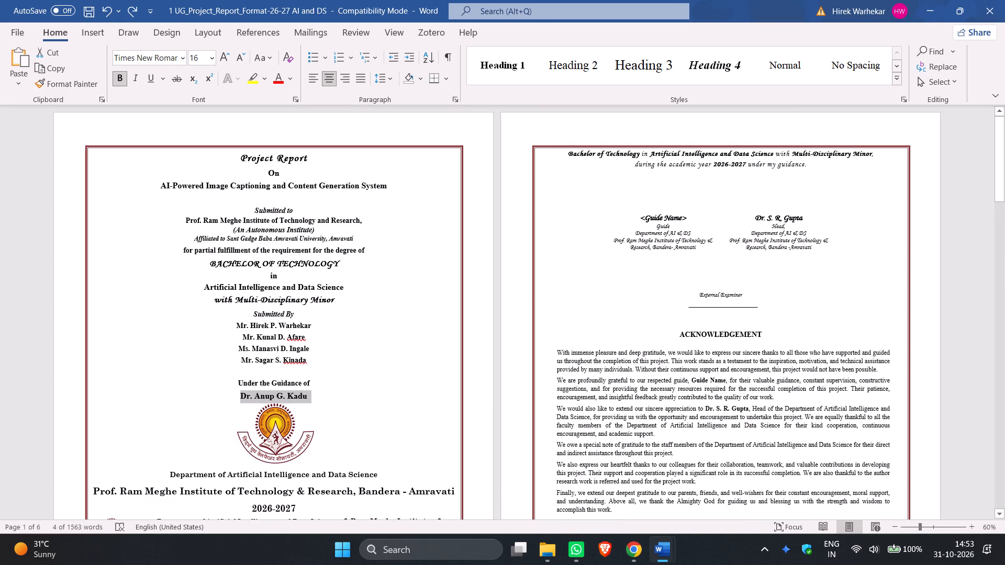
left_click(308, 322)
triple_click(280, 324)
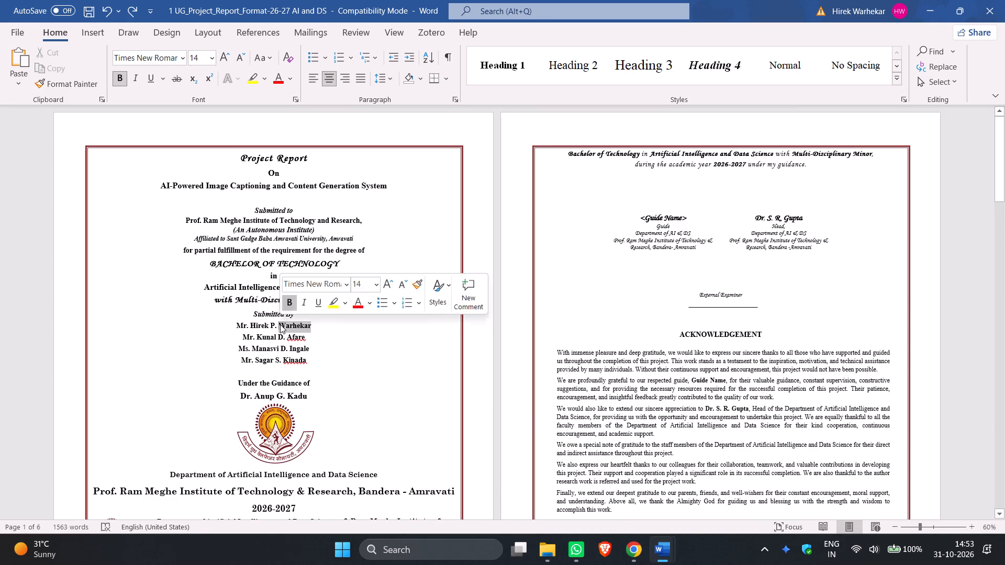
key("ctrl+c")
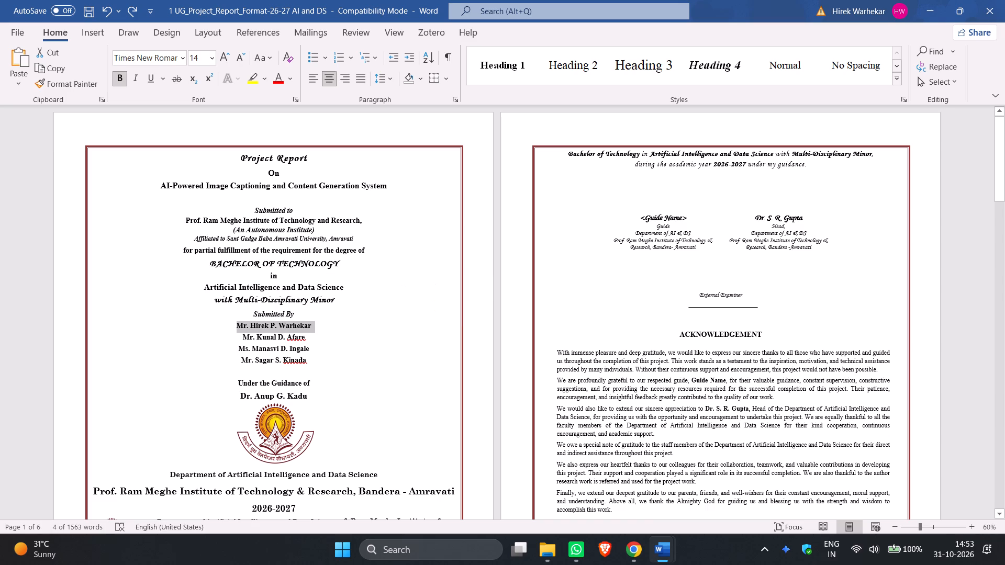
left_click(664, 548)
left_click(697, 495)
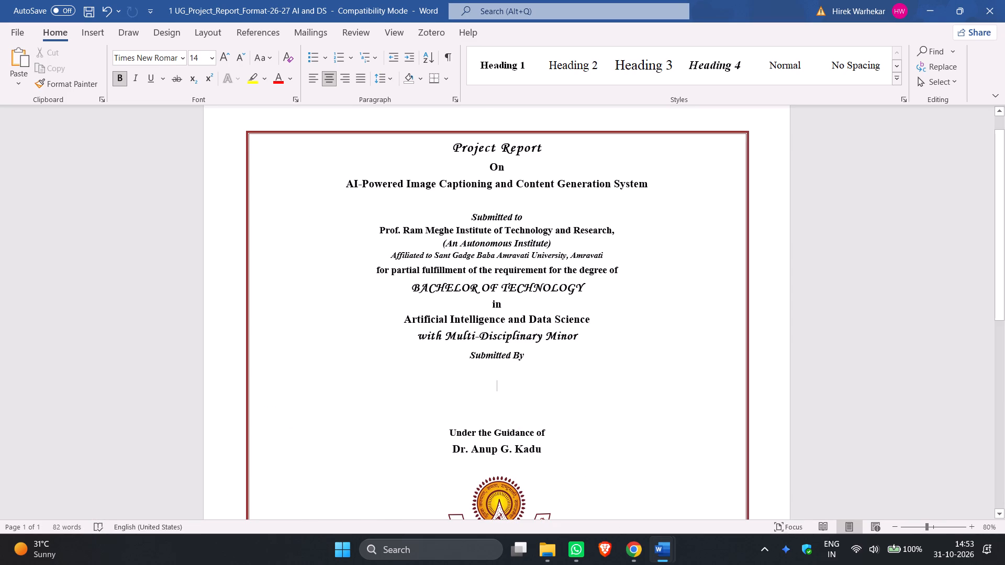
key("ctrl+v")
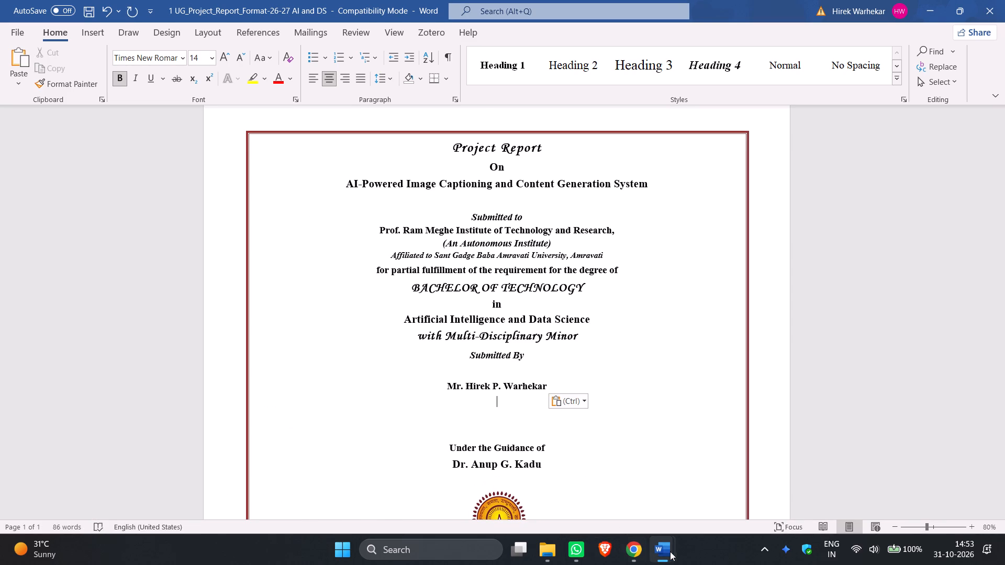
Switch back to the filled-in report document to get the remaining student names.
left_click(624, 501)
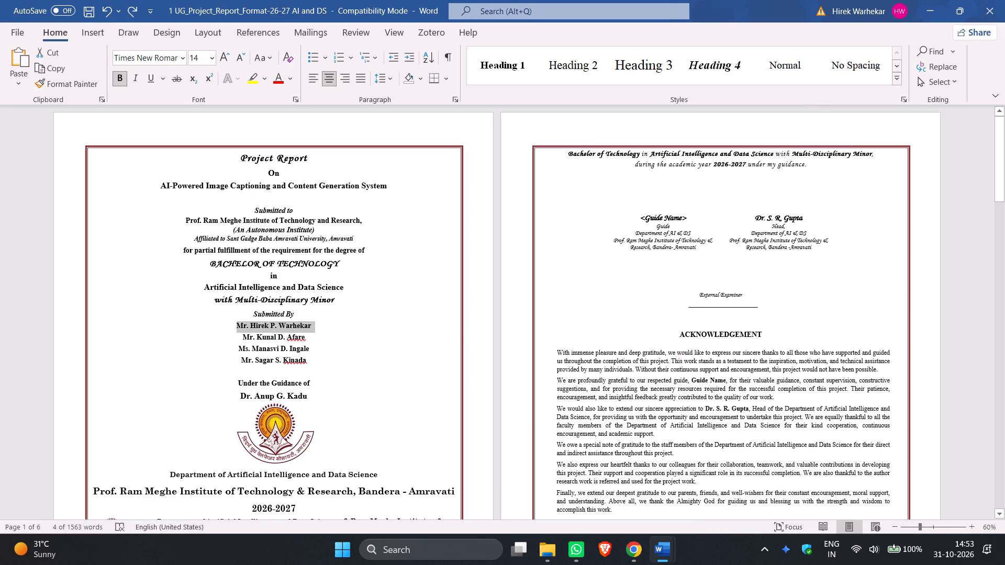
Copy the second student's name from the filled-in report's cover into the "Submitted By" list on the enlarged cover page.
triple_click(291, 337)
key("ctrl+c")
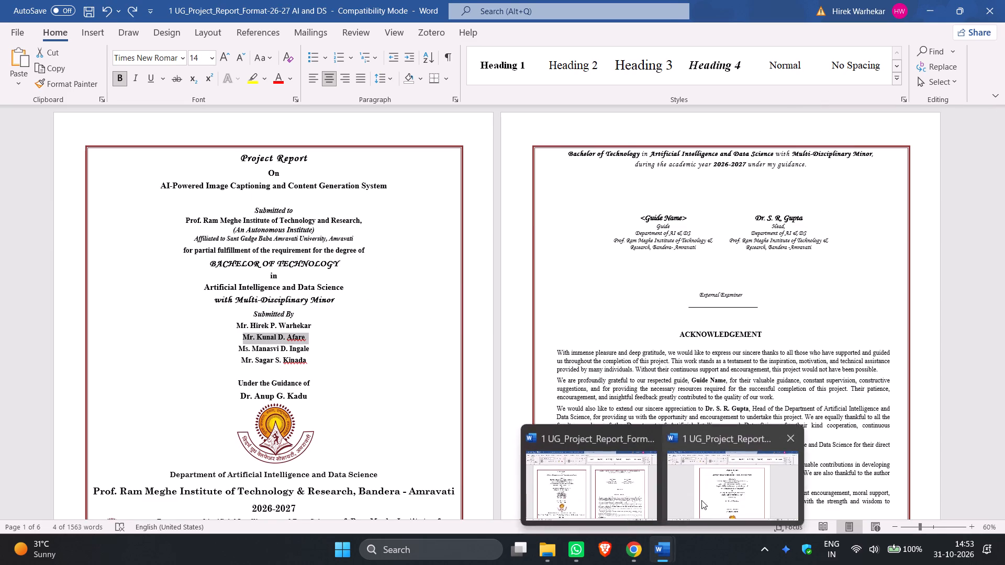
left_click(704, 498)
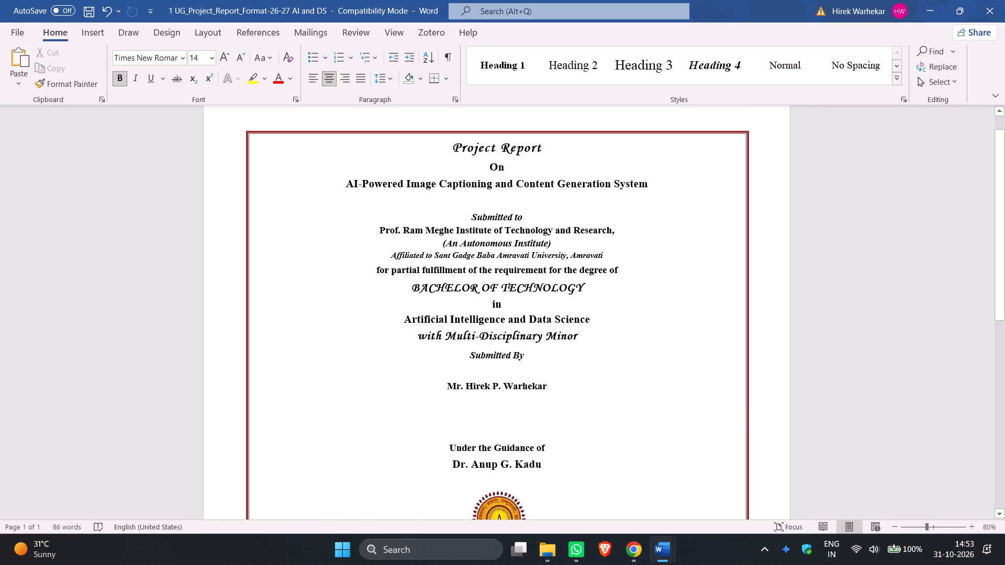
key("ctrl+v")
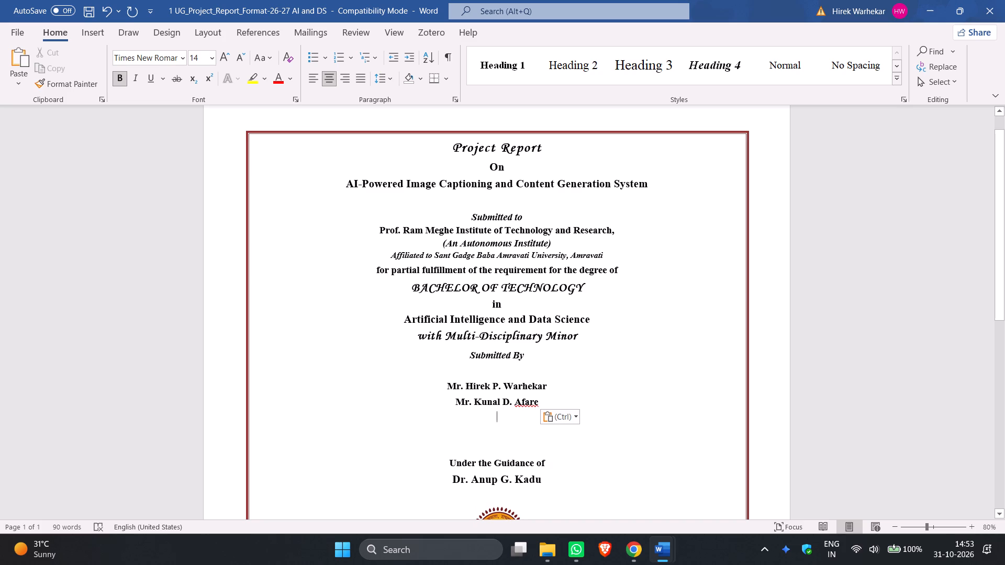
scroll(513, 450, "down", 8)
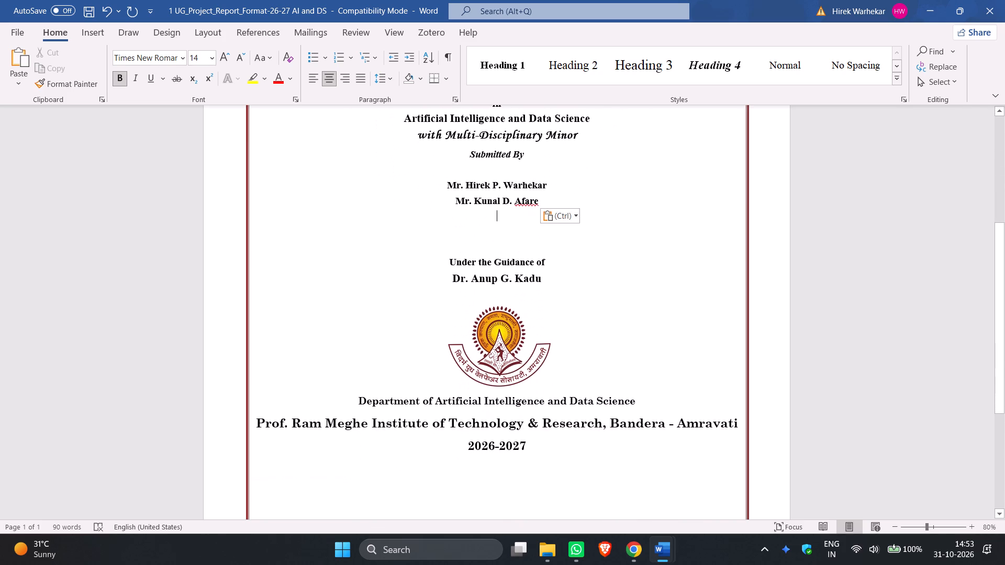
scroll(517, 445, "up", 4)
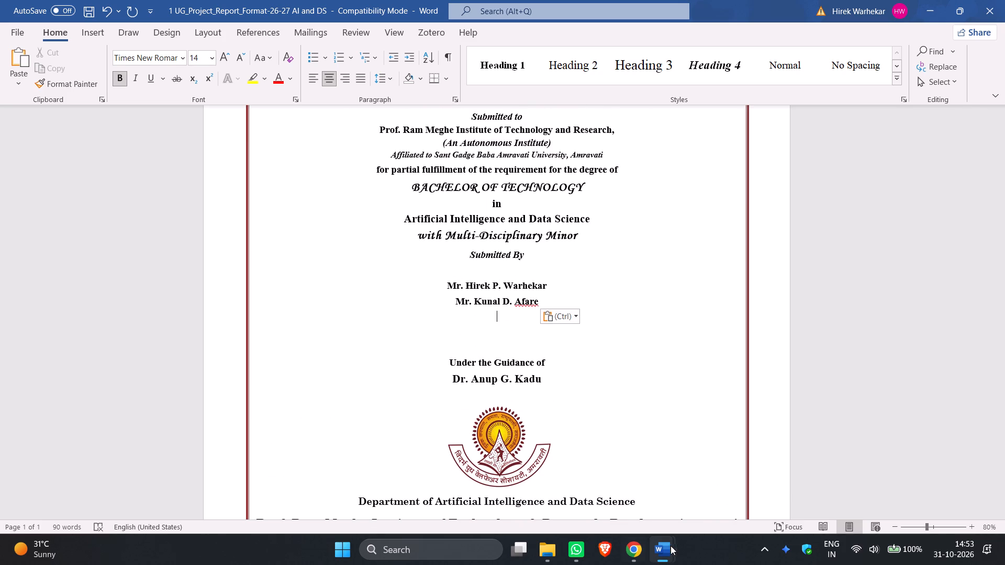
Copy the third student's name from the filled-in report into the enlarged cover's "Submitted By" list, and return to the report.
left_click(632, 504)
triple_click(278, 348)
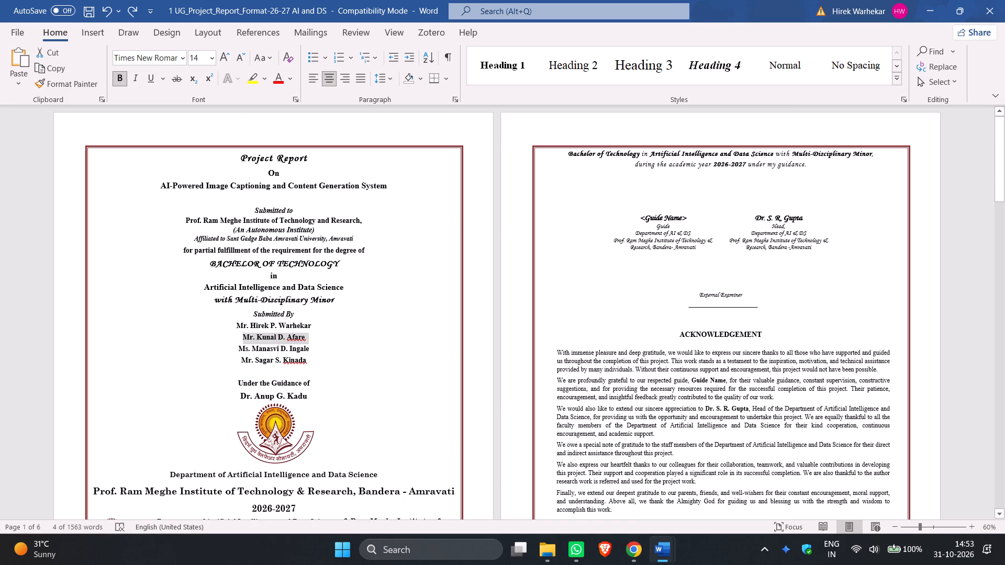
key("ctrl+c")
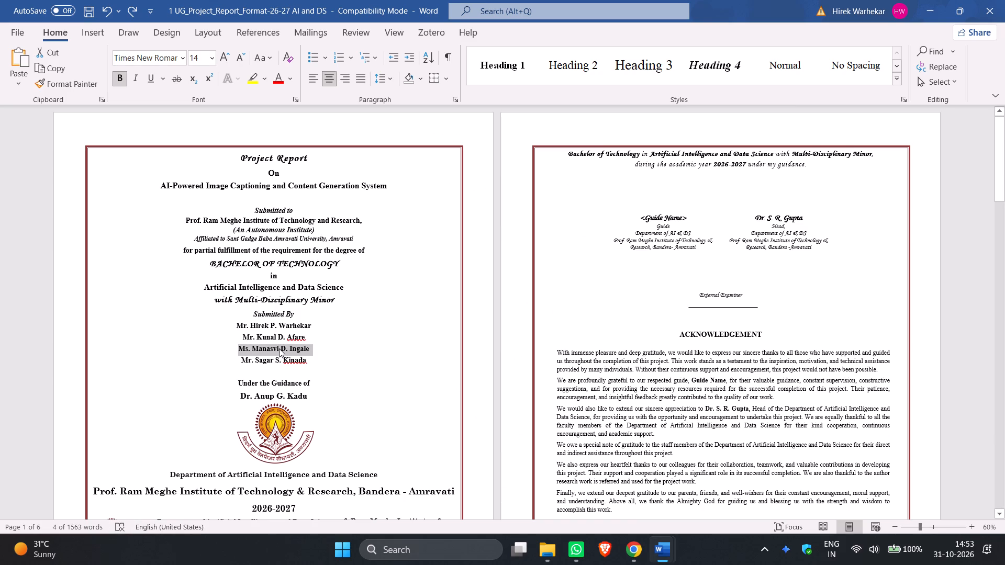
left_click(663, 556)
left_click(708, 491)
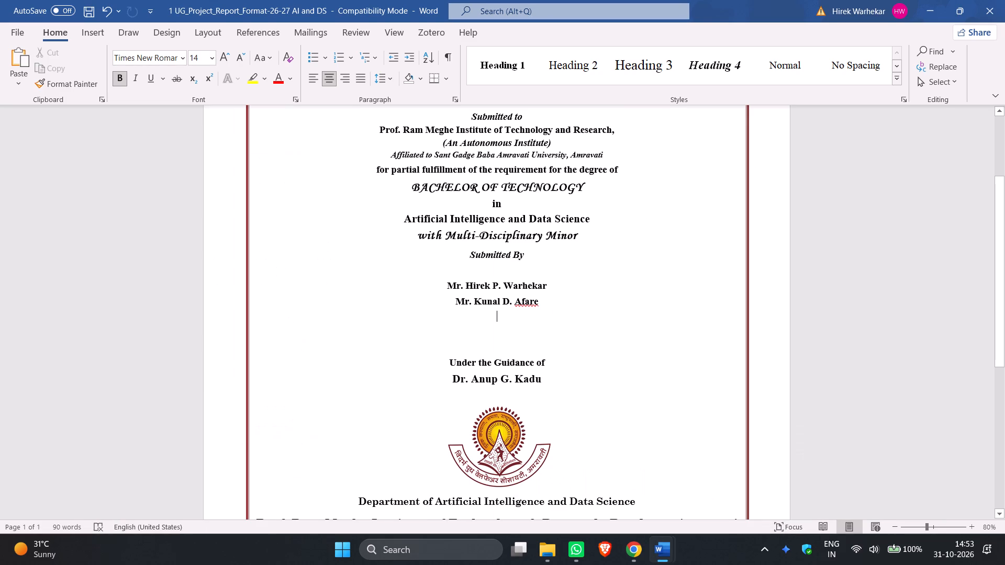
key("ctrl+v")
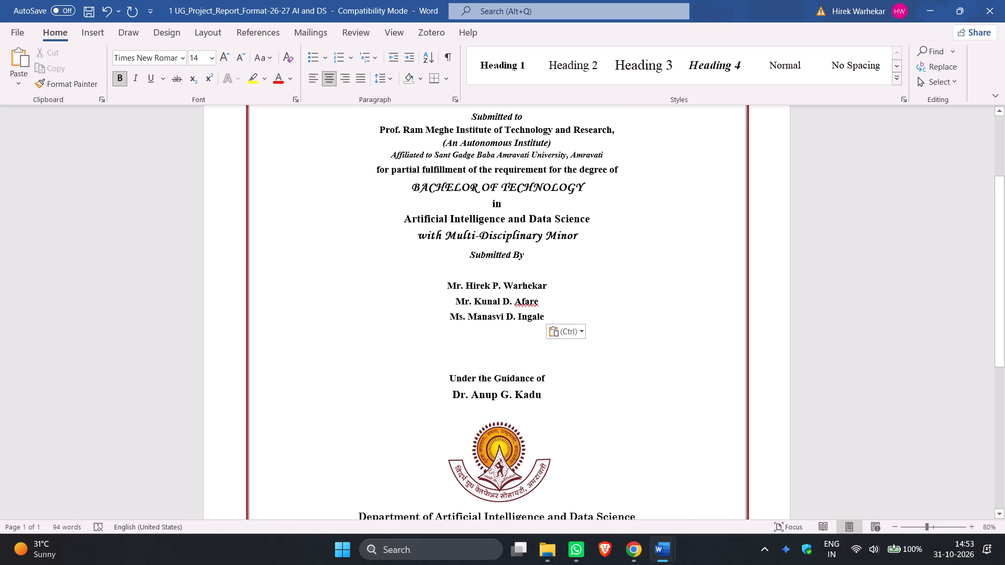
left_click(578, 486)
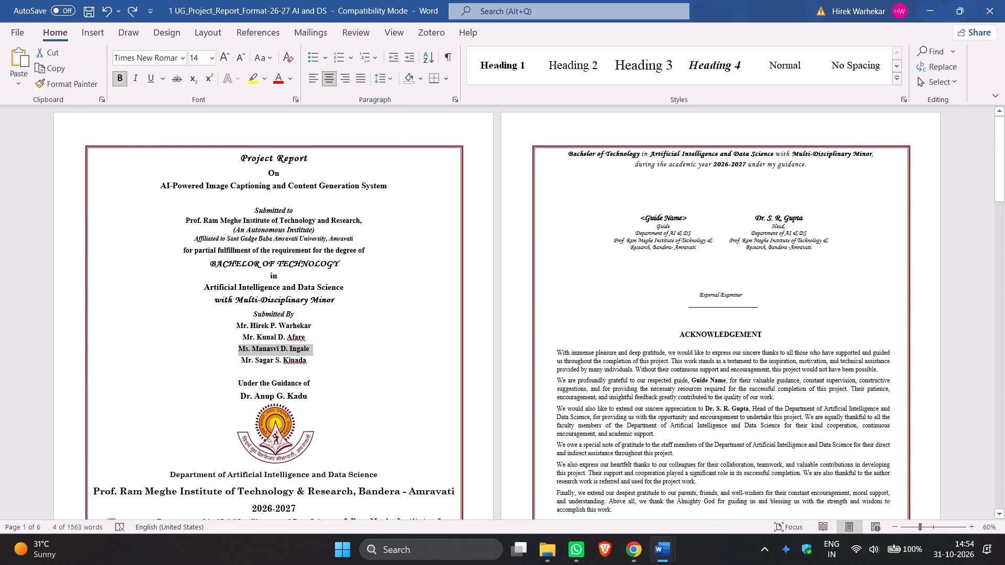
Copy the fourth student's name from the filled-in report's cover into the "Submitted By" list on the enlarged cover page.
triple_click(277, 362)
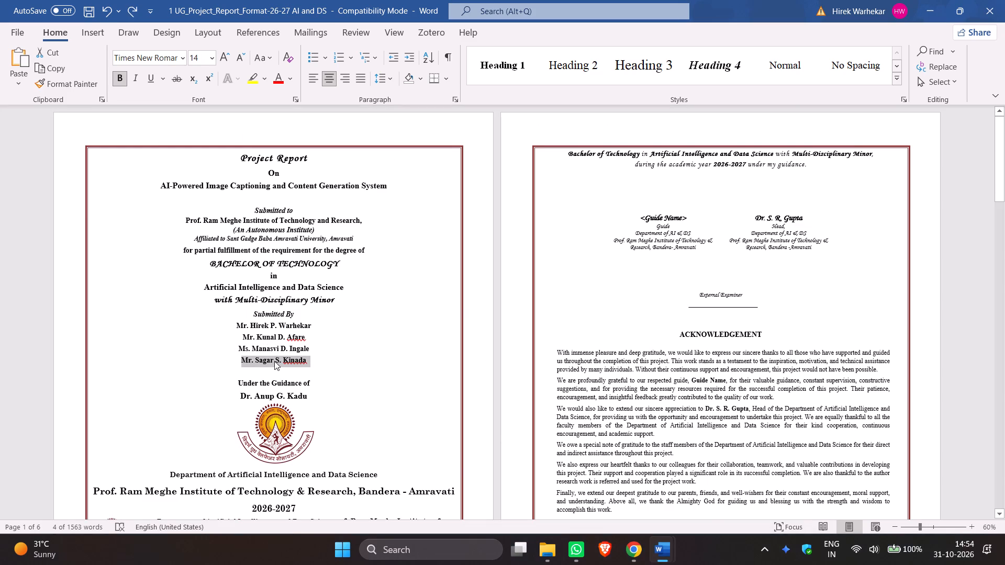
key("ctrl+c")
left_click(698, 498)
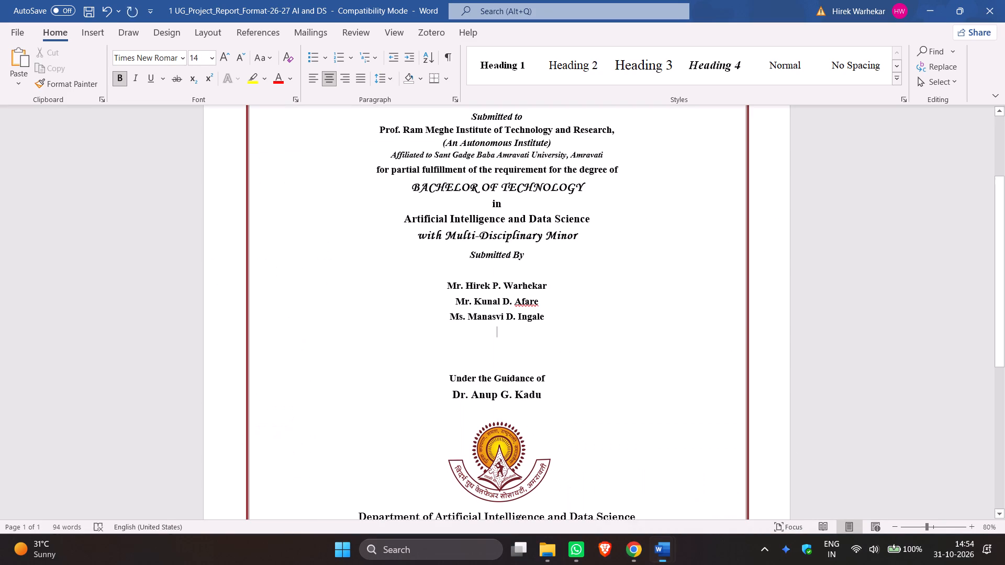
key("ctrl+v")
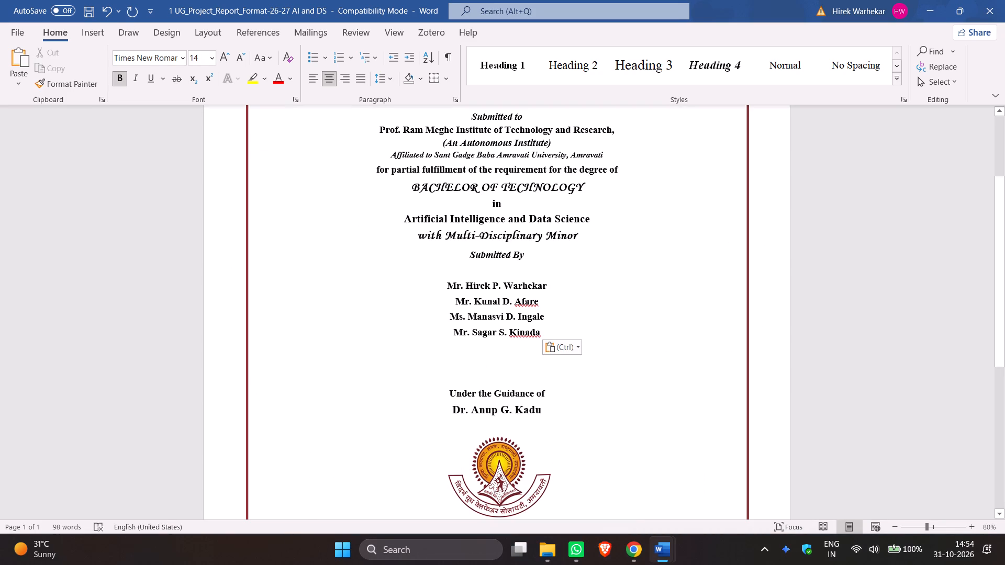
Delete two surplus blank lines between the student names and "Under the Guidance of", leaving one blank line.
left_click(513, 373)
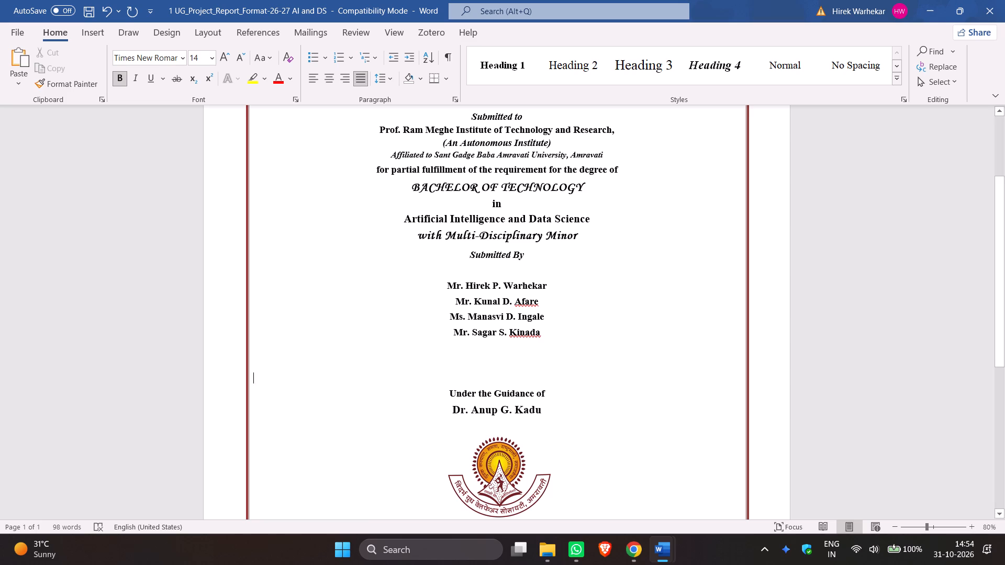
key("BackSpace")
left_click(486, 362)
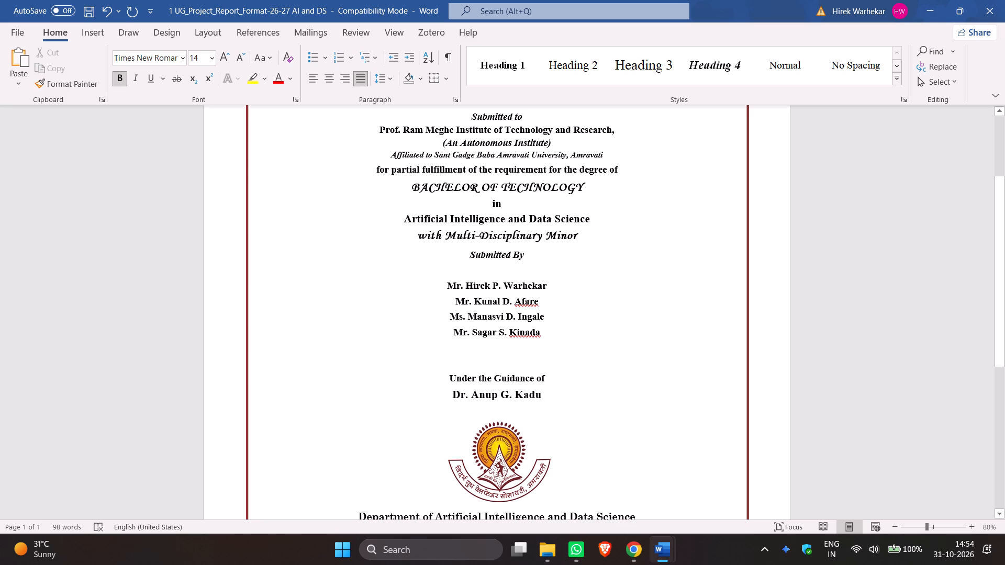
left_click(449, 376)
left_click(454, 363)
key("BackSpace")
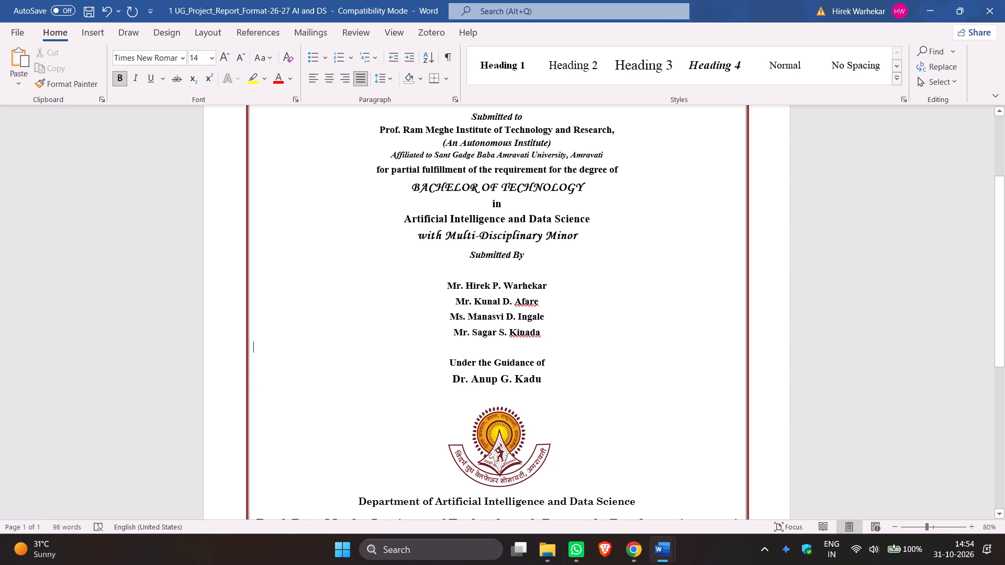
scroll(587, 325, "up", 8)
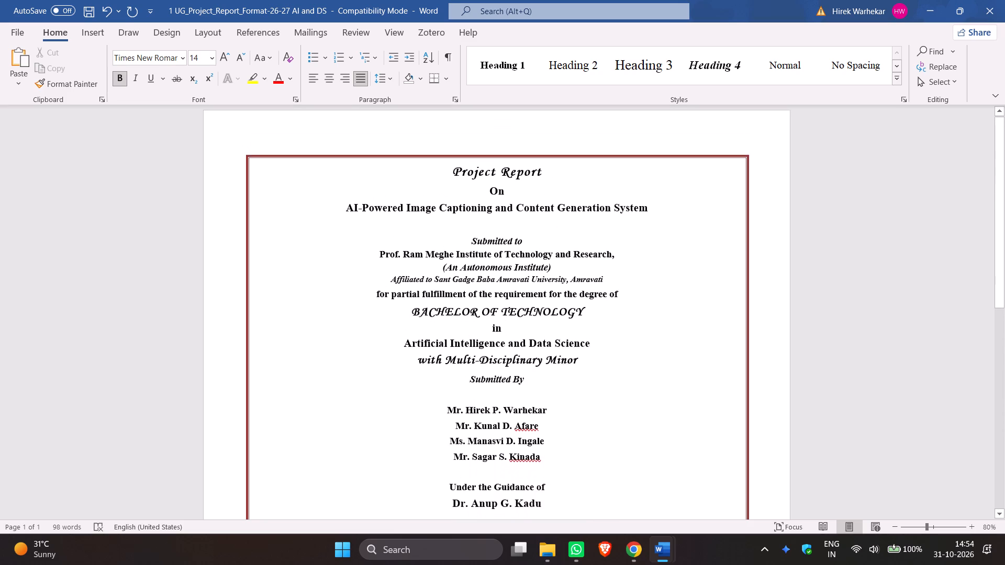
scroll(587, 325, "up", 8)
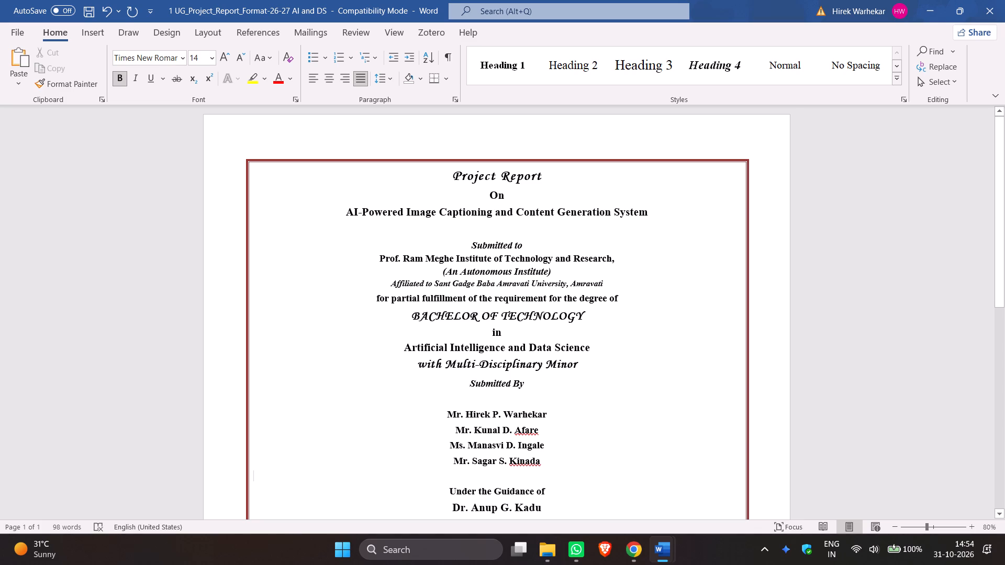
Examine the vertical spacing of the enlarged cover page from the title down to the bottom border.
scroll(560, 412, "down", 3)
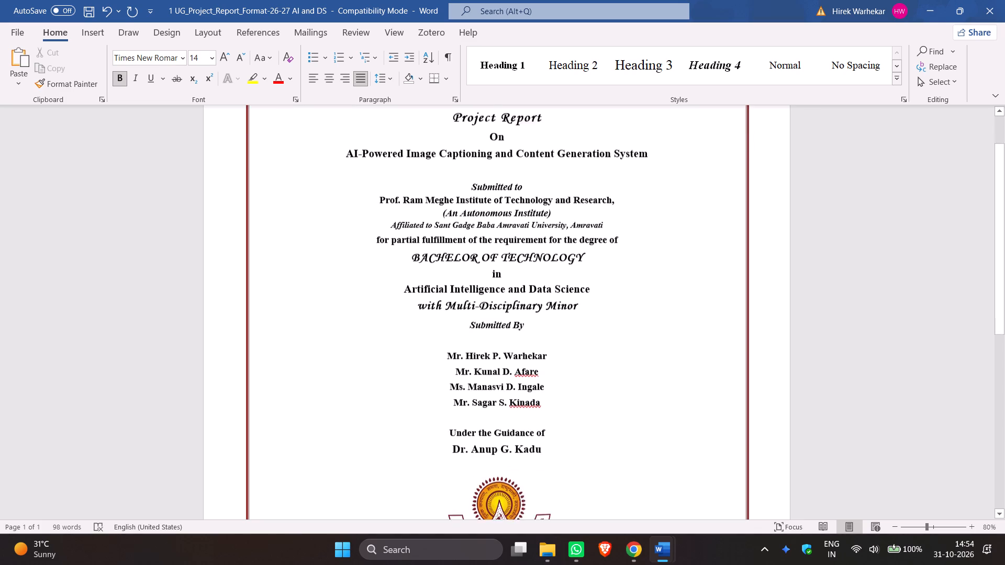
scroll(560, 412, "down", 15)
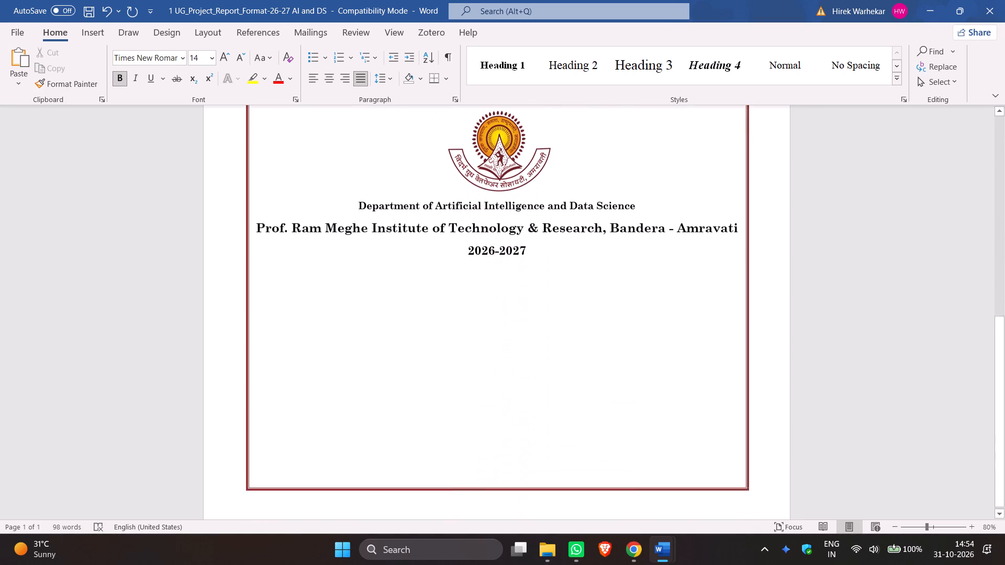
scroll(559, 402, "down", 1)
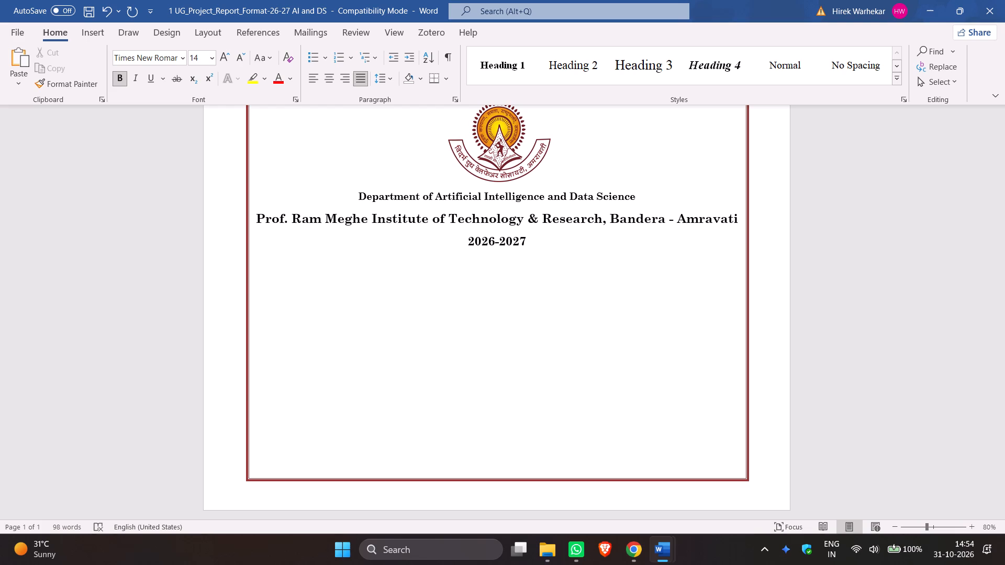
scroll(514, 261, "up", 6)
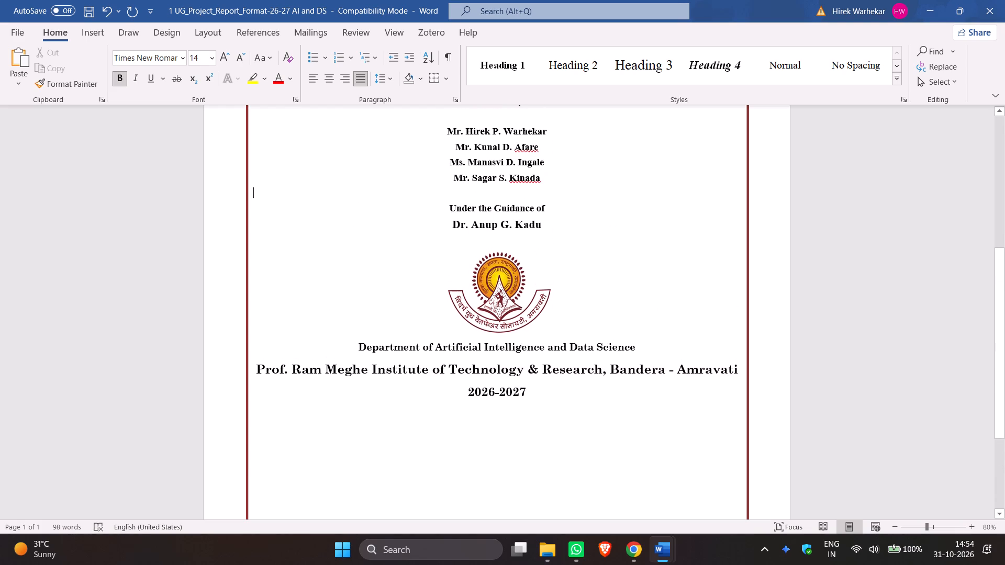
scroll(514, 261, "up", 3)
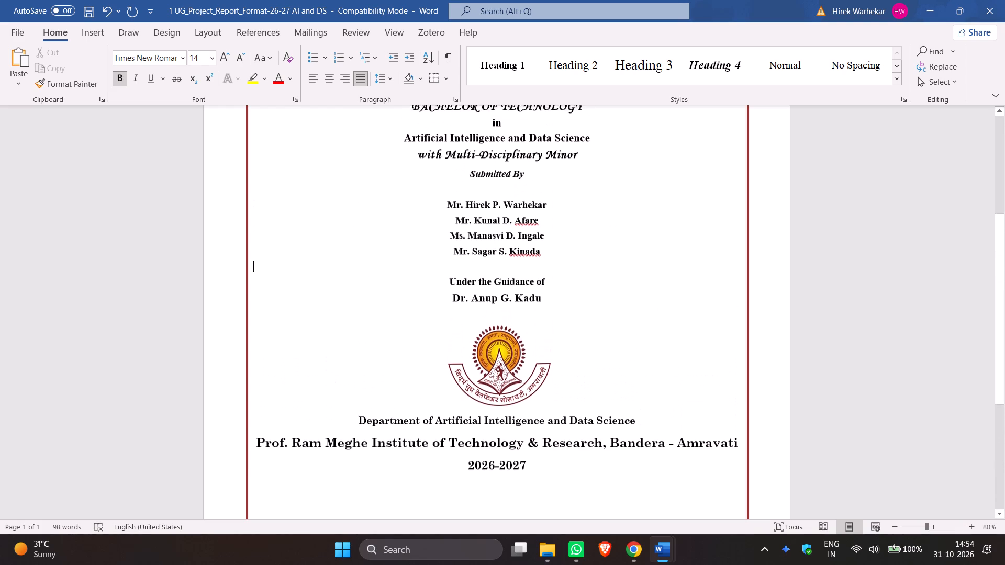
scroll(514, 261, "up", 10)
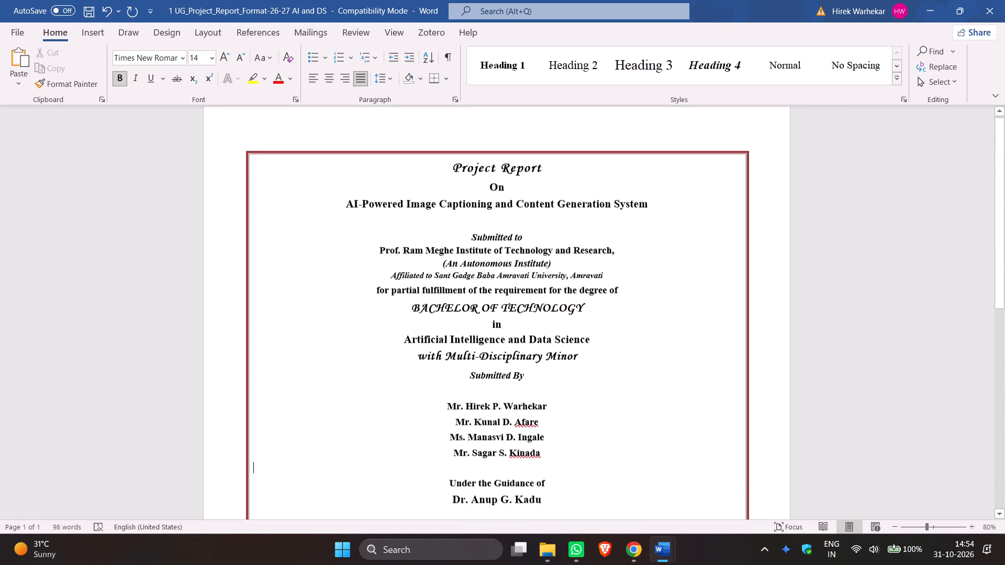
Insert a blank line above the "Project Report" heading on the cover page.
left_click(452, 177)
key("Return")
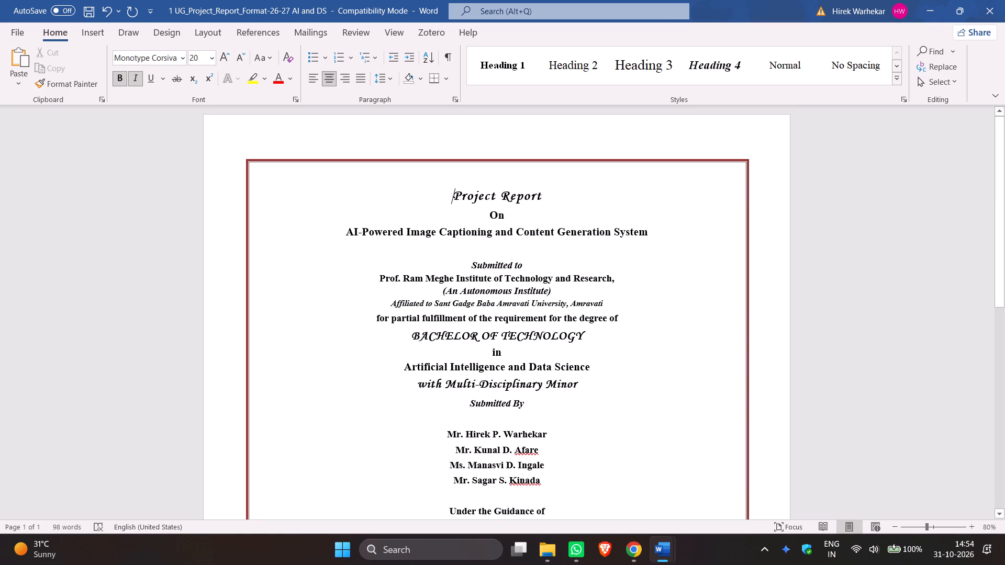
Insert a blank line between the institute logo and "Department of Artificial Intelligence and Data Science".
scroll(511, 219, "down", 3)
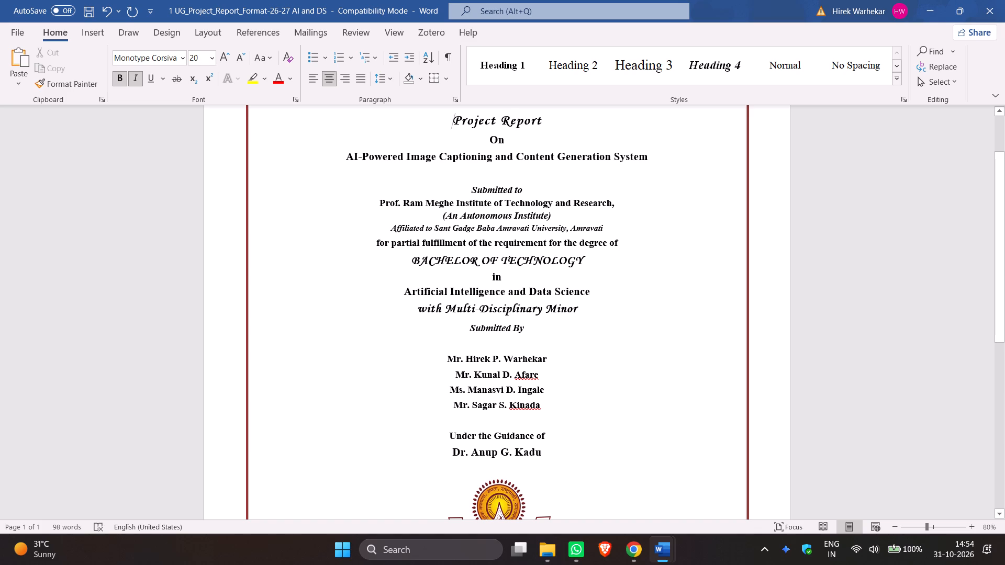
scroll(511, 219, "down", 7)
scroll(511, 219, "down", 15)
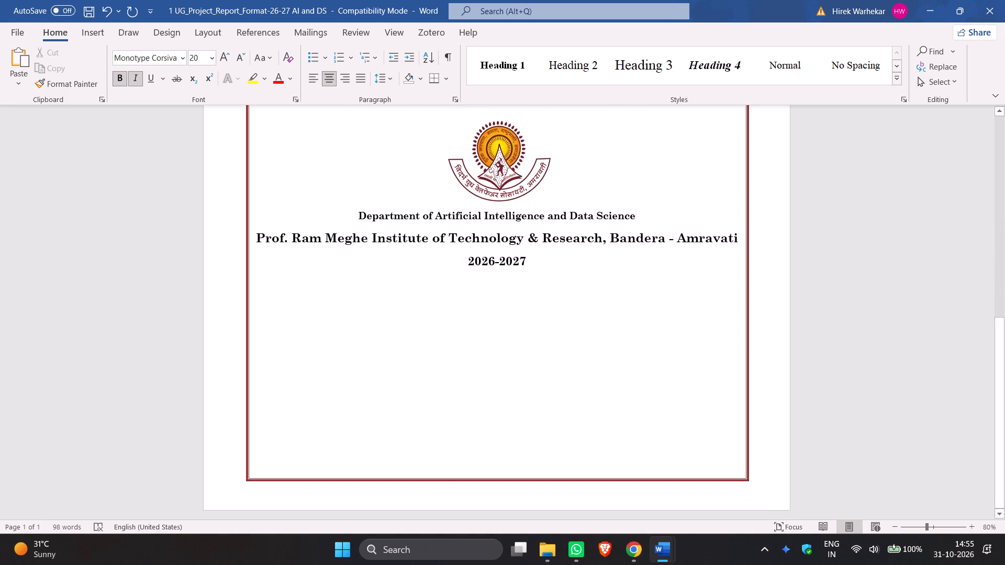
scroll(511, 220, "up", 6)
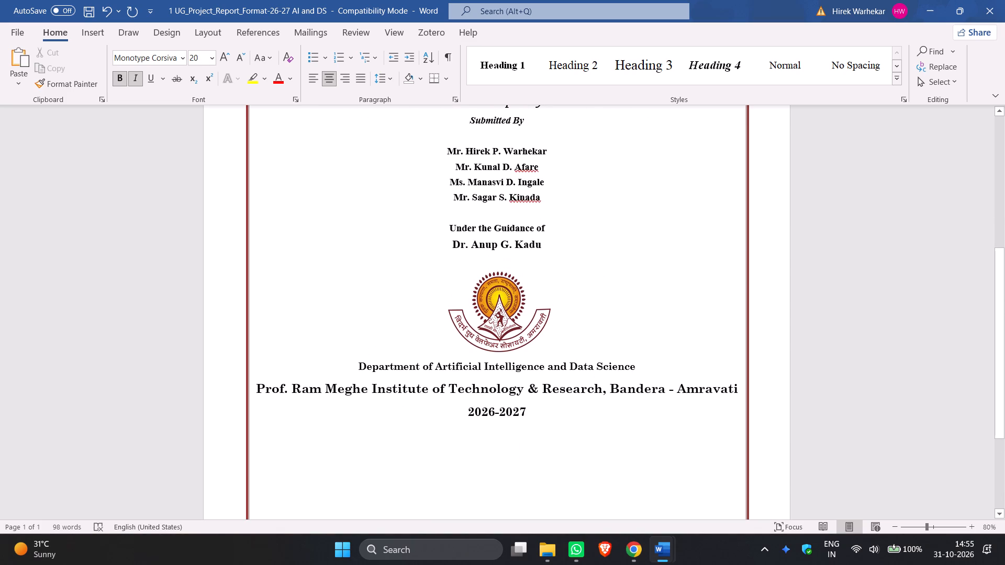
left_click(356, 366)
key("Return")
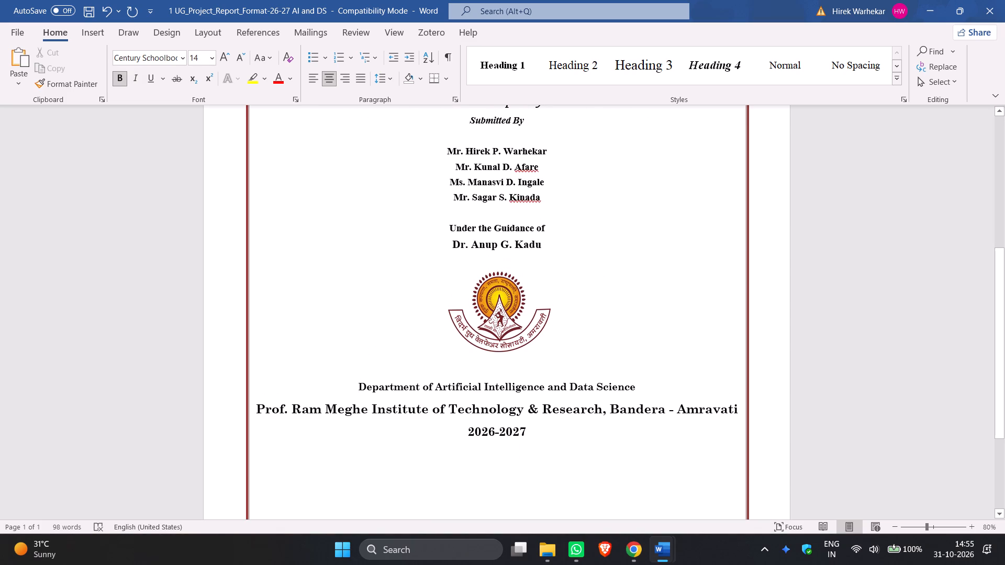
Add a blank line above "Submitted By" and remove the blank line between it and the first student's name.
scroll(728, 332, "down", 11)
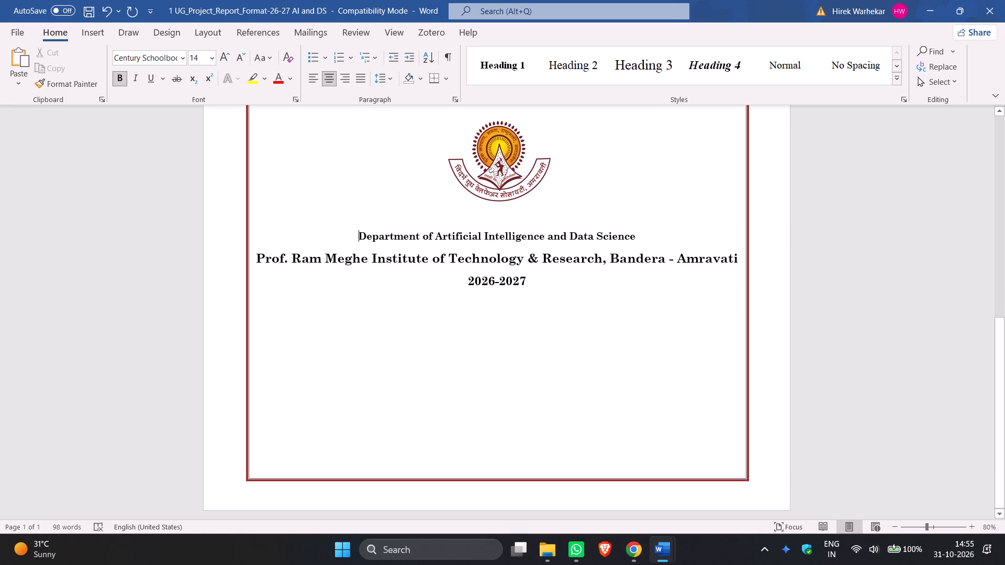
scroll(639, 318, "up", 10)
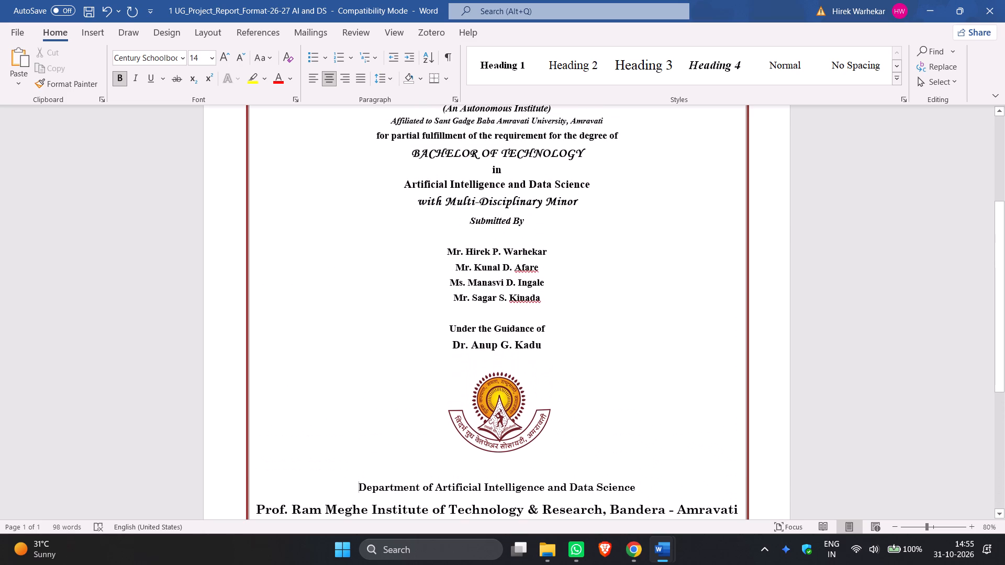
scroll(639, 318, "down", 2)
scroll(639, 318, "up", 2)
left_click(471, 222)
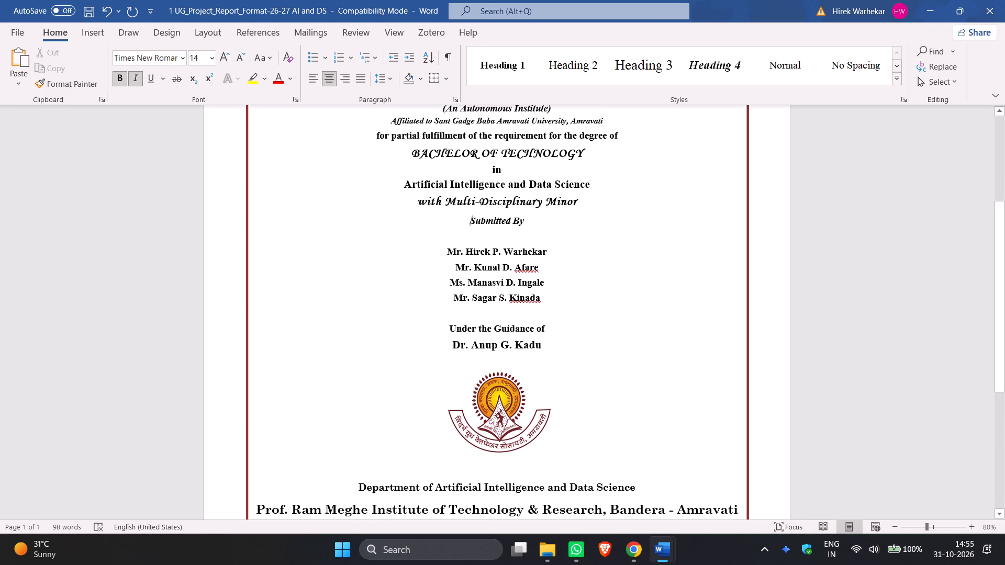
key("Return")
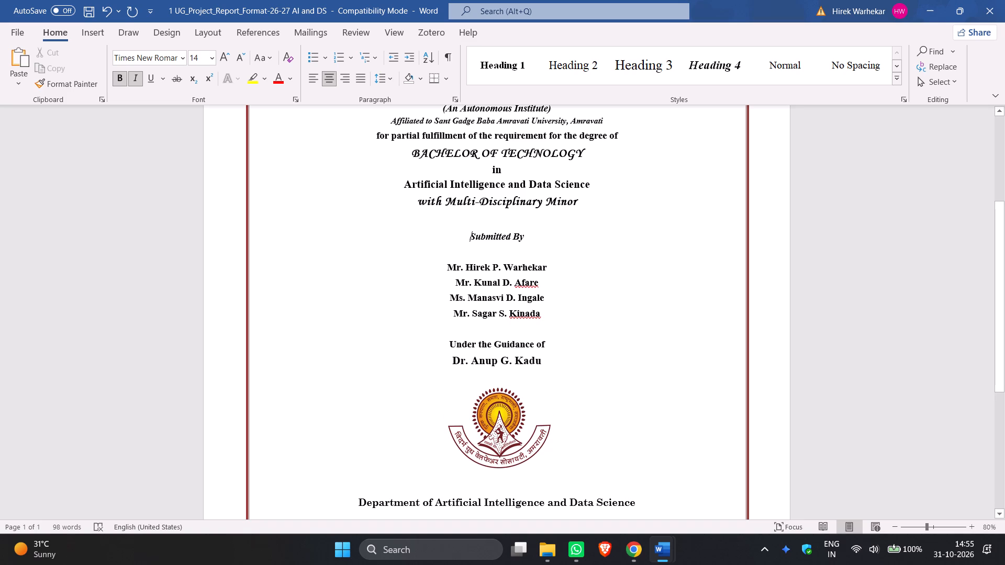
left_click(497, 251)
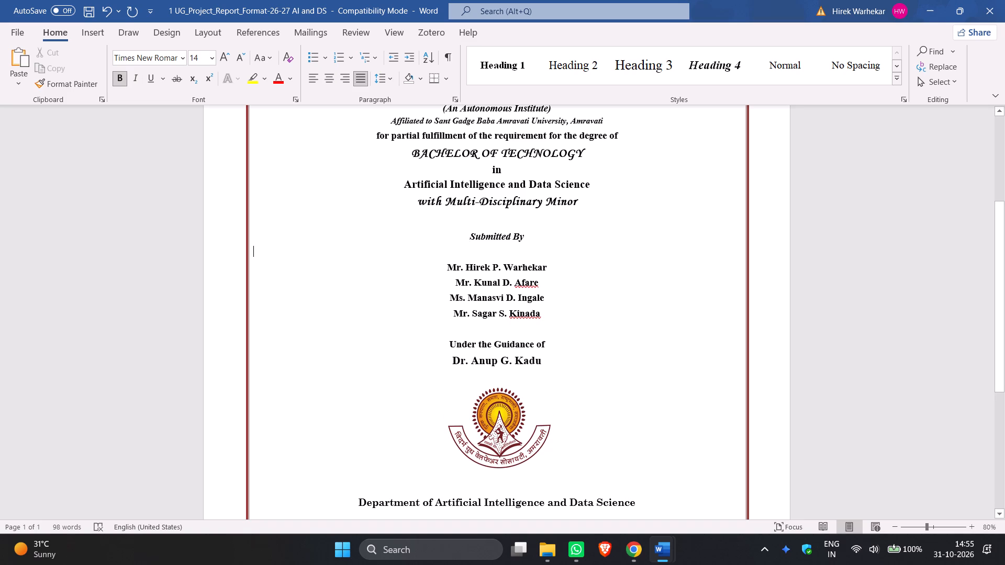
key("BackSpace")
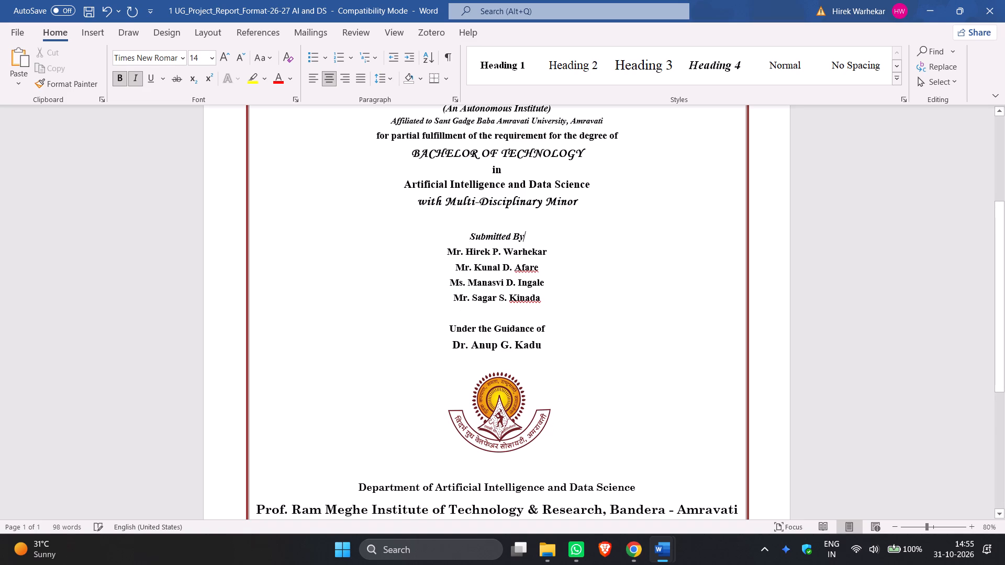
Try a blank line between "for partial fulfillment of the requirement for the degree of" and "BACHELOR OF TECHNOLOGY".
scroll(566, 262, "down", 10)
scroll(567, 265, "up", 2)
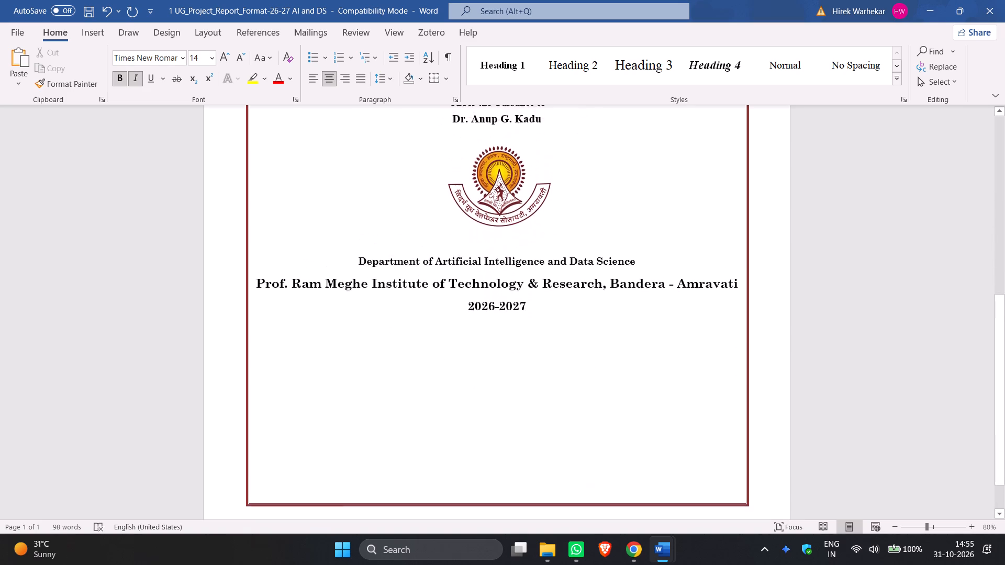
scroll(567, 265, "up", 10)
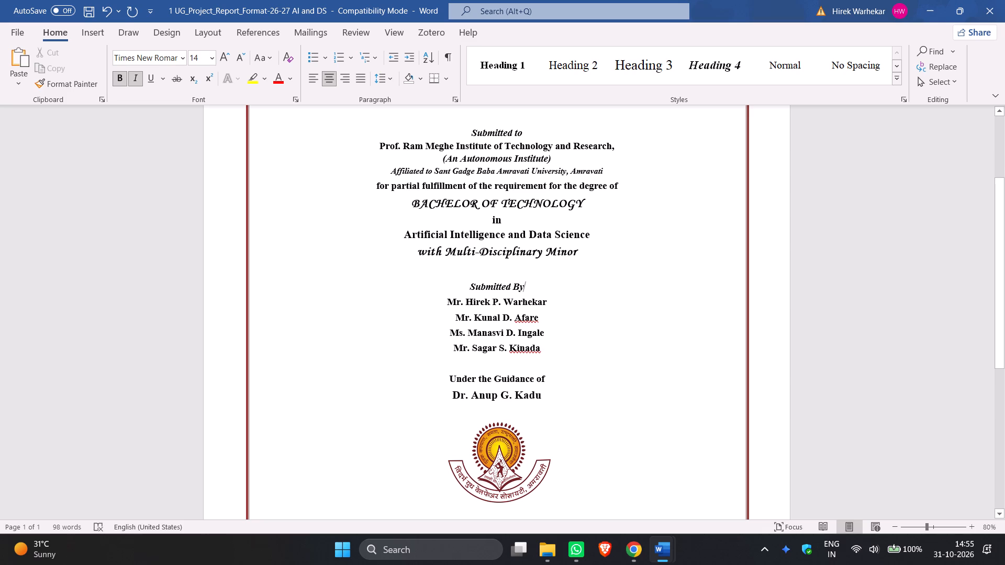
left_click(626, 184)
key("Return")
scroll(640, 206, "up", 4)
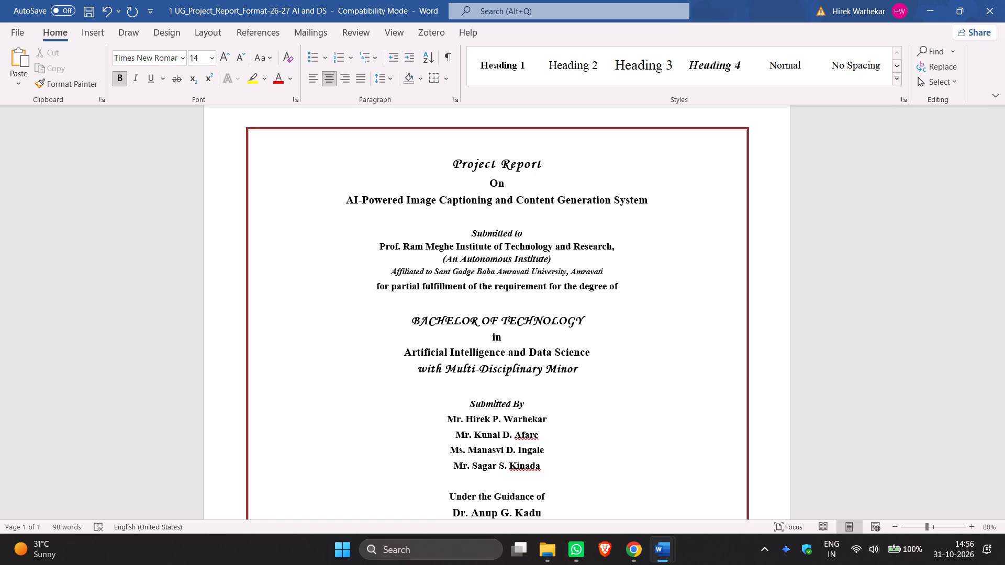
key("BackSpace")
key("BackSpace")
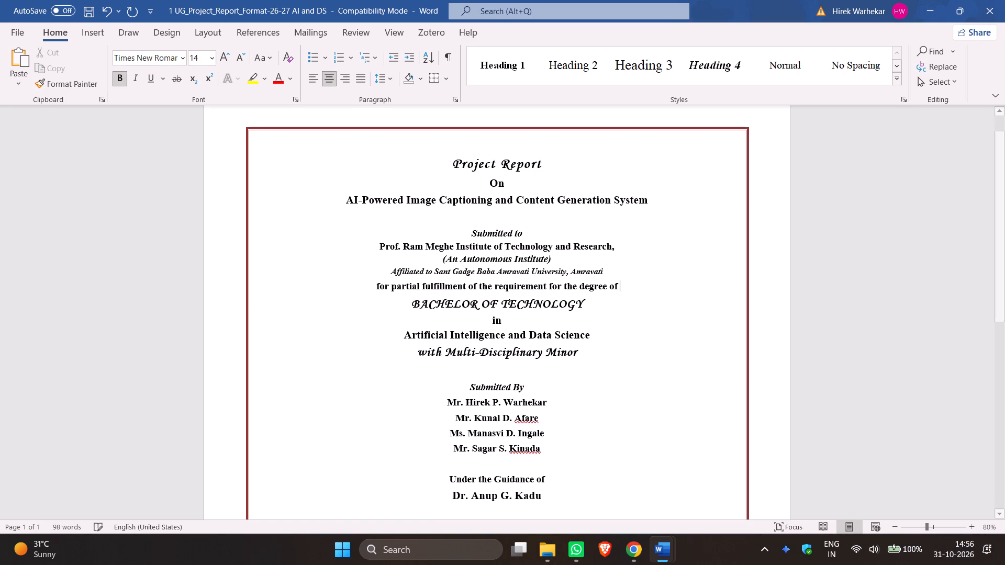
Insert a blank line between the "Affiliated to Sant Gadge Baba Amravati University, Amravati" line and "for partial fulfillment of the requirement for the degree of".
left_click(613, 276)
key("Return")
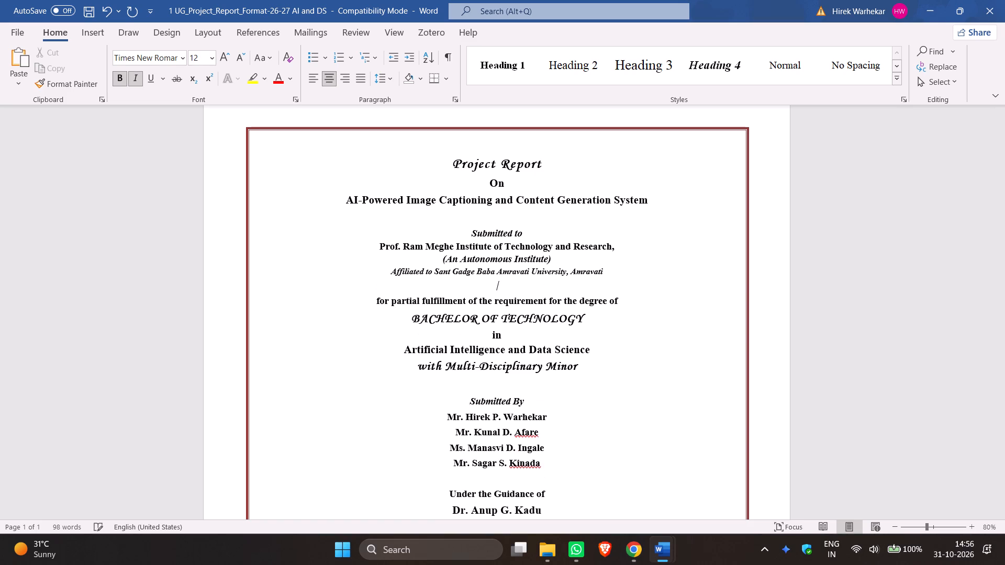
Review the spacing between the text blocks over the full length of the cover page.
scroll(578, 303, "up", 5)
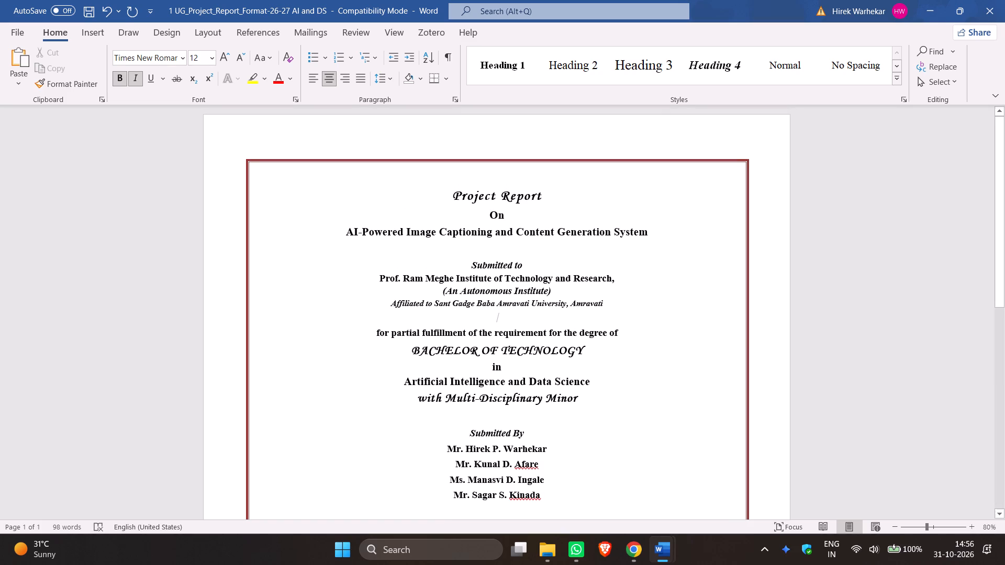
scroll(539, 291, "down", 2)
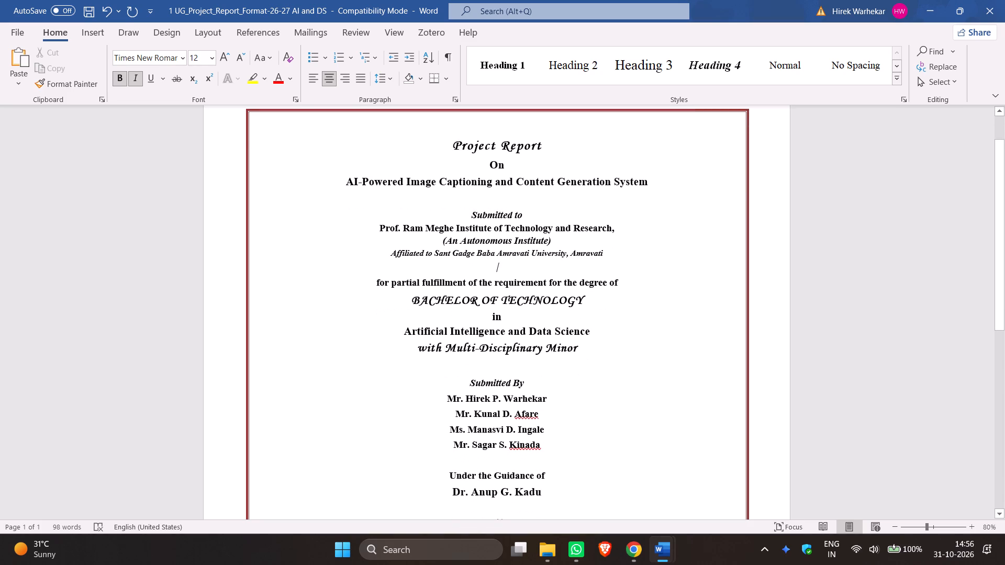
scroll(539, 289, "down", 5)
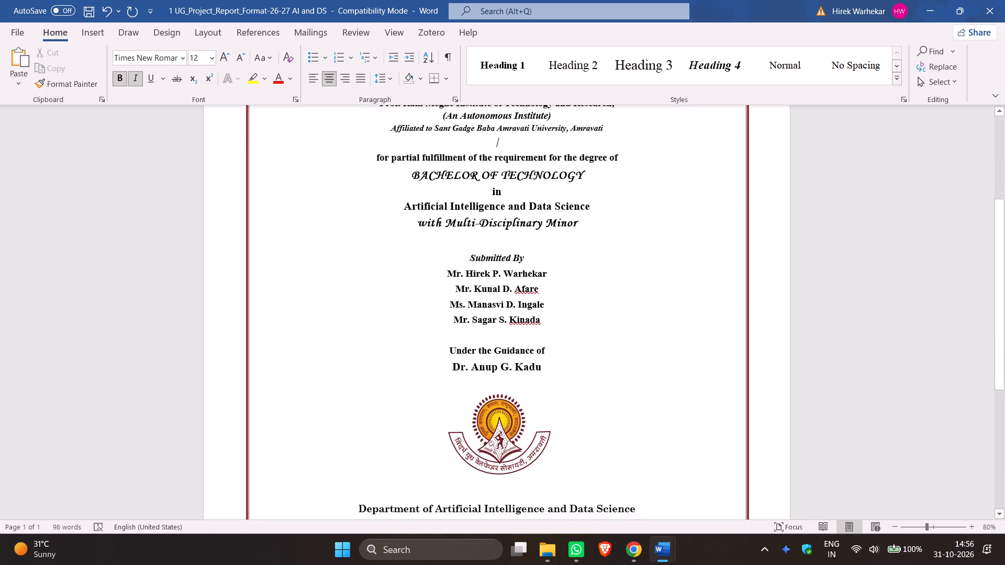
scroll(540, 288, "down", 12)
scroll(541, 287, "up", 5)
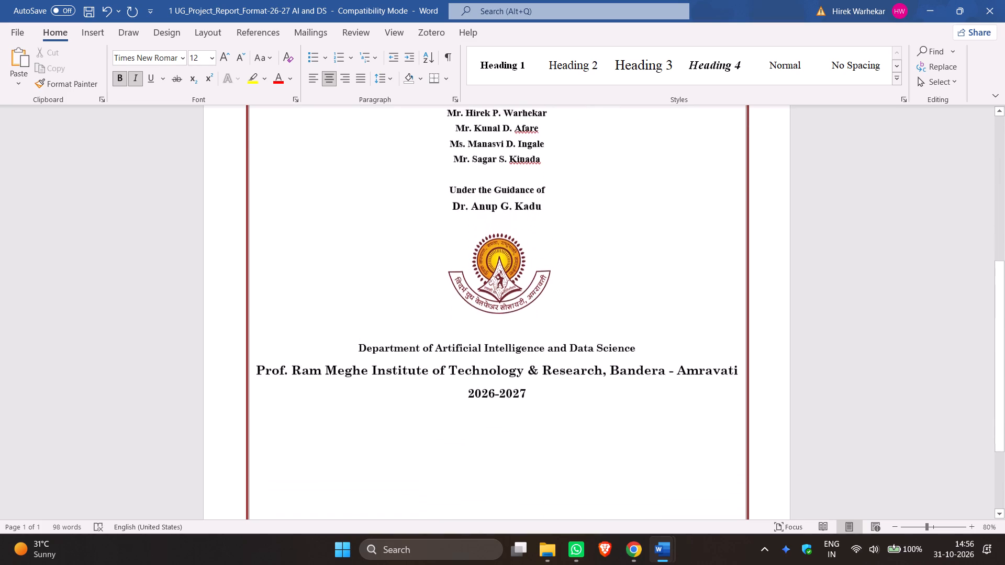
scroll(541, 287, "up", 15)
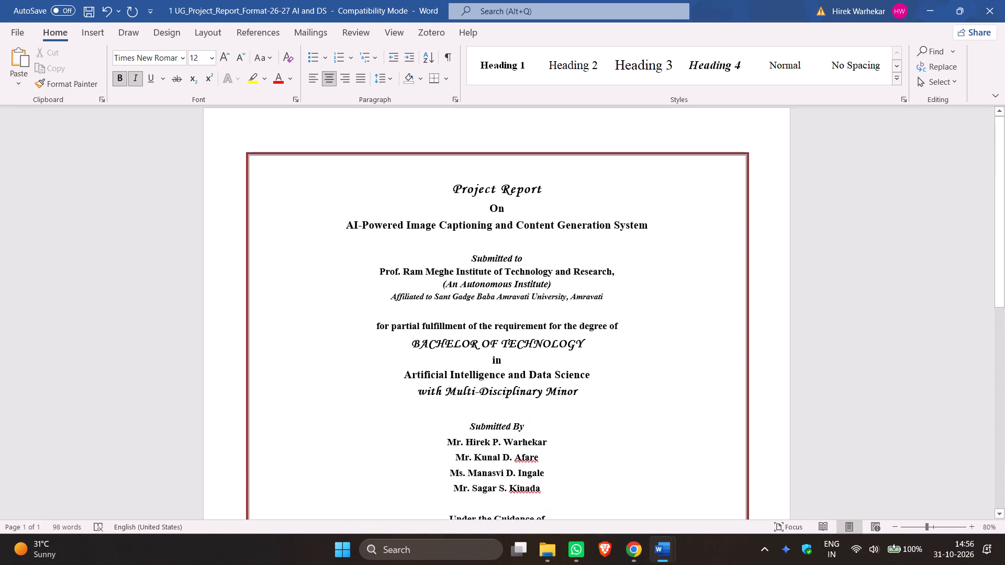
Check the font and size of the cover lines from "Project Report" down to the institute name under "Submitted to".
left_click(498, 195)
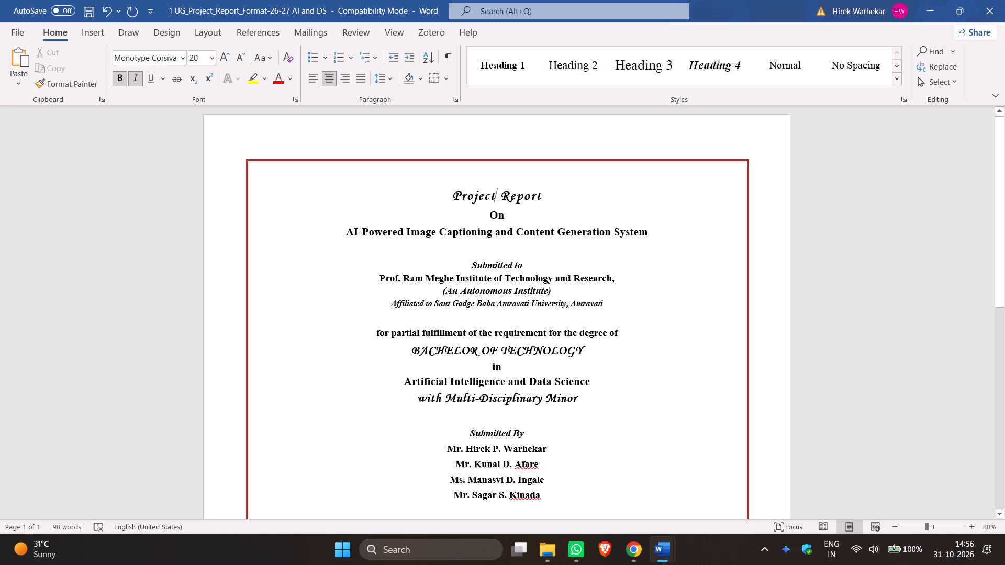
left_click(498, 217)
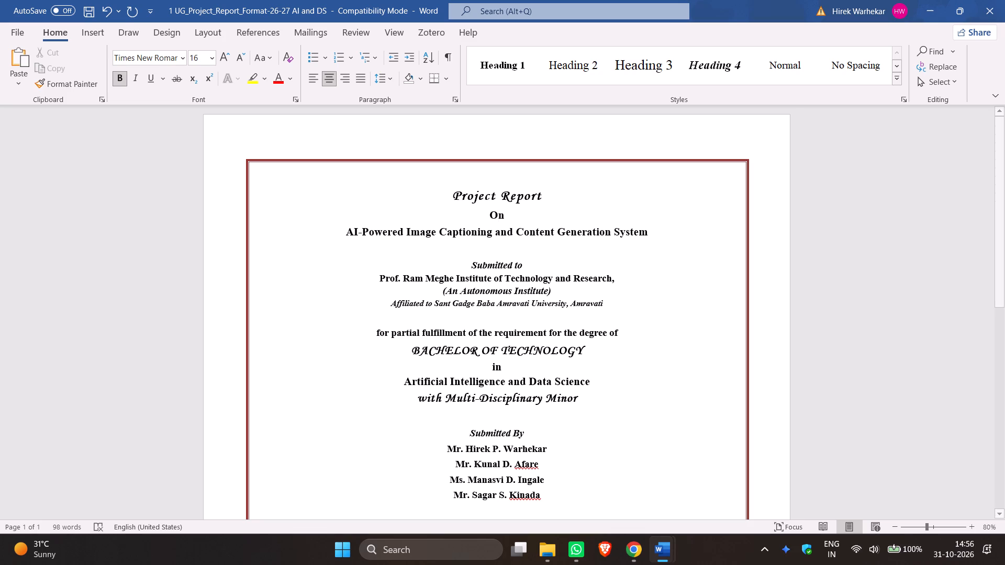
left_click(516, 201)
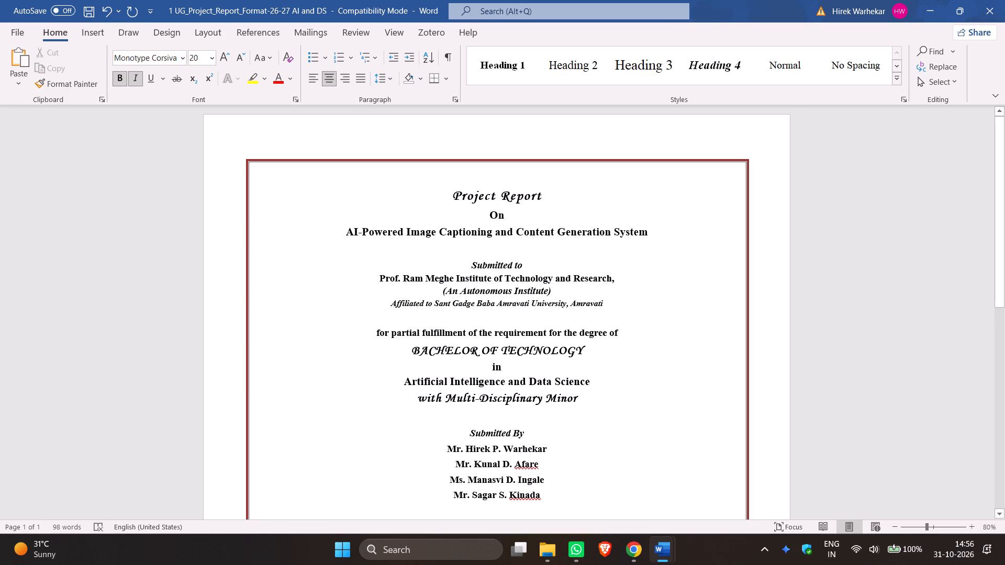
left_click(502, 216)
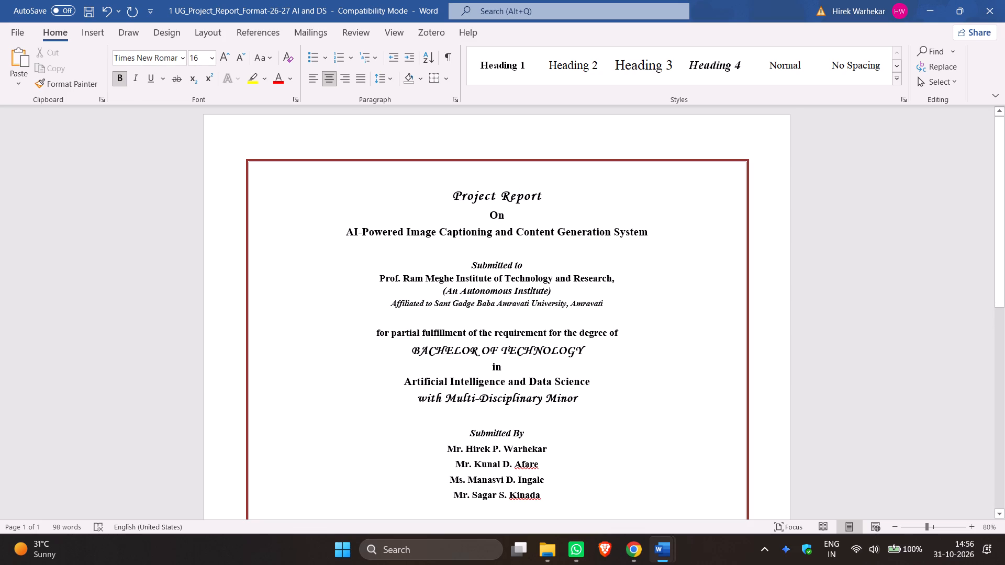
left_click(497, 233)
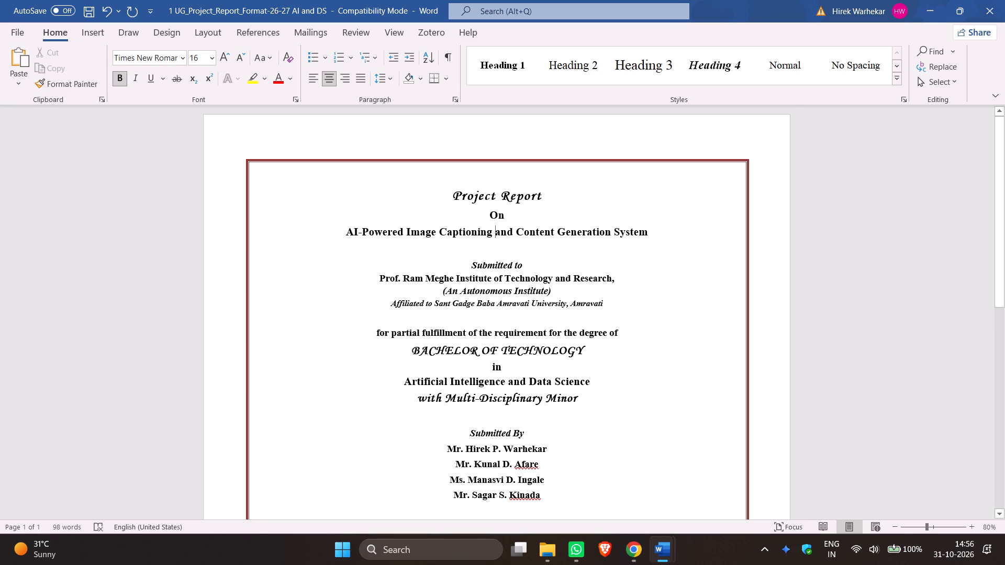
left_click(501, 264)
left_click(502, 279)
Examine the empty space below "2026-2027" against the spacing of the rest of the cover page.
scroll(470, 316, "down", 7)
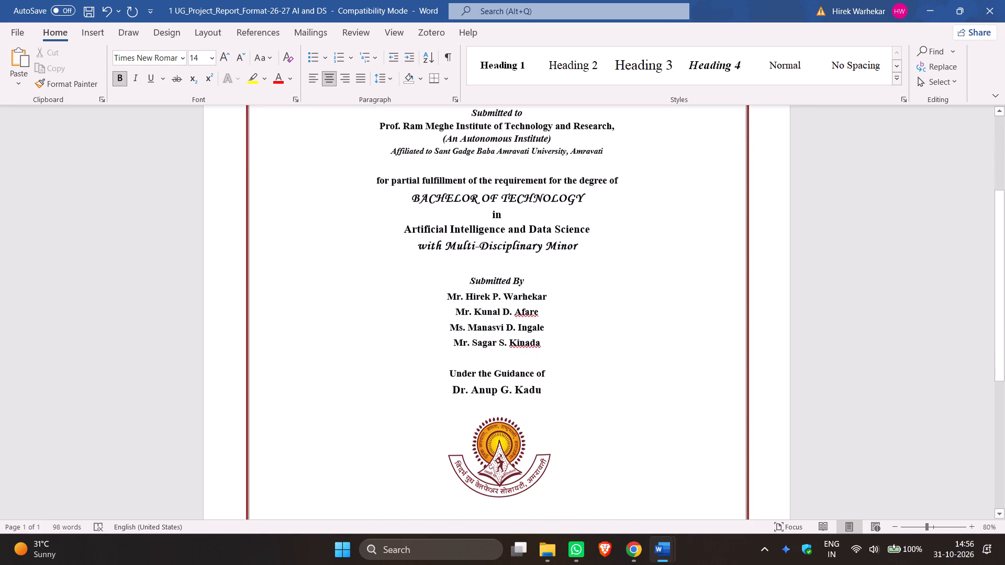
scroll(471, 314, "down", 15)
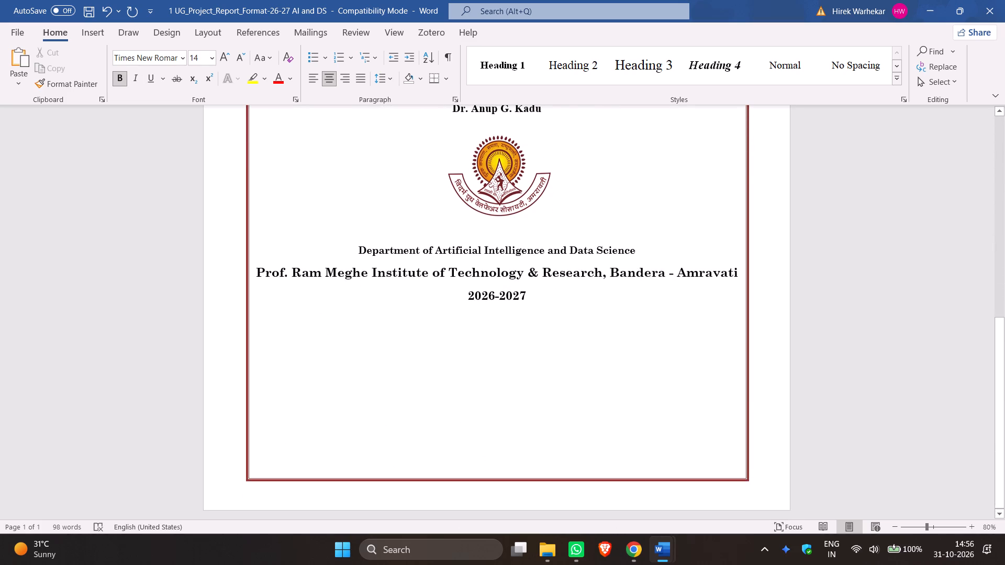
scroll(473, 311, "up", 5)
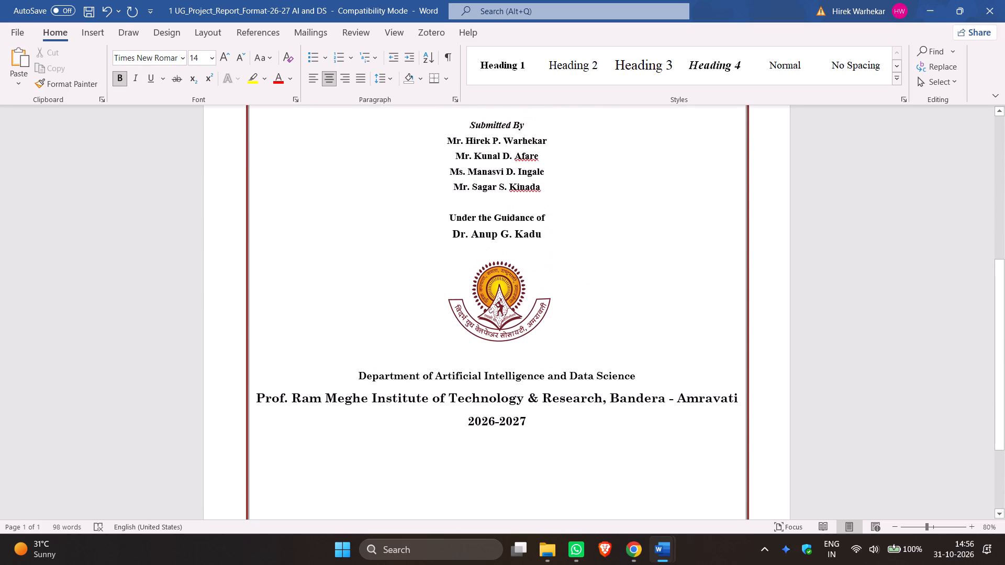
scroll(475, 310, "down", 12)
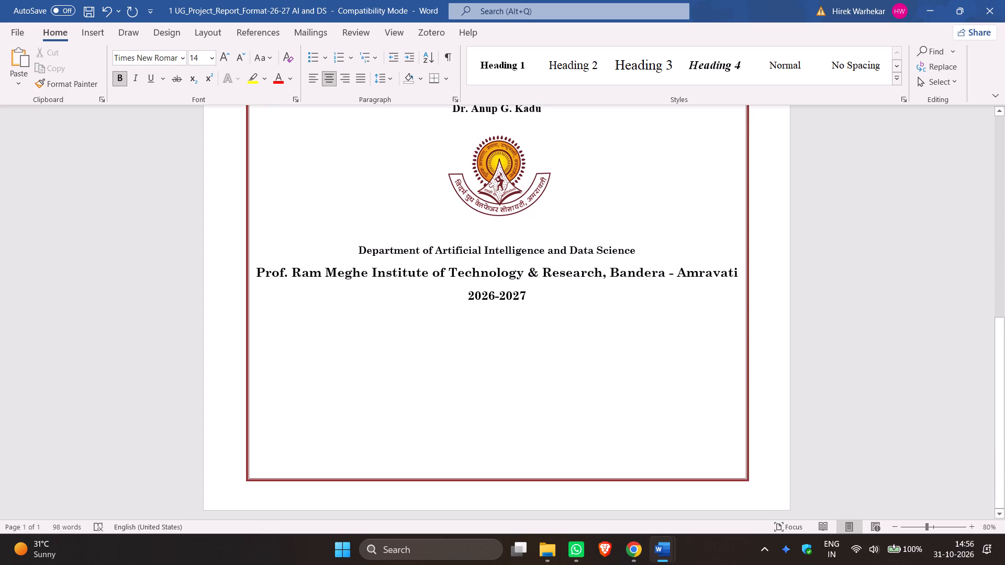
scroll(480, 306, "down", 4)
scroll(481, 305, "up", 10)
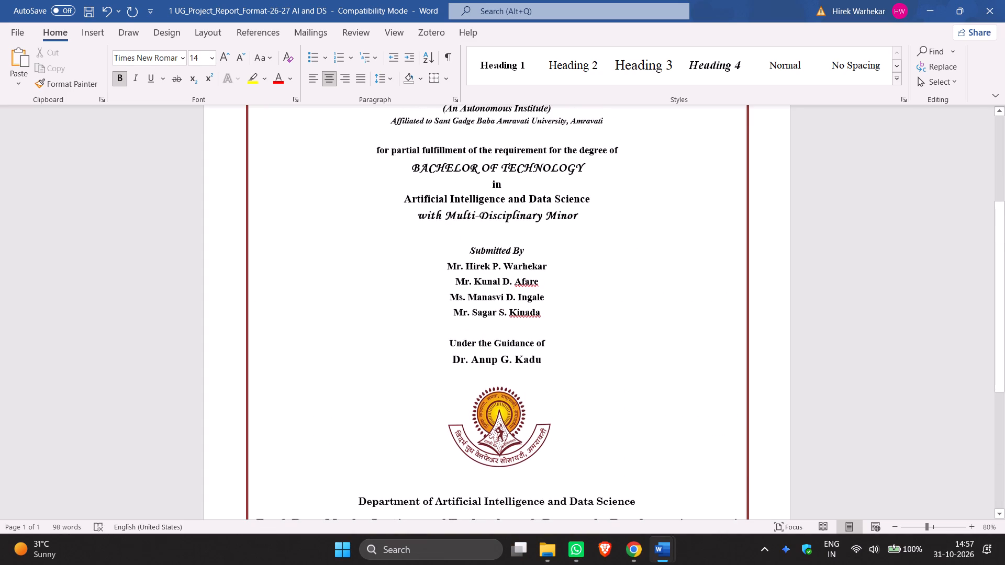
scroll(482, 304, "up", 11)
scroll(483, 303, "down", 5)
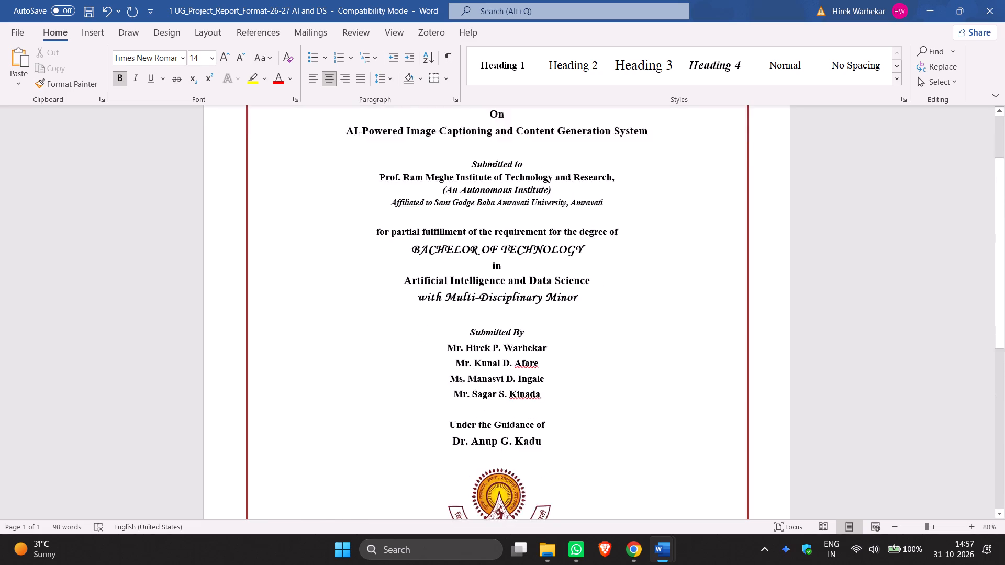
scroll(483, 303, "down", 18)
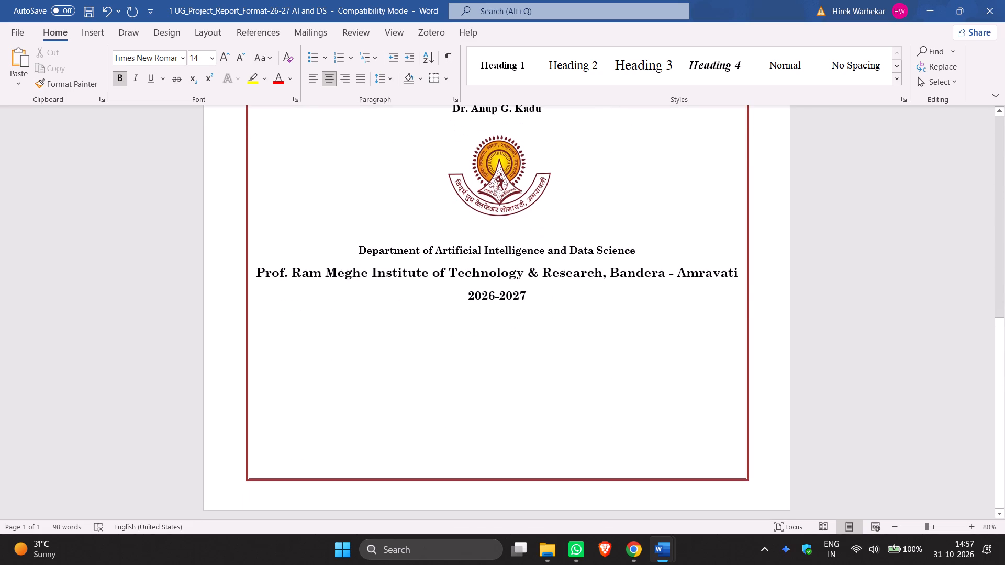
Insert another blank line above the "Project Report" heading.
scroll(485, 301, "up", 19)
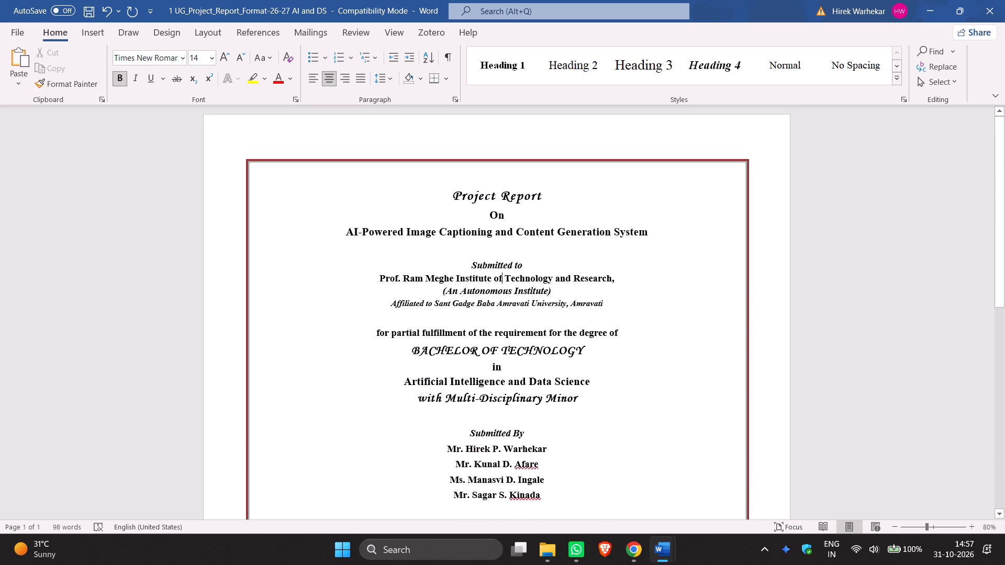
left_click(453, 197)
key("Return")
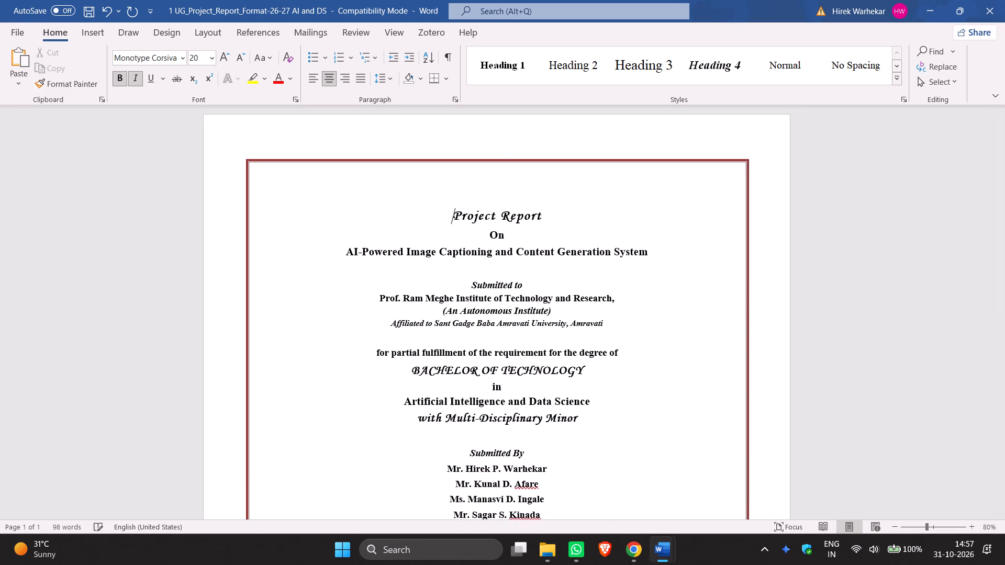
Examine the vertical balance of the whole cover page within its border, including the space above the heading and below "2026-2027".
scroll(526, 217, "down", 20)
scroll(526, 217, "down", 8)
scroll(534, 206, "up", 6)
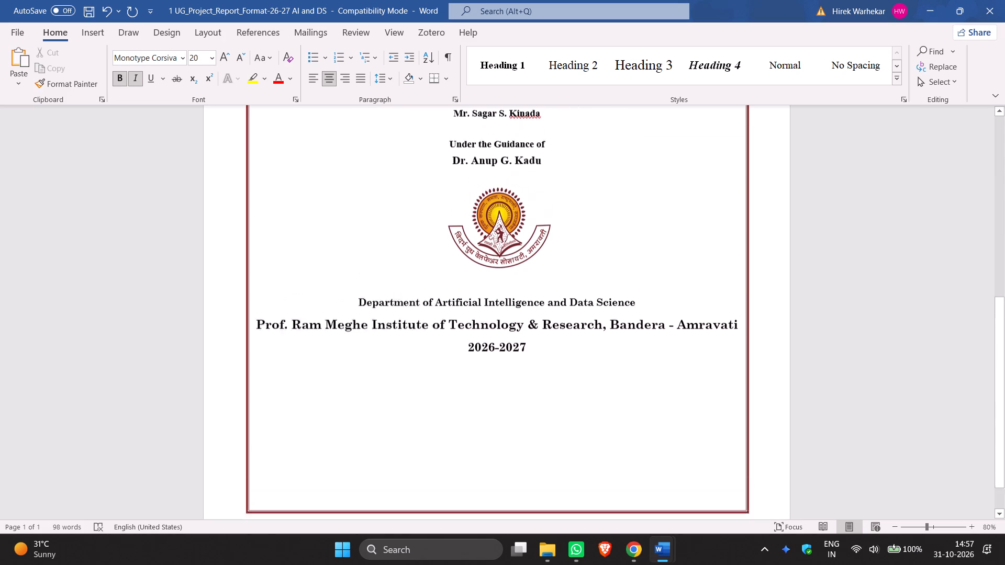
scroll(534, 206, "up", 4)
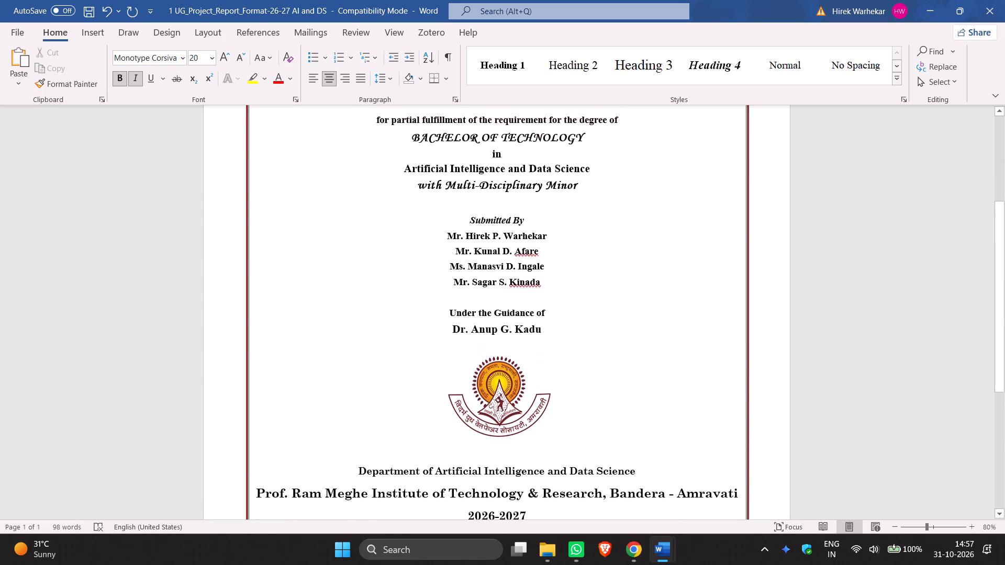
scroll(534, 206, "up", 8)
scroll(534, 206, "down", 17)
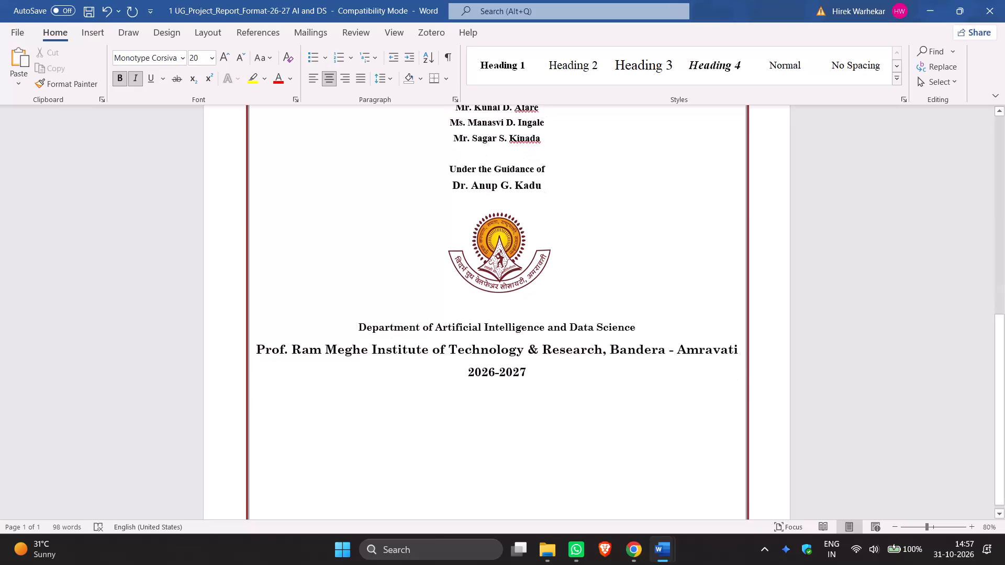
scroll(535, 206, "up", 12)
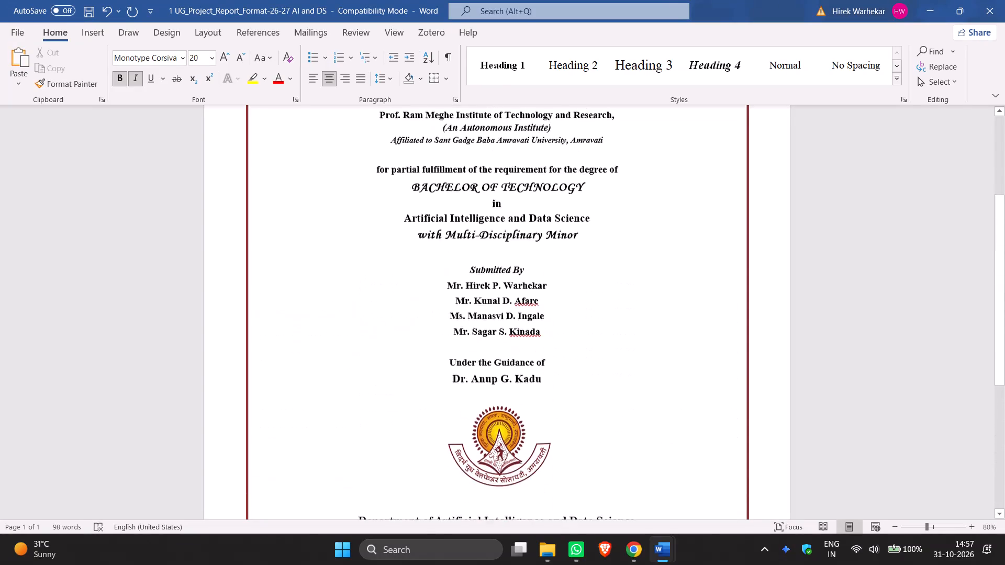
scroll(535, 206, "up", 11)
scroll(535, 206, "down", 2)
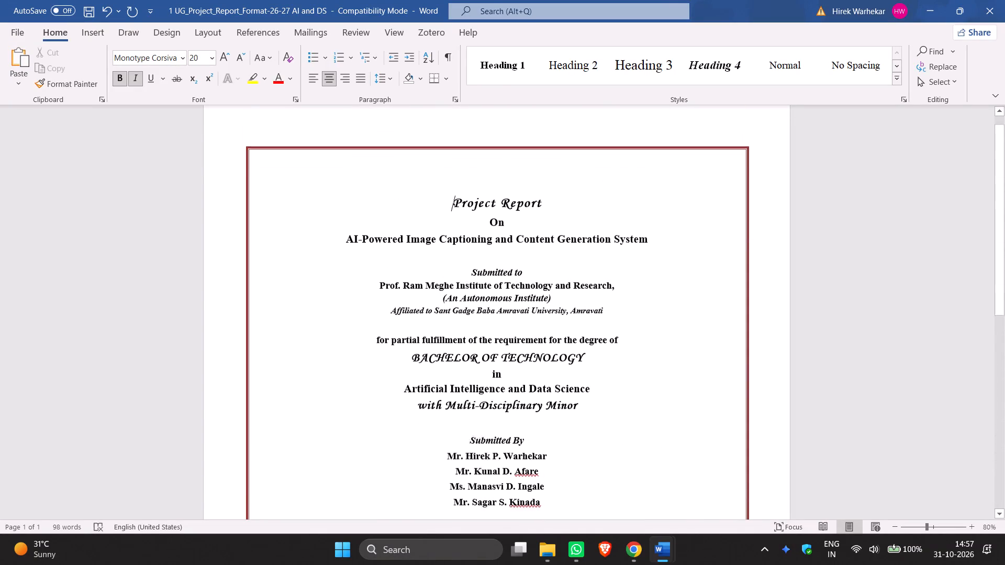
scroll(535, 206, "down", 20)
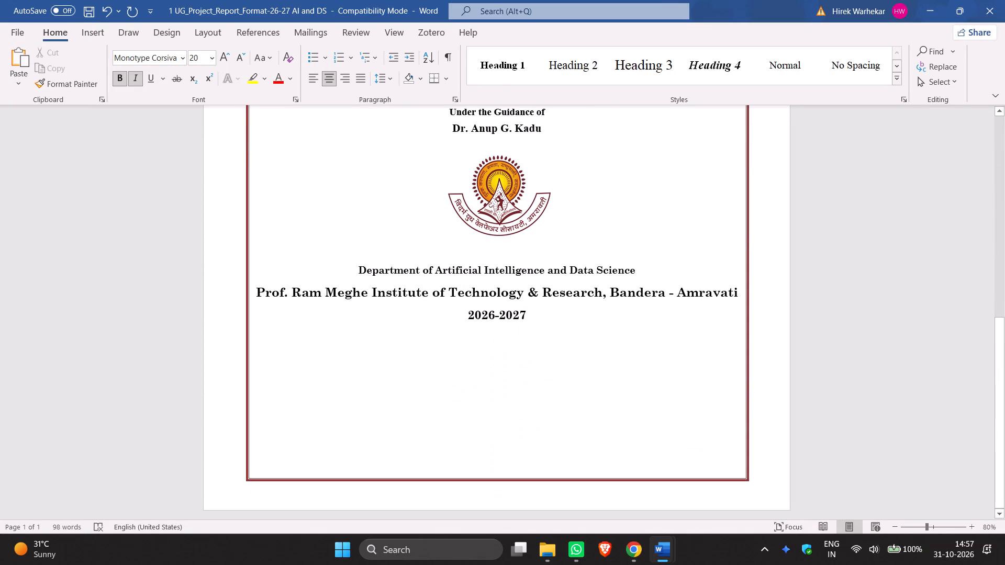
scroll(535, 206, "down", 5)
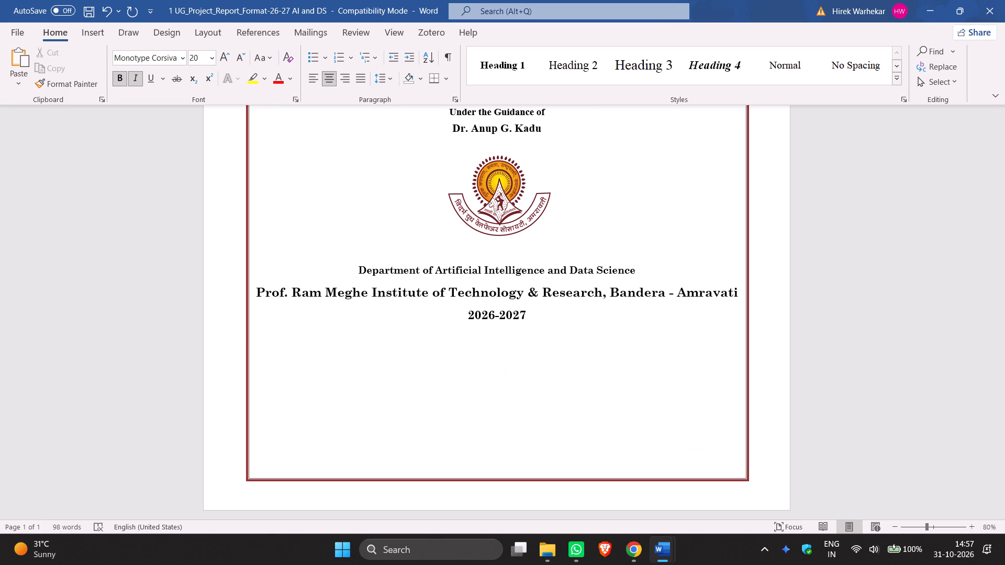
scroll(535, 206, "up", 10)
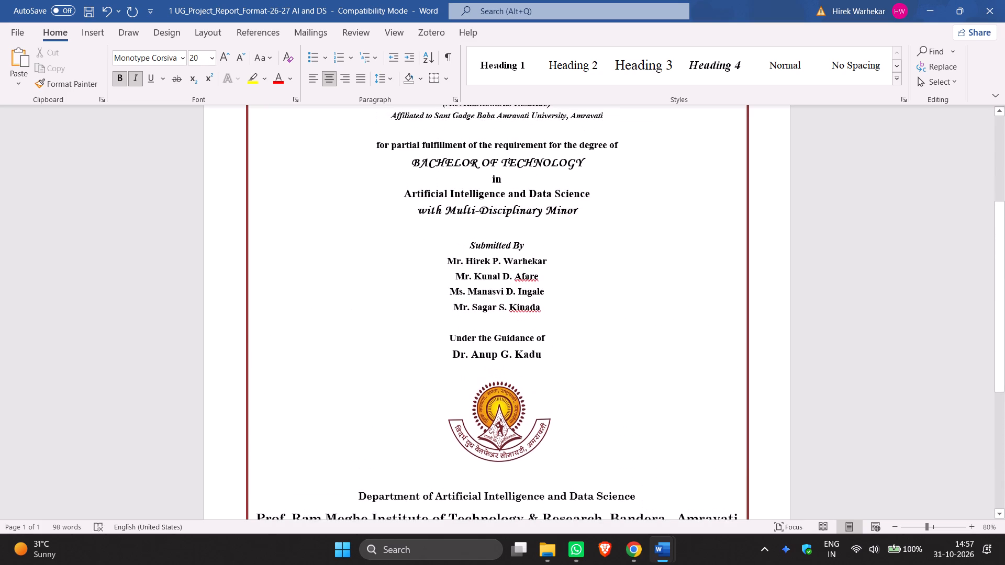
scroll(535, 206, "up", 4)
scroll(538, 204, "down", 5, "ctrl")
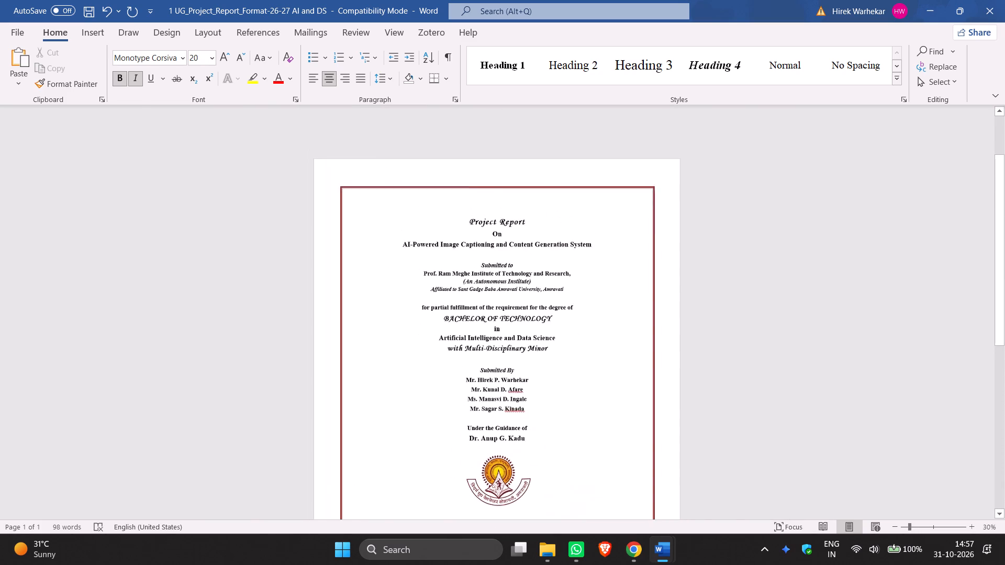
scroll(538, 204, "up", 2, "ctrl")
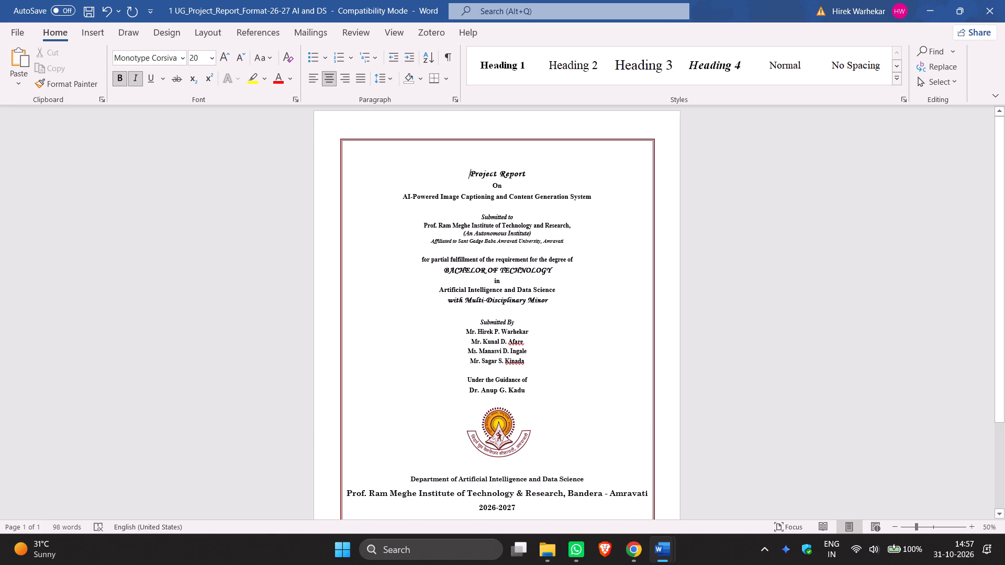
scroll(534, 349, "up", 3, "ctrl")
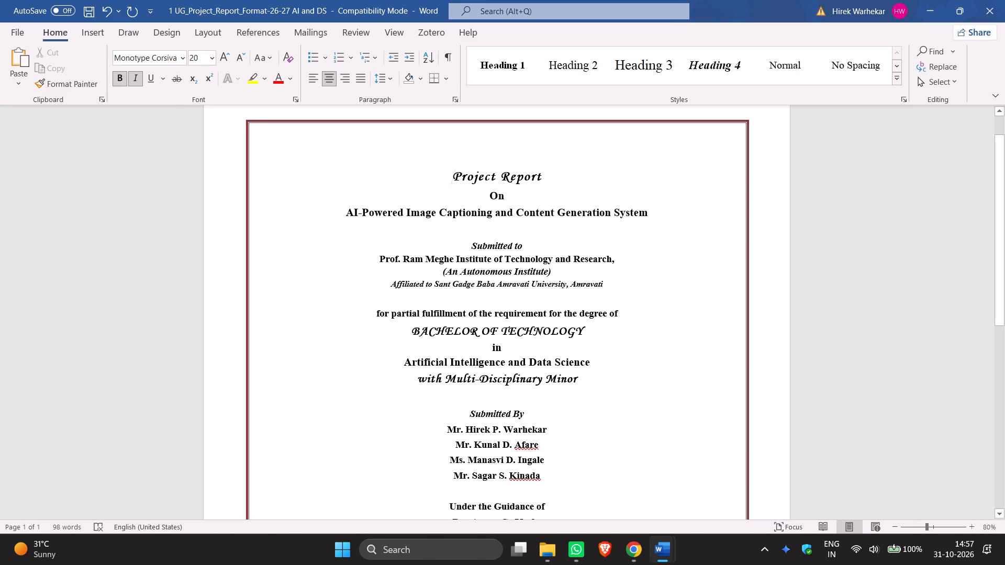
scroll(544, 435, "down", 4, "ctrl")
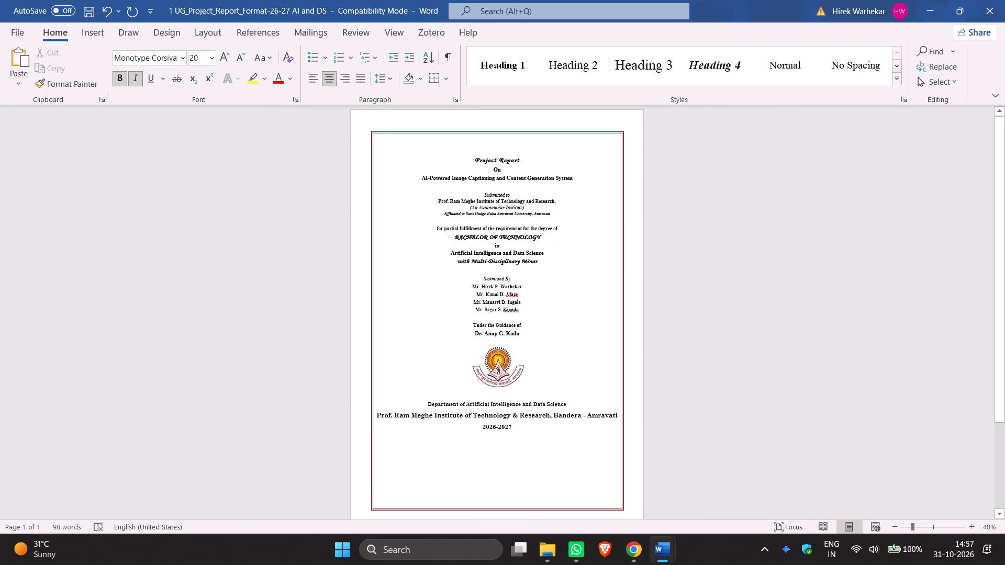
scroll(544, 435, "down", 1)
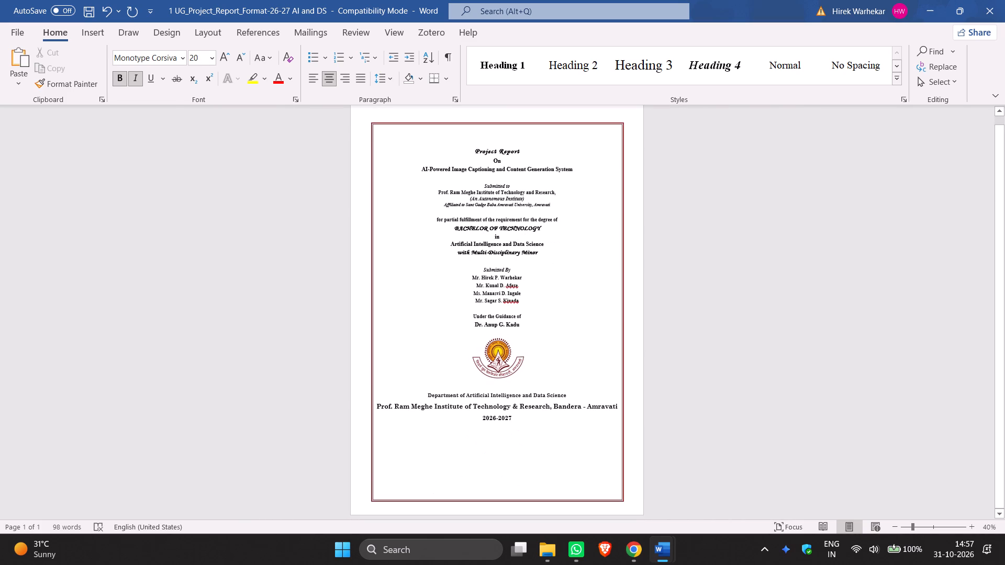
Examine the cover page at closer zoom, from the "Project Report" heading down to the empty space below "2026-2027".
scroll(544, 435, "down", 1)
scroll(509, 179, "up", 5, "ctrl")
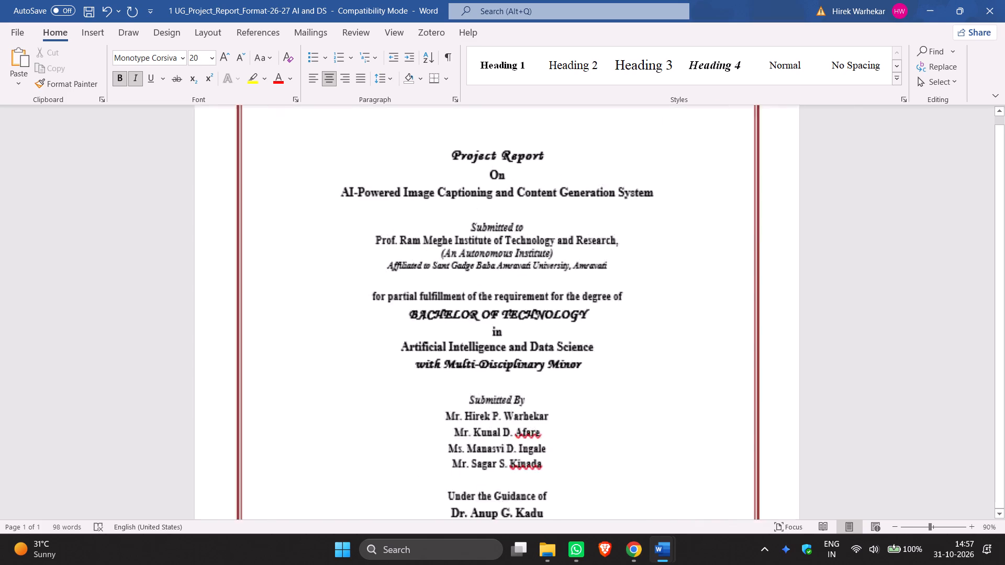
scroll(509, 179, "up", 1, "ctrl")
scroll(509, 179, "up", 3)
scroll(509, 180, "down", 4, "ctrl")
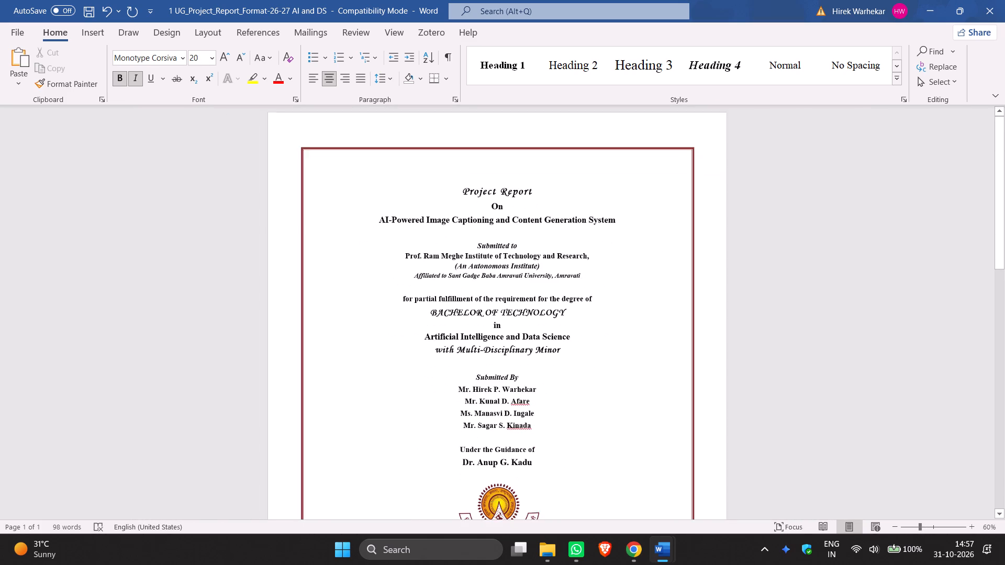
scroll(509, 180, "down", 4)
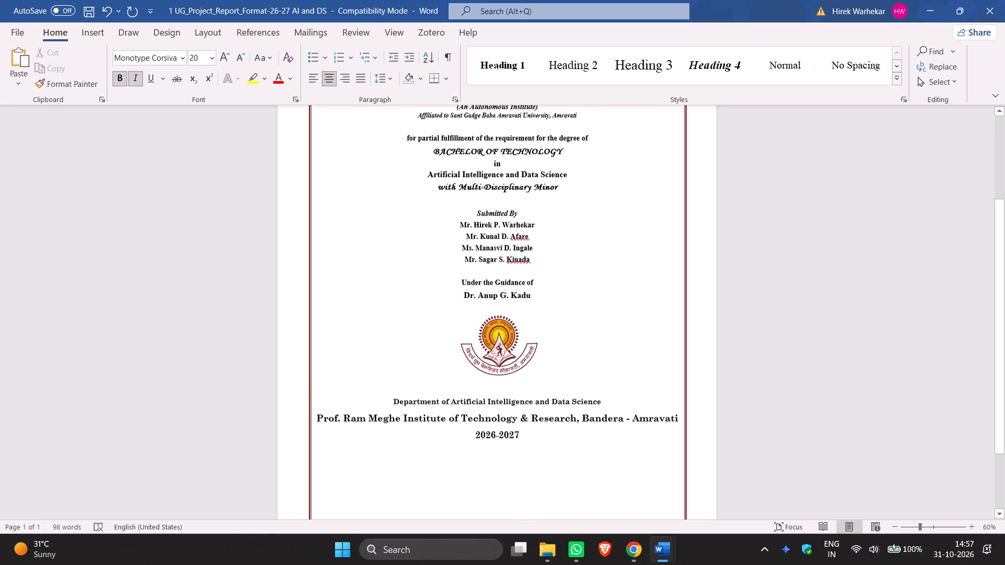
scroll(509, 180, "down", 2)
scroll(509, 180, "up", 3)
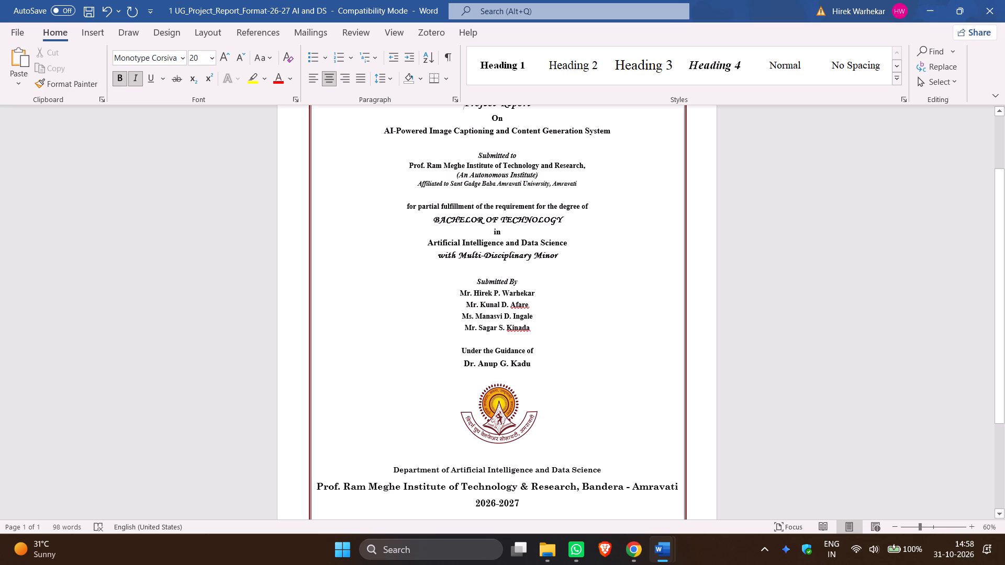
left_click(544, 549)
left_click(544, 549)
scroll(366, 382, "down", 6)
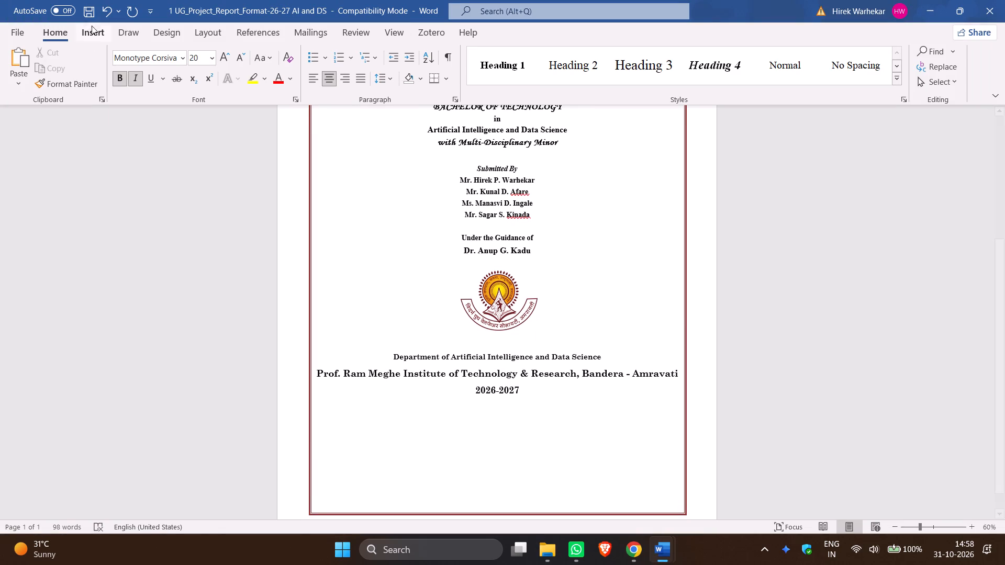
Save the project report document.
left_click(92, 15)
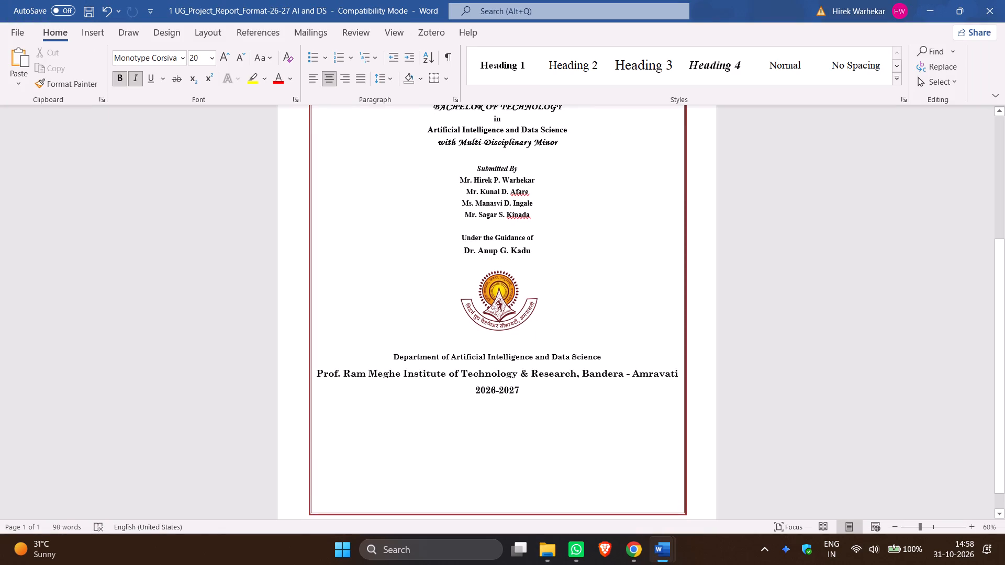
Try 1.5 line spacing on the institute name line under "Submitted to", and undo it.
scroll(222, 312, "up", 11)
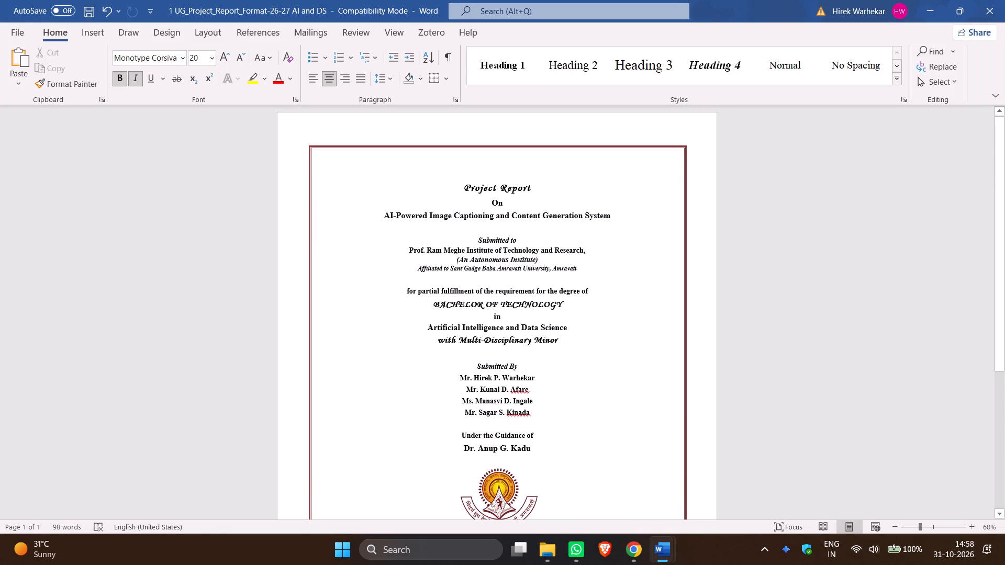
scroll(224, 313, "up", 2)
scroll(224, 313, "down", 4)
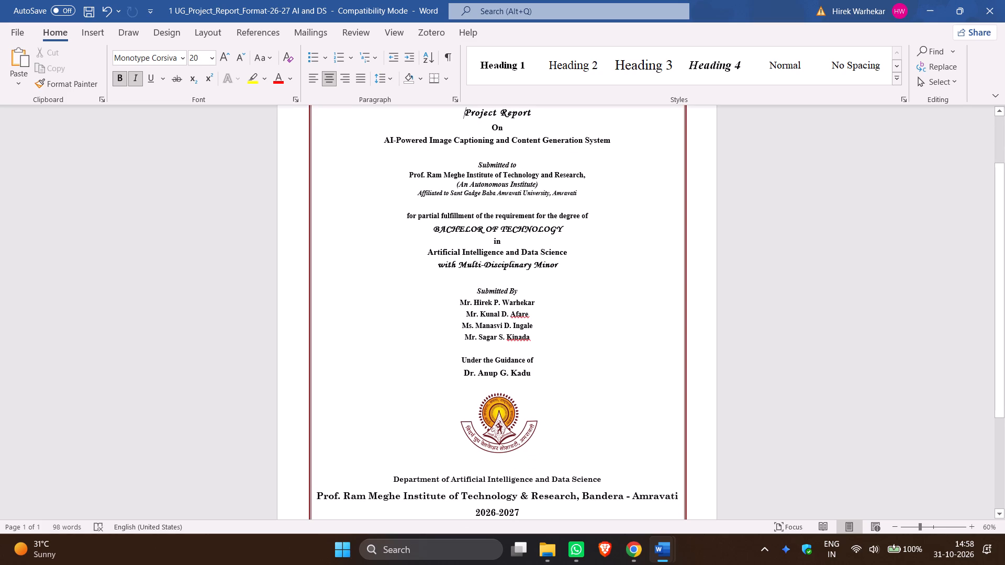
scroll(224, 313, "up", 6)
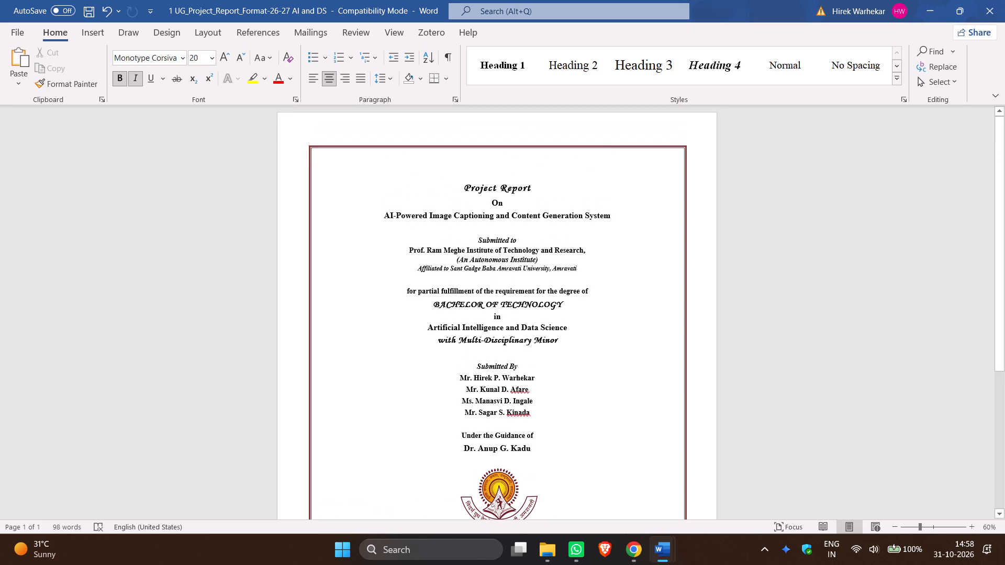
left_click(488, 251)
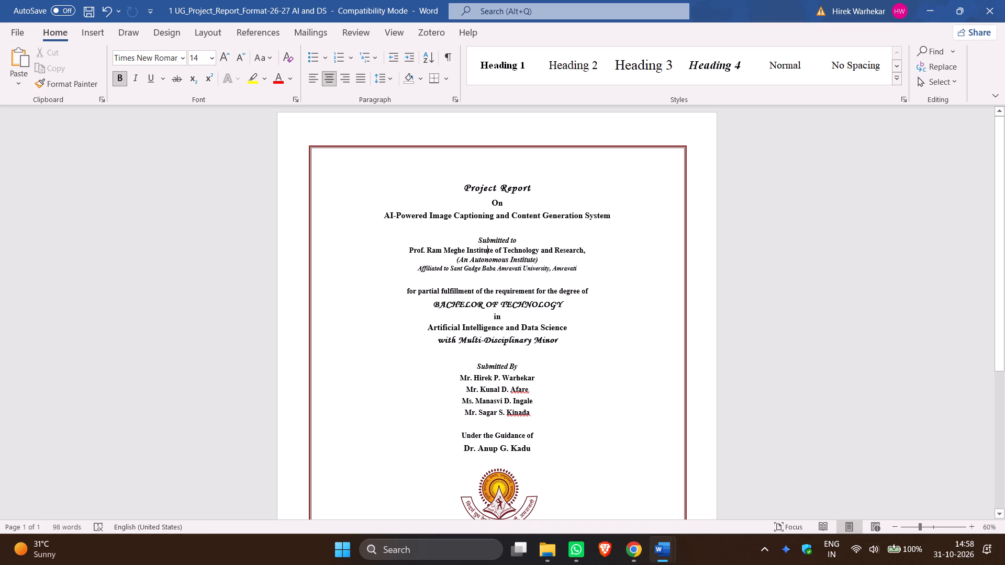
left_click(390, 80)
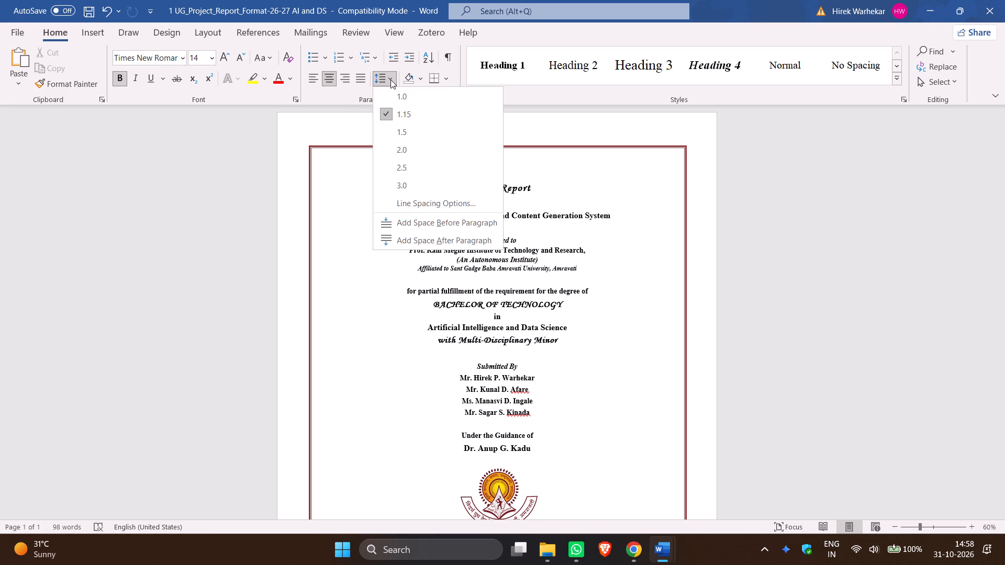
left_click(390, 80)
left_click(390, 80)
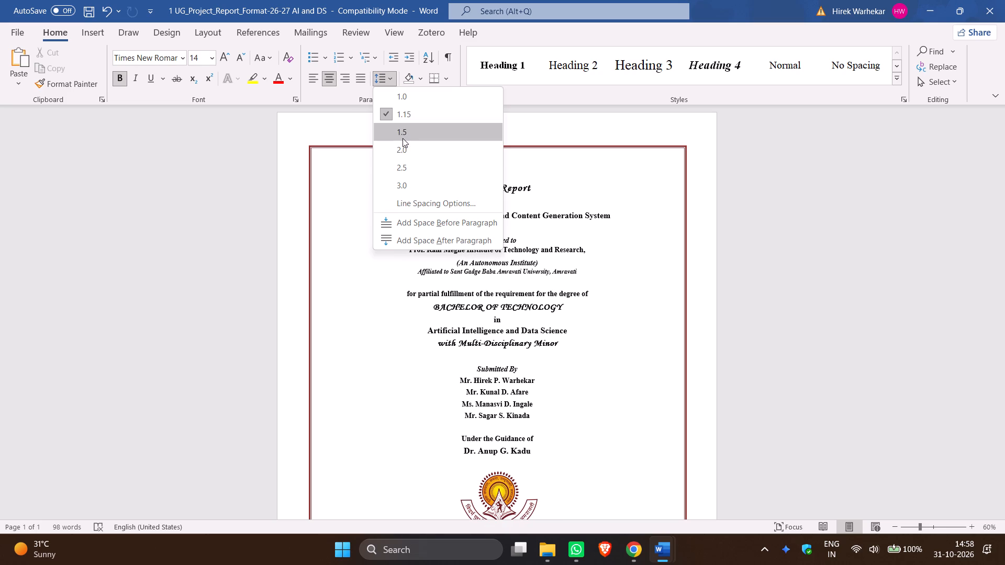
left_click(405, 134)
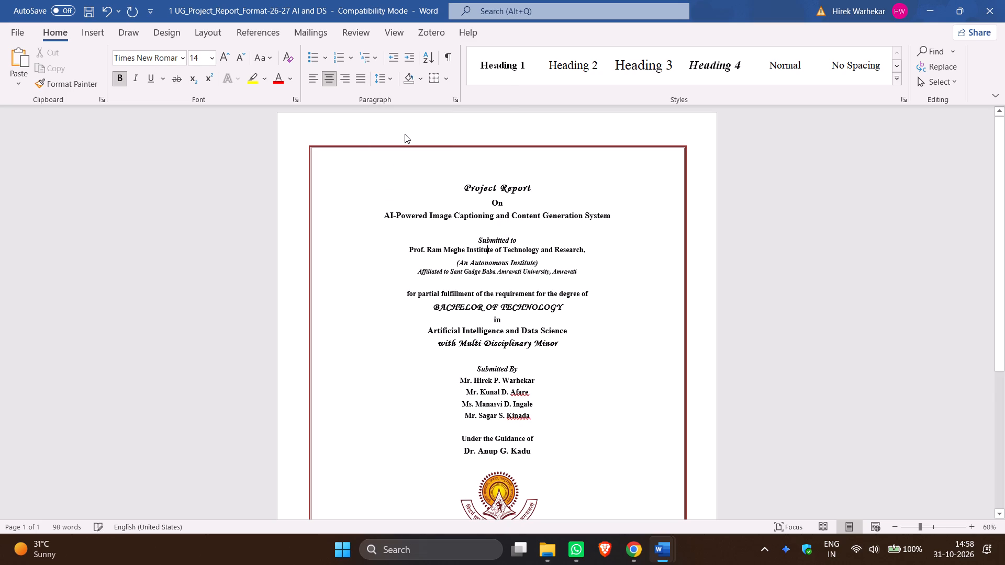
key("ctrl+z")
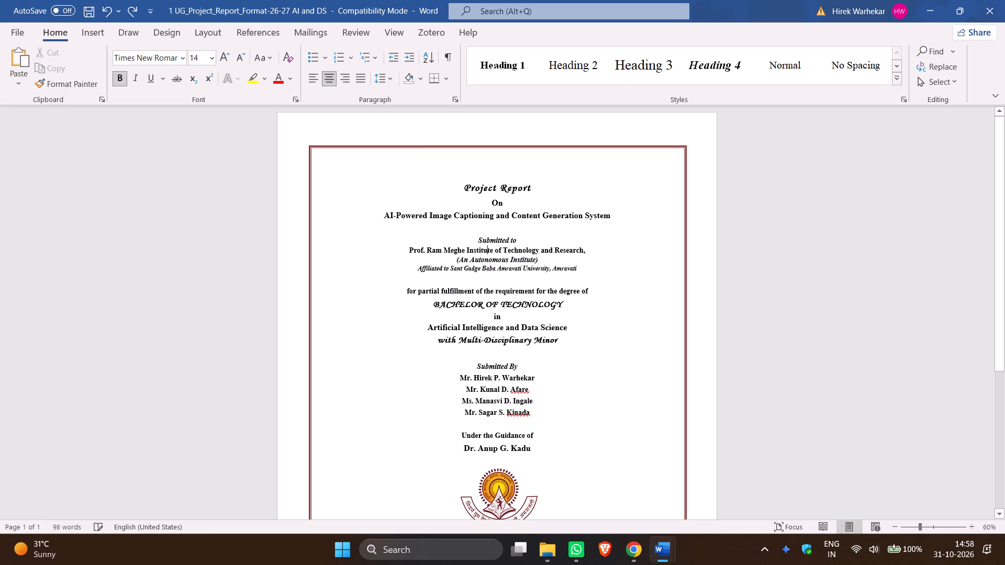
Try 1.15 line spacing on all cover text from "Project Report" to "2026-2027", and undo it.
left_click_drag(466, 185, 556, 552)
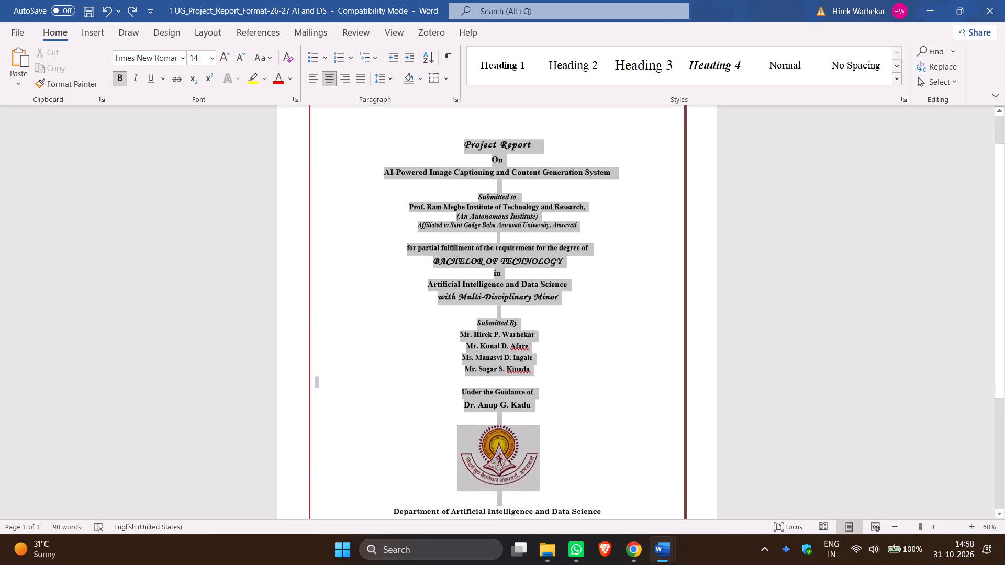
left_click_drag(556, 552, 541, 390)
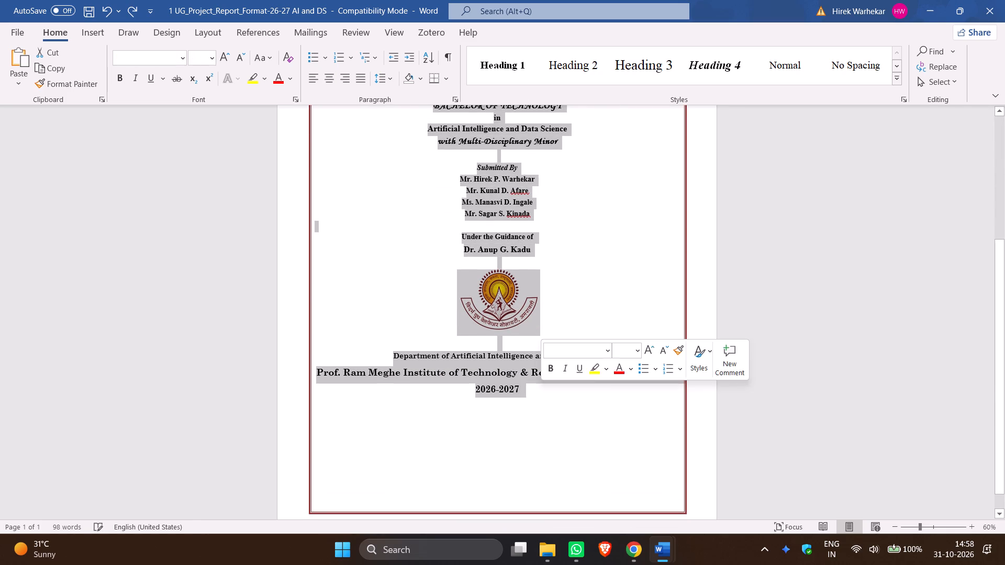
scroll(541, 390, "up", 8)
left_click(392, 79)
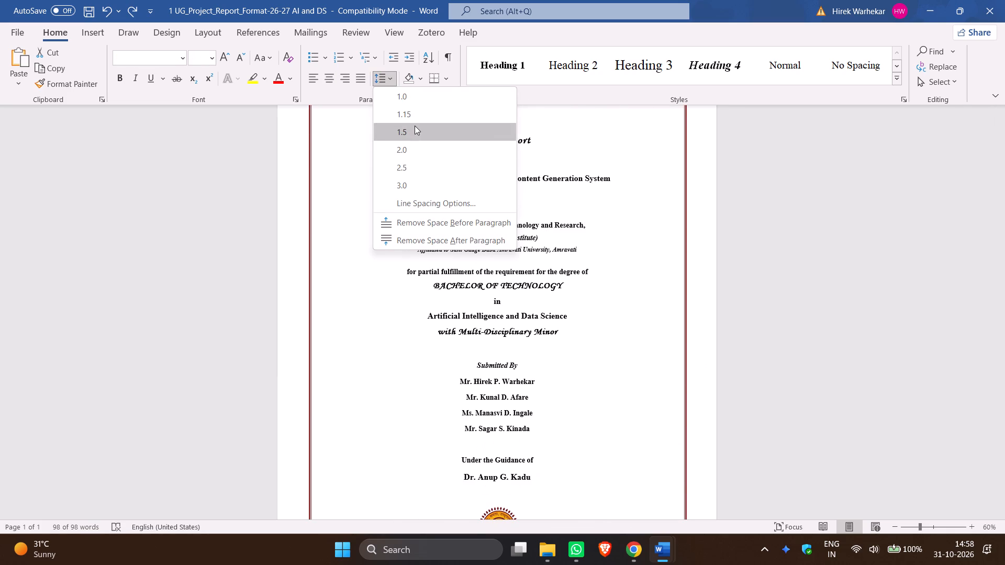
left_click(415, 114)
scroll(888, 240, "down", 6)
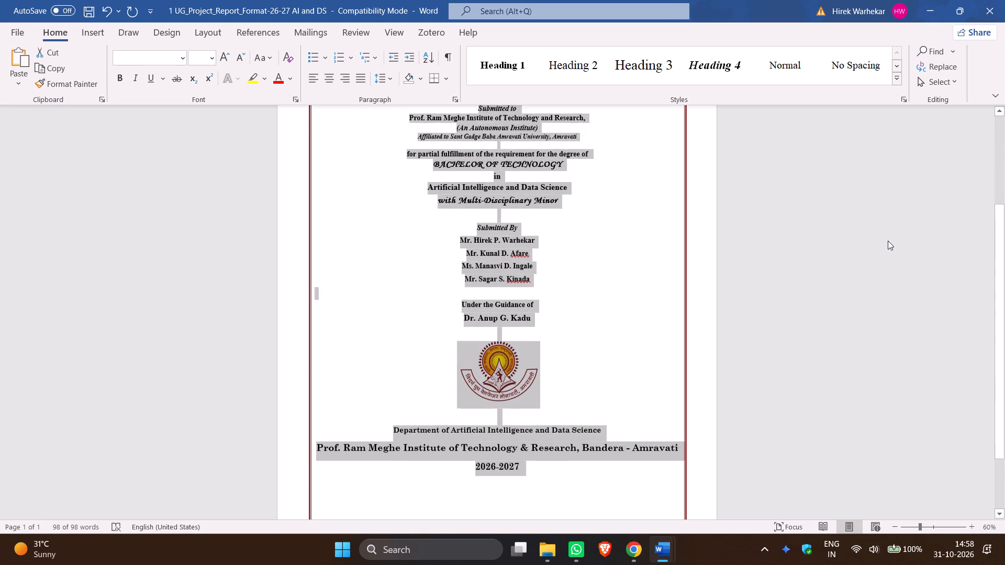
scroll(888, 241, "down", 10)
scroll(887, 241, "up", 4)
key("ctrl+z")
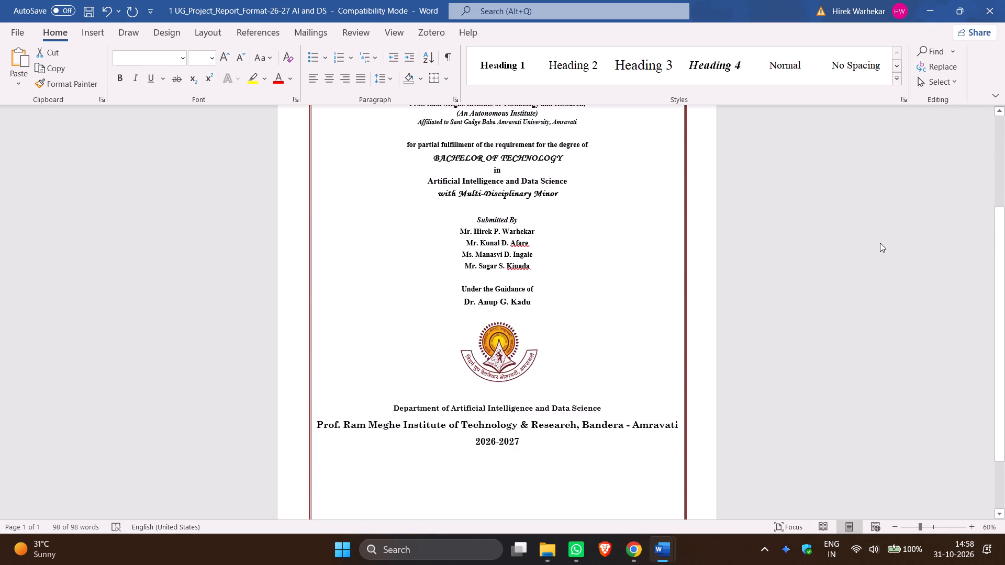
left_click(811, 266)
Check which paper size is set for the cover page and which other sizes are available.
scroll(777, 275, "up", 10)
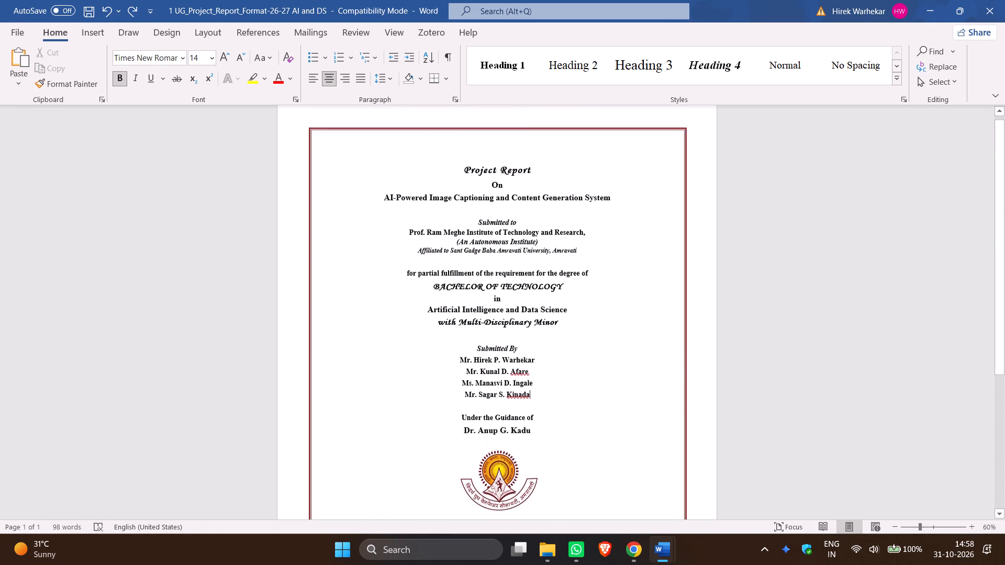
scroll(777, 275, "up", 3)
scroll(777, 275, "down", 6)
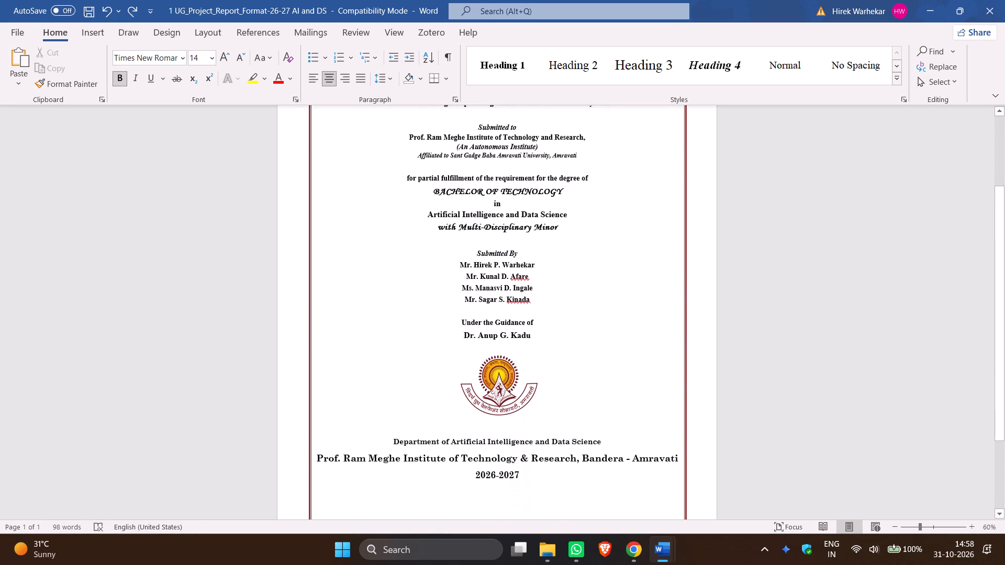
scroll(777, 275, "up", 6)
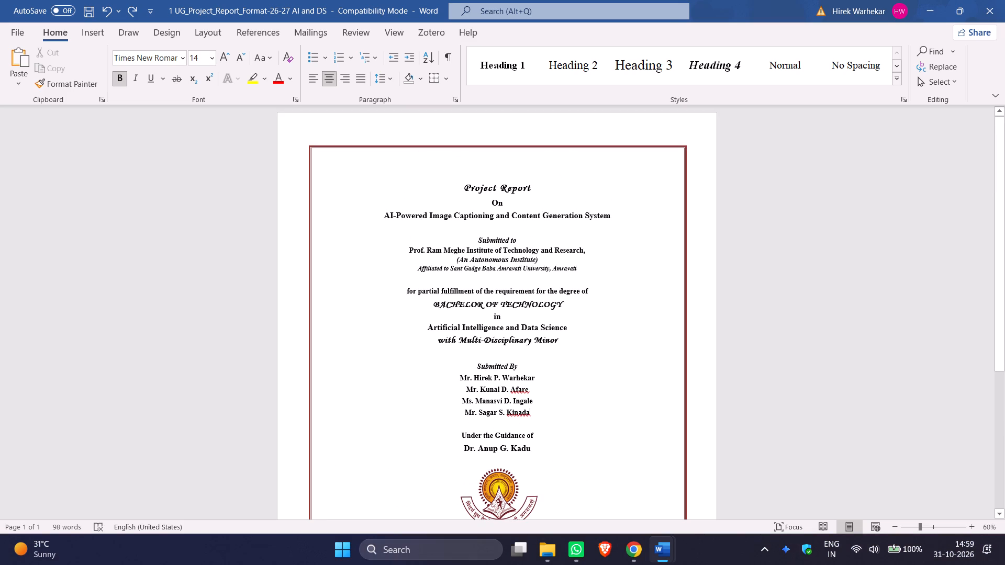
scroll(509, 263, "down", 2)
scroll(510, 262, "down", 20)
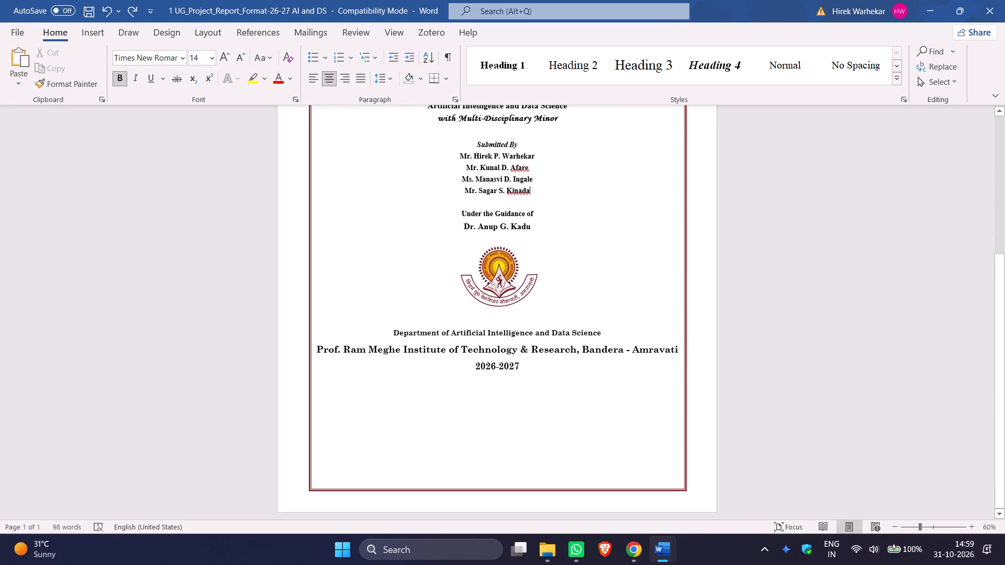
left_click(210, 33)
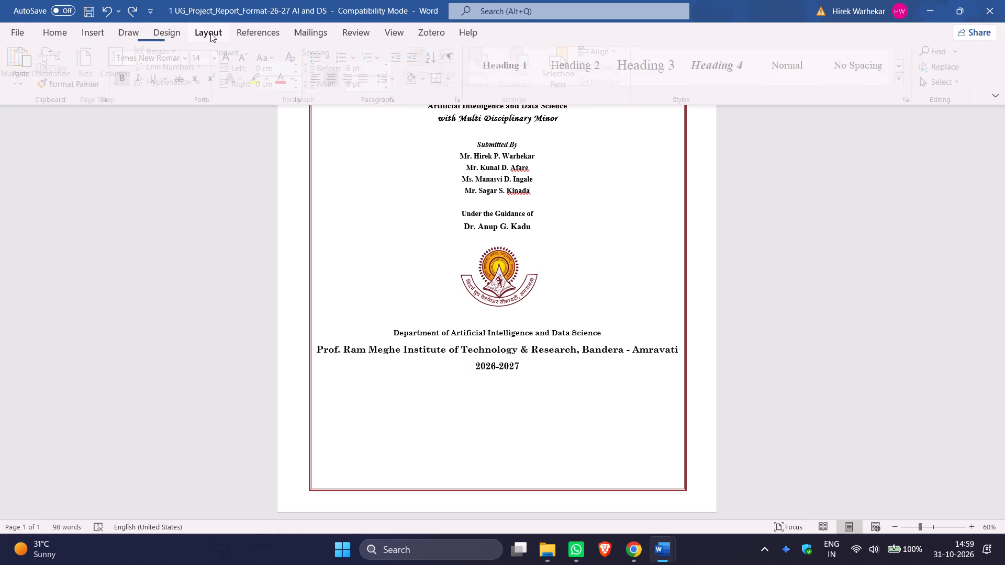
left_click(92, 63)
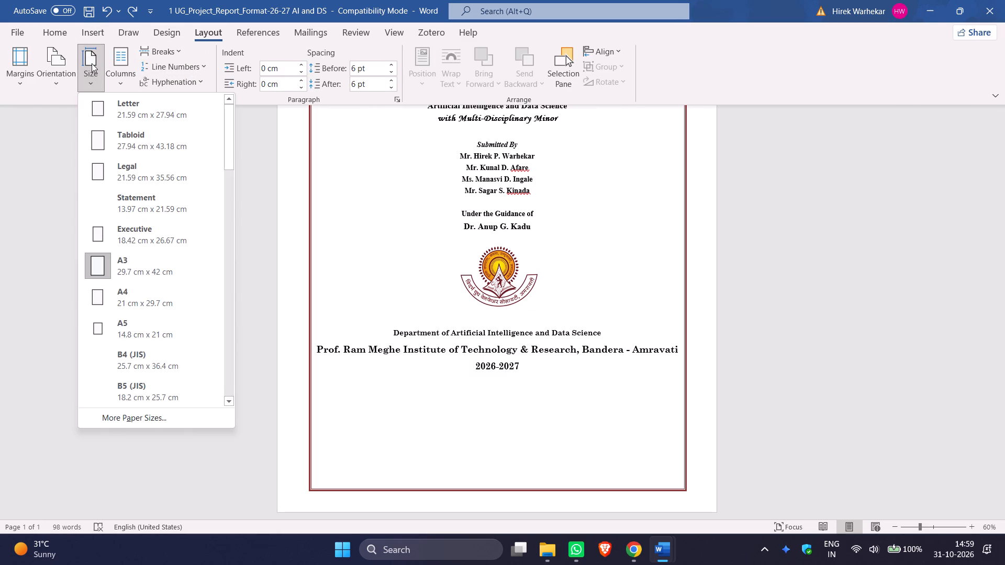
left_click(92, 63)
Examine the cover page's spacing again, comparing the gap above the "Project Report" heading with the space below "2026-2027".
scroll(170, 236, "down", 5)
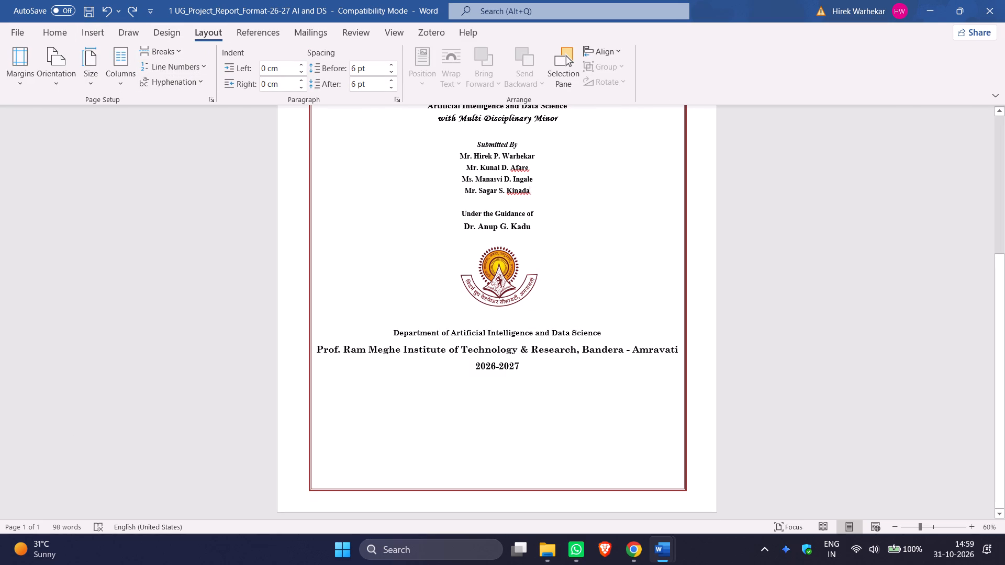
scroll(174, 233, "up", 20)
scroll(174, 233, "up", 6)
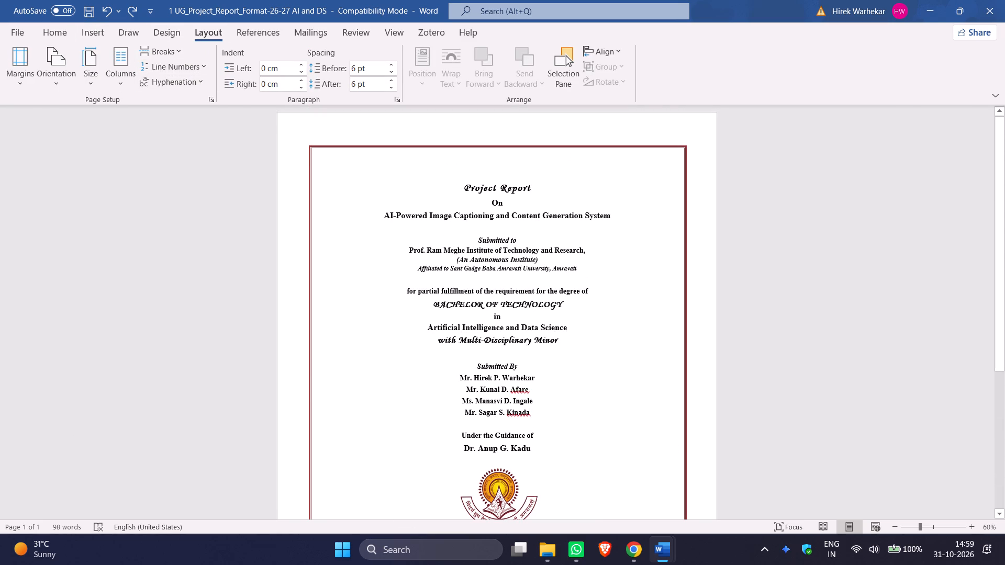
scroll(179, 227, "down", 19)
scroll(183, 225, "up", 13)
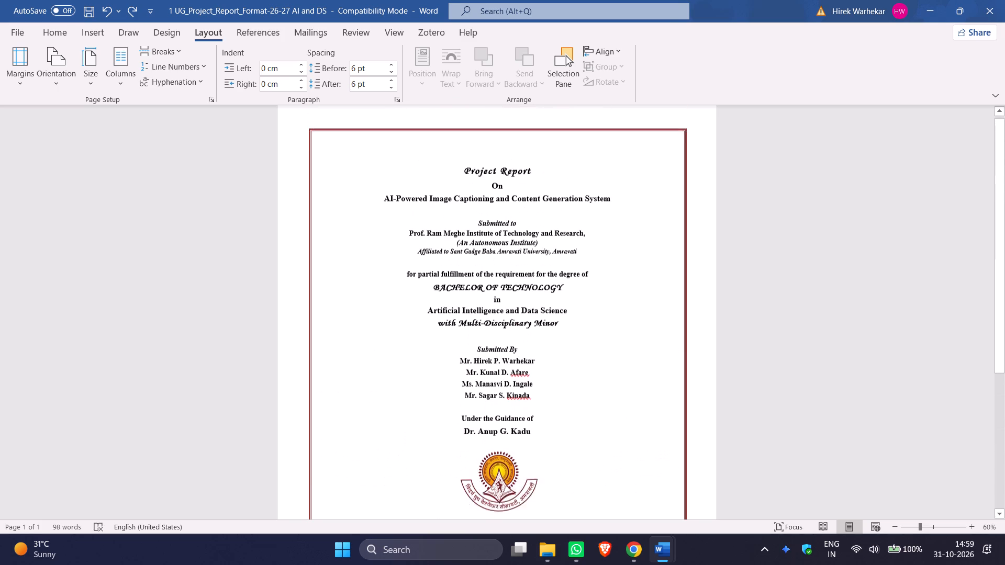
scroll(183, 225, "up", 3)
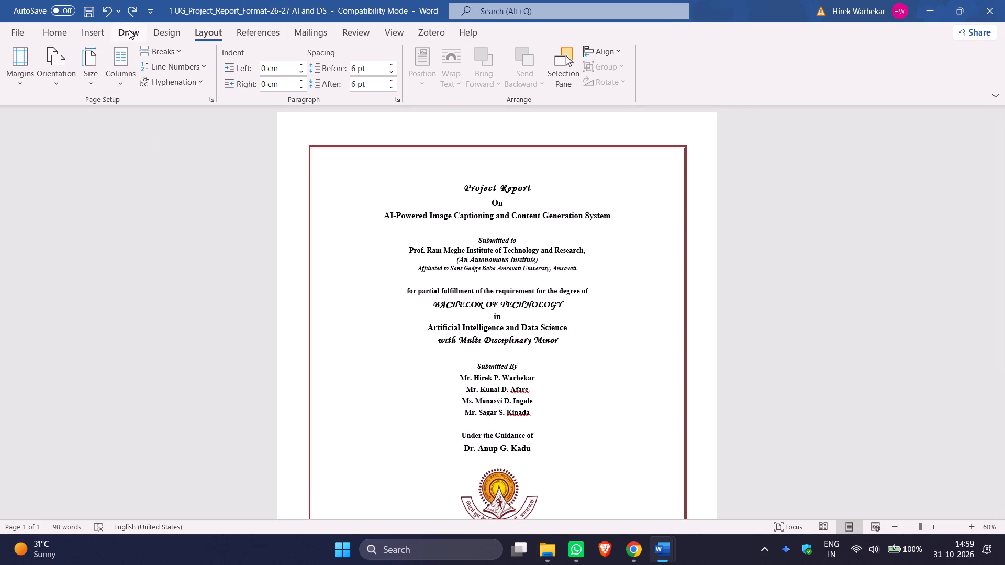
Review the undo history and undo the last typing change at the "Project Report" heading.
left_click(116, 11)
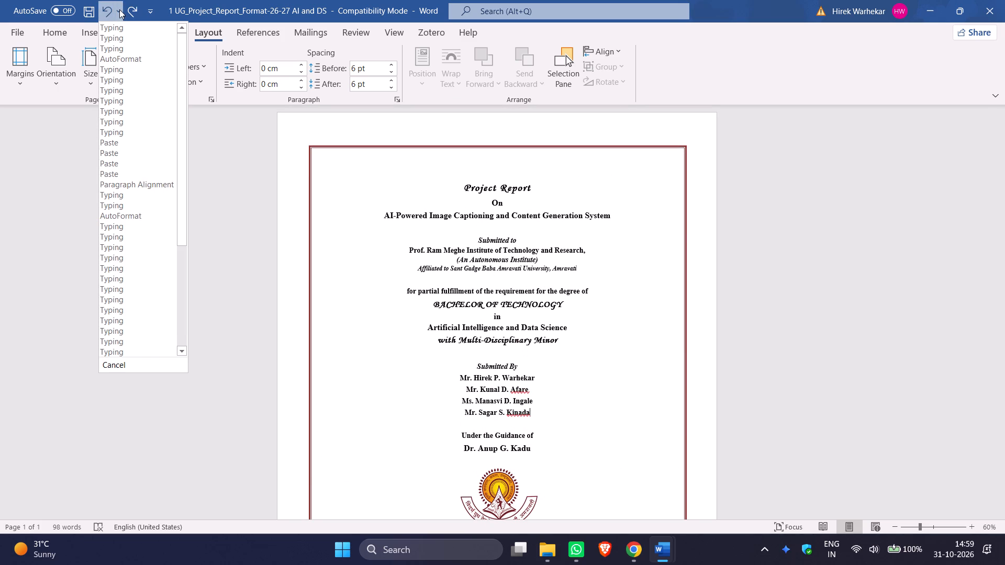
left_click(24, 202)
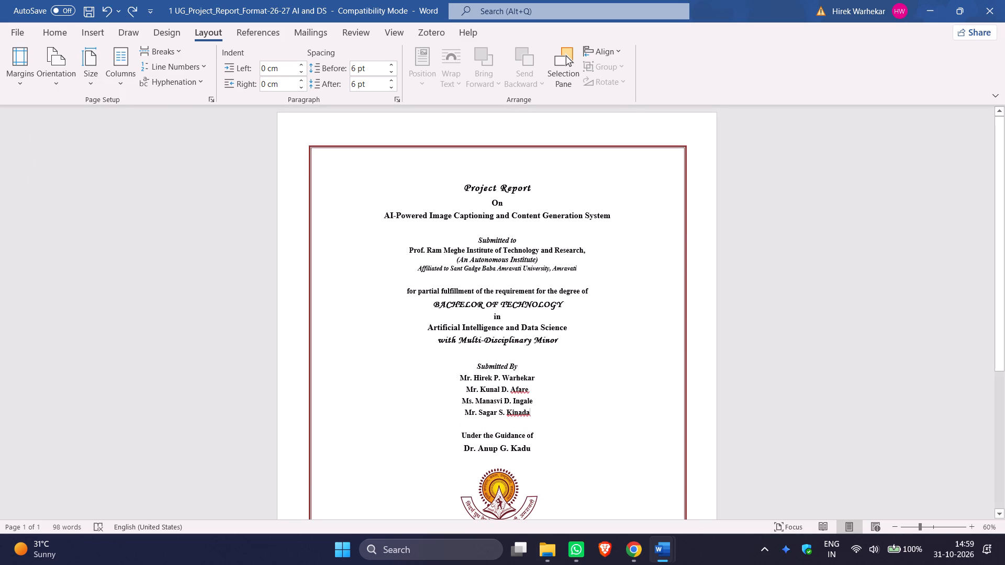
key("ctrl+z")
scroll(910, 317, "down", 3)
scroll(911, 318, "up", 2)
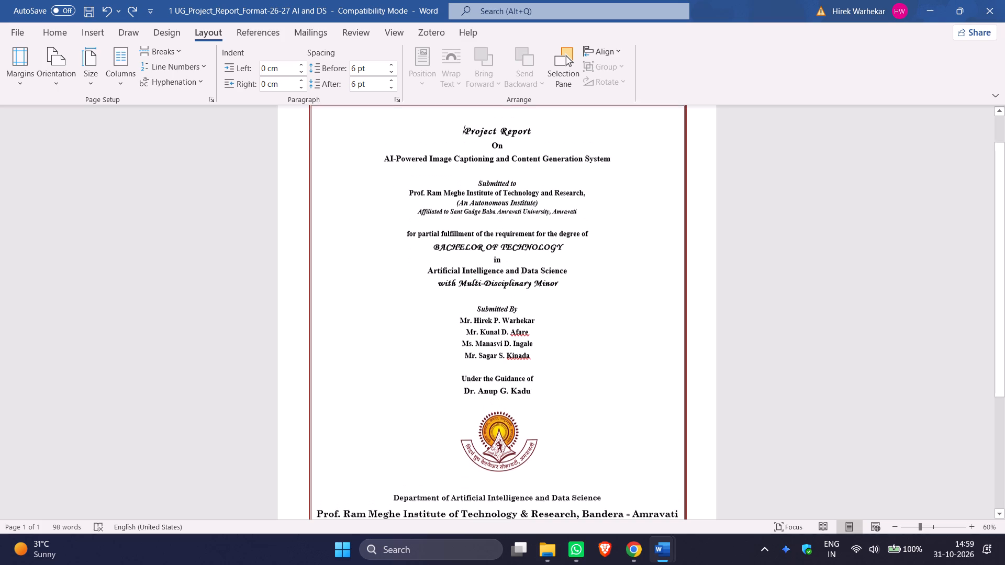
Check which line spacing is set for the "Project Report" heading.
scroll(911, 318, "up", 1)
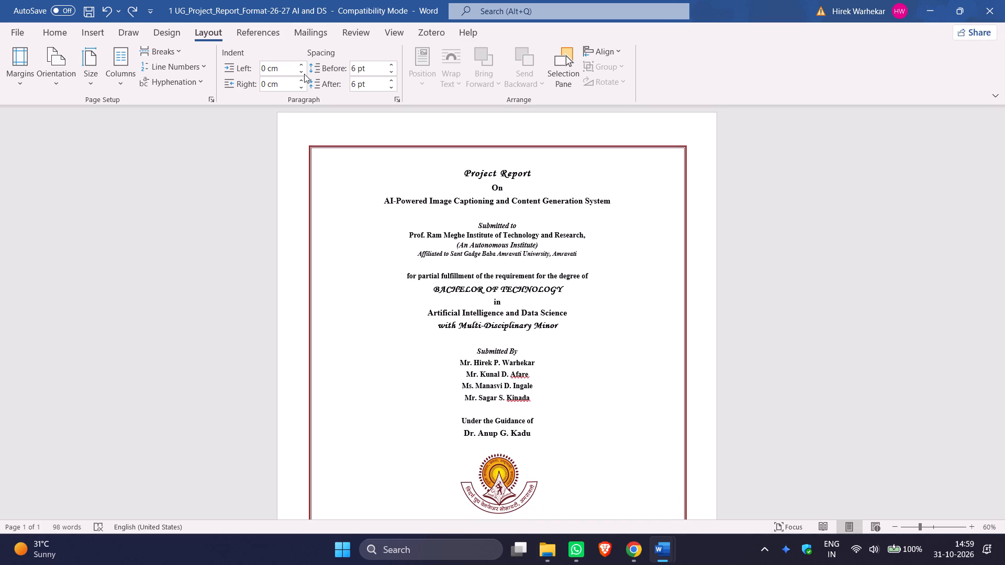
left_click(59, 33)
left_click(393, 79)
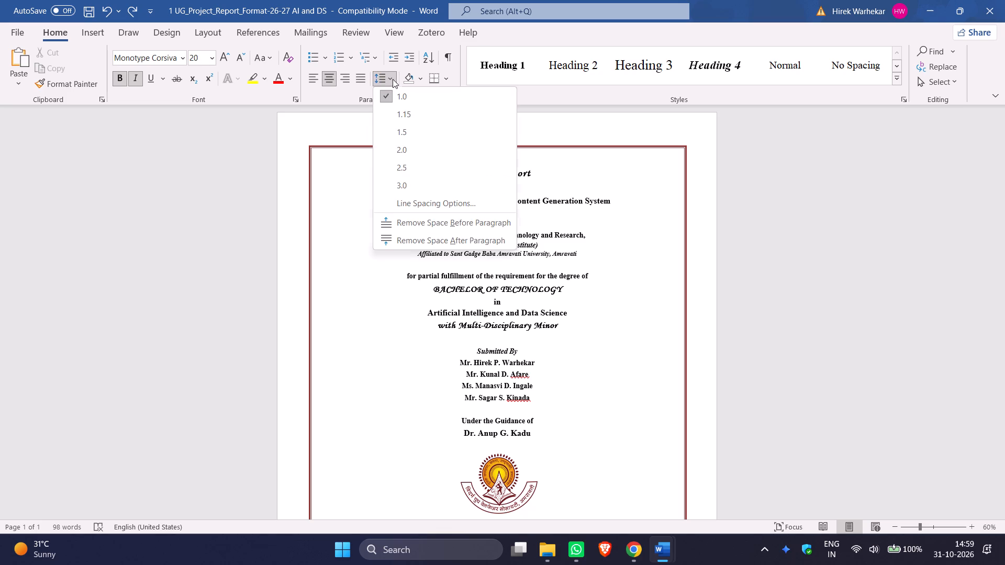
left_click(393, 79)
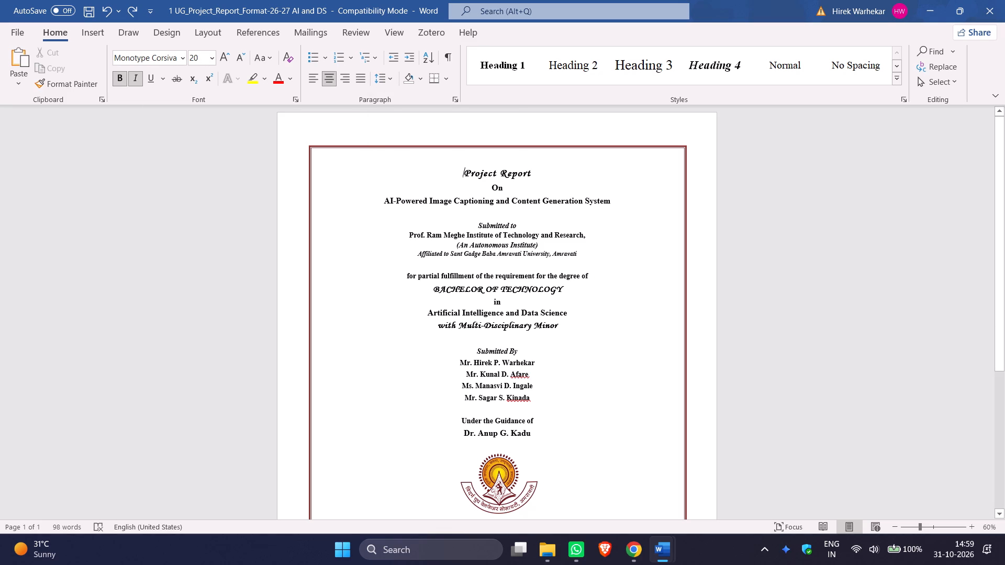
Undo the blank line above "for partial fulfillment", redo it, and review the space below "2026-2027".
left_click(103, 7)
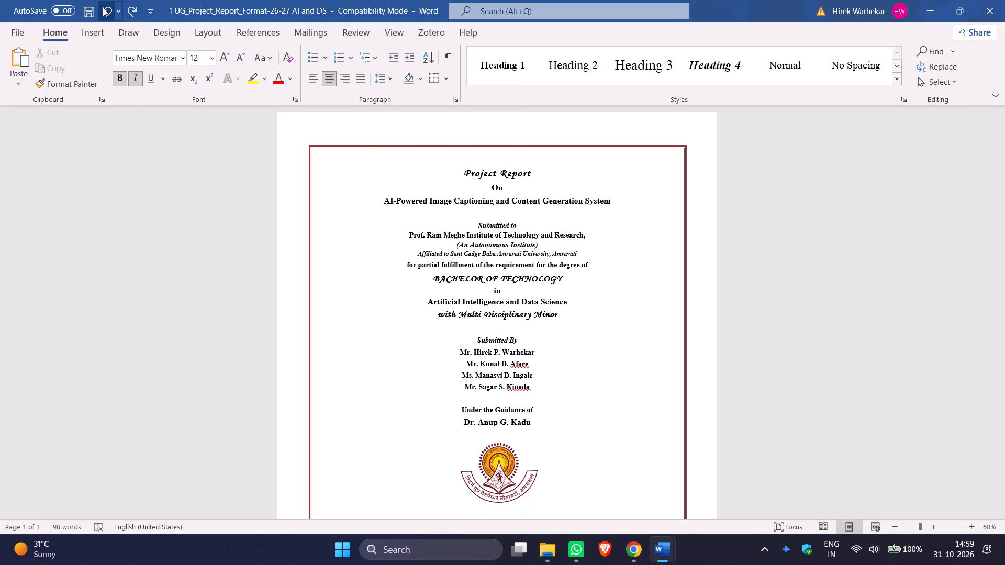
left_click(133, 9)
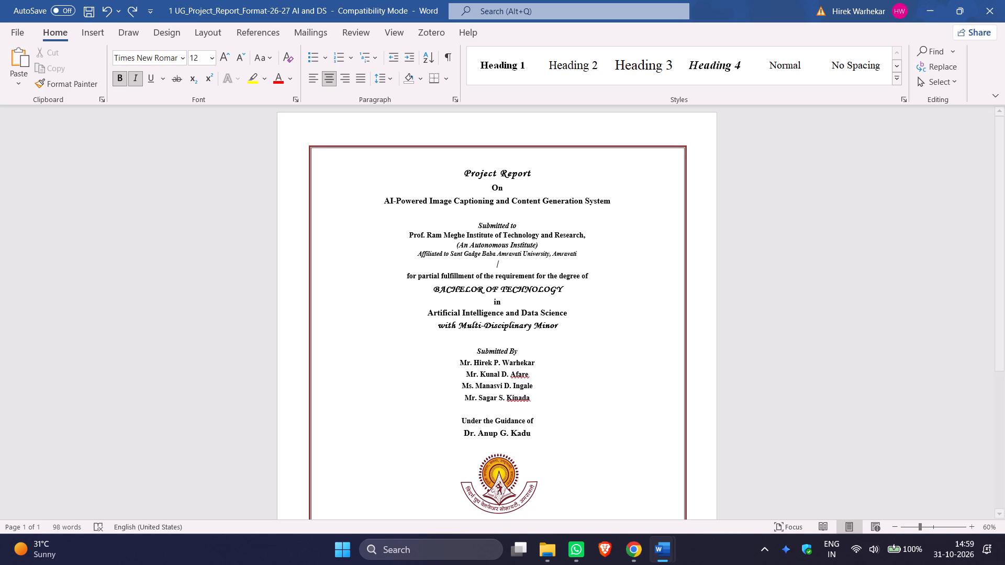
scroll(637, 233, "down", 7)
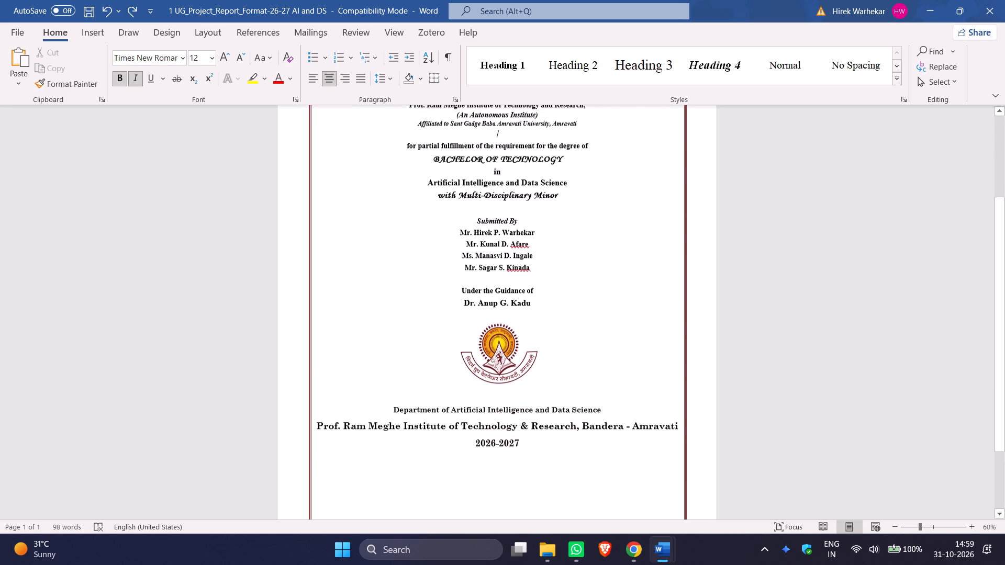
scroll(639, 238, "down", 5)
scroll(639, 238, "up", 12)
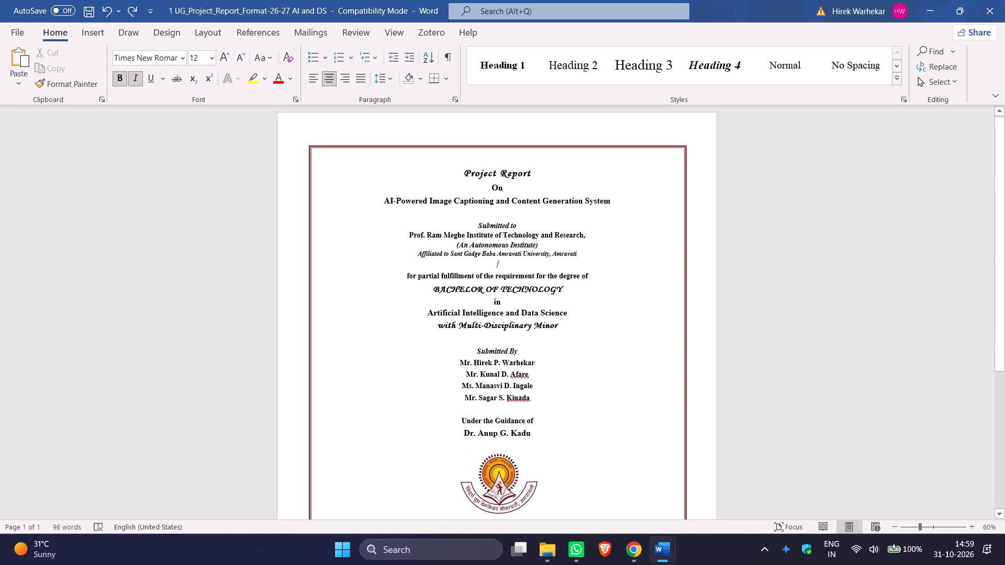
Redo the blank line above the "Project Report" heading, and retry then undo 1.15 line spacing on all cover text.
left_click(131, 13)
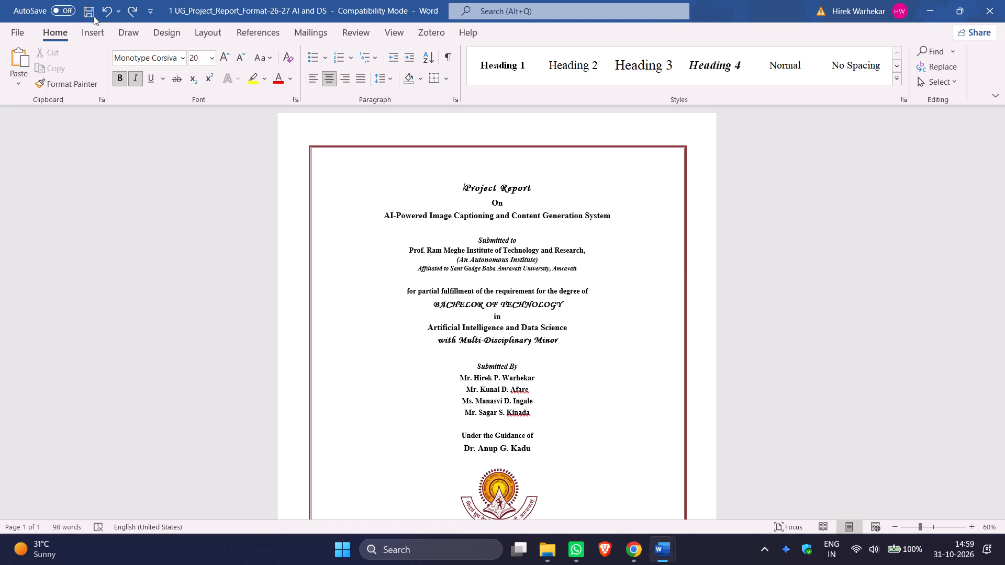
left_click(130, 5)
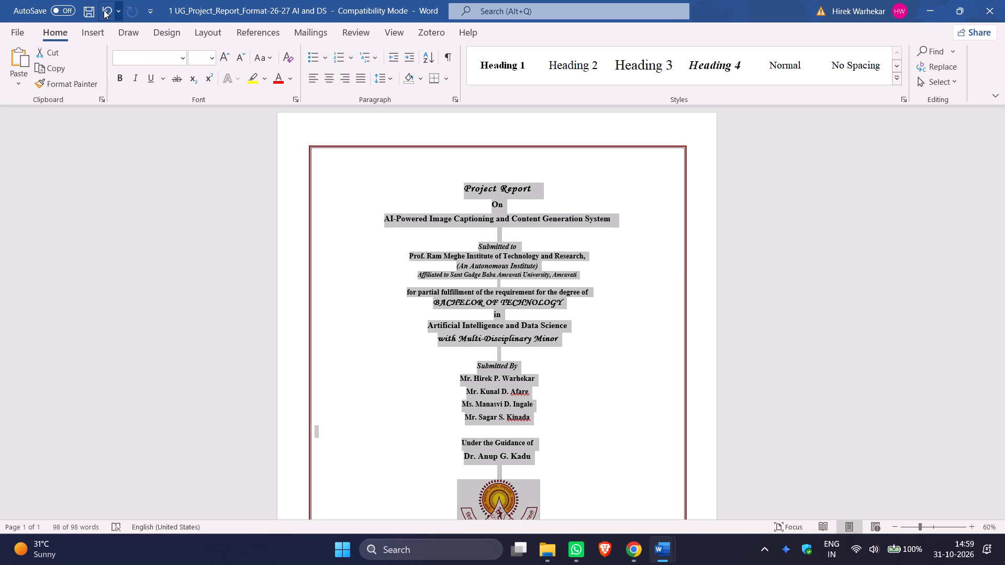
left_click(104, 8)
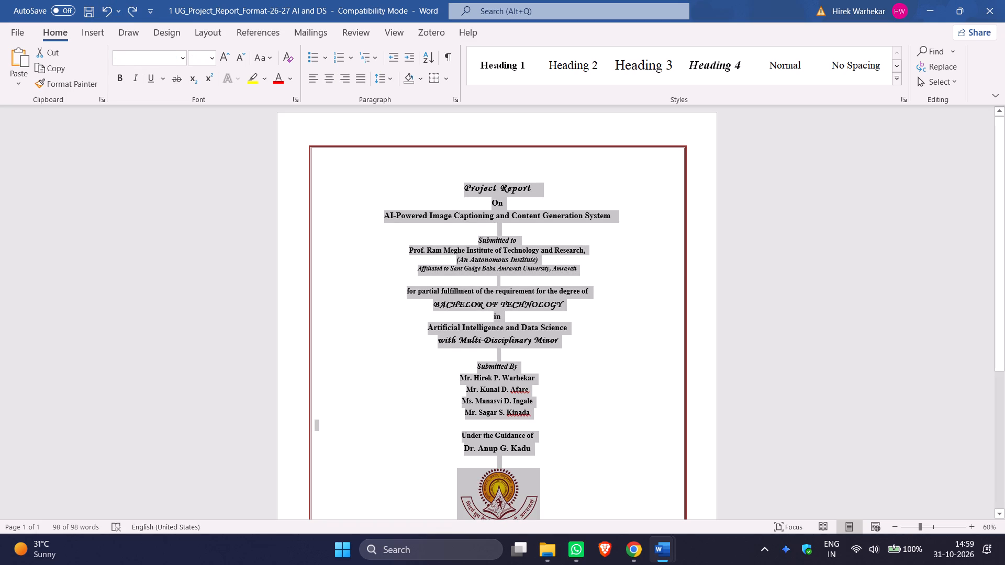
left_click(106, 9)
left_click(133, 10)
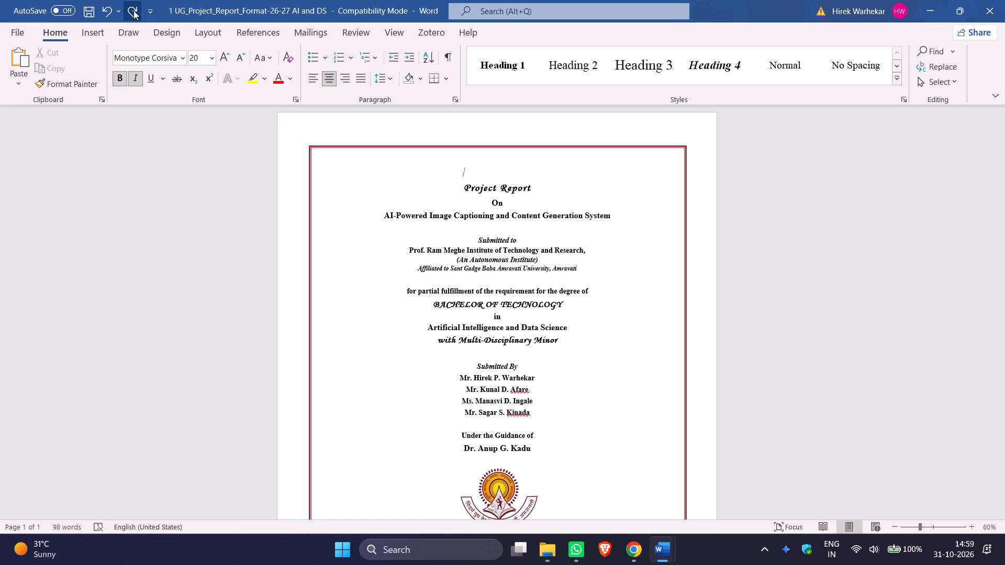
left_click(114, 154)
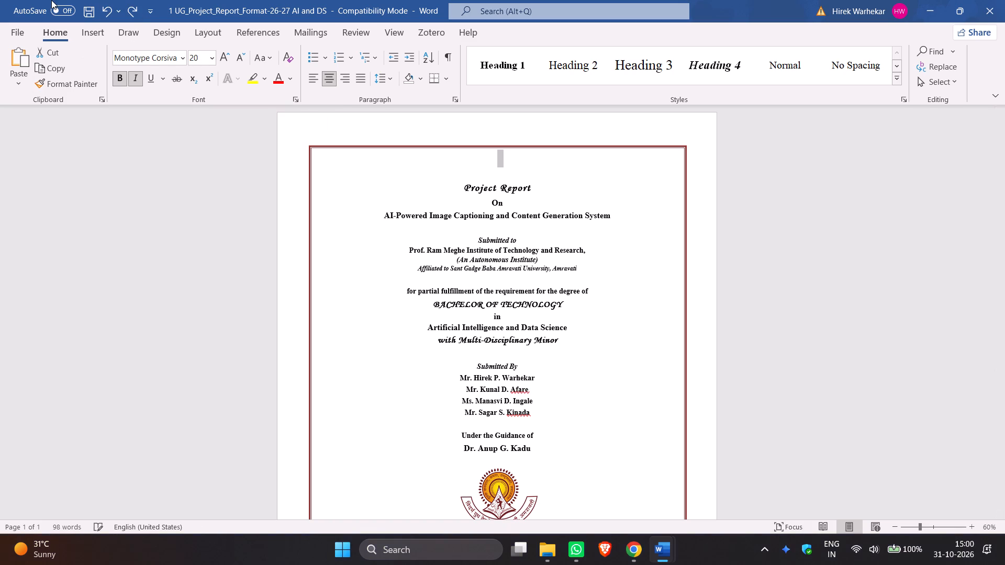
Save the cover page document and clear the text selection.
left_click(94, 9)
left_click(140, 196)
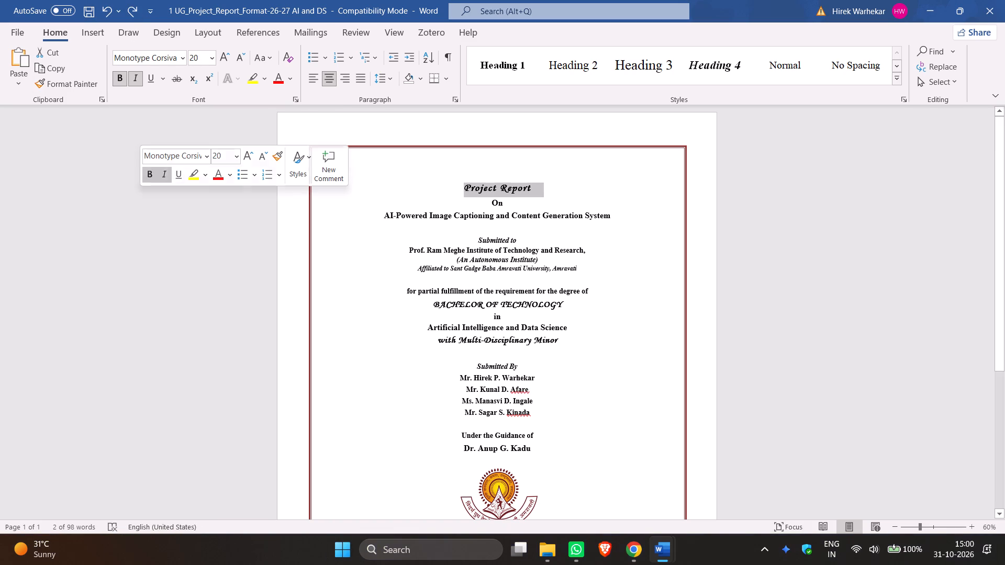
left_click(203, 259)
left_click(807, 239)
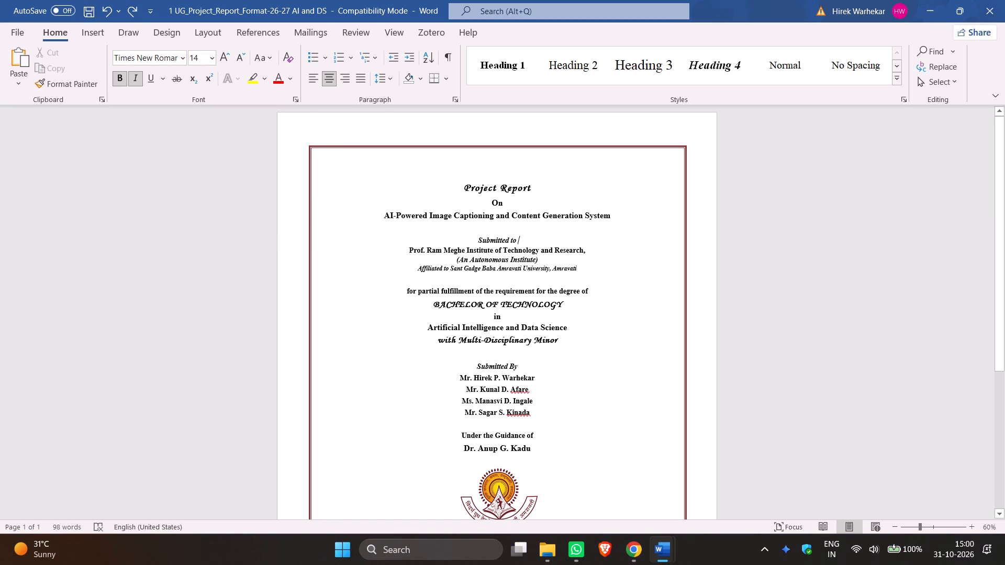
Save a PDF copy of the cover page in the Downloads folder under the existing file name.
scroll(809, 245, "down", 20)
scroll(809, 245, "down", 1)
scroll(807, 245, "up", 7)
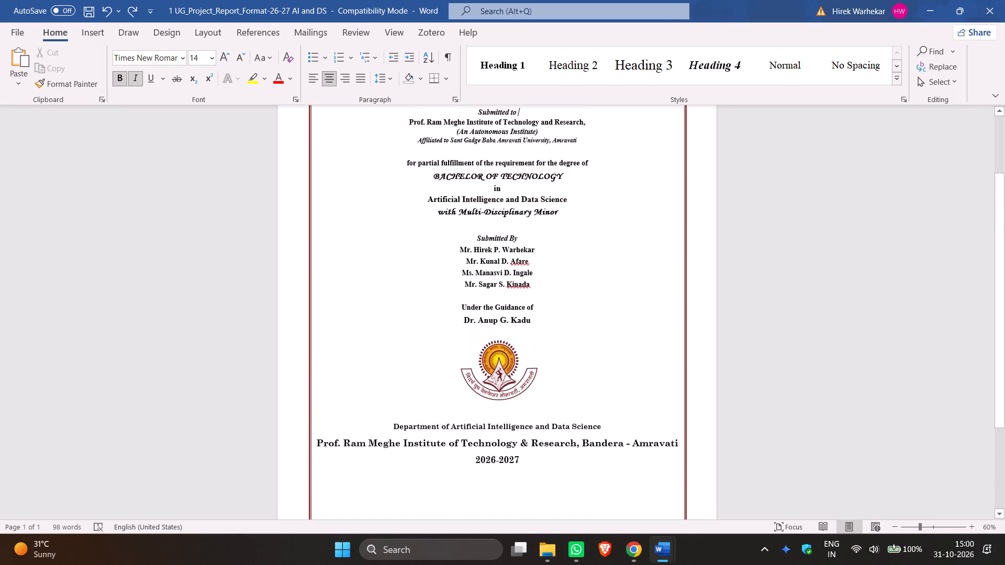
scroll(807, 245, "up", 15)
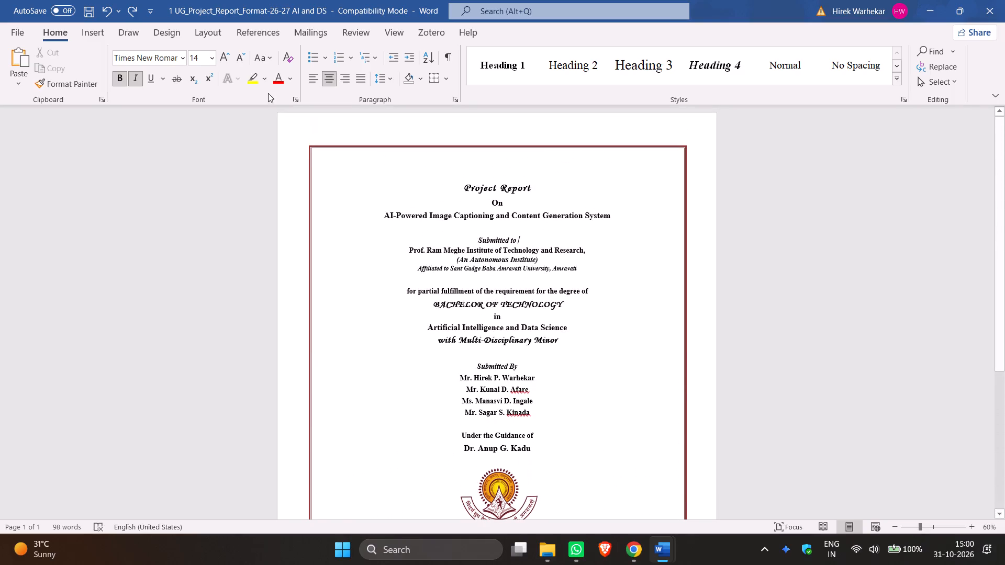
left_click(21, 29)
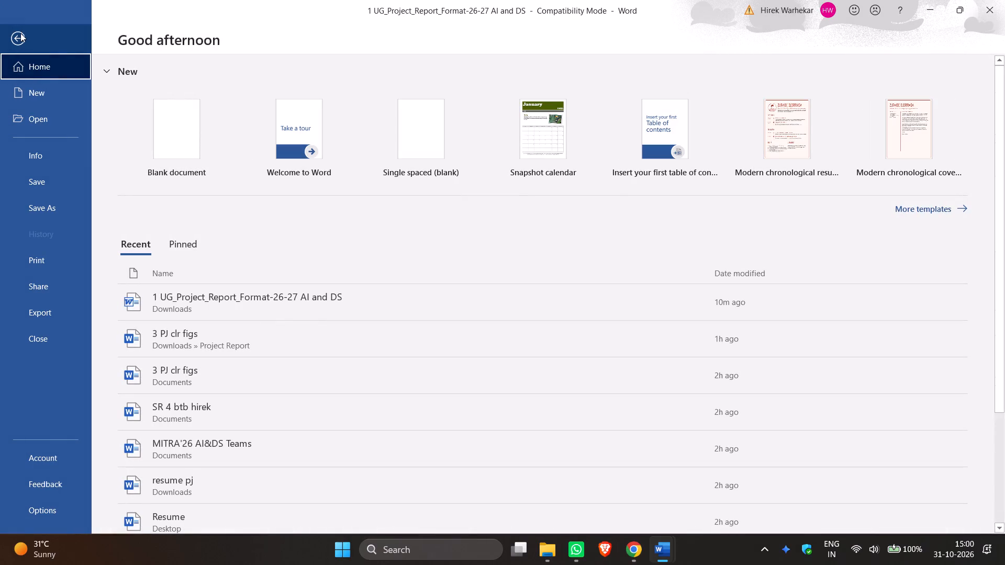
left_click(52, 206)
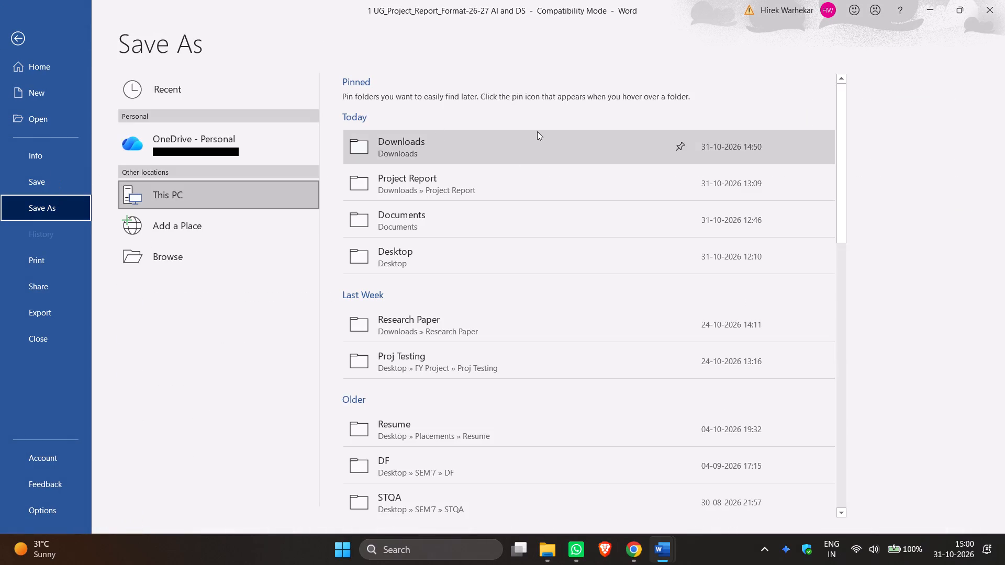
double_click(441, 149)
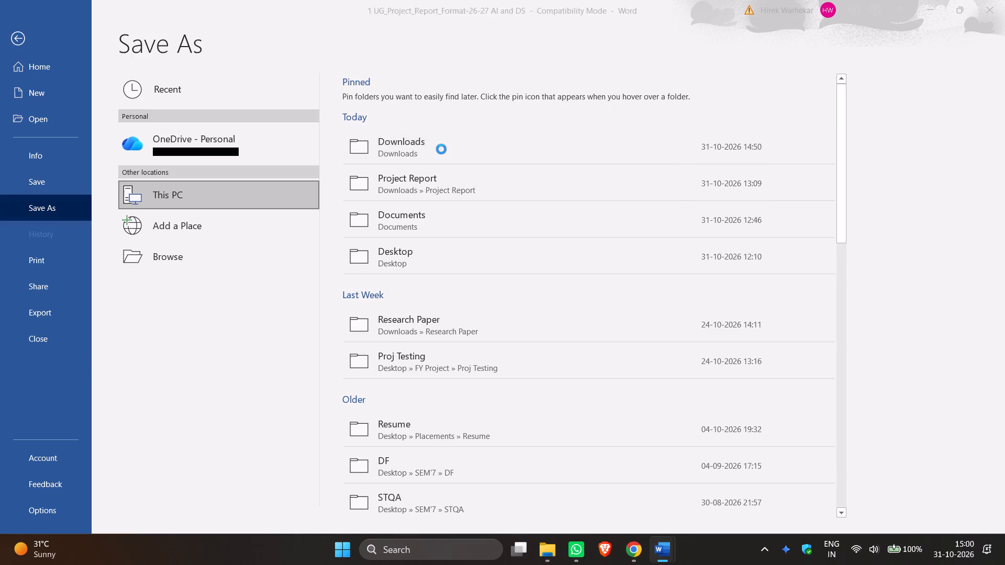
left_click(190, 230)
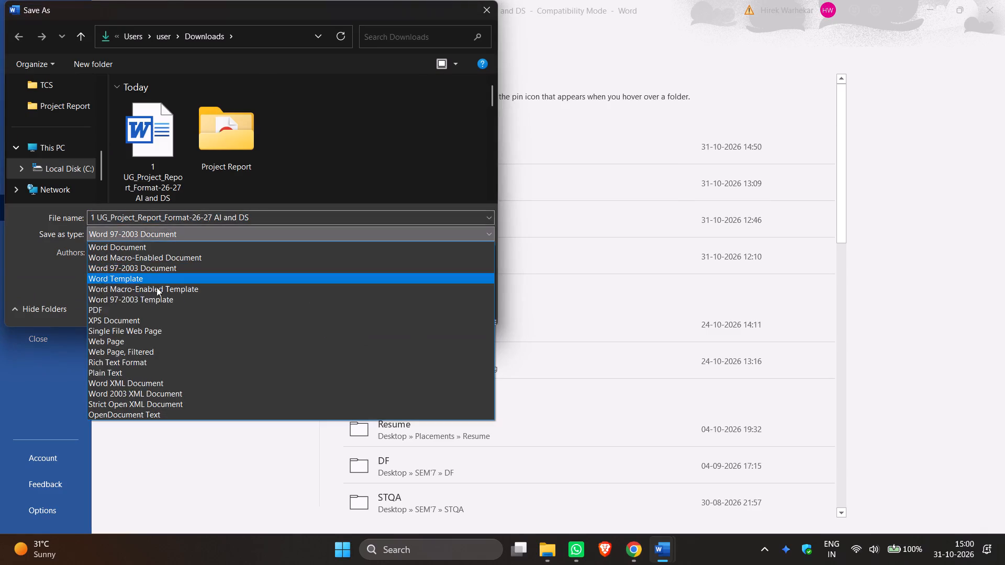
left_click(150, 306)
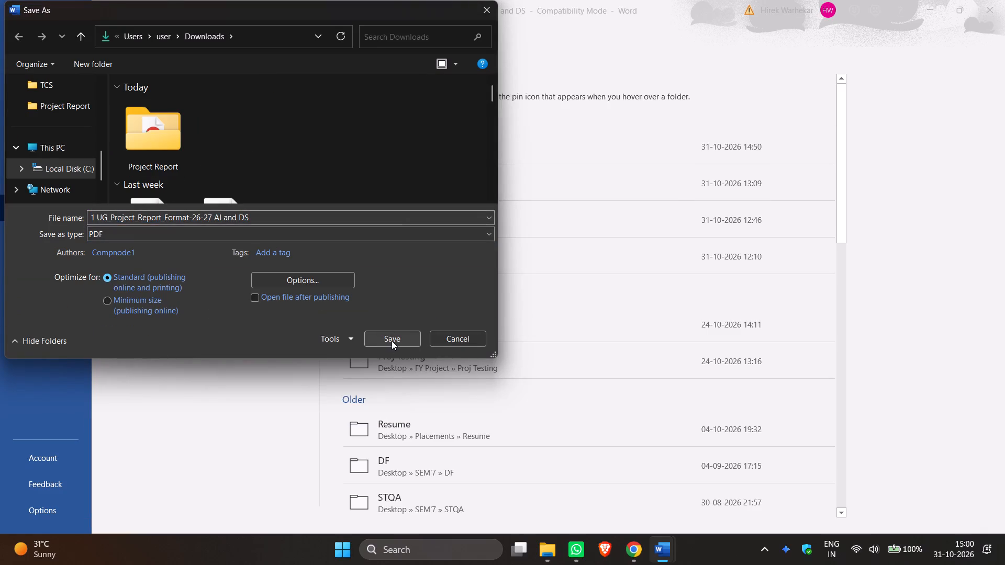
left_click(394, 337)
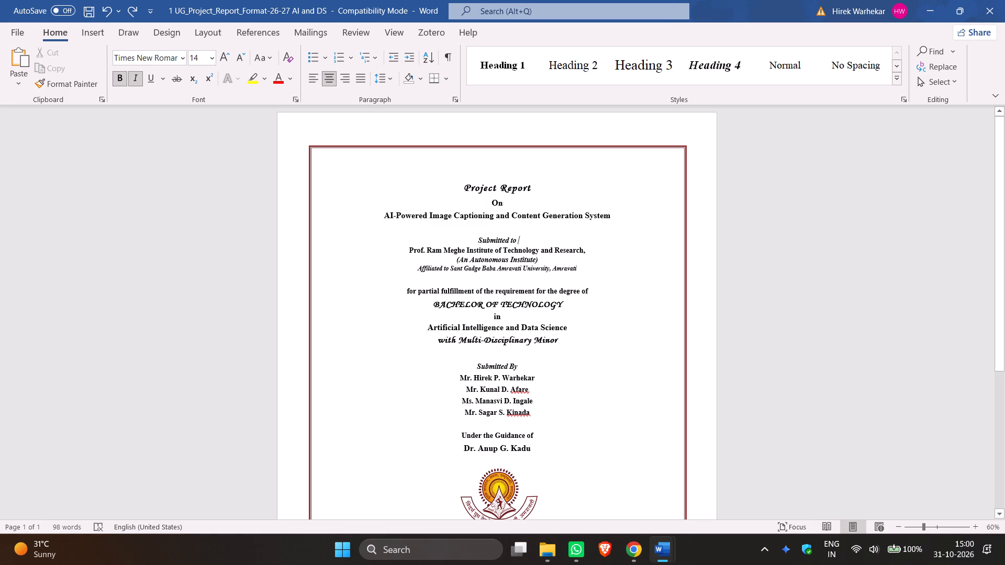
Close the cover page document and the six-page report document, leaving Word.
scroll(158, 302, "down", 20)
scroll(158, 302, "down", 3)
left_click(1004, 0)
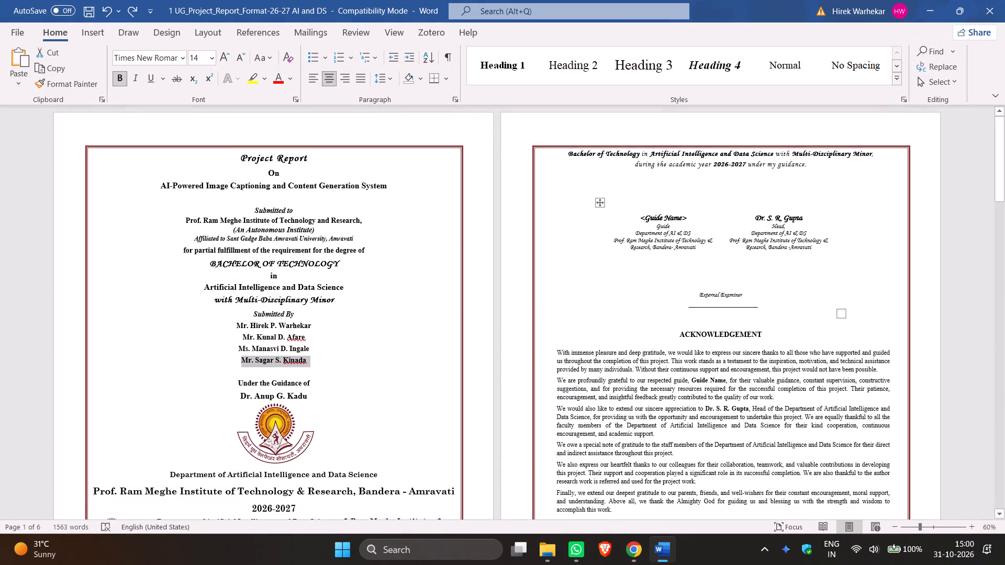
left_click(1004, 0)
left_click(497, 307)
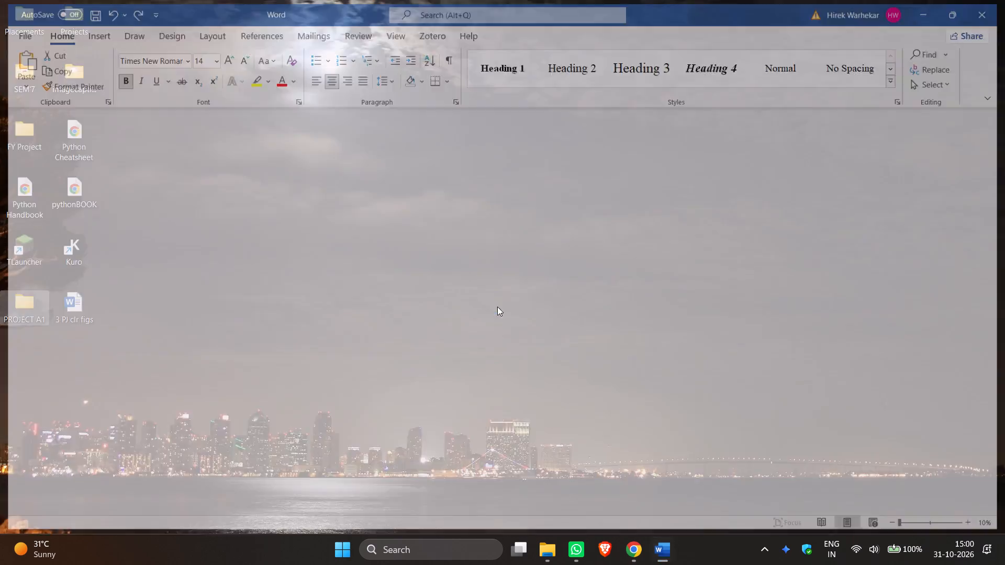
In File Explorer's Downloads folder, rename the "1 UG_Project_Report_Format-26-27 AI and DS" Word document as CP.
left_click(562, 553)
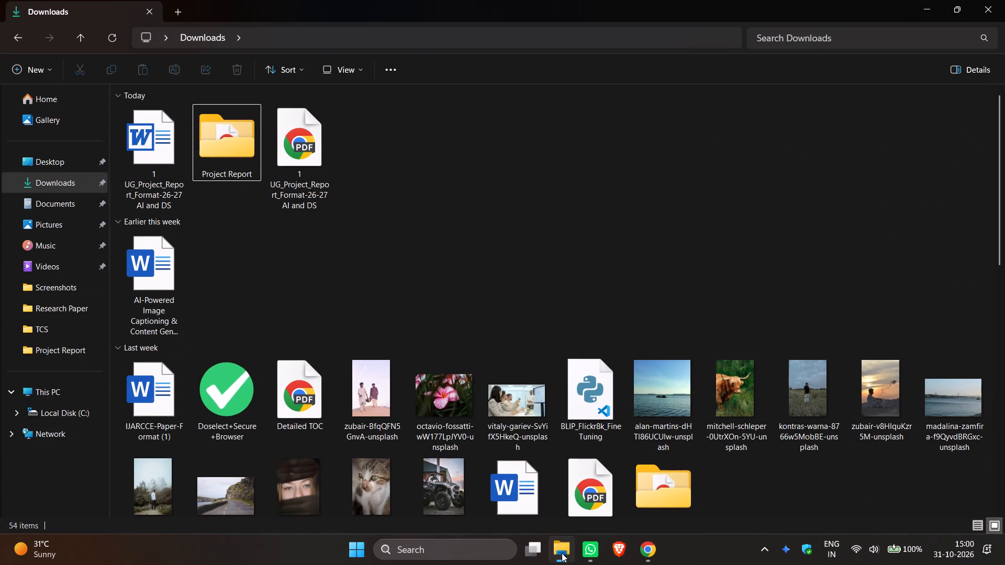
left_click(333, 296)
left_click(434, 235)
left_click(159, 176)
left_click(181, 79)
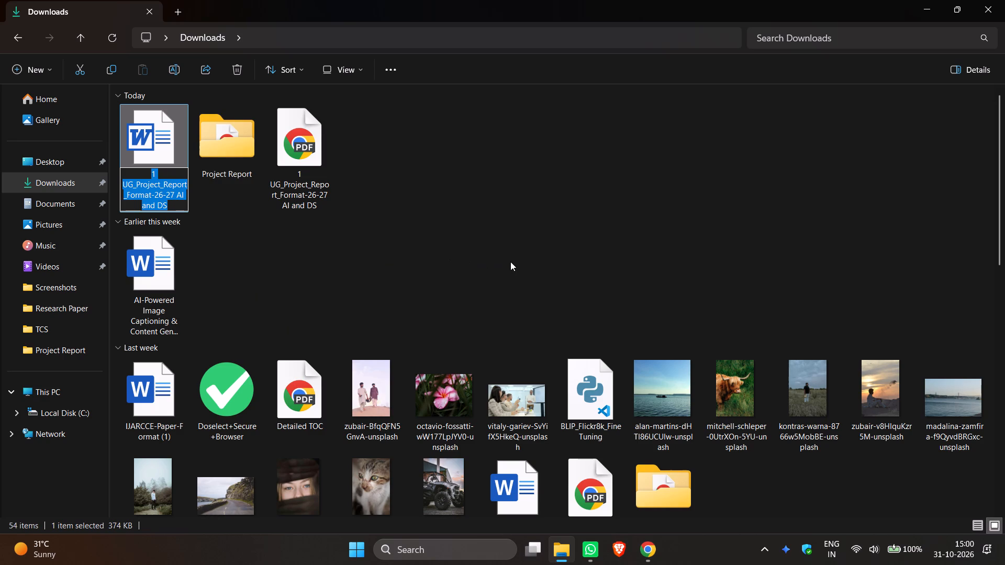
type("CP")
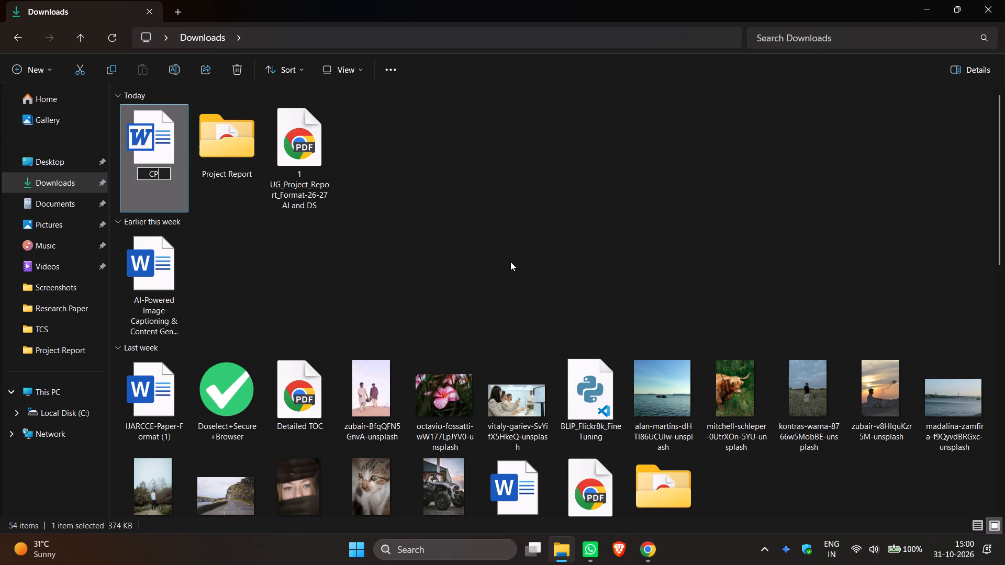
key("Return")
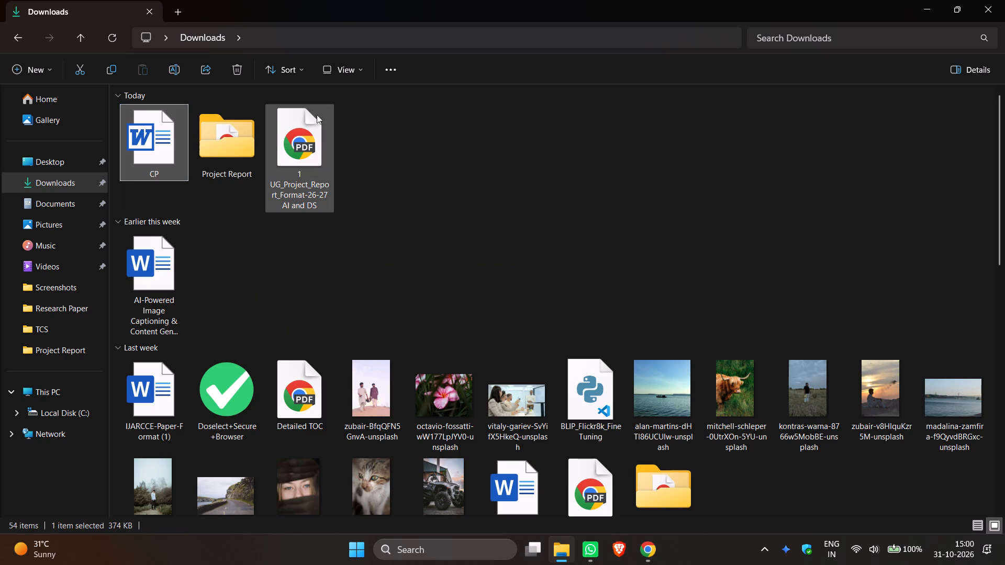
Rename the exported "1 UG_Project_Report_Format-26-27 AI and DS" PDF as CP.
left_click(312, 145)
left_click(169, 69)
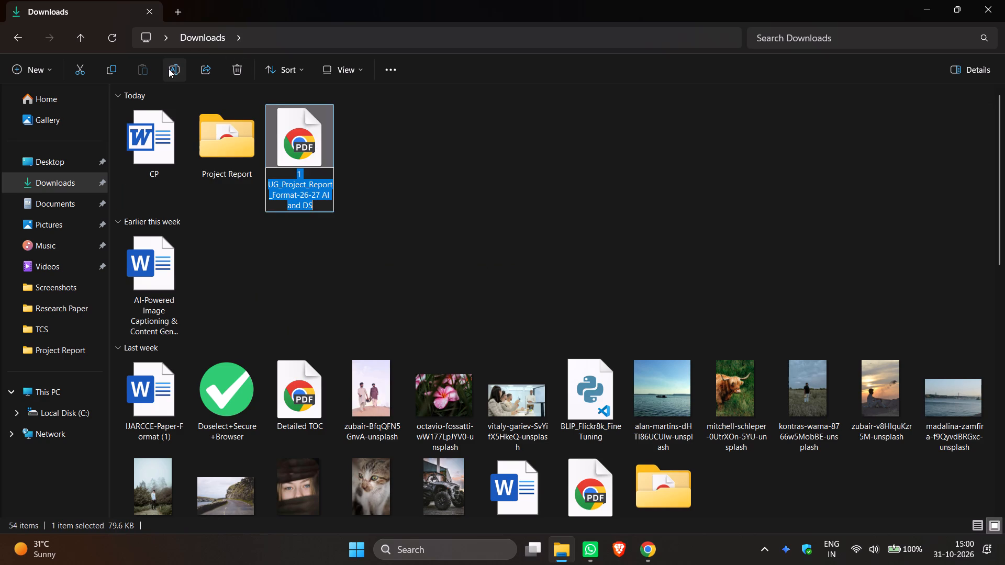
type("CP")
key("Return")
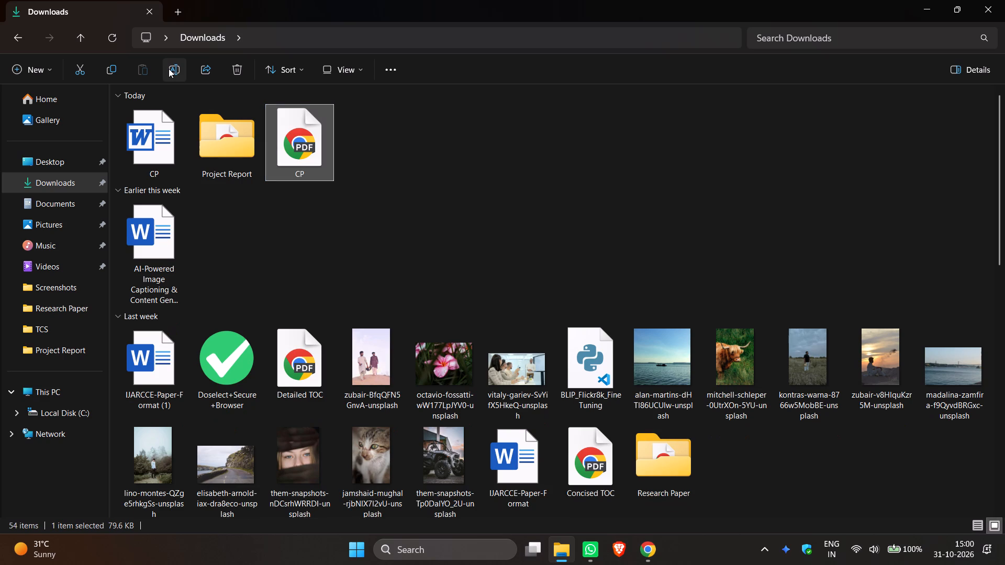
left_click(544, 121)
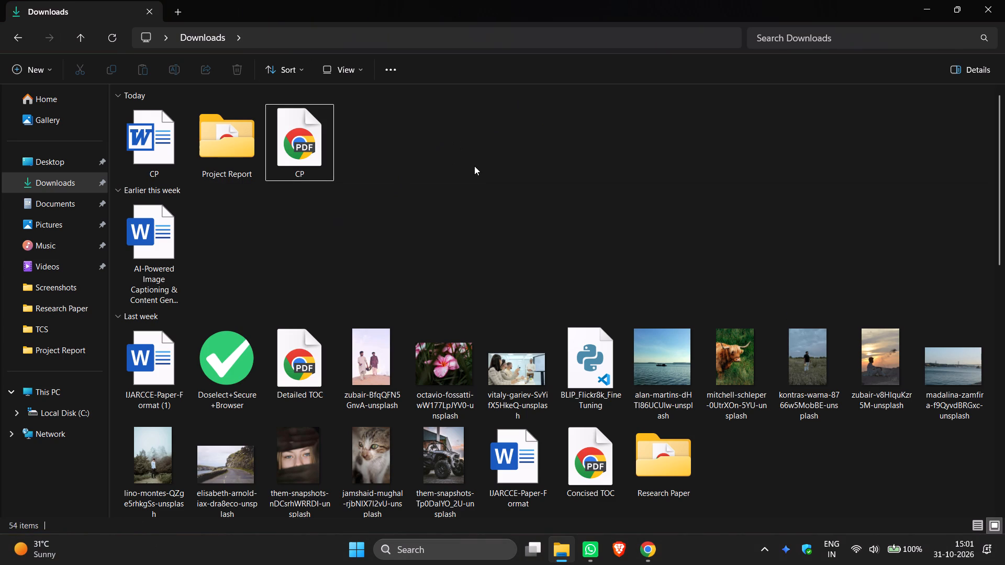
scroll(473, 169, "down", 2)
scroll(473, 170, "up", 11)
Open the "3 PJ clr figs" Word document from the desktop, examine its cover page layout, and close it.
left_click(931, 10)
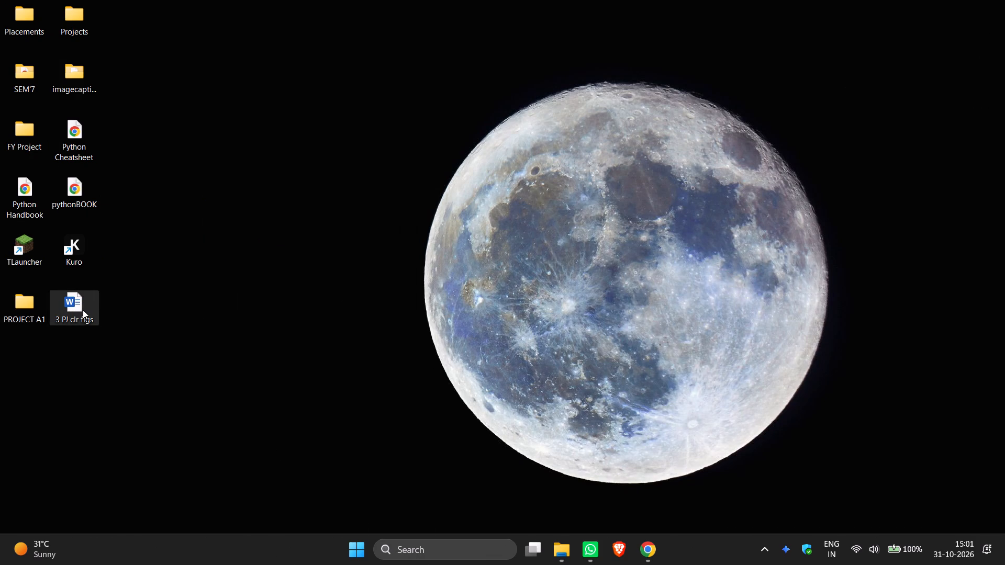
double_click(81, 307)
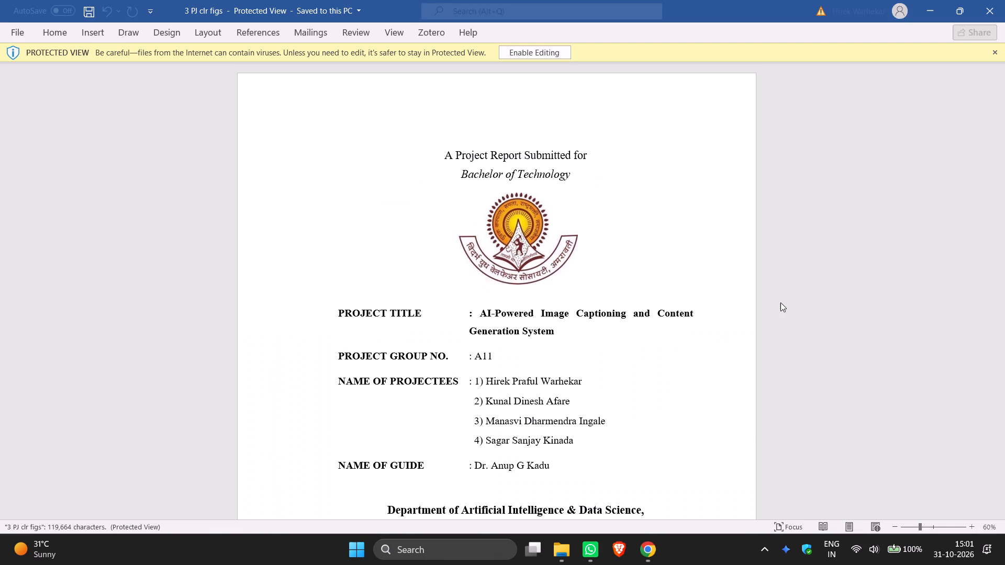
scroll(444, 315, "down", 15)
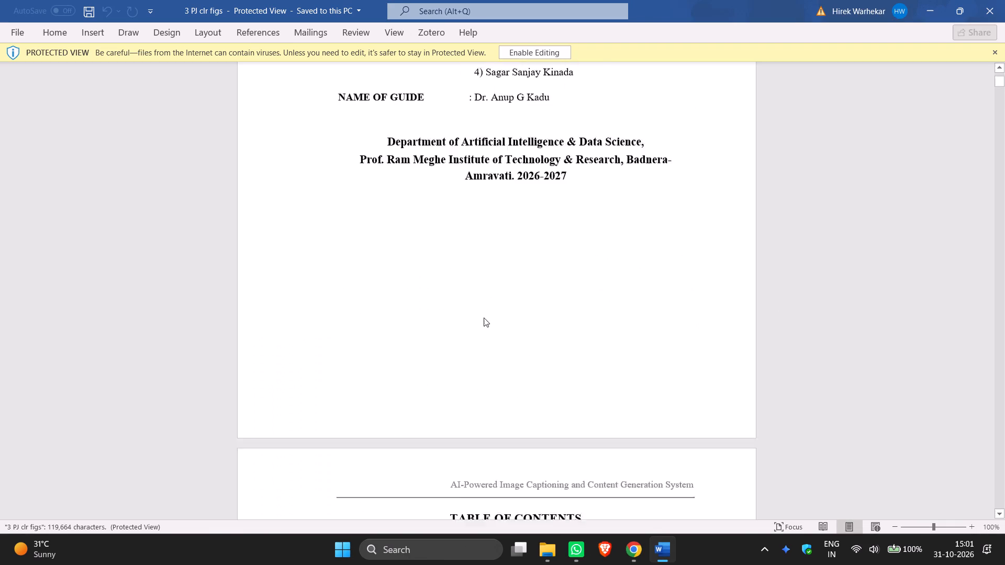
scroll(484, 318, "down", 13)
scroll(496, 312, "up", 20)
scroll(496, 312, "up", 2)
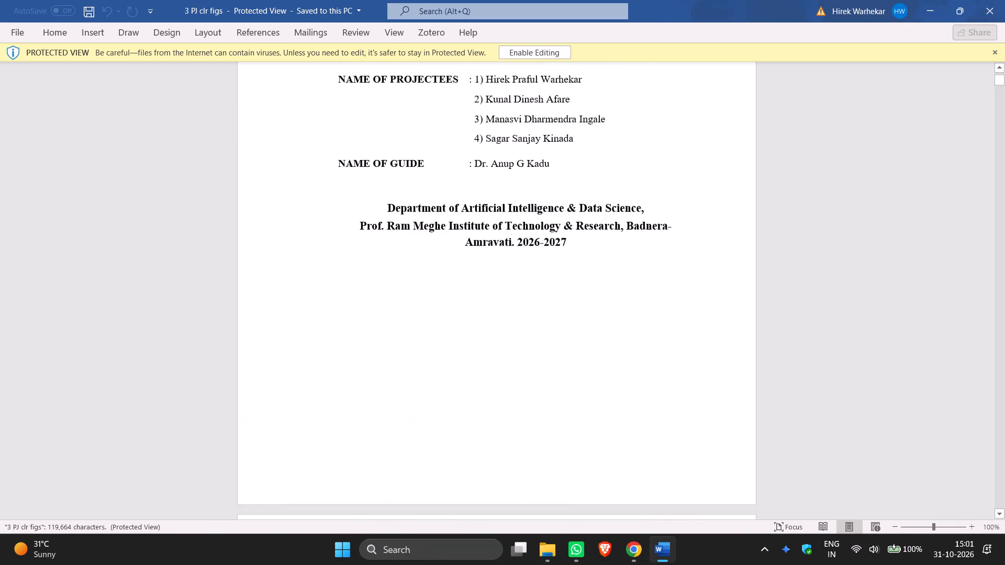
scroll(501, 307, "up", 3)
left_click(1004, 0)
Bring the Downloads folder back up in File Explorer.
double_click(266, 392)
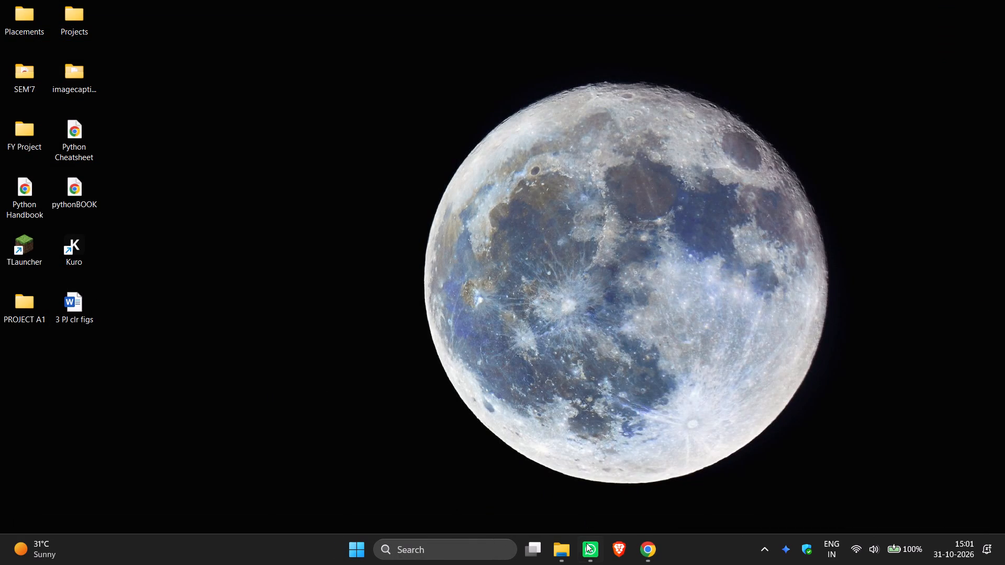
left_click(555, 551)
left_click(555, 551)
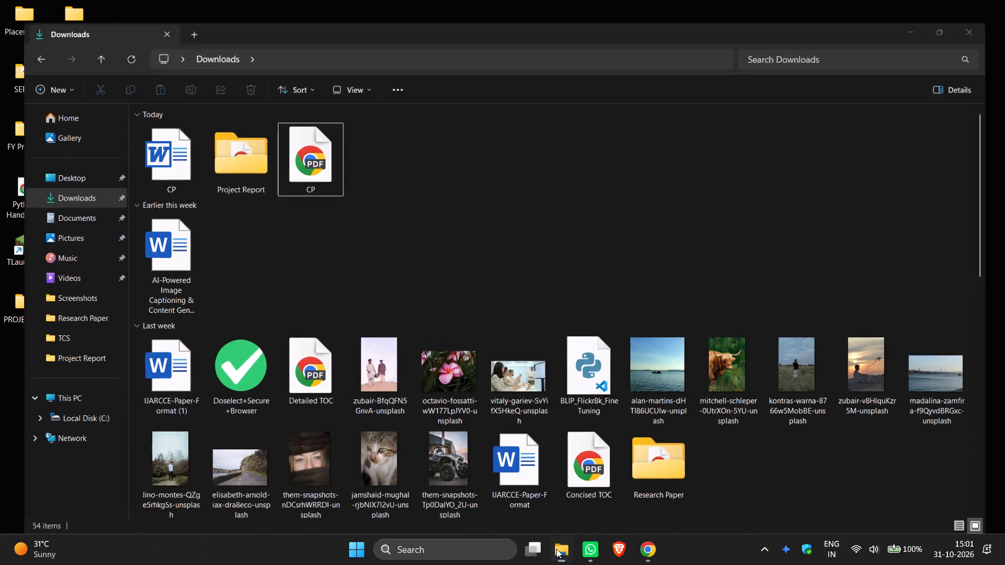
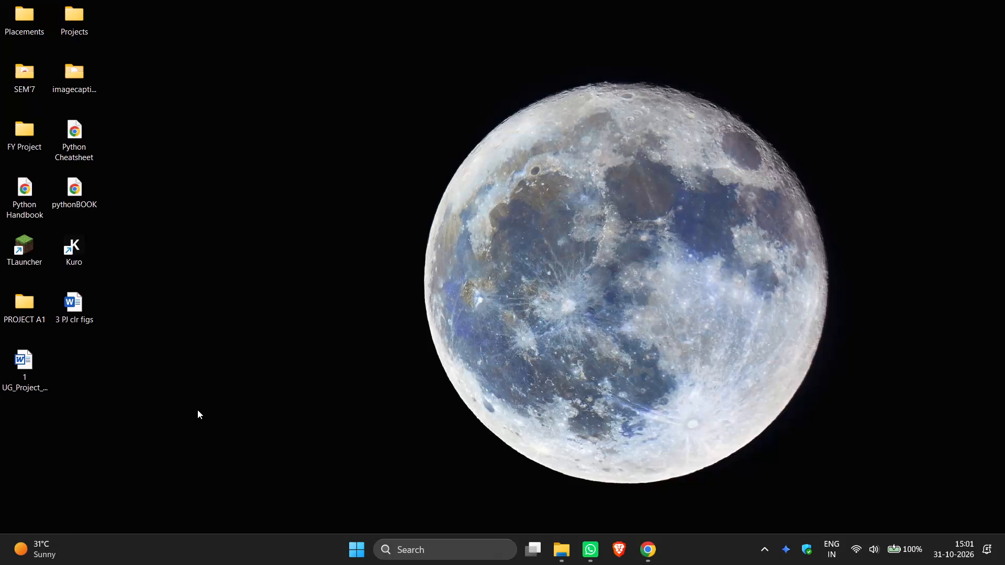
Open the "1 UG_Project_Report_Format-26-27 AI and DS" Word document from the desktop and examine its cover, certificate and acknowledgement pages.
double_click(11, 381)
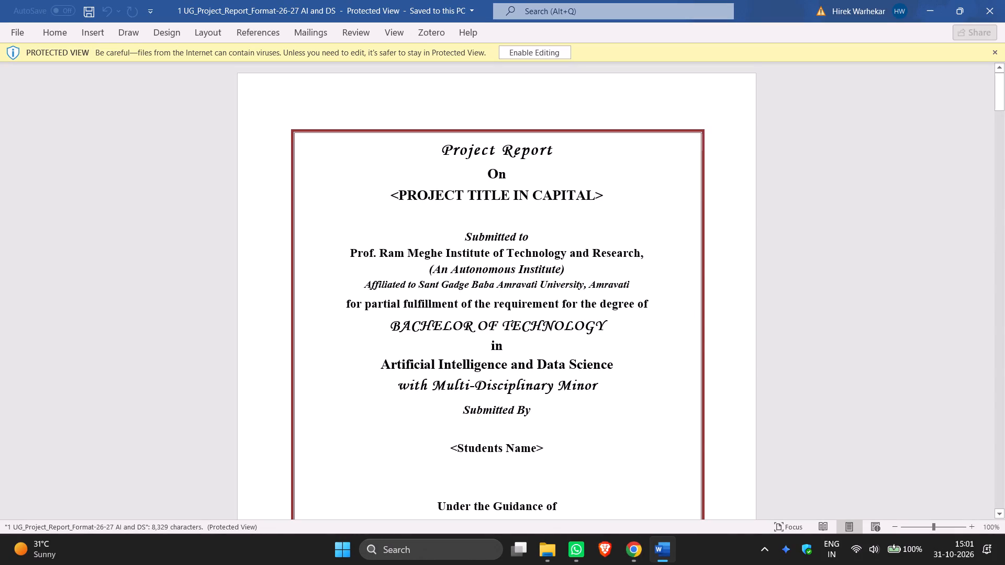
scroll(627, 280, "down", 11)
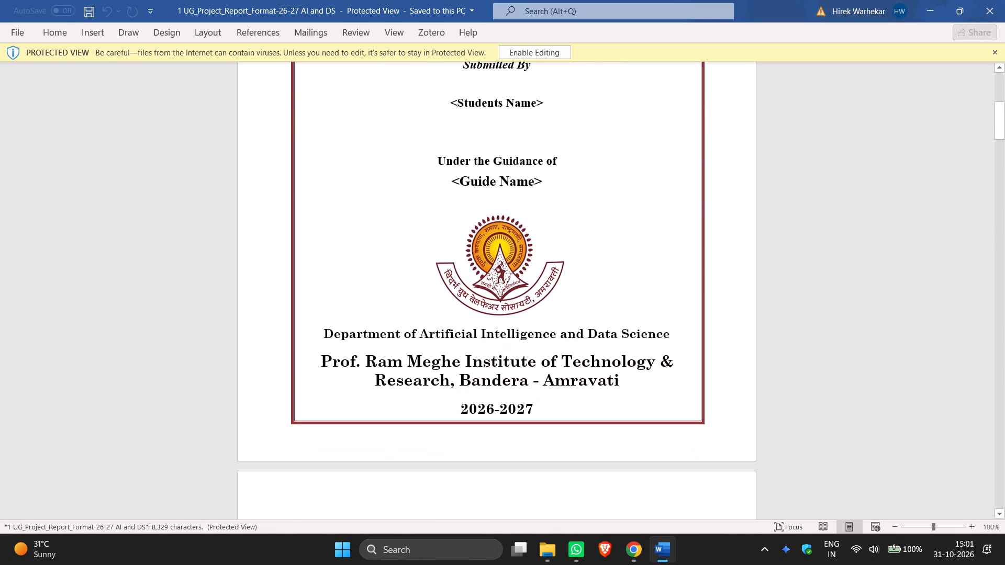
scroll(620, 292, "down", 12)
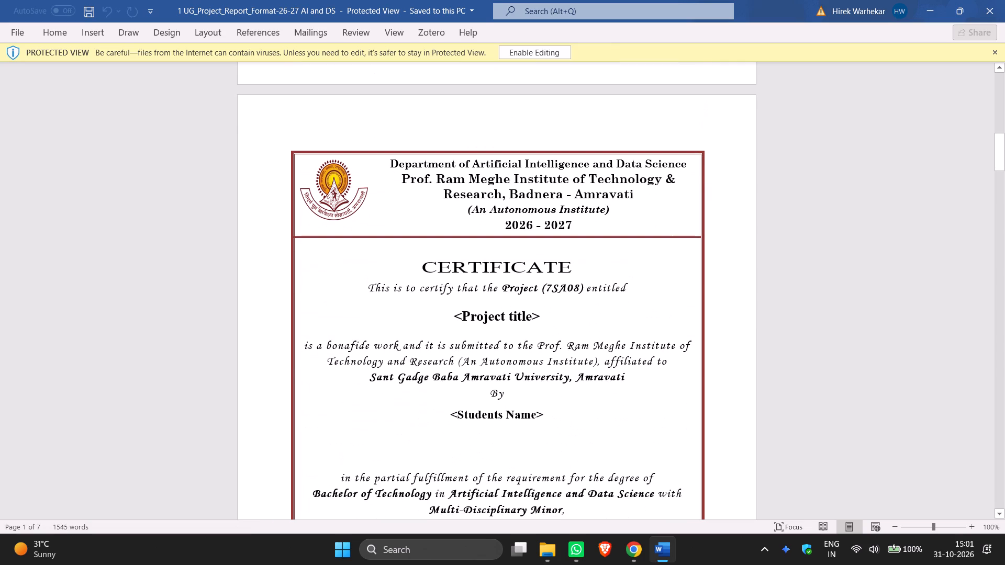
scroll(613, 301, "down", 3)
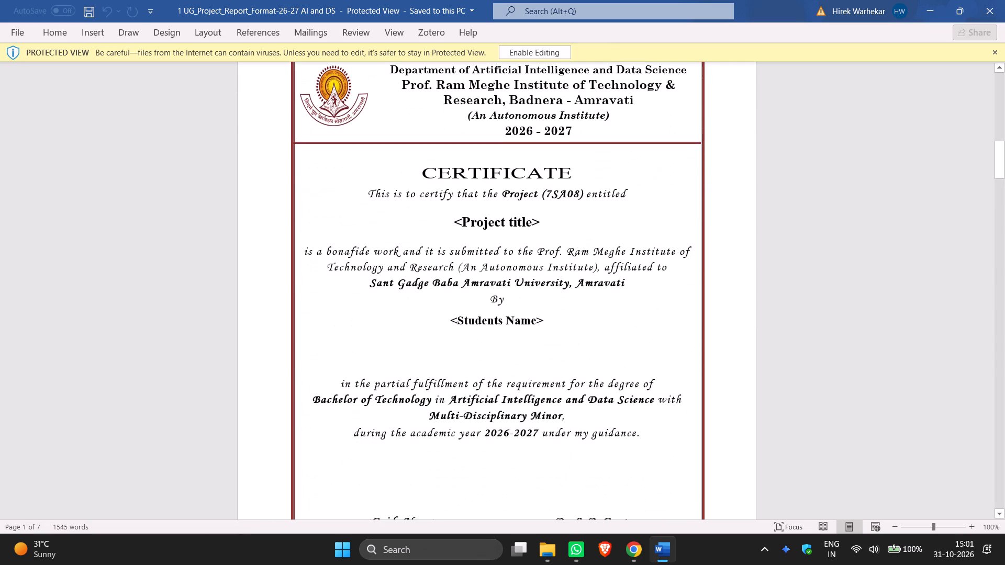
scroll(613, 302, "up", 1)
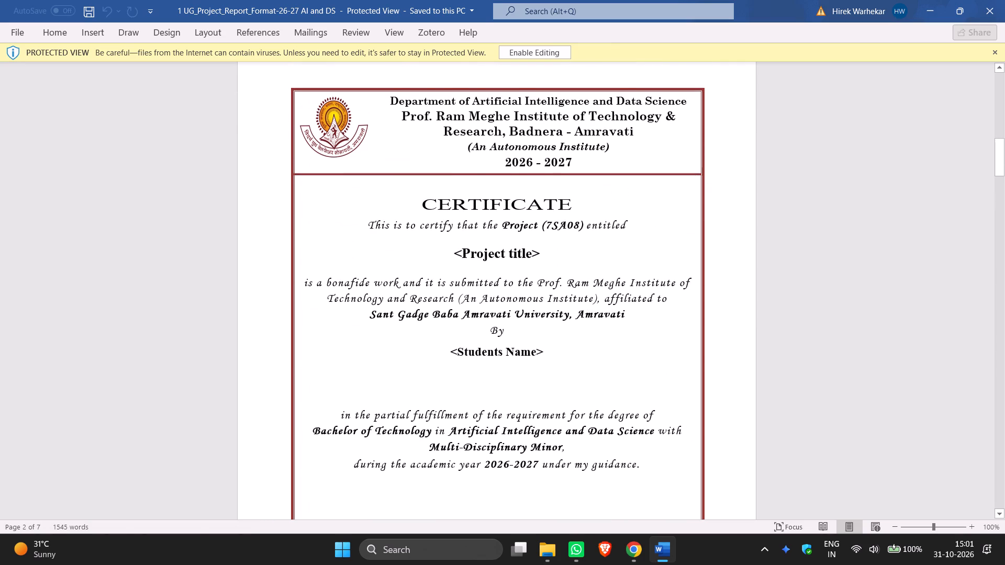
scroll(613, 302, "down", 5)
scroll(613, 302, "down", 19)
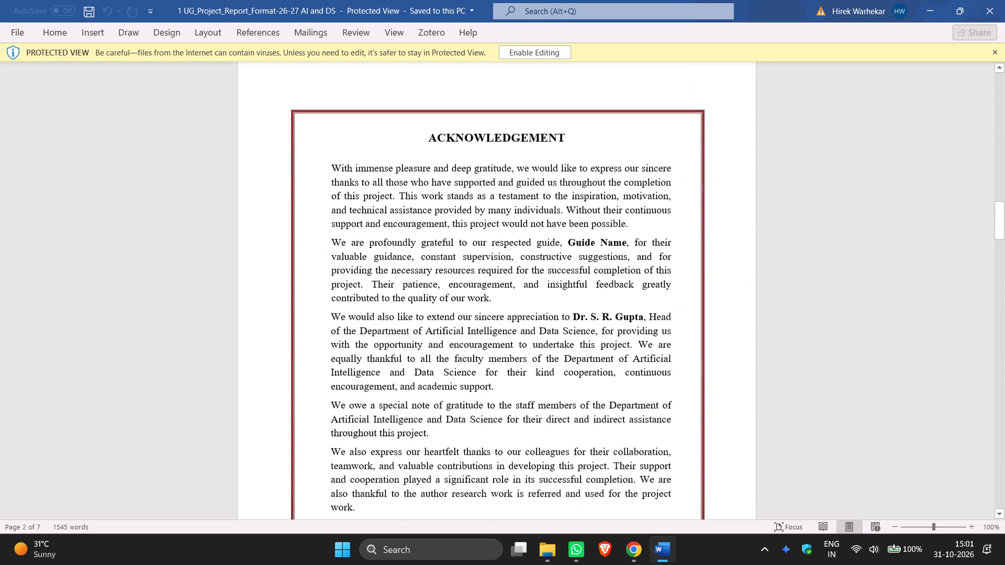
scroll(608, 308, "down", 5)
scroll(608, 308, "up", 6)
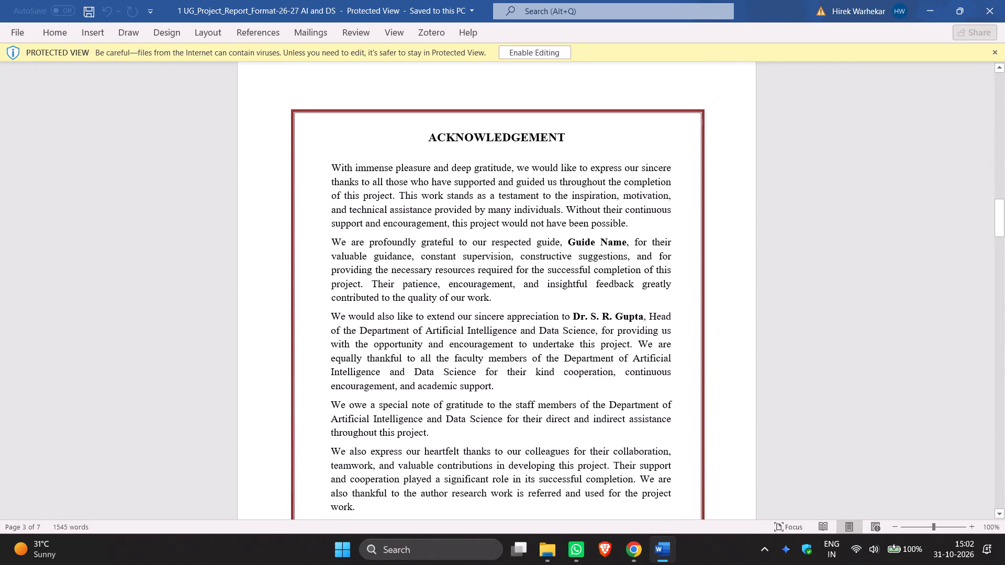
scroll(608, 308, "down", 2)
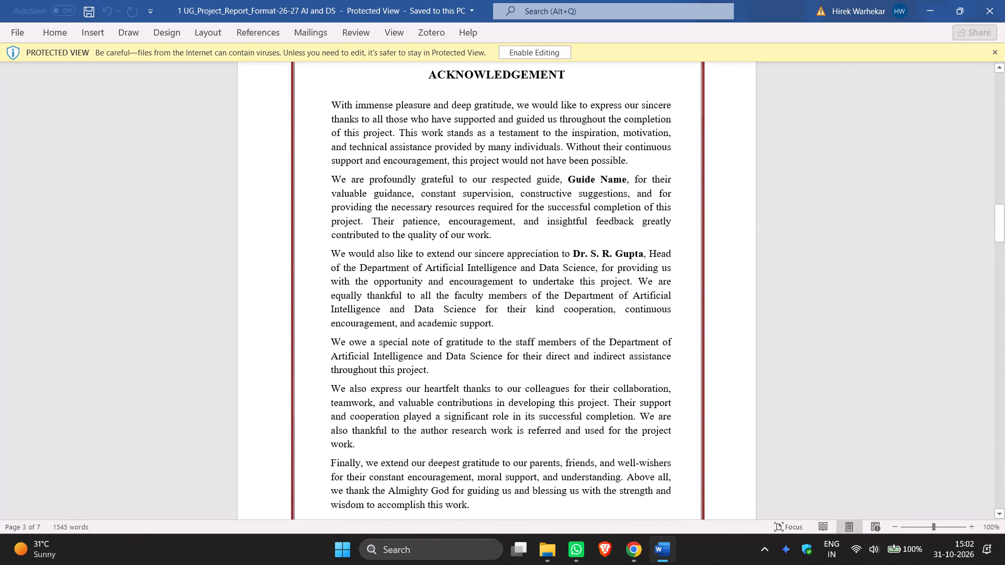
scroll(608, 309, "down", 6)
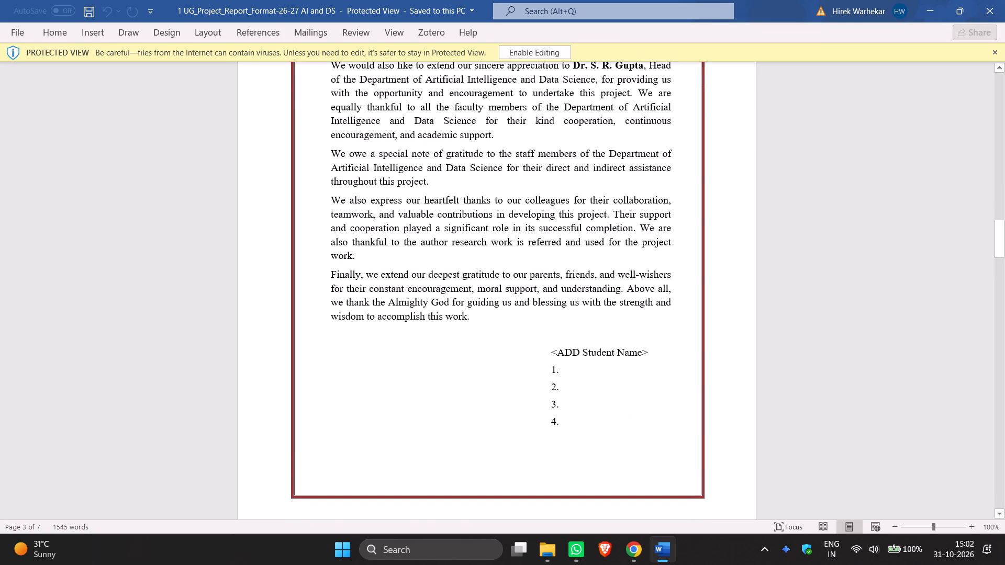
Examine the B.Tech project report formatting rules, the required chapter order and the IEEE reference formats in the format document.
scroll(607, 310, "down", 12)
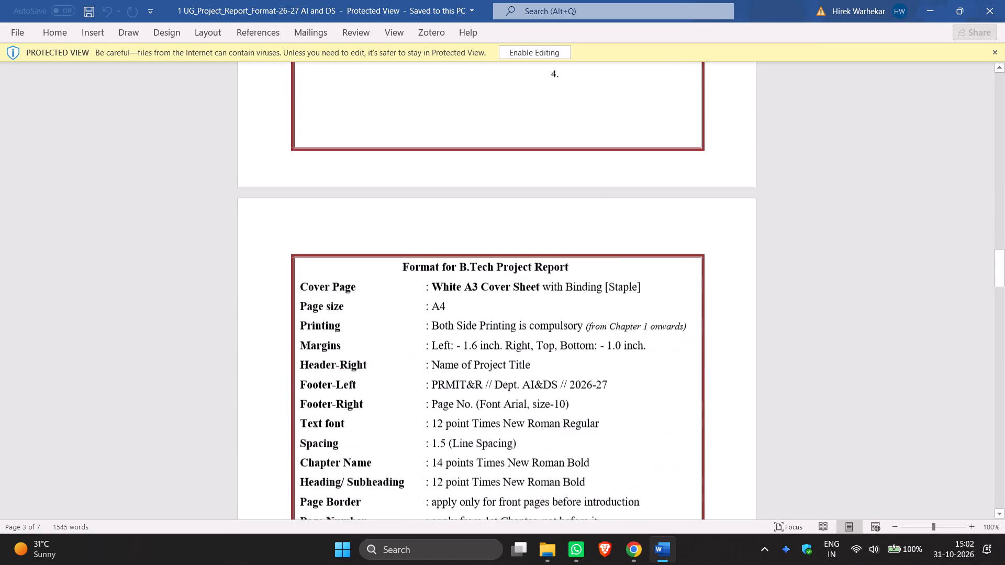
scroll(606, 310, "down", 15)
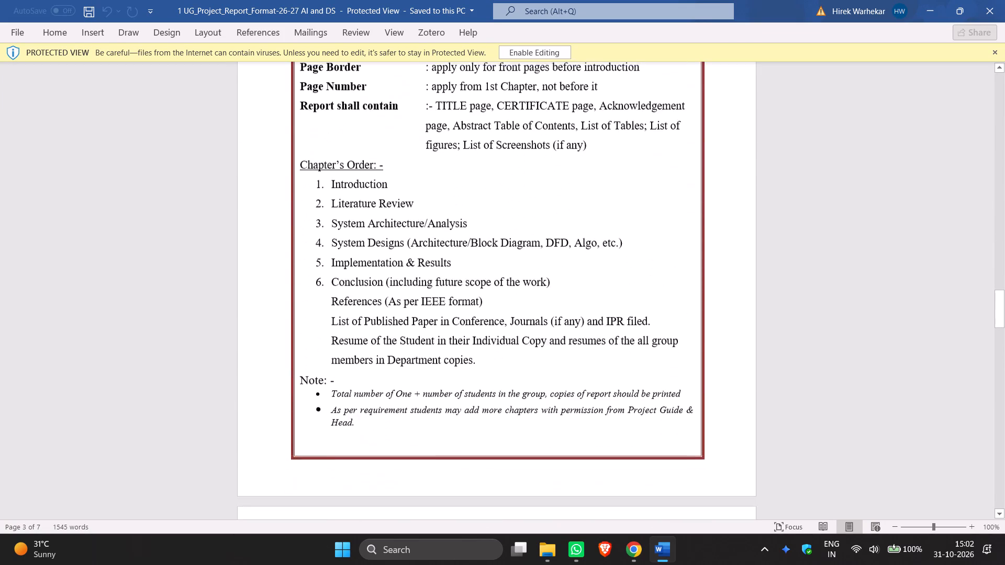
scroll(606, 310, "down", 8)
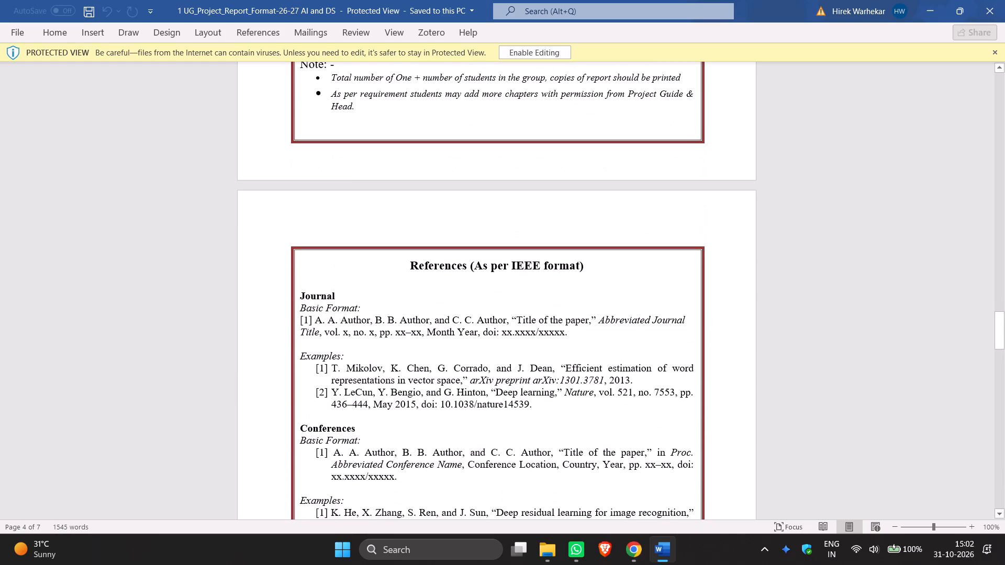
scroll(606, 310, "up", 9)
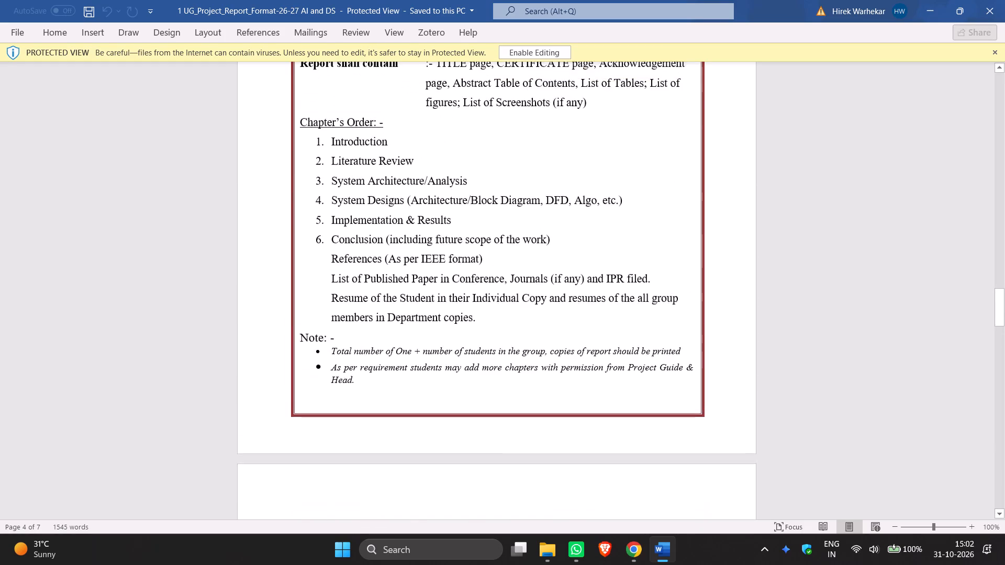
scroll(606, 310, "up", 13)
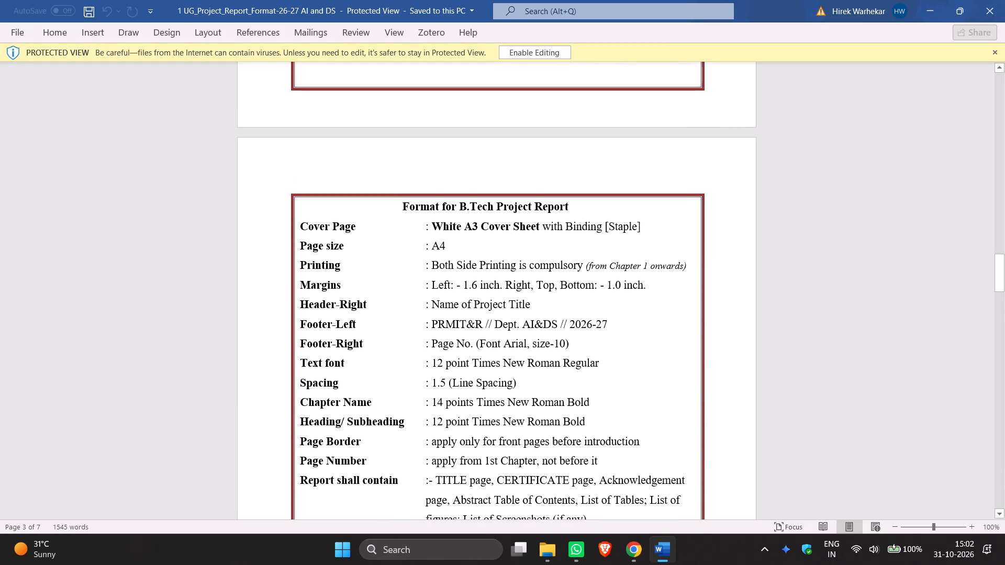
scroll(606, 311, "down", 14)
scroll(600, 319, "down", 13)
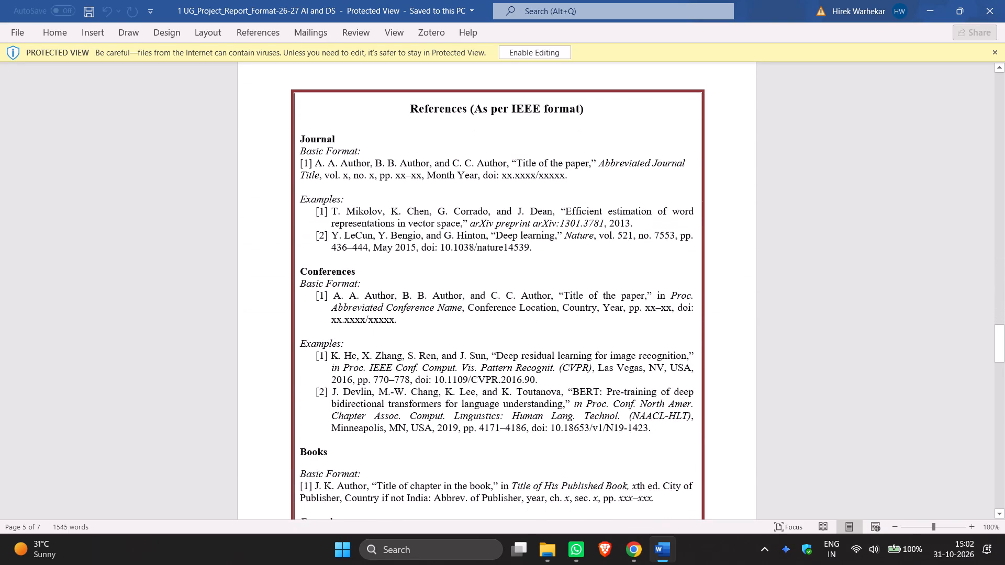
scroll(598, 320, "down", 8)
scroll(597, 322, "down", 15)
scroll(597, 318, "up", 6)
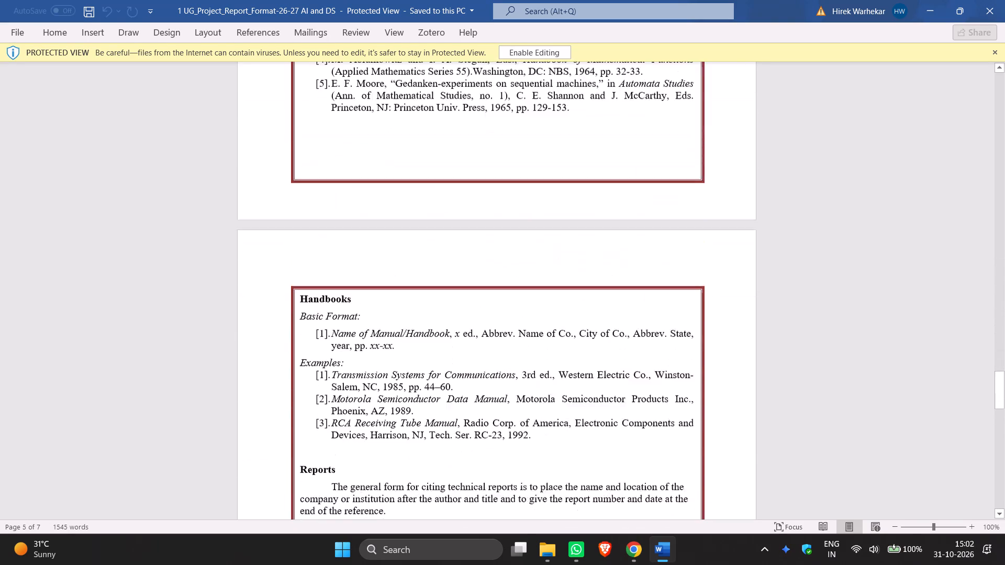
scroll(597, 318, "up", 6)
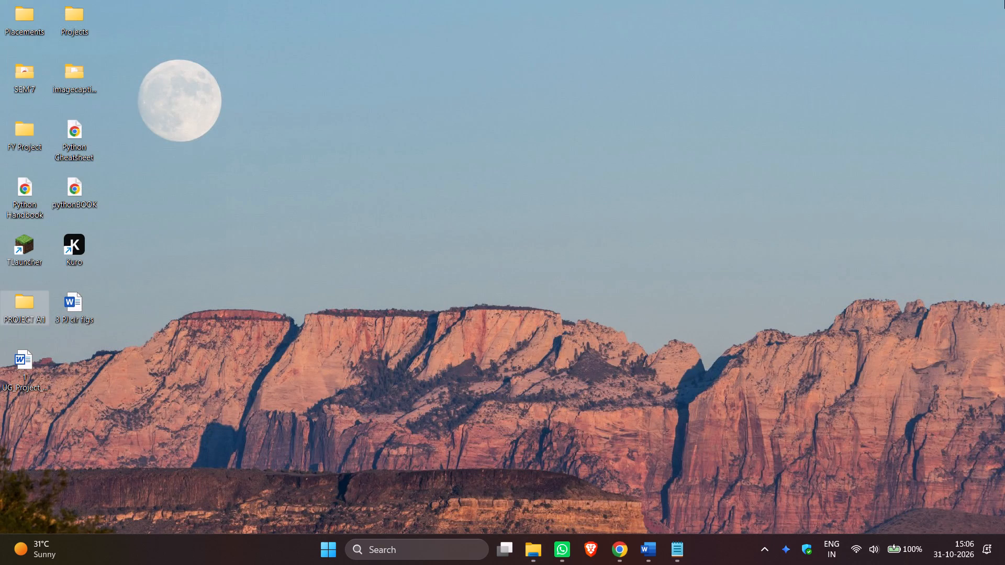
left_click(656, 553)
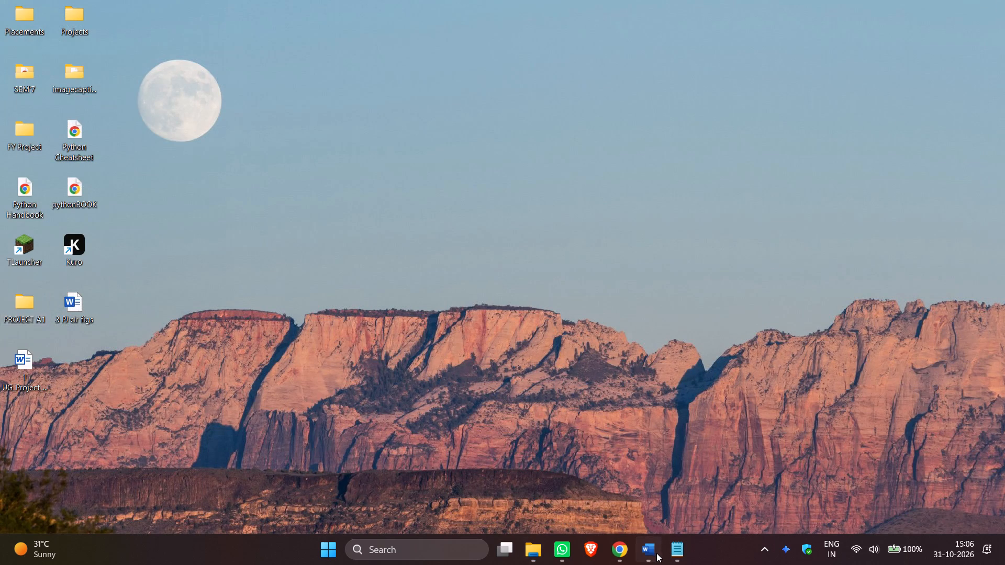
scroll(744, 235, "up", 10)
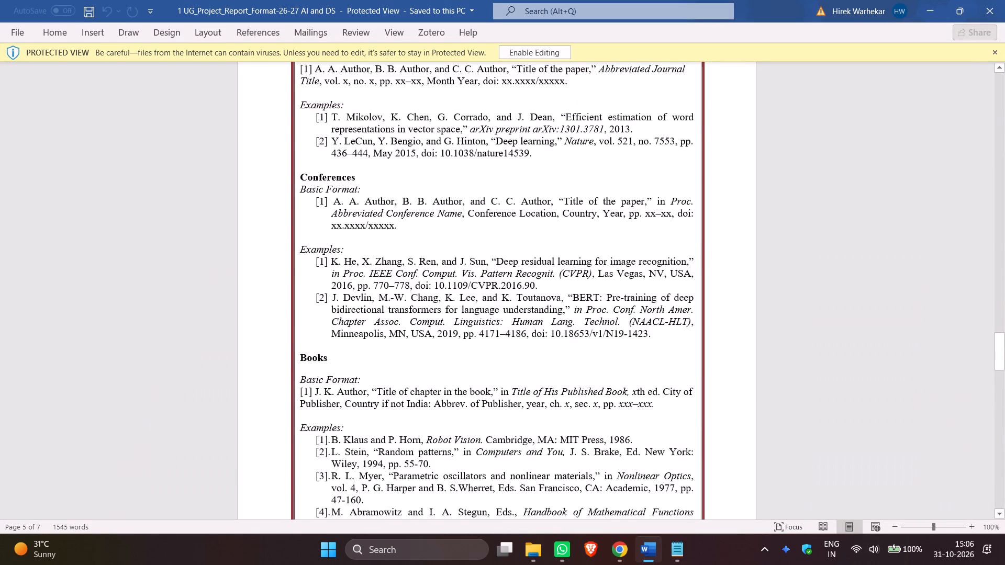
scroll(754, 233, "up", 20)
scroll(754, 233, "up", 13)
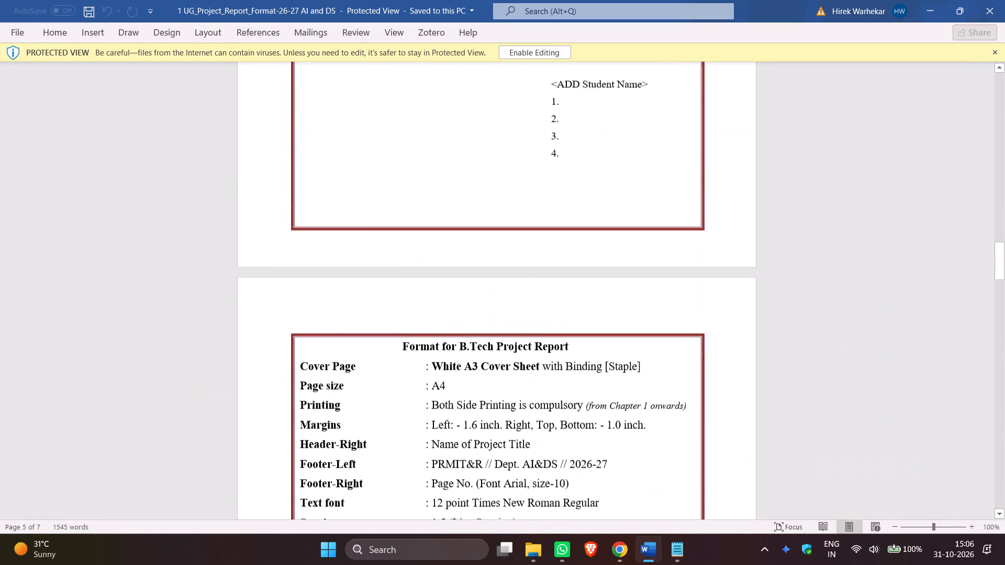
scroll(762, 228, "up", 17)
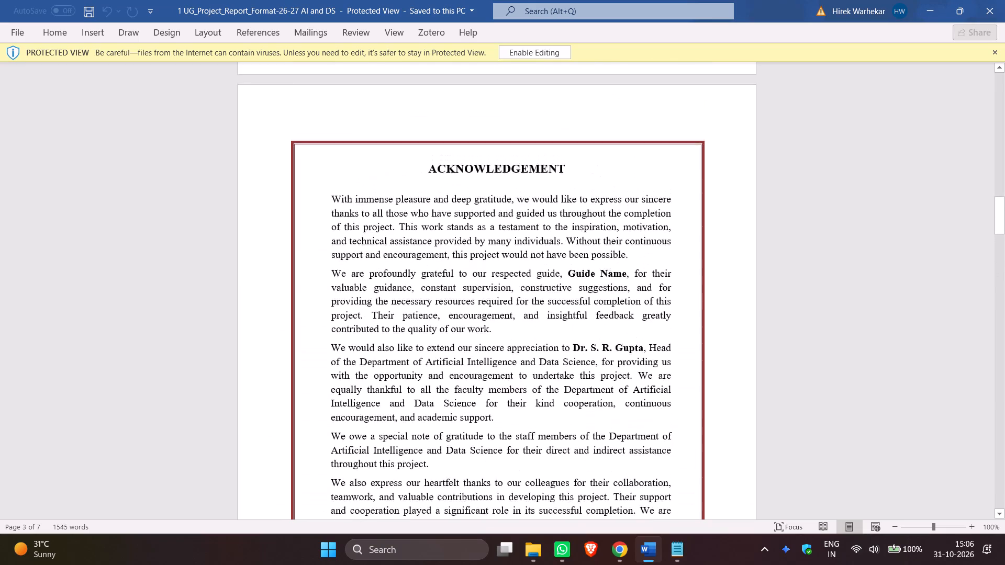
scroll(763, 225, "up", 16)
scroll(768, 222, "up", 16)
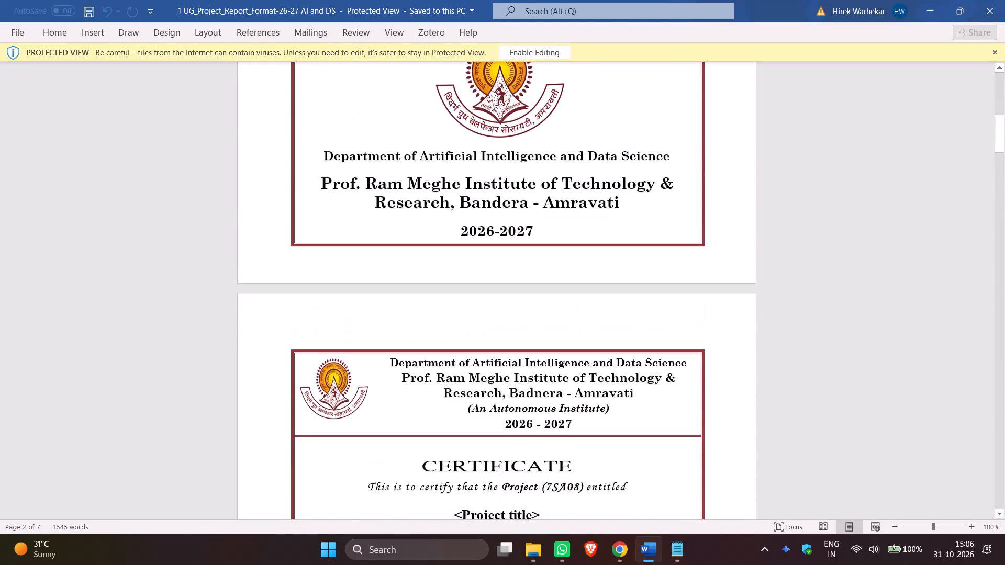
scroll(768, 222, "up", 20)
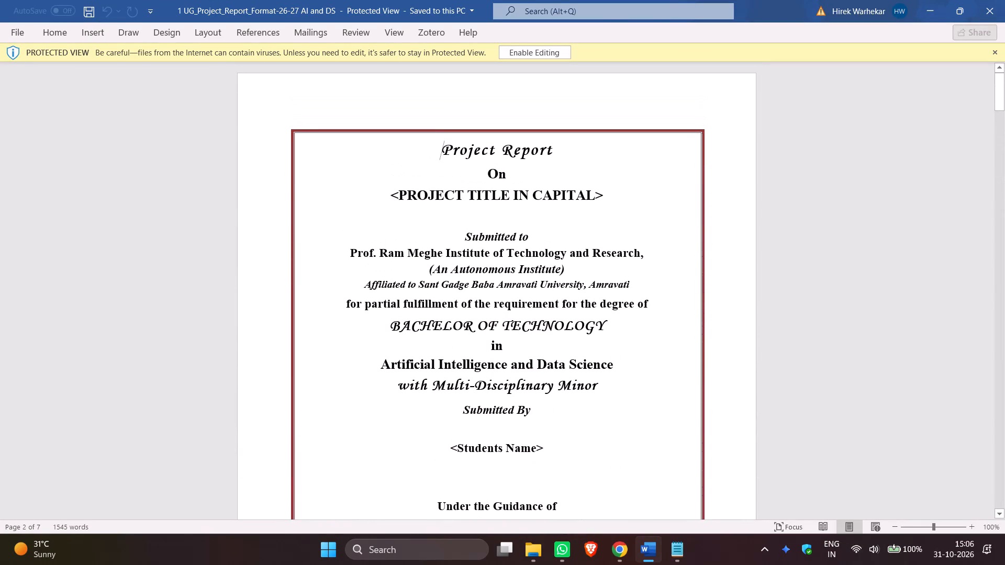
scroll(770, 220, "down", 1)
scroll(770, 219, "up", 5)
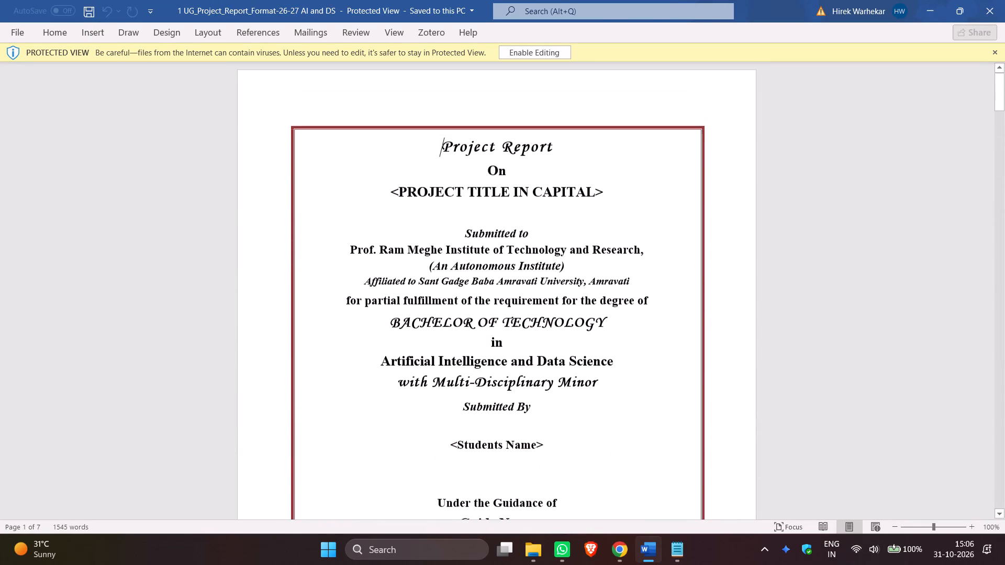
Enable editing of the UG project report format and delete all cover page content, from "Project Report" through "2026-2027".
left_click(528, 55)
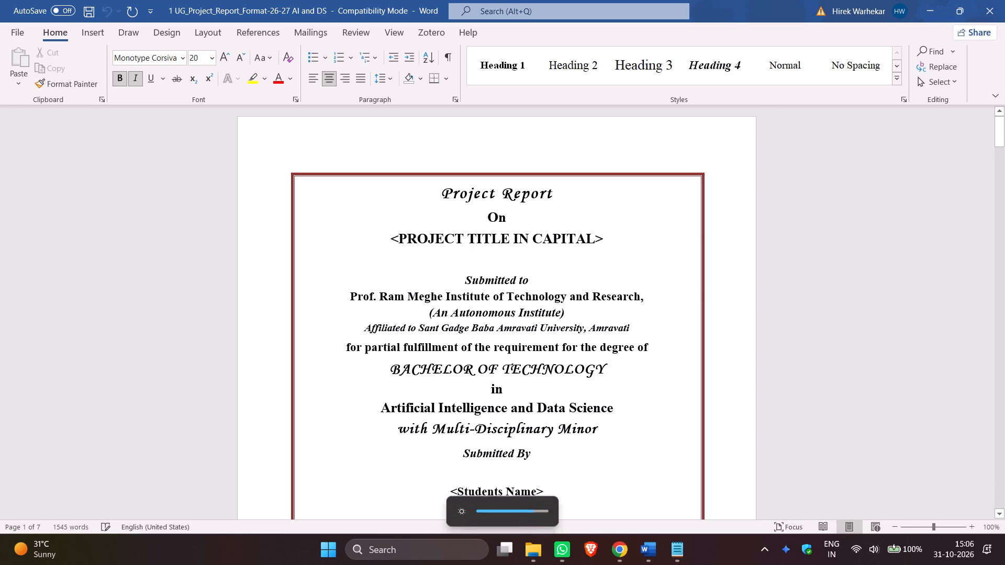
scroll(557, 205, "down", 2)
scroll(557, 205, "up", 1)
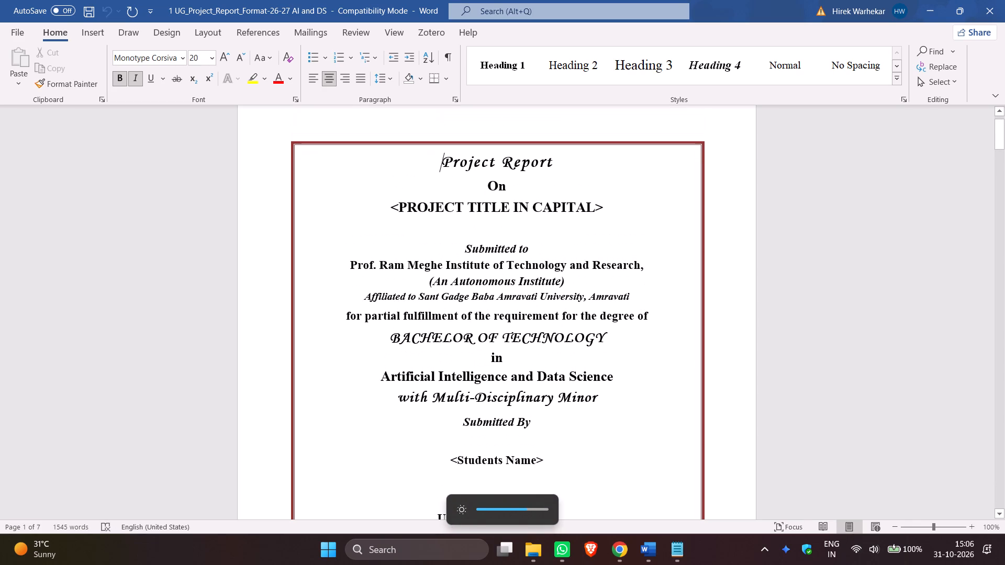
left_click_drag(443, 160, 564, 512)
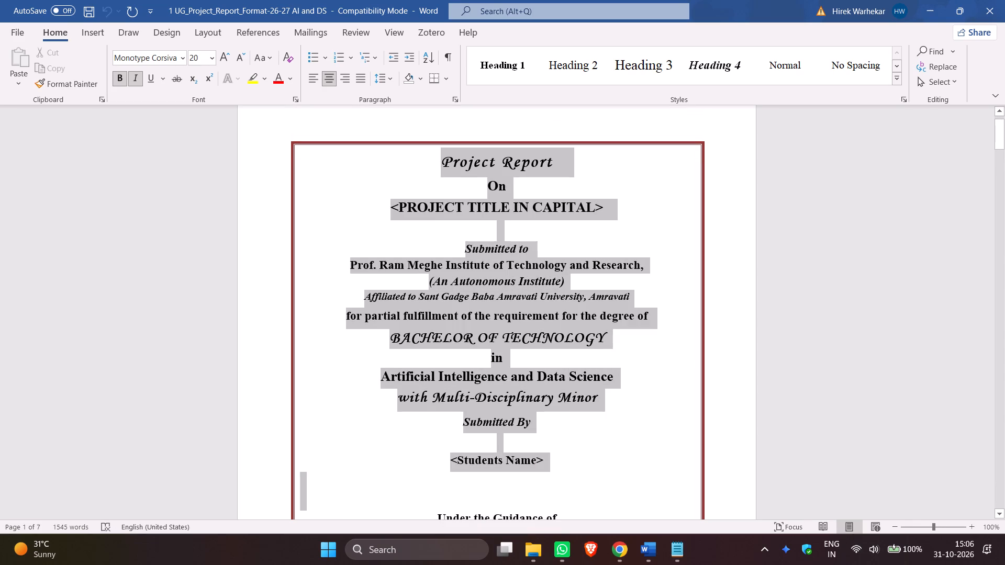
left_click_drag(564, 512, 585, 502)
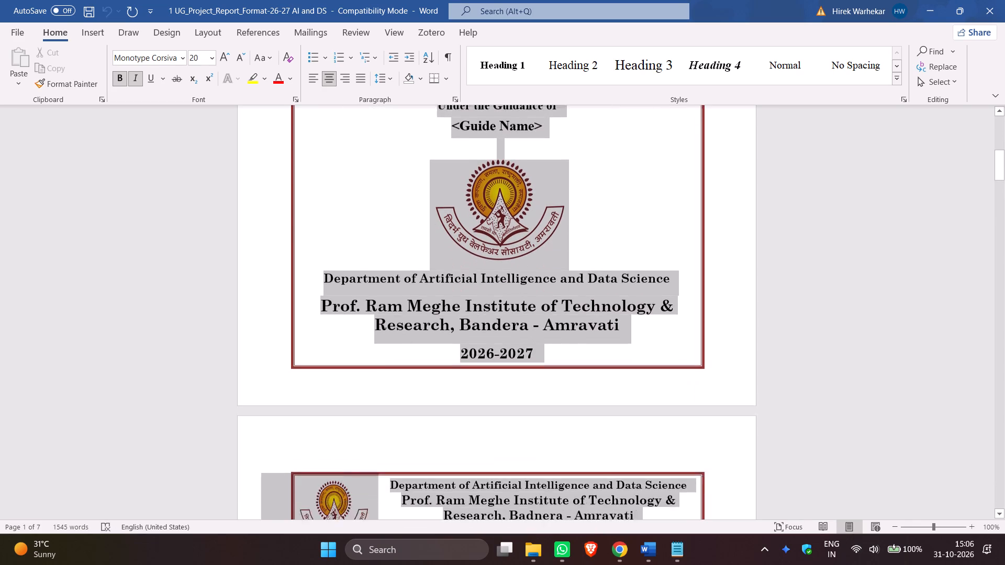
left_click_drag(585, 502, 580, 330)
key("BackSpace")
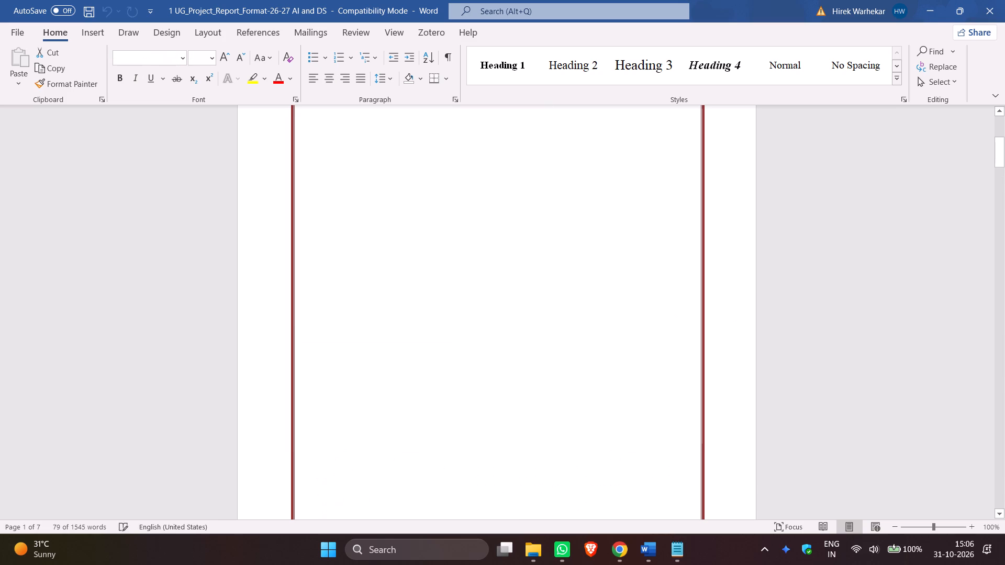
Remove the emptied cover page so that the document starts with the certificate page.
scroll(861, 256, "up", 8)
scroll(452, 247, "up", 5)
left_click(465, 191)
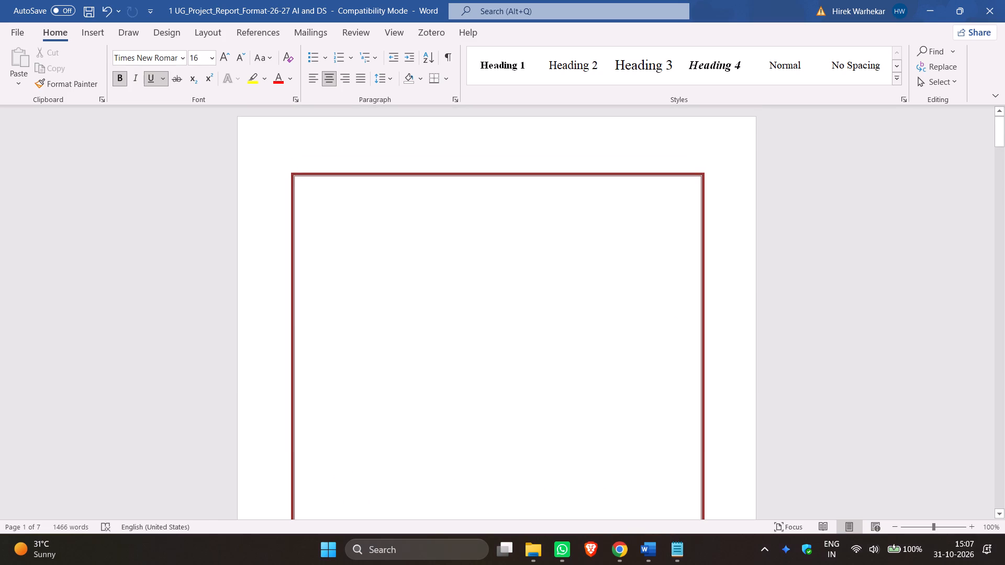
scroll(651, 222, "down", 20)
scroll(651, 222, "down", 4)
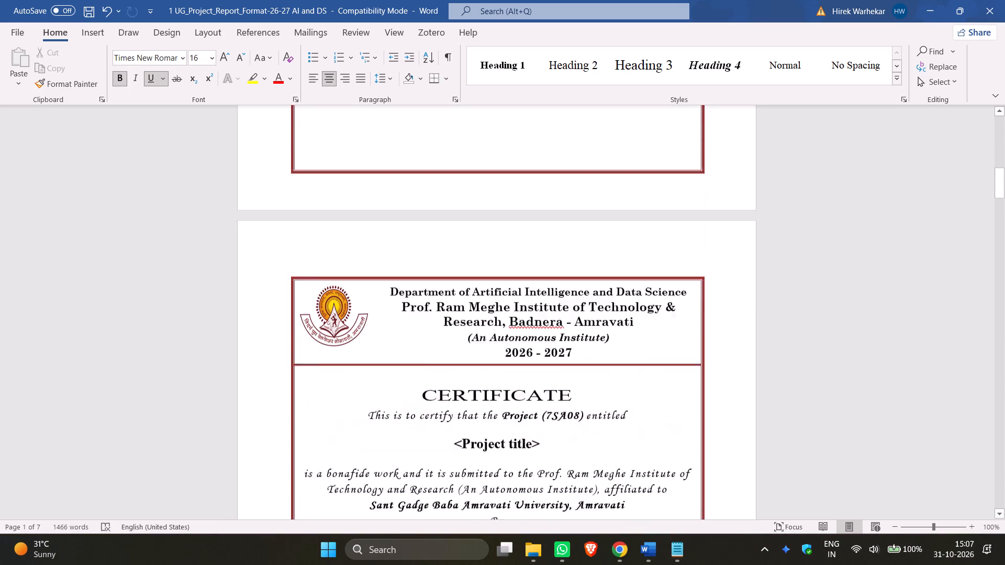
scroll(564, 200, "up", 20)
scroll(564, 200, "up", 4)
left_click(422, 189)
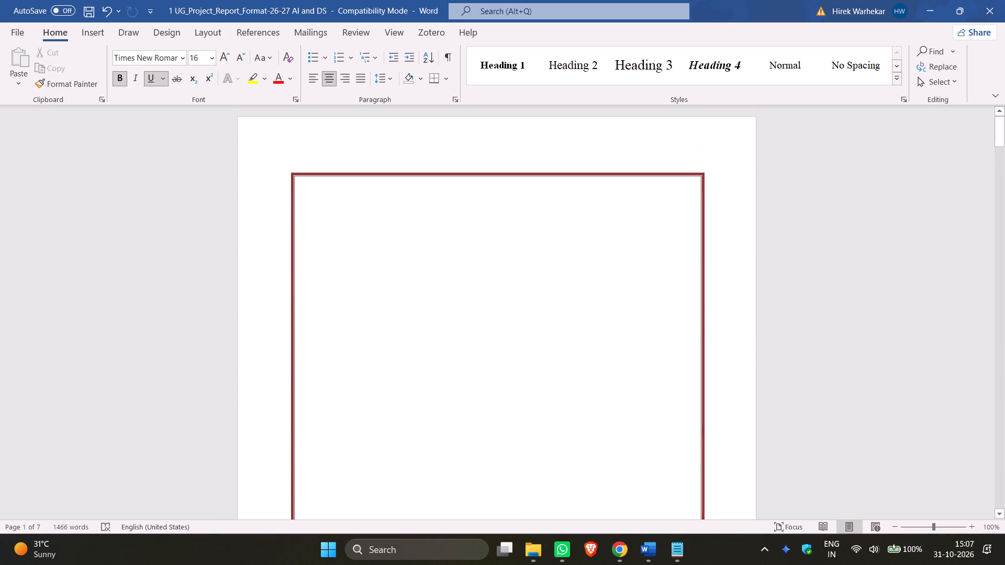
double_click(471, 206)
left_click(508, 216)
key("Delete")
scroll(724, 281, "up", 5)
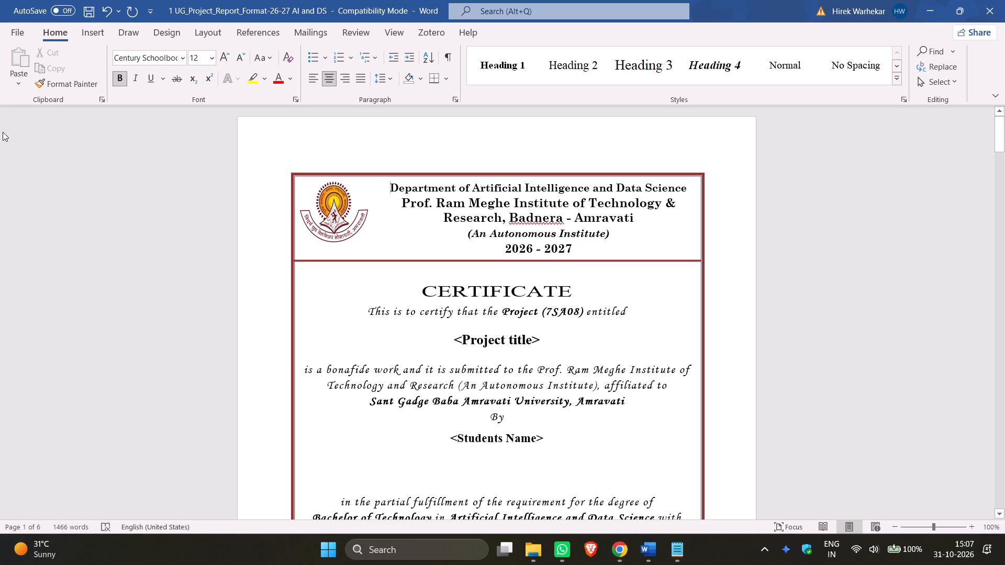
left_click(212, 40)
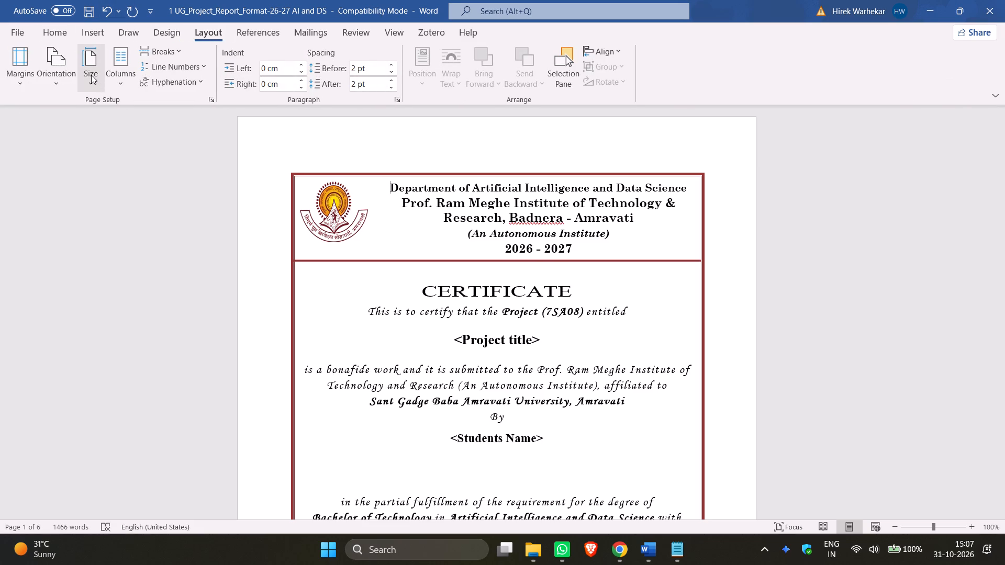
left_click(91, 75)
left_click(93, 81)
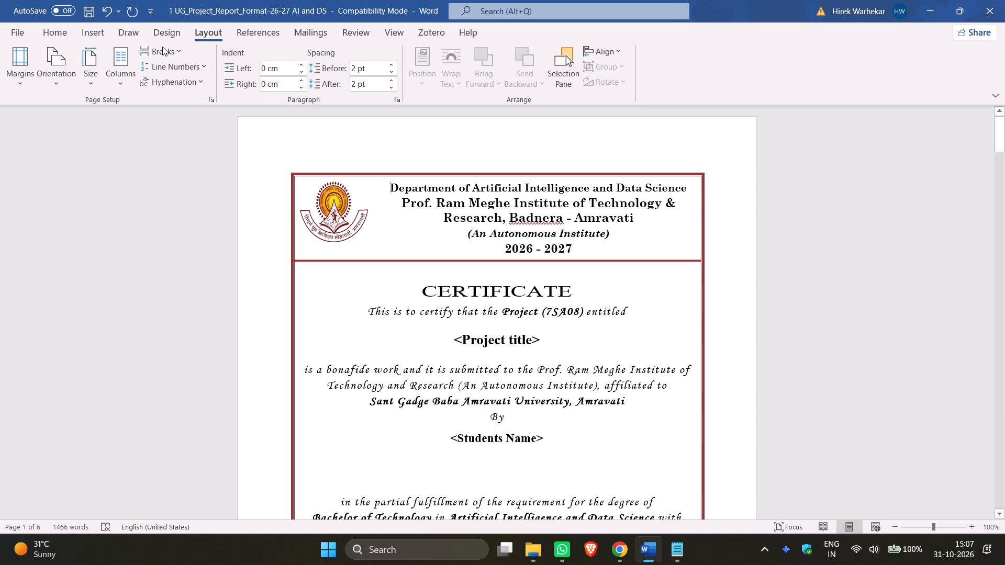
Delete all content of the "References (As per IEEE format)" section, from its heading through the last dissertation example.
scroll(468, 248, "down", 20)
scroll(468, 248, "down", 3)
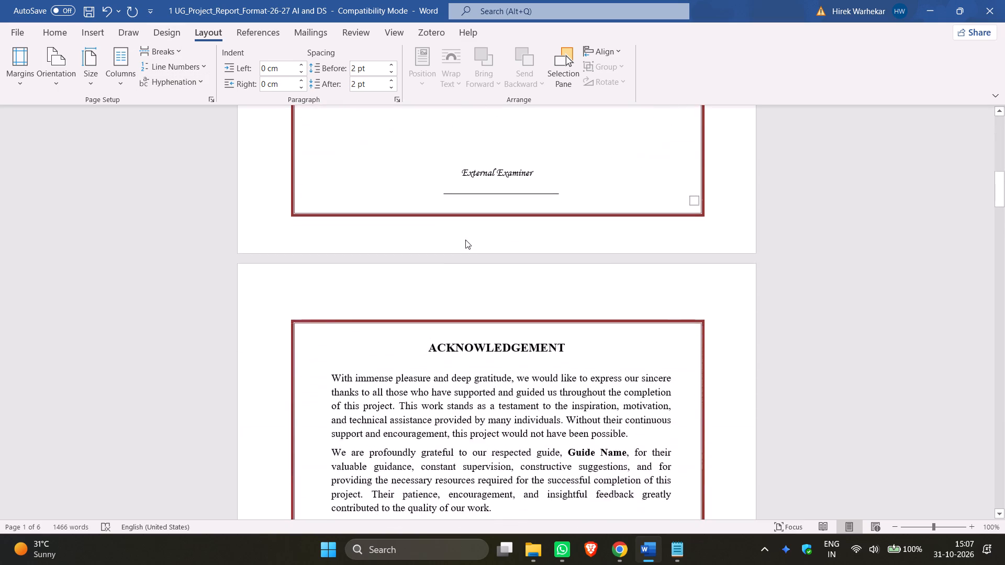
scroll(465, 240, "down", 20)
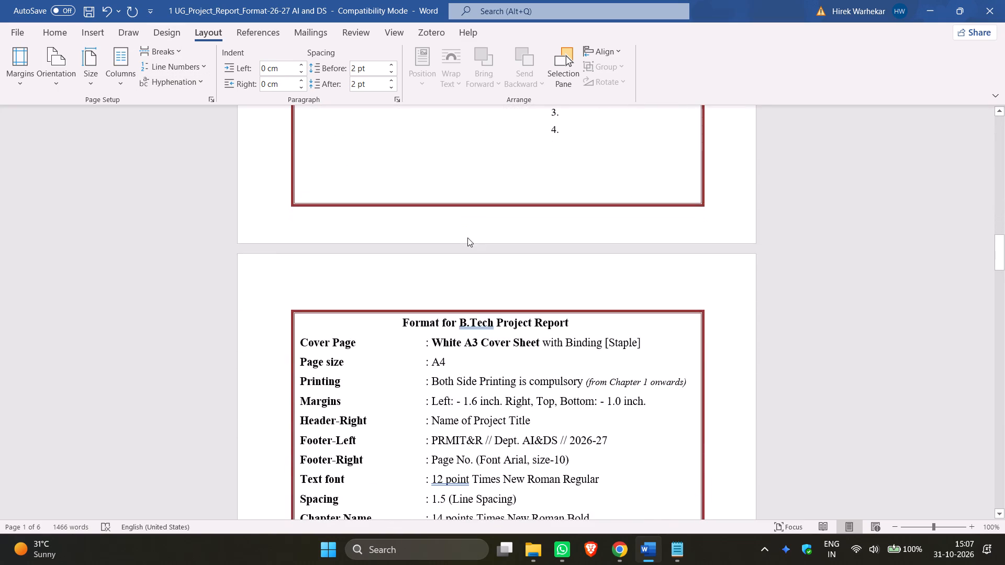
scroll(486, 309, "down", 4)
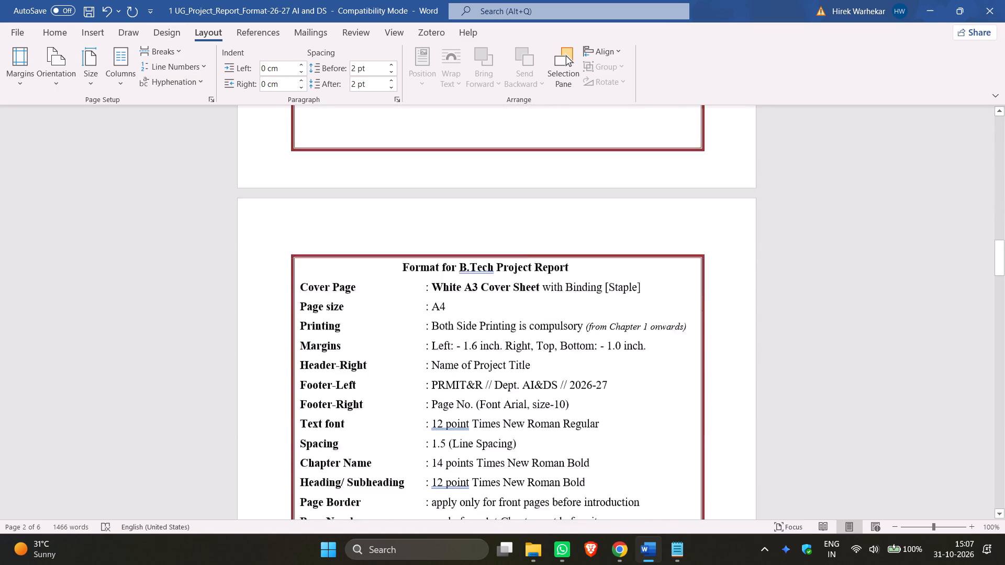
scroll(486, 309, "down", 20)
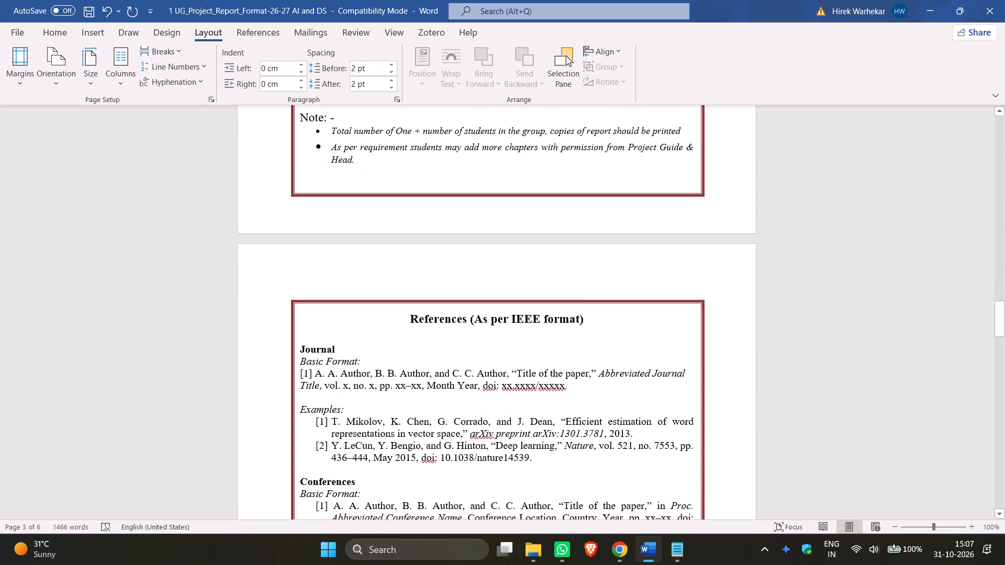
left_click_drag(409, 317, 546, 530)
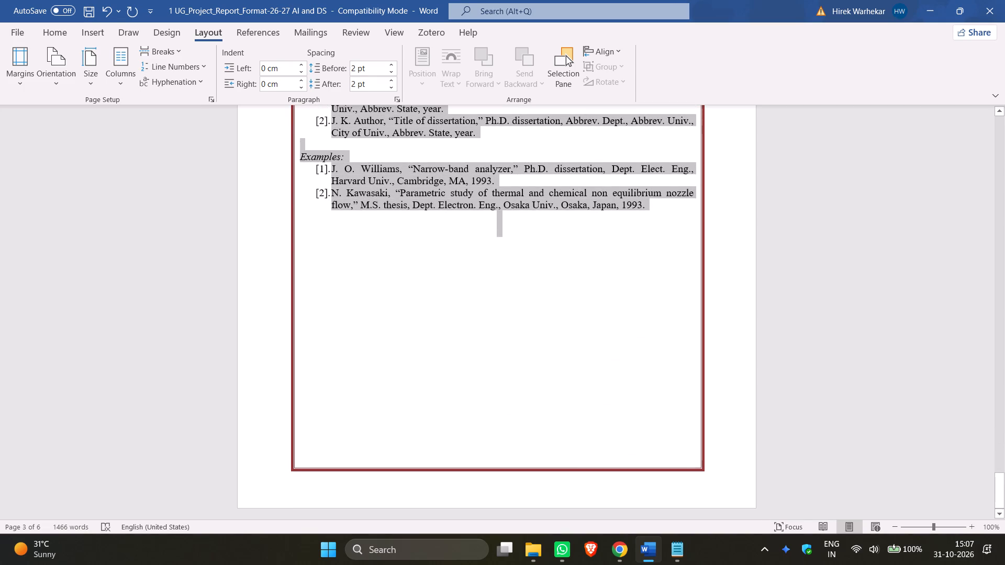
left_click_drag(546, 530, 548, 530)
key("BackSpace")
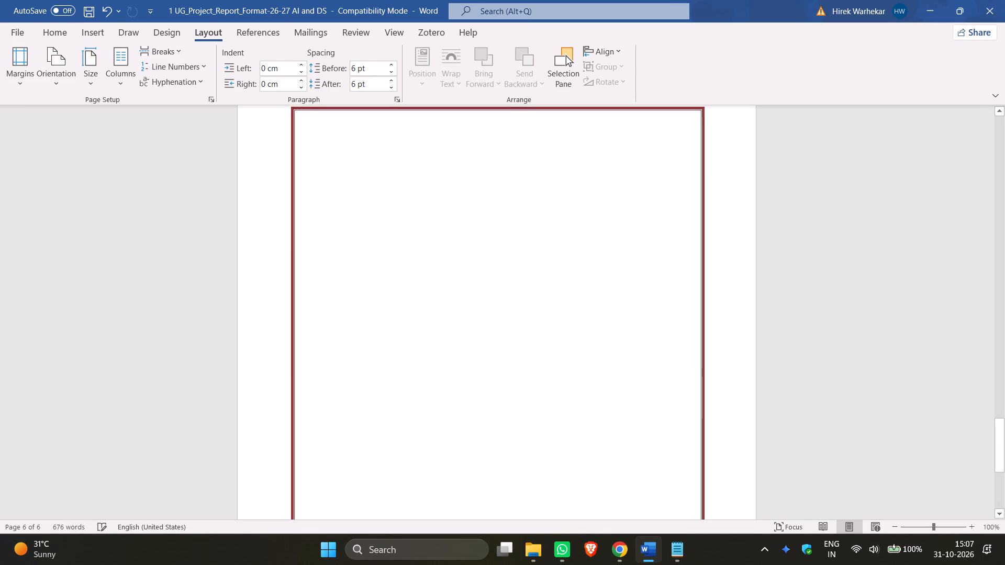
Remove the blank bordered page left after the "Format for B.Tech Project Report" page.
scroll(613, 351, "up", 16)
scroll(586, 347, "up", 13)
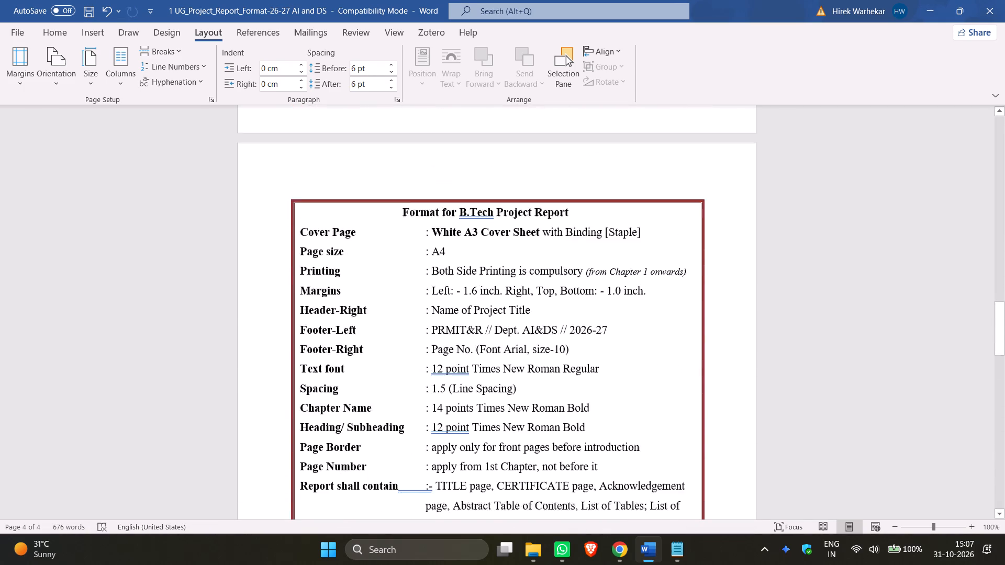
scroll(586, 347, "down", 20)
scroll(586, 347, "down", 6)
scroll(584, 341, "up", 3)
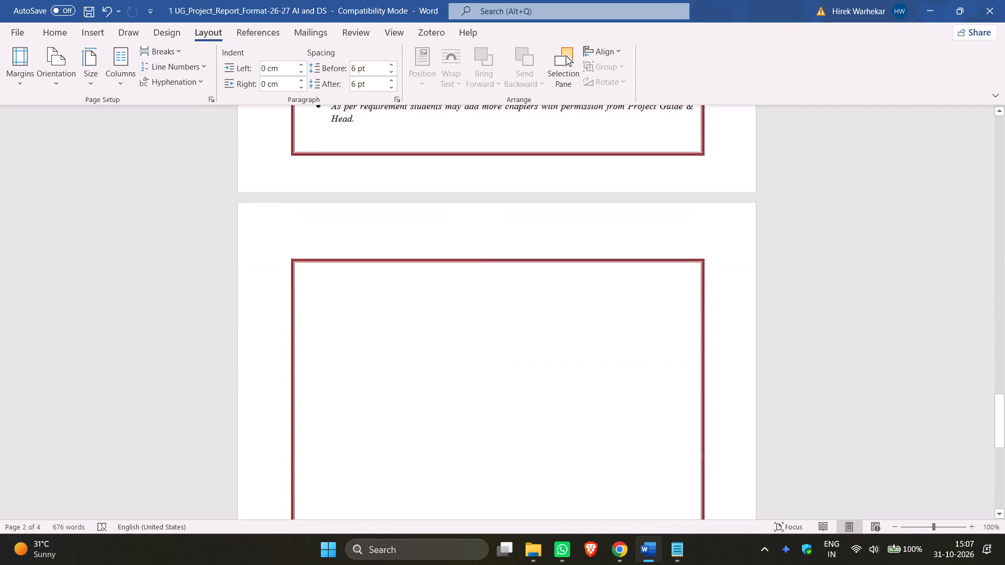
key("Delete")
key("Delete")
key("Delete")
left_click(521, 323)
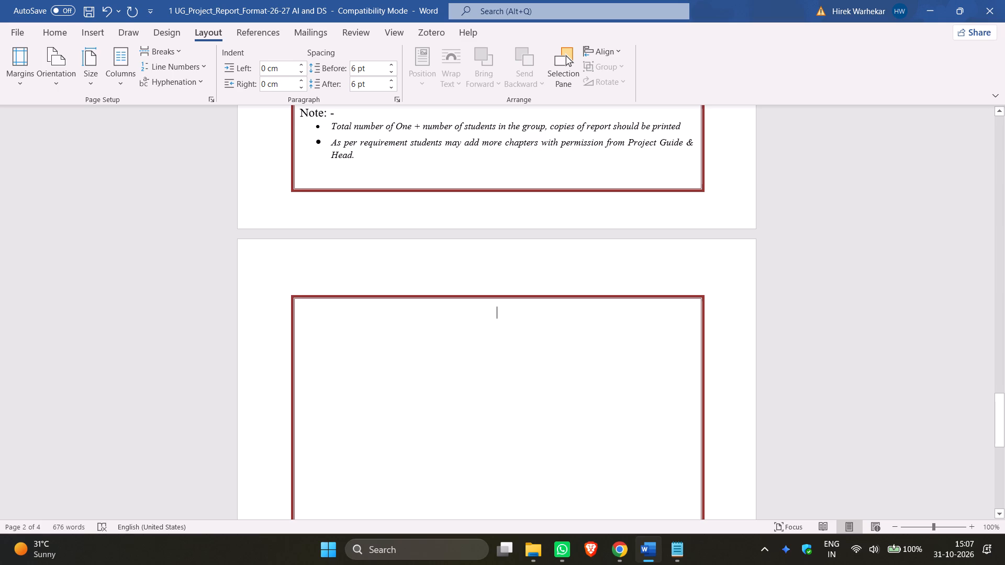
key("Delete")
scroll(496, 318, "up", 4)
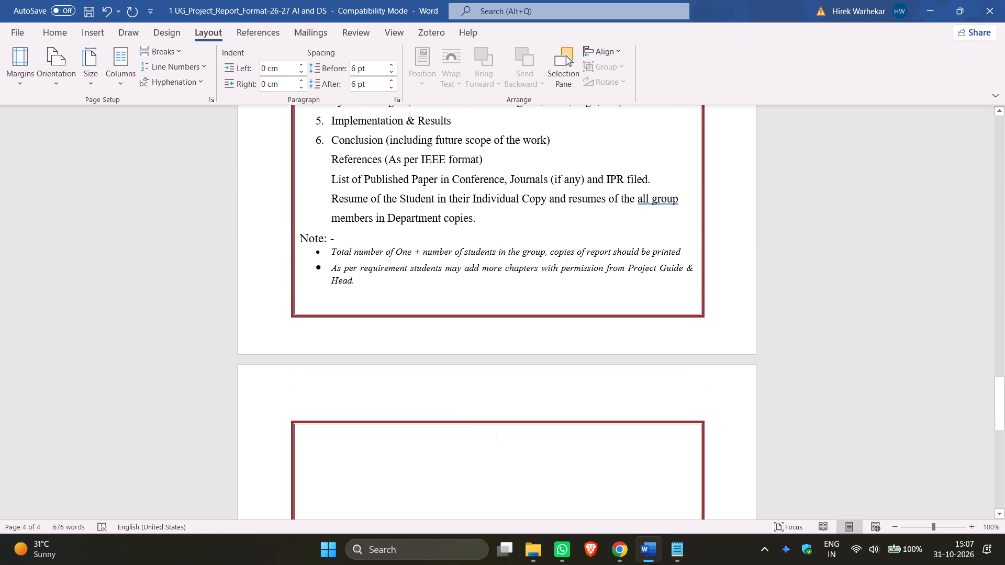
key("BackSpace")
key("Delete")
key("Delete")
key("BackSpace")
scroll(536, 411, "up", 7)
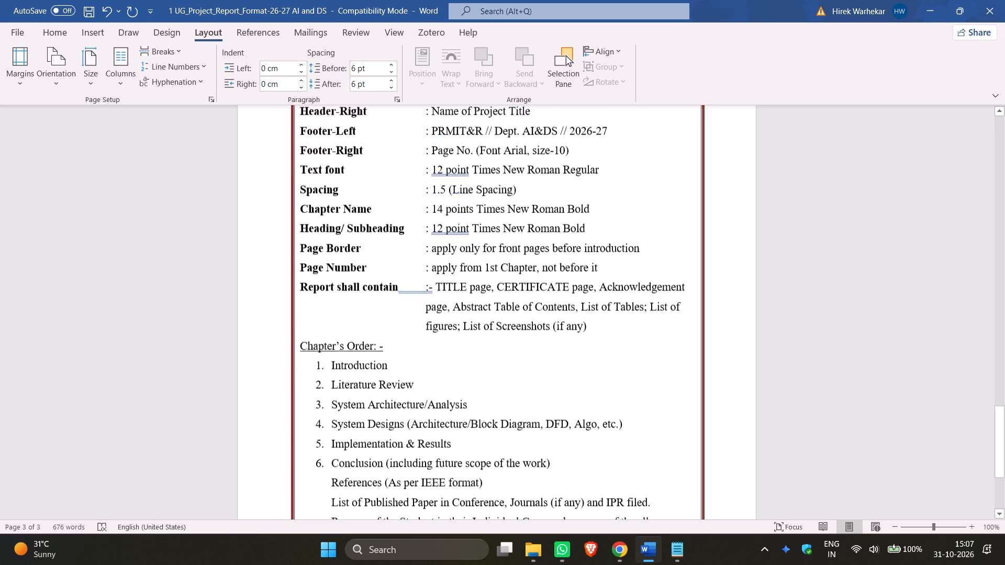
Check the font formatting of the "Format for B.Tech Project Report" title and the ACKNOWLEDGEMENT heading.
scroll(536, 411, "up", 5)
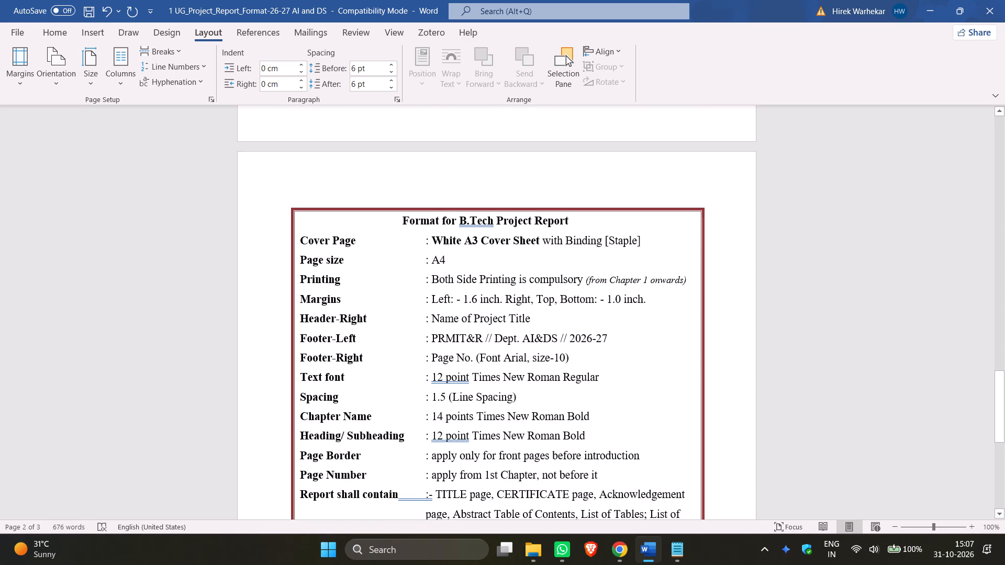
left_click(510, 222)
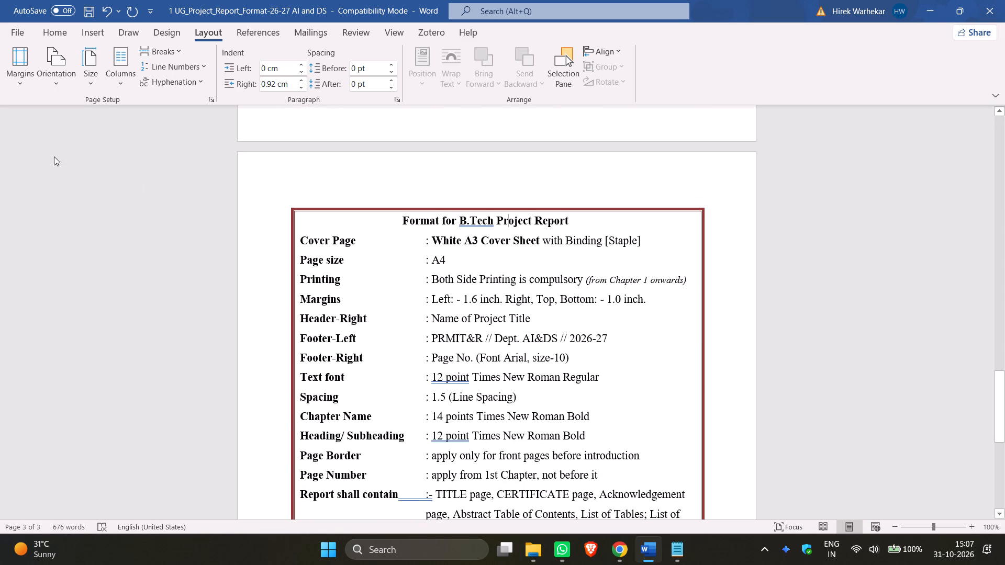
left_click(51, 32)
scroll(515, 246, "up", 7)
scroll(525, 239, "up", 17)
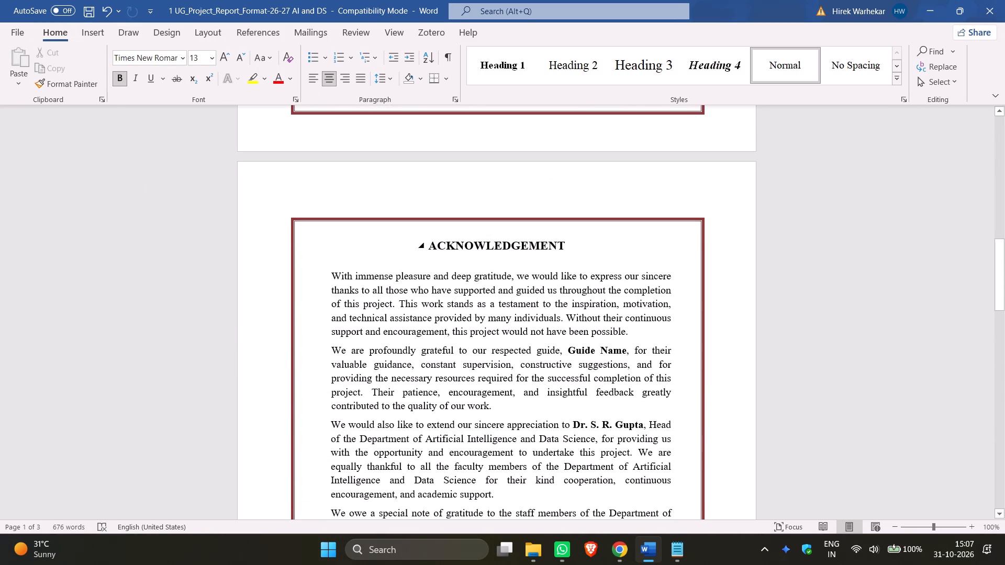
left_click(514, 245)
left_click(521, 309)
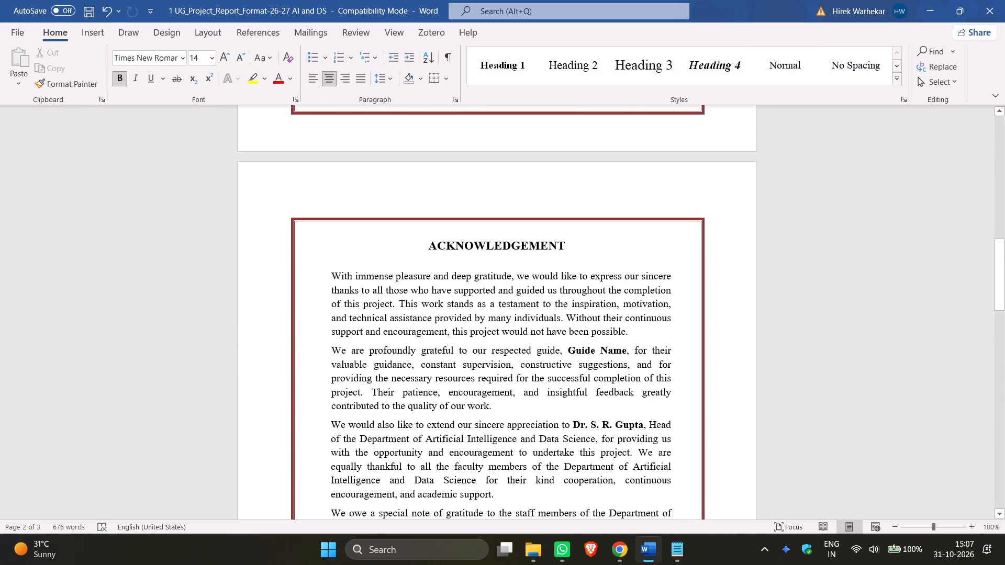
Delete all the "Format for B.Tech Project Report" text, from its title through the closing notes, keeping the bordered page.
scroll(528, 304, "down", 20)
scroll(534, 291, "down", 1)
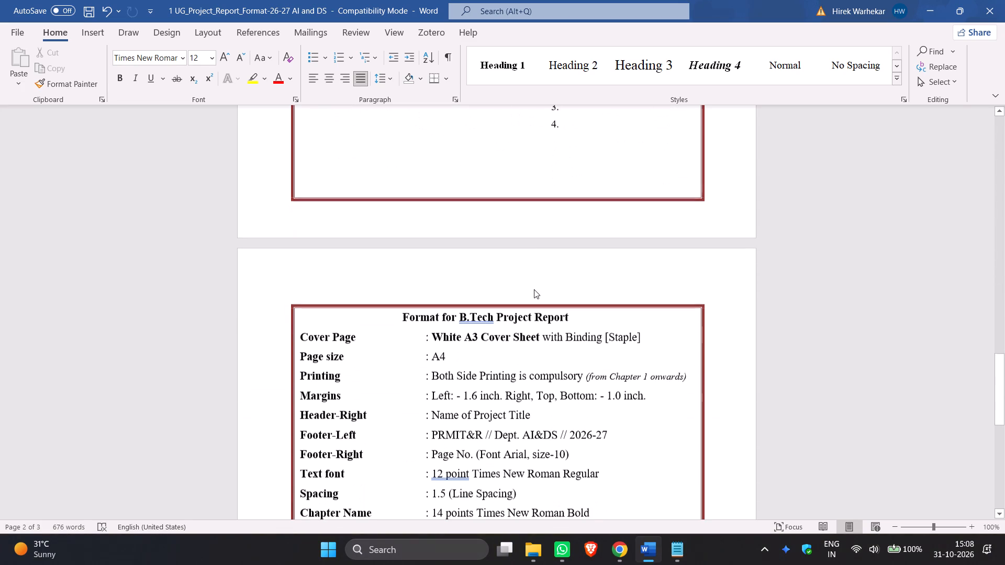
left_click_drag(404, 314, 511, 531)
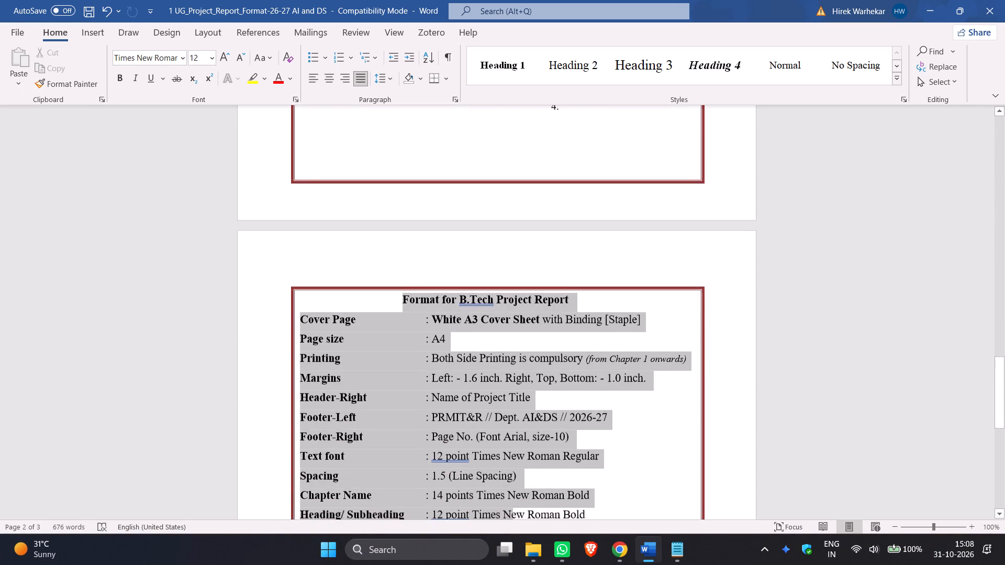
left_click_drag(511, 531, 378, 448)
key("BackSpace")
Check the formatting of the ACKNOWLEDGEMENT heading and look back over the certificate page.
scroll(595, 374, "up", 7)
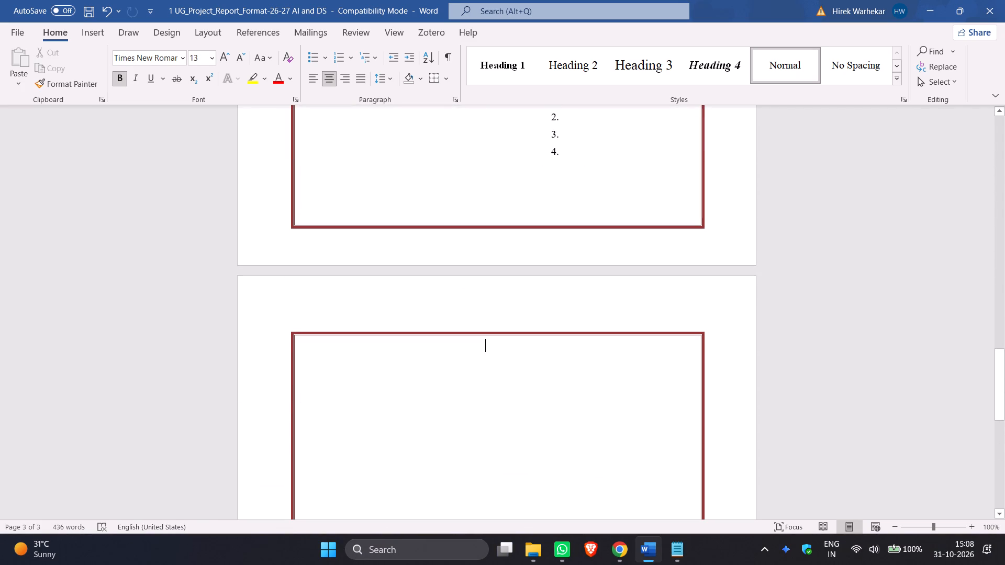
scroll(533, 346, "up", 8)
scroll(533, 346, "up", 15)
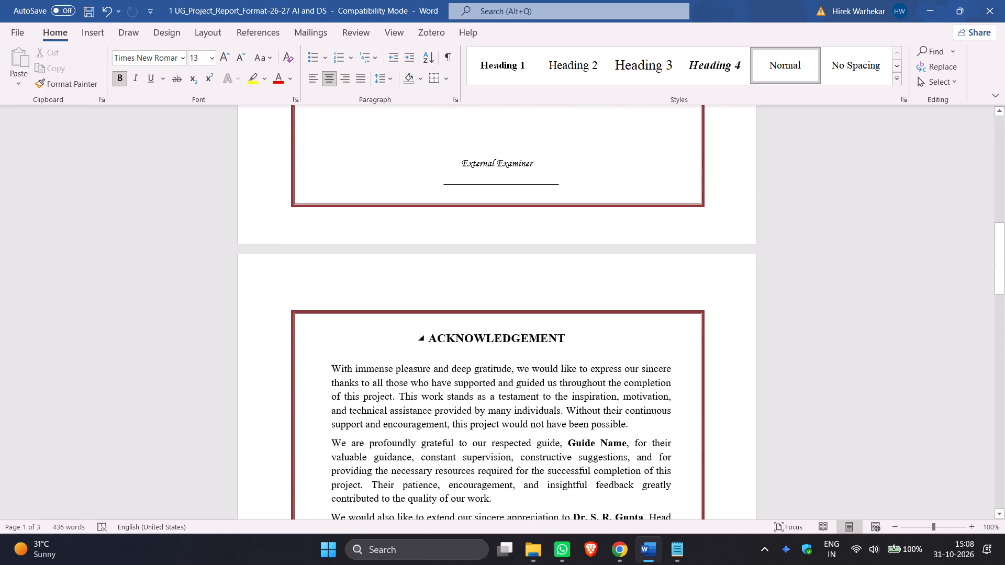
left_click(429, 337)
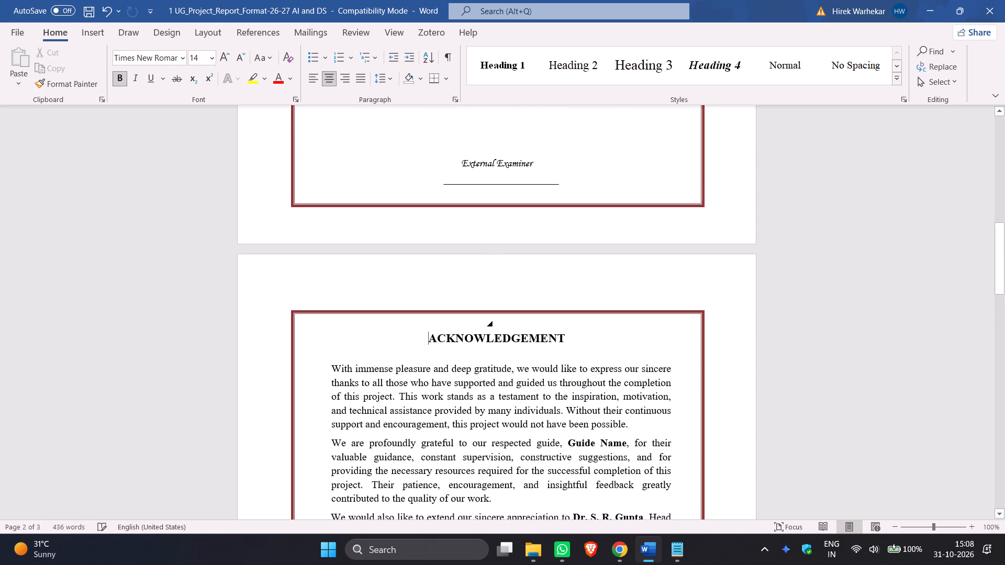
scroll(525, 325, "up", 16)
scroll(524, 327, "up", 5)
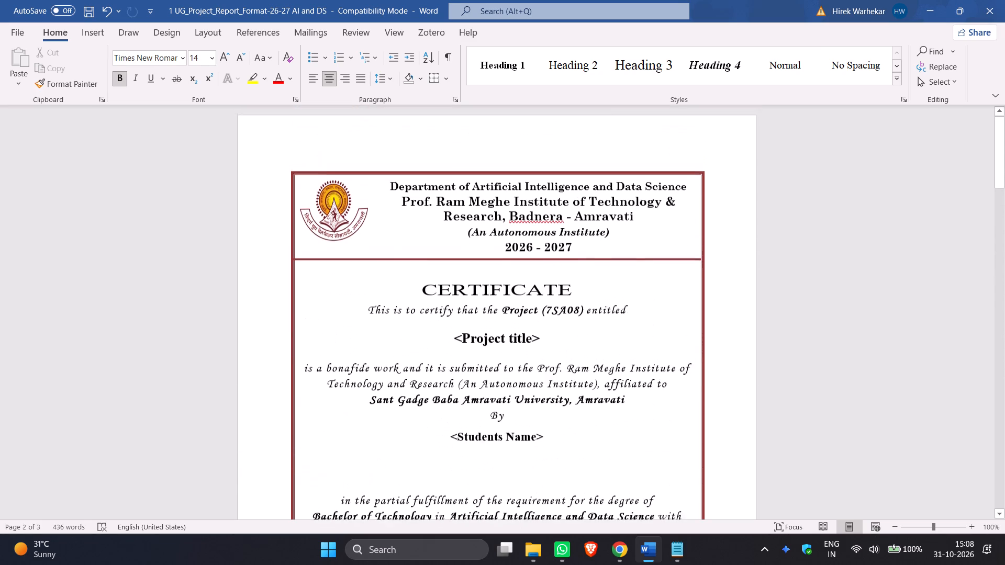
Insert an empty line at the top of the emptied bordered page after the acknowledgement.
scroll(524, 327, "down", 20)
scroll(524, 327, "down", 20)
scroll(524, 327, "down", 3)
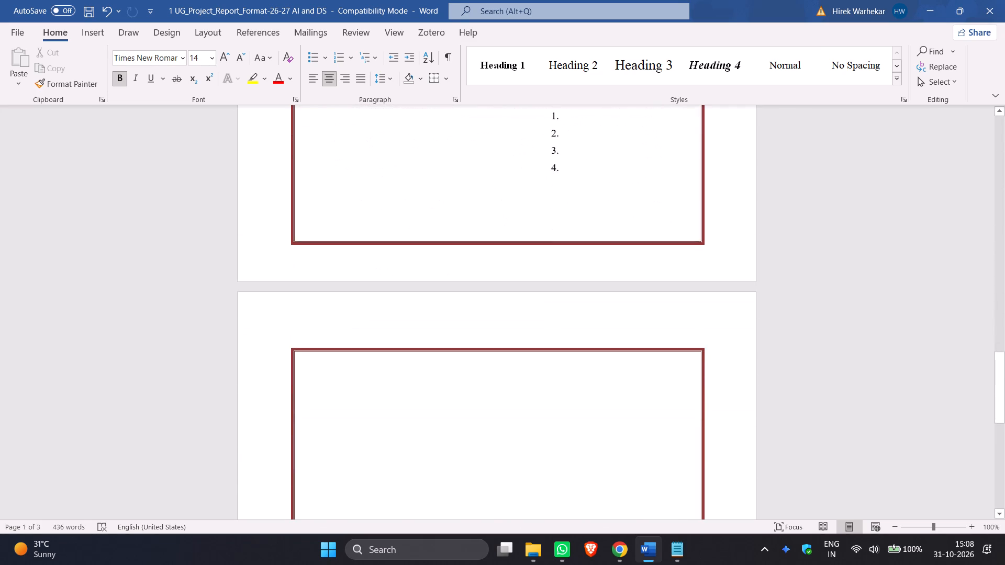
scroll(494, 324, "down", 3)
left_click(495, 231)
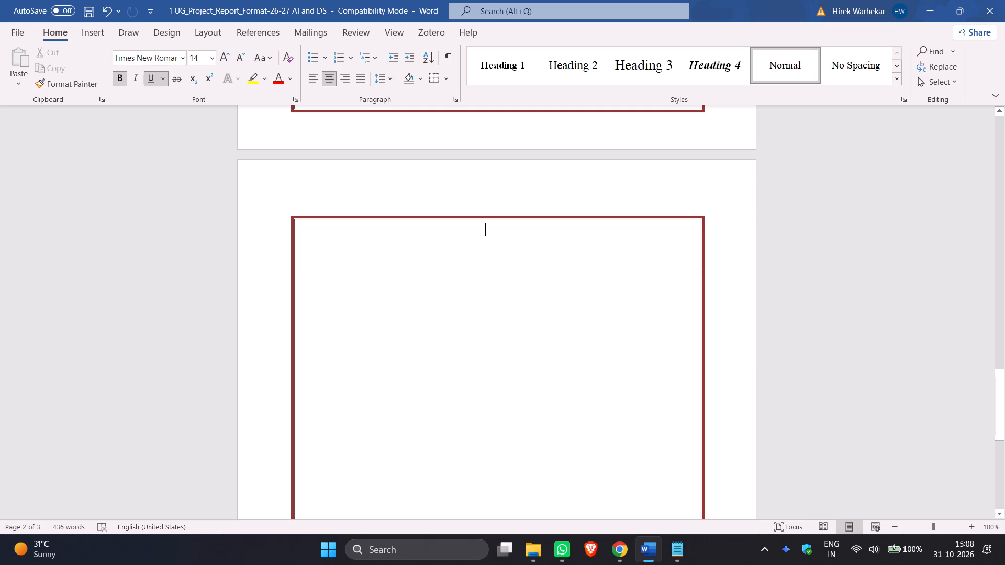
key("Return")
Add the bold heading "Abstract" below the empty line on the last page, using the ACKNOWLEDGEMENT heading as reference.
scroll(443, 195, "up", 20)
scroll(443, 195, "up", 5)
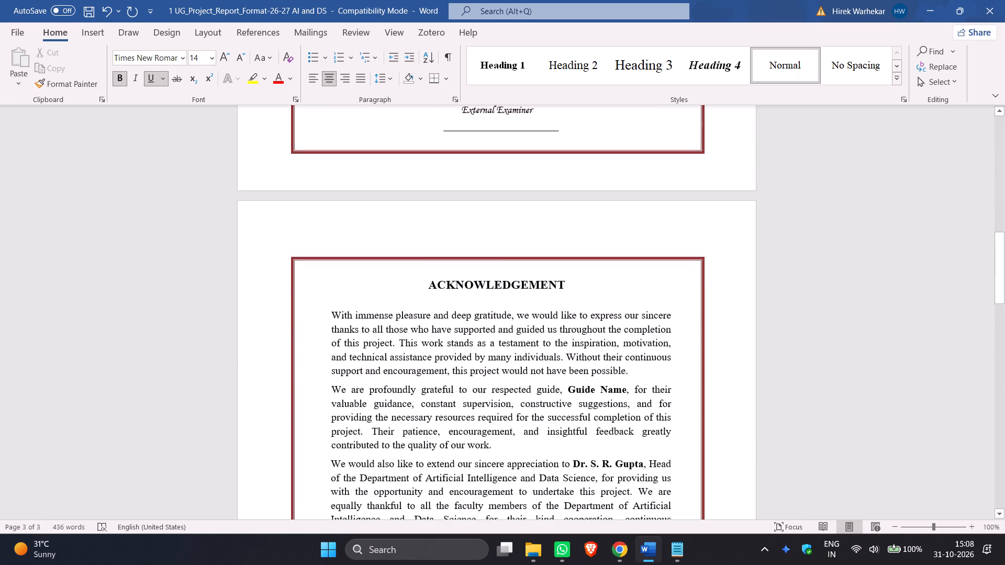
scroll(448, 198, "down", 20)
scroll(448, 198, "down", 1)
scroll(443, 195, "up", 20)
scroll(443, 195, "up", 2)
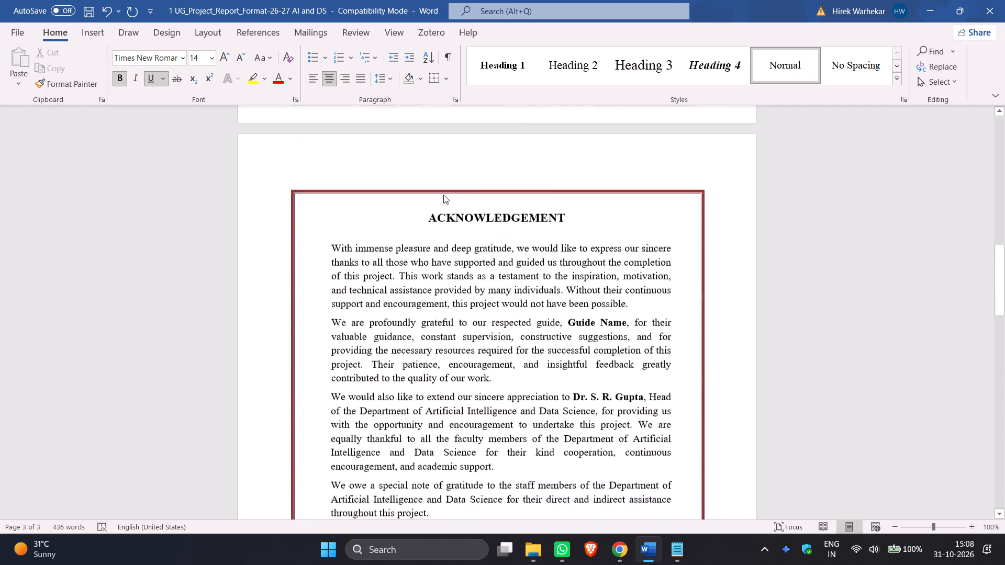
left_click(478, 315)
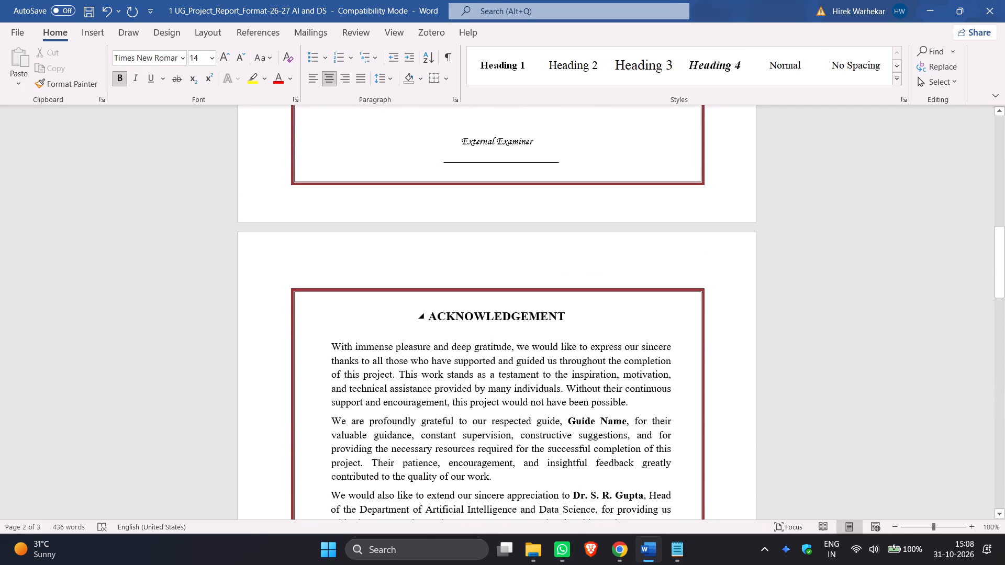
scroll(478, 315, "down", 16)
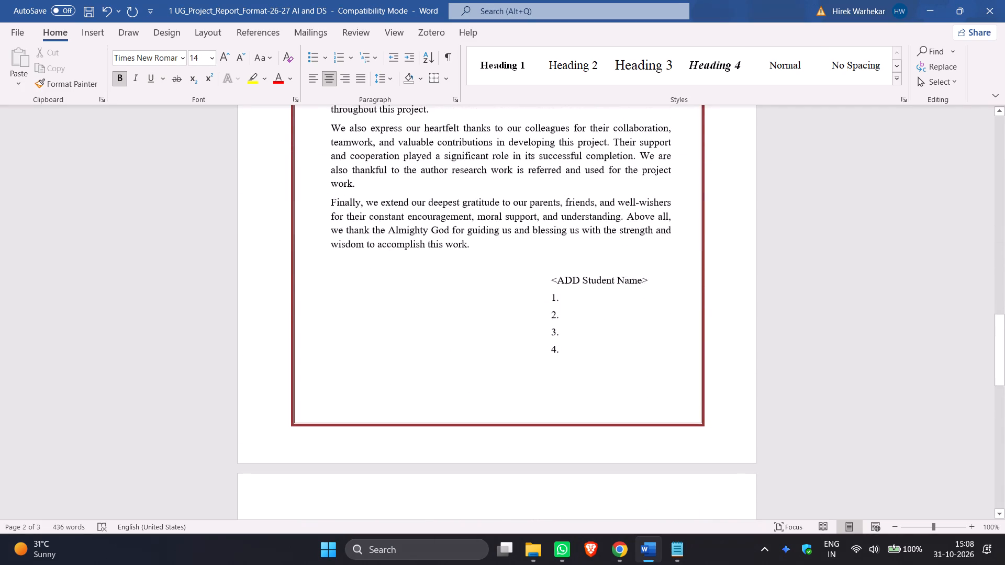
scroll(475, 306, "down", 4)
scroll(479, 374, "down", 2)
left_click(495, 374)
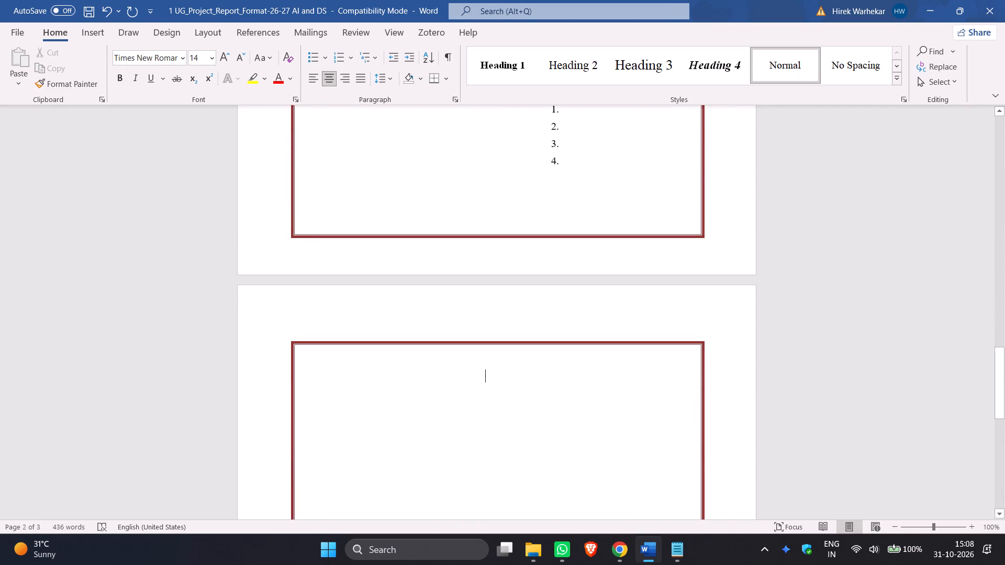
left_click(120, 80)
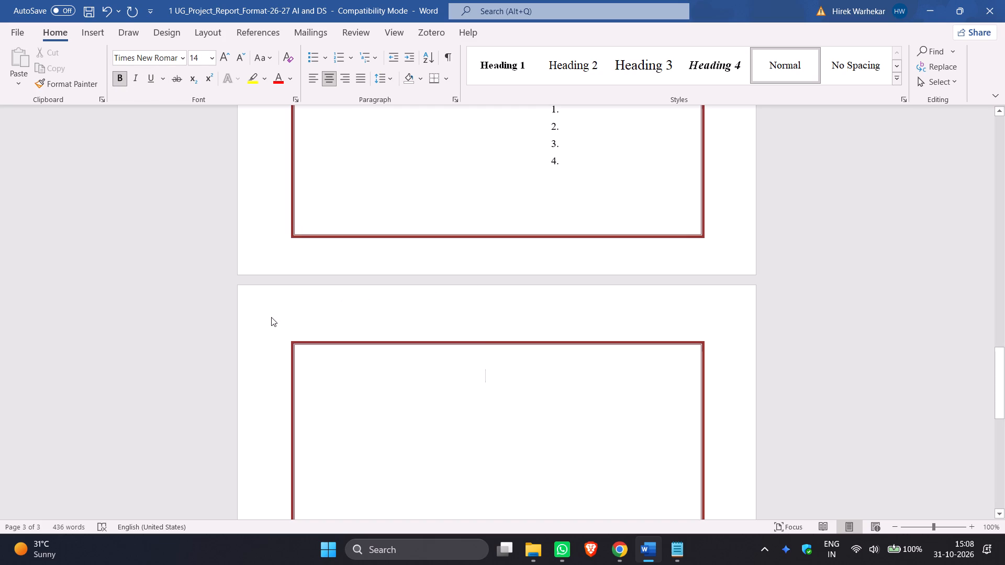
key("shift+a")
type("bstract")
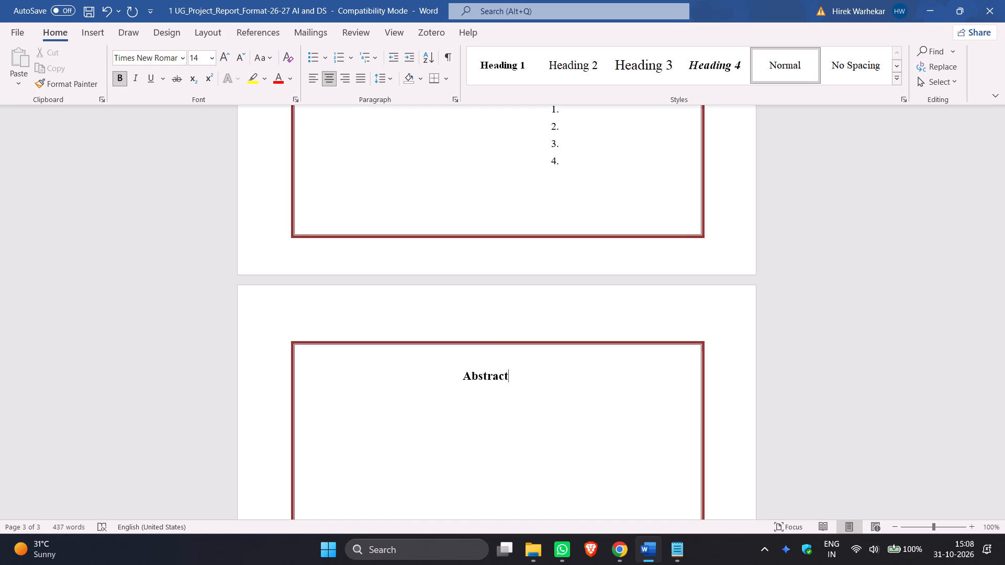
Review the acknowledgement and certificate pages for layout and the placeholders they contain.
scroll(475, 319, "up", 20)
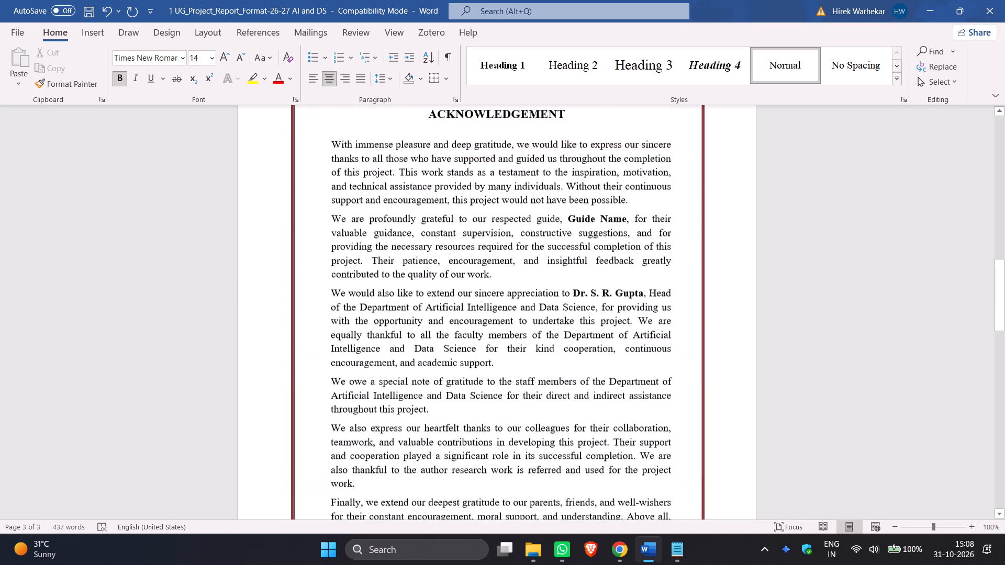
scroll(477, 319, "up", 13)
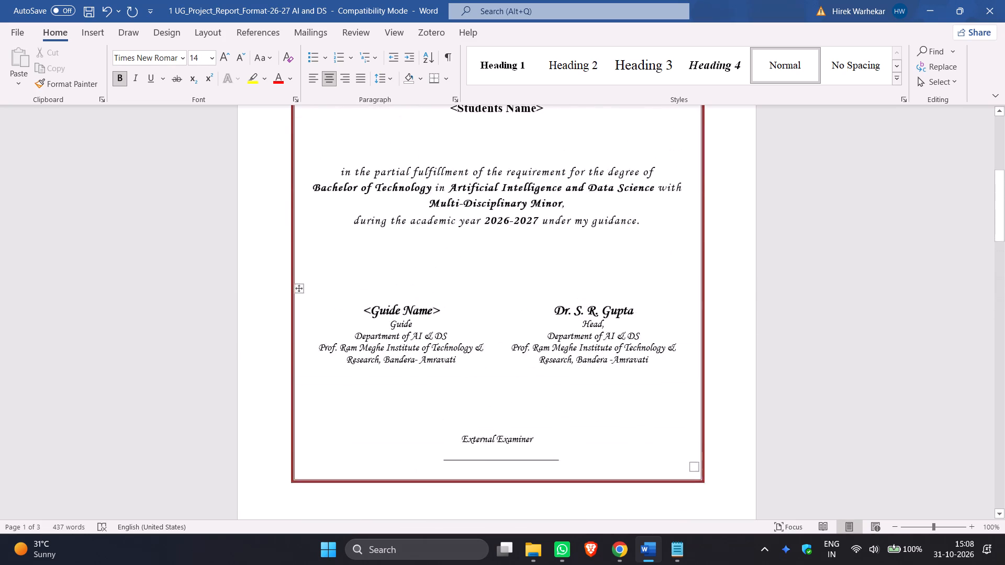
scroll(477, 319, "up", 7)
scroll(477, 319, "down", 8)
scroll(478, 318, "up", 8)
scroll(478, 317, "down", 18)
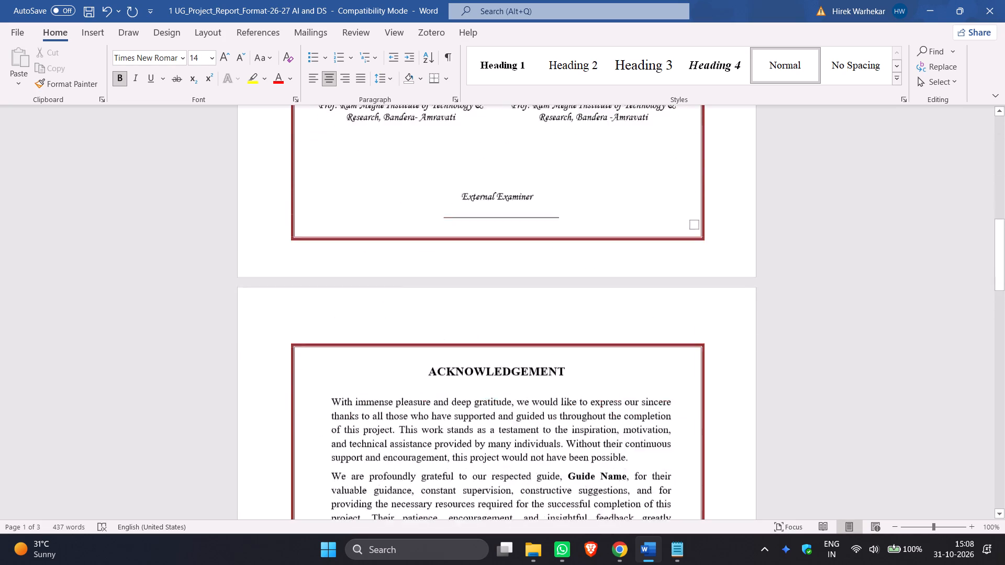
Replace the heading "Abstract" on the last page with "ABSTRACT" in capitals.
scroll(479, 318, "down", 20)
scroll(479, 318, "down", 6)
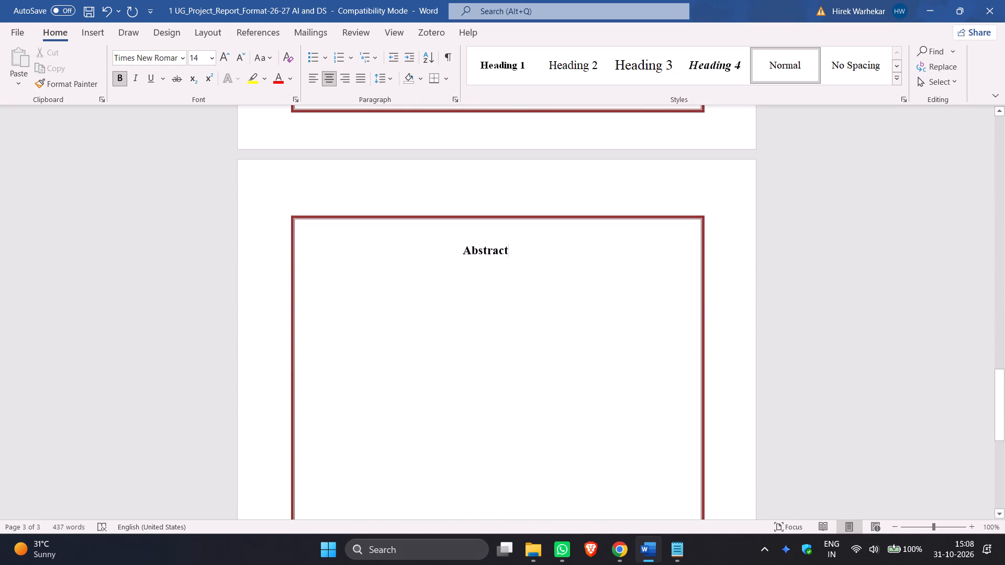
key("BackSpace")
key("BackSpace")
key("BackSpace")
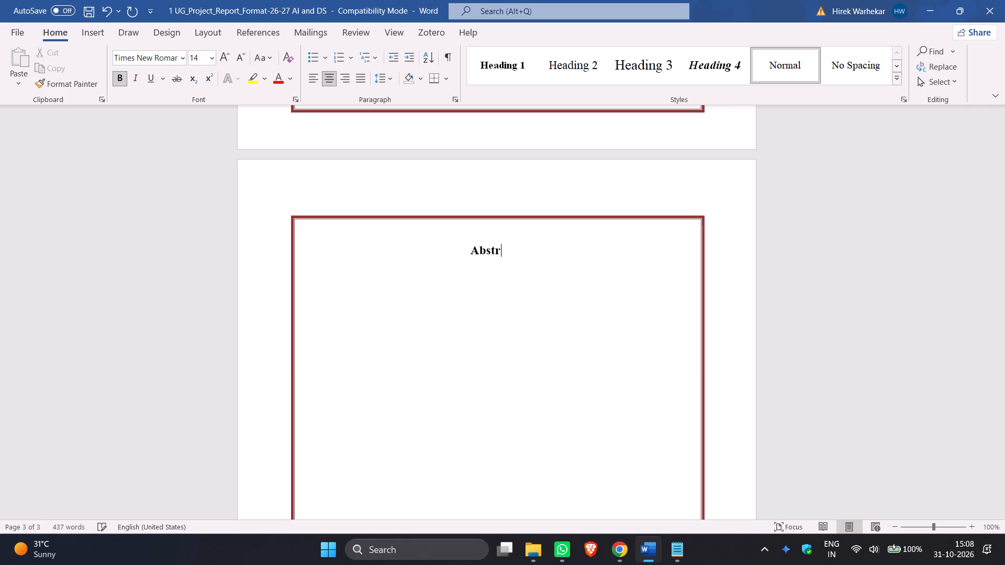
key("BackSpace")
key("BackSpace")
key("BackSpace")
key("BackSpace")
key("BackSpace")
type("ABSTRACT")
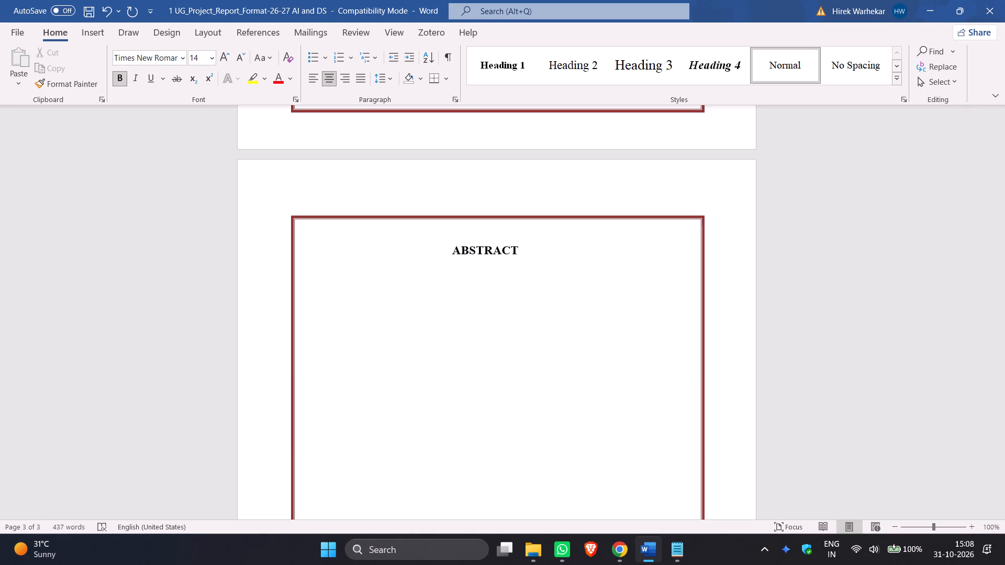
Examine the ACKNOWLEDGEMENT heading and browse the available styles to identify which one it uses.
scroll(528, 254, "up", 17)
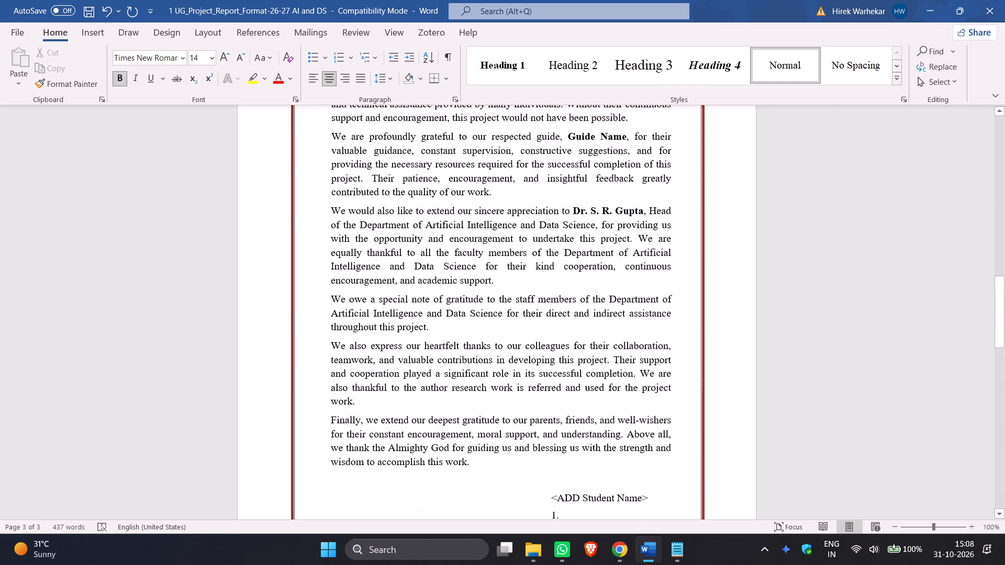
scroll(528, 254, "up", 7)
scroll(528, 254, "down", 5)
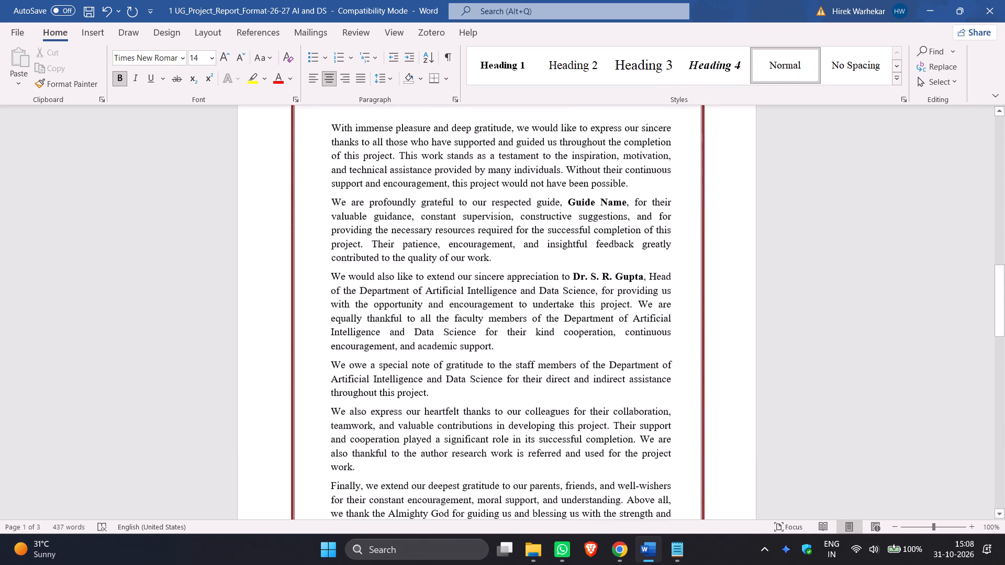
scroll(528, 254, "up", 2)
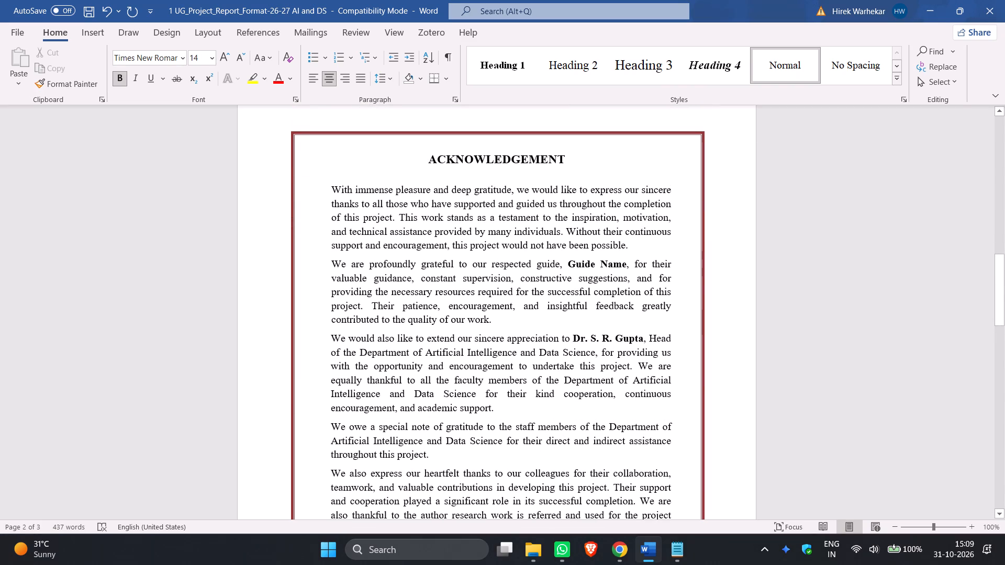
left_click(508, 160)
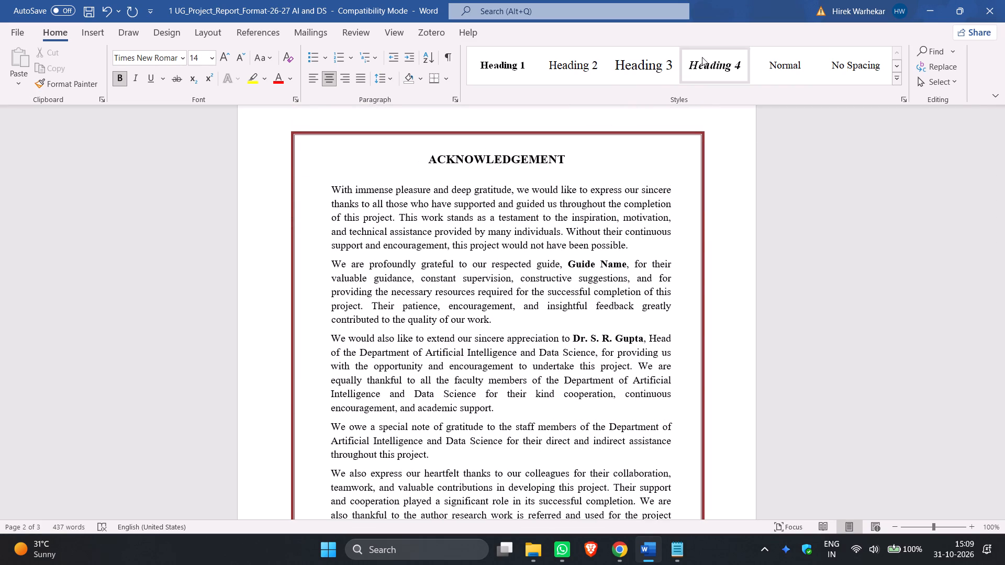
left_click(898, 66)
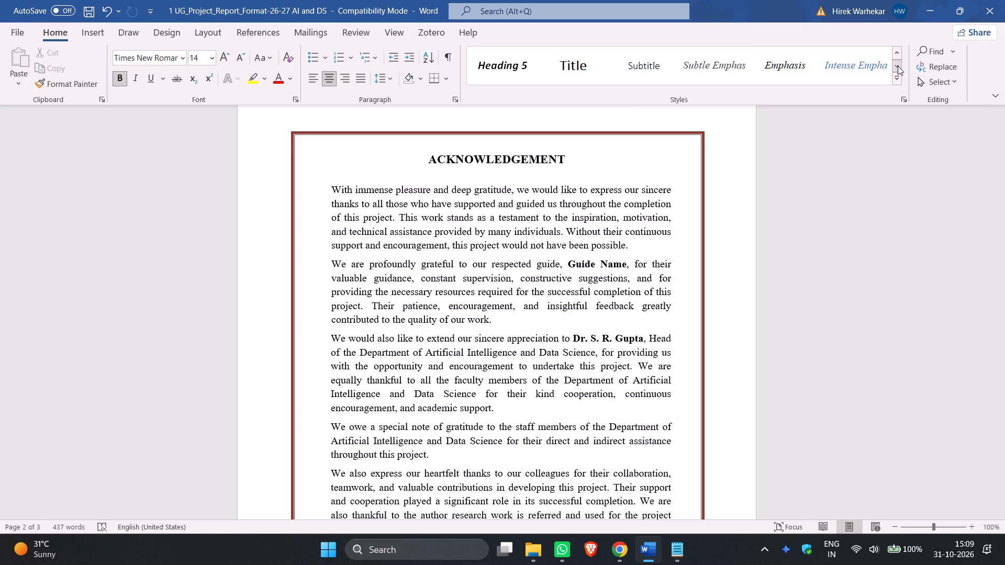
left_click(897, 50)
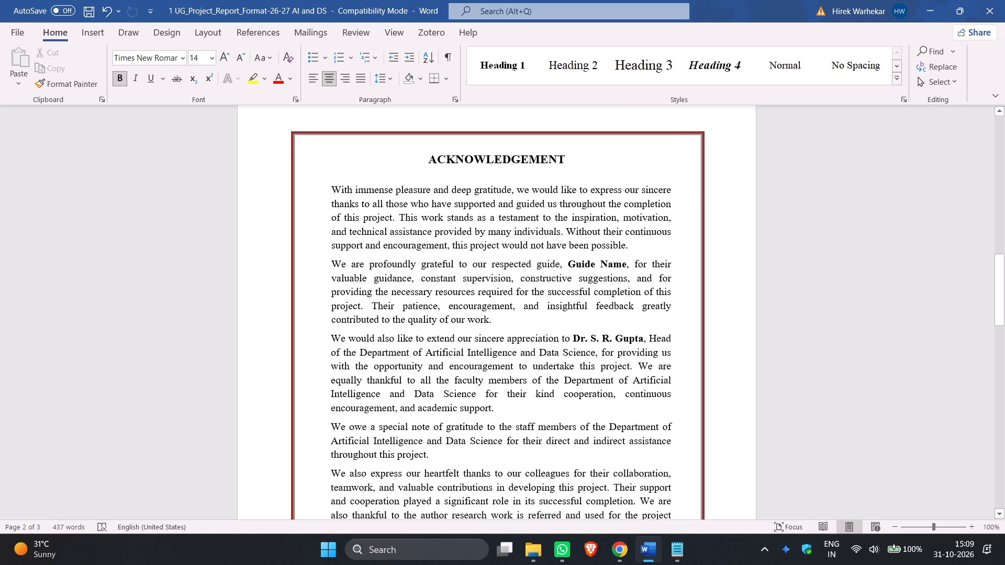
scroll(470, 340, "up", 3)
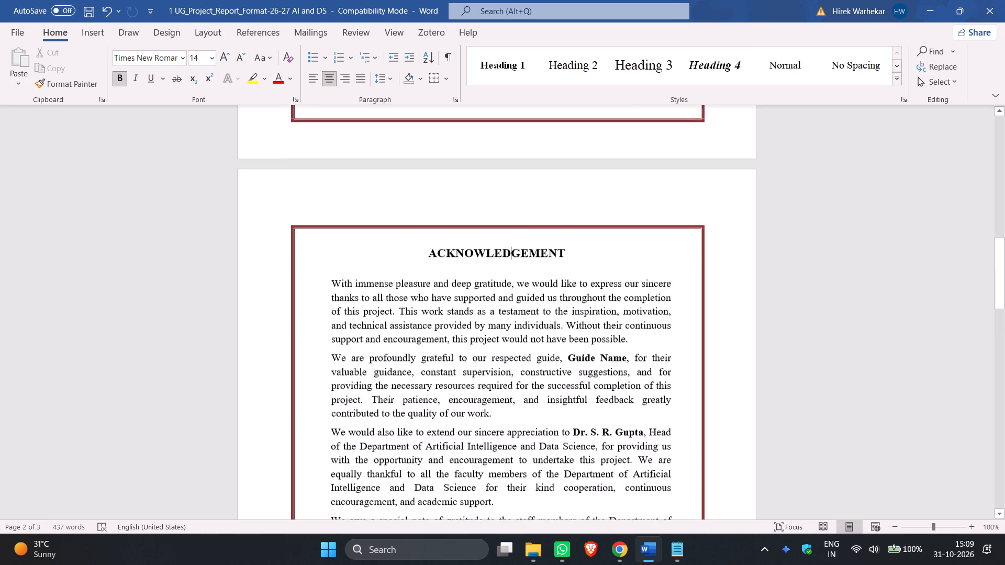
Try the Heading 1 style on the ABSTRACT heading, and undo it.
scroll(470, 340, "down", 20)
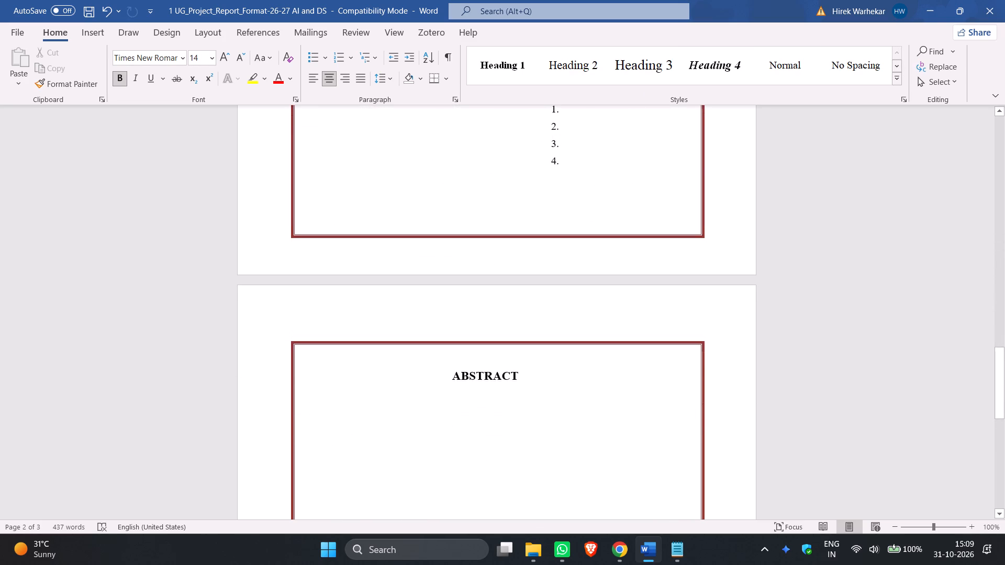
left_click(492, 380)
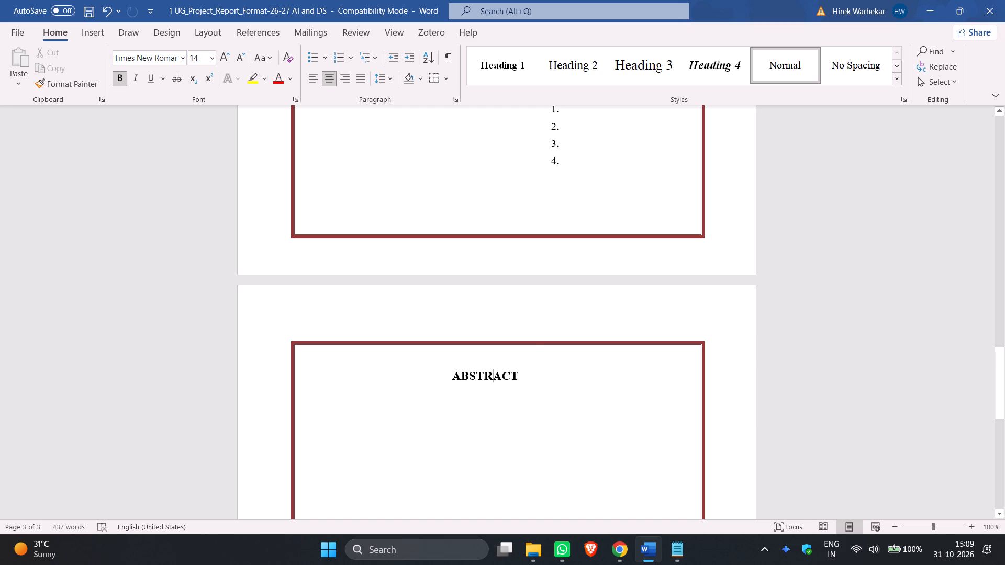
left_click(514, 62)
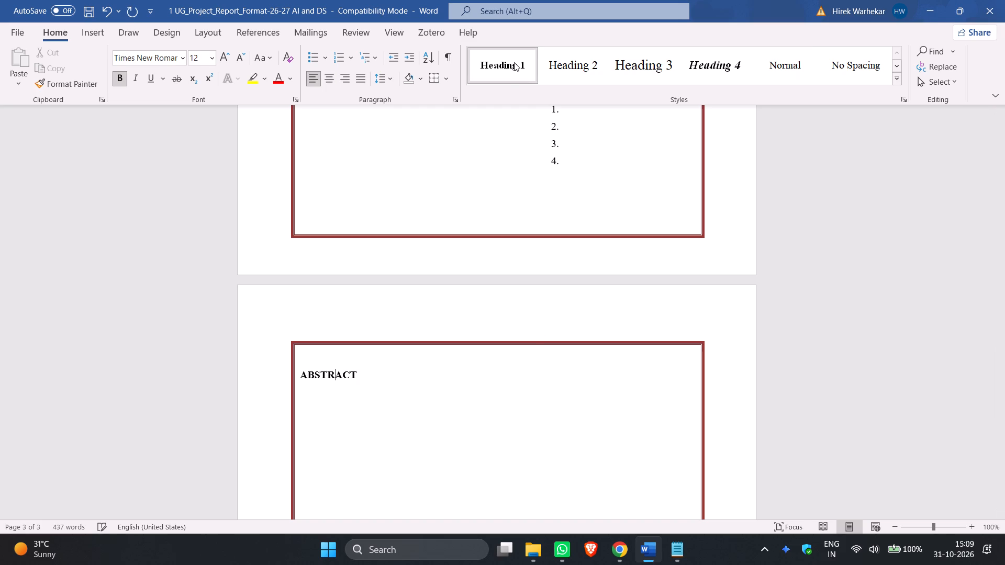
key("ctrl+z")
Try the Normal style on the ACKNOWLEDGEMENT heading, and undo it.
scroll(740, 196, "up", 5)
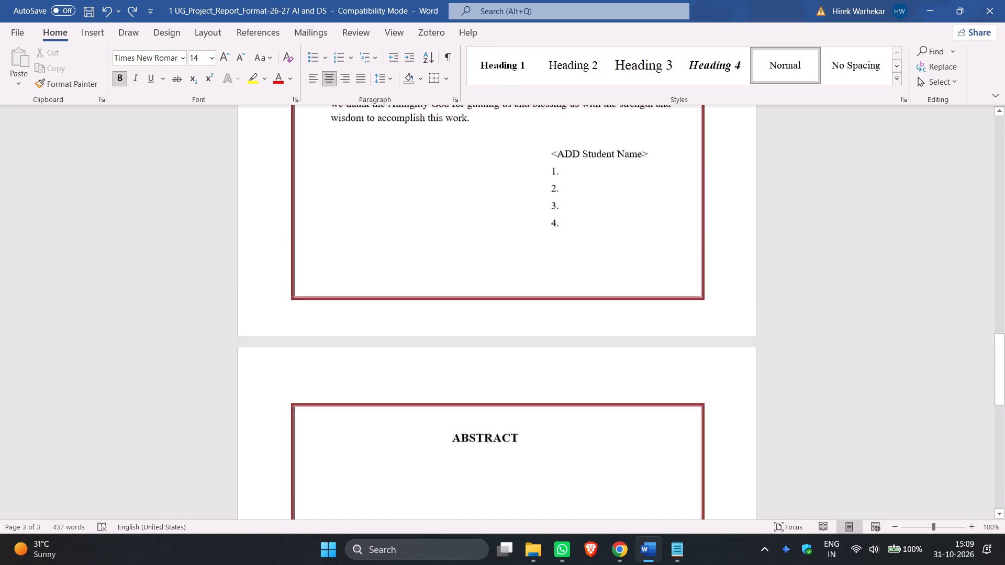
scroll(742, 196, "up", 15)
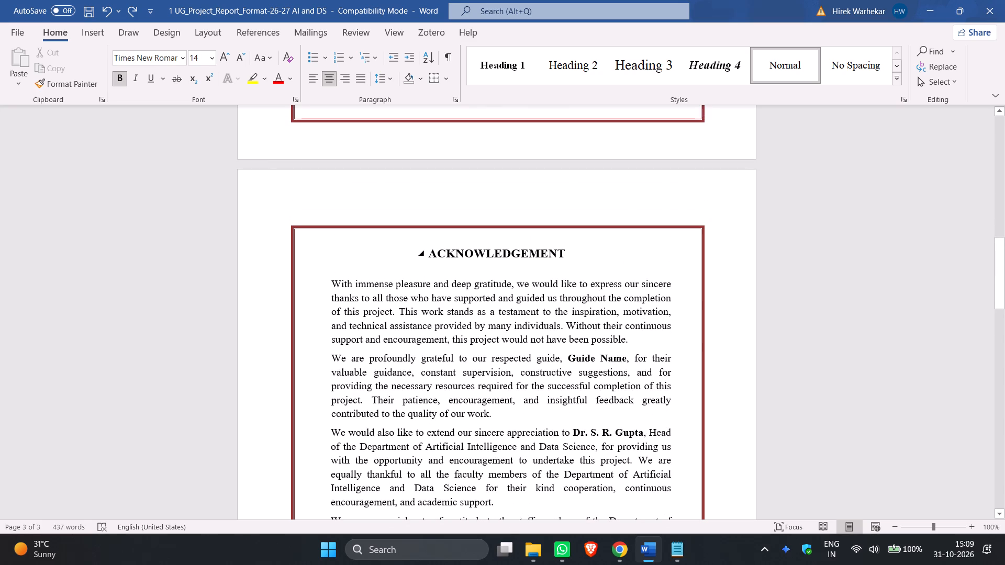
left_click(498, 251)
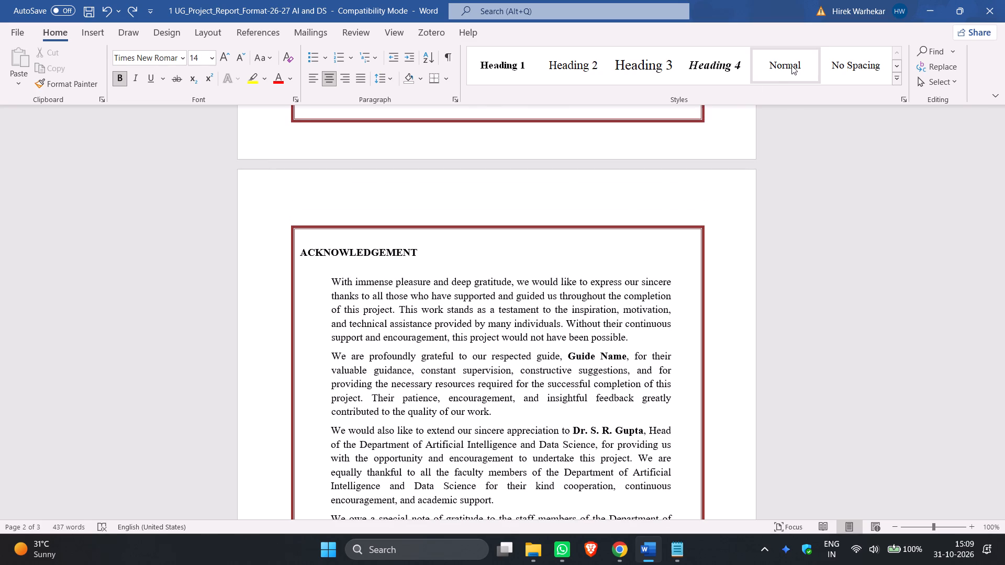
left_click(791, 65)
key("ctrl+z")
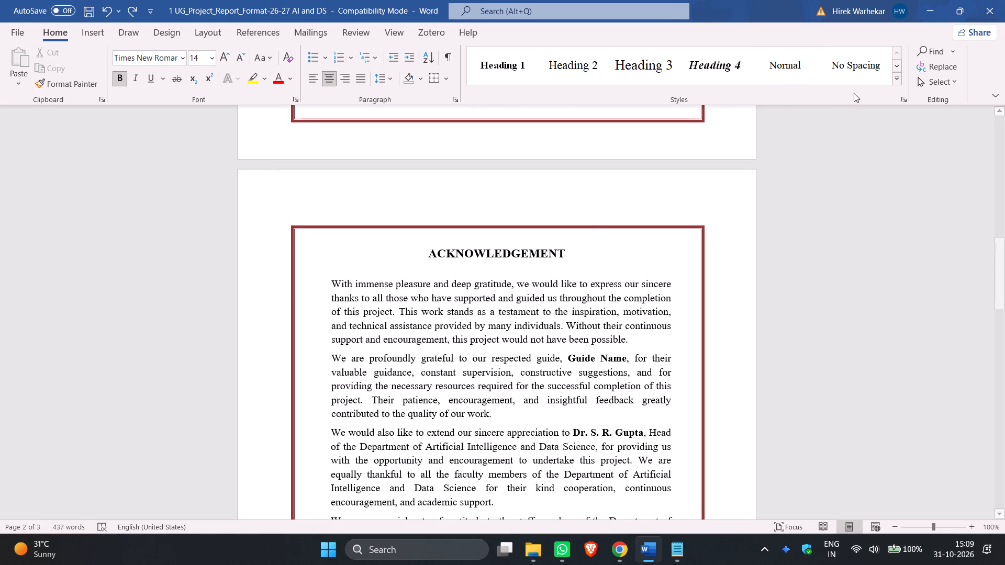
Apply the Strong style to the ABSTRACT heading to match ACKNOWLEDGEMENT, and raise its font size to 14.
left_click(896, 66)
left_click(896, 66)
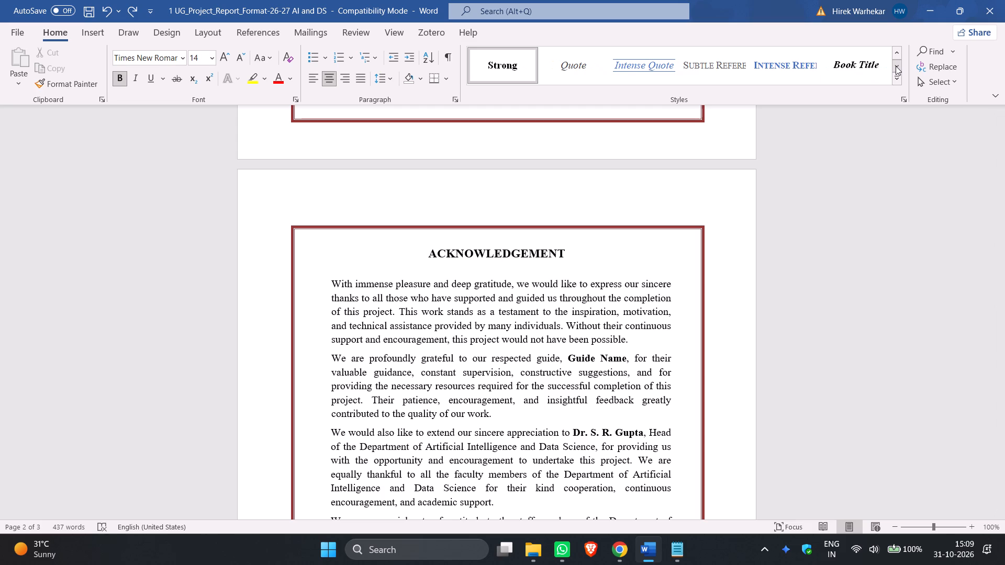
scroll(486, 276, "up", 20)
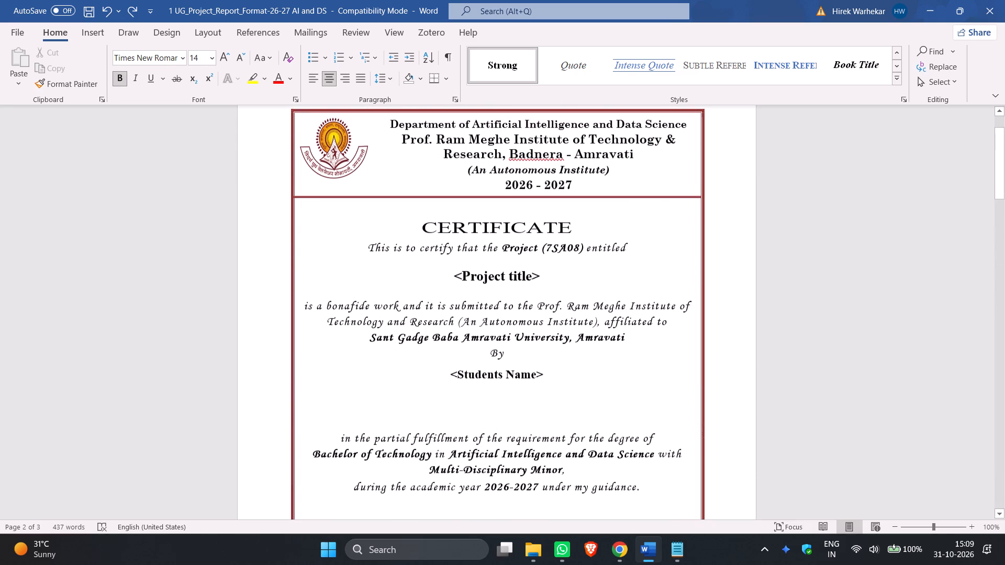
left_click(511, 226)
scroll(523, 236, "up", 7)
scroll(523, 239, "down", 20)
scroll(523, 239, "down", 20)
scroll(523, 239, "down", 1)
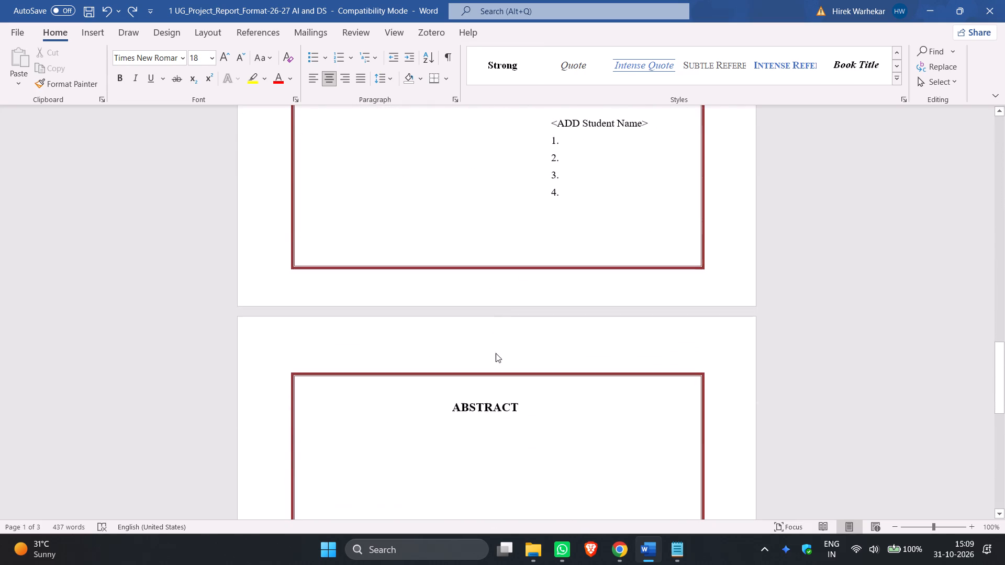
left_click(484, 408)
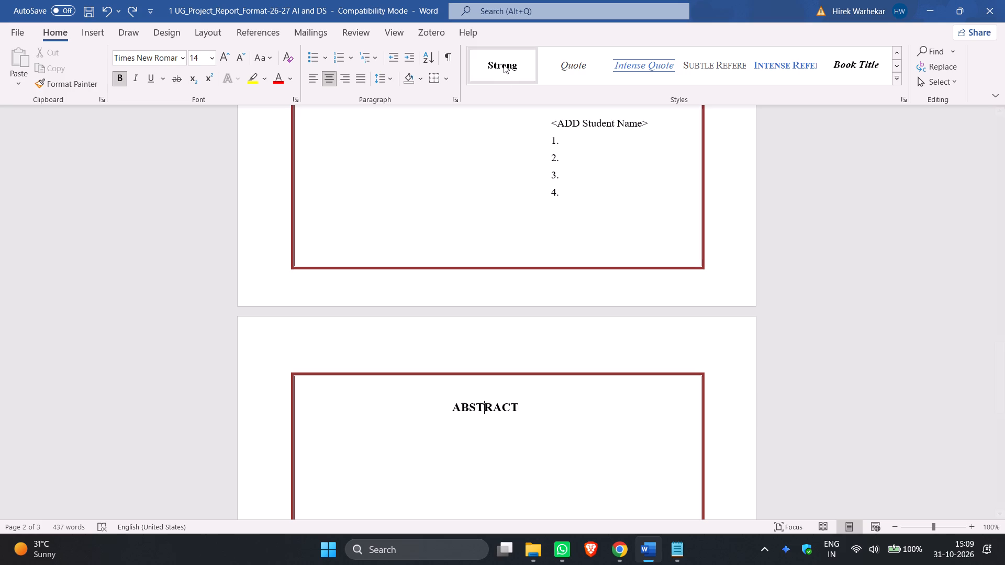
left_click(504, 64)
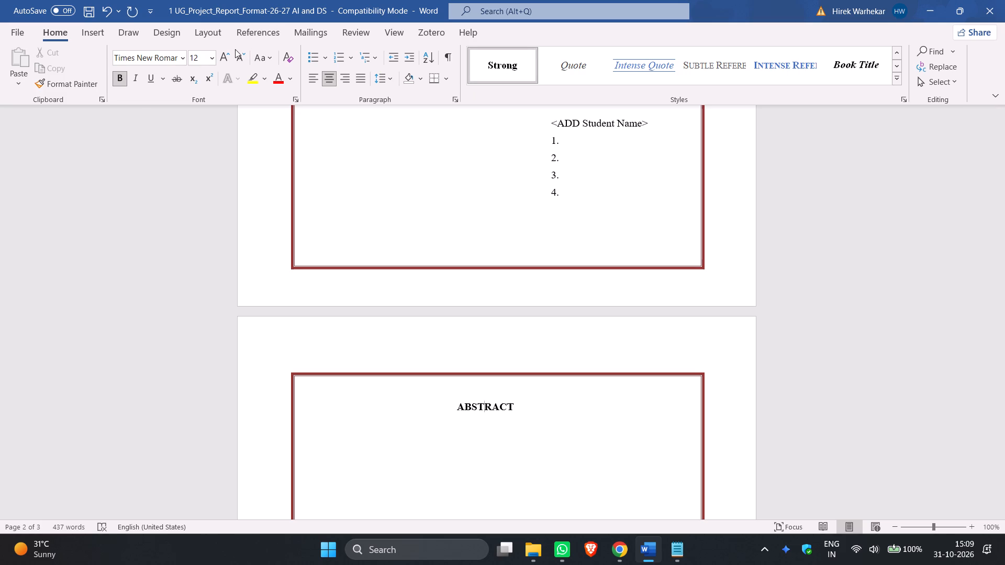
left_click(228, 55)
Compare the style and font settings of the ACKNOWLEDGEMENT heading with those of the ABSTRACT heading.
scroll(522, 383, "up", 2)
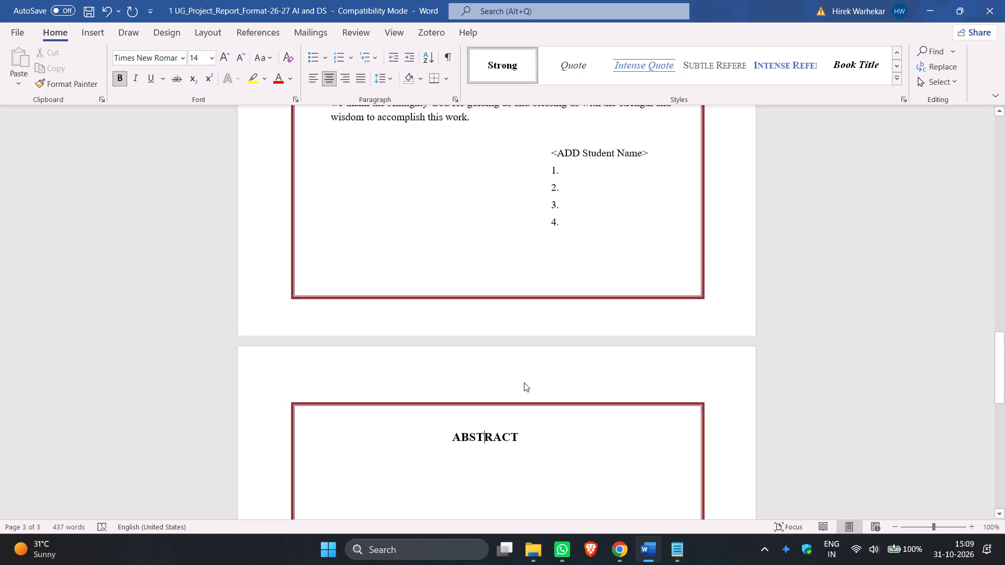
scroll(526, 381, "up", 7)
double_click(897, 52)
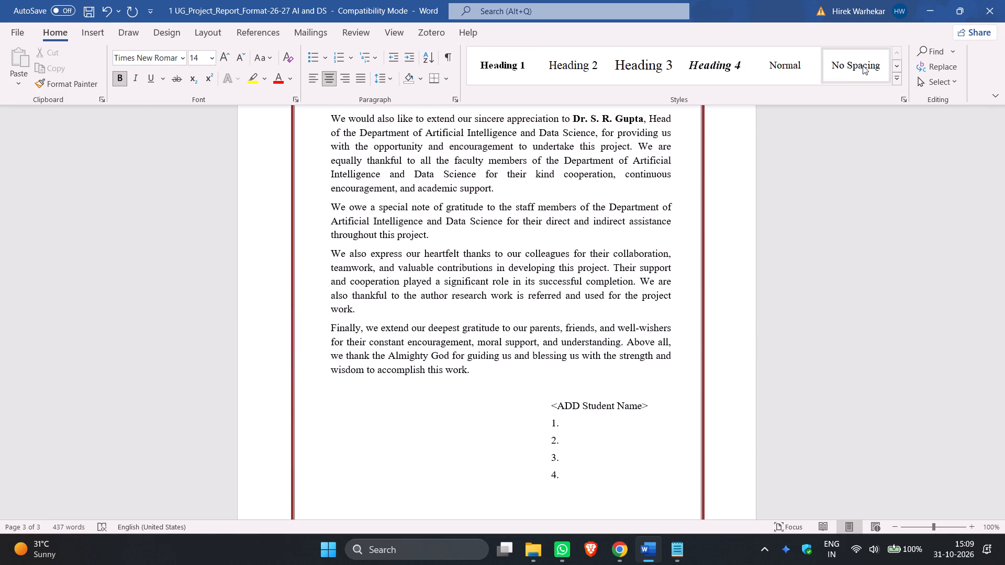
scroll(546, 377, "up", 13)
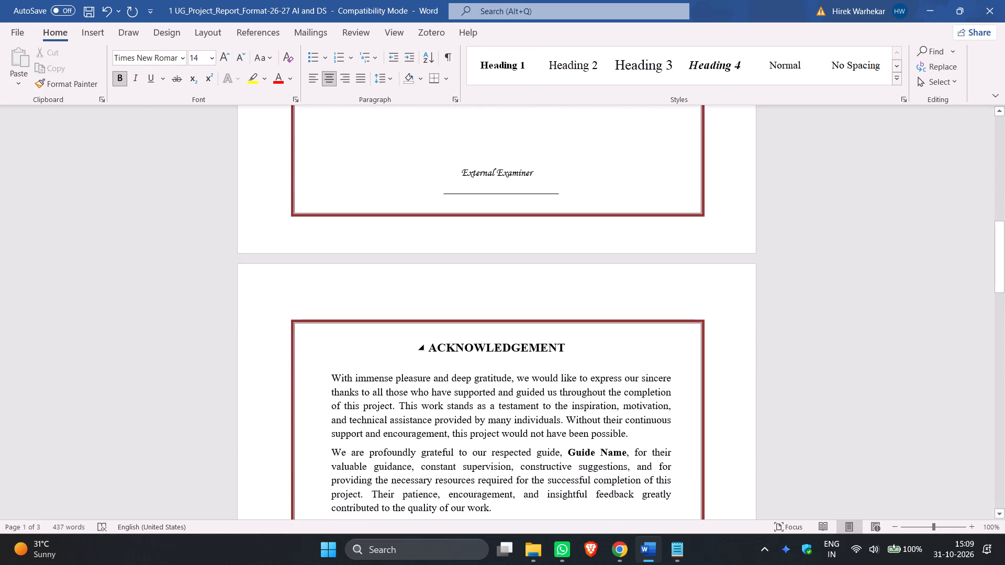
left_click(505, 348)
scroll(607, 383, "down", 4)
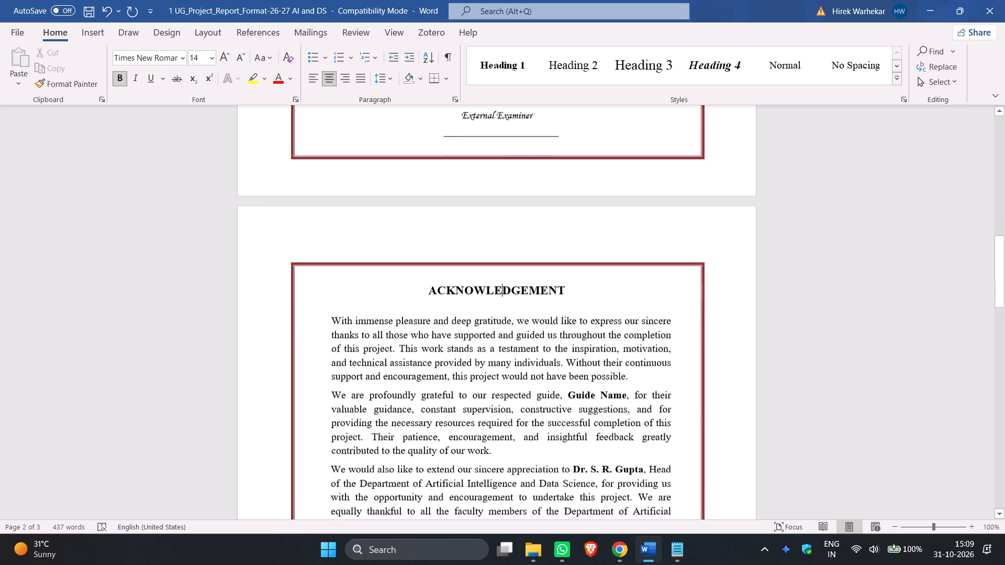
scroll(607, 383, "down", 8)
scroll(599, 382, "up", 6)
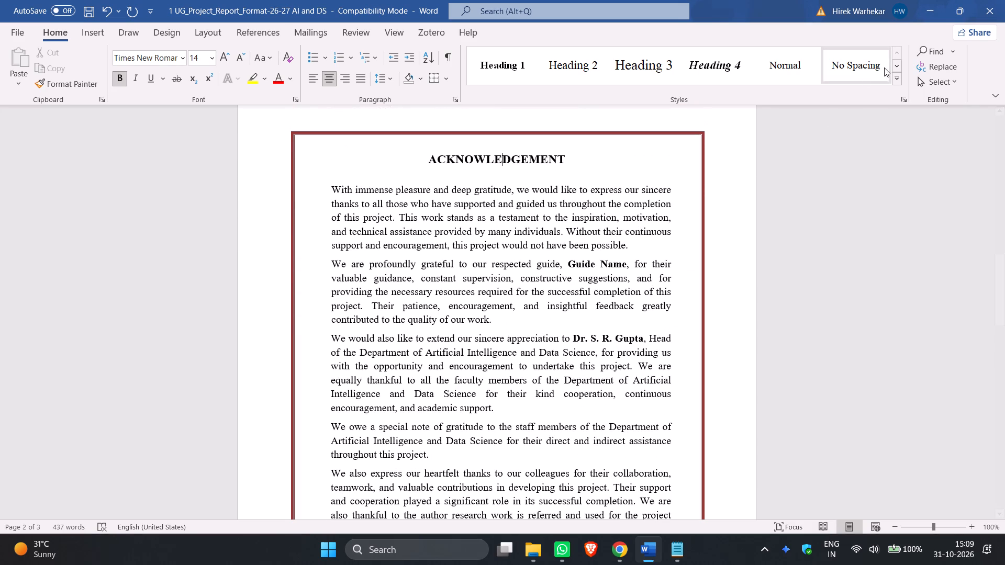
left_click(896, 65)
left_click(896, 65)
scroll(736, 330, "down", 6)
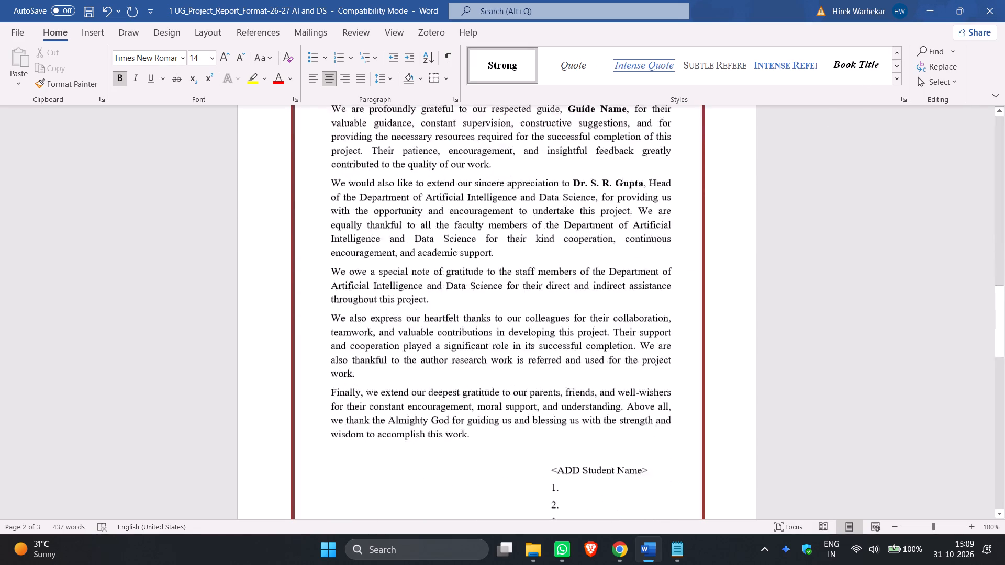
scroll(736, 330, "down", 12)
left_click(473, 348)
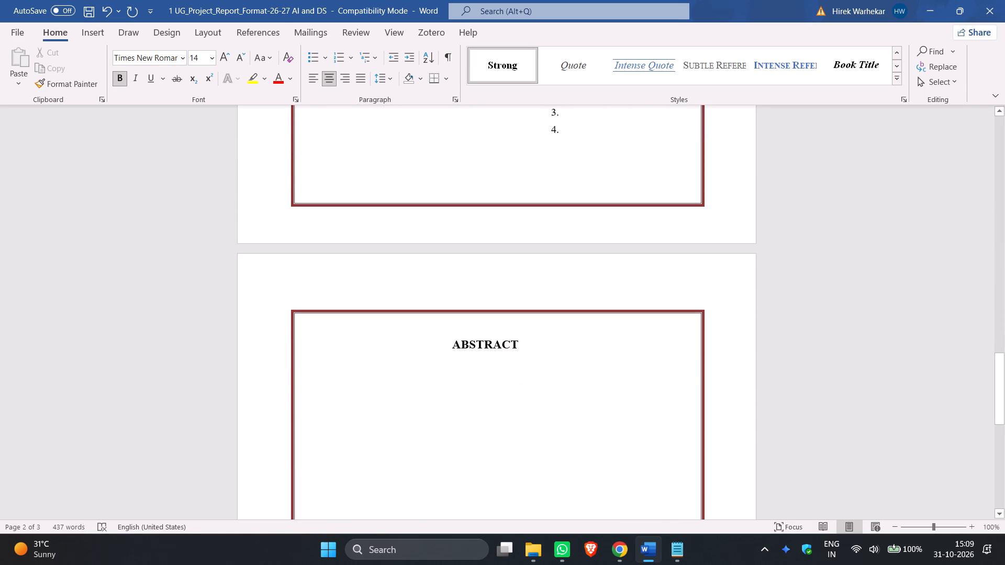
Add two new lines after the ABSTRACT heading and left-align the last one.
left_click(533, 347)
key("Return")
key("Return")
left_click(316, 83)
Examine the style and font settings of the ACKNOWLEDGEMENT body text, and review the acknowledgement and abstract page layouts.
scroll(454, 309, "up", 12)
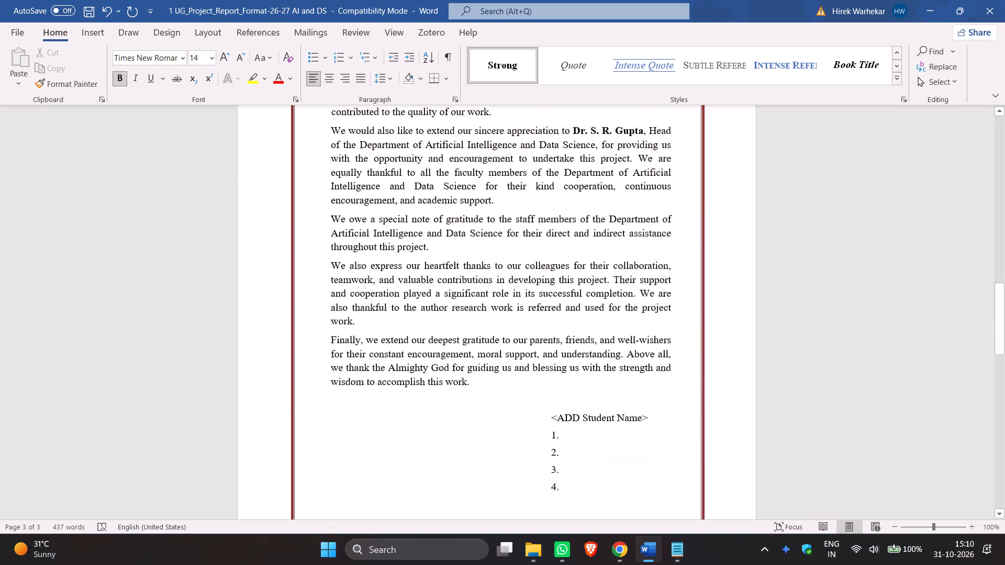
scroll(455, 309, "up", 8)
scroll(455, 310, "down", 2)
scroll(455, 310, "up", 1)
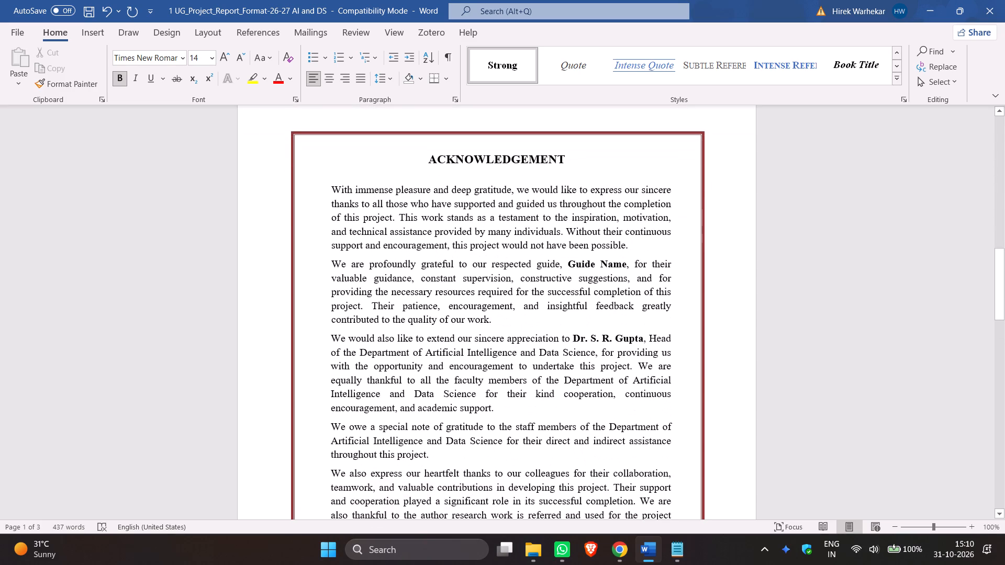
scroll(455, 310, "up", 2)
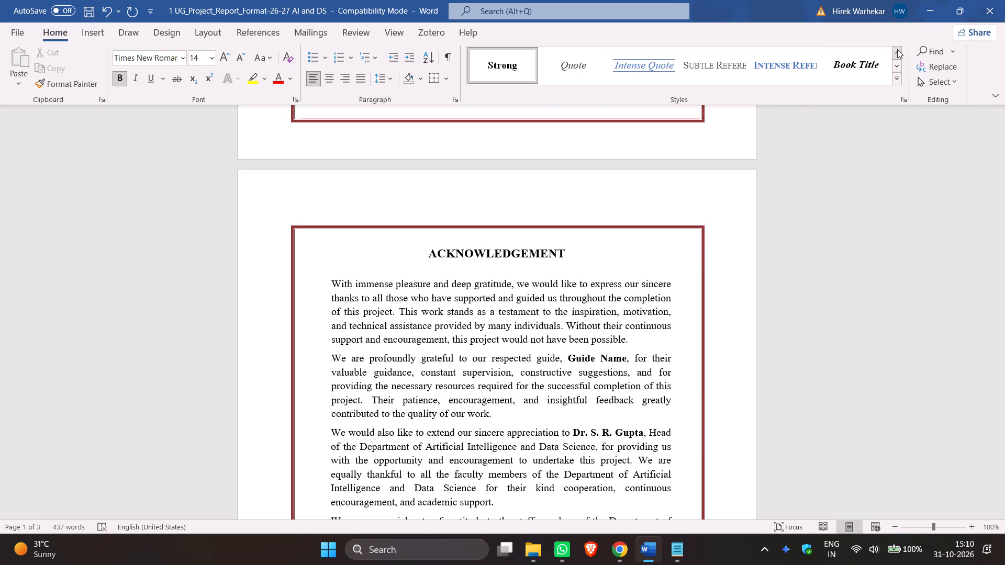
left_click(897, 49)
left_click(897, 49)
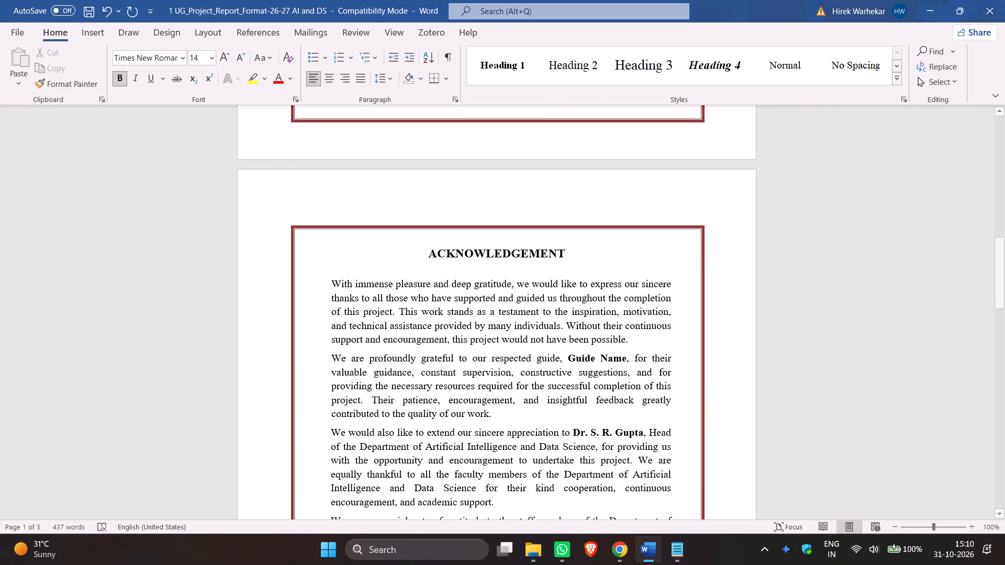
left_click(553, 299)
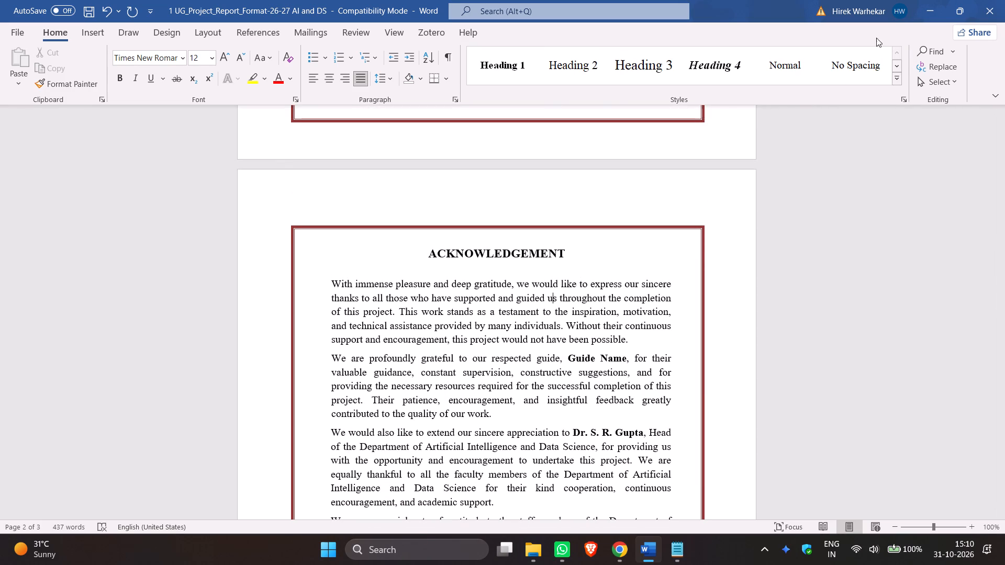
left_click(897, 62)
left_click(897, 62)
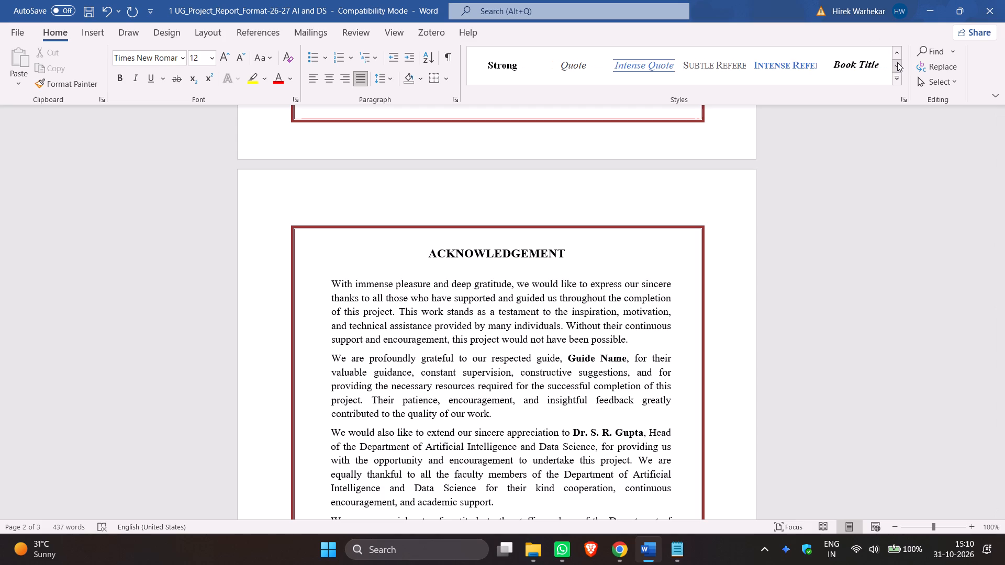
left_click(897, 62)
left_click(896, 54)
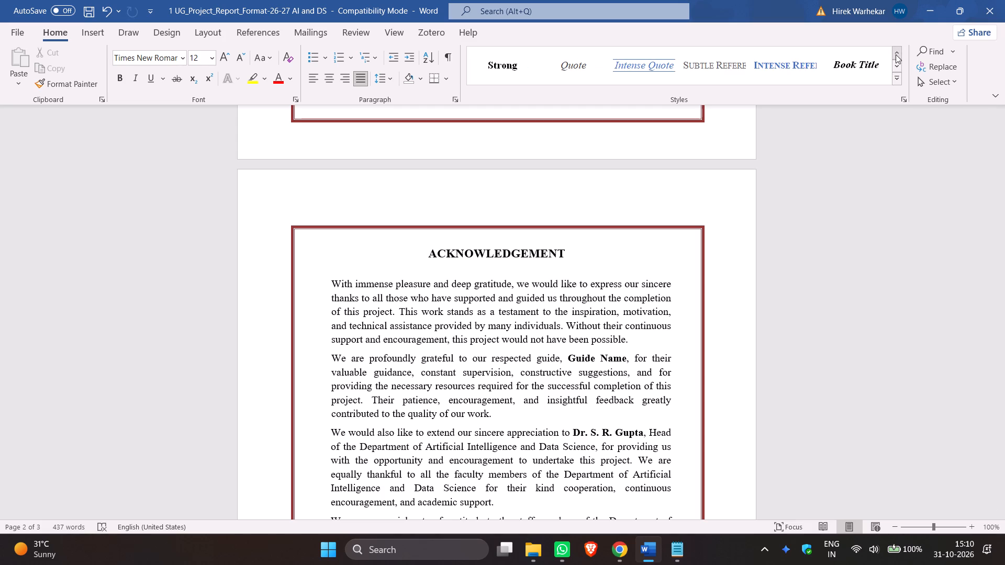
double_click(896, 54)
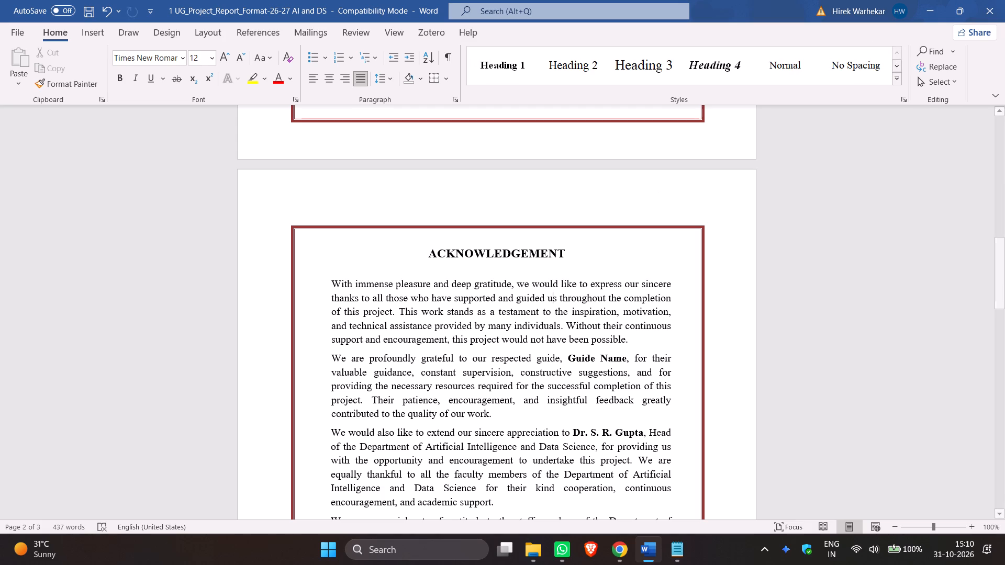
scroll(562, 339, "down", 4)
scroll(562, 339, "up", 7)
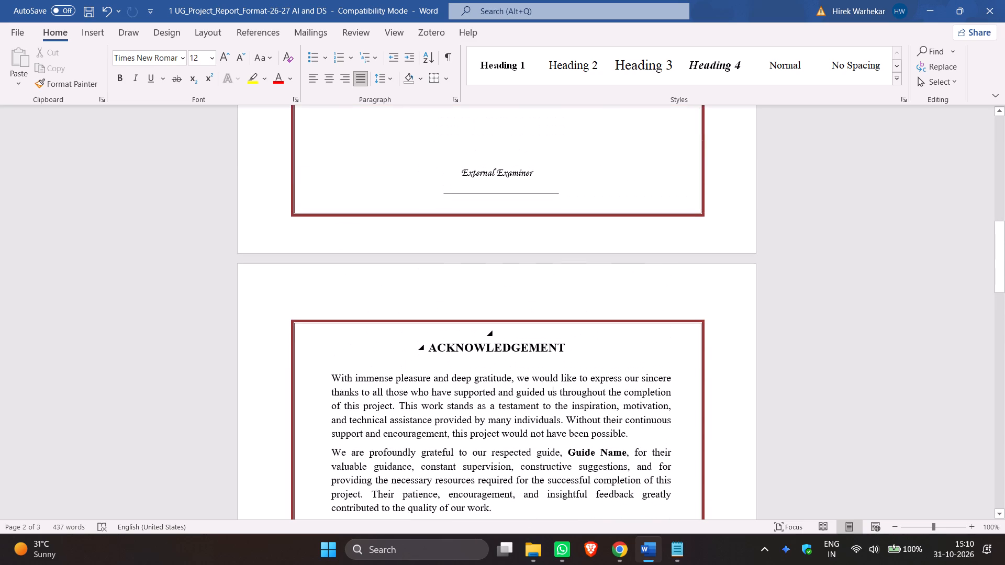
scroll(541, 340, "down", 16)
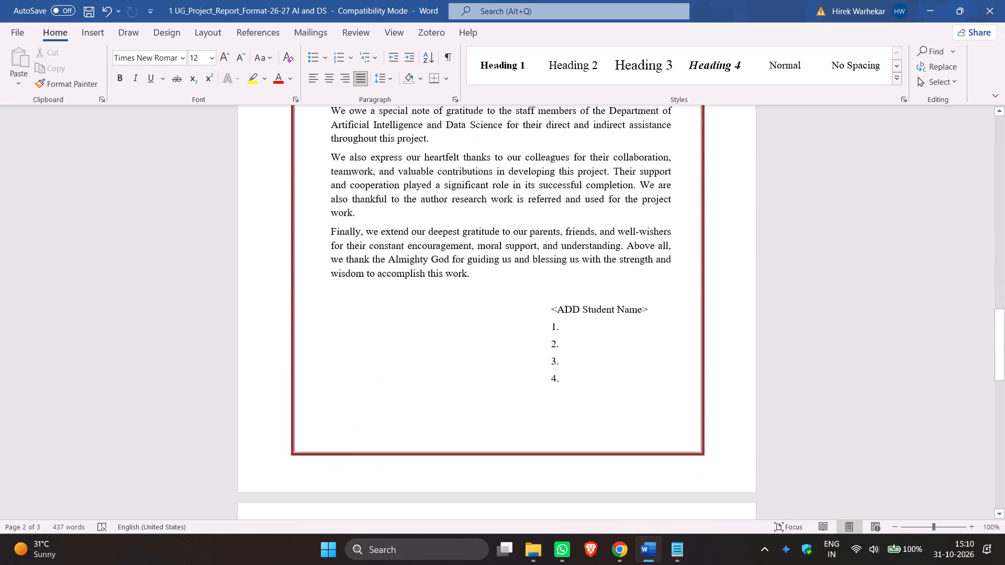
scroll(541, 341, "down", 6)
scroll(342, 445, "down", 2)
scroll(342, 436, "up", 4)
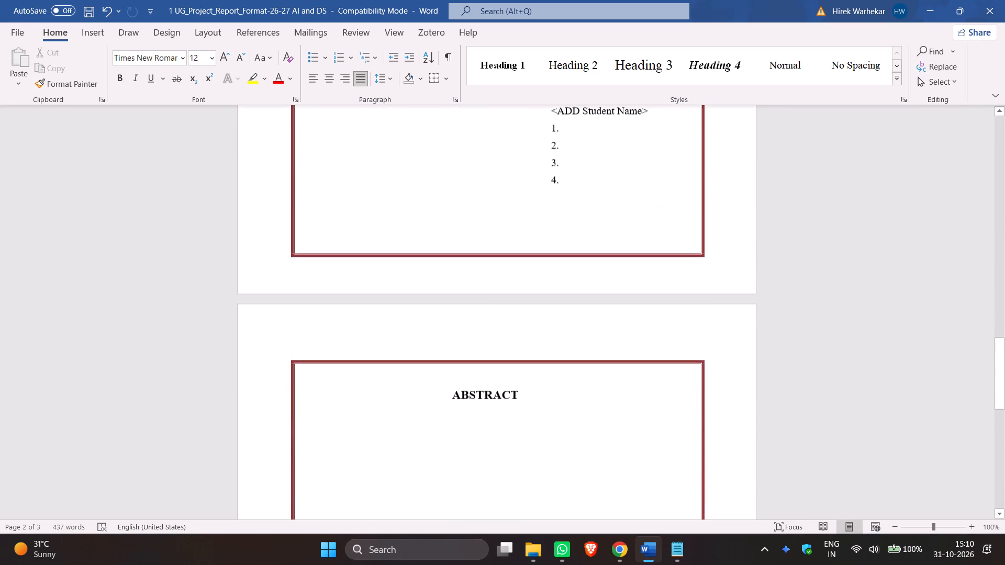
Add a new line below the ABSTRACT heading and set it to 12 pt, non-bold, left-aligned text.
left_click(380, 499)
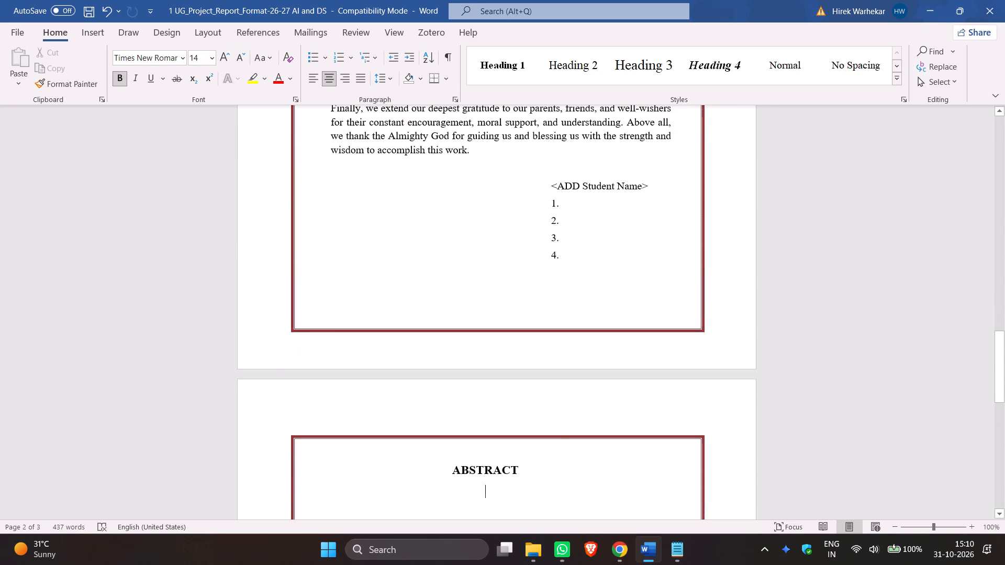
scroll(563, 426, "down", 2)
key("Return")
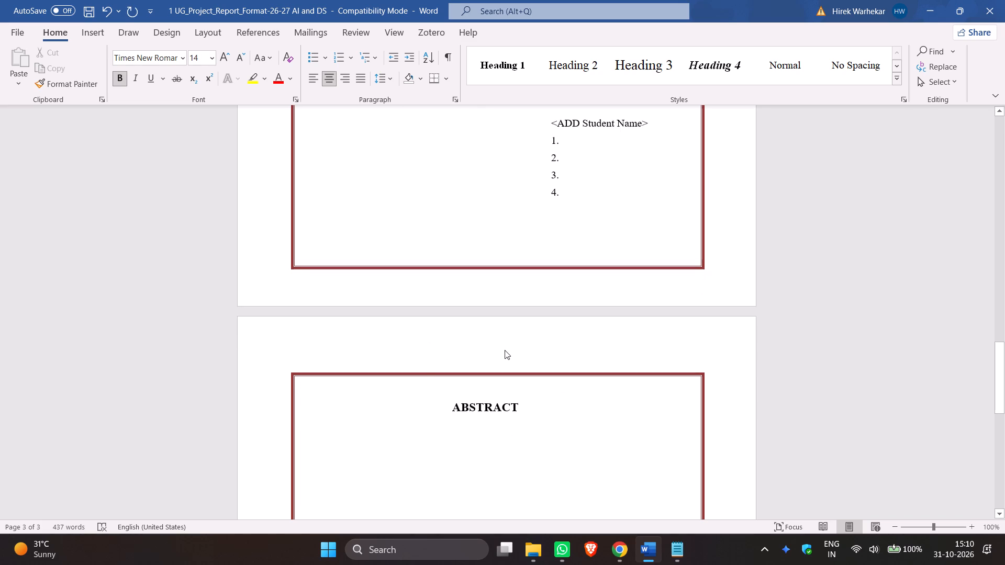
scroll(505, 350, "down", 3)
left_click(245, 60)
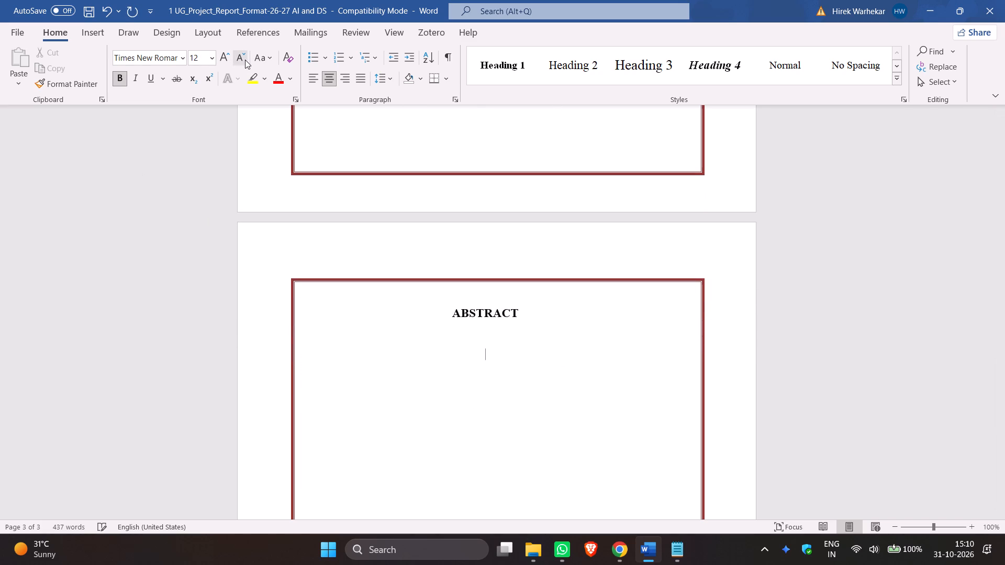
left_click(245, 60)
left_click(222, 56)
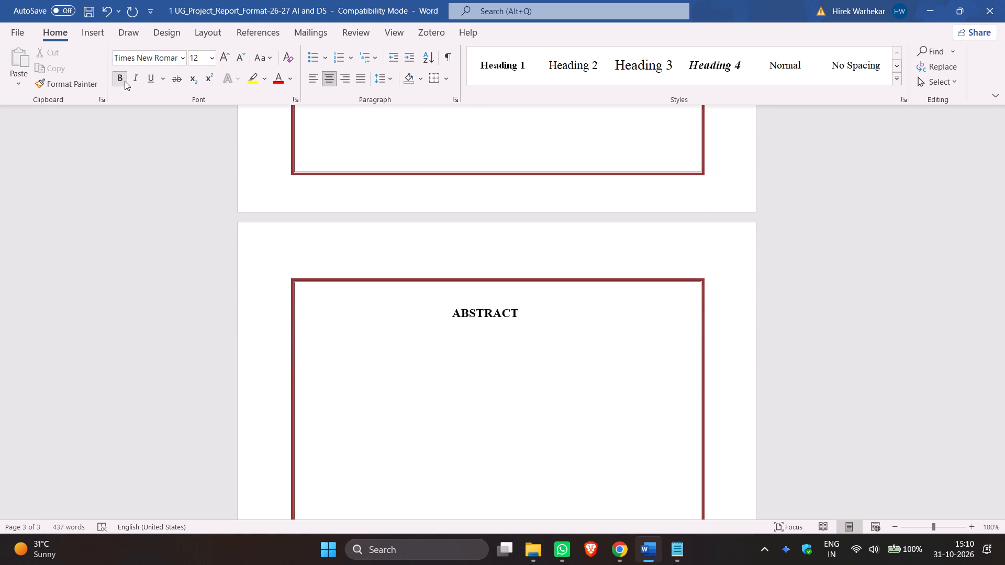
left_click(124, 81)
left_click(309, 82)
Copy the two abstract paragraphs, without their title, from Abstract.txt in Notepad and paste them below the ABSTRACT heading in Word.
scroll(416, 286, "down", 5)
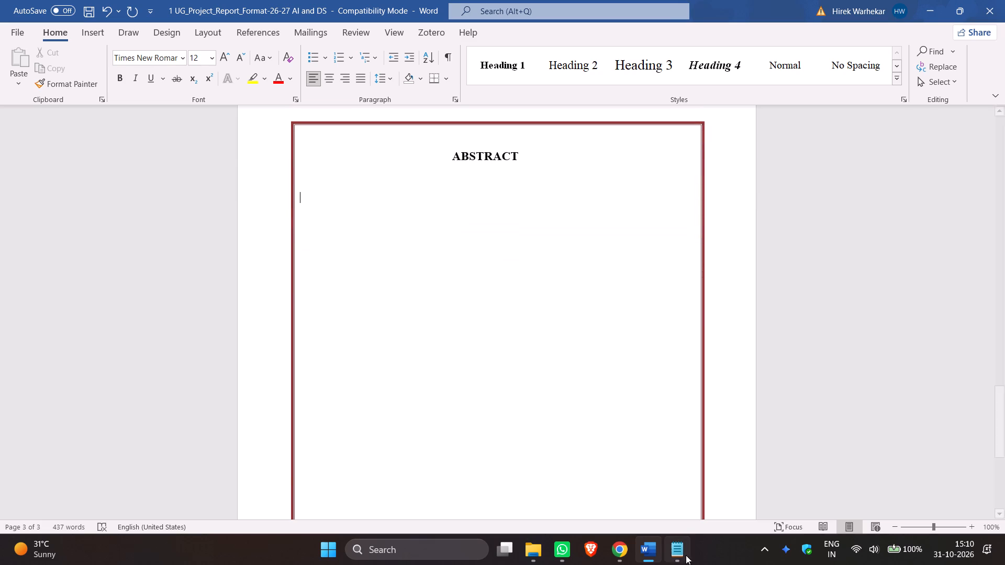
left_click(673, 555)
left_click(75, 147)
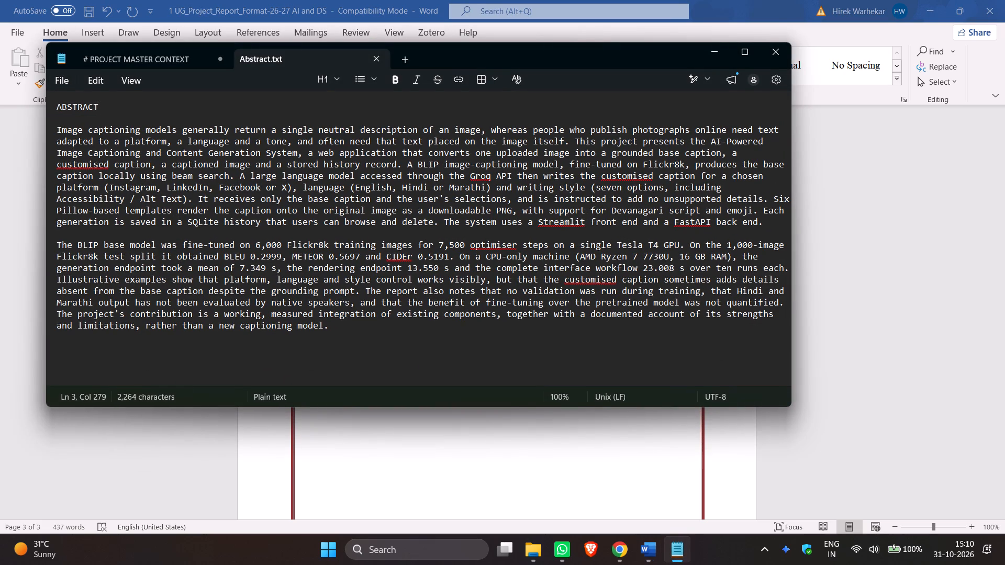
left_click_drag(57, 127, 334, 328)
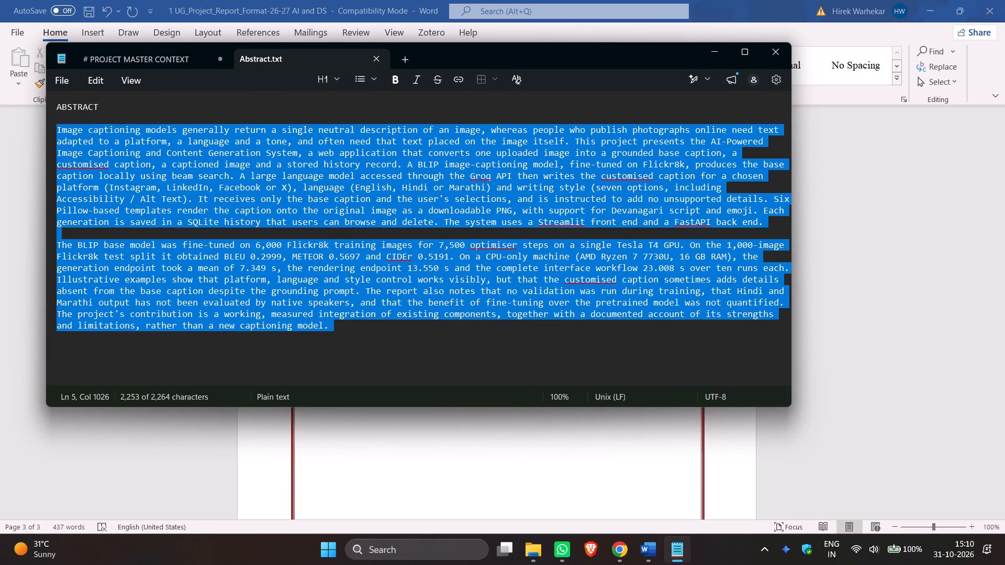
left_click_drag(334, 328, 336, 328)
key("ctrl+c")
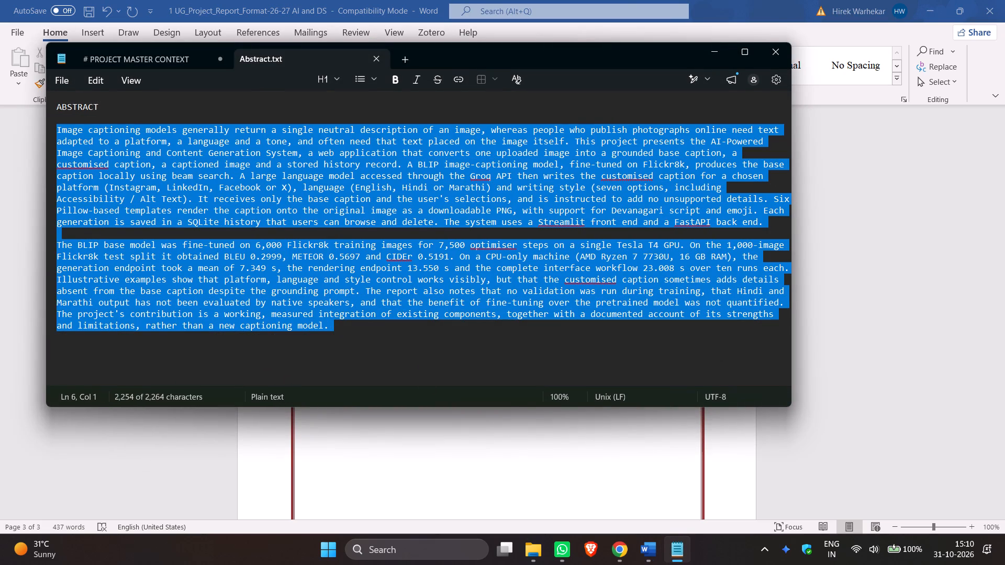
left_click(727, 54)
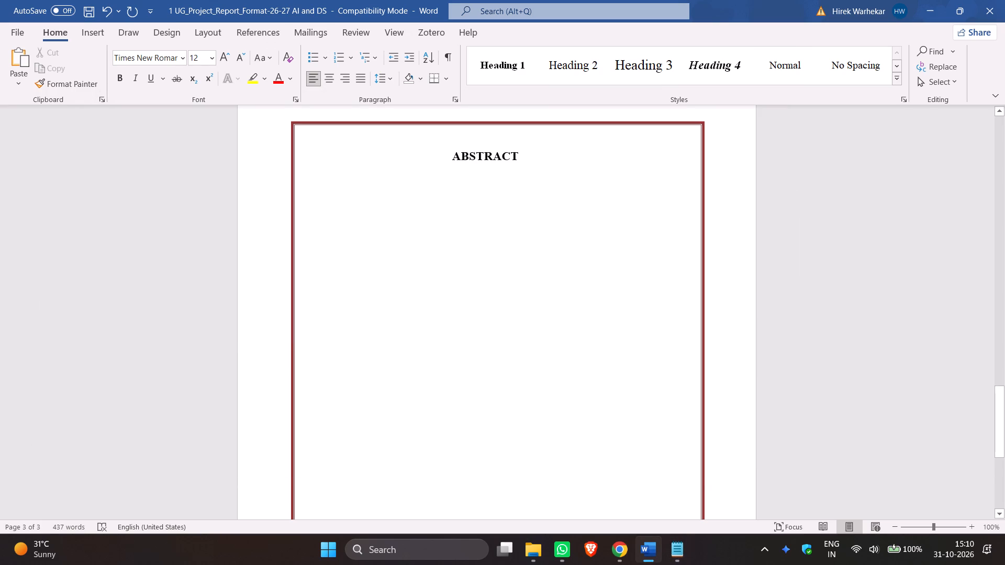
key("ctrl+v")
Justify the pasted abstract paragraphs to match the alignment of the ACKNOWLEDGEMENT text.
scroll(429, 270, "up", 7)
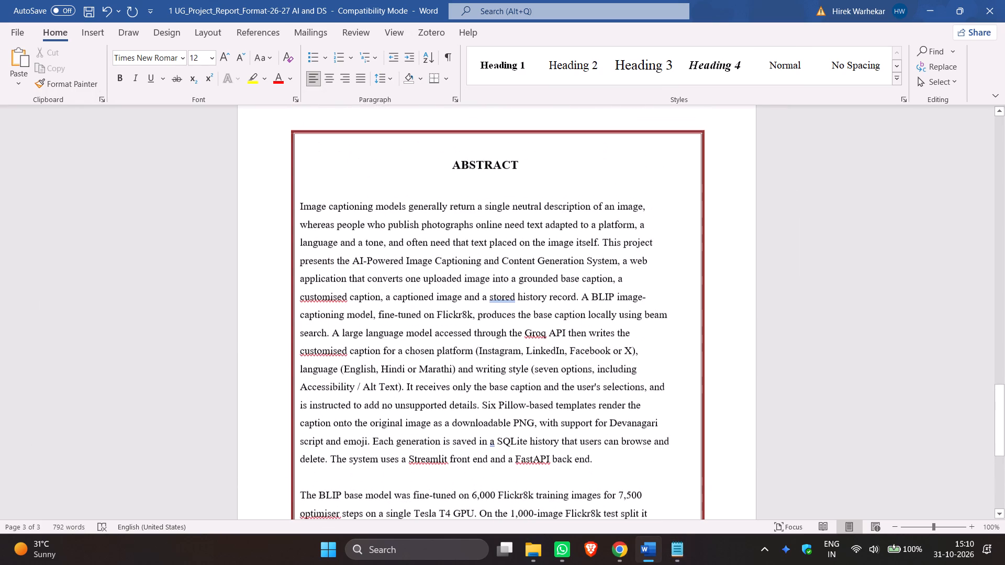
scroll(429, 269, "up", 1)
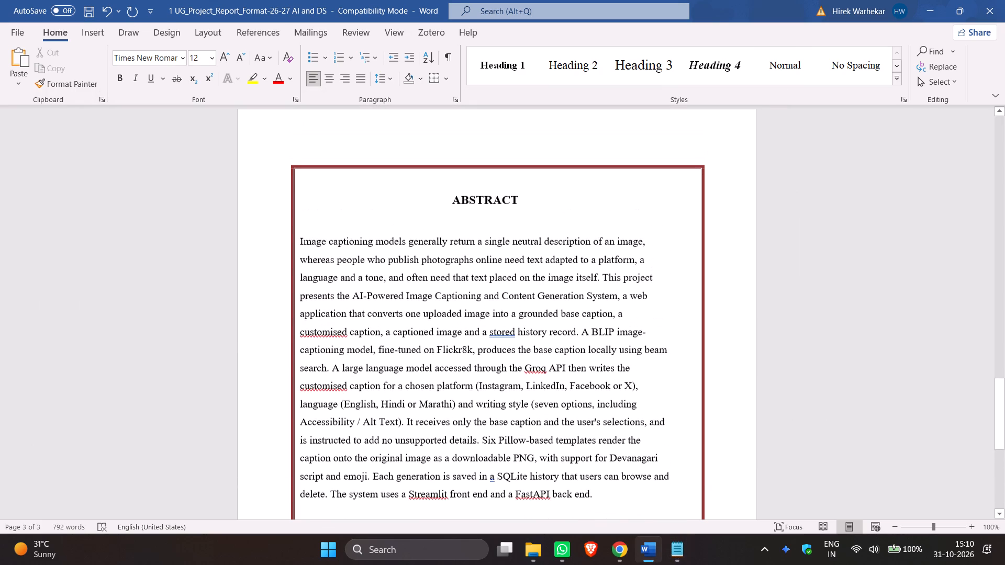
left_click(338, 241)
scroll(423, 288, "up", 2)
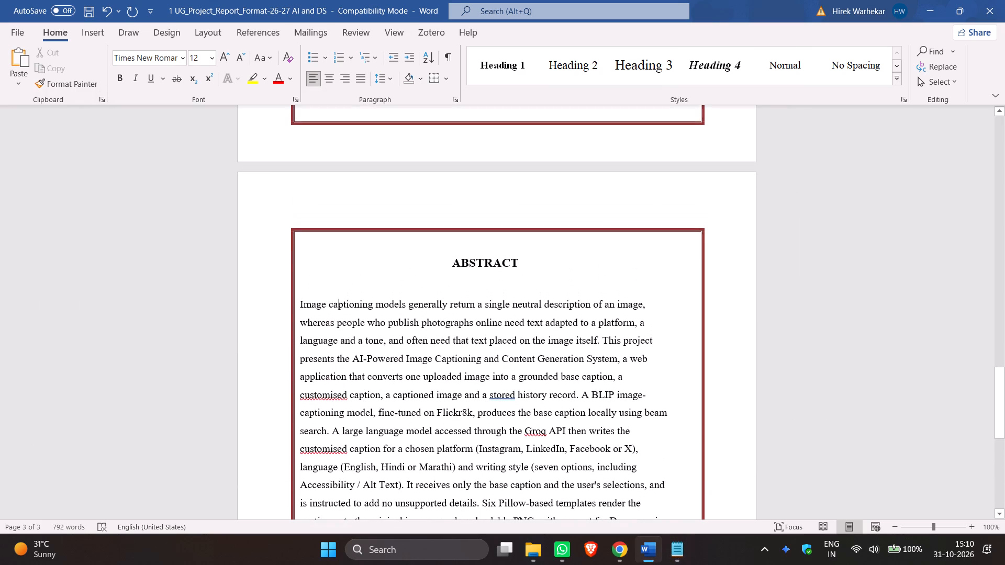
scroll(419, 309, "up", 14)
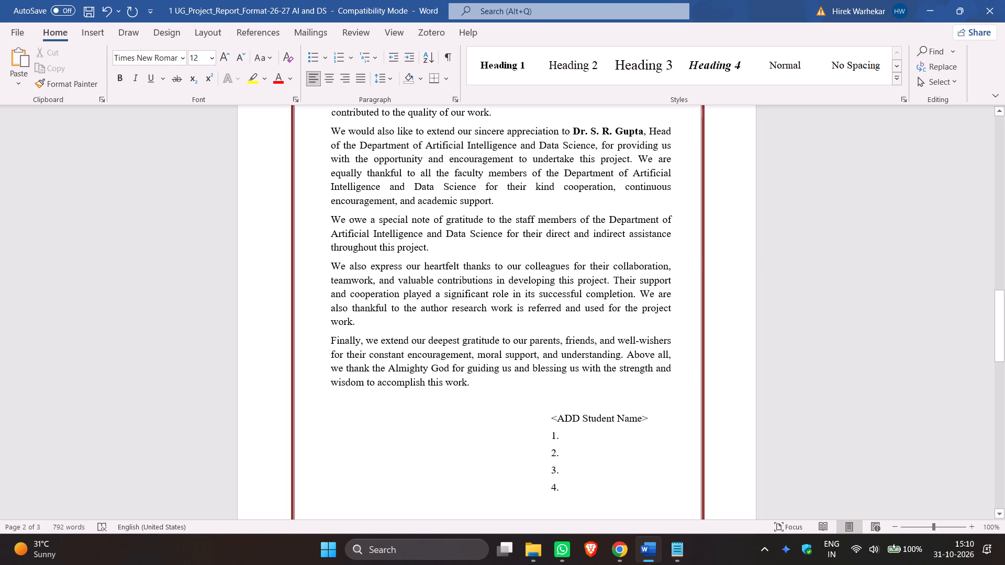
left_click(414, 219)
scroll(409, 254, "down", 14)
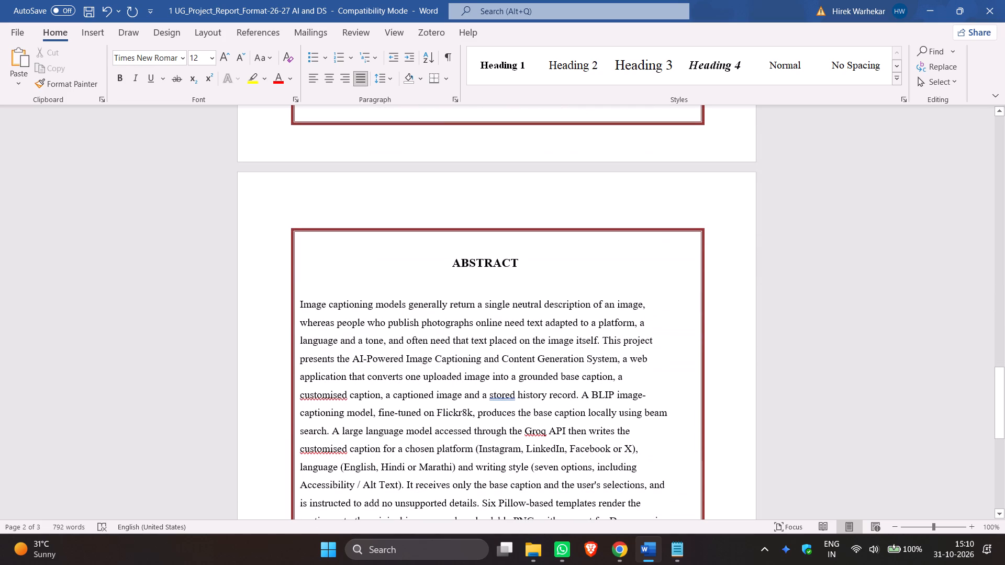
left_click_drag(299, 303, 433, 501)
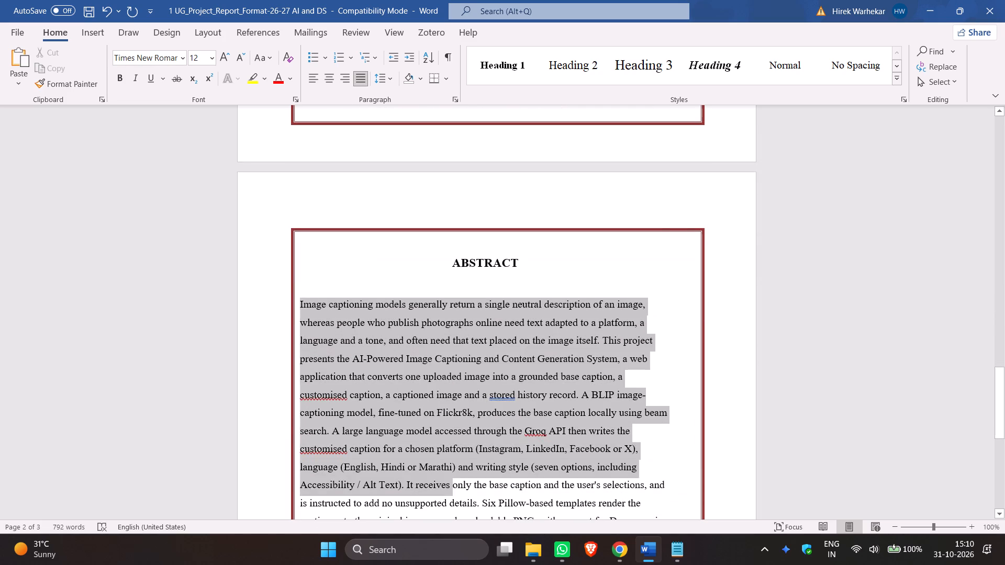
left_click_drag(433, 501, 443, 473)
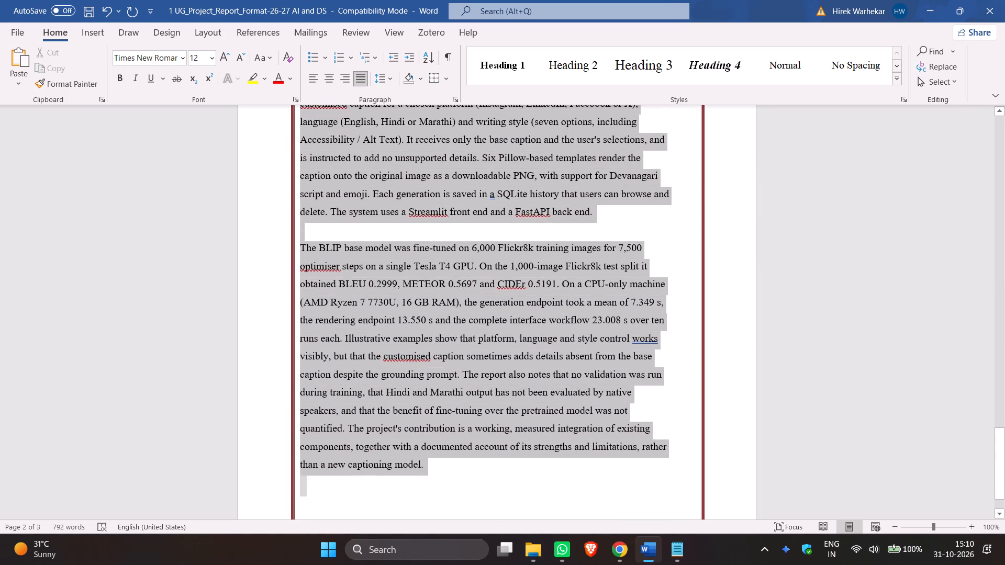
left_click_drag(443, 473, 427, 470)
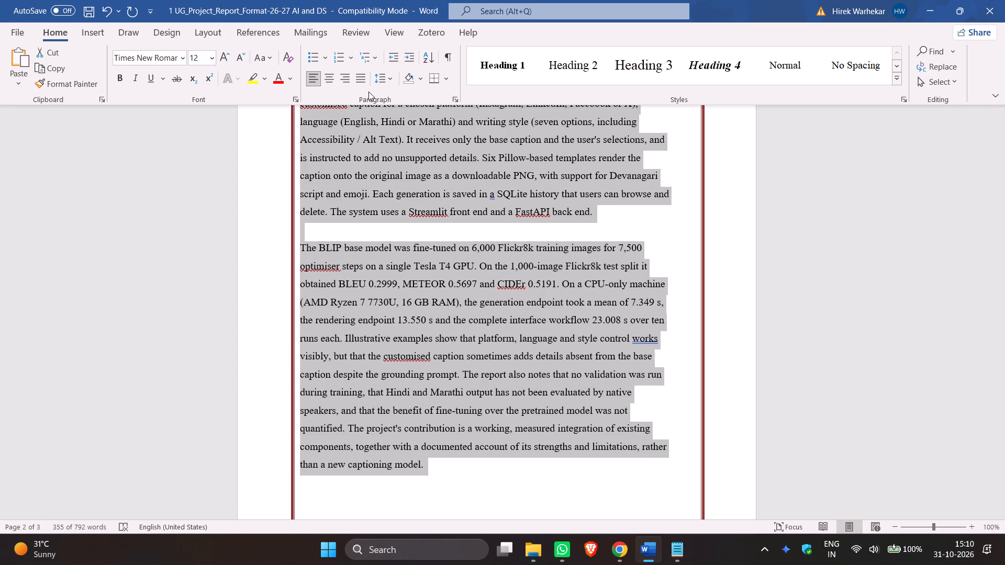
left_click(359, 78)
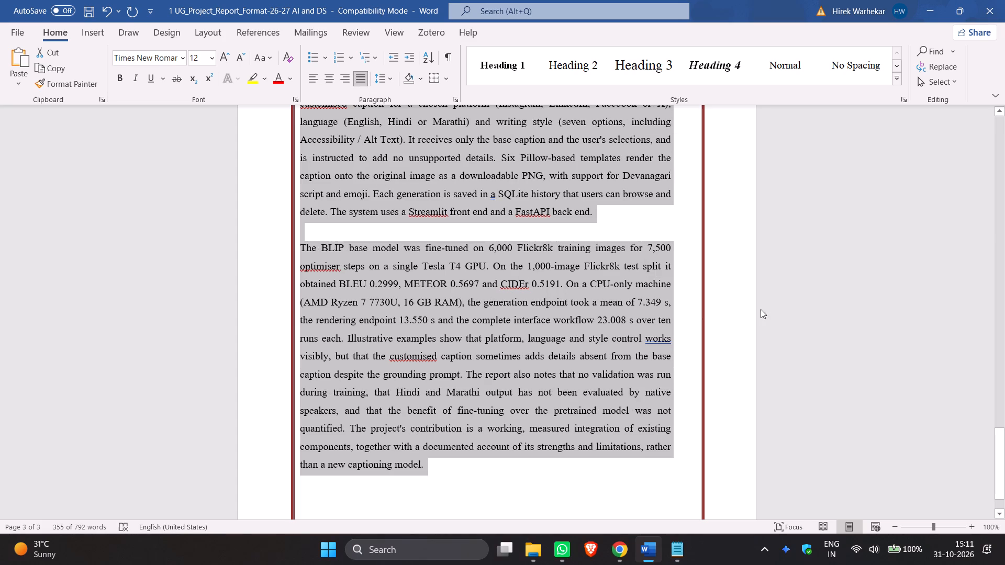
left_click(817, 300)
Check the page margin settings for the ACKNOWLEDGEMENT and ABSTRACT pages.
scroll(538, 307, "up", 10)
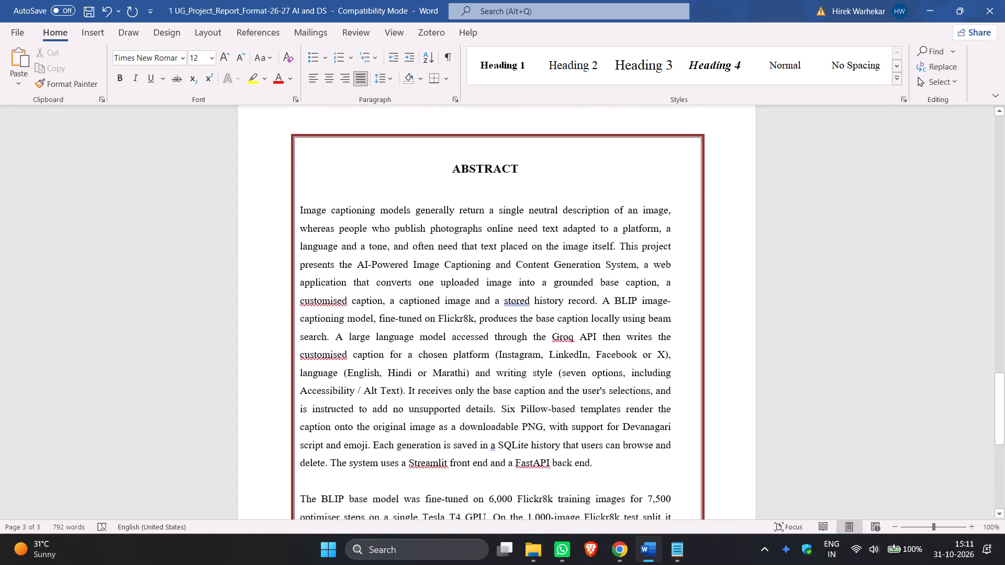
scroll(538, 307, "up", 12)
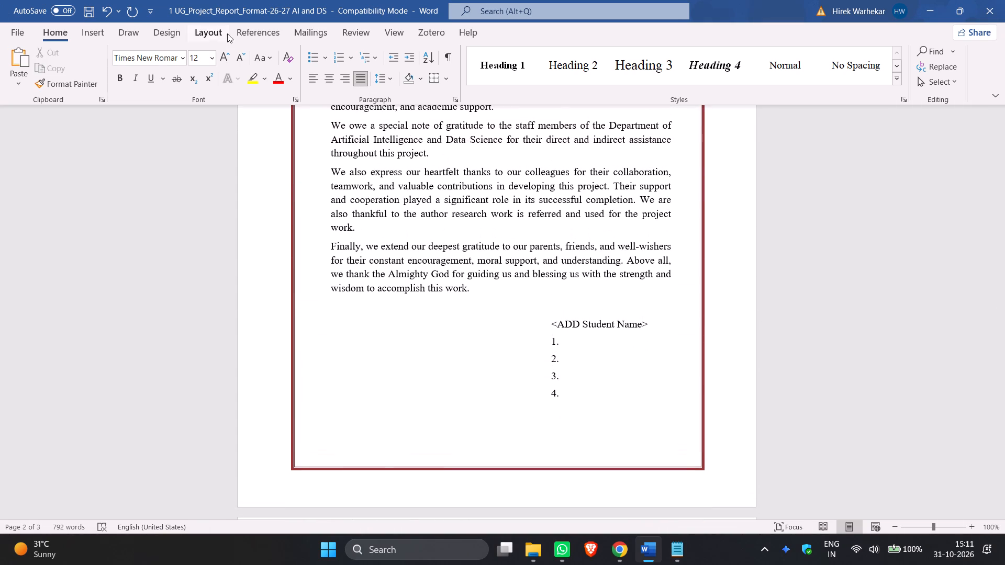
left_click(210, 31)
left_click(21, 84)
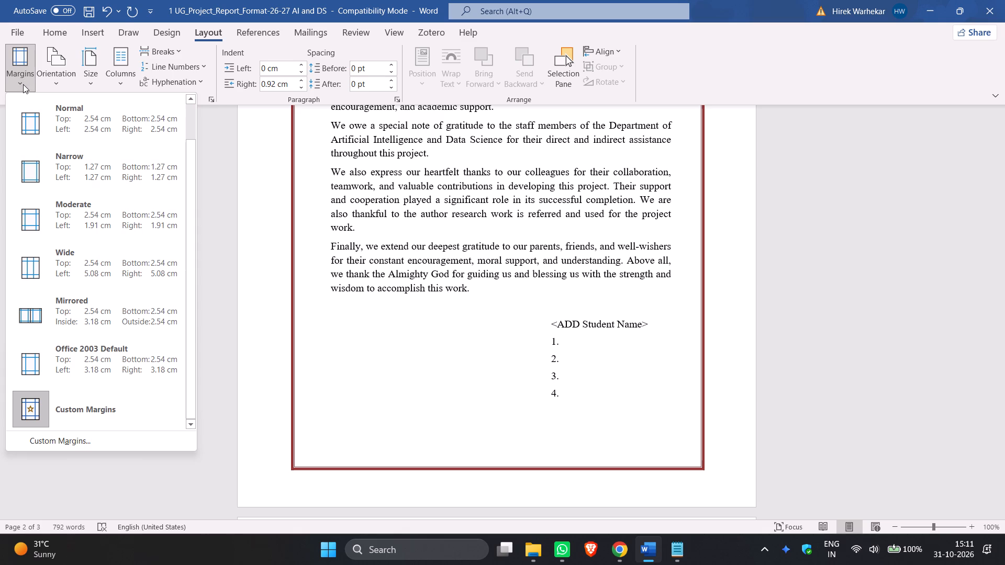
scroll(370, 240, "down", 2)
left_click(374, 212)
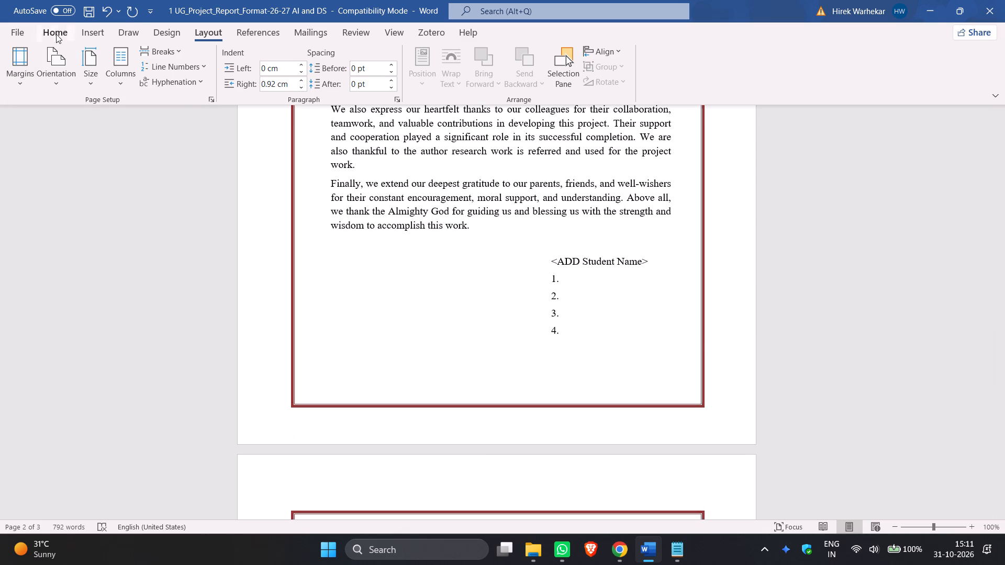
left_click(25, 69)
left_click(25, 69)
scroll(170, 234, "down", 6)
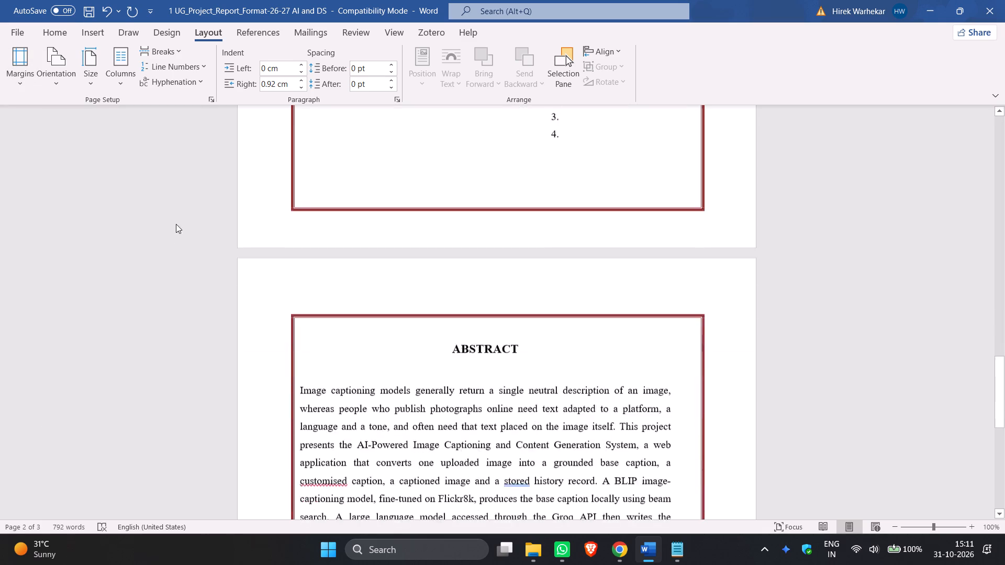
scroll(176, 224, "down", 11)
left_click(343, 215)
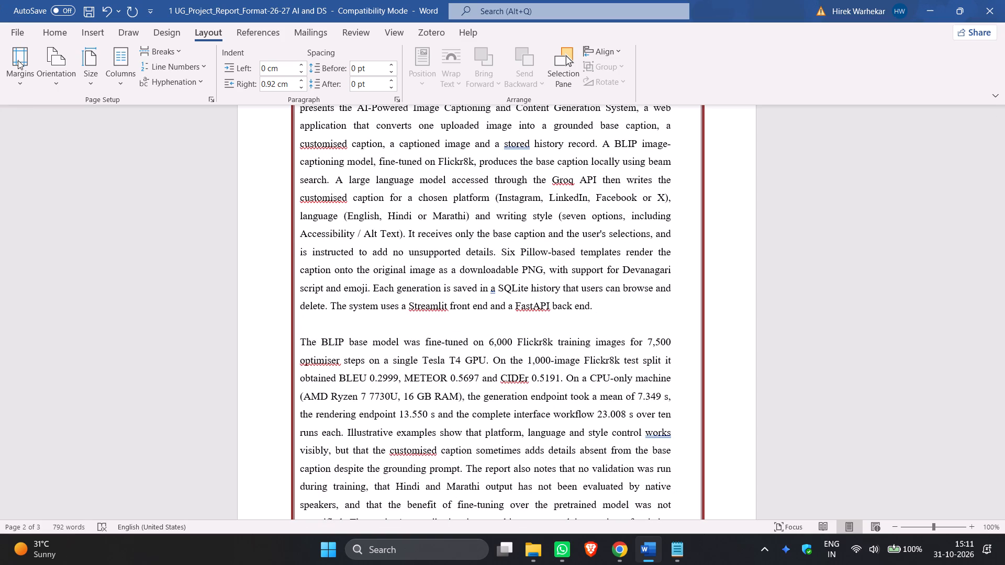
left_click(20, 67)
left_click(88, 409)
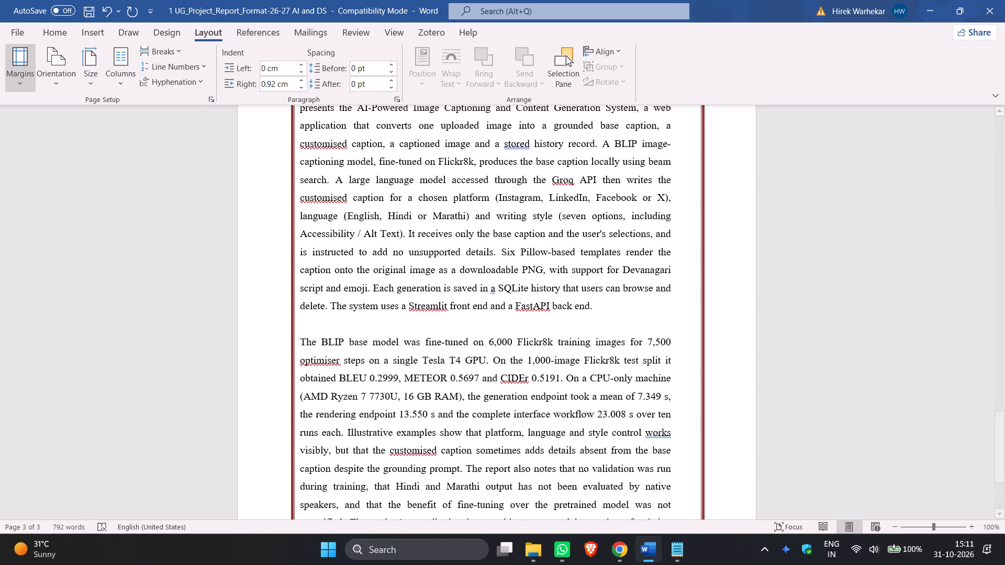
Review the text layout across the certificate, acknowledgement and abstract pages, and recheck the margin settings at the start of the abstract text.
scroll(119, 345, "up", 14)
scroll(123, 344, "up", 7)
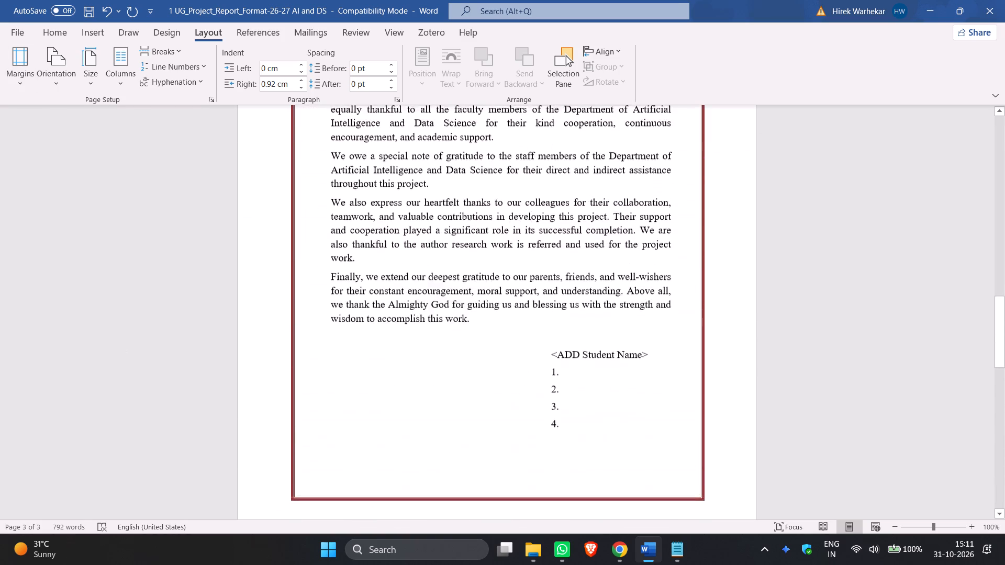
scroll(123, 344, "up", 8)
scroll(123, 344, "up", 16)
scroll(123, 348, "up", 10)
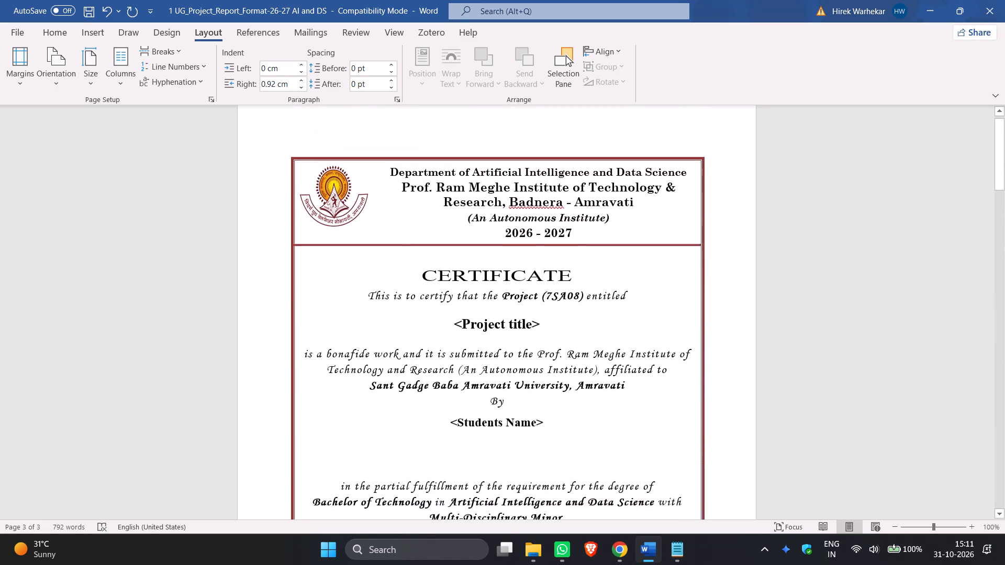
scroll(123, 348, "up", 7)
scroll(123, 348, "down", 20)
scroll(123, 348, "down", 7)
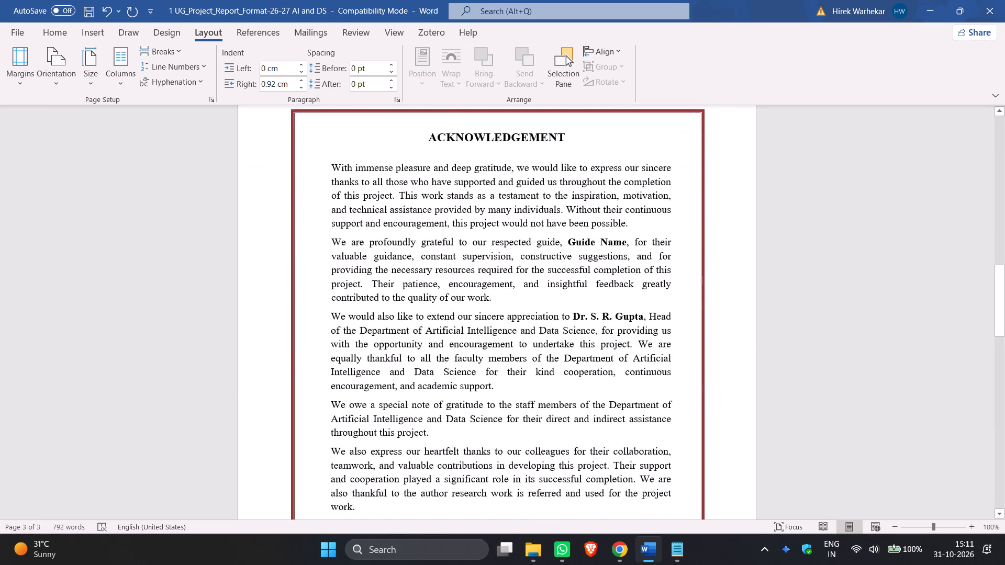
scroll(122, 317, "up", 3)
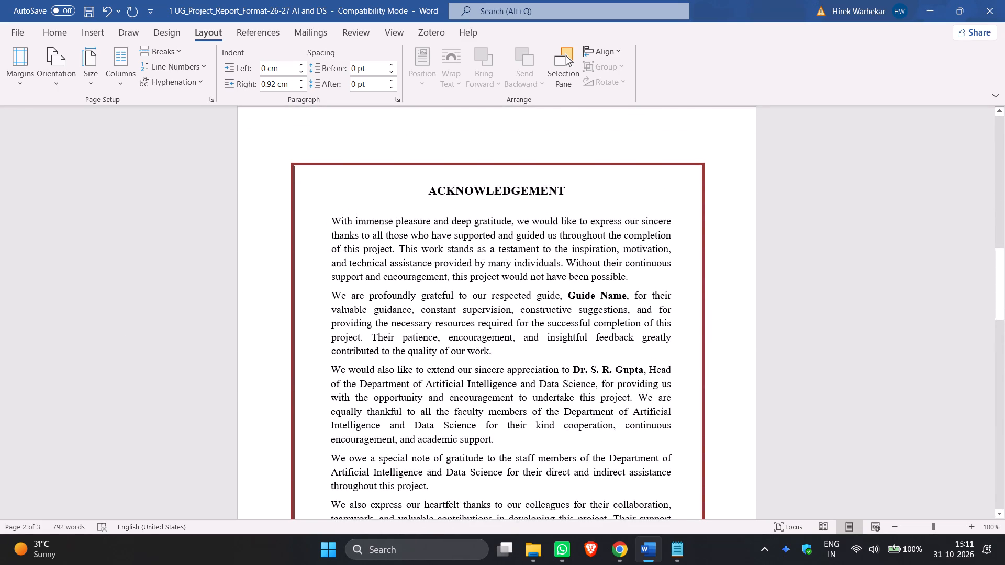
scroll(545, 310, "down", 17)
scroll(528, 309, "down", 8)
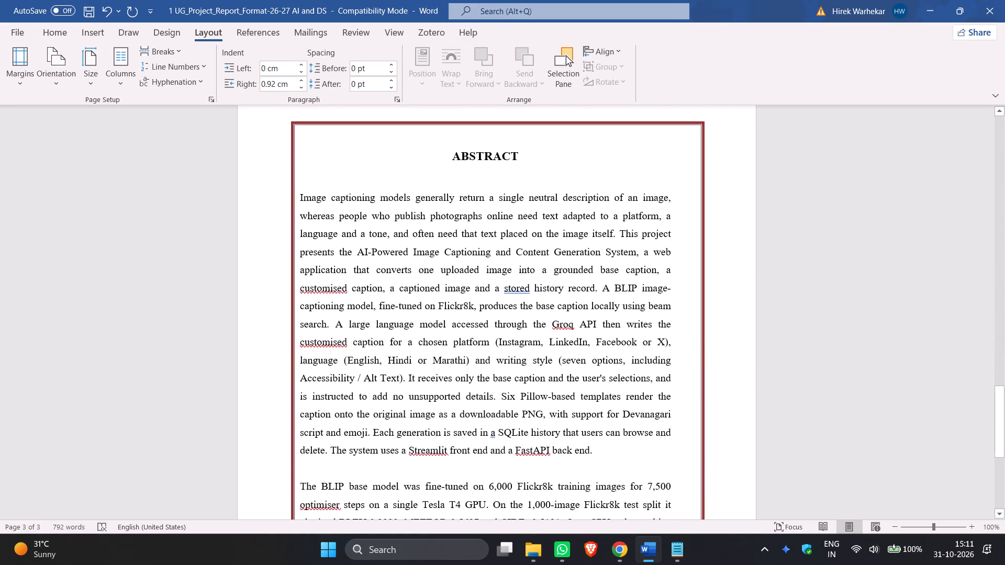
scroll(459, 318, "down", 15)
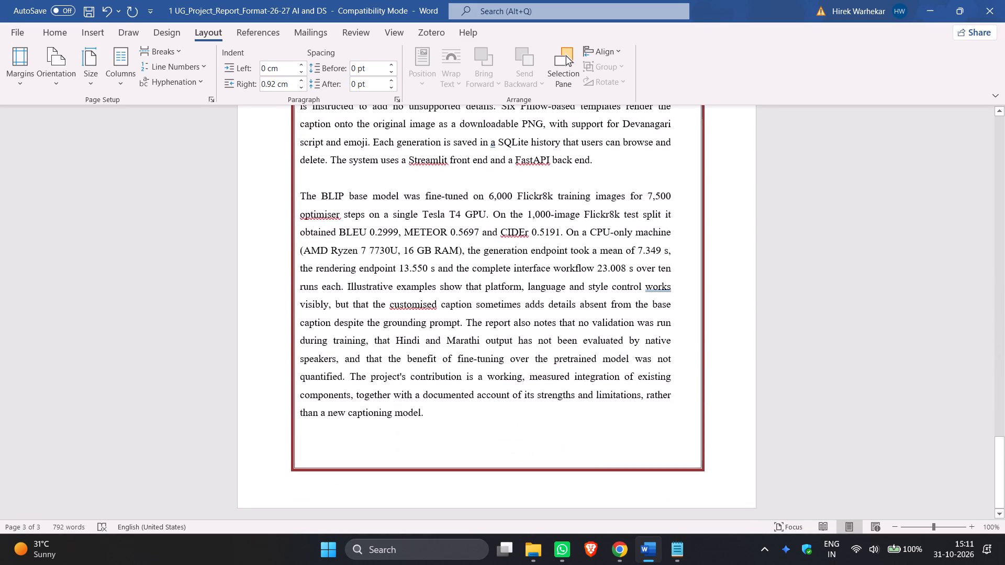
scroll(461, 319, "up", 9)
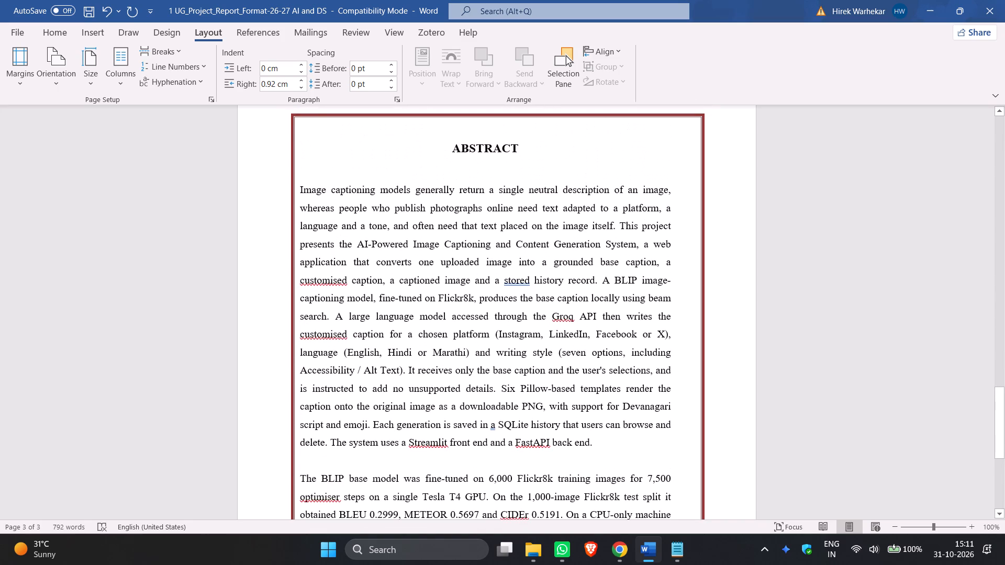
left_click(304, 188)
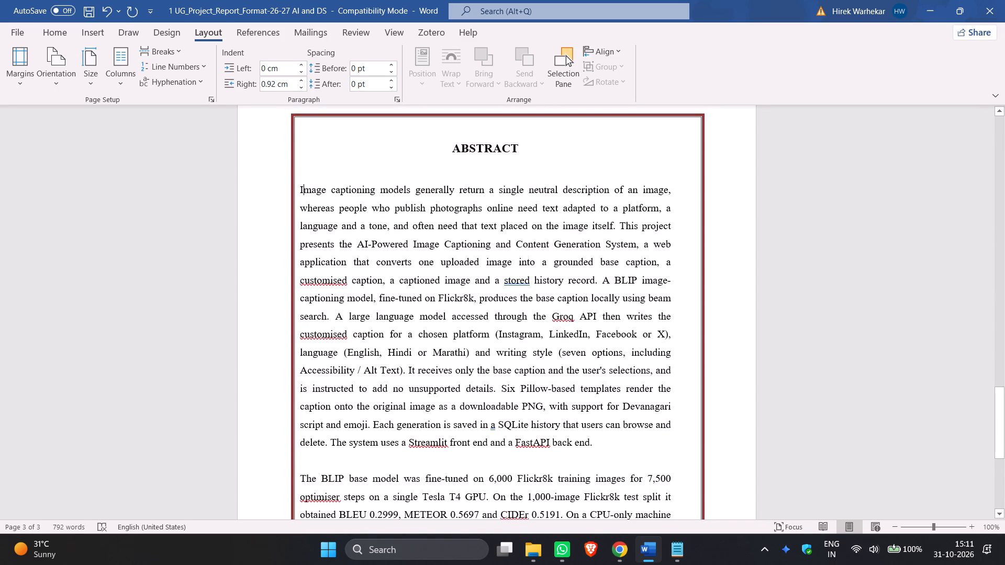
left_click(301, 194)
left_click(19, 85)
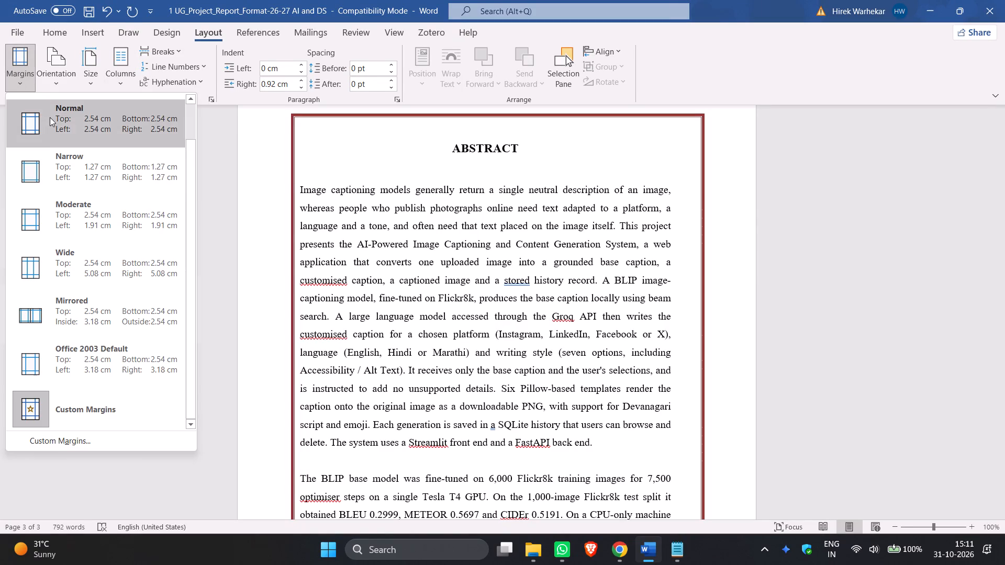
left_click(489, 304)
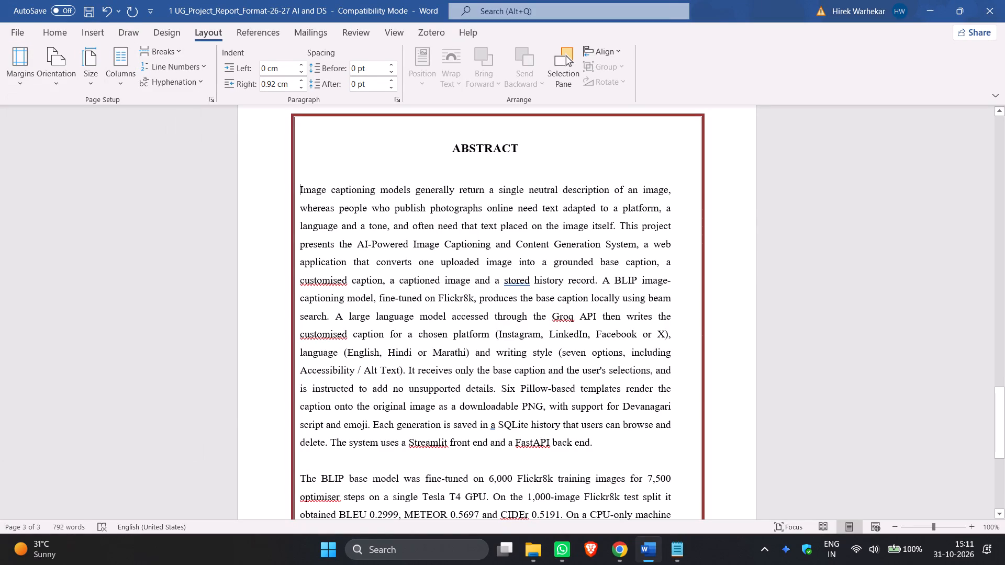
Compare the paragraph indent and spacing settings of the ACKNOWLEDGEMENT body text with those of the ABSTRACT text.
scroll(489, 304, "up", 1)
scroll(489, 304, "down", 20)
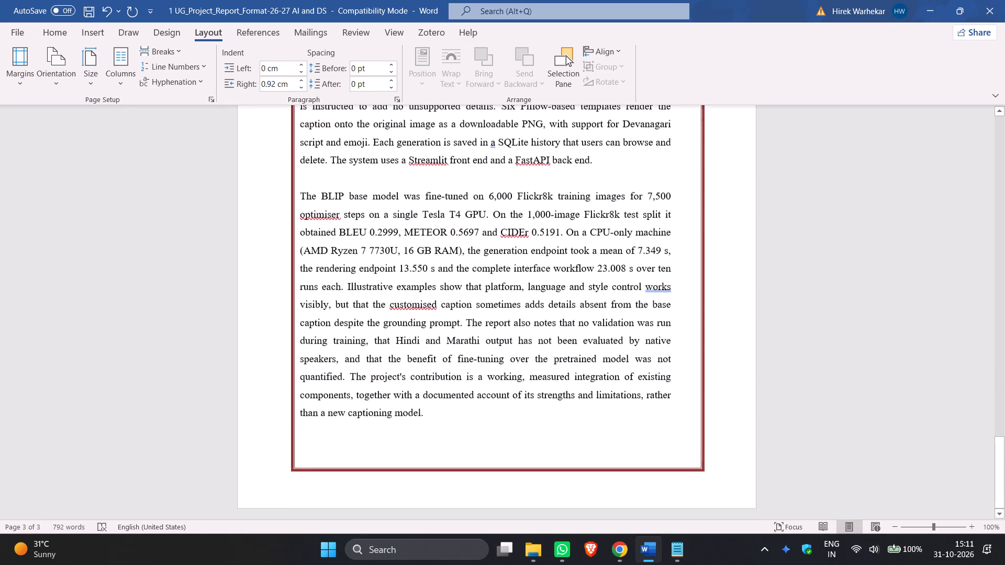
scroll(490, 313, "up", 14)
scroll(490, 313, "up", 14)
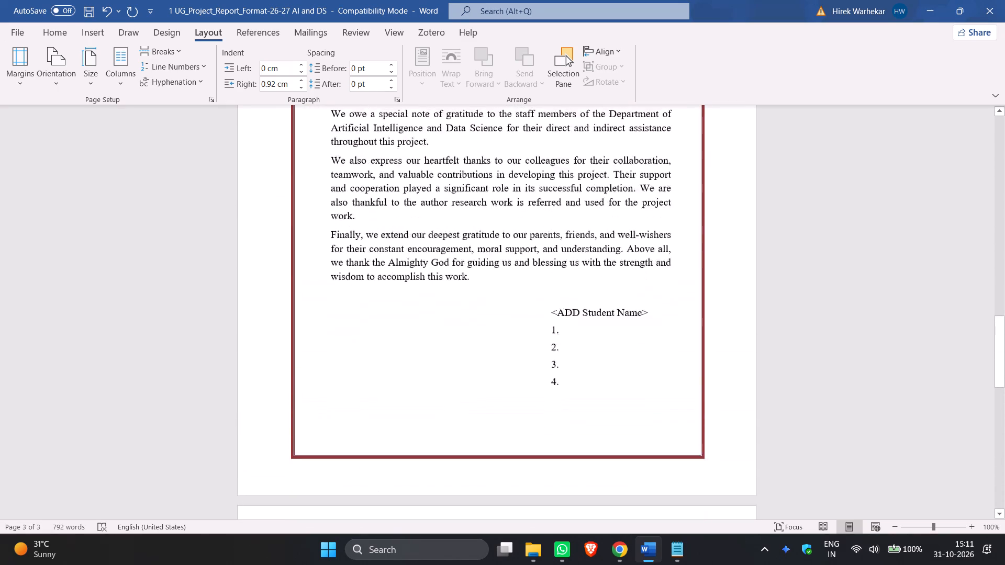
scroll(490, 313, "up", 7)
scroll(490, 313, "down", 3)
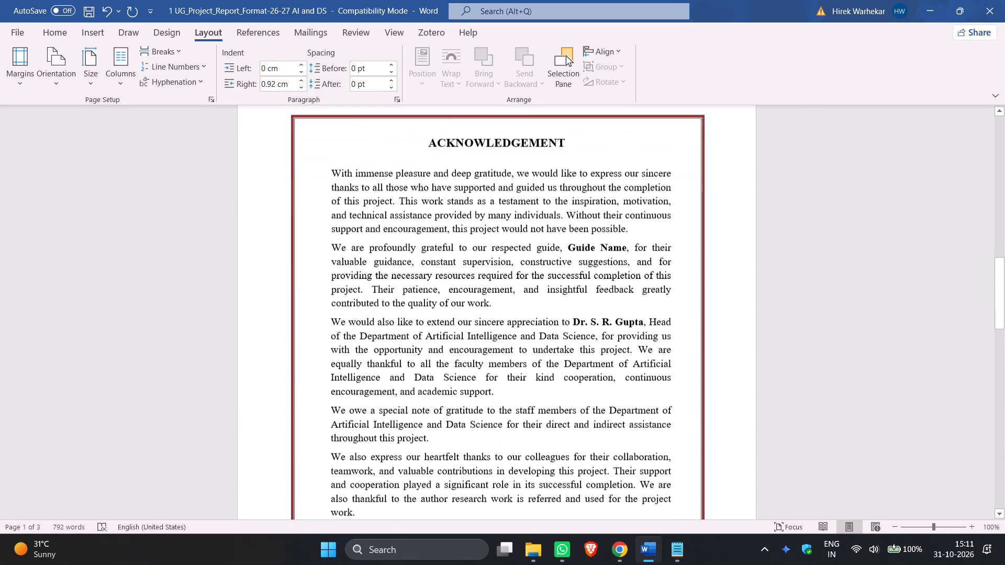
left_click(584, 244)
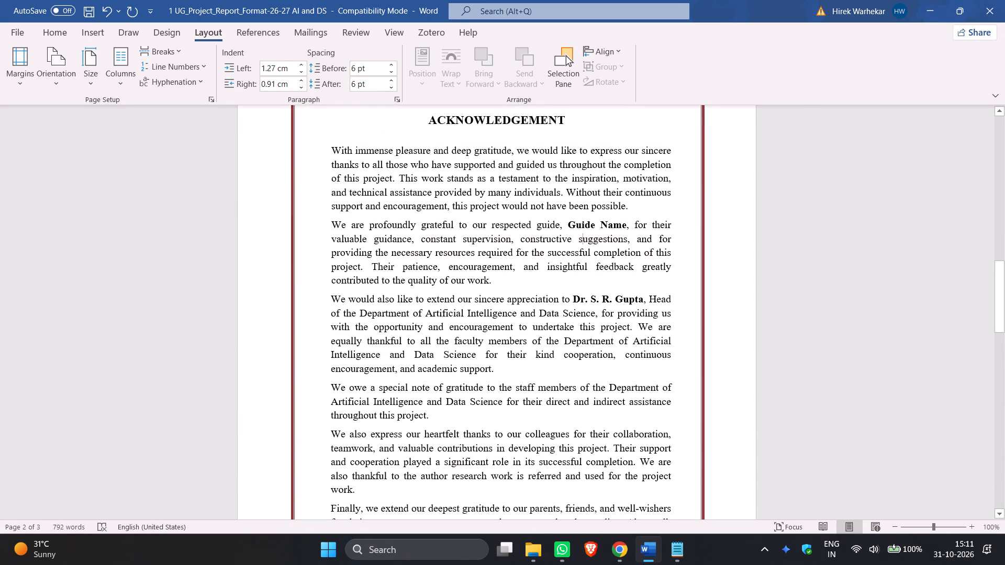
scroll(473, 286, "down", 15)
scroll(480, 267, "up", 5)
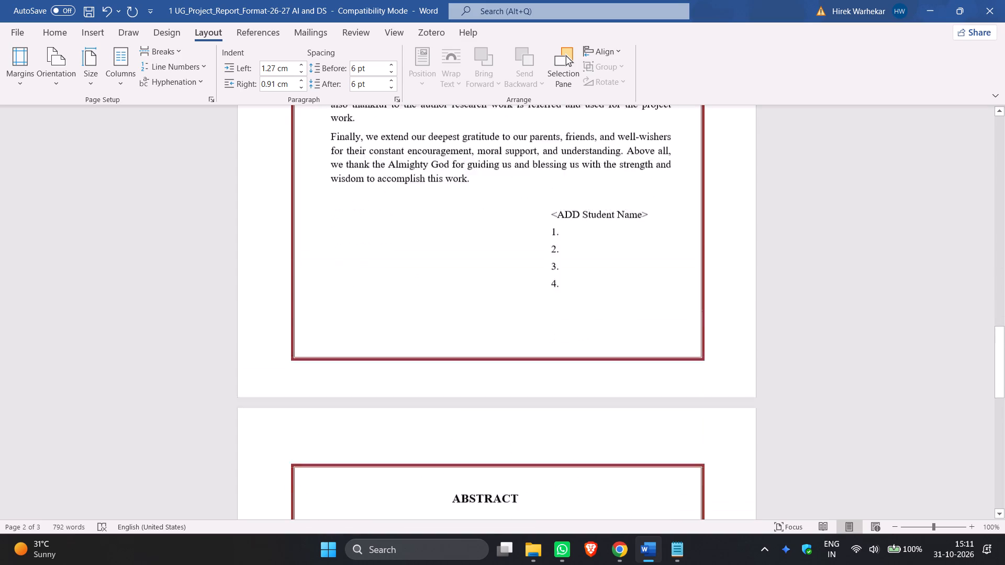
scroll(480, 267, "up", 2)
scroll(480, 267, "down", 13)
left_click(418, 312)
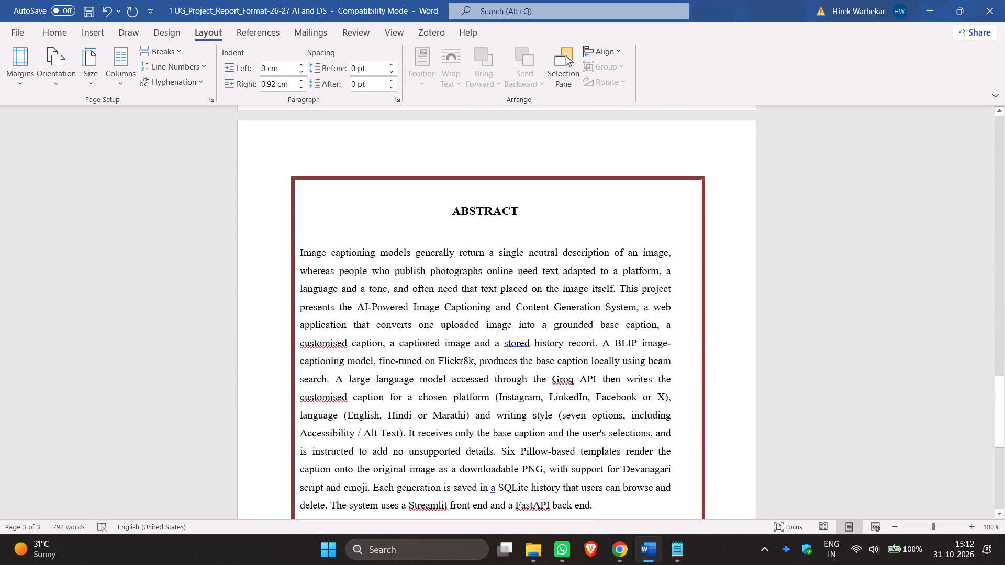
scroll(418, 312, "up", 16)
left_click(441, 288)
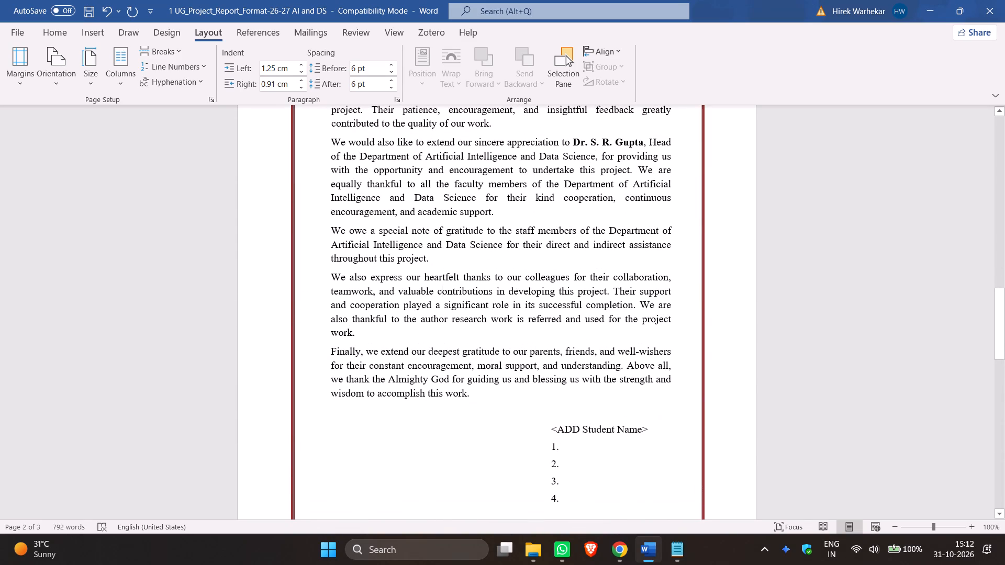
scroll(441, 289, "down", 18)
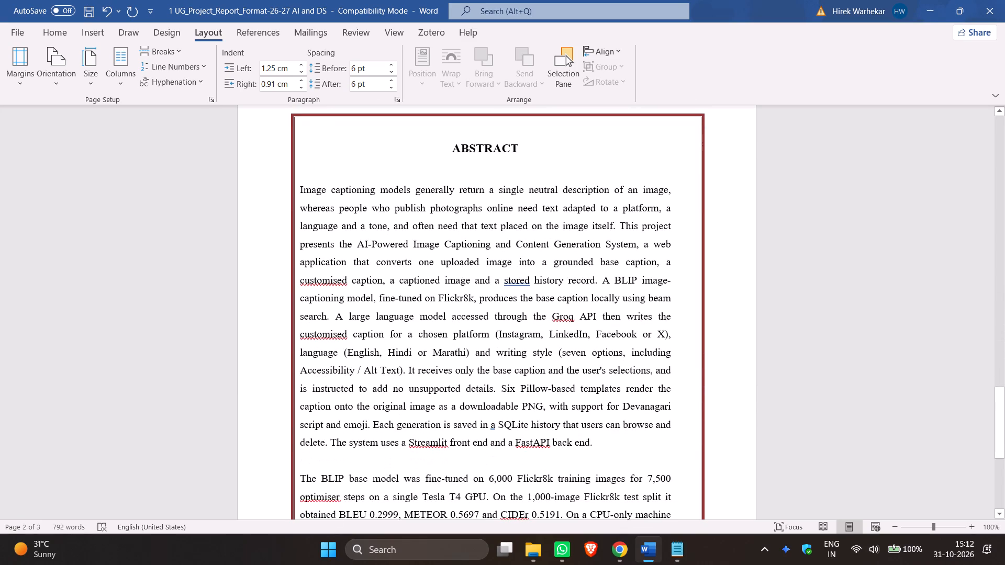
left_click(401, 263)
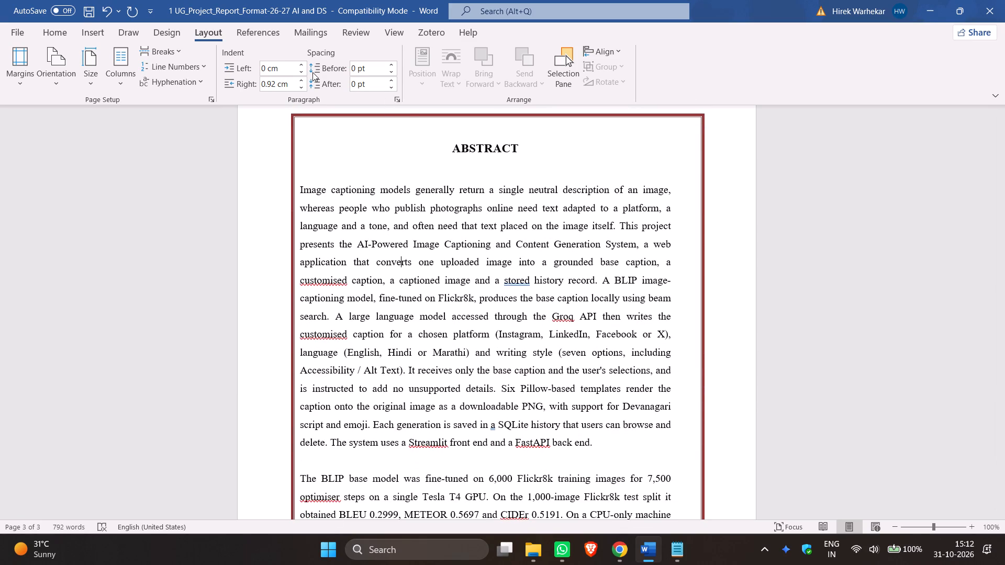
scroll(468, 337, "up", 12)
left_click(427, 196)
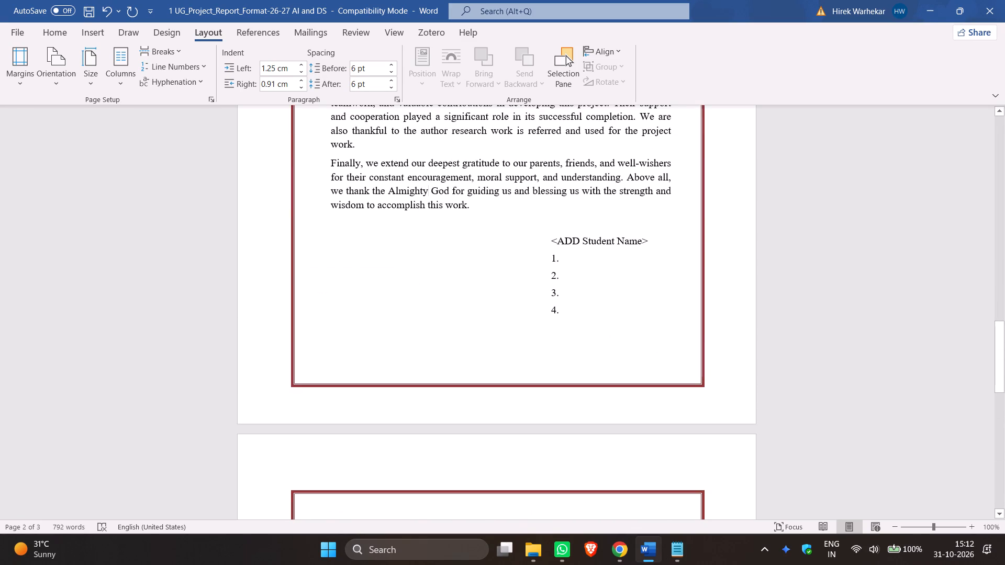
scroll(449, 247, "down", 12)
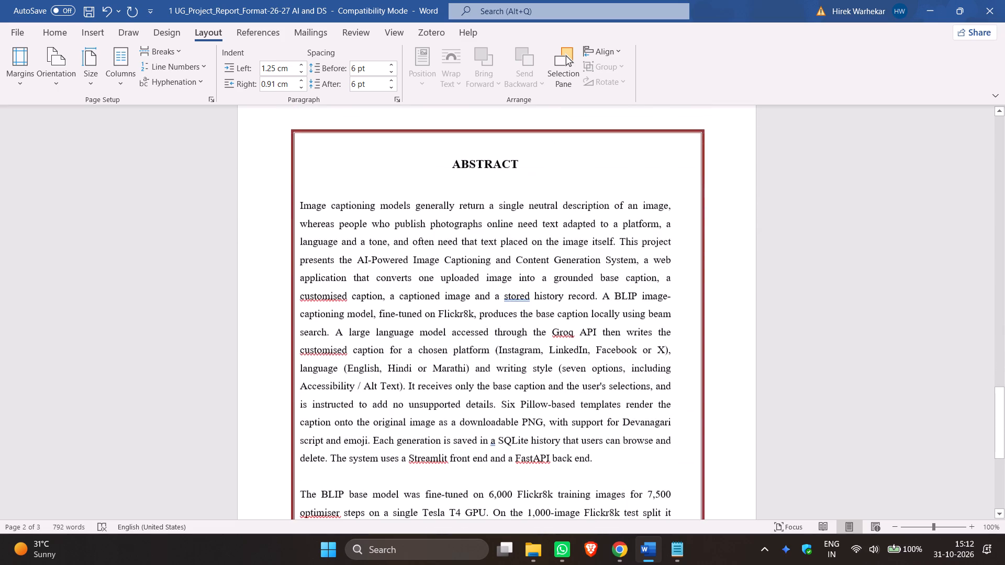
Set the left indent of both paragraphs below the ABSTRACT heading to 1.3 cm.
left_click_drag(299, 189, 429, 411)
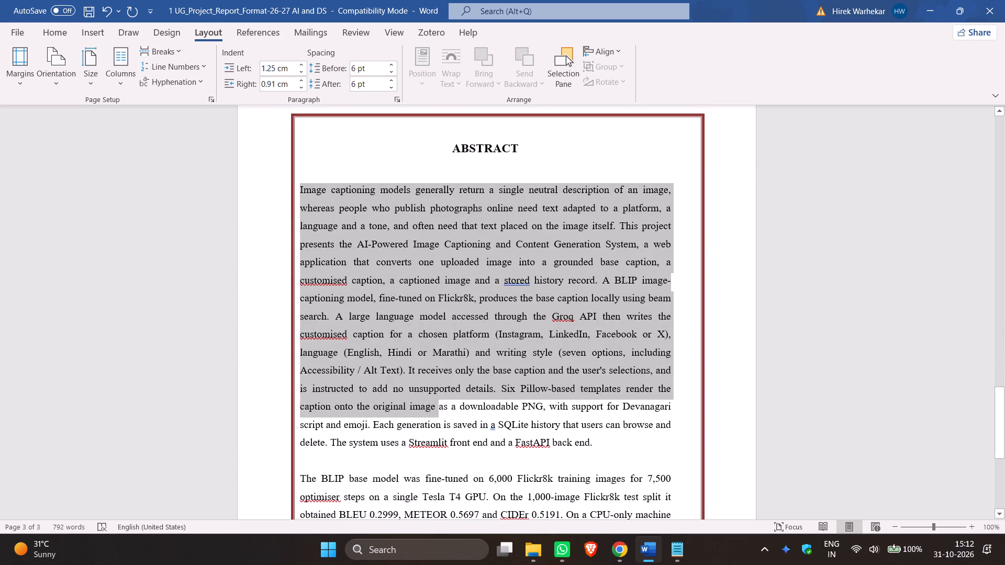
left_click_drag(429, 411, 433, 453)
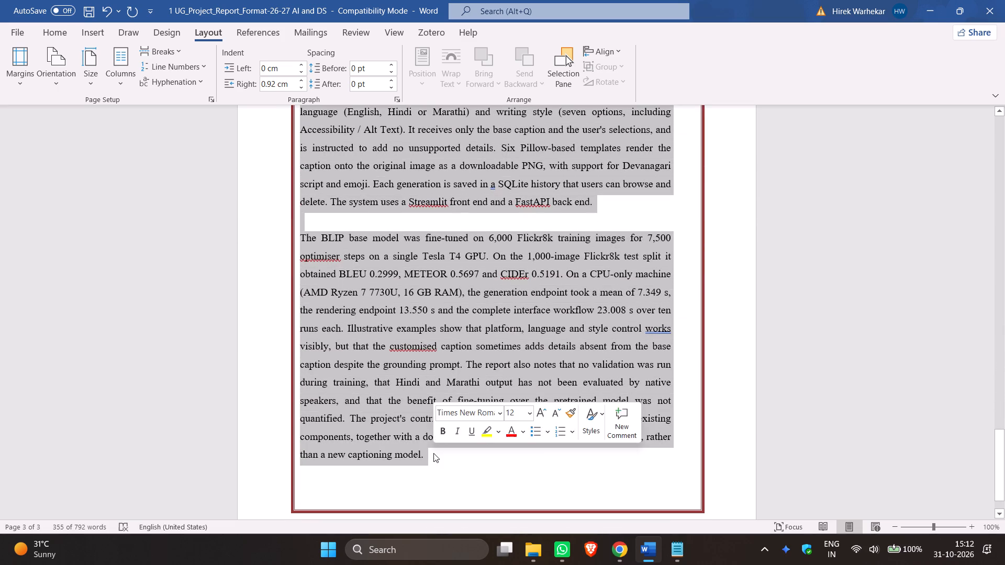
left_click(299, 65)
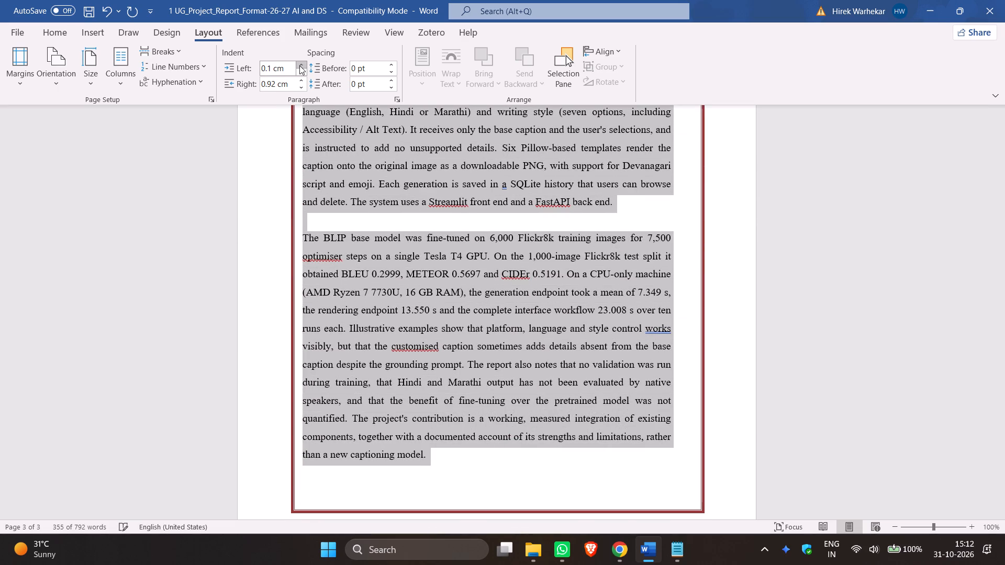
left_click(299, 65)
double_click(299, 65)
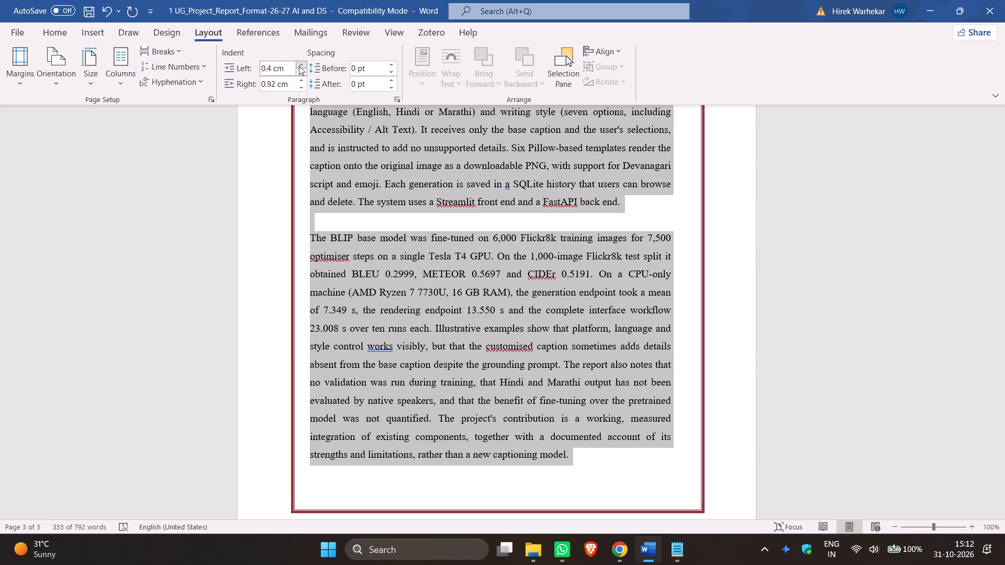
triple_click(299, 66)
double_click(298, 66)
left_click(298, 66)
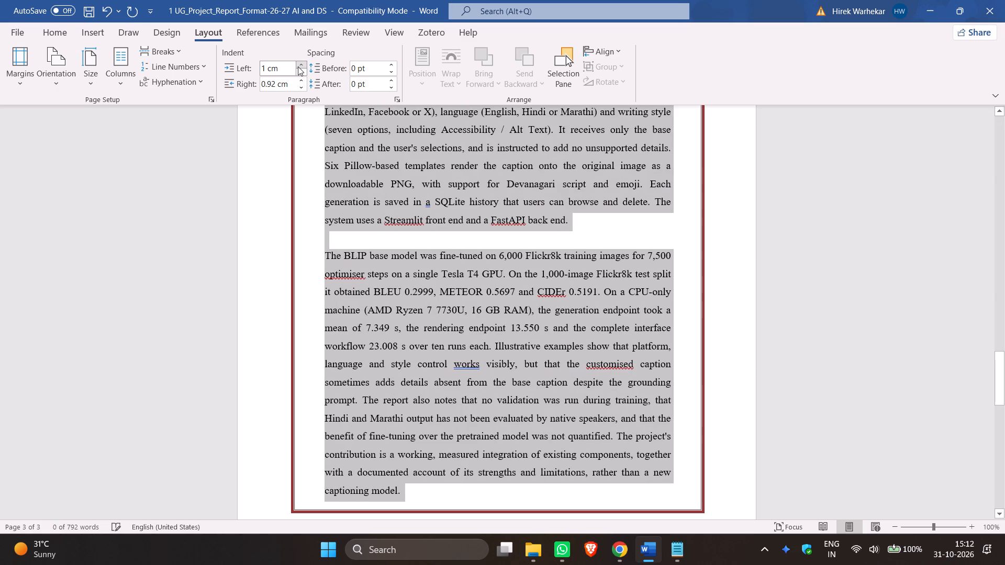
left_click(299, 64)
double_click(299, 64)
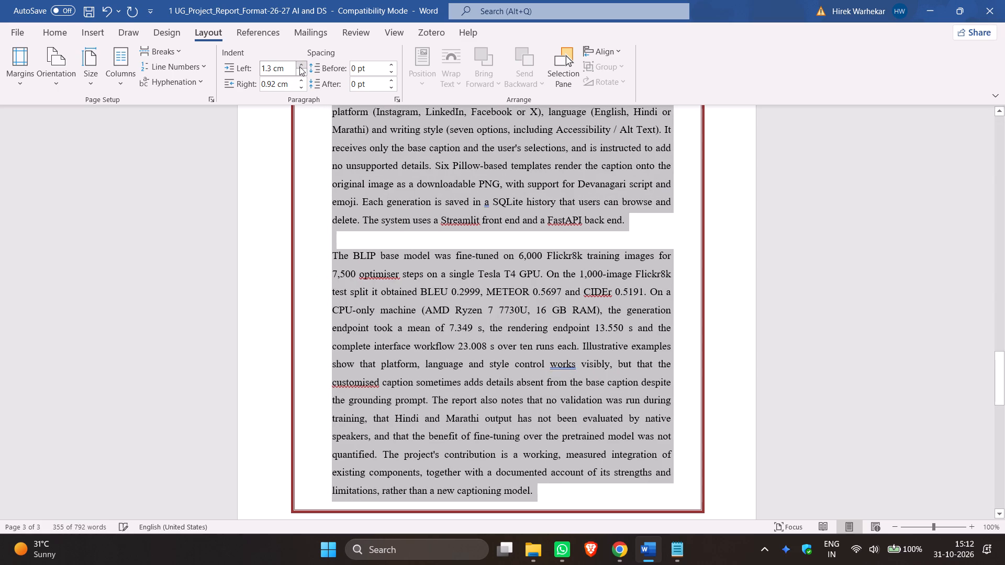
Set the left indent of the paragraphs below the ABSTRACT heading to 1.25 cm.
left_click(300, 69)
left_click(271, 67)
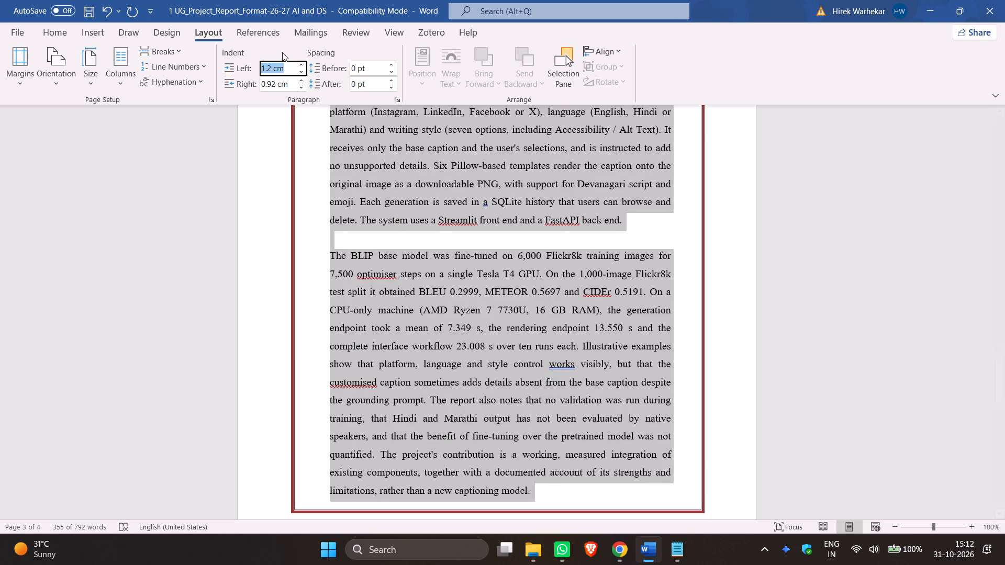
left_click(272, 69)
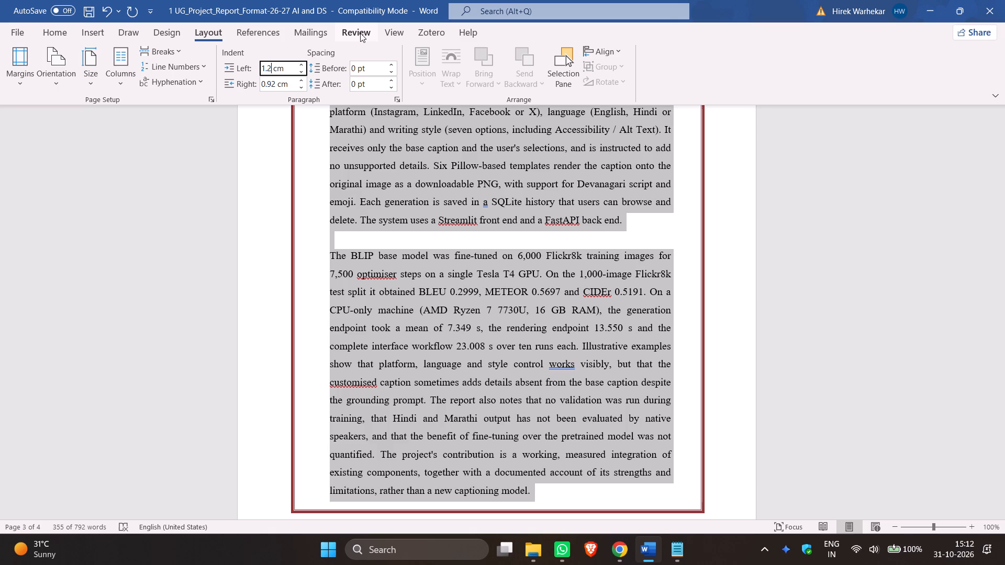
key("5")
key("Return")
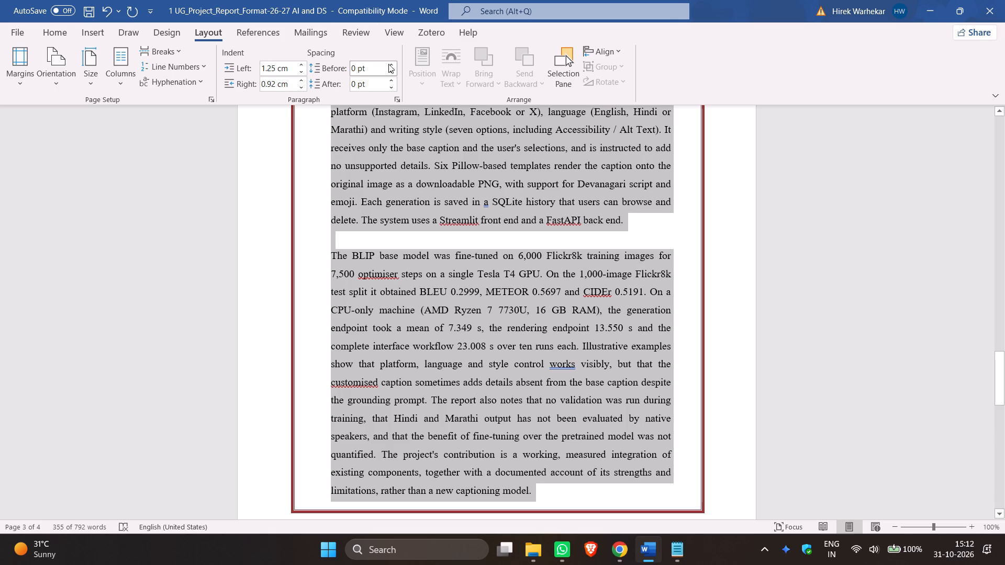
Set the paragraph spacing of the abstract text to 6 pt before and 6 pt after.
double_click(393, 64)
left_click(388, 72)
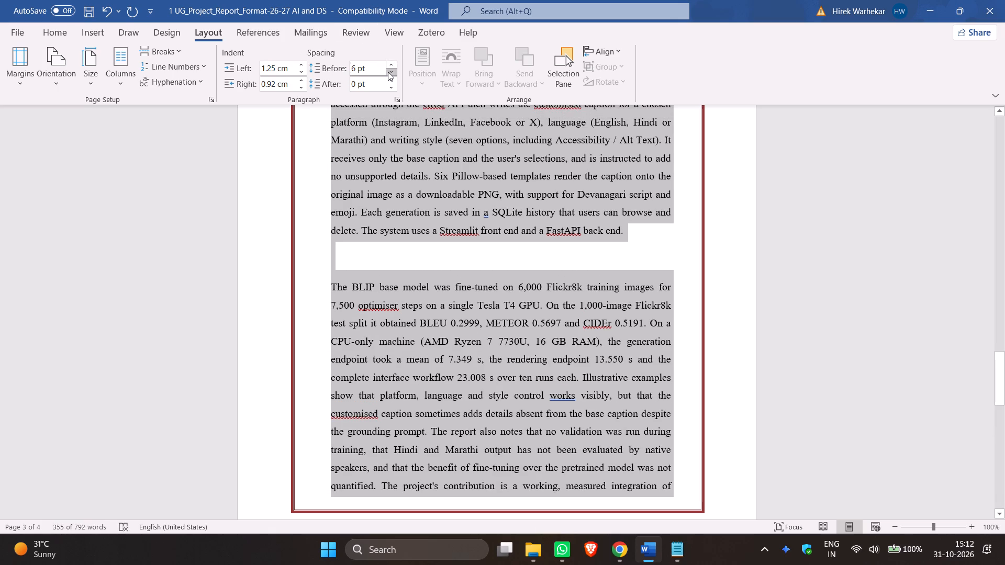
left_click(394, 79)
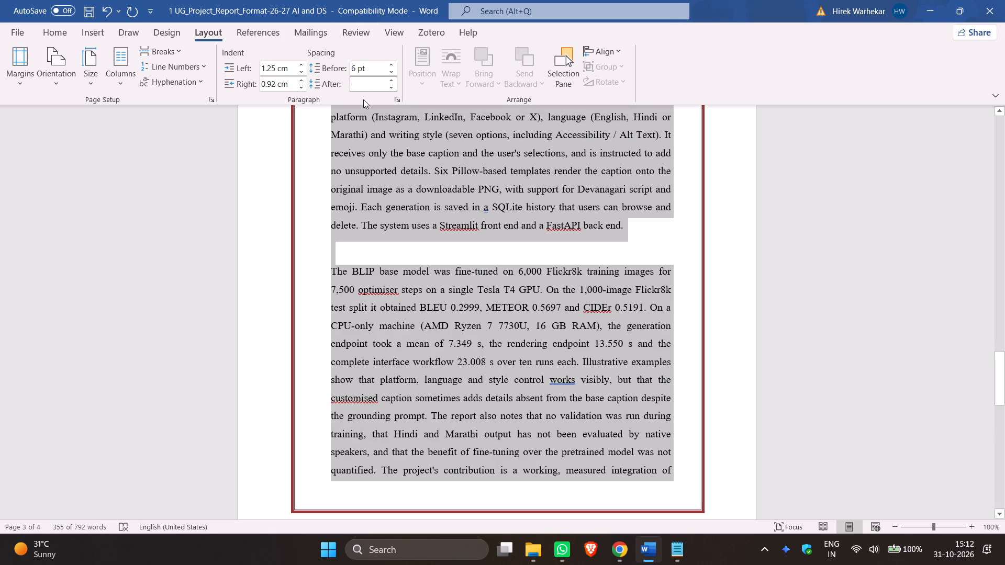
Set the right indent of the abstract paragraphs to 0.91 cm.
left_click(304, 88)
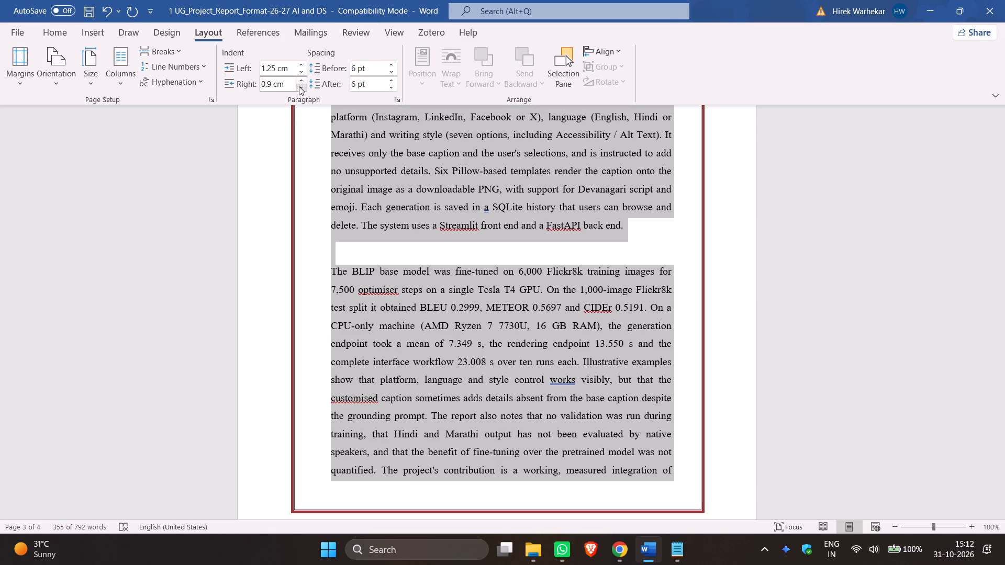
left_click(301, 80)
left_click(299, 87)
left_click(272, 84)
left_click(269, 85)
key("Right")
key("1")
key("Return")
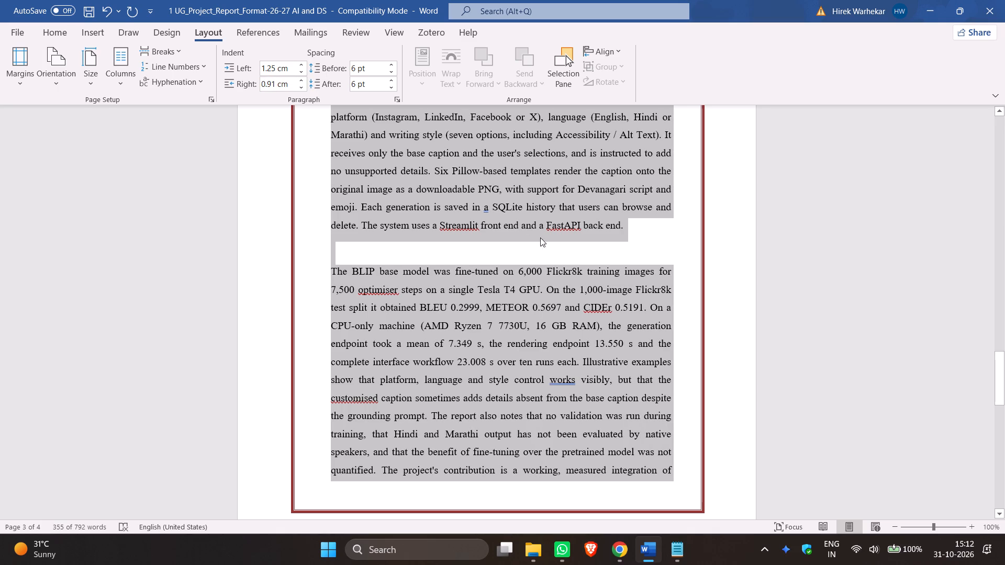
scroll(580, 262, "down", 1)
scroll(661, 284, "down", 15)
scroll(684, 282, "up", 12)
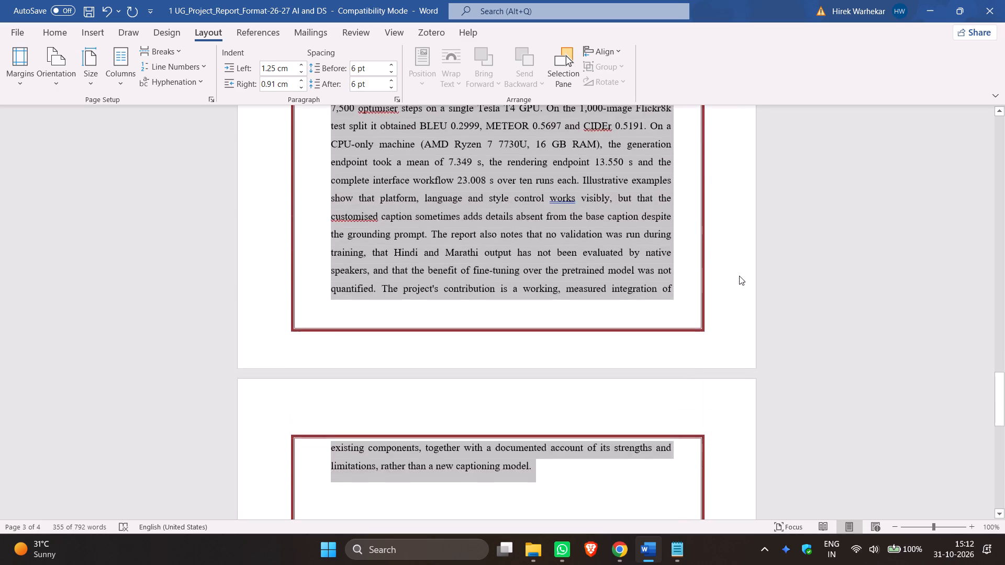
left_click(1000, 257)
left_click(810, 304)
scroll(794, 332, "down", 3)
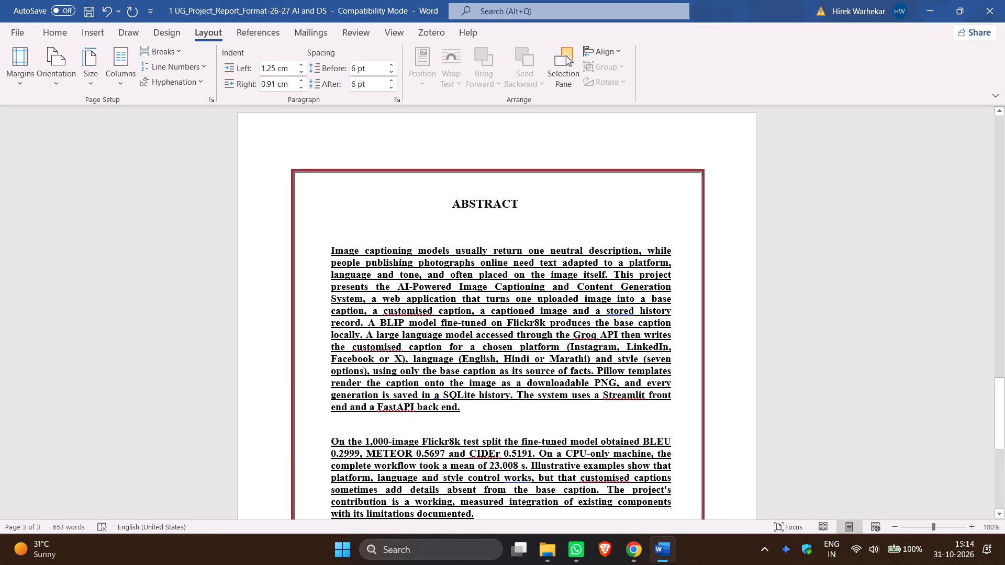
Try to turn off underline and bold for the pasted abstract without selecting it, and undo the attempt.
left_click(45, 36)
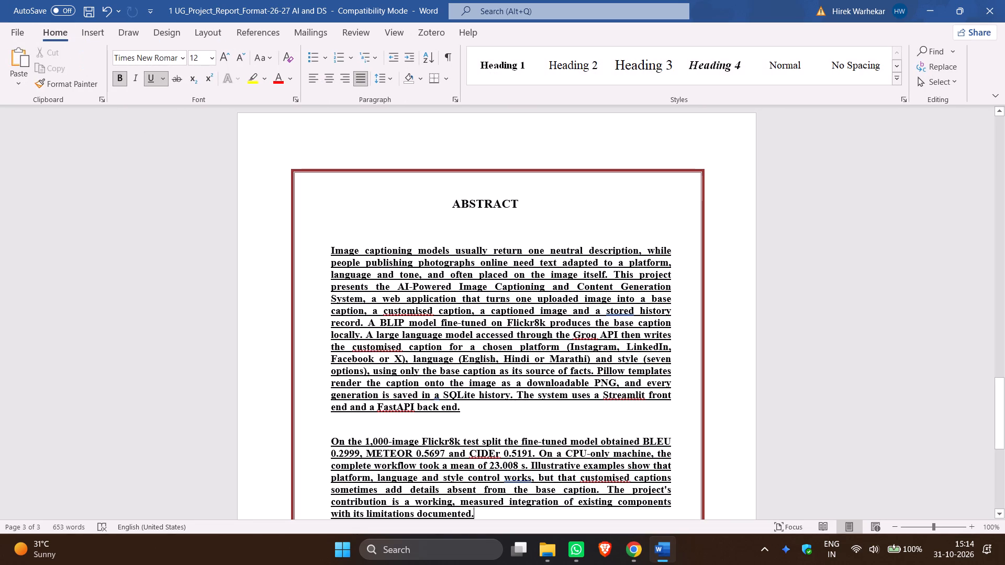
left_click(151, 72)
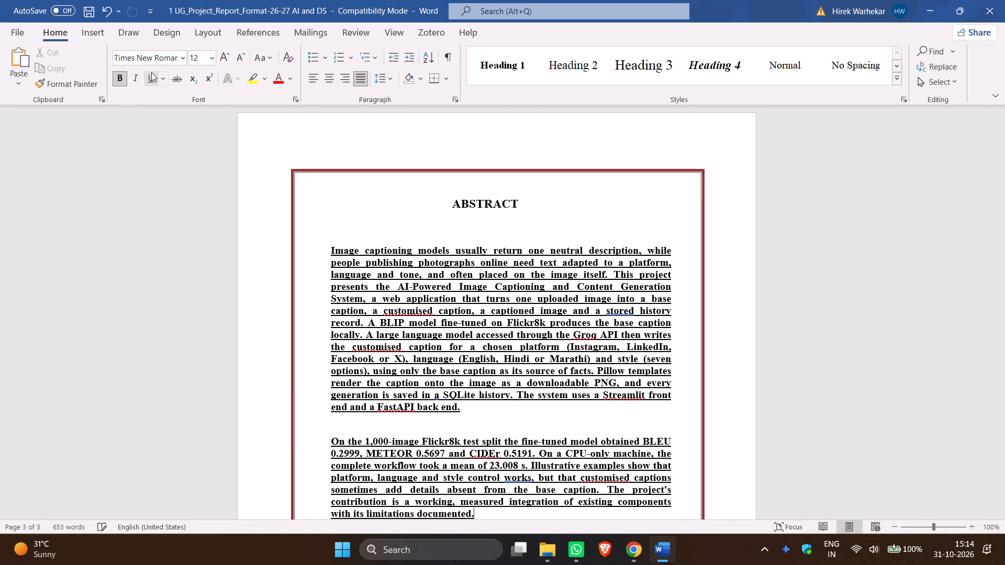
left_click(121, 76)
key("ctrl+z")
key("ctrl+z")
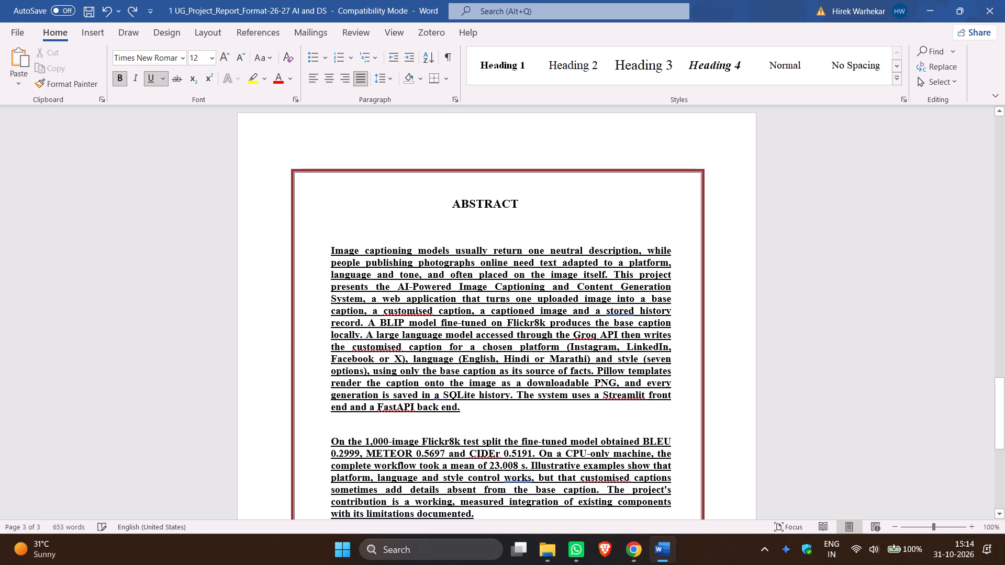
Remove the underline and bold from both body paragraphs below the ABSTRACT heading.
scroll(406, 216, "up", 7)
scroll(407, 216, "down", 7)
left_click_drag(331, 250, 459, 547)
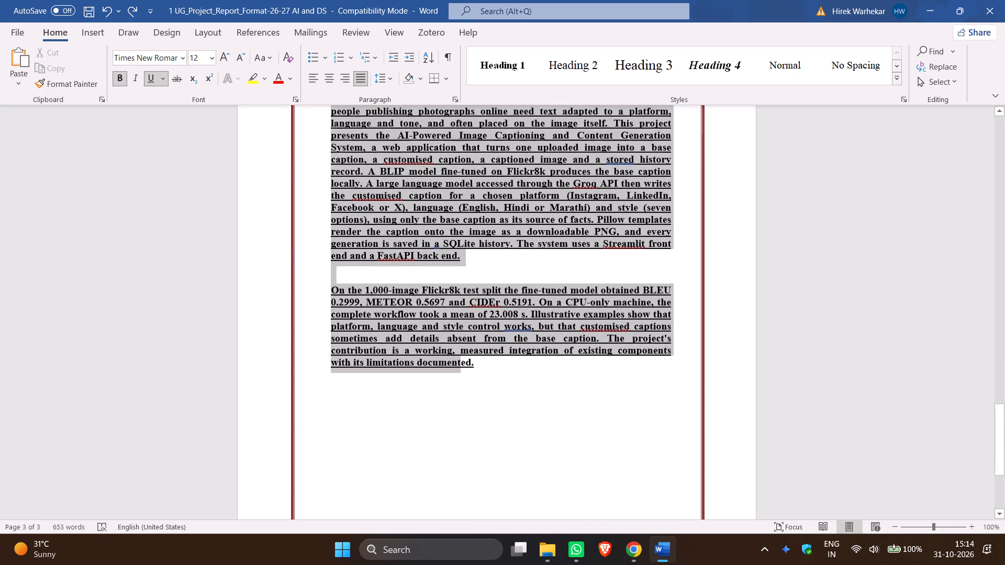
left_click_drag(459, 547, 474, 276)
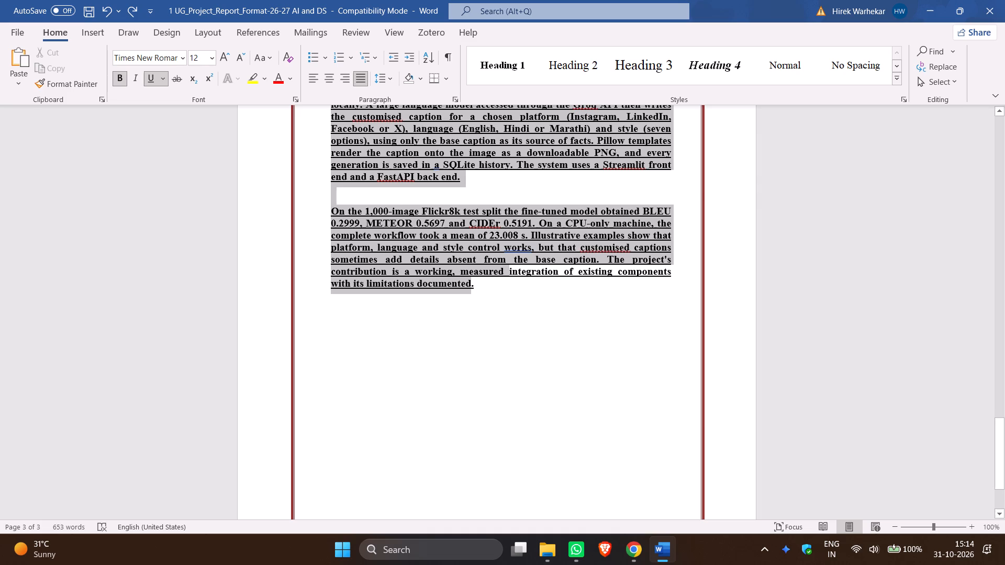
left_click_drag(474, 276, 474, 290)
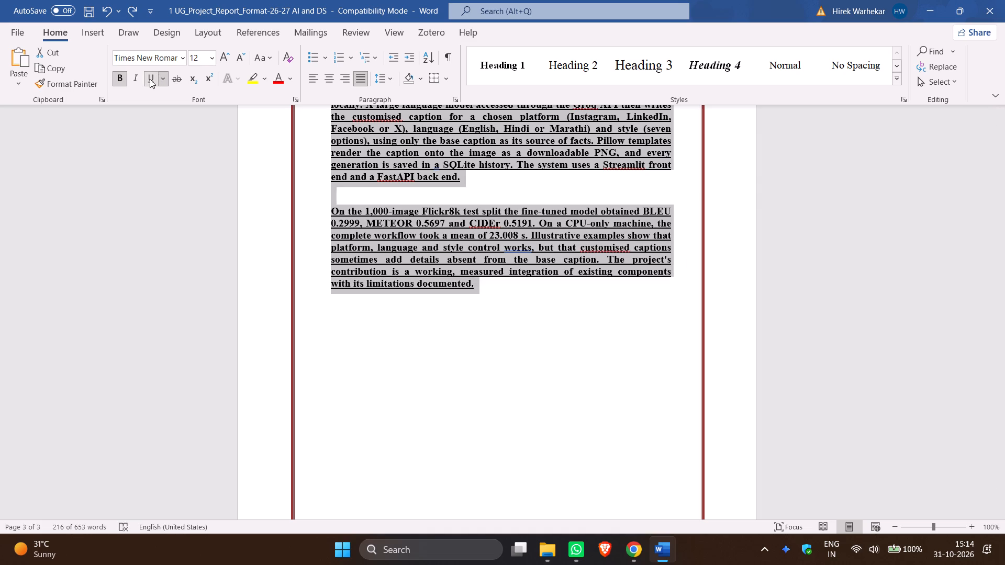
left_click(150, 79)
left_click(122, 76)
scroll(334, 214, "up", 8)
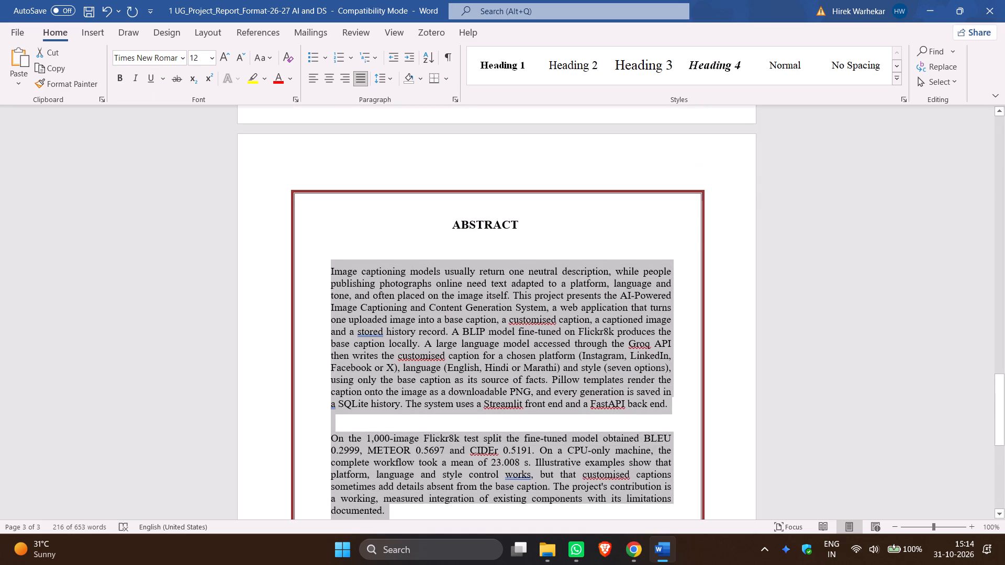
Compare the abstract's indents and paragraph spacing with the acknowledgement's, and check the acknowledgement's line spacing.
left_click(216, 29)
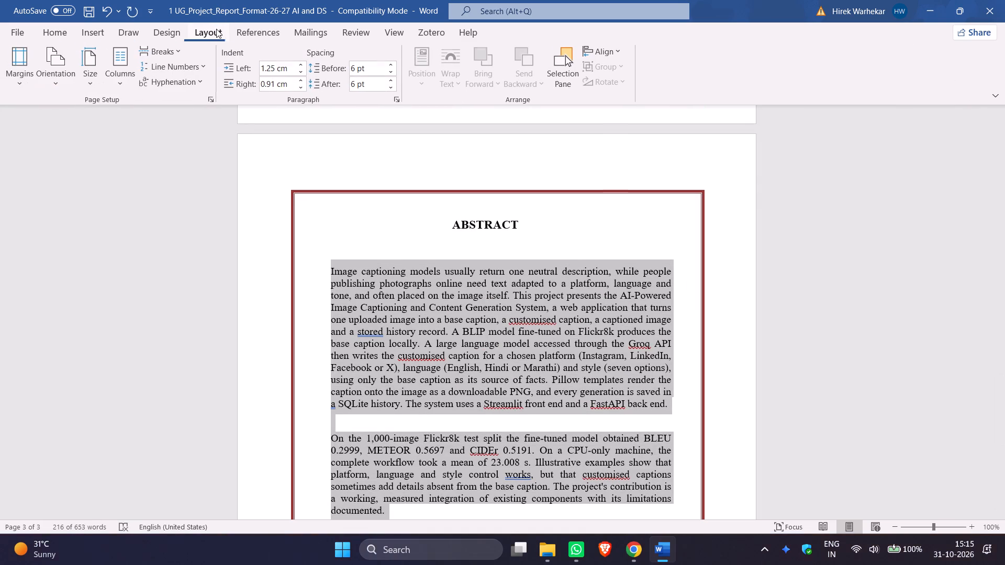
left_click(611, 309)
scroll(754, 329, "up", 4)
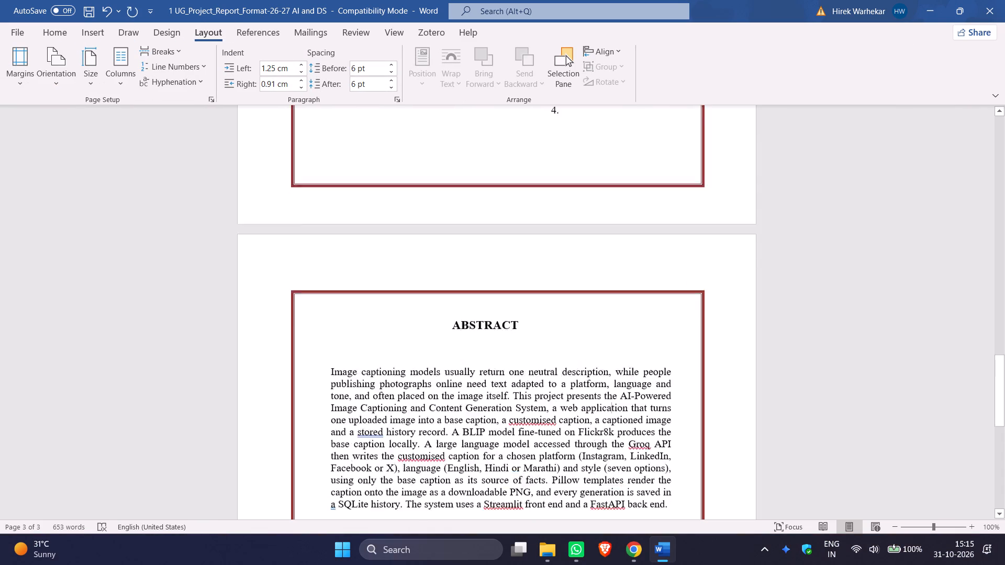
scroll(755, 330, "down", 9)
scroll(755, 330, "up", 3)
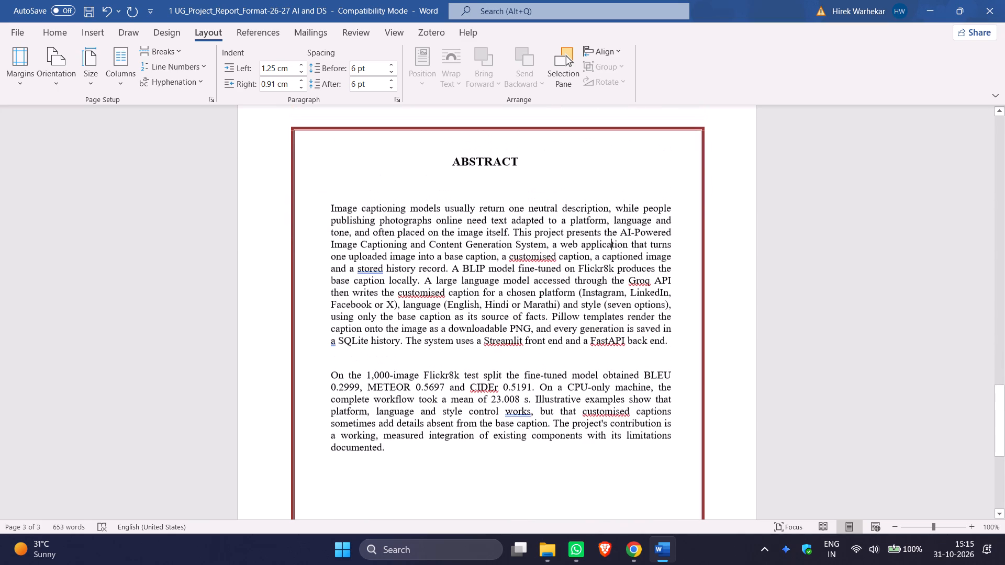
left_click(474, 235)
scroll(474, 235, "up", 14)
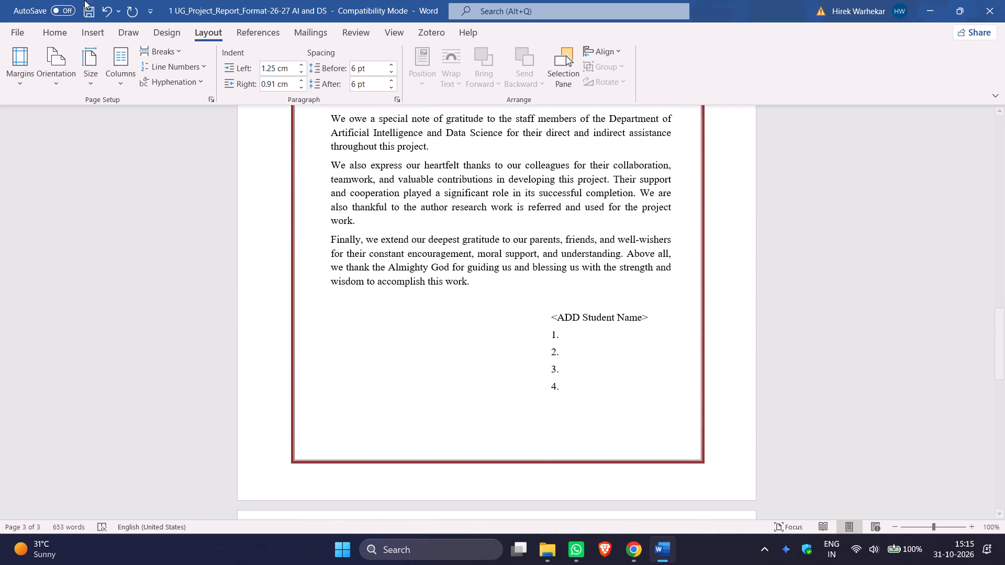
left_click(66, 32)
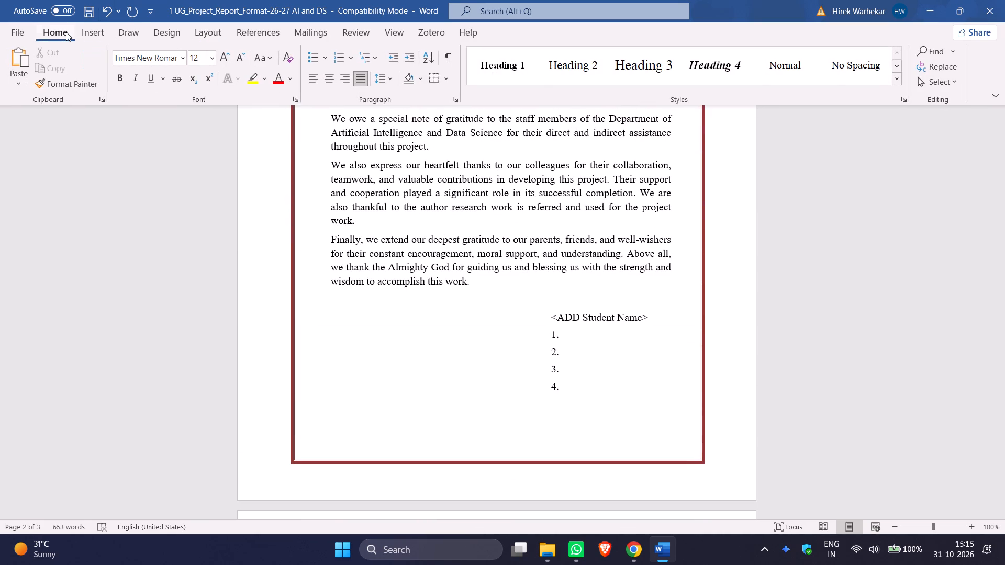
left_click(446, 194)
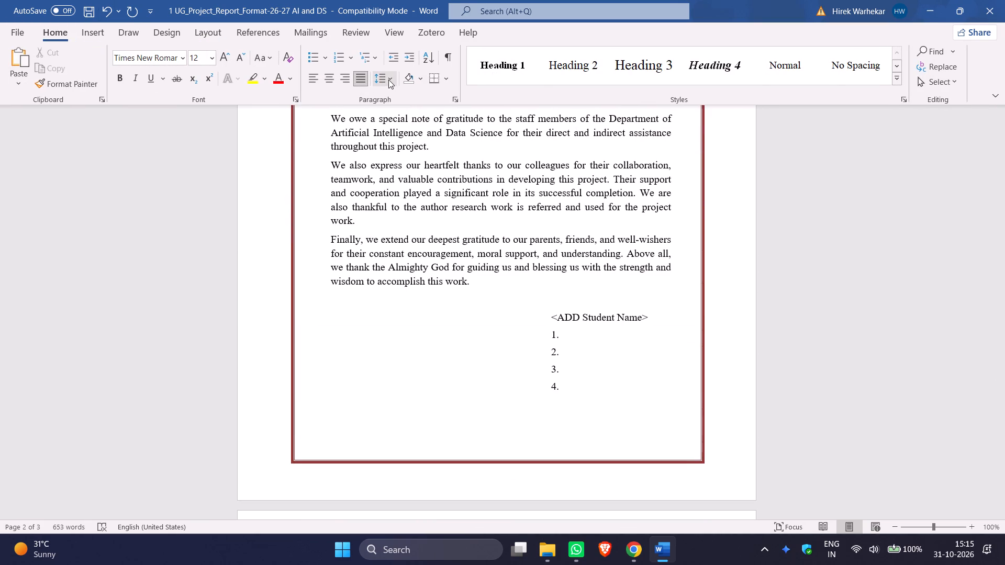
left_click(388, 80)
left_click(390, 78)
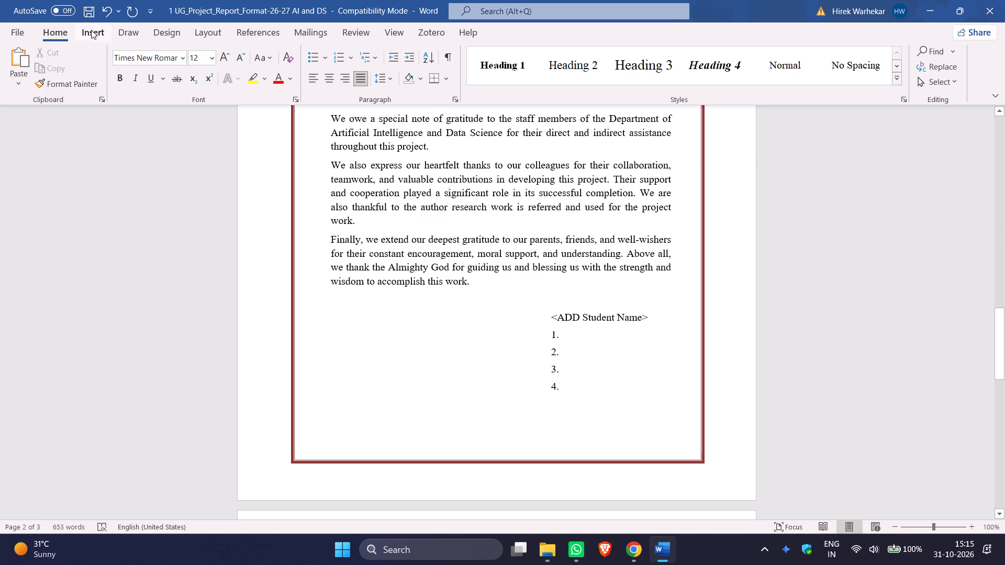
scroll(446, 246, "down", 14)
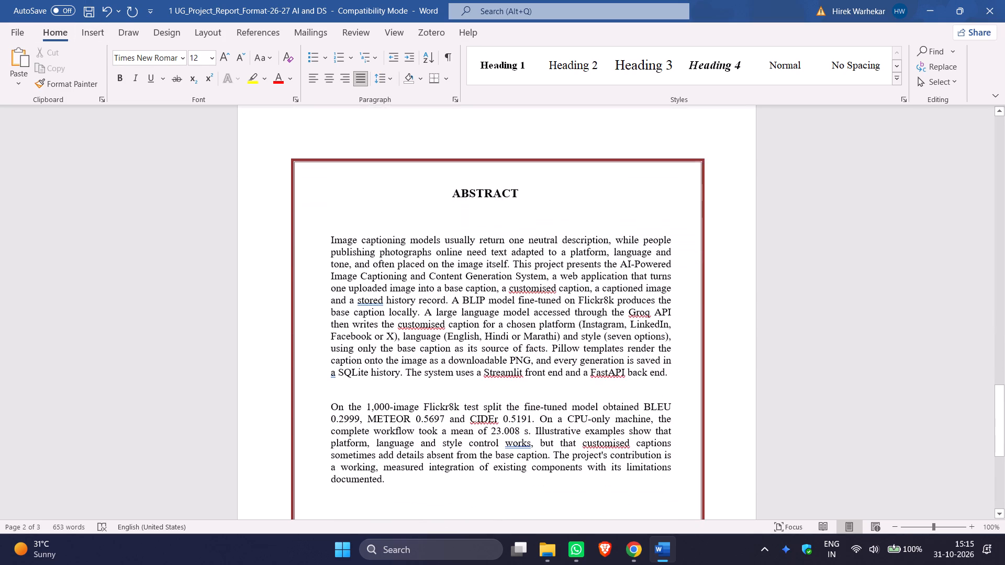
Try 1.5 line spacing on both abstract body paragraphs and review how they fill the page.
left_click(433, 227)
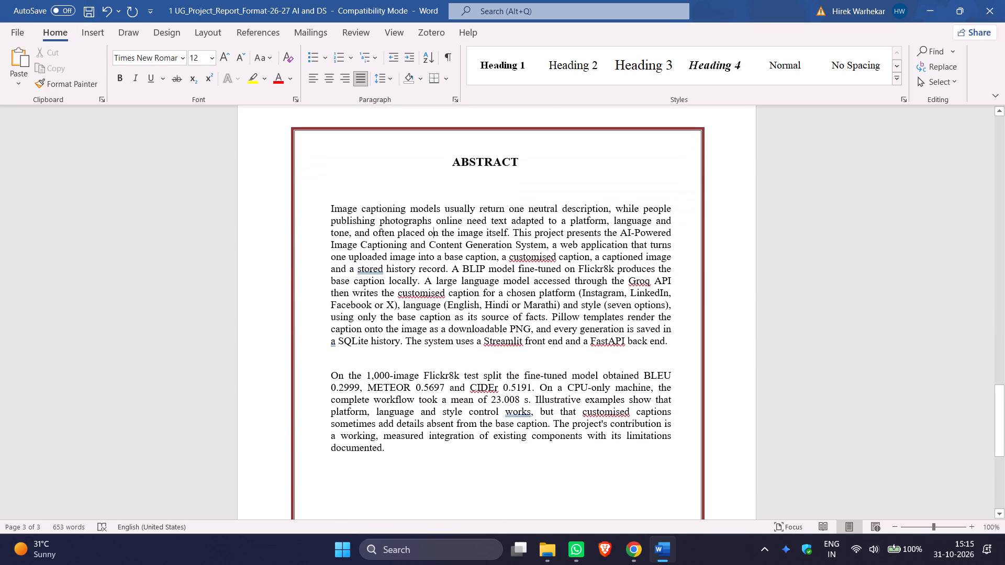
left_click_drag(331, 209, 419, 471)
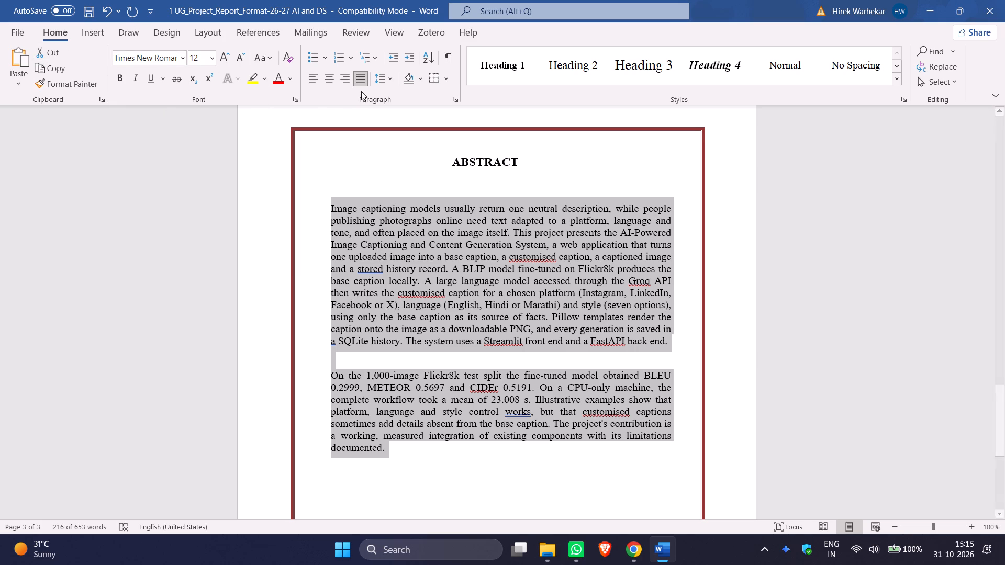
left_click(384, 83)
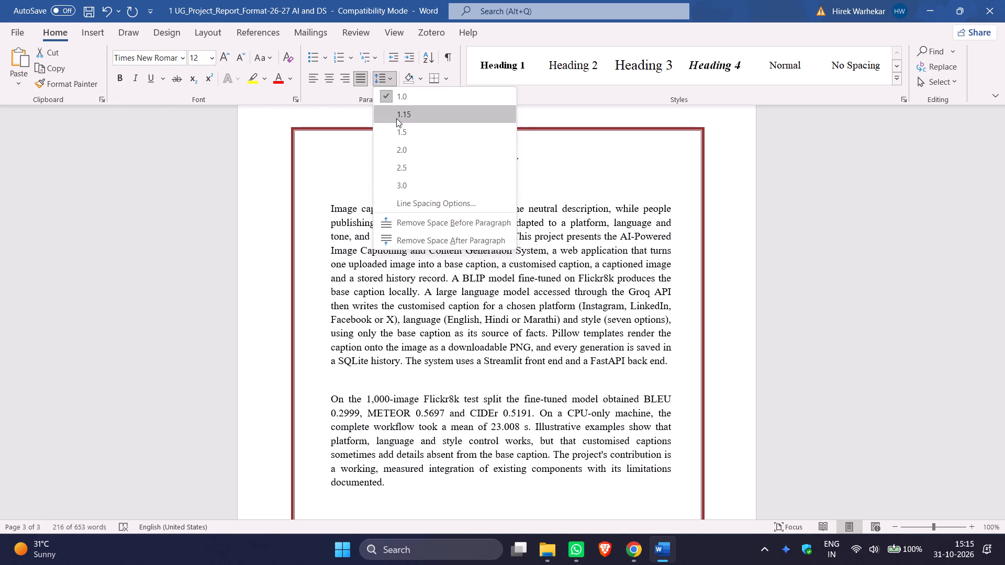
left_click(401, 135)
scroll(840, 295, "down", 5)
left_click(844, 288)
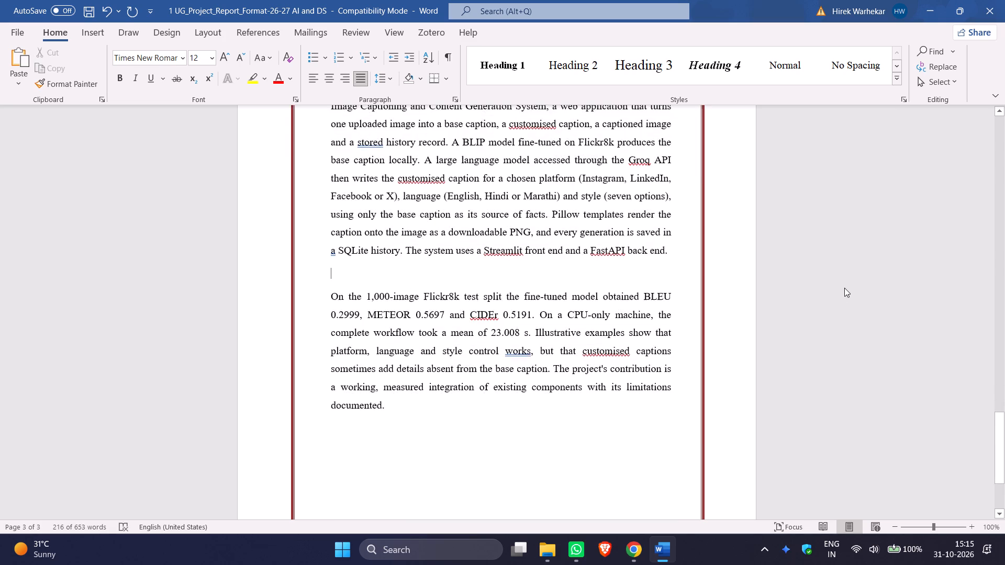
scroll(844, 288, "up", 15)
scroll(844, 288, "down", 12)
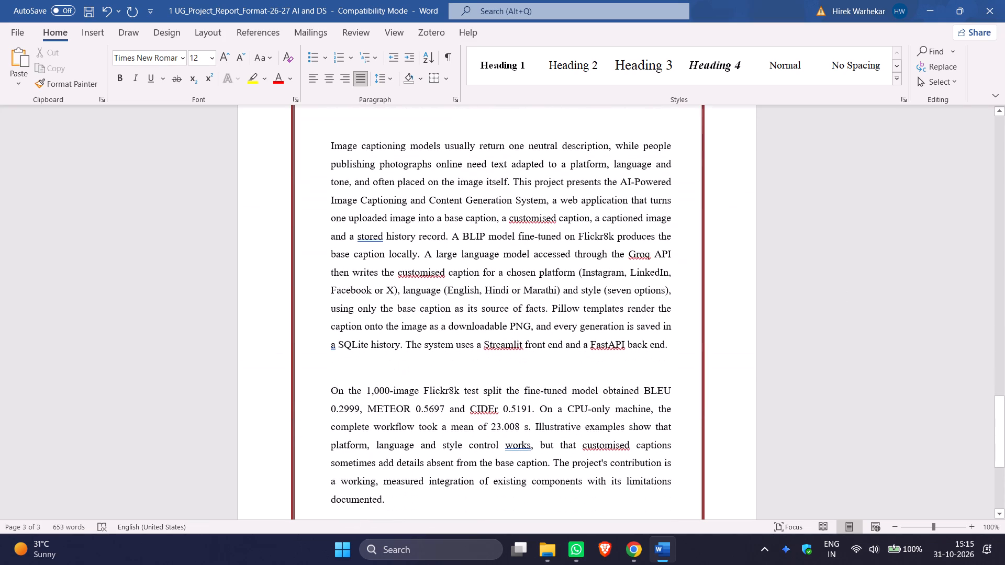
Set the line spacing of both abstract body paragraphs to 1.15.
left_click_drag(329, 140, 396, 496)
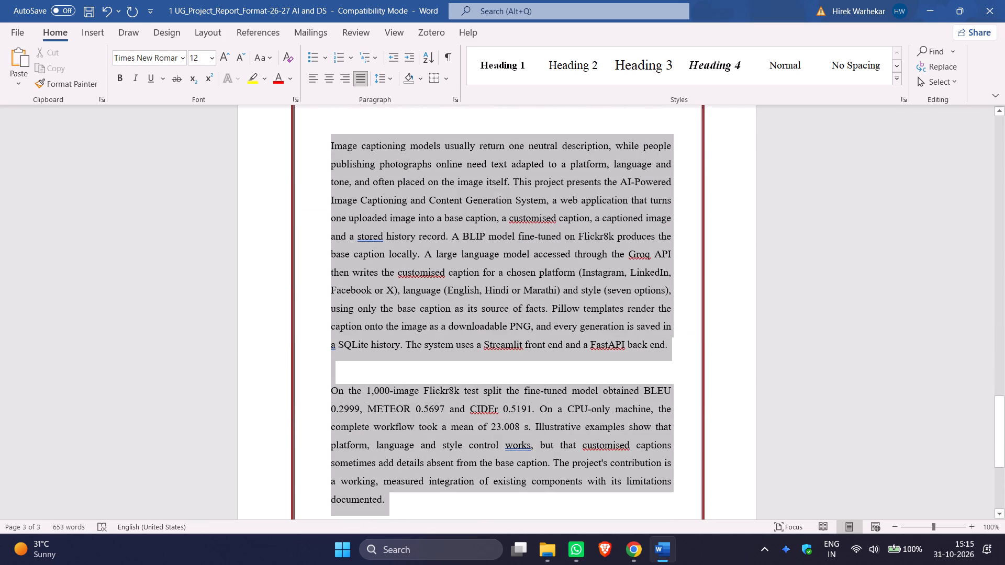
left_click_drag(396, 496, 395, 497)
left_click(390, 77)
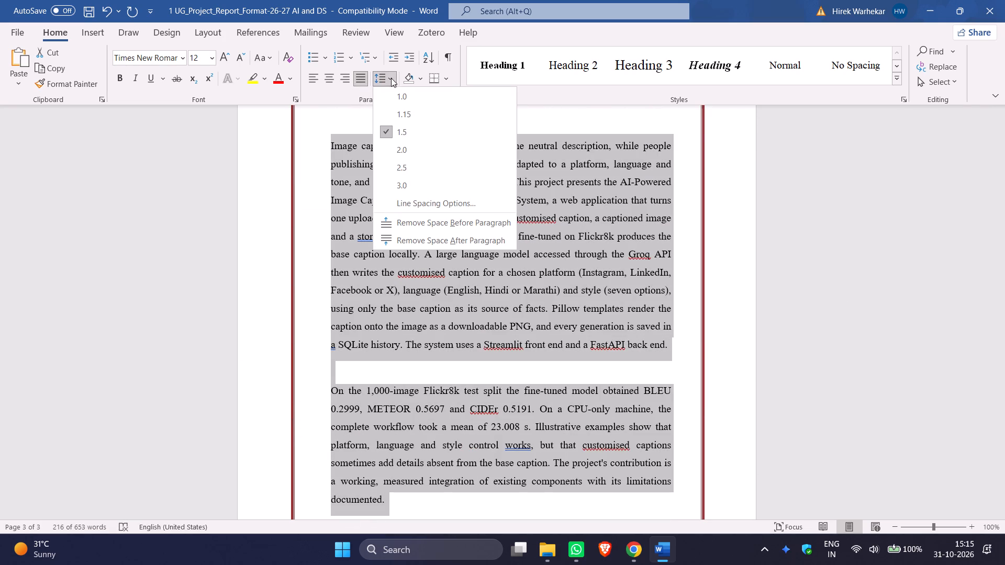
left_click(401, 117)
left_click(931, 360)
scroll(827, 322, "down", 5)
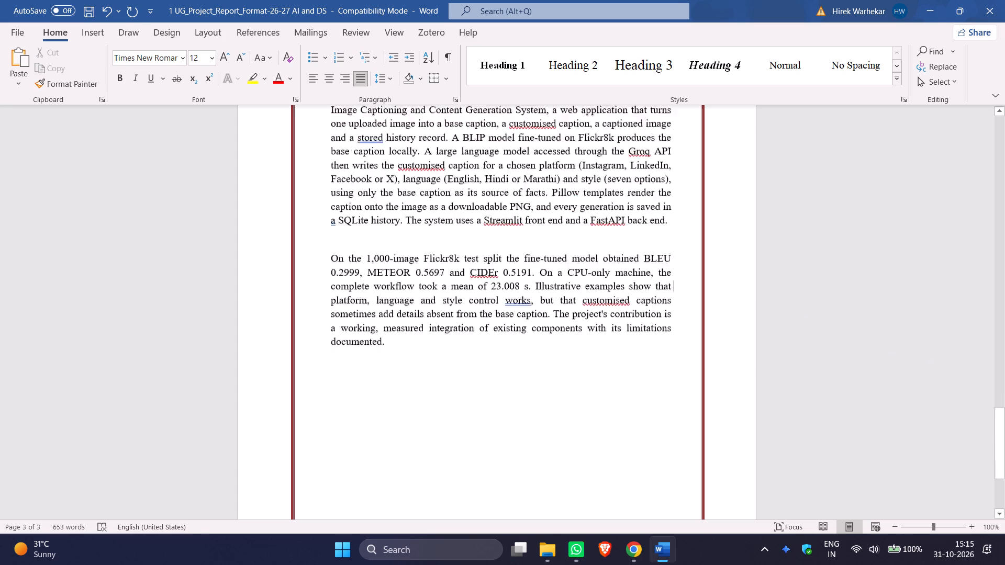
scroll(824, 322, "down", 11)
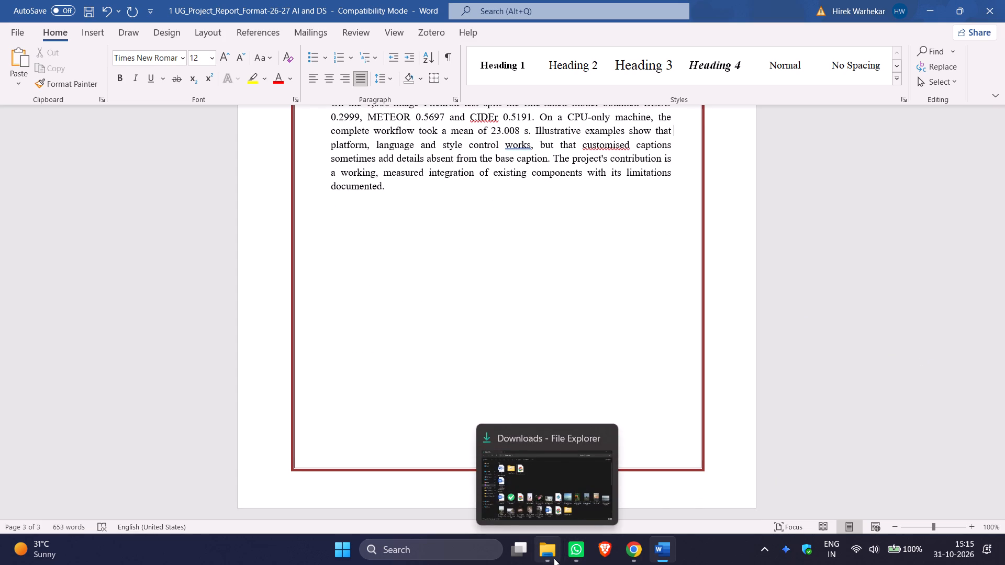
Examine the certificate, acknowledgement, abstract and contents pages of the reference report PDF in Chrome, and return to Word.
left_click(633, 559)
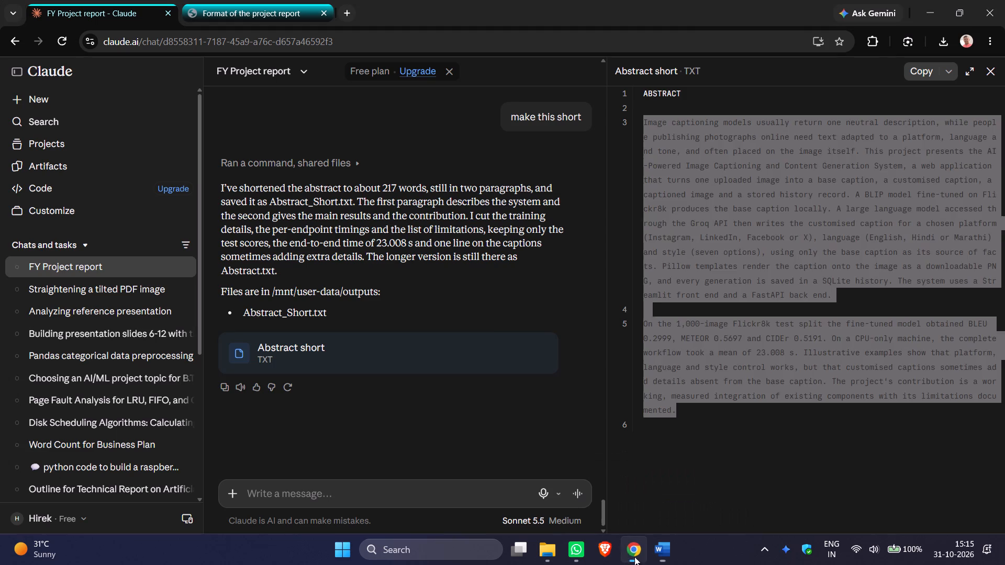
left_click(215, 0)
scroll(476, 272, "down", 7)
scroll(479, 278, "up", 1)
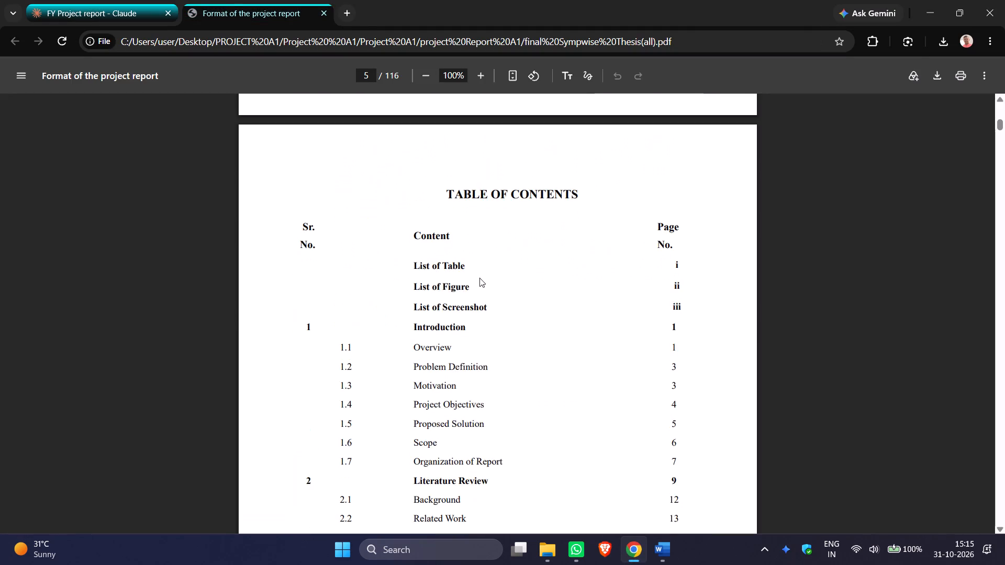
scroll(479, 278, "up", 16)
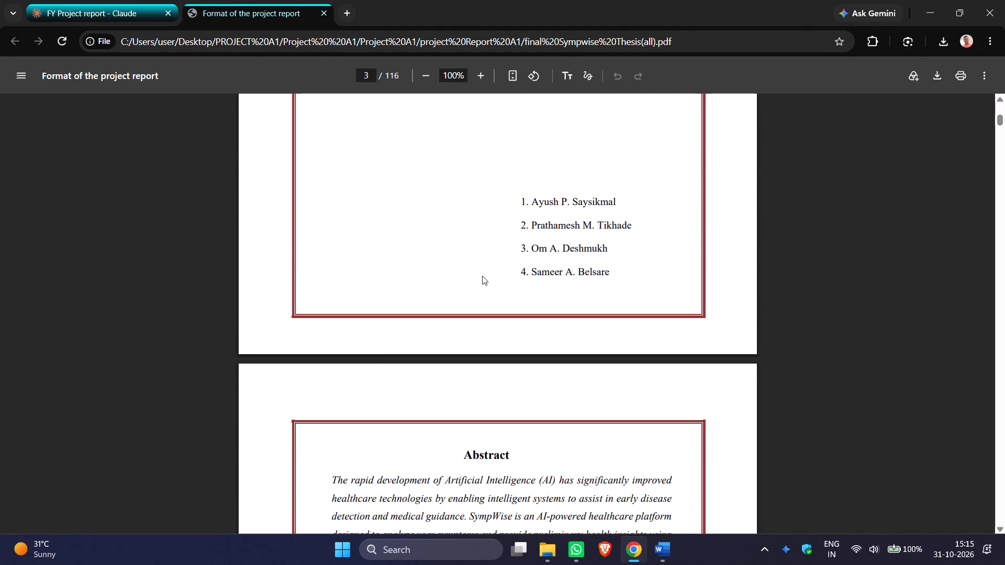
scroll(482, 276, "down", 1)
scroll(482, 276, "up", 10)
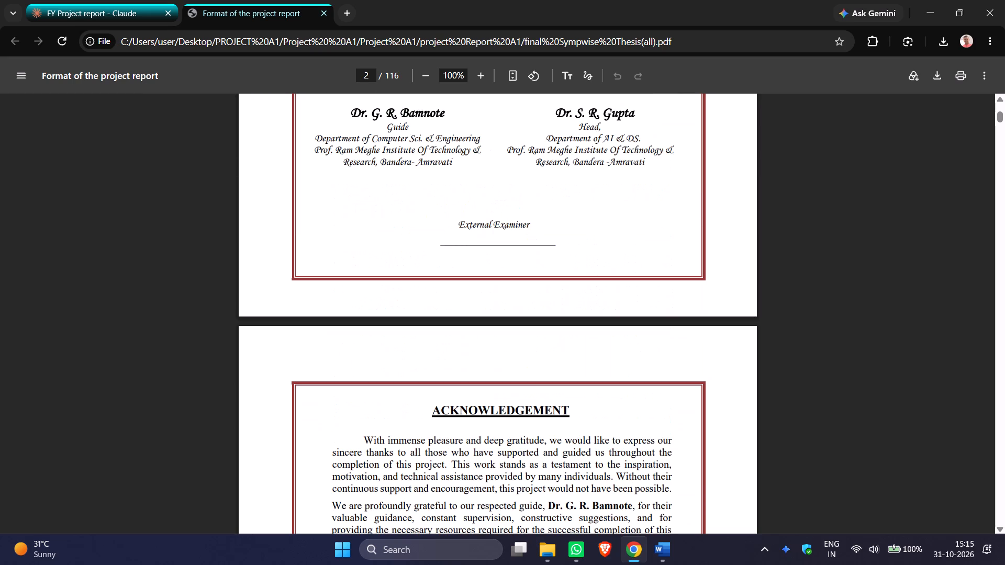
scroll(485, 272, "up", 8)
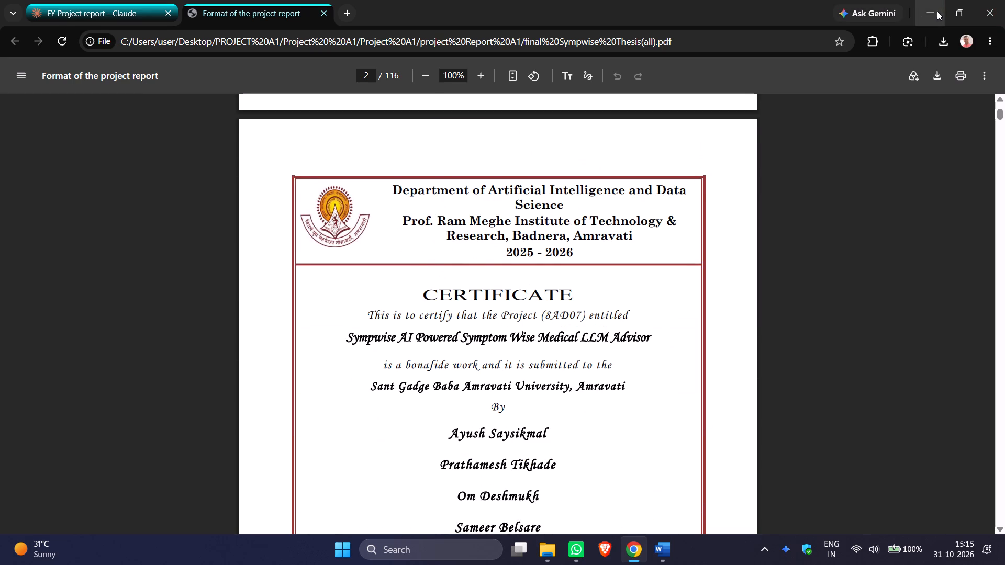
left_click(937, 11)
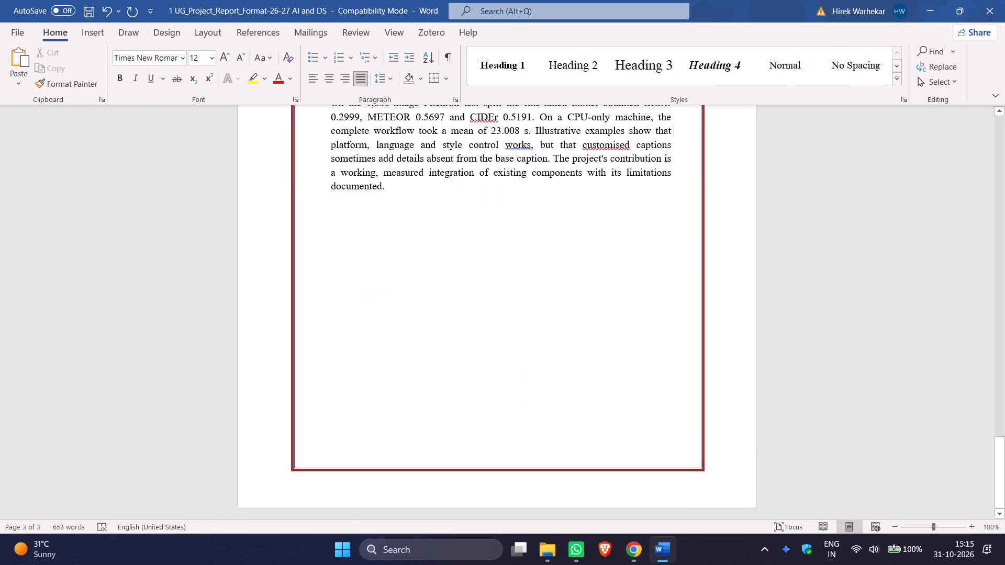
Correct "works" to "work" and "customised" to "customized" in the second abstract paragraph using the proofing suggestions.
scroll(706, 263, "down", 8)
scroll(705, 263, "up", 3)
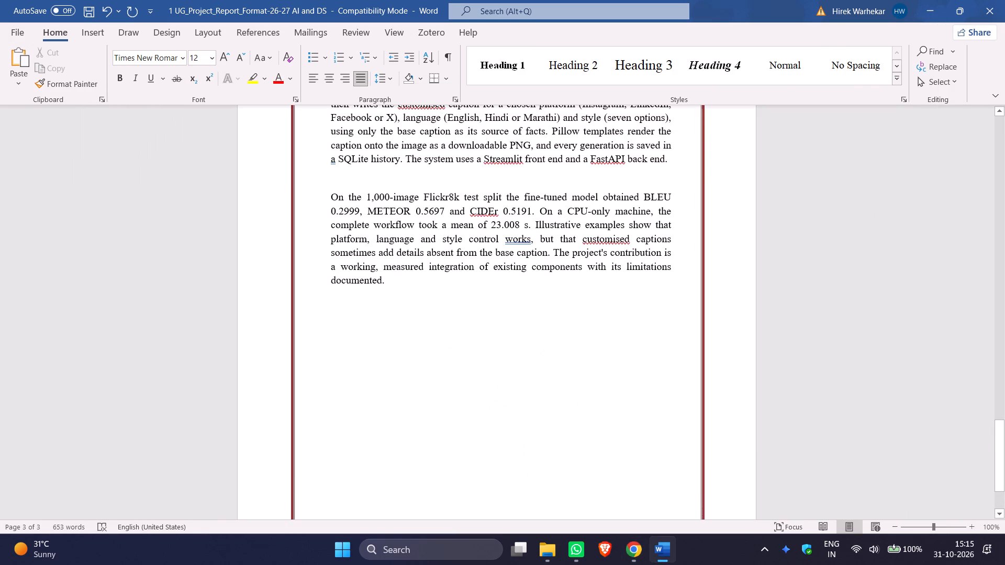
left_click(520, 241)
right_click(520, 241)
left_click(508, 250)
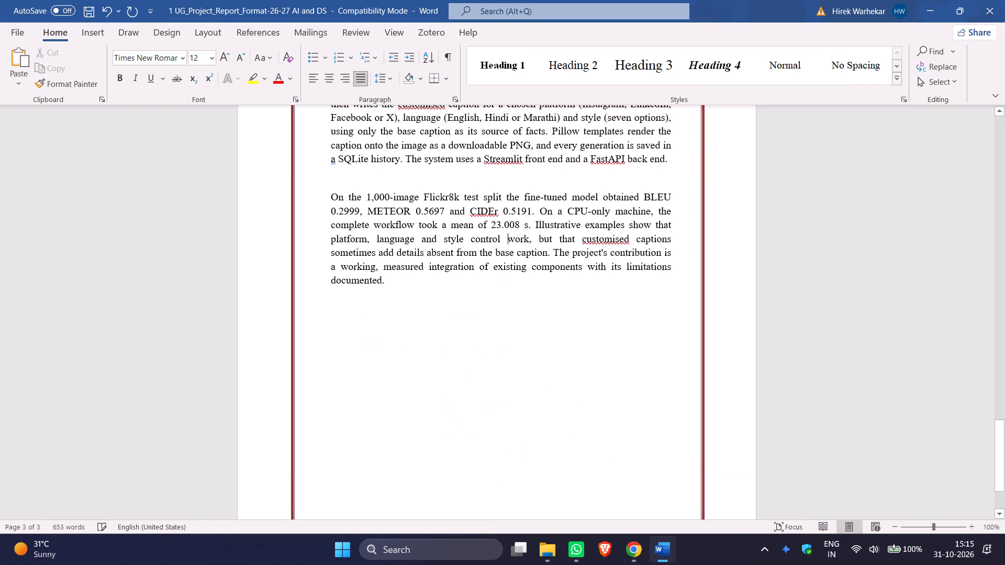
left_click(597, 238)
right_click(597, 238)
left_click(598, 249)
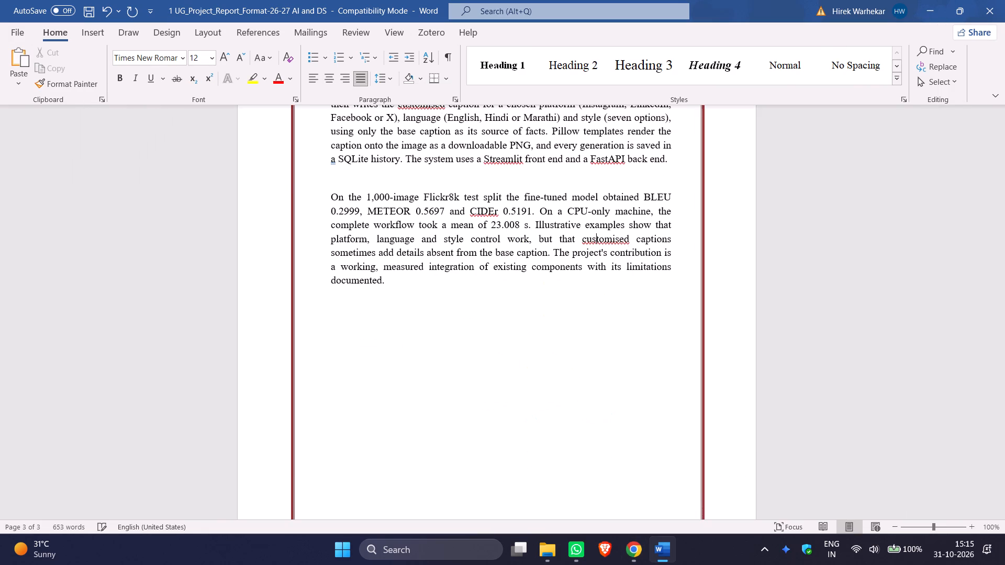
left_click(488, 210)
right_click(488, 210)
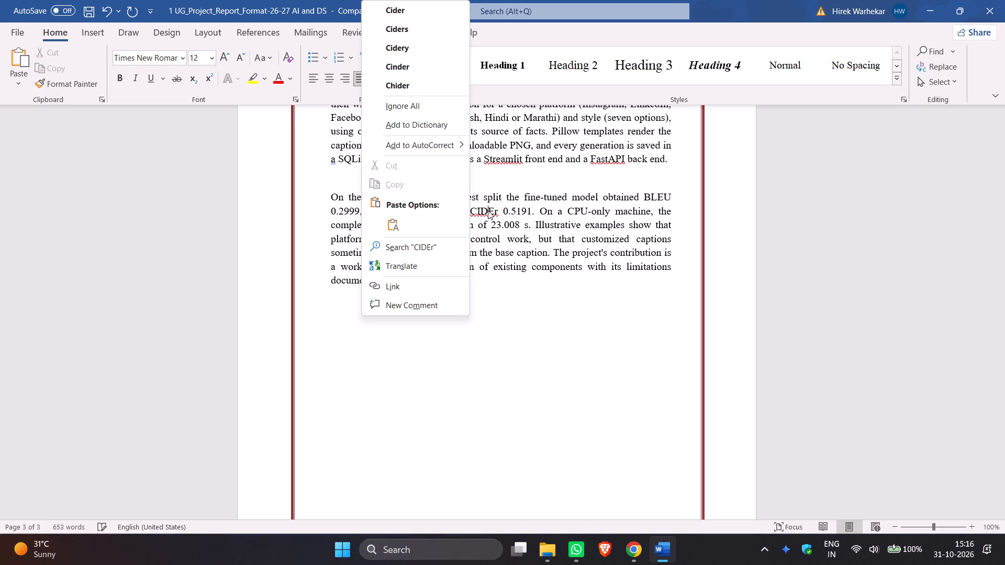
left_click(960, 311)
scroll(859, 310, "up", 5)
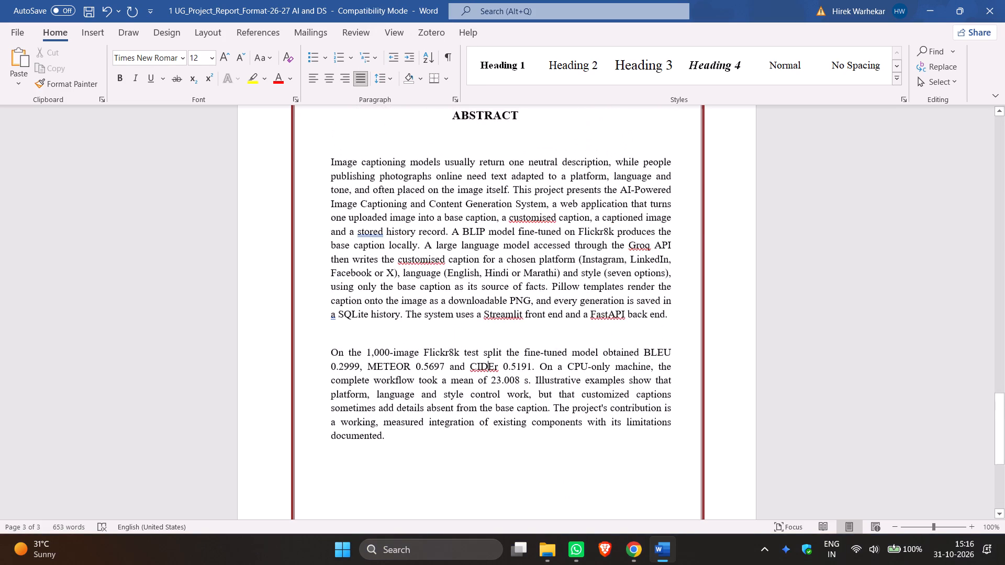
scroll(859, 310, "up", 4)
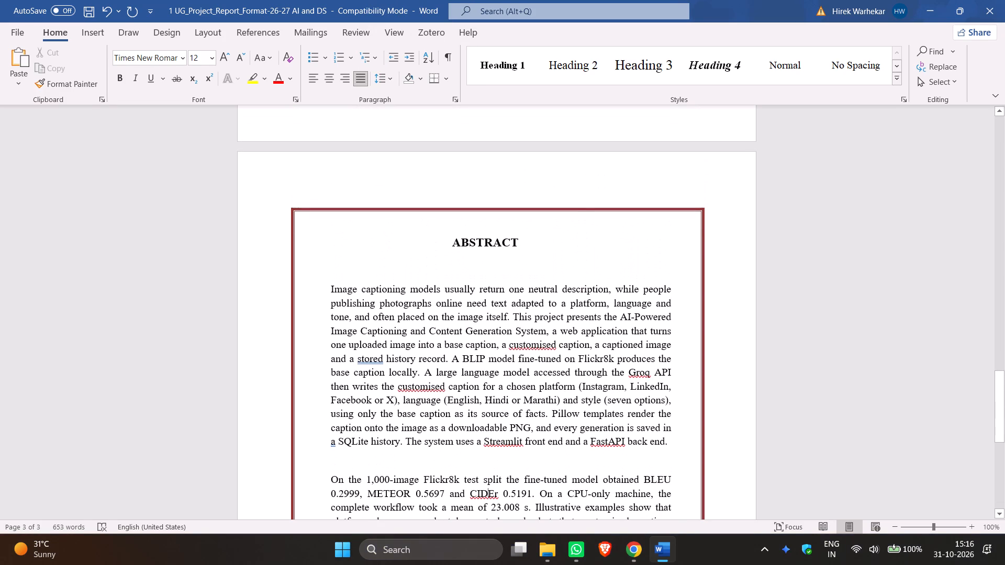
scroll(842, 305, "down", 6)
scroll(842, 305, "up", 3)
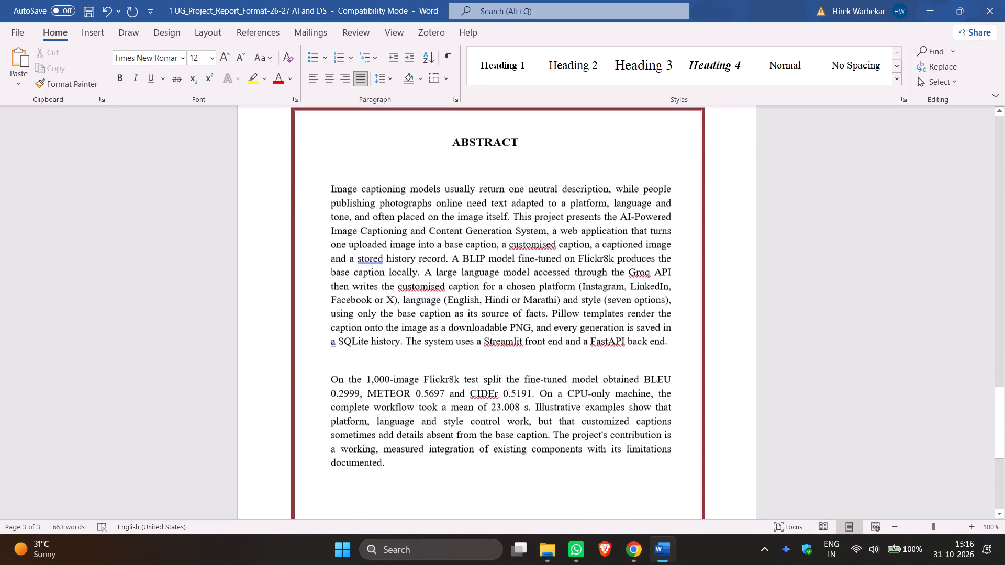
Compare the indents, paragraph spacing and line spacing of the abstract body with those of the acknowledgement, and review the abstract page's layout.
left_click(211, 32)
left_click(479, 242)
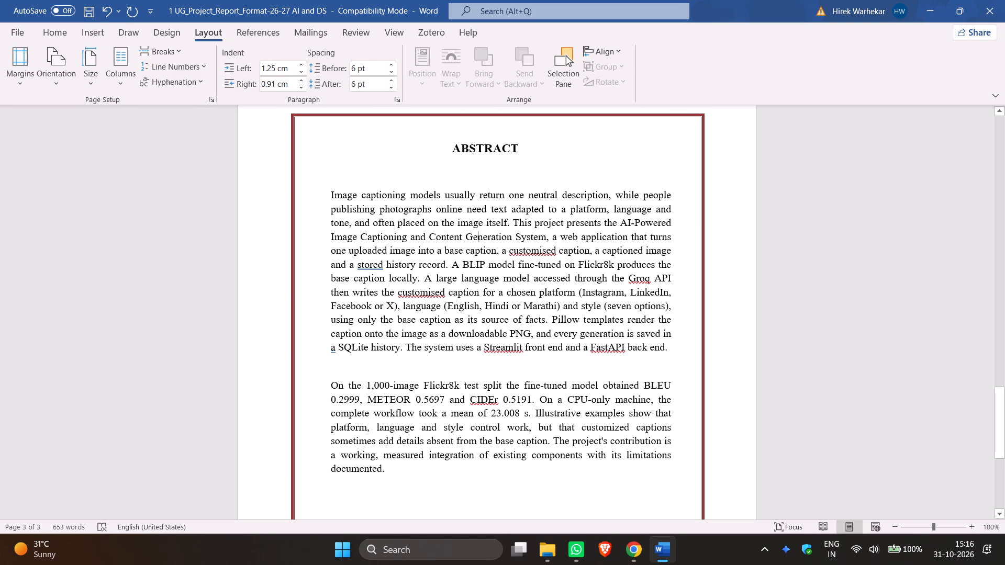
scroll(470, 225, "up", 4)
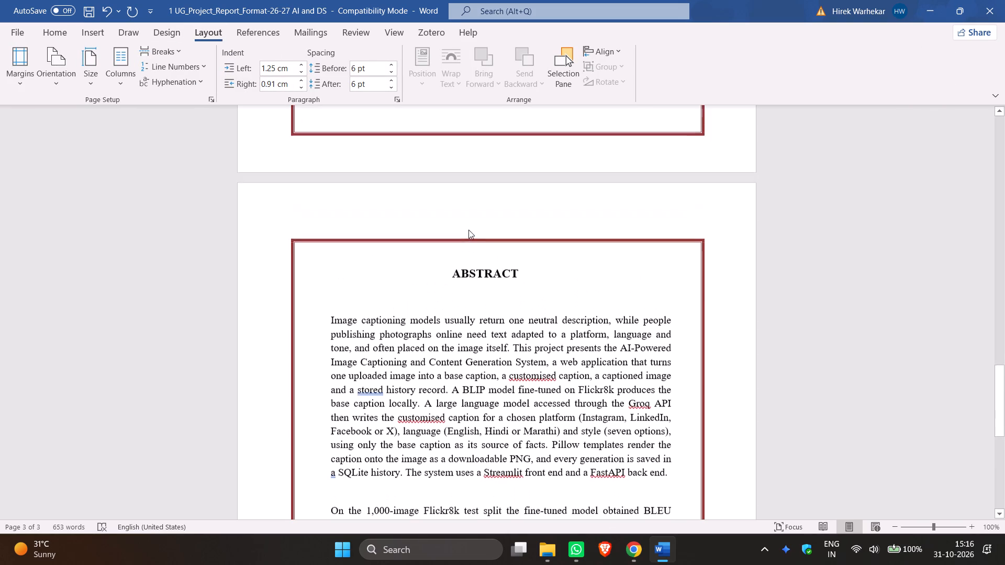
scroll(468, 230, "up", 9)
left_click(416, 161)
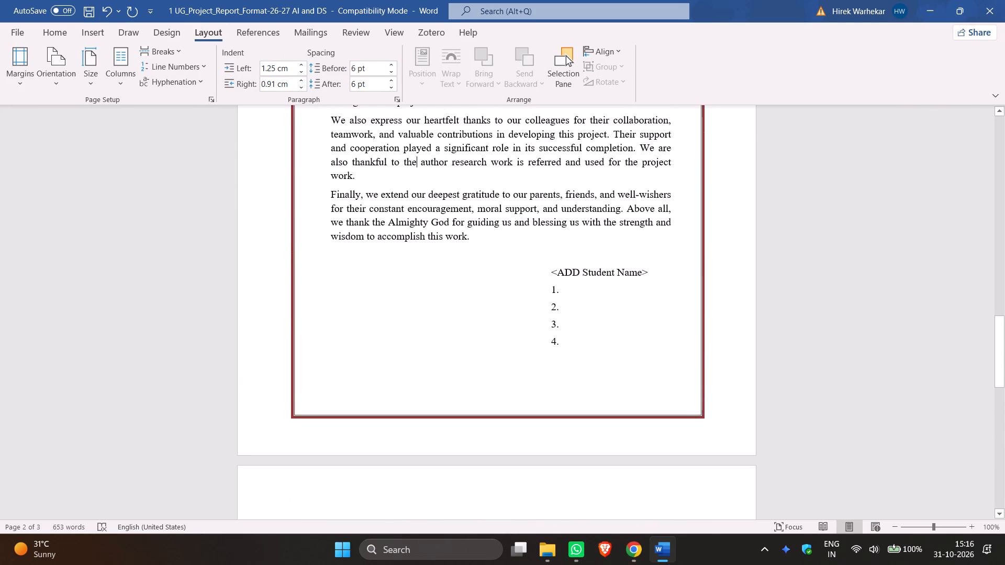
scroll(449, 206, "down", 12)
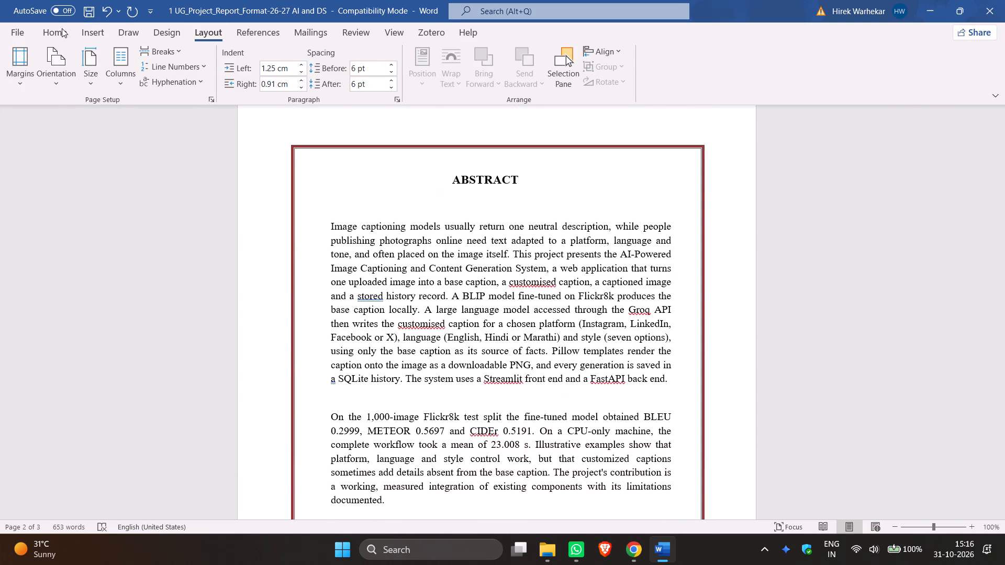
left_click(62, 28)
left_click(461, 228)
left_click(390, 79)
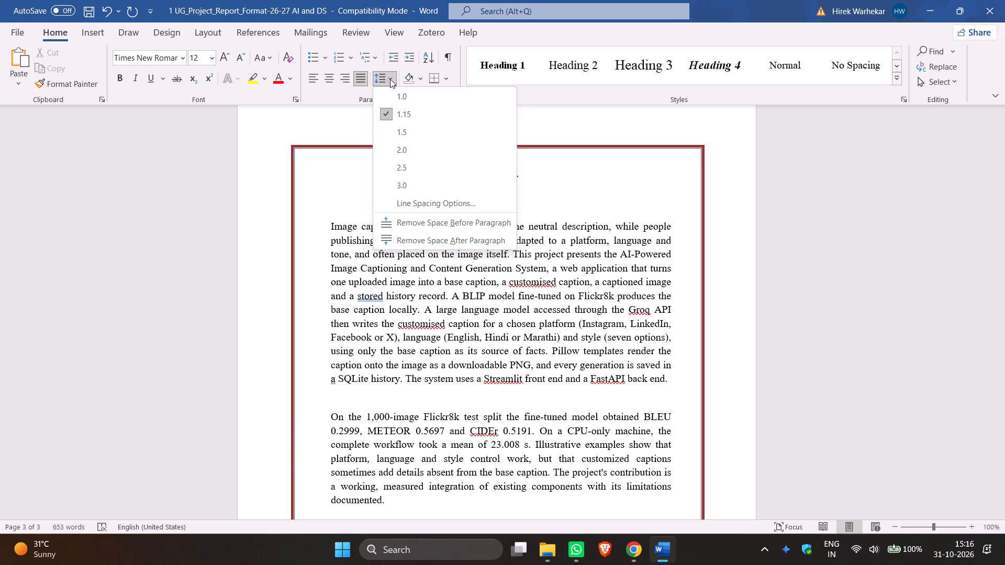
left_click(390, 79)
scroll(513, 319, "up", 17)
left_click(493, 239)
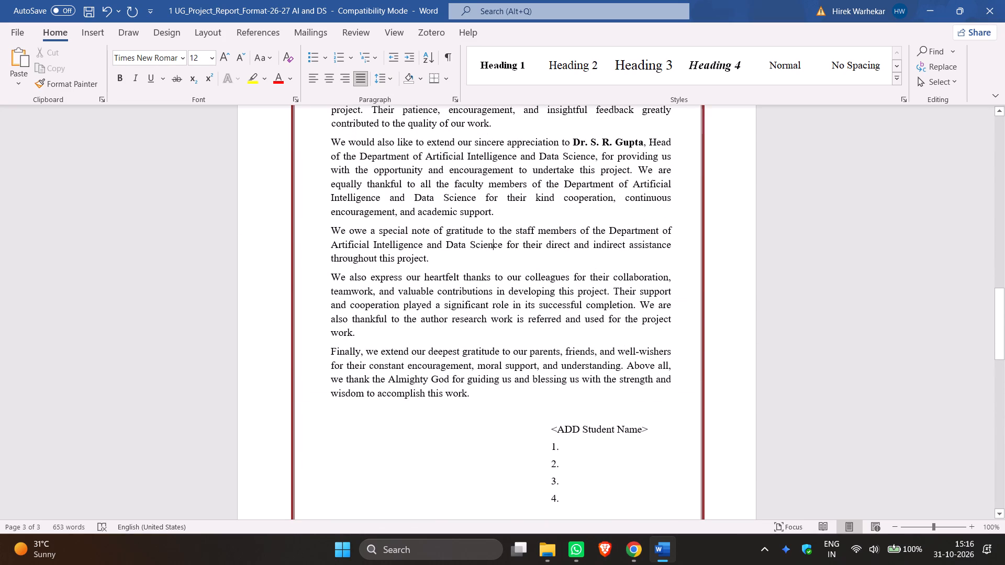
left_click(390, 78)
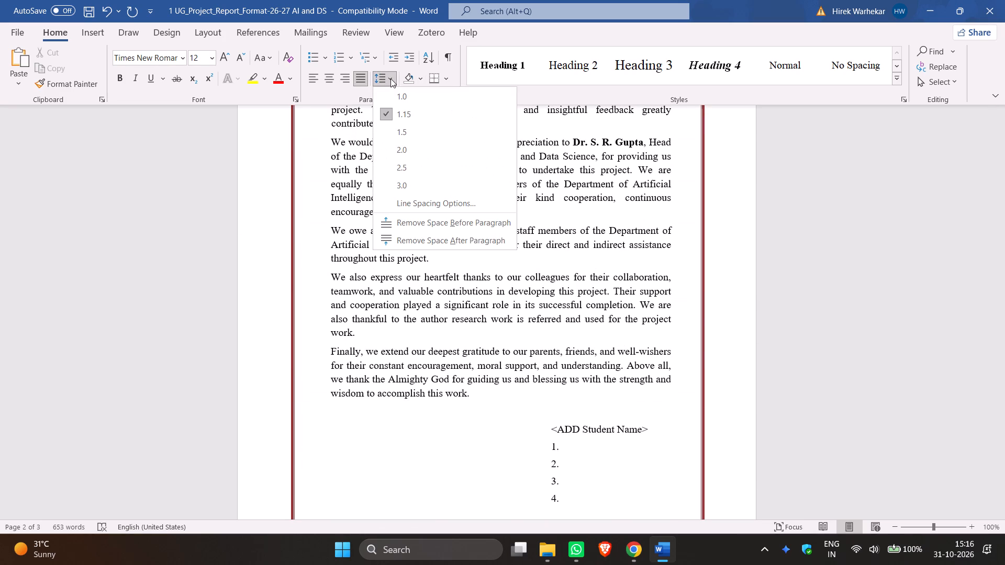
left_click(390, 78)
scroll(455, 286, "down", 17)
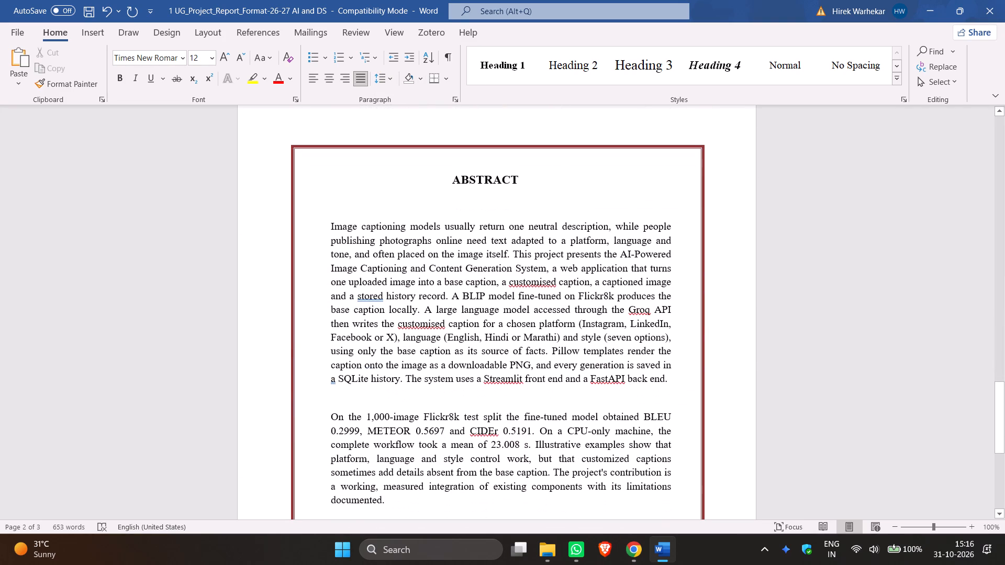
left_click(492, 235)
scroll(546, 269, "down", 20)
scroll(546, 269, "down", 5)
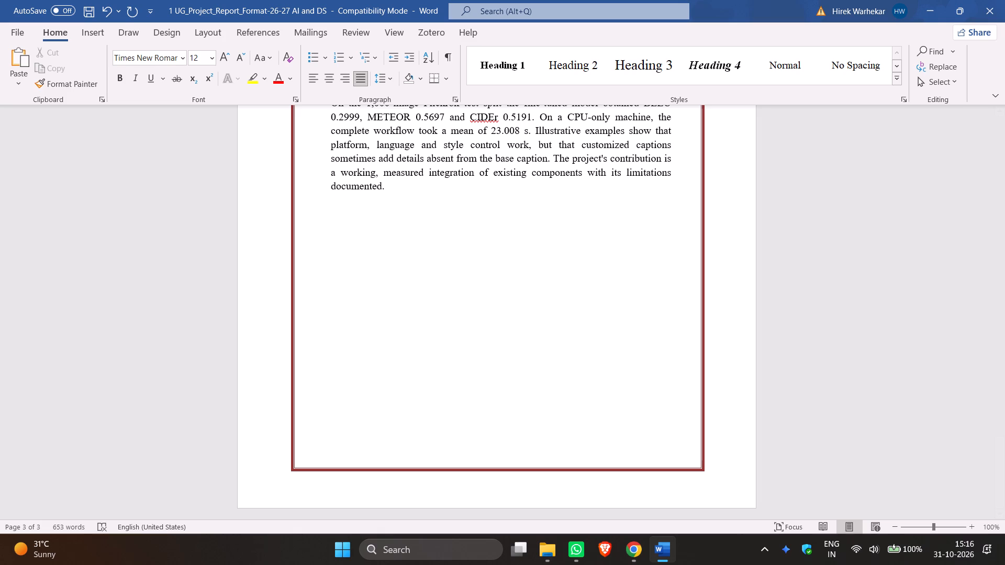
scroll(728, 403, "down", 9)
scroll(730, 391, "up", 2)
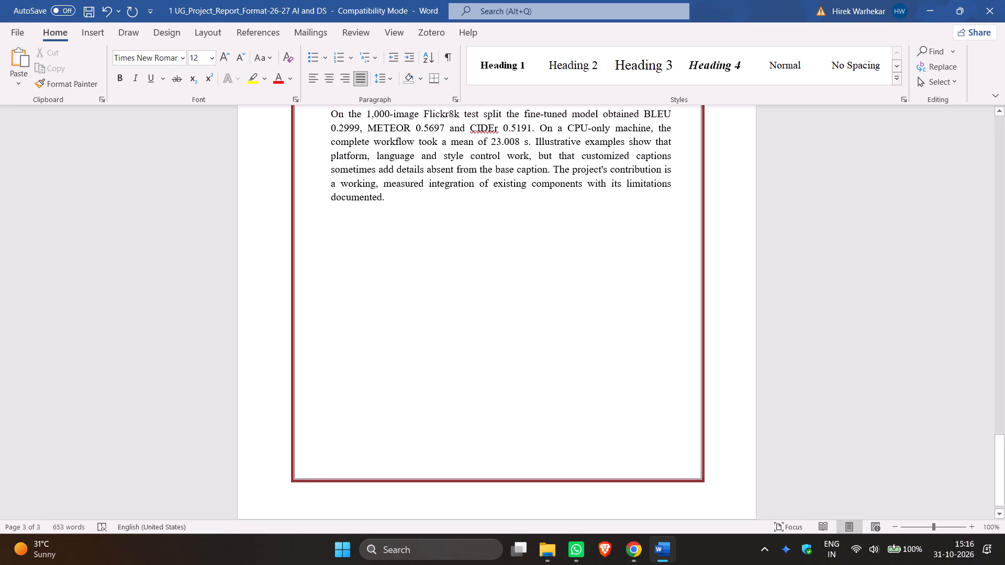
scroll(730, 391, "up", 6)
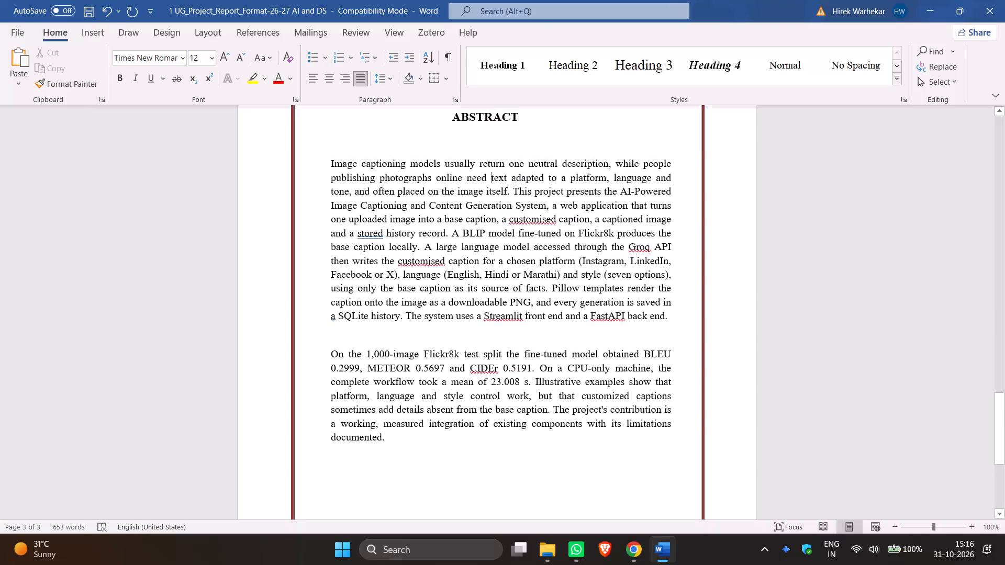
Correct "customised" to "customized" in the first abstract paragraph's sentence about the Groq API, using the spelling suggestion.
left_click(415, 264)
right_click(415, 264)
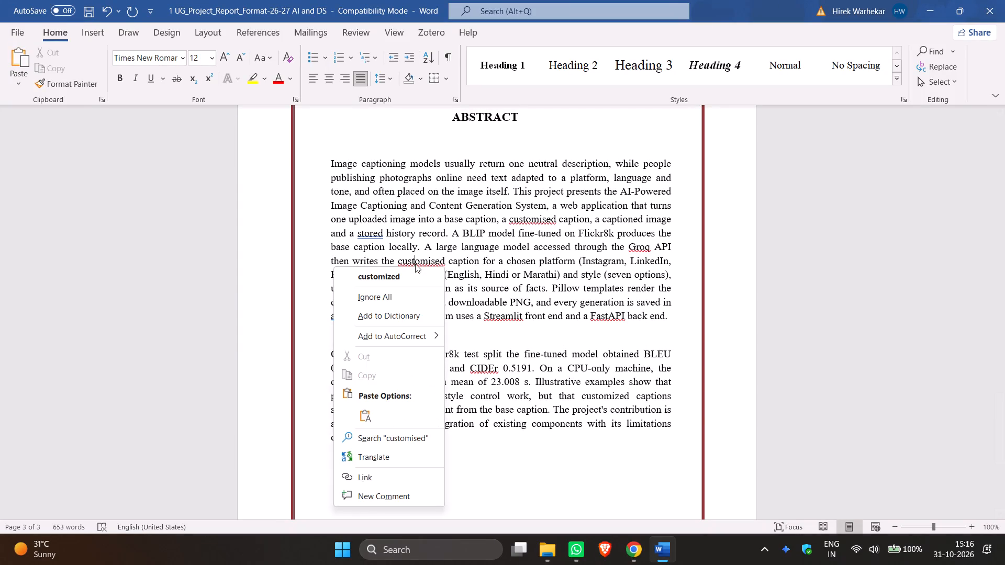
left_click(407, 277)
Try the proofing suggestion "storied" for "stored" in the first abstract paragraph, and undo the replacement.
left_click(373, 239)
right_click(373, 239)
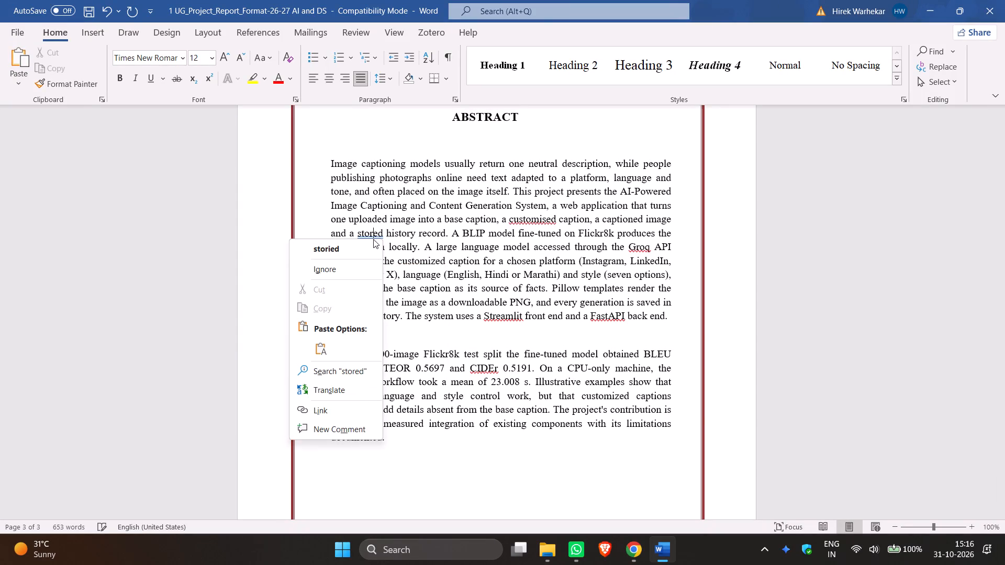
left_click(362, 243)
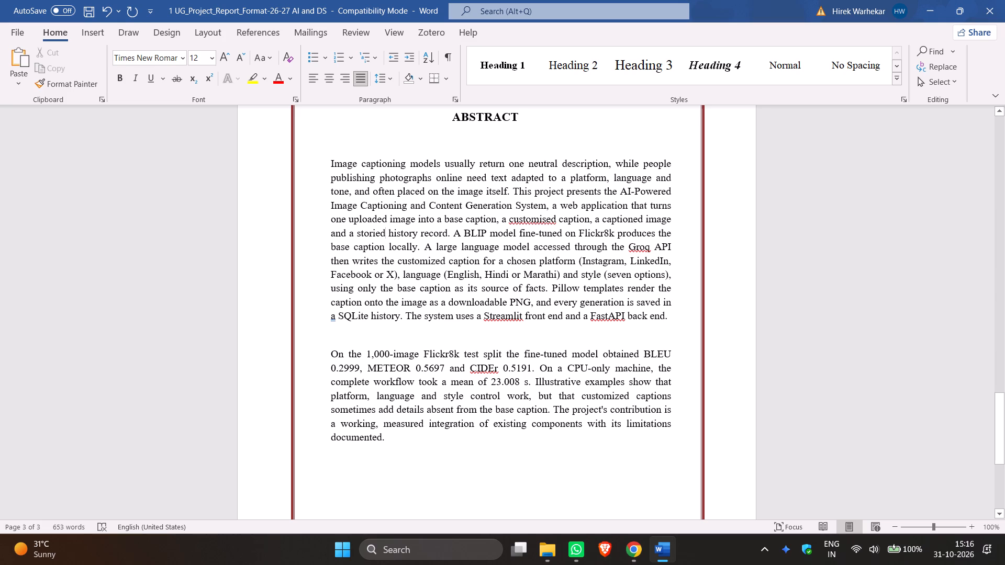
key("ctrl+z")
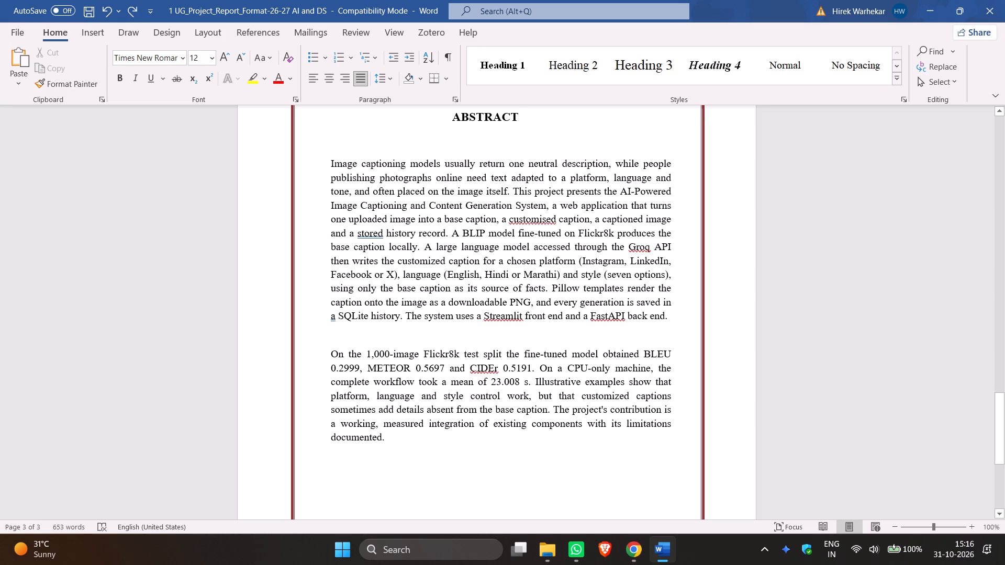
Correct the remaining "customised" in the first abstract paragraph to "customized" using the spelling suggestion.
left_click(544, 217)
right_click(544, 217)
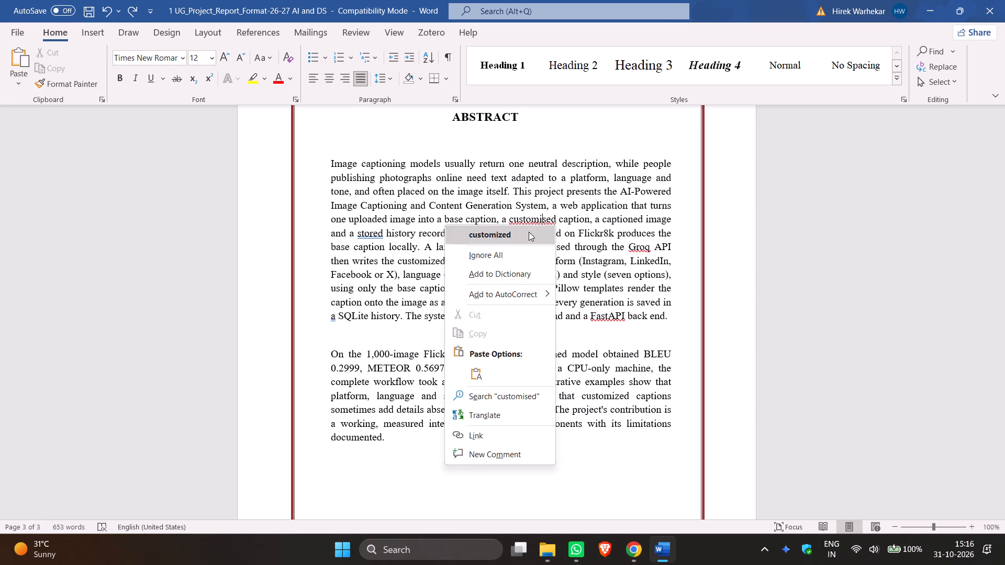
left_click(529, 232)
Enter the first student's name with middle initial as item 1 below the acknowledgement, checking the name format in the reference PDF in Chrome.
scroll(593, 349, "down", 4)
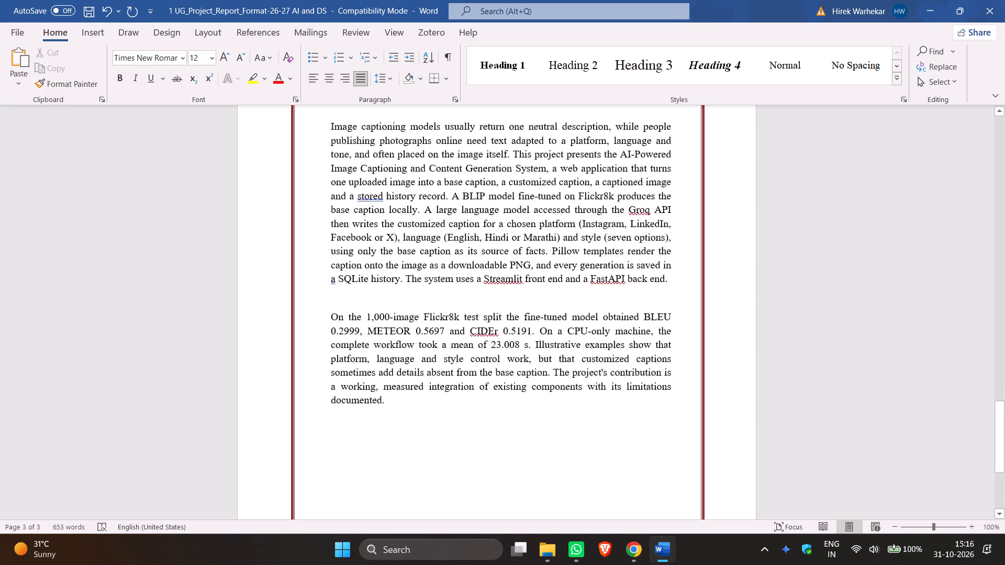
scroll(593, 349, "up", 20)
scroll(593, 349, "up", 12)
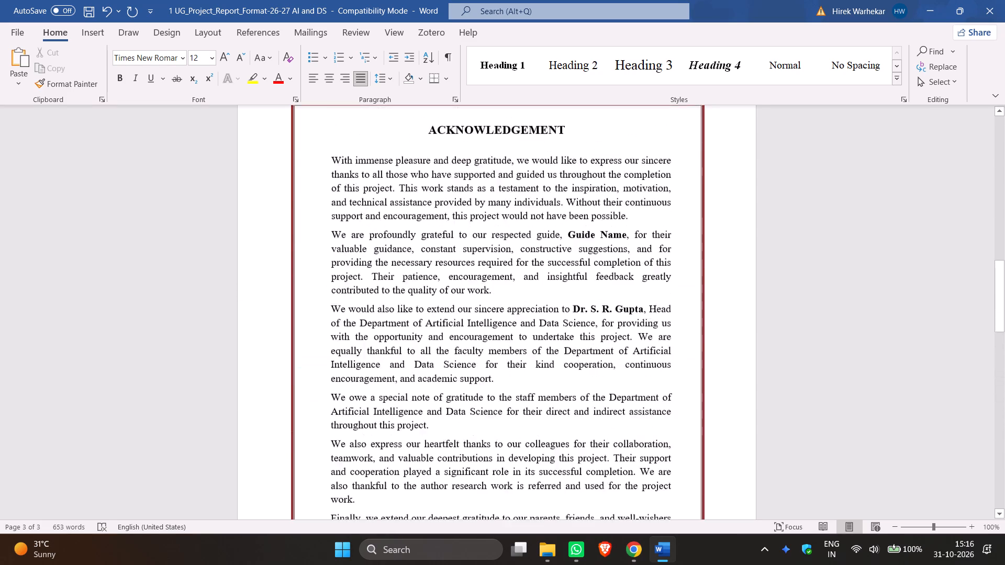
scroll(593, 349, "up", 4)
scroll(593, 349, "down", 19)
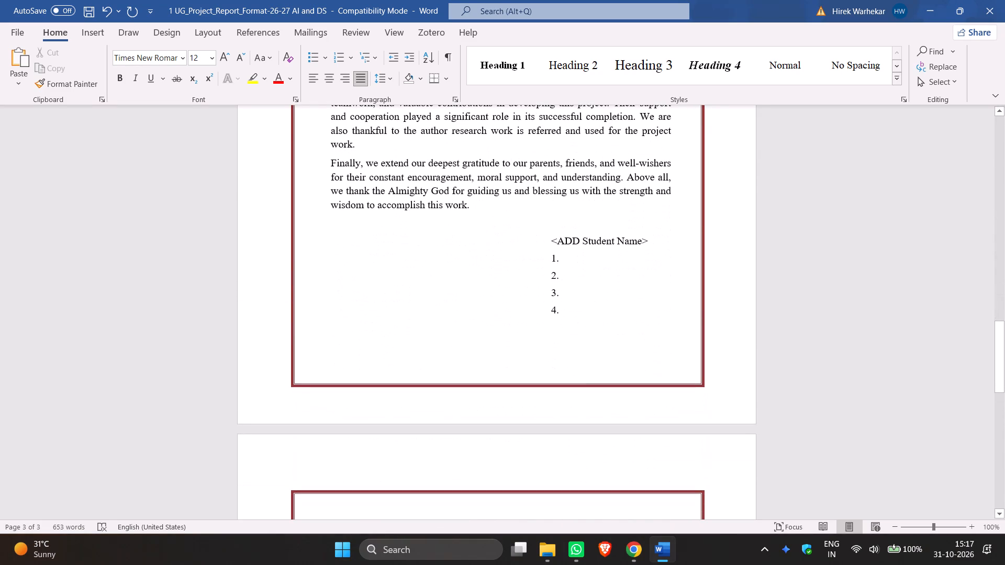
left_click(572, 259)
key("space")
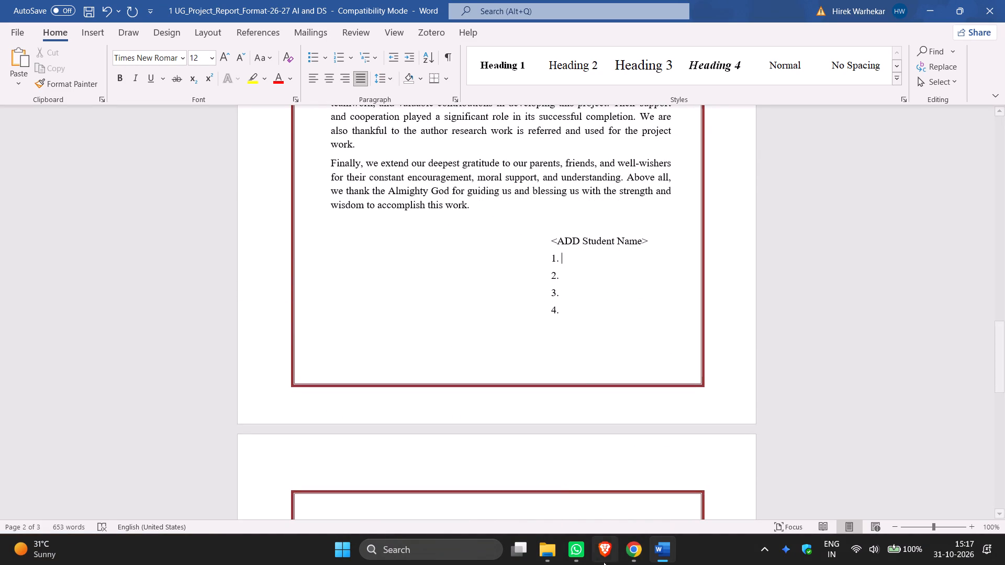
left_click(635, 547)
scroll(636, 272, "down", 19)
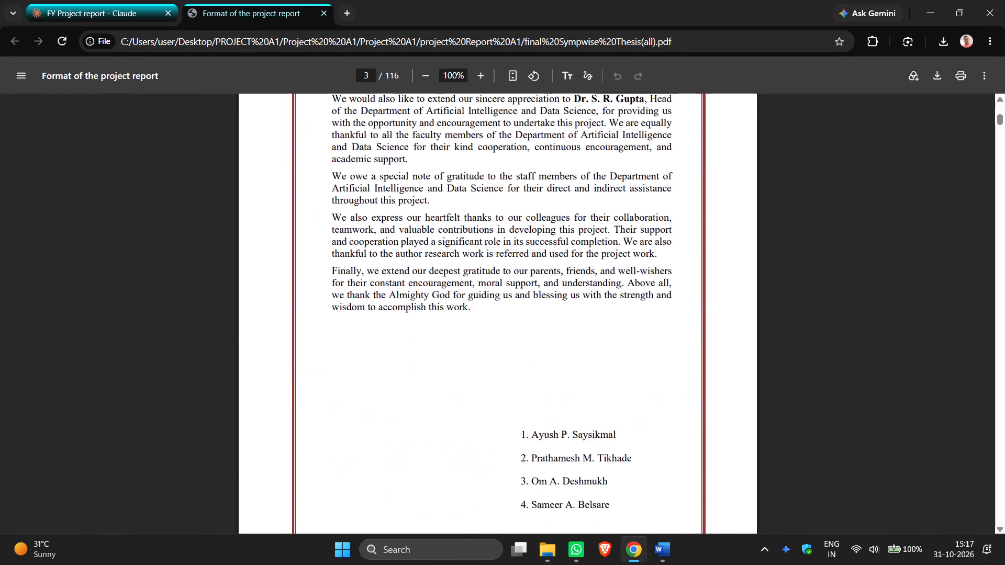
scroll(619, 286, "down", 6)
scroll(618, 284, "up", 10)
left_click(931, 0)
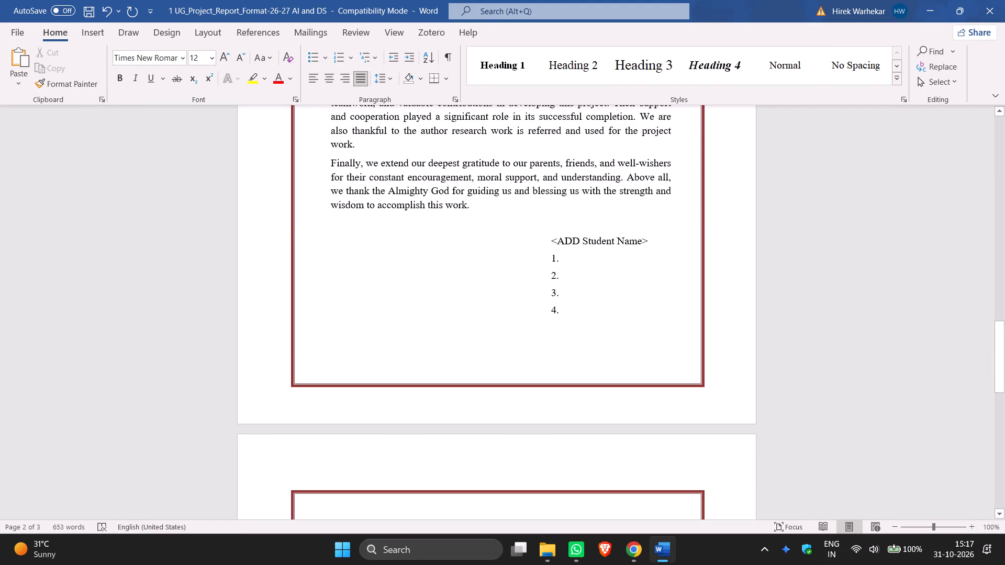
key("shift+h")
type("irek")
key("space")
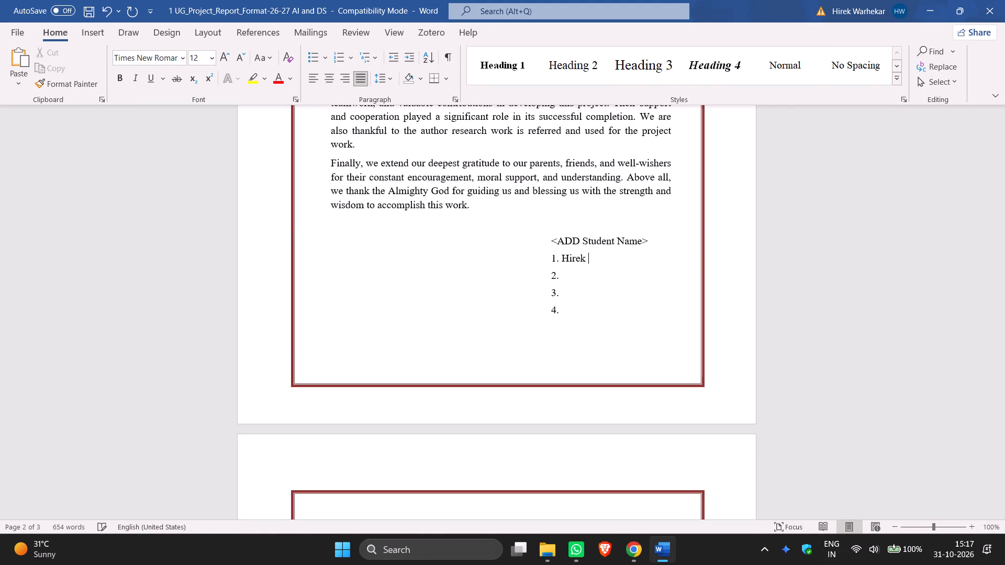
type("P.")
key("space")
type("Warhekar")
Enter the second student's name with middle initial as item 2 of the student list below the acknowledgement.
left_click(577, 277)
left_click(568, 274)
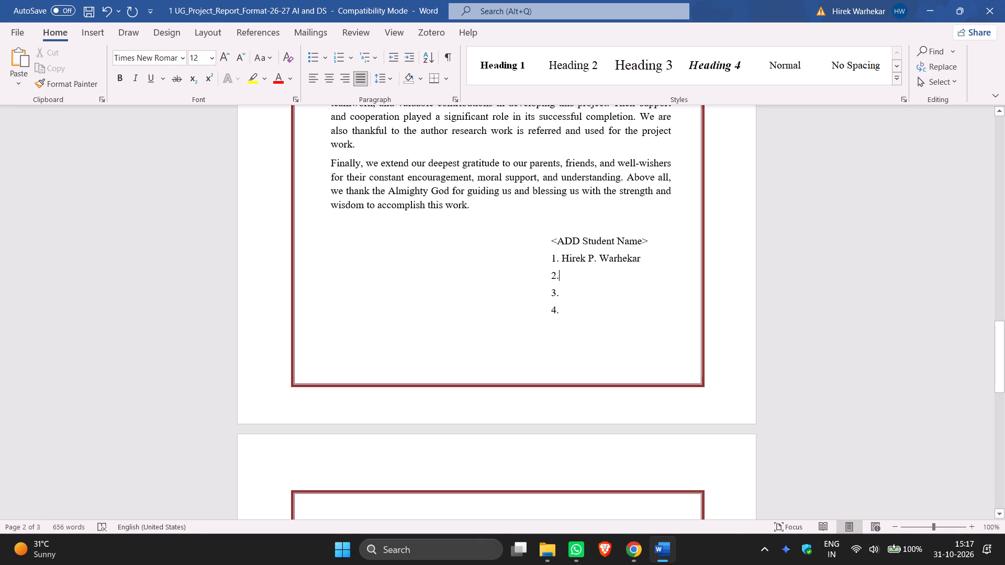
left_click(566, 278)
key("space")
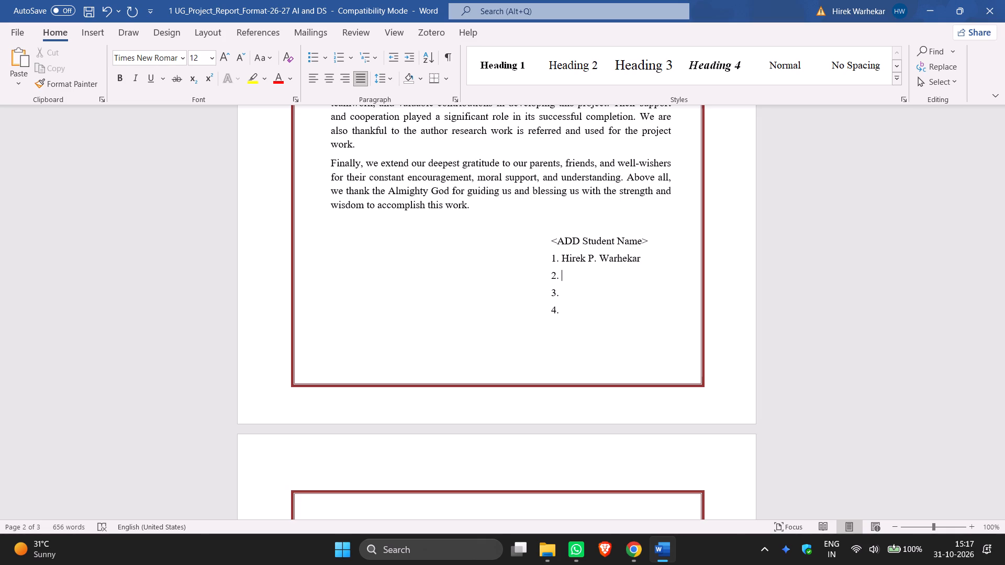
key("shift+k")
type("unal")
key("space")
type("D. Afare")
Enter the third student's name with middle initial as item 3 of the student list below the acknowledgement.
left_click(567, 292)
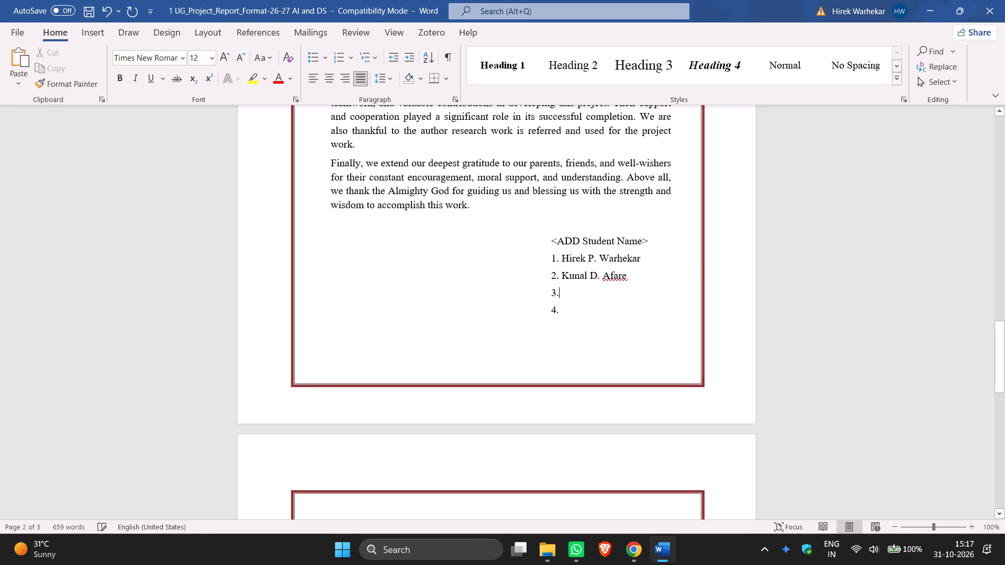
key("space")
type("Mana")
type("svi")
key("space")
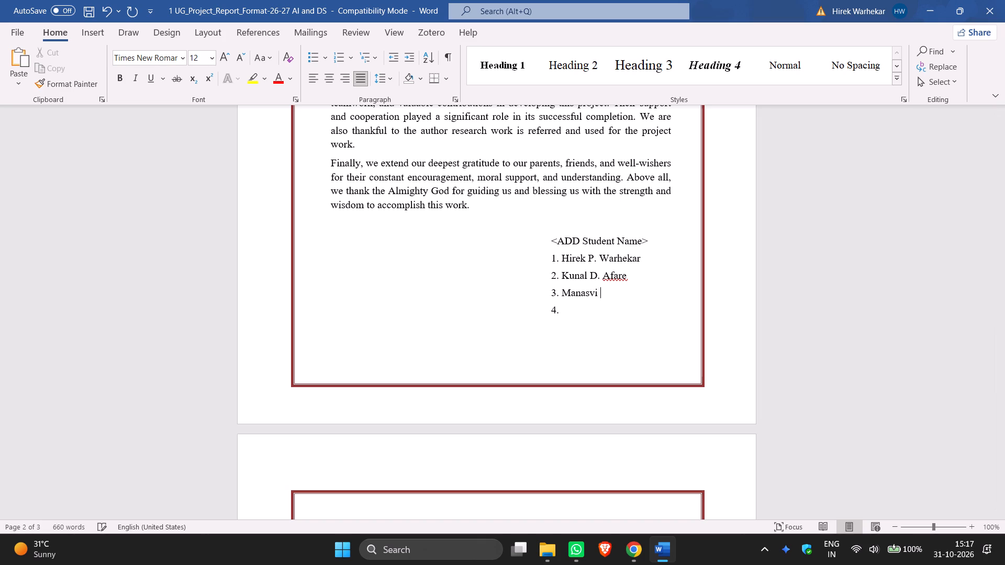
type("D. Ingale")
Enter the fourth student's name with middle initial as item 4 of the student list below the acknowledgement.
left_click(569, 314)
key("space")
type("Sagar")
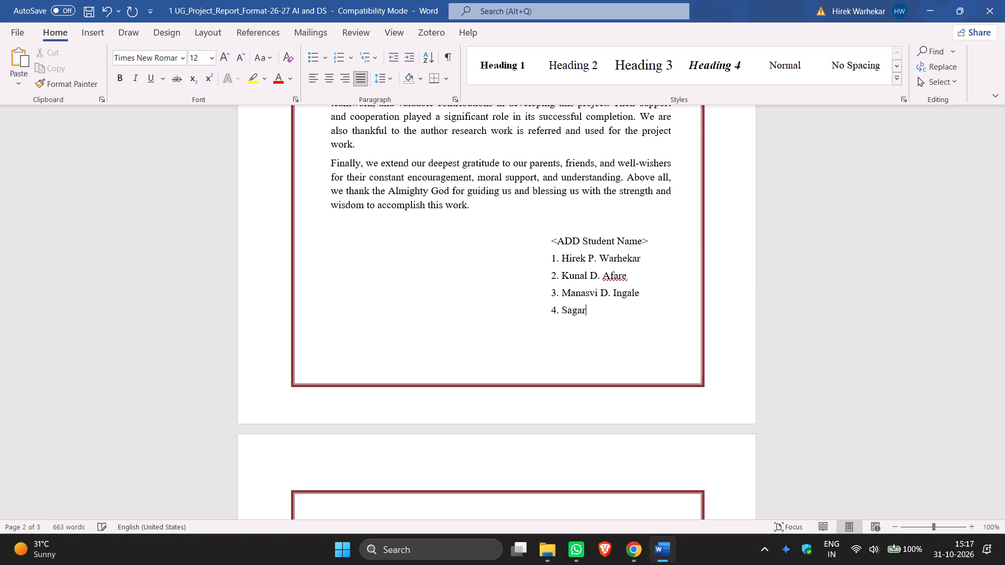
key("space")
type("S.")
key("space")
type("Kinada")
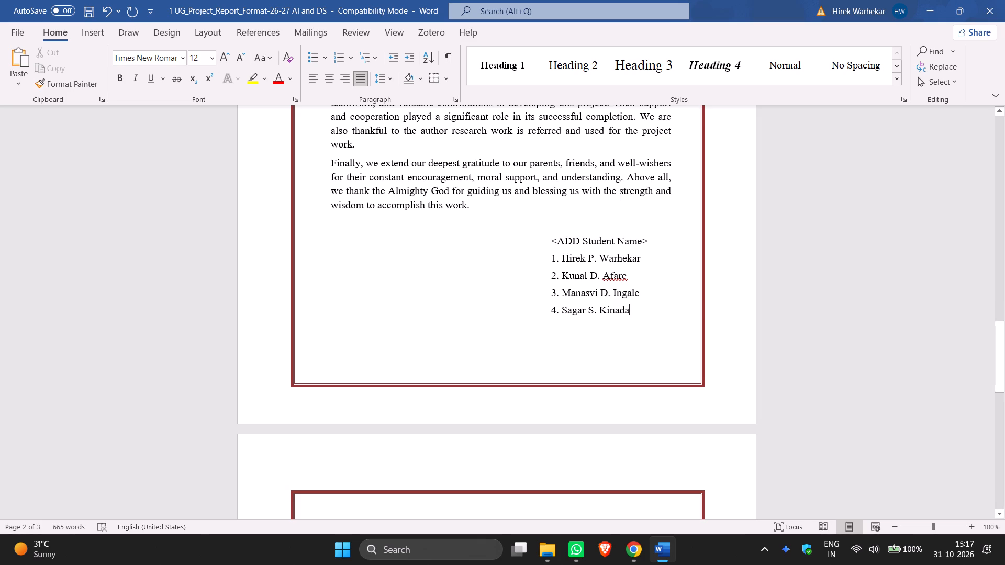
Delete the "<ADD Student Name>" placeholder above the student list below the acknowledgement.
left_click_drag(654, 237, 552, 234)
key("BackSpace")
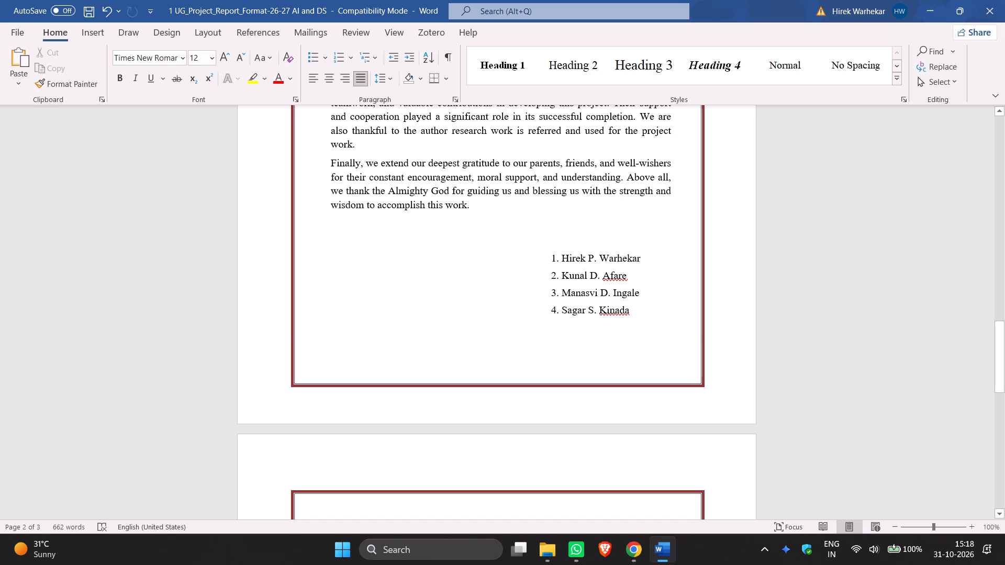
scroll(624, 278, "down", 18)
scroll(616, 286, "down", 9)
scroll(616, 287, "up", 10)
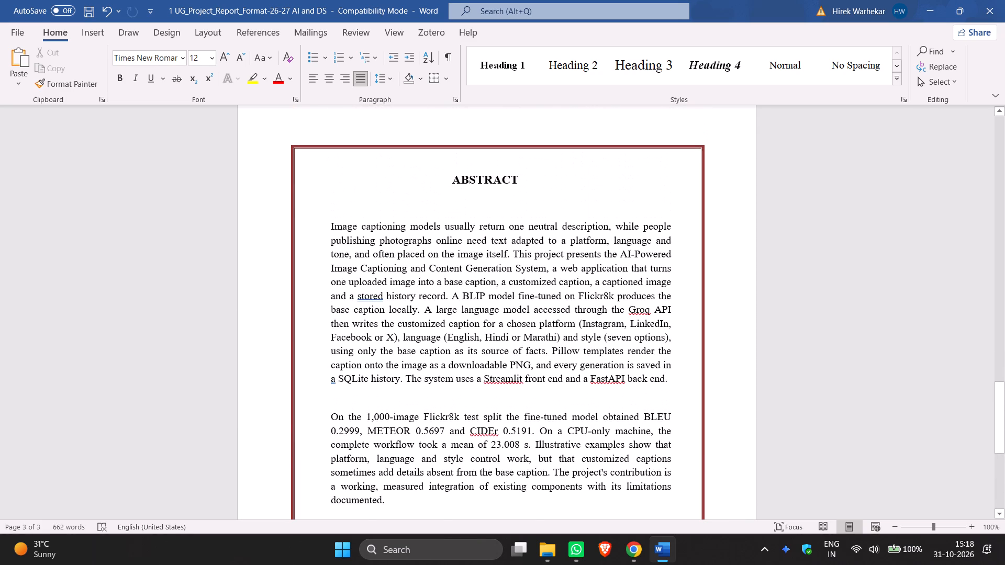
Replace the "Guide Name" placeholder in the acknowledgement's second paragraph with the guide's name, including the "Dr." title and middle initial.
scroll(616, 287, "up", 17)
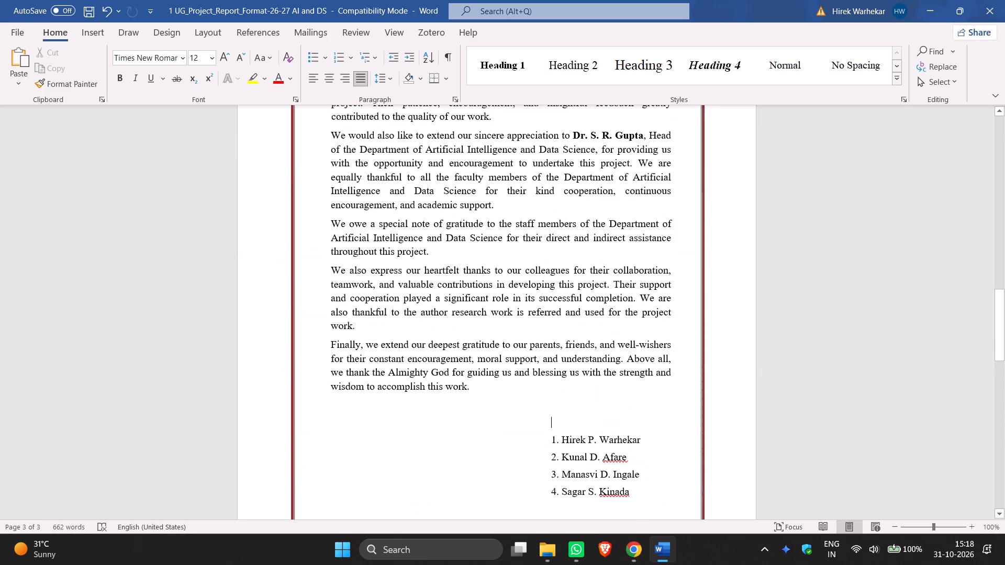
scroll(616, 287, "up", 9)
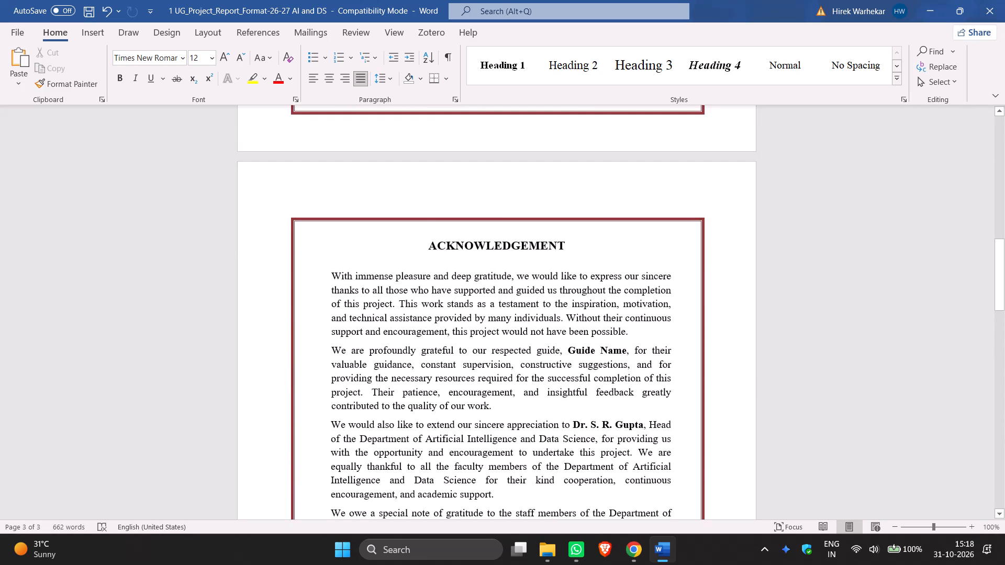
scroll(616, 287, "down", 2)
left_click(625, 289)
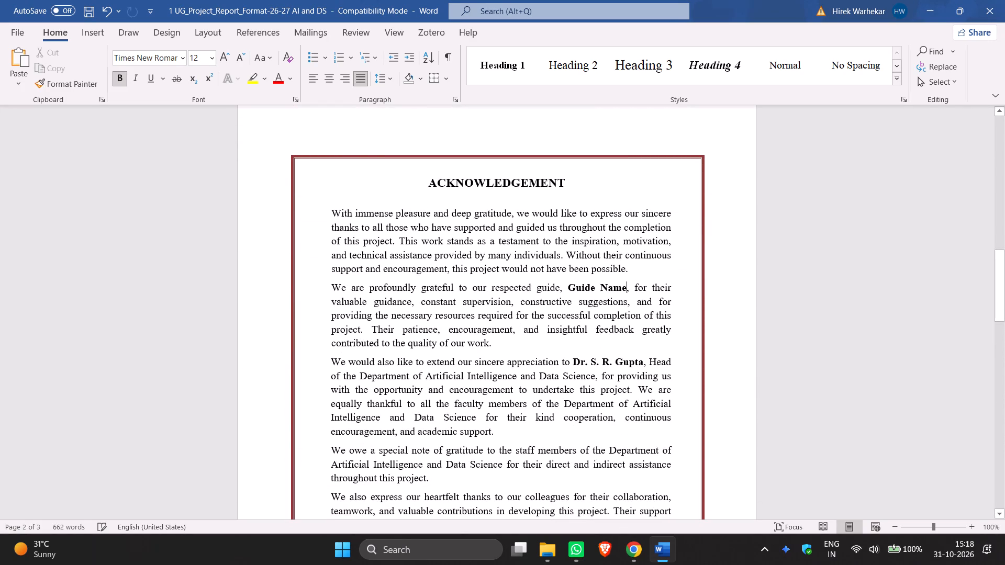
key("BackSpace")
key("BackSpace")
key("BackSpace")
key("BackSpace")
key("BackSpace")
key("BackSpace")
key("BackSpace")
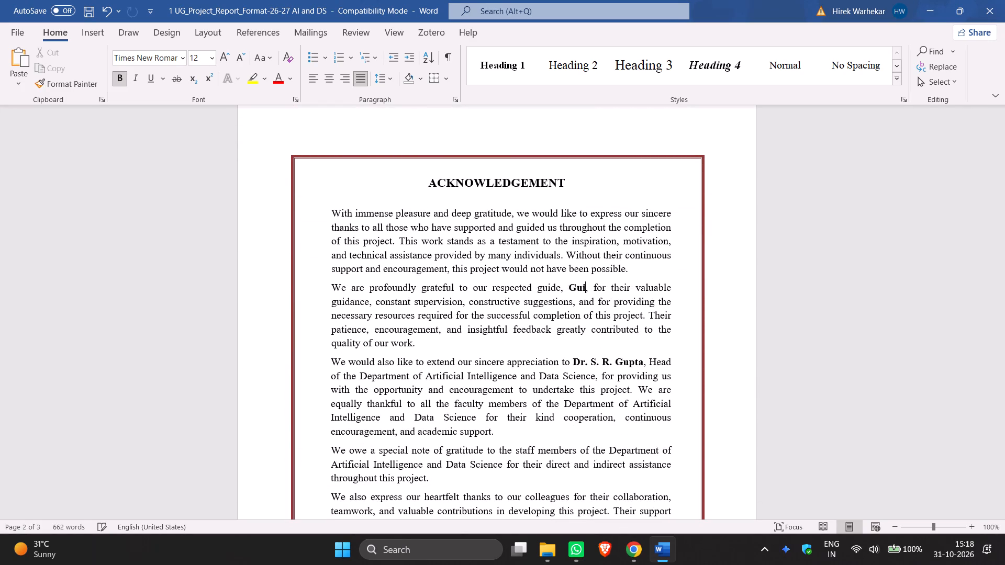
key("BackSpace")
key("BackSpace")
key("BackSpace")
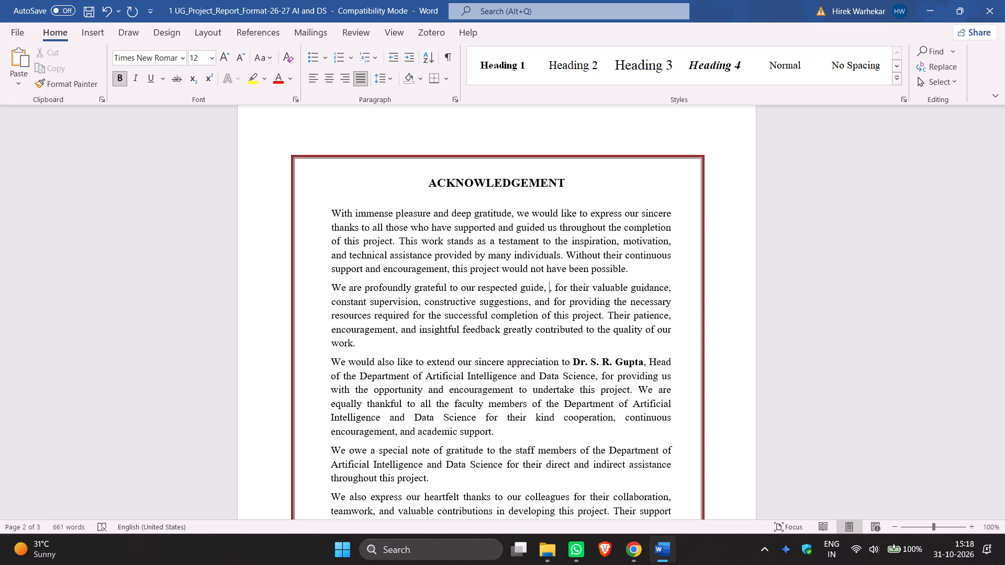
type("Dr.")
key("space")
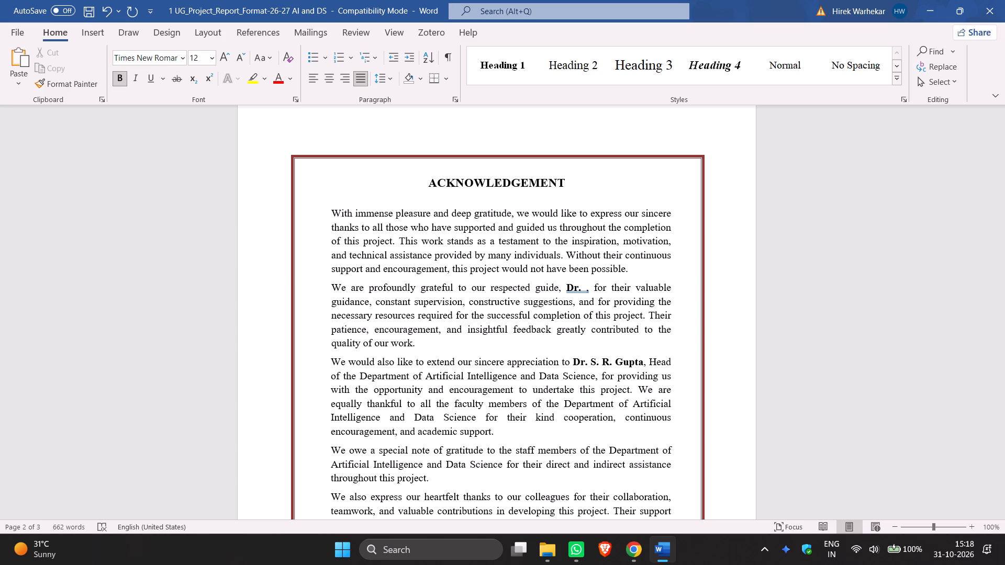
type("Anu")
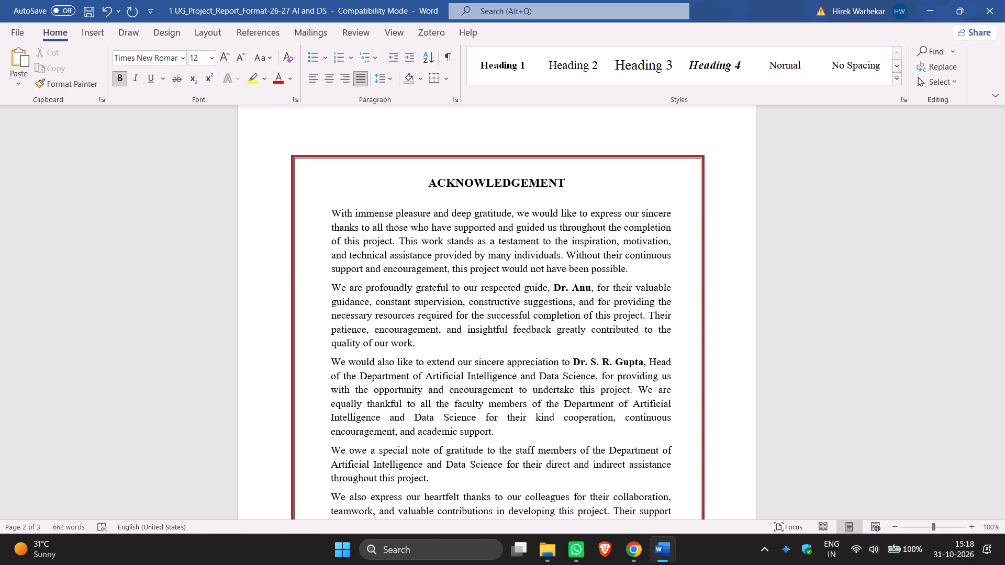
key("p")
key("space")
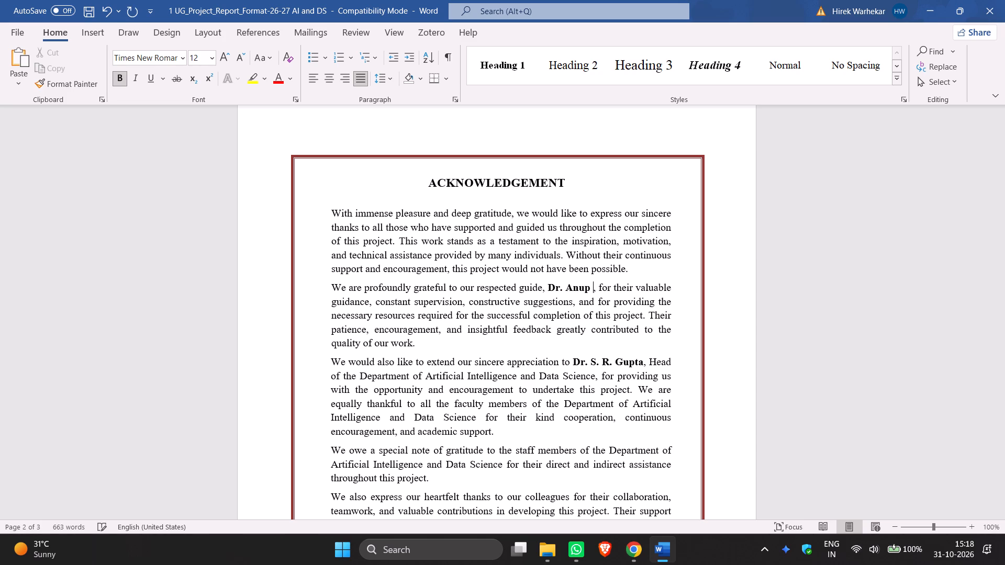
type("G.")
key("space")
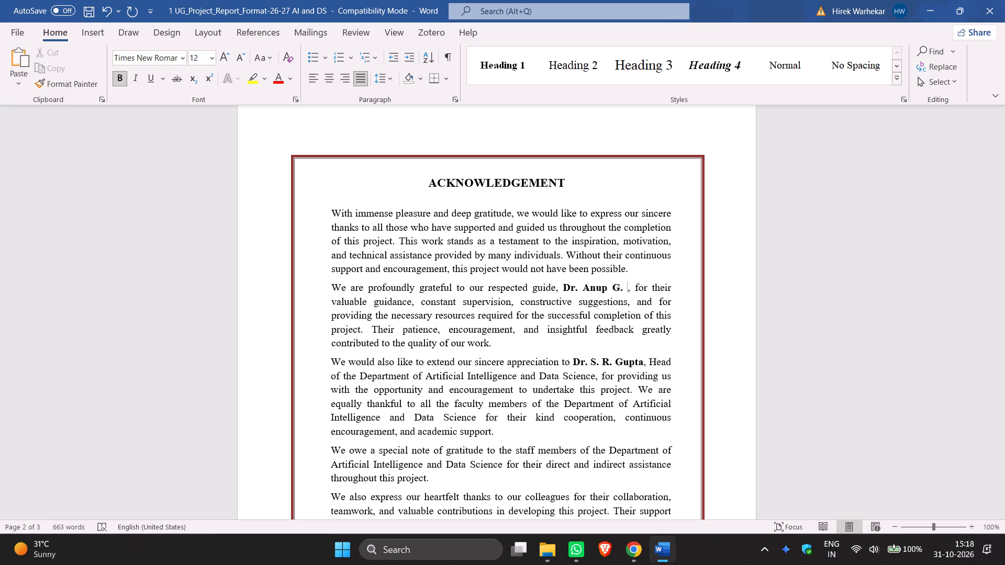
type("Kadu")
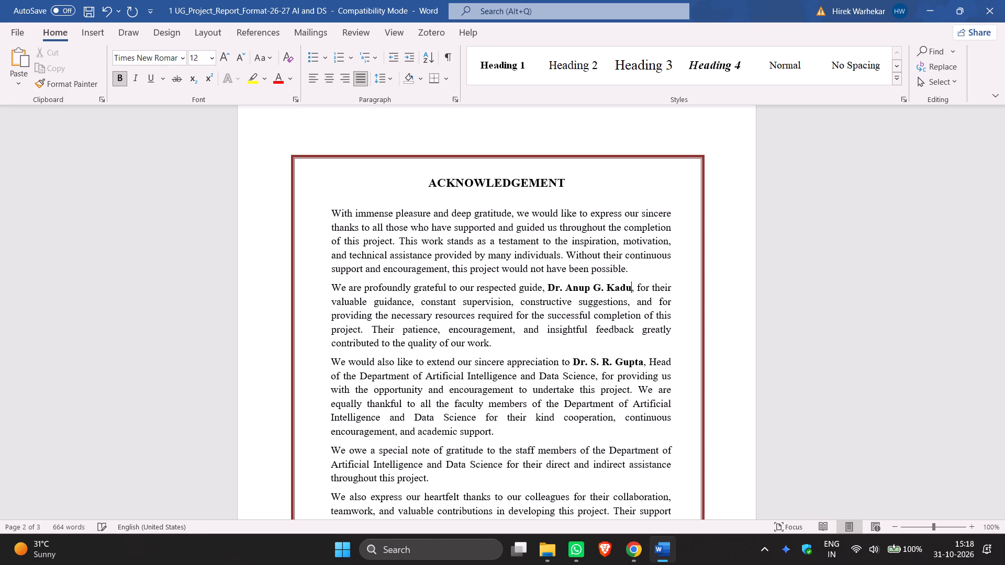
Review the abstract, acknowledgement and certificate pages for completeness, ending at the top of the certificate.
scroll(606, 320, "down", 3)
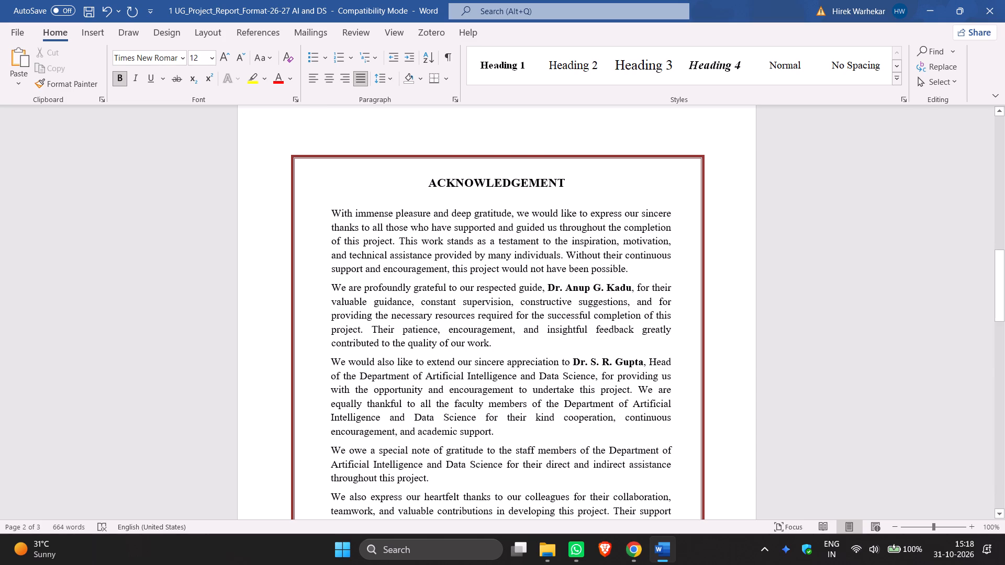
scroll(606, 320, "down", 14)
scroll(619, 295, "down", 15)
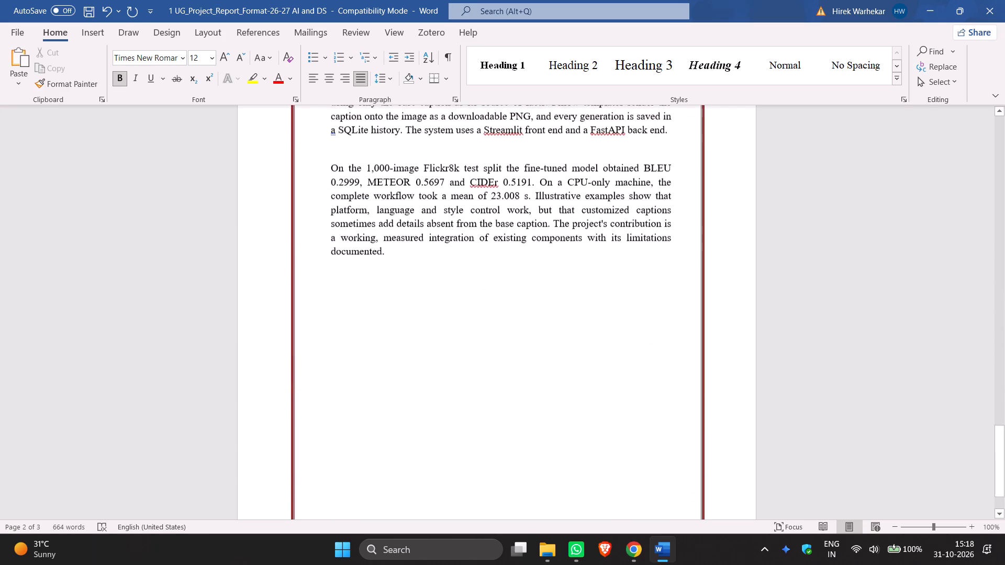
scroll(622, 290, "up", 10)
scroll(559, 322, "up", 19)
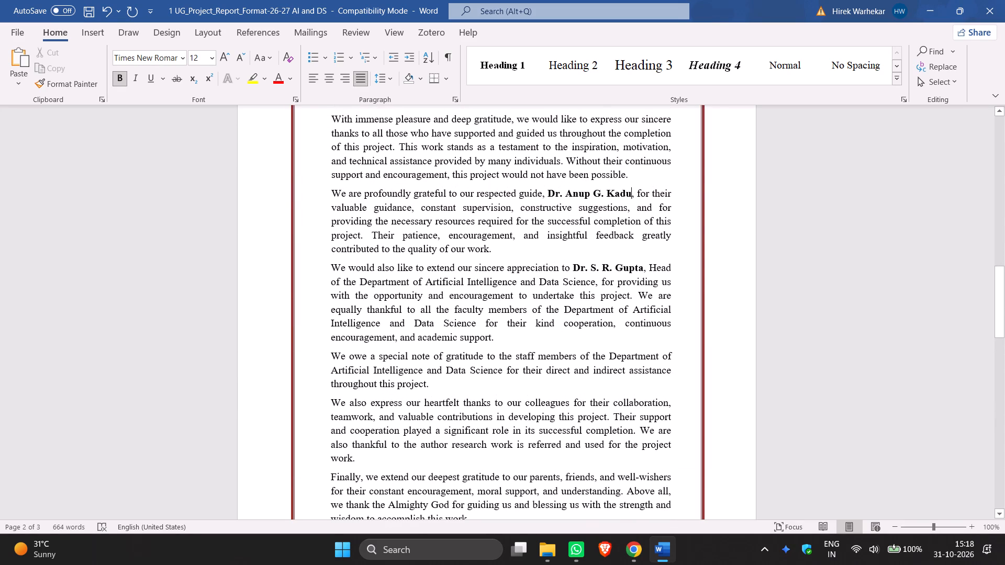
scroll(559, 322, "down", 7)
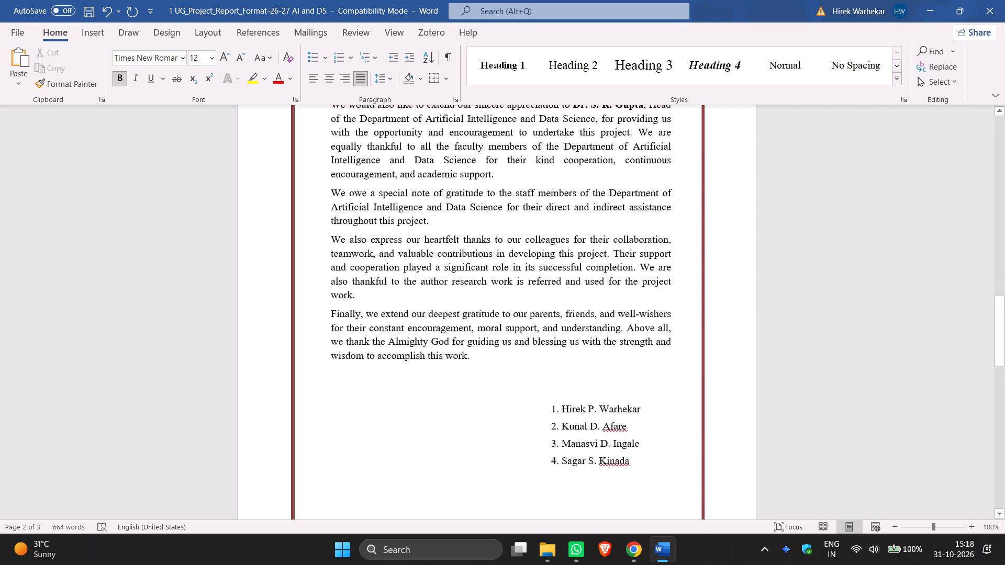
scroll(558, 318, "up", 6)
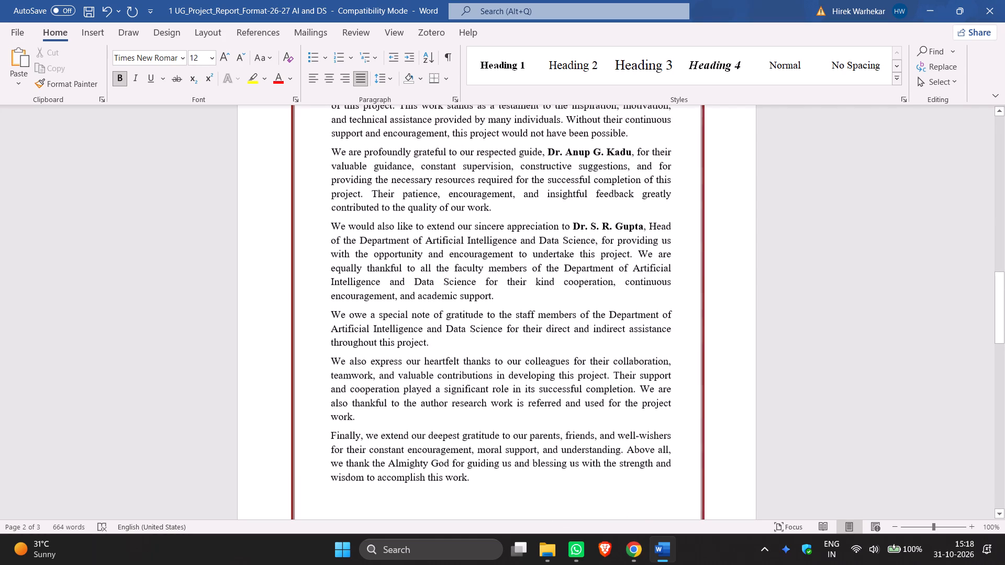
scroll(558, 318, "up", 20)
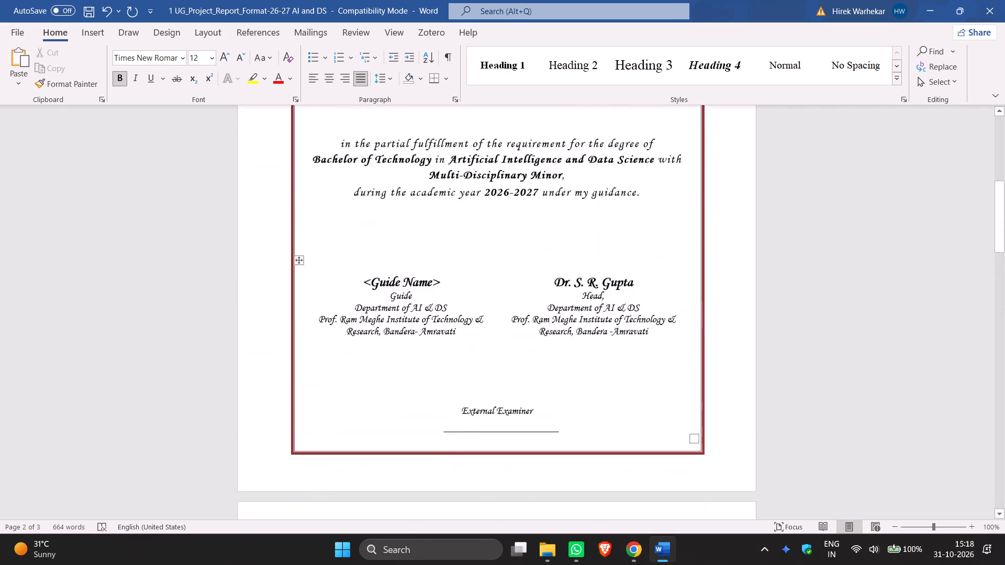
scroll(558, 317, "up", 20)
scroll(558, 317, "up", 3)
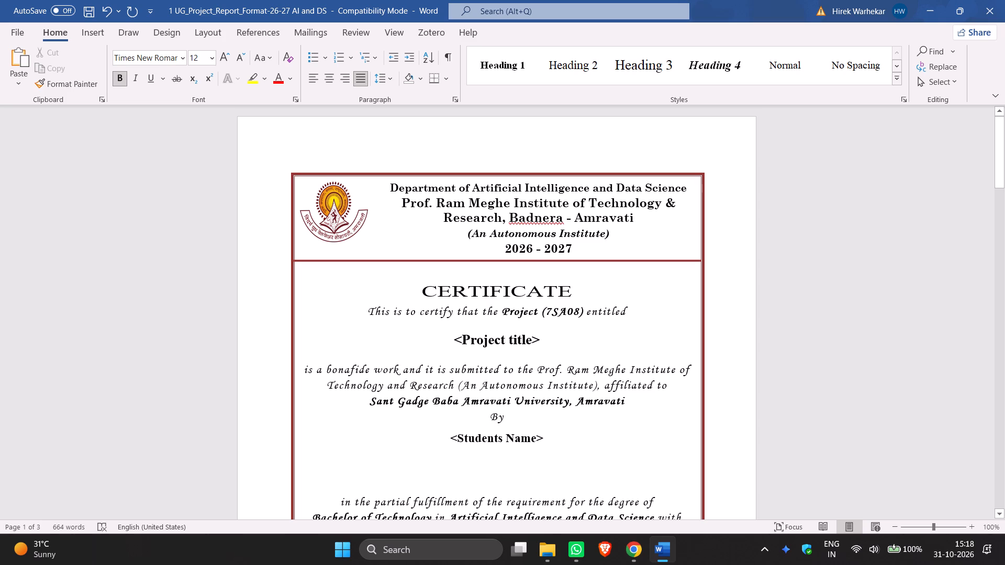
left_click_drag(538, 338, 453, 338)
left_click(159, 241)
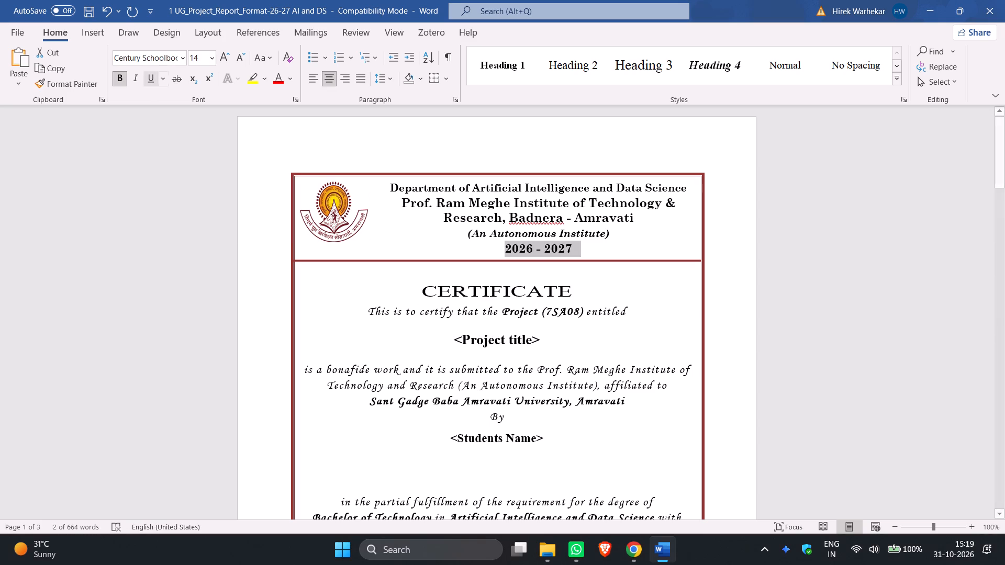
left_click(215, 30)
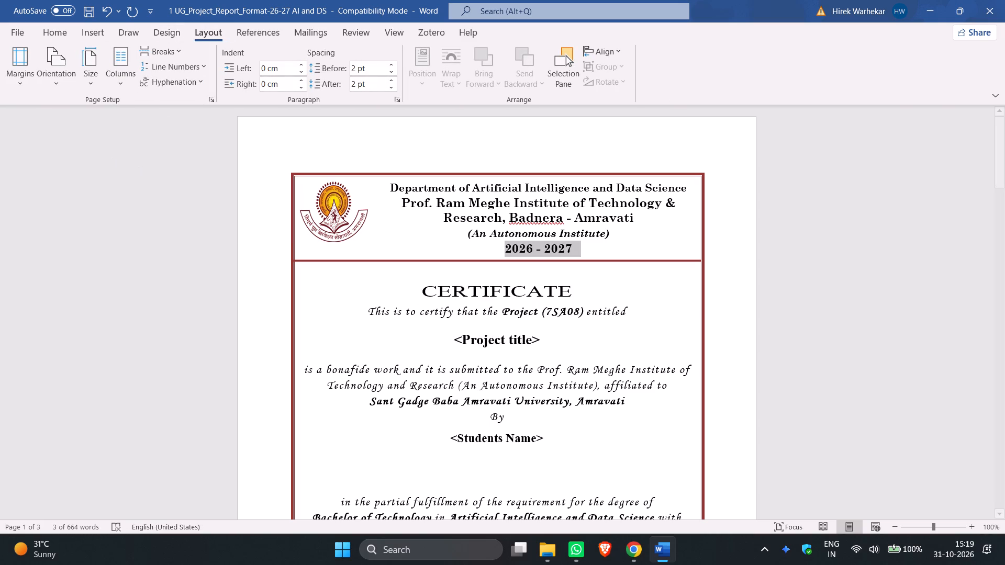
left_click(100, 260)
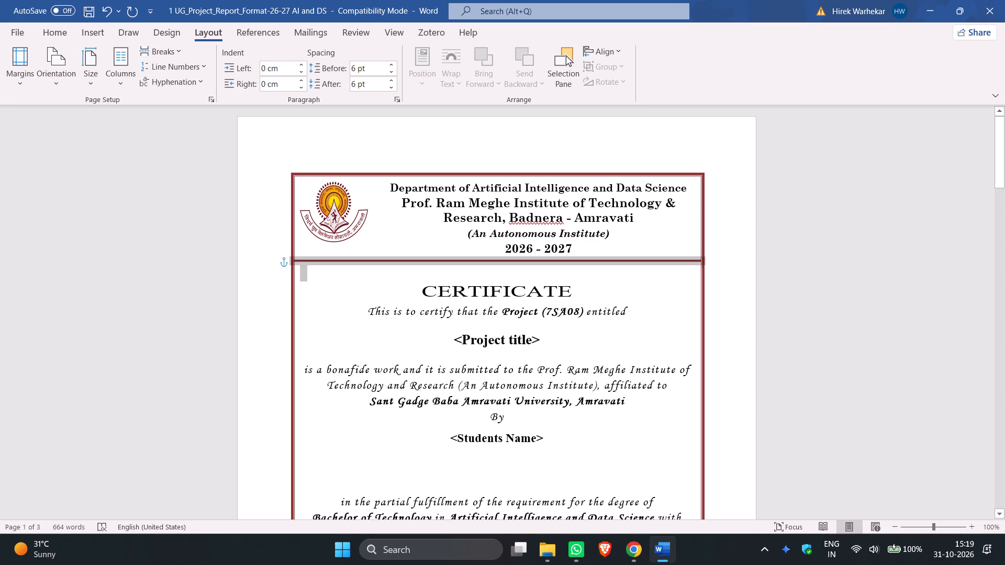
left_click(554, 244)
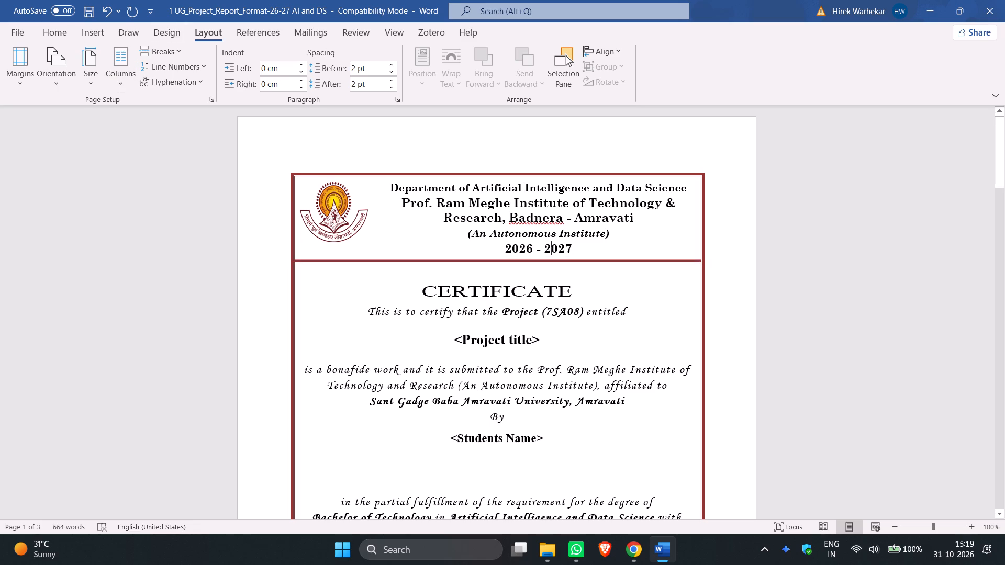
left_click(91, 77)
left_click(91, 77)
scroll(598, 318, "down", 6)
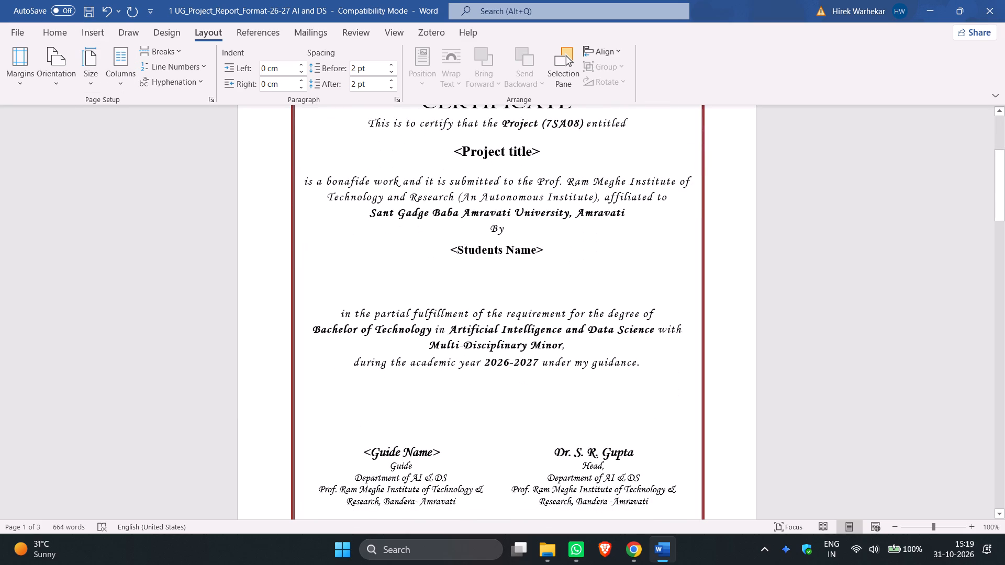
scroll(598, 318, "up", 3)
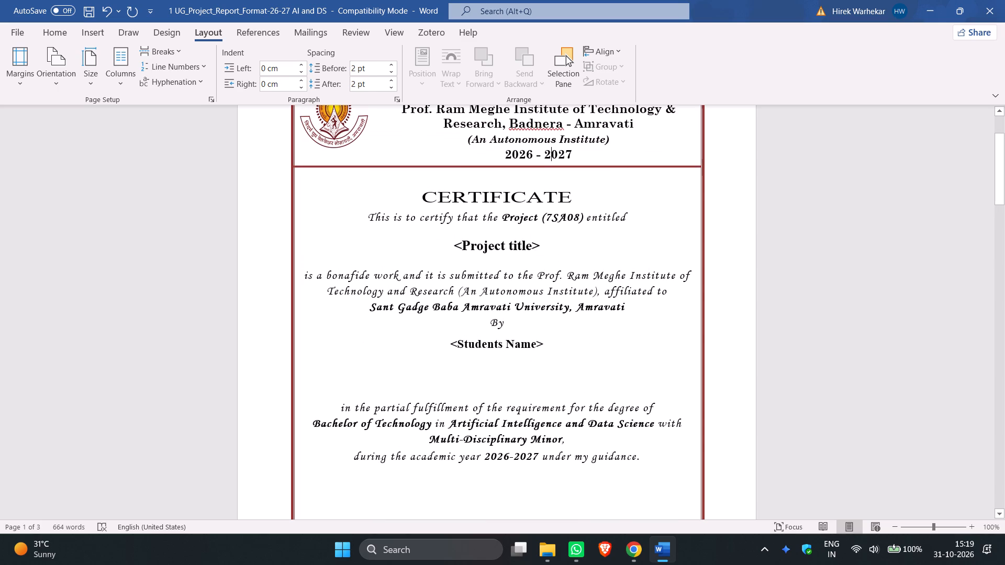
Replace the "<Project title>" placeholder on the certificate page with "AI-Powered Image Captioning and Content Generation System".
left_click(543, 242)
key("BackSpace")
key("BackSpace")
key("BackSpace")
key("BackSpace")
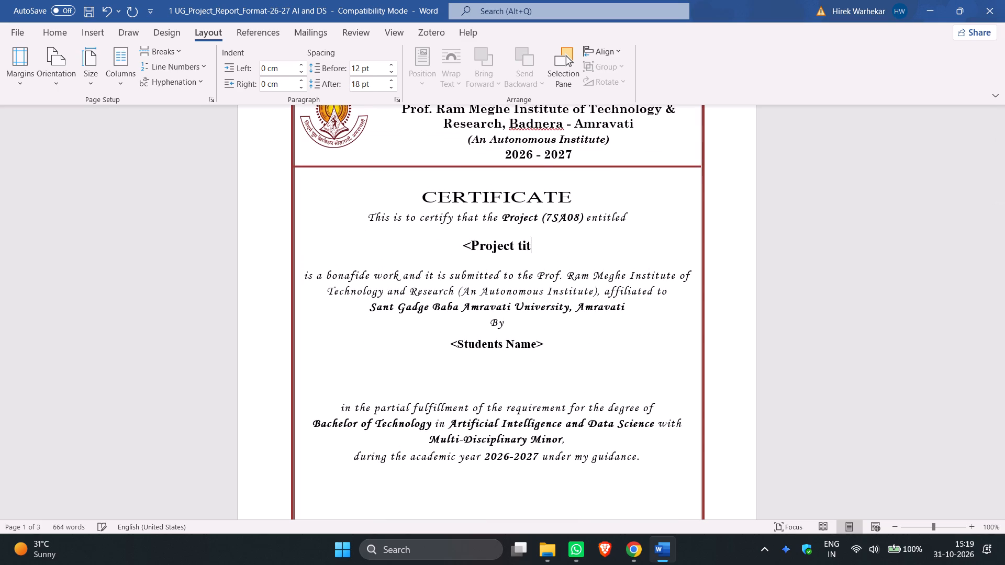
key("BackSpace")
key("BackSpace")
key("BackSpace")
key("BackSpace")
key("BackSpace")
key("BackSpace")
key("BackSpace")
key("BackSpace")
key("BackSpace")
key("BackSpace")
key("BackSpace")
key("BackSpace")
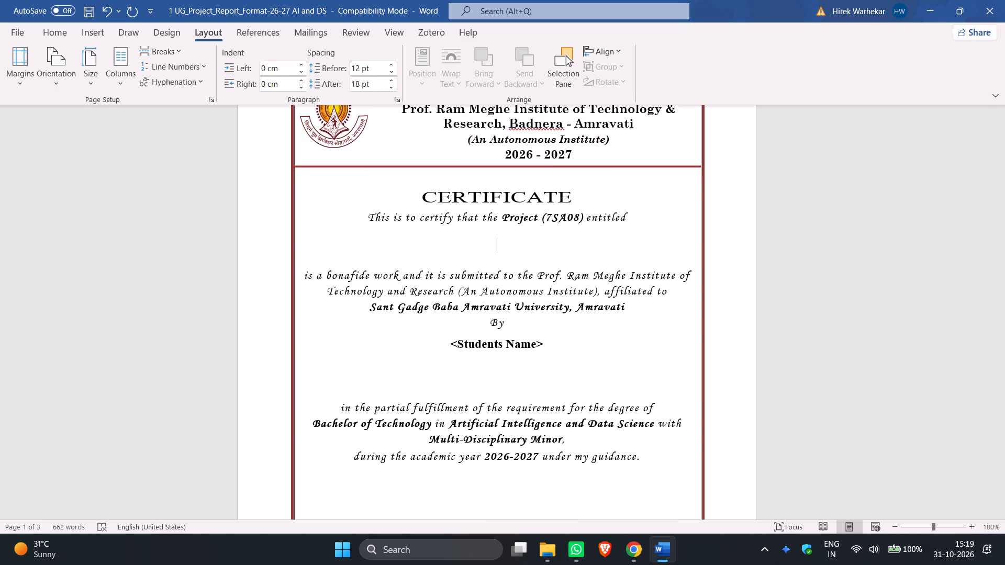
left_click(50, 31)
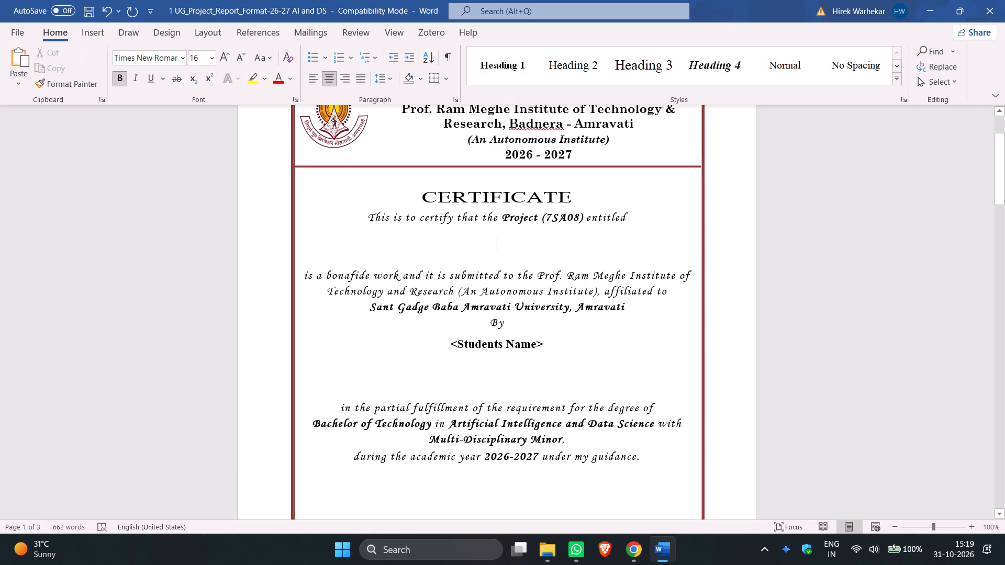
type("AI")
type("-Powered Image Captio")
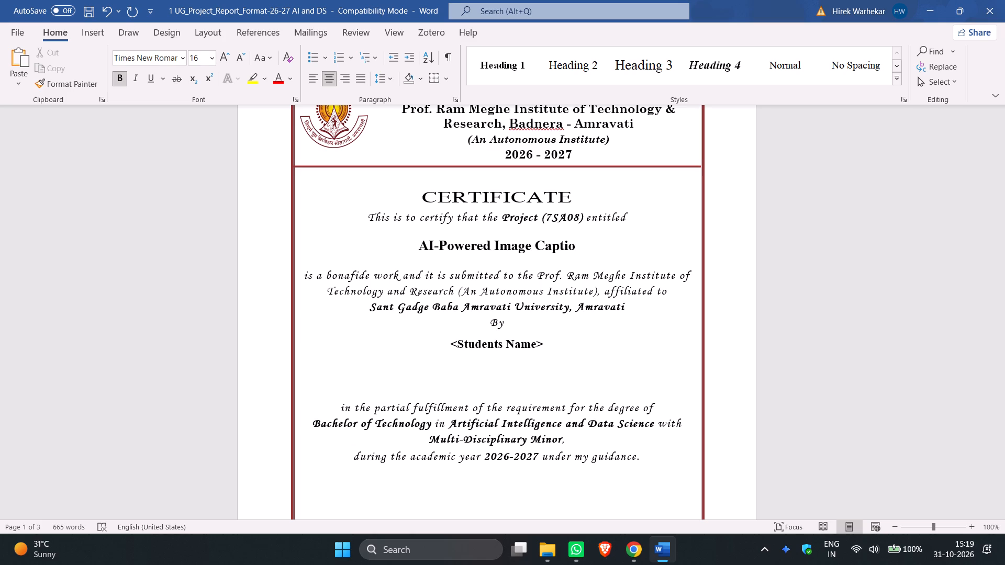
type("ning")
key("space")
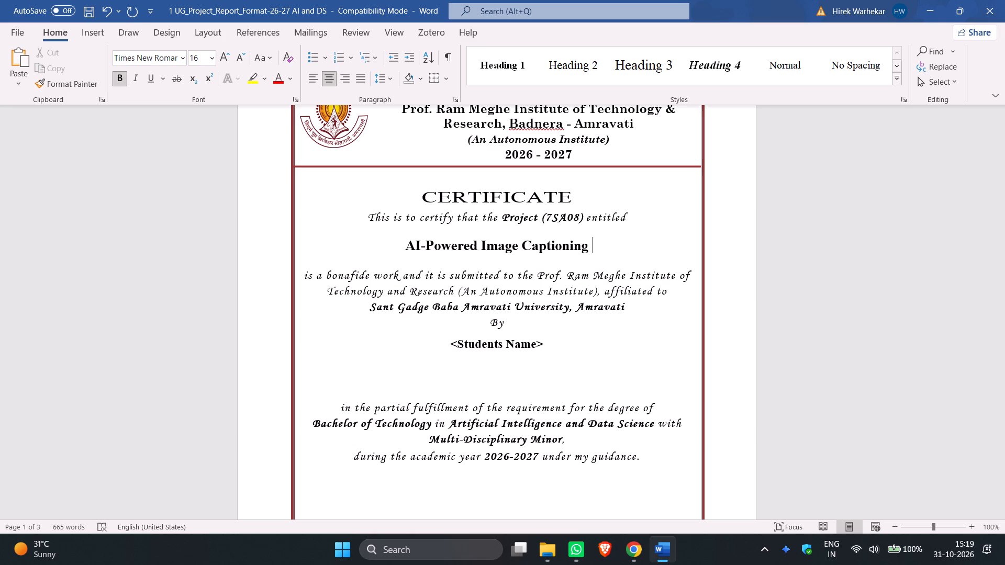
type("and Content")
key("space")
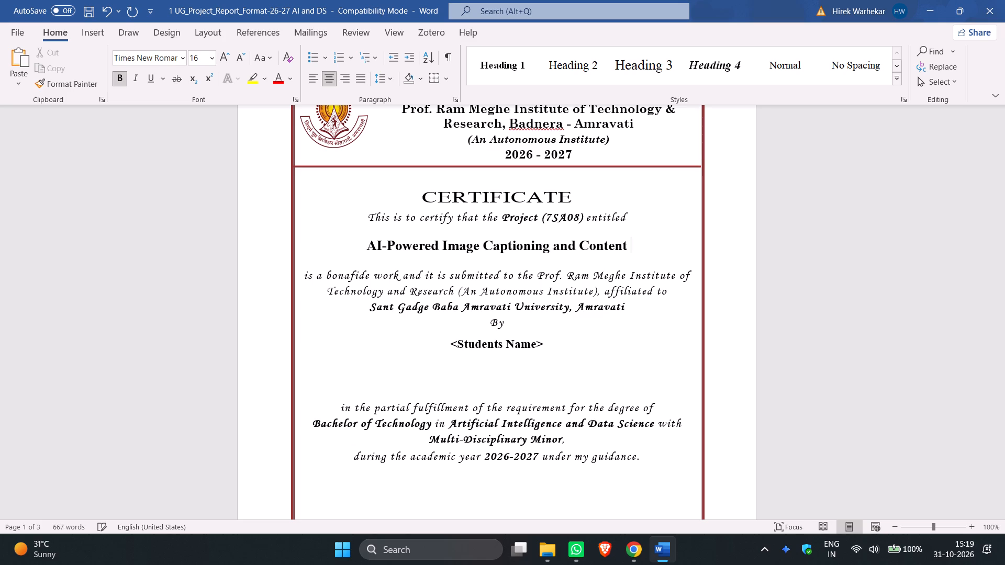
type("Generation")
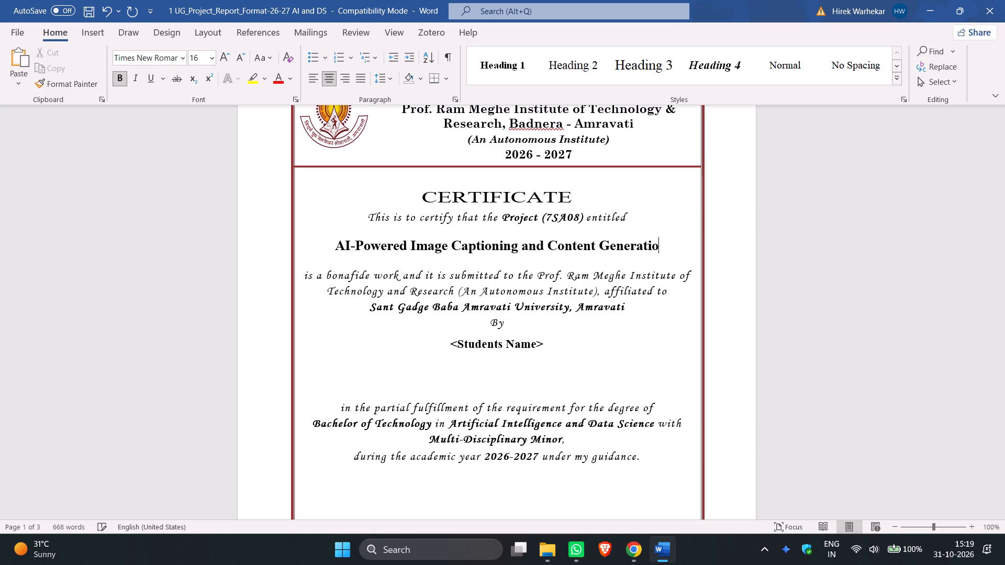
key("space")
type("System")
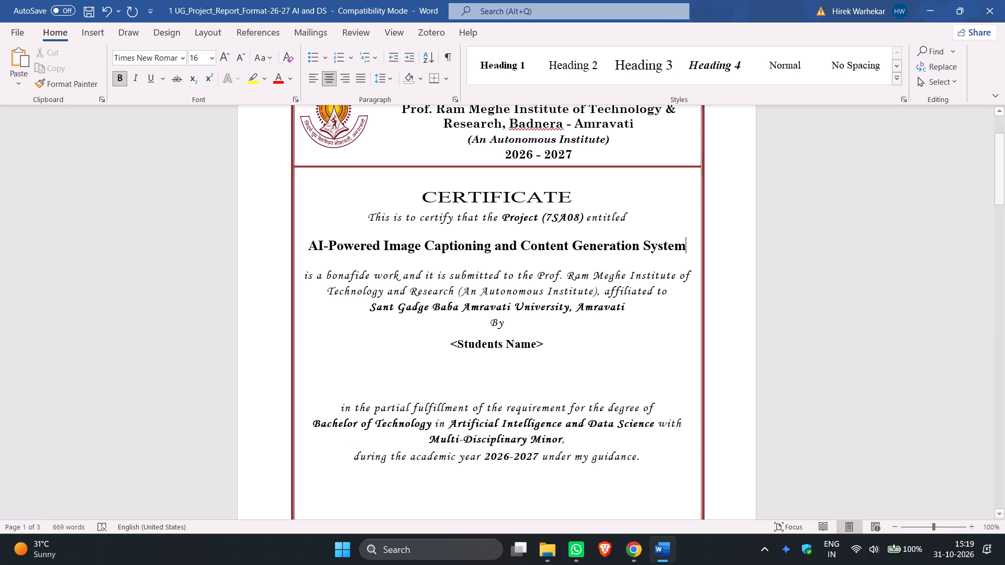
Compare the certificate's student name section with the certificate page of the reference PDF in Chrome.
scroll(580, 242, "up", 3)
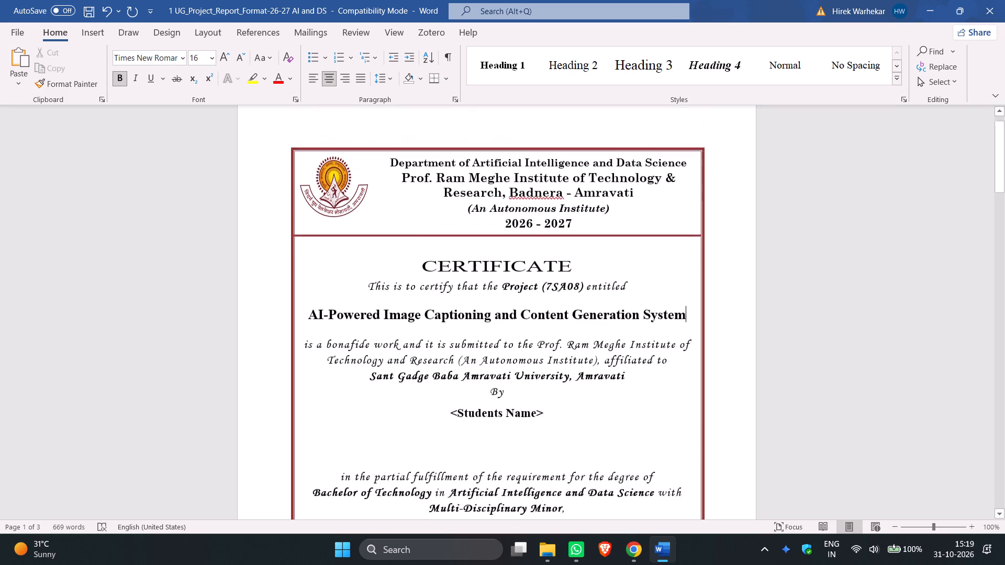
scroll(656, 205, "down", 2)
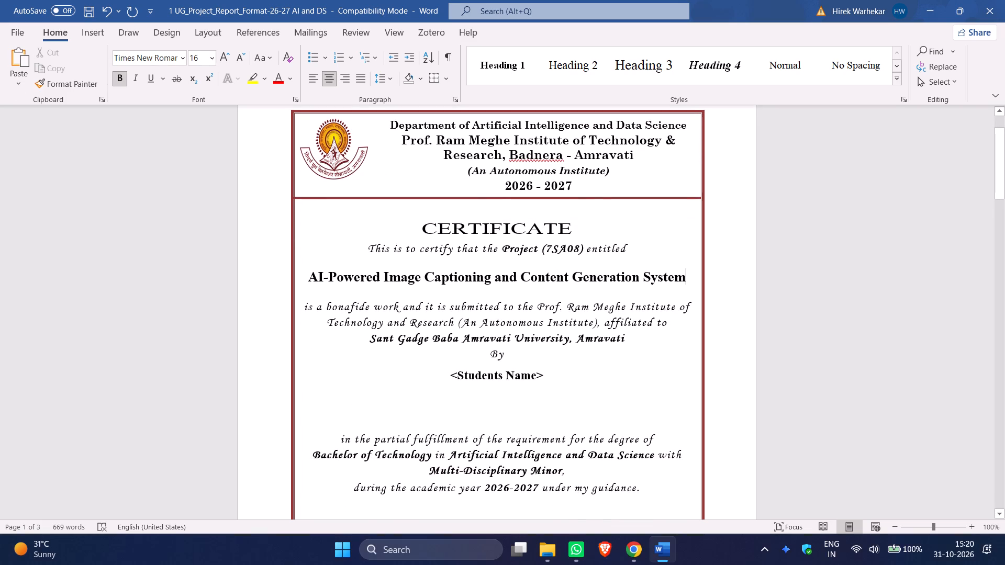
scroll(601, 288, "down", 2)
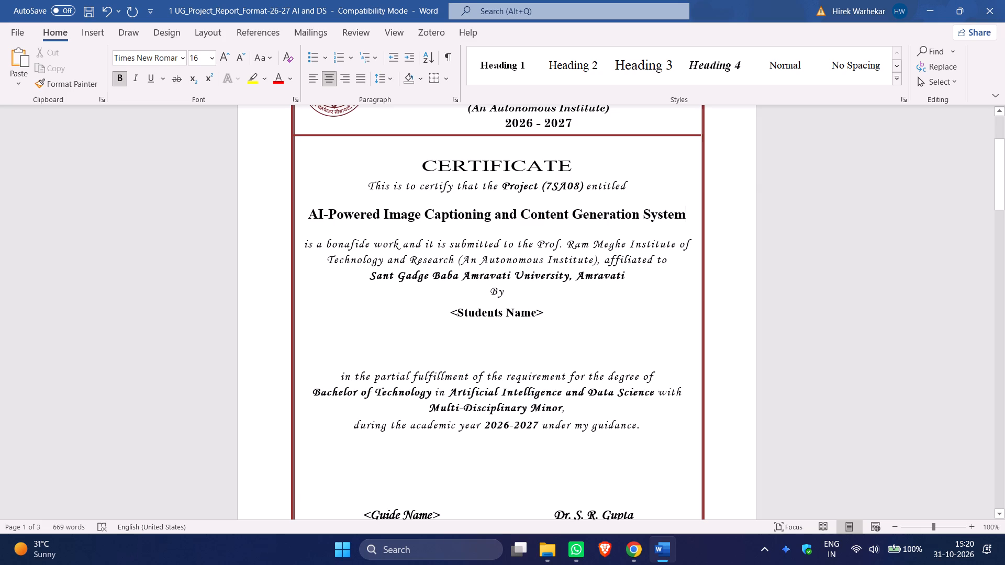
left_click(631, 548)
scroll(573, 308, "up", 8)
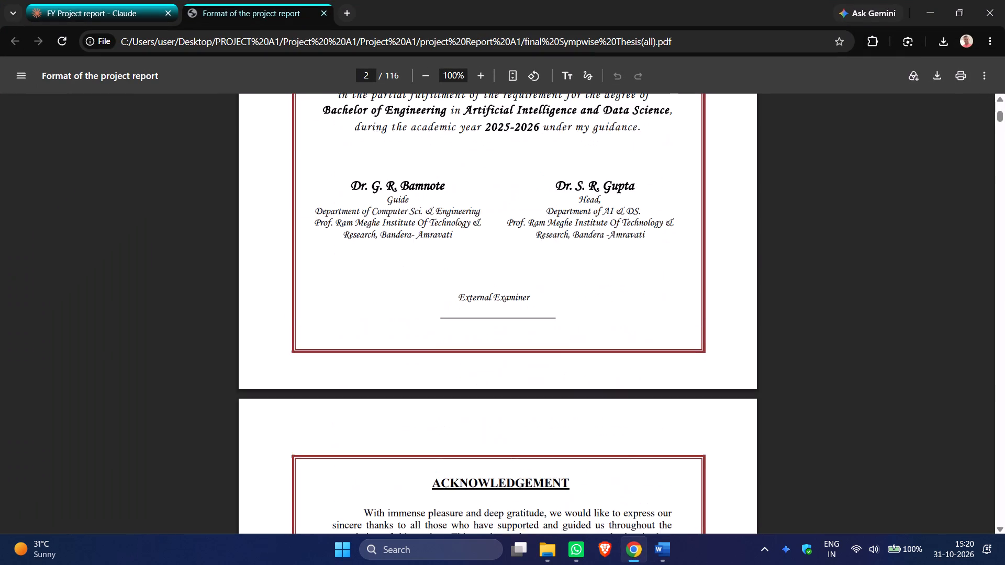
scroll(573, 309, "up", 5)
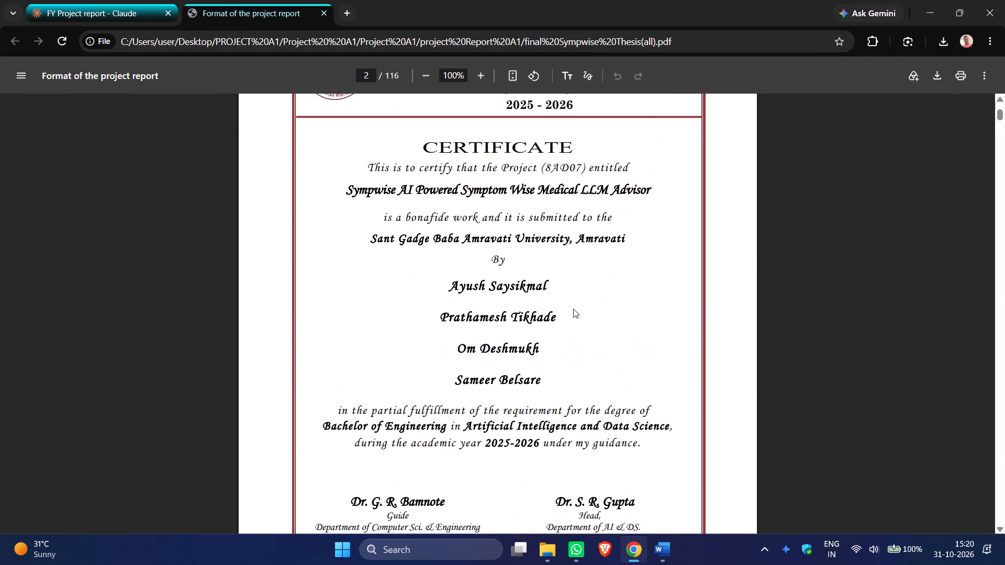
left_click(933, 19)
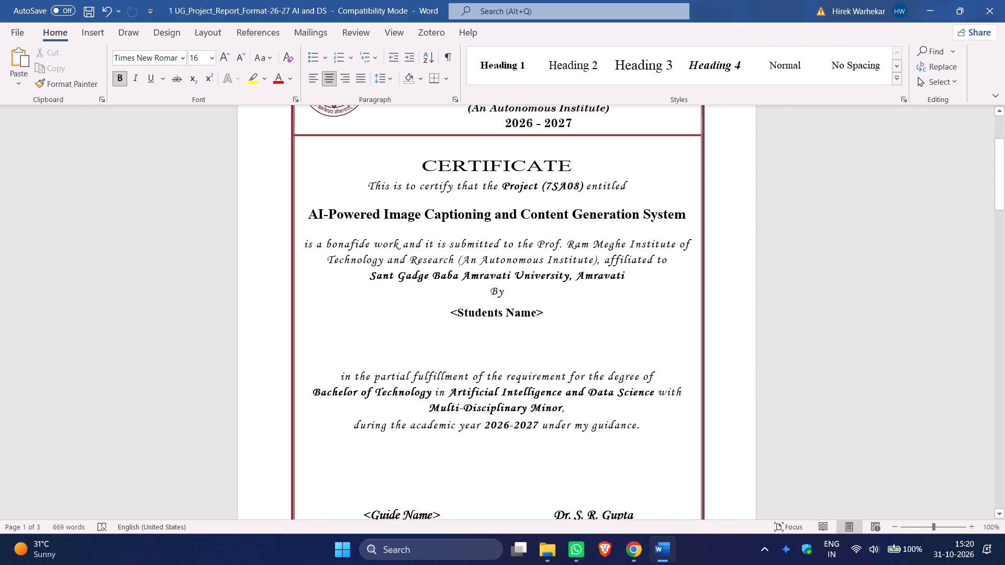
left_click(548, 314)
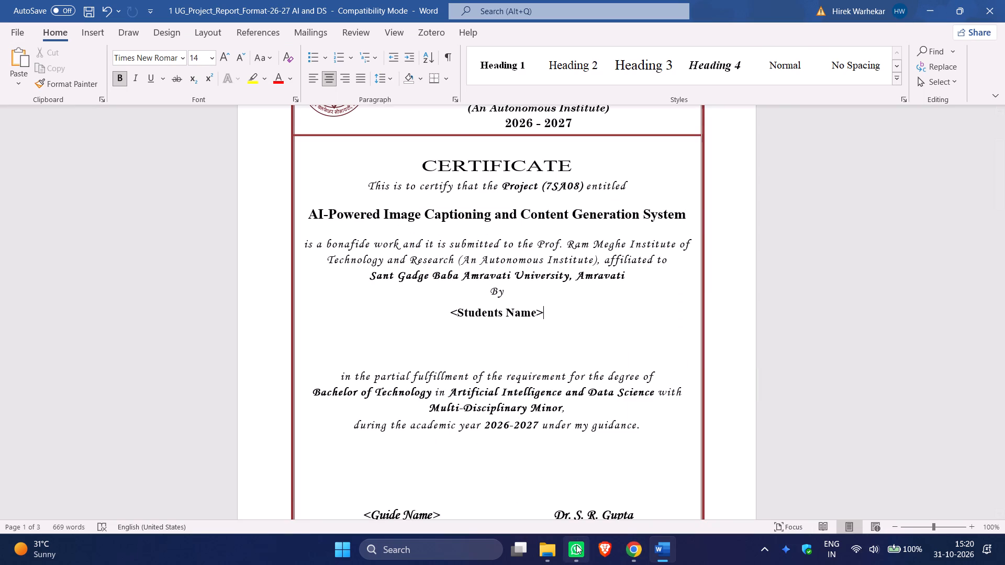
left_click(630, 555)
left_click(630, 555)
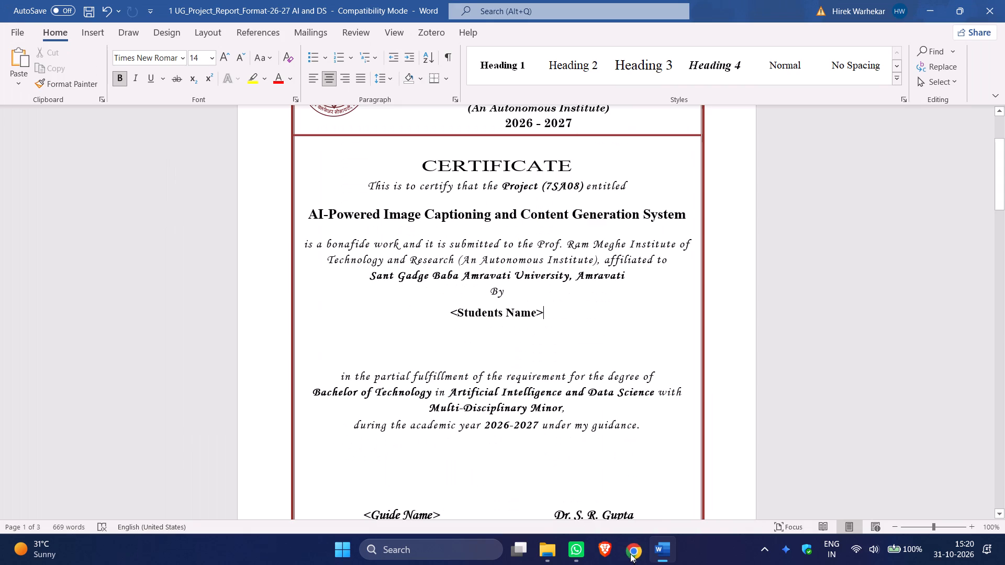
Replace the "<Students Name>" placeholder on the certificate page with the first student's name, prefixed "Mr." and including the middle initial.
key("BackSpace")
key("BackSpace")
key("BackSpace")
key("BackSpace")
key("BackSpace")
key("BackSpace")
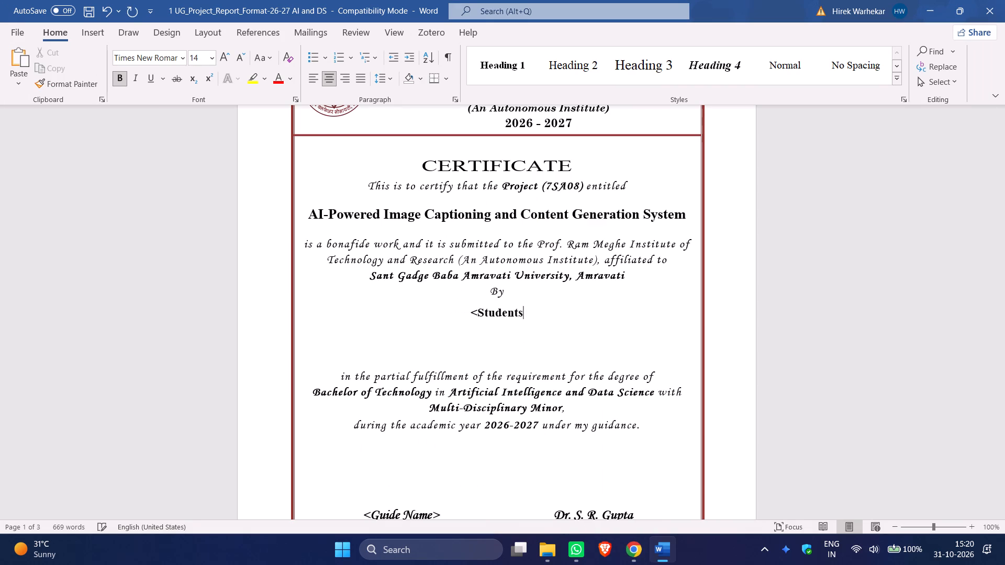
key("BackSpace")
key("BackSpace")
key("BackSpace")
key("BackSpace")
key("BackSpace")
key("BackSpace")
key("BackSpace")
key("BackSpace")
key("BackSpace")
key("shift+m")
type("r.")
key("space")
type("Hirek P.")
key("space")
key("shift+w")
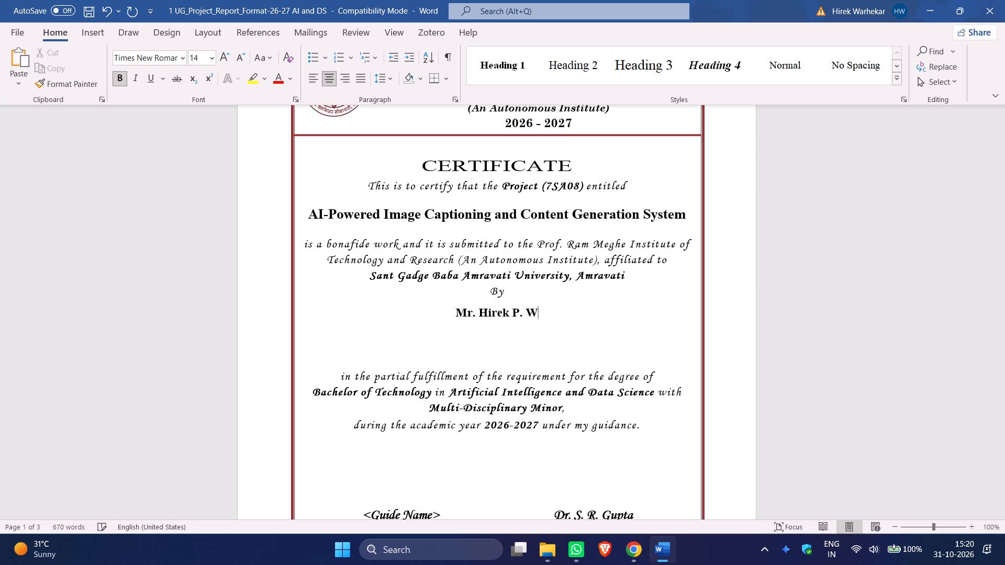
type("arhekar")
Add the second student's name with the title "Mr." and middle initial on a new line in the certificate's student list.
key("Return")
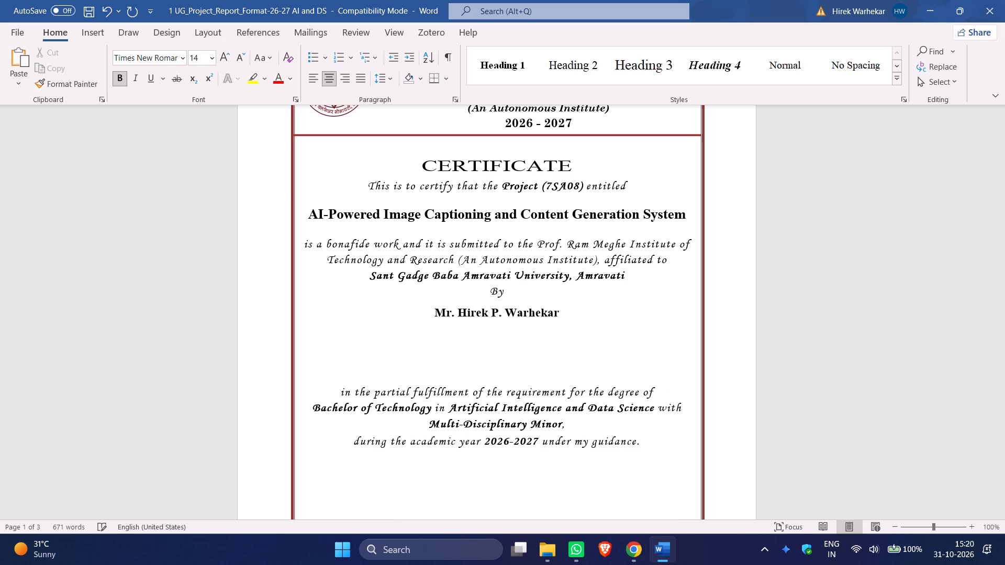
scroll(655, 303, "down", 4)
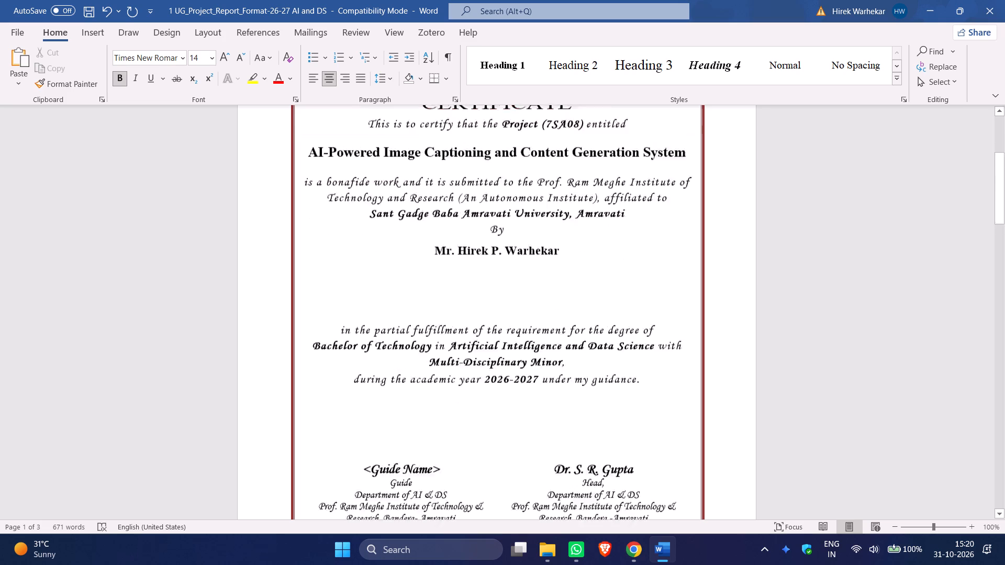
scroll(646, 306, "down", 10)
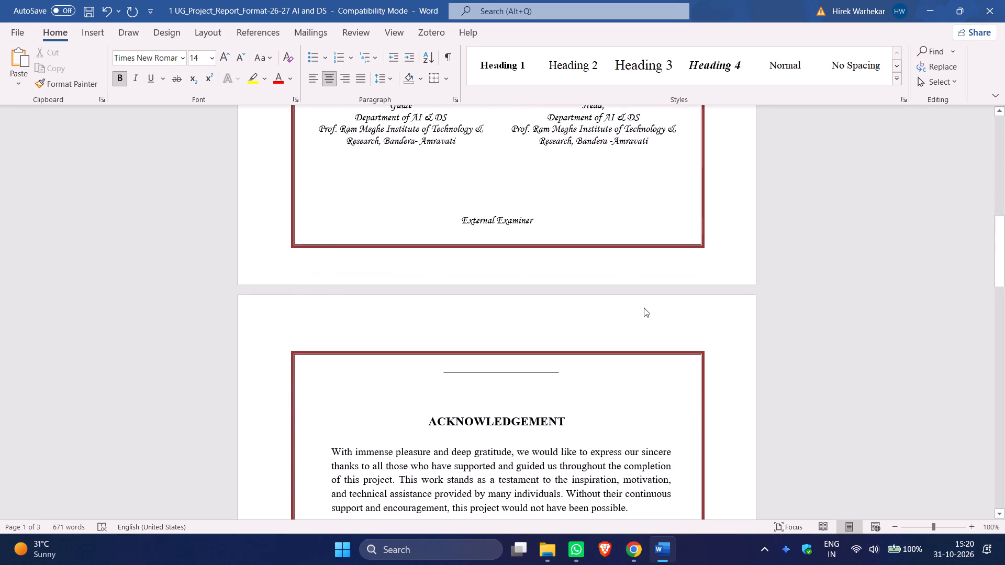
scroll(644, 308, "up", 7)
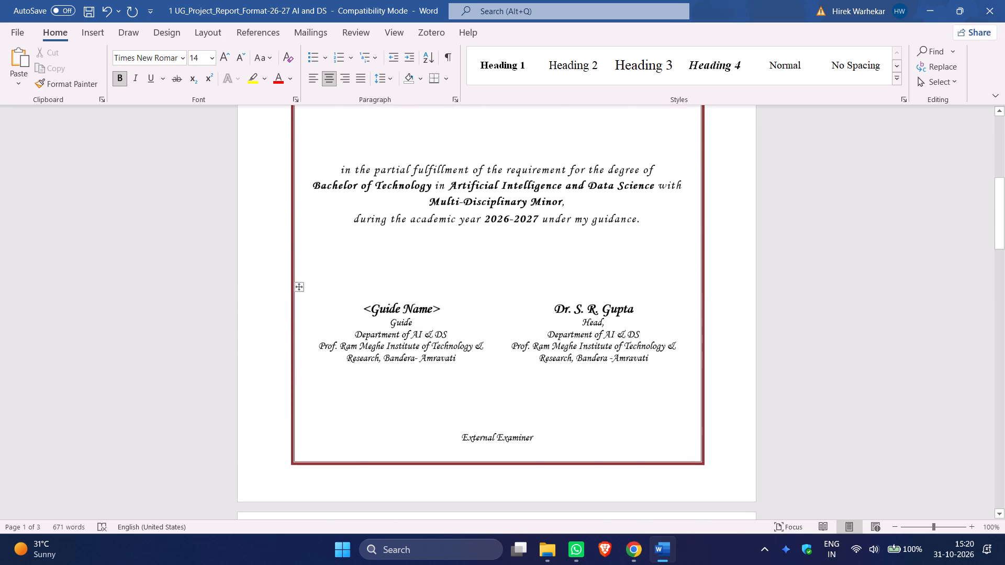
scroll(644, 308, "up", 5)
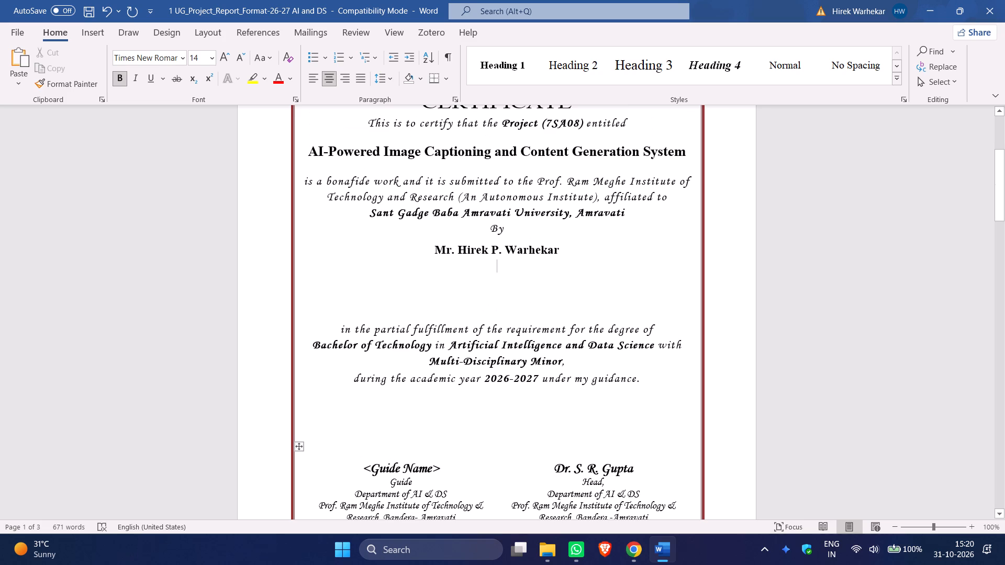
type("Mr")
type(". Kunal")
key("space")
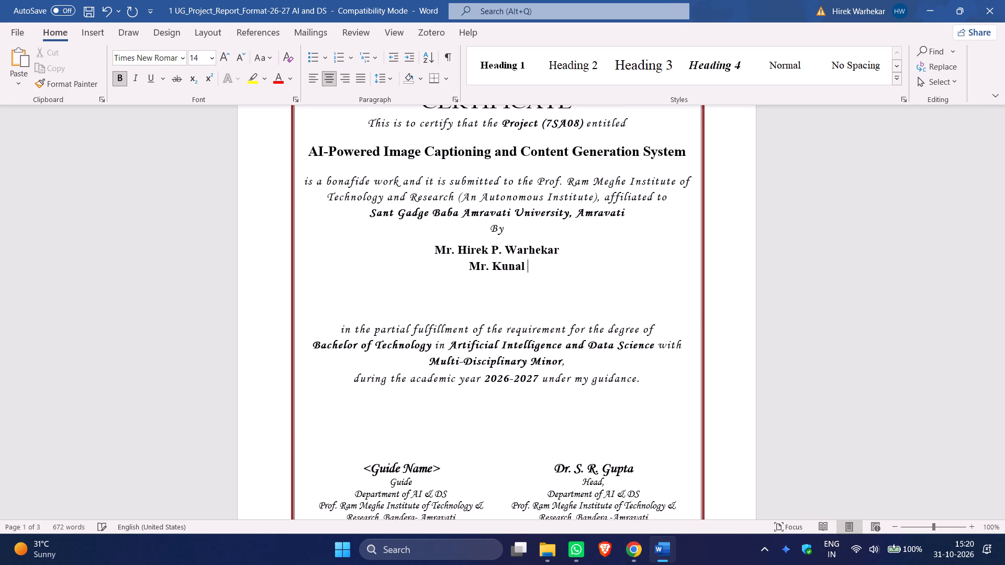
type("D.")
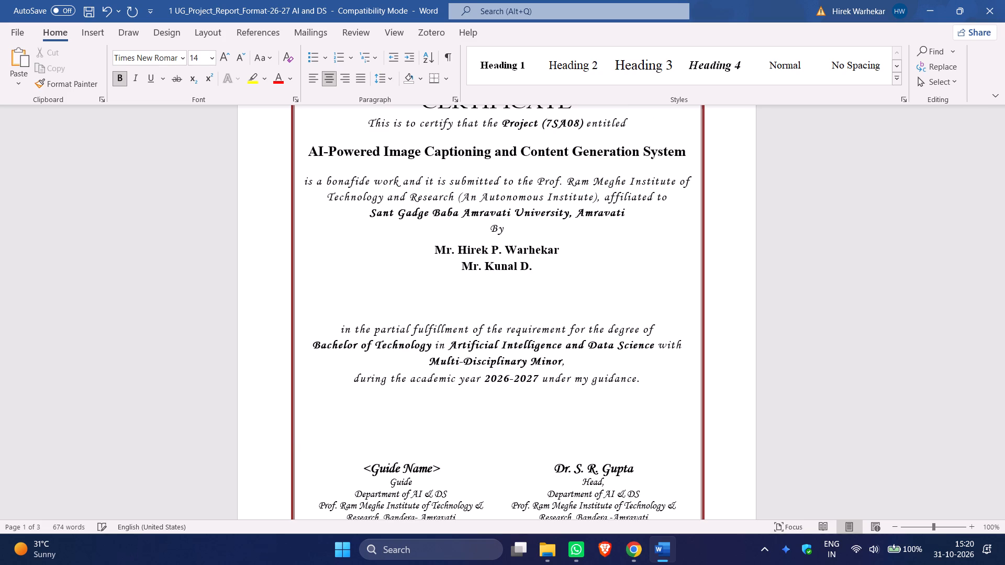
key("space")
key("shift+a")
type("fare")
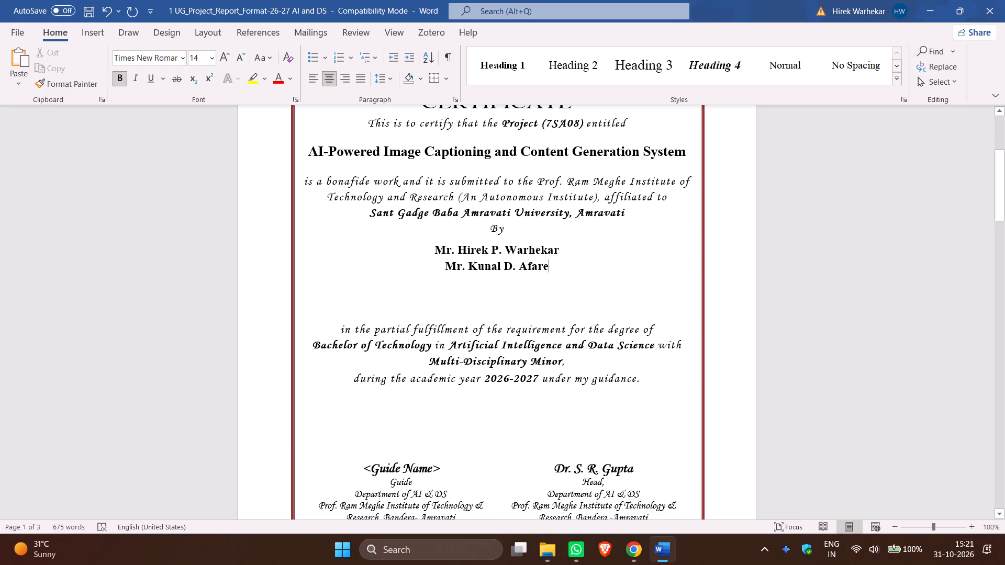
Add the third student's name with the title "Mr." and middle initial on a new line in the certificate's student list.
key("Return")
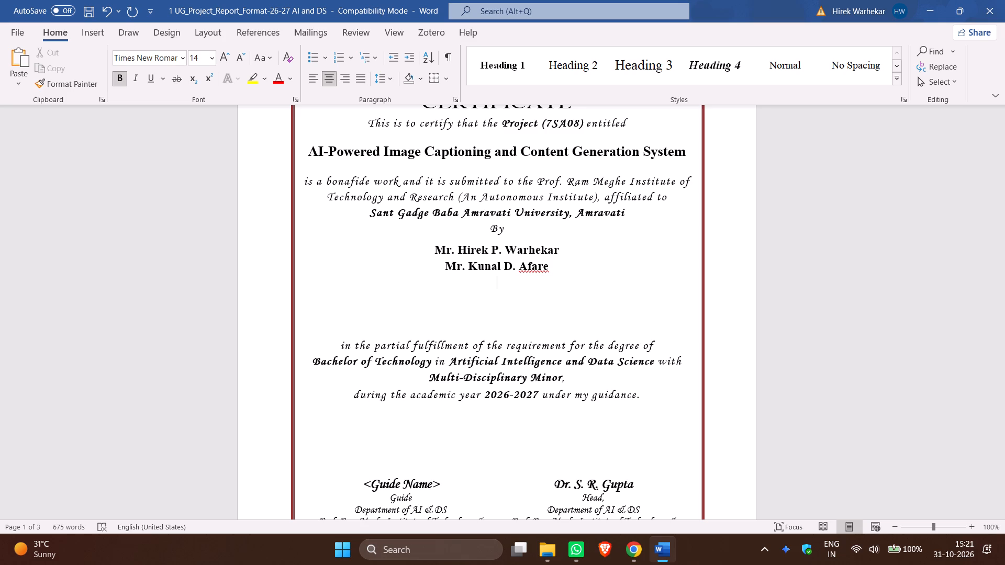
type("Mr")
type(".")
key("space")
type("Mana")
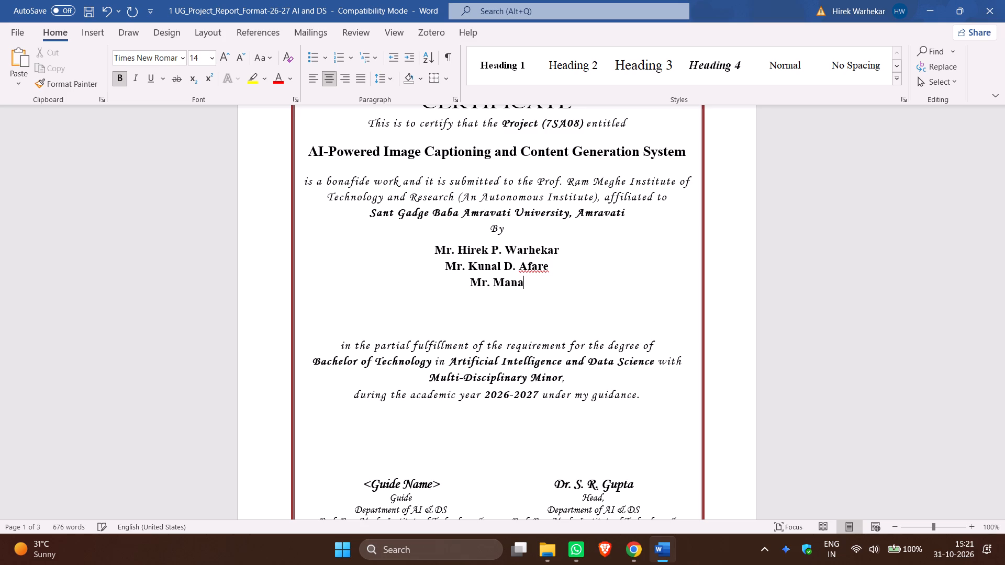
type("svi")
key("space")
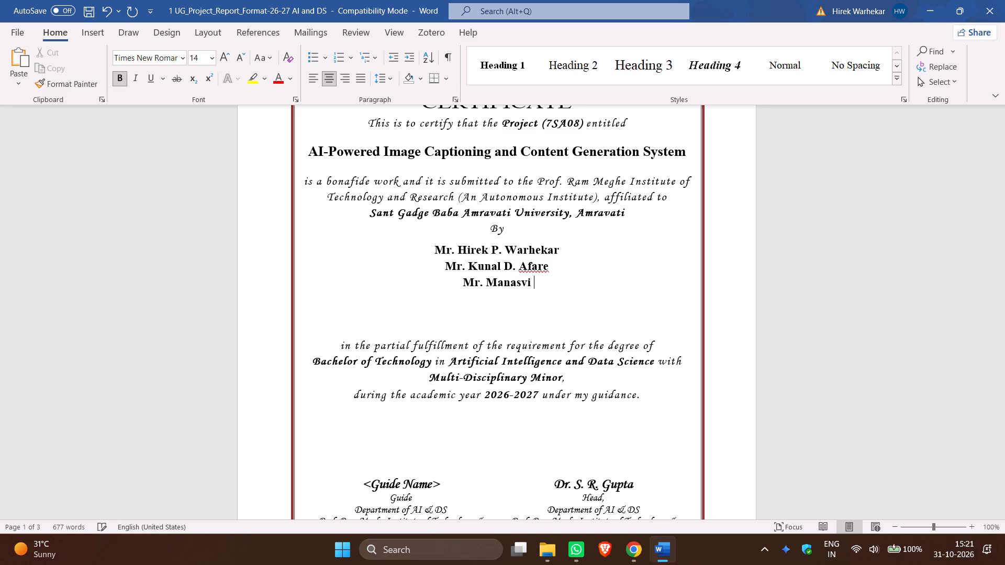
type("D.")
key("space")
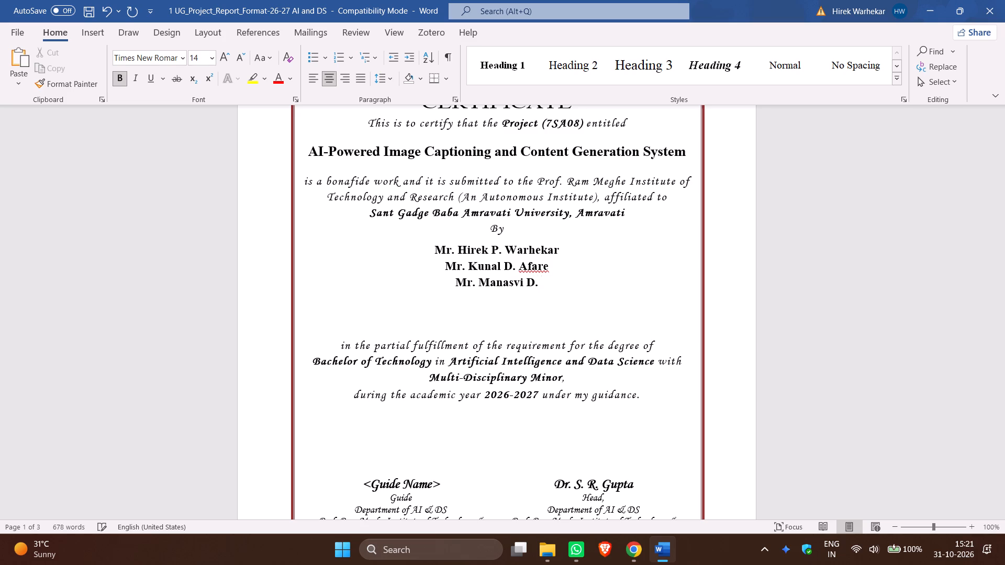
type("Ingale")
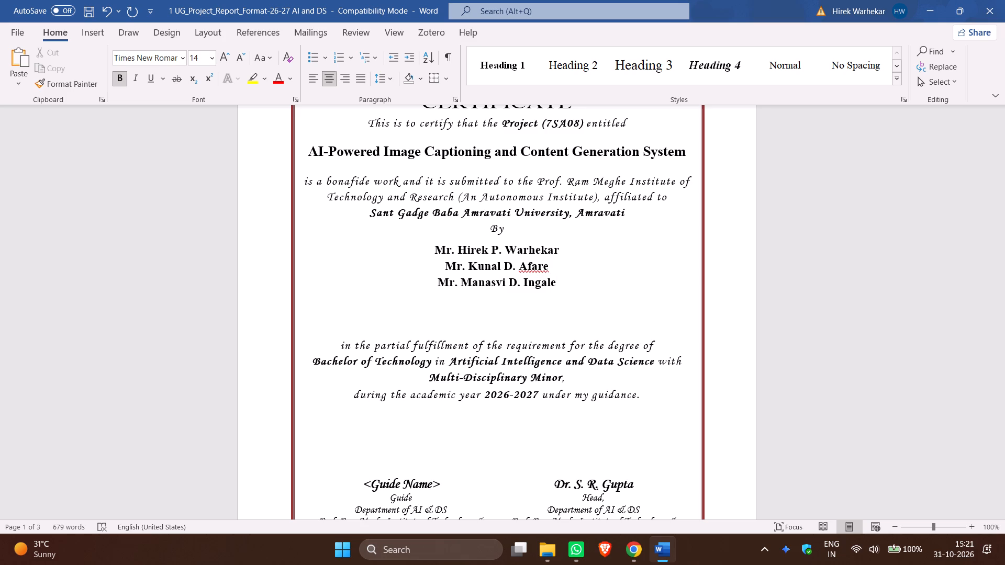
Start a fourth line in the certificate's student list with the title "Mr.".
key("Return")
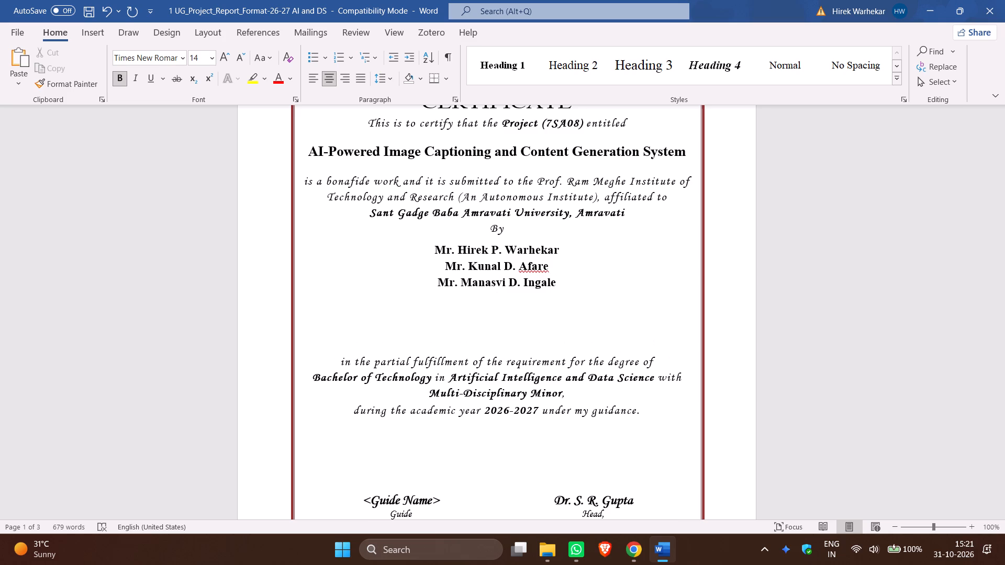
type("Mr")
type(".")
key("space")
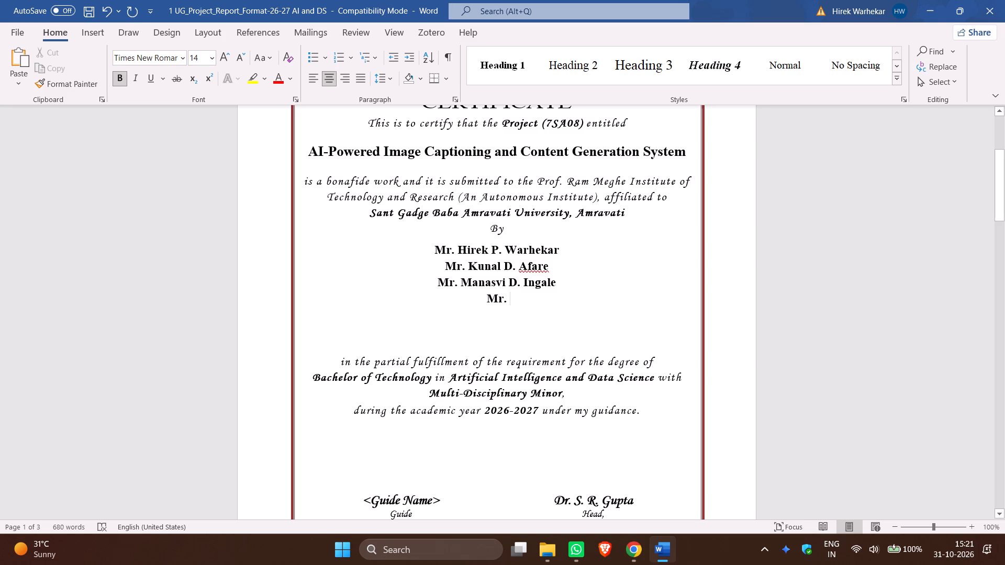
Change the third student's title on the certificate to "Ms.".
left_click(454, 281)
key("BackSpace")
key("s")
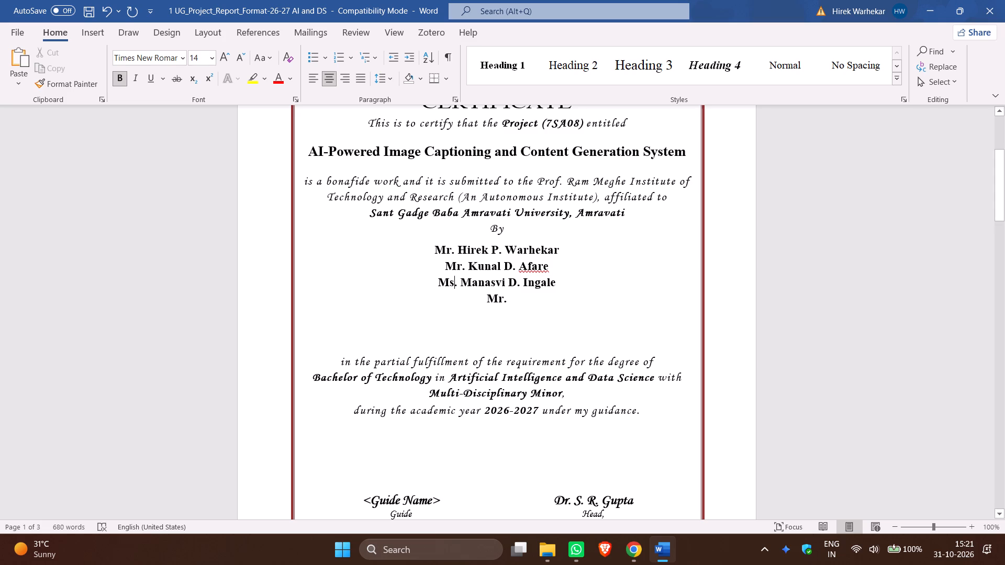
Complete the fourth line of the certificate's student list with the fourth student's name and middle initial.
left_click(521, 300)
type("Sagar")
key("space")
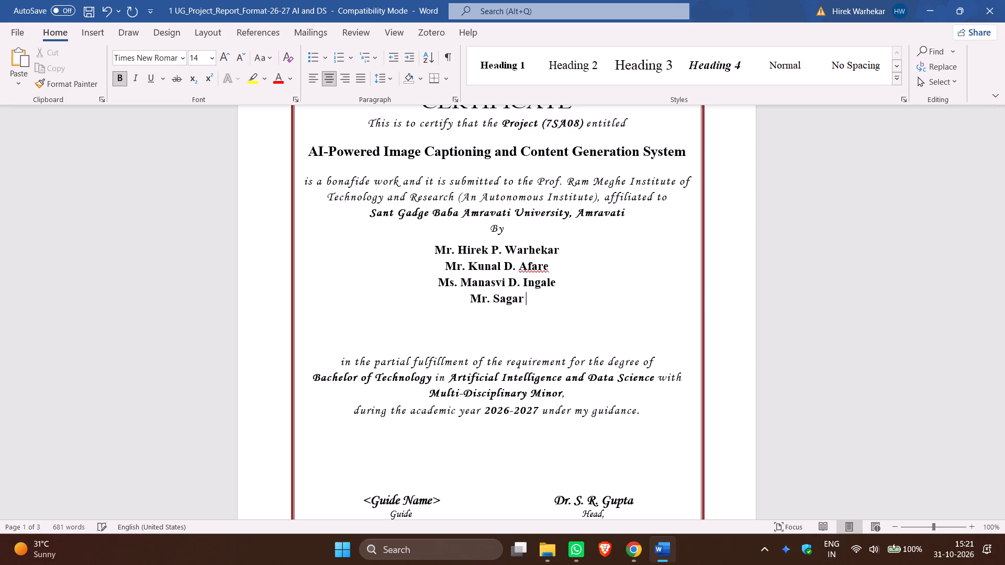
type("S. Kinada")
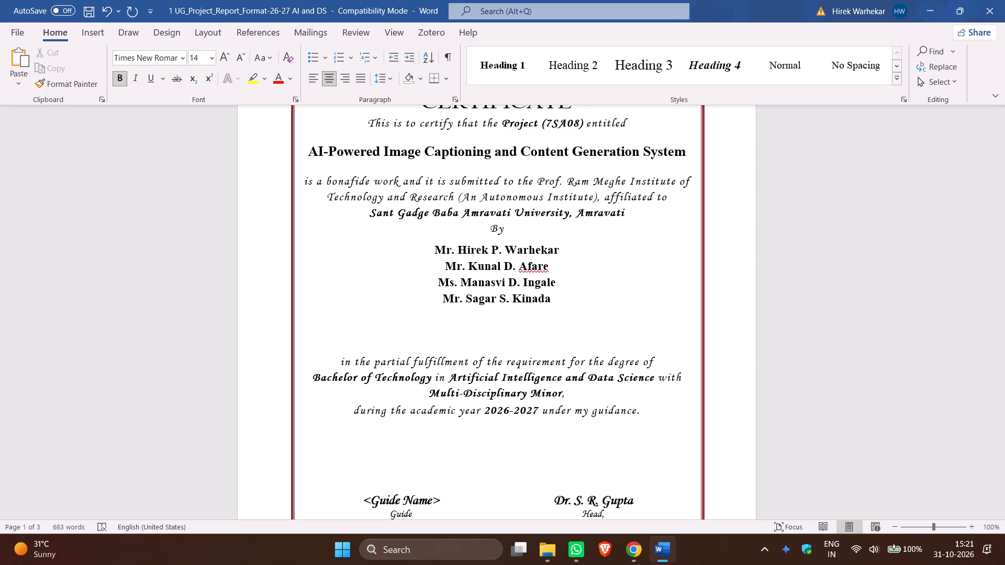
Delete the extra blank lines between the certificate's student names and the "in the partial fulfillment" paragraph.
scroll(524, 340, "down", 14)
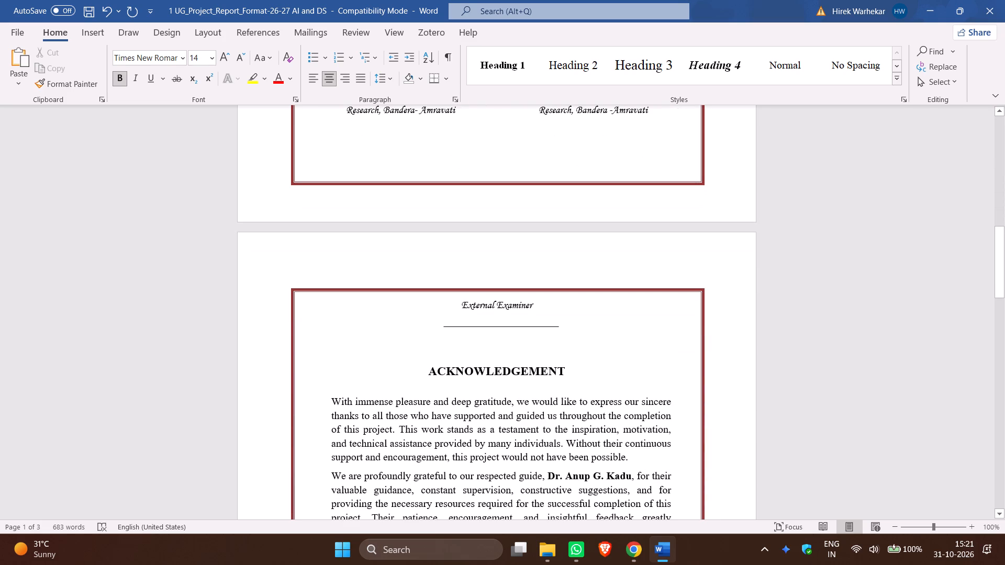
scroll(524, 341, "up", 6)
scroll(524, 341, "down", 20)
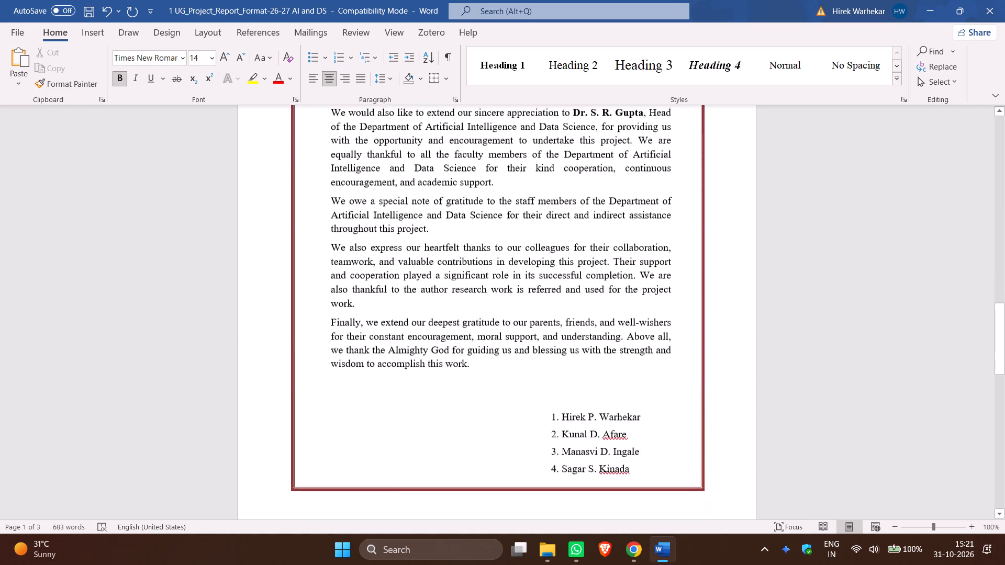
scroll(525, 345, "down", 3)
scroll(525, 345, "up", 20)
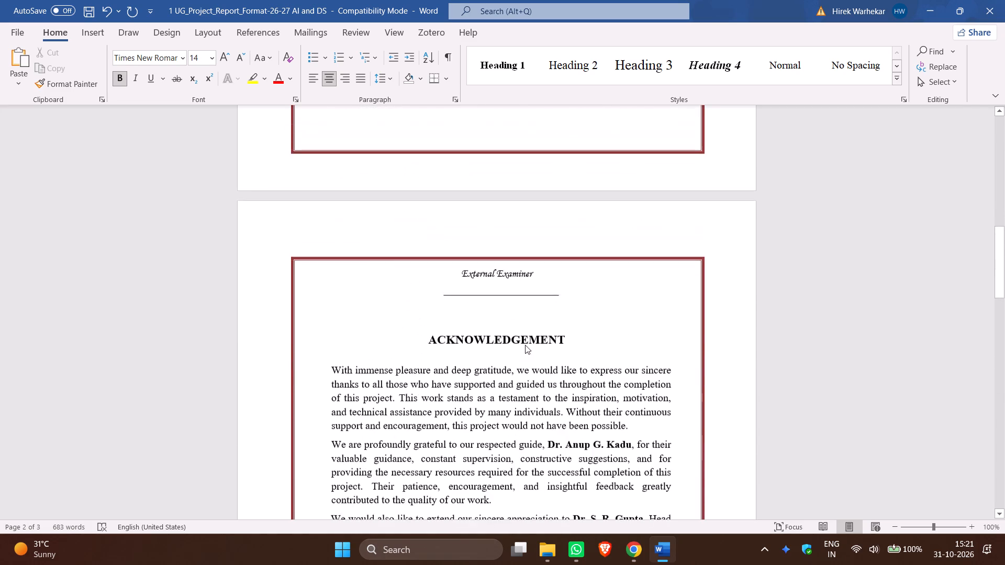
scroll(525, 345, "up", 12)
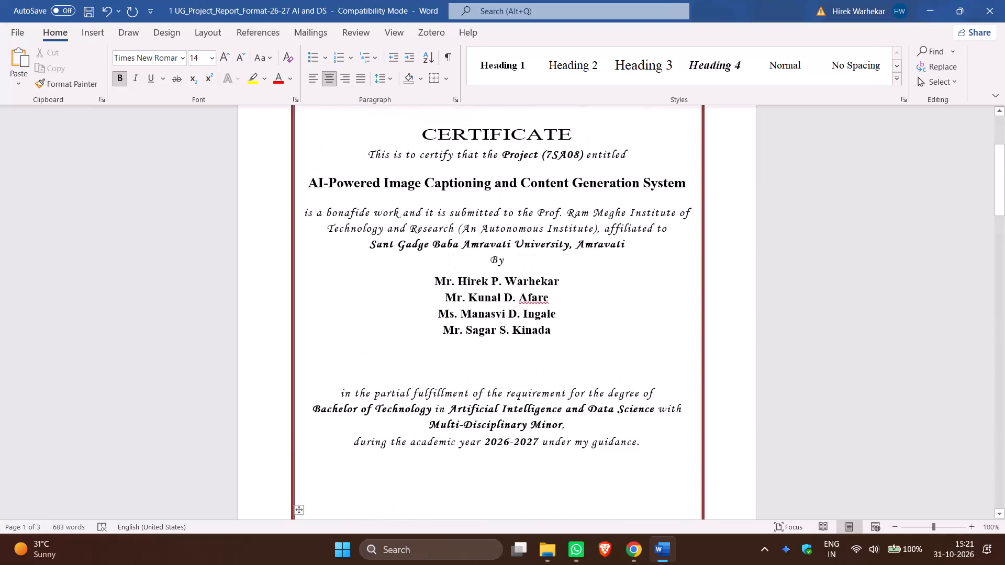
left_click(425, 365)
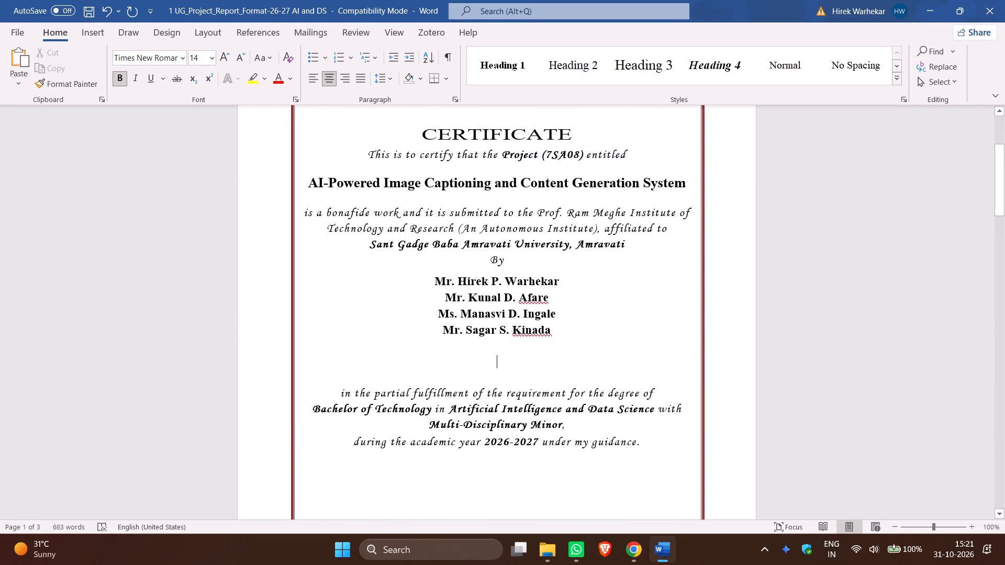
key("BackSpace")
key("BackSpace")
scroll(703, 342, "down", 8)
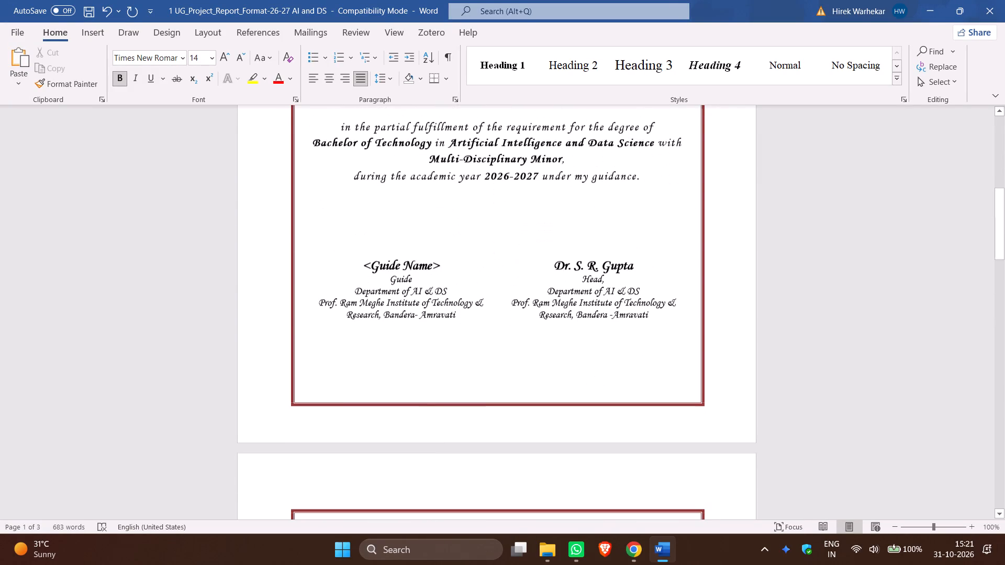
scroll(703, 344, "up", 6)
key("BackSpace")
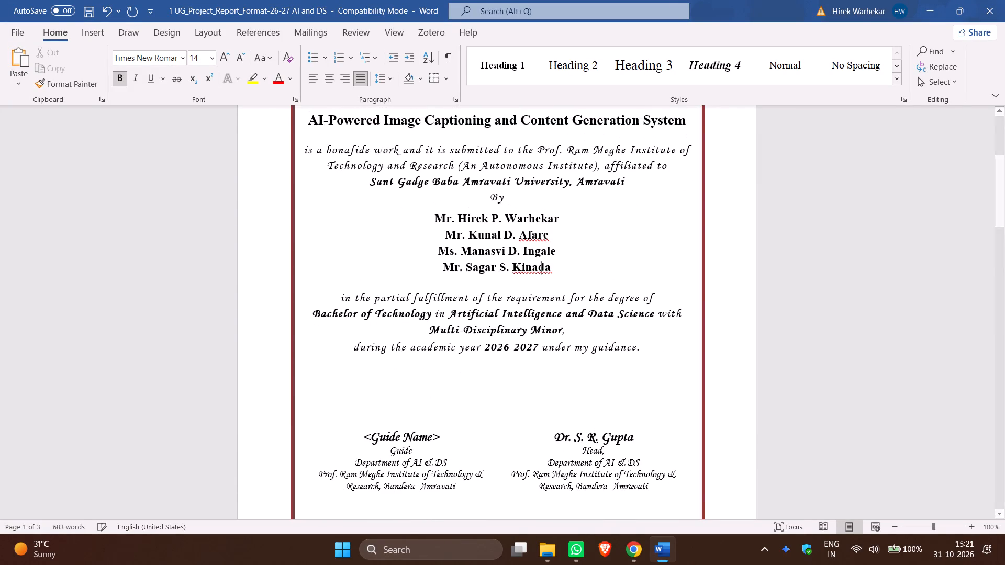
Replace the "<Guide Name>" placeholder in the certificate's signature block with the guide's name, prefixed "Dr." and including the middle initial.
scroll(589, 302, "up", 3)
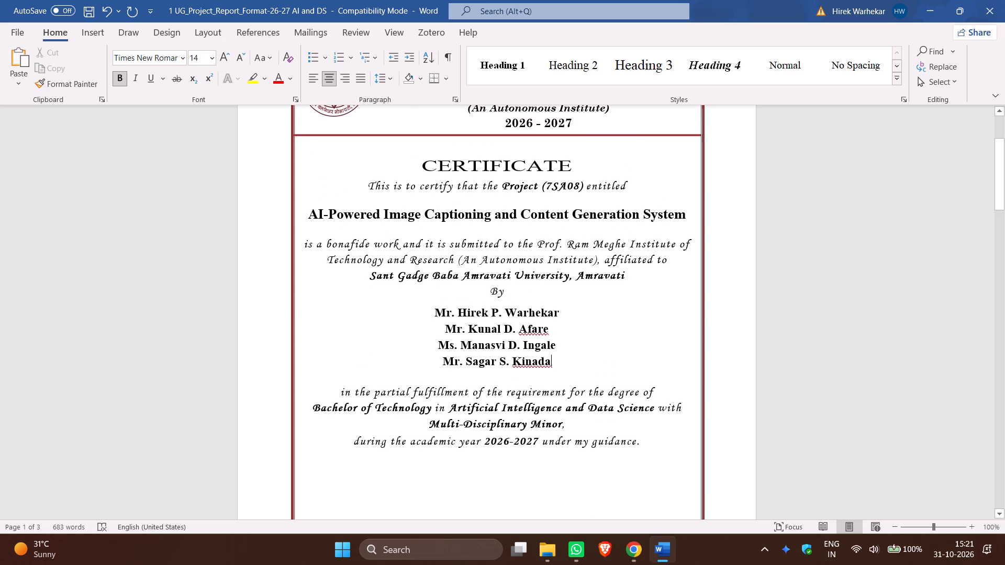
scroll(589, 302, "down", 9)
scroll(589, 303, "up", 3)
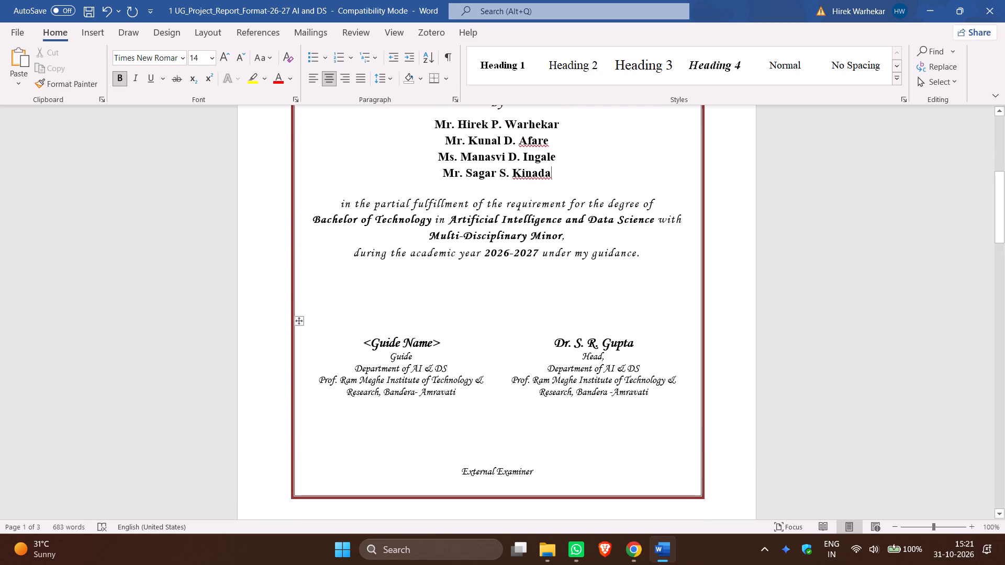
left_click_drag(448, 343, 374, 340)
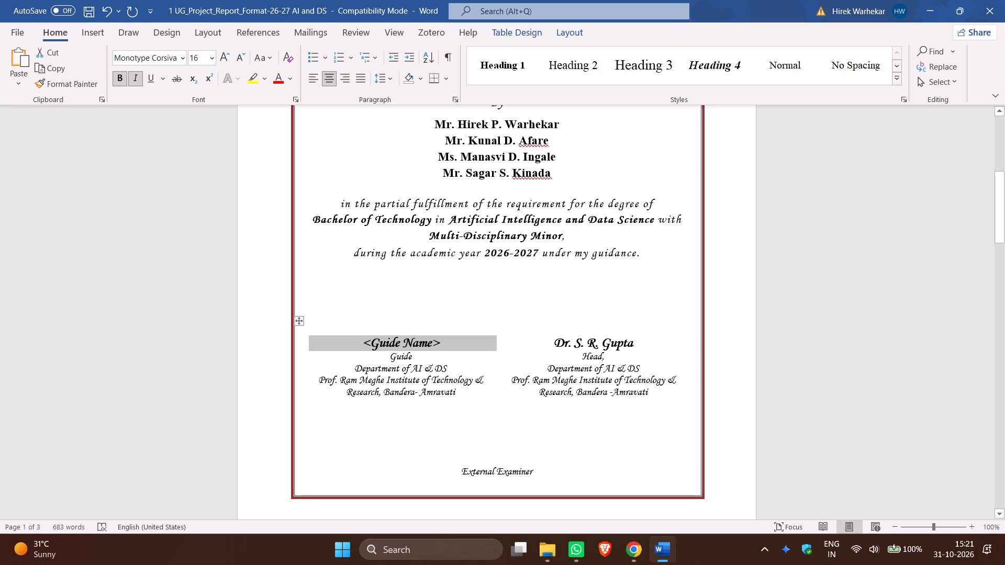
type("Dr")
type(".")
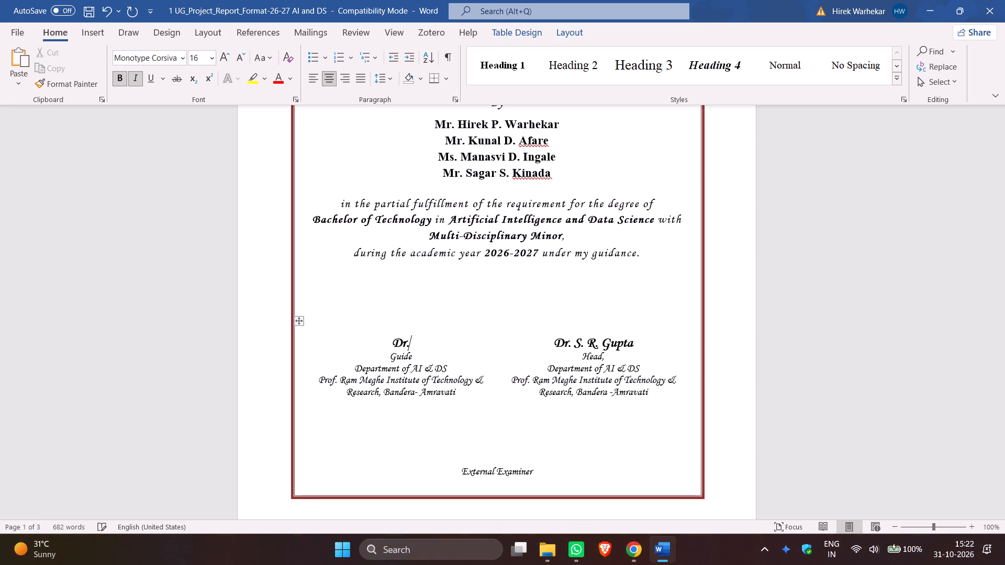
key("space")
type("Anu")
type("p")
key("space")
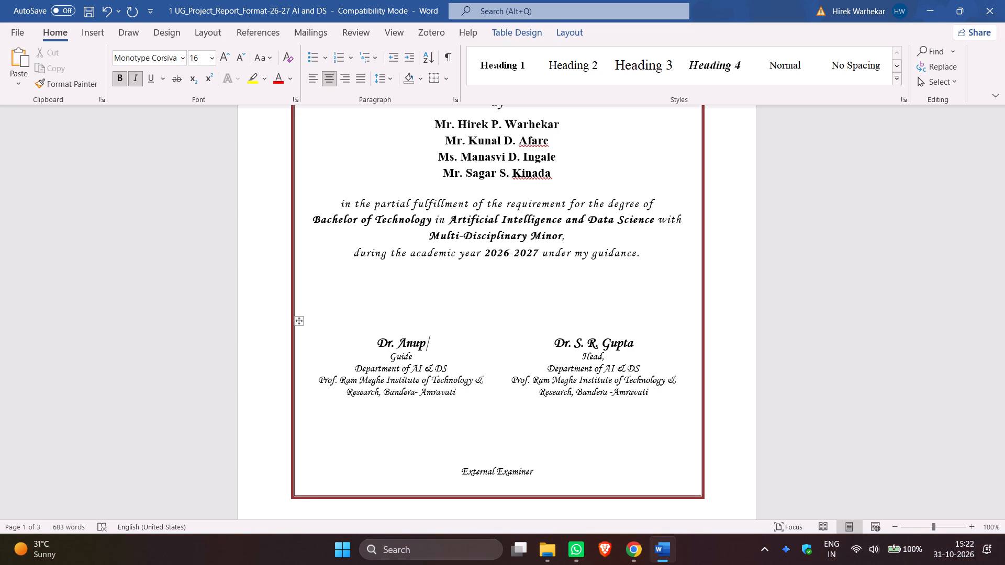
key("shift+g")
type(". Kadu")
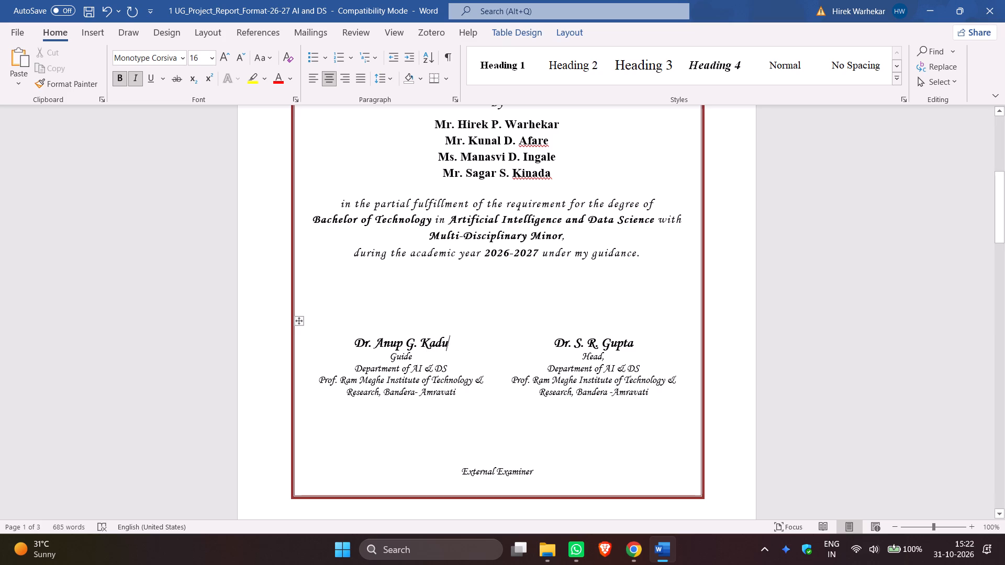
Remove blank space between the guide and head signature block and "External Examiner" so the examiner's signature line fits on the certificate page.
scroll(473, 413, "down", 7)
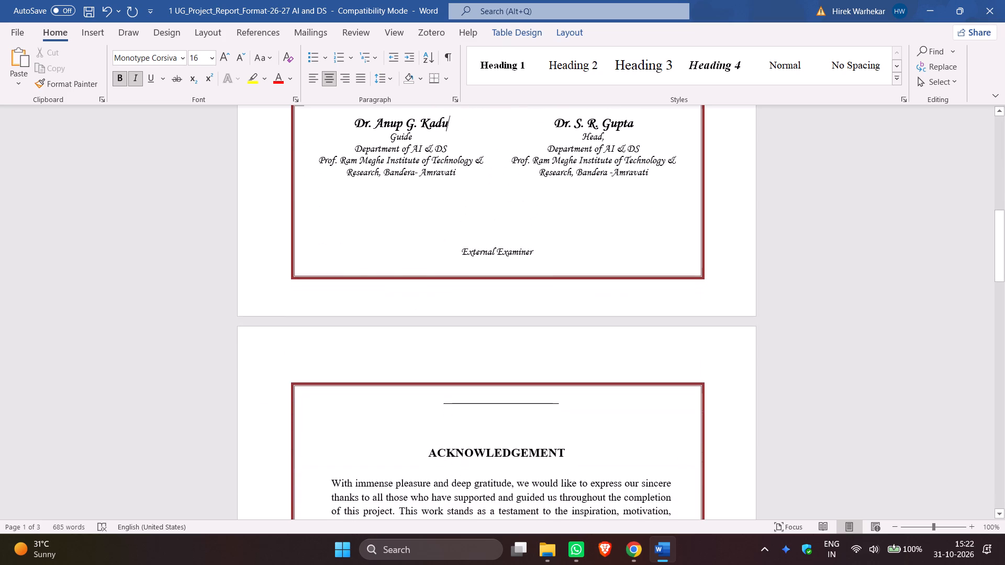
scroll(473, 412, "up", 4)
scroll(475, 334, "up", 1)
scroll(475, 334, "down", 1)
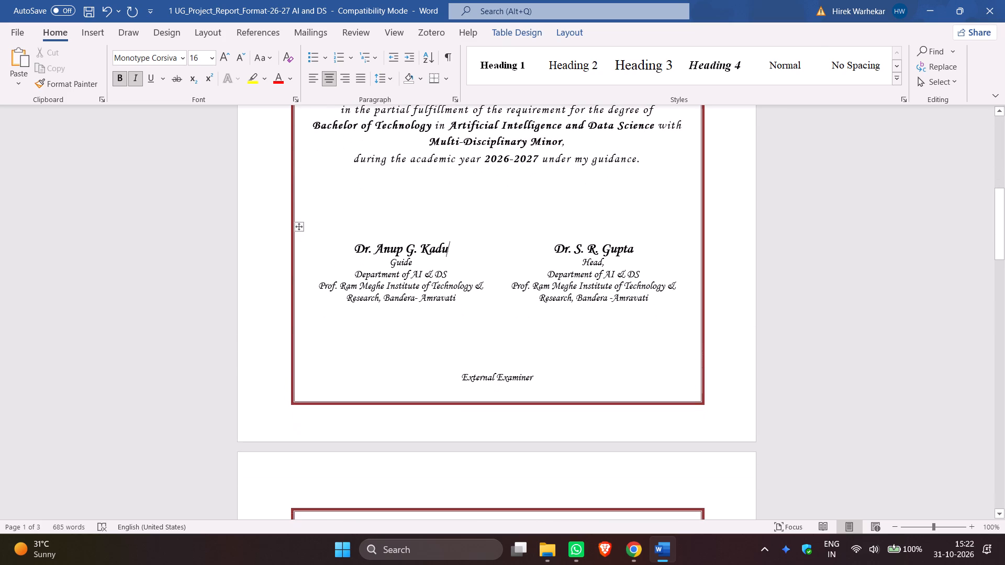
left_click(390, 329)
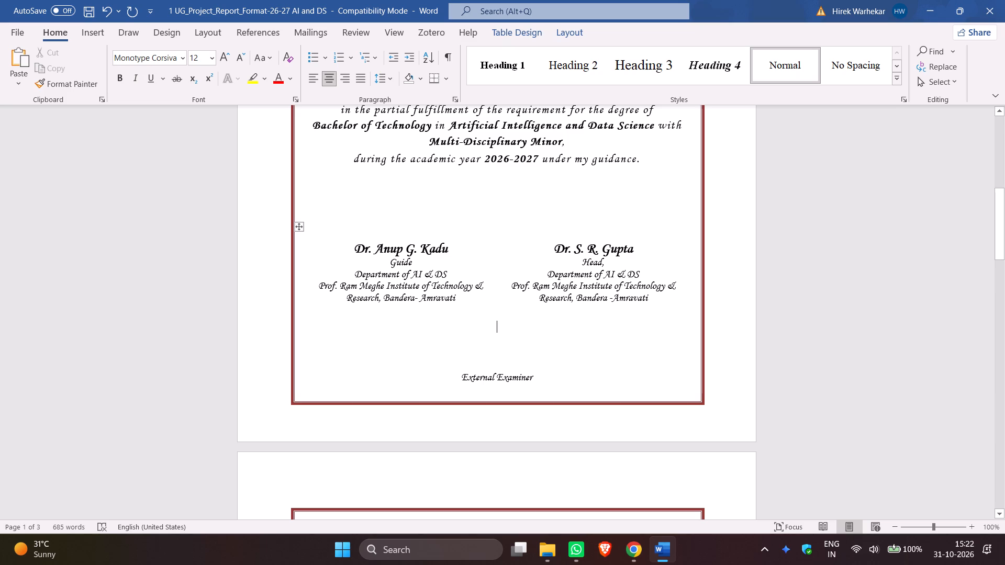
key("BackSpace")
key("BackSpace")
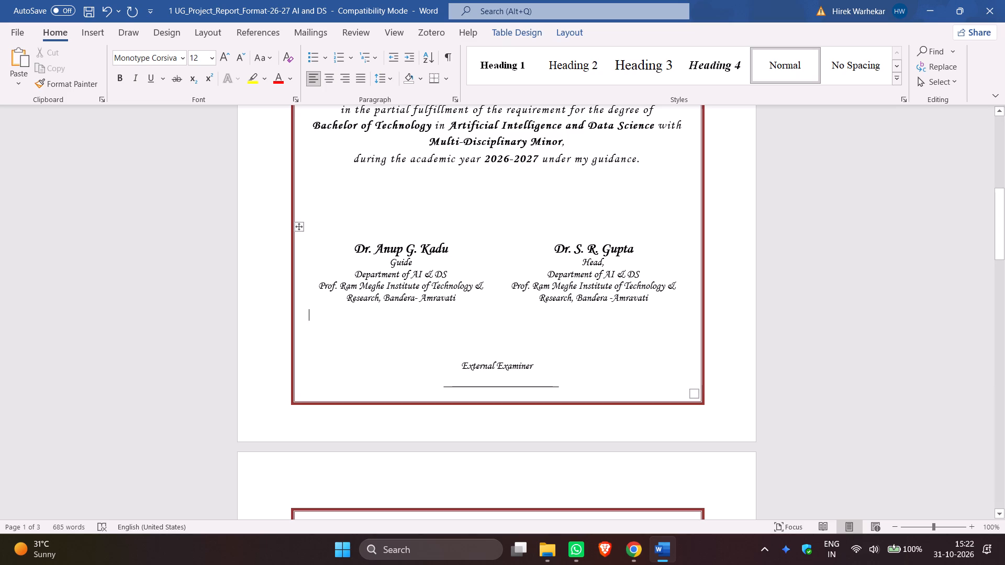
scroll(804, 347, "up", 3)
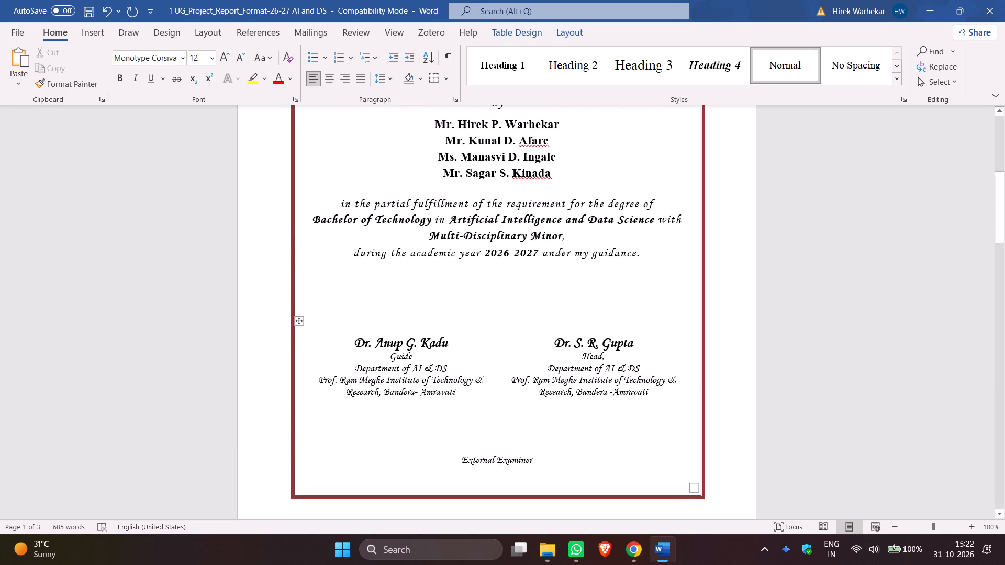
Review the acknowledgement and abstract pages of the report in Word for content and layout.
scroll(806, 349, "down", 15)
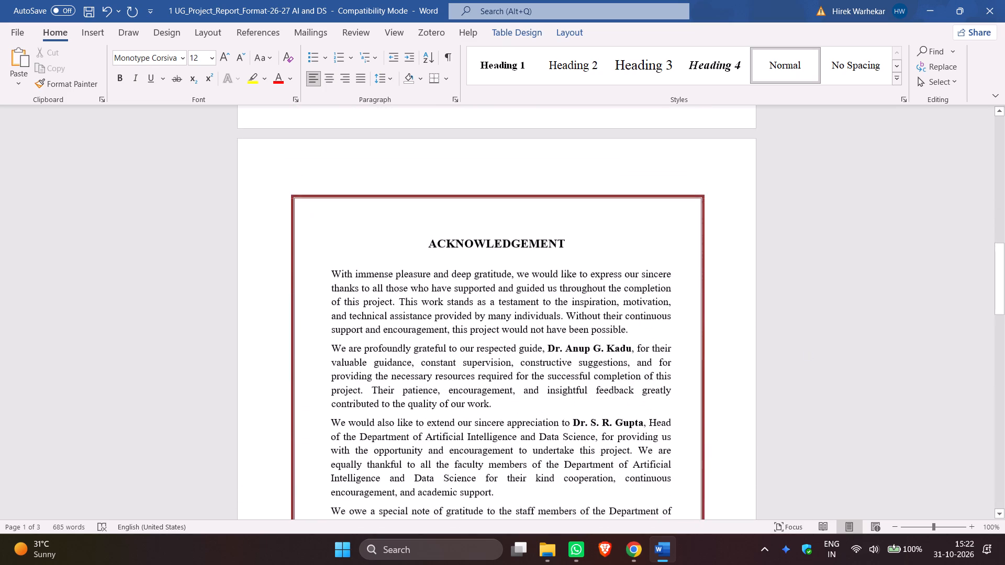
scroll(807, 349, "down", 11)
scroll(807, 349, "down", 13)
scroll(807, 349, "up", 1)
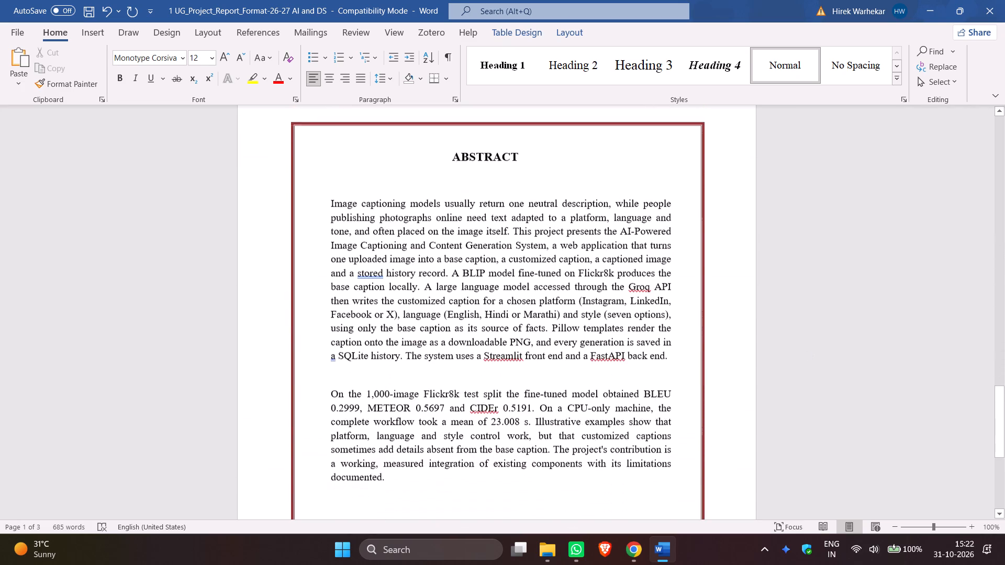
scroll(807, 349, "up", 9)
scroll(807, 349, "up", 15)
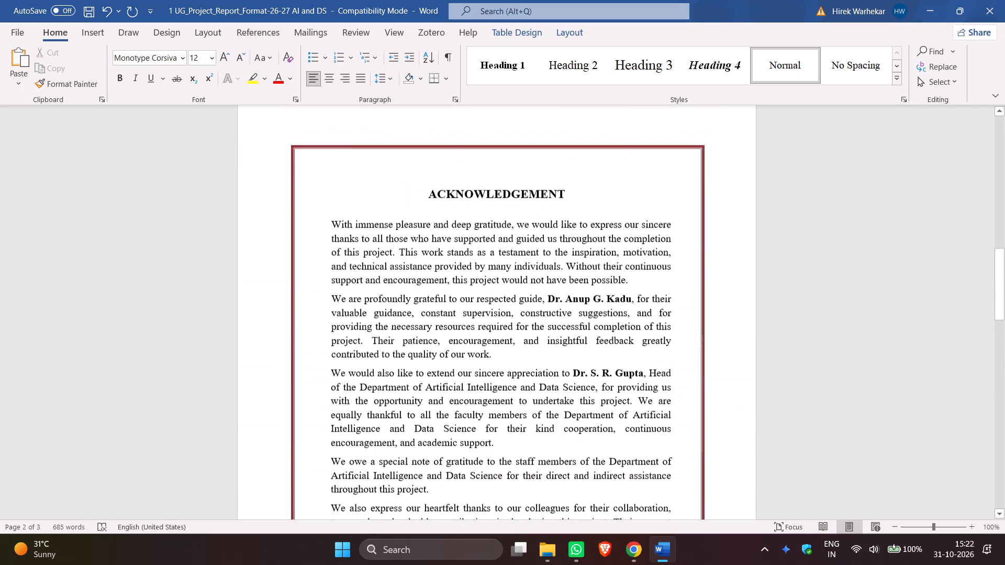
scroll(807, 349, "down", 20)
scroll(807, 349, "down", 15)
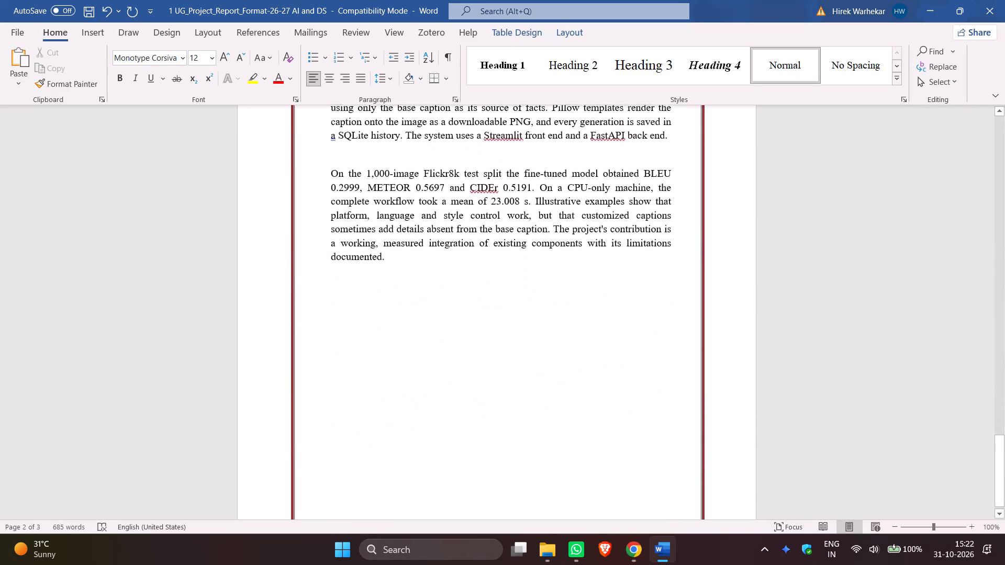
scroll(805, 334, "down", 8)
scroll(804, 334, "up", 10)
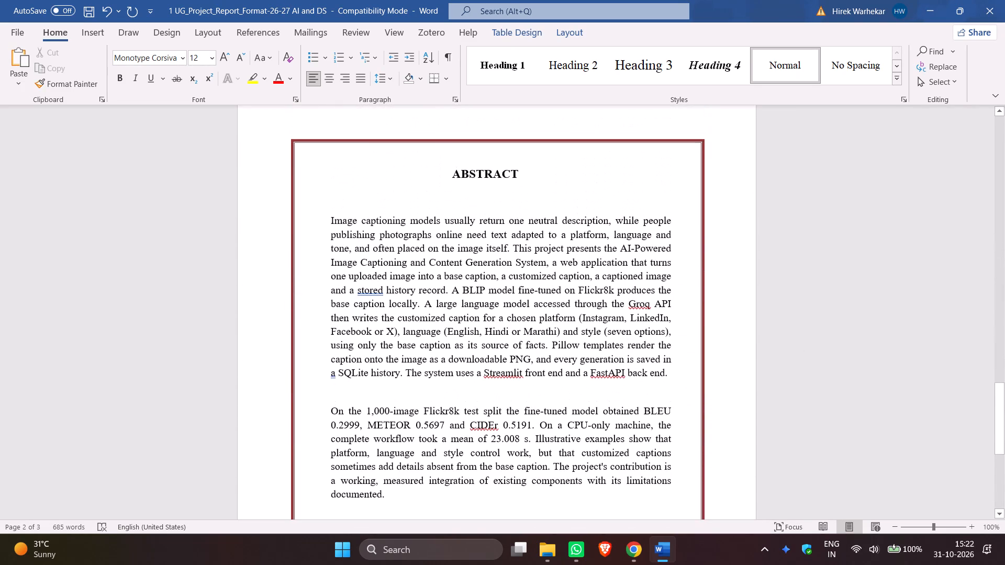
left_click(463, 311)
scroll(464, 311, "up", 15)
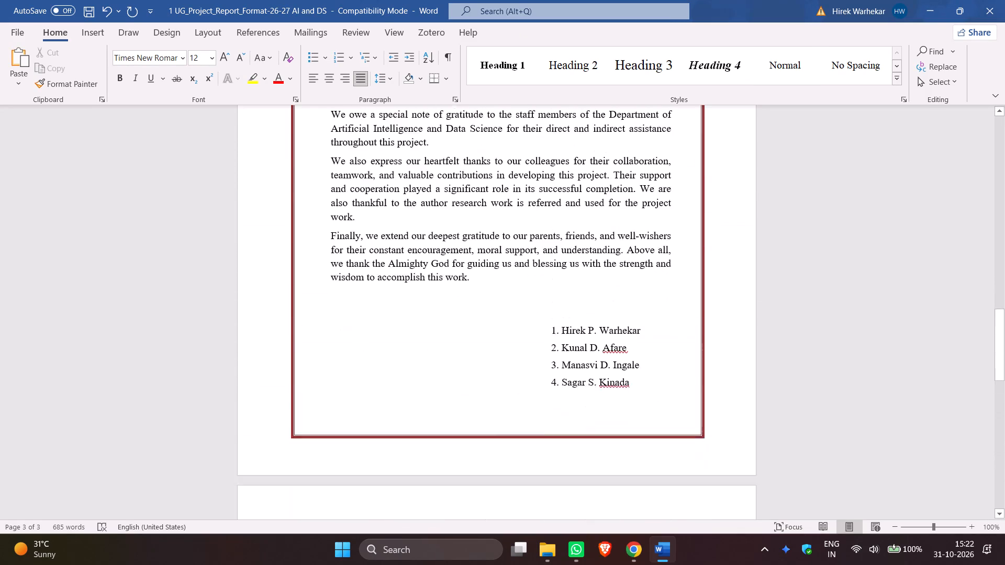
Review the certificate page from the signature block up to the project title and student names.
scroll(464, 311, "up", 19)
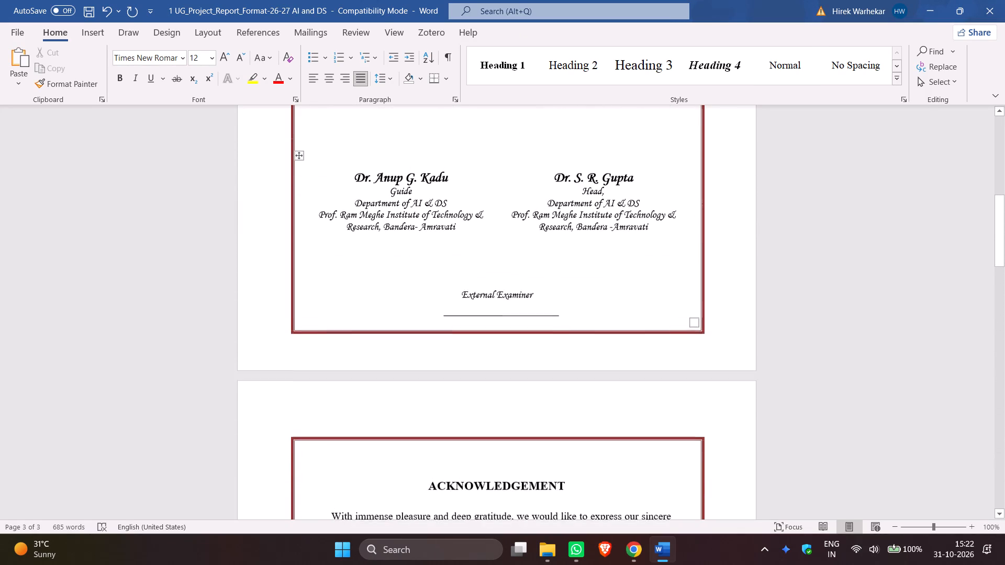
scroll(464, 311, "up", 6)
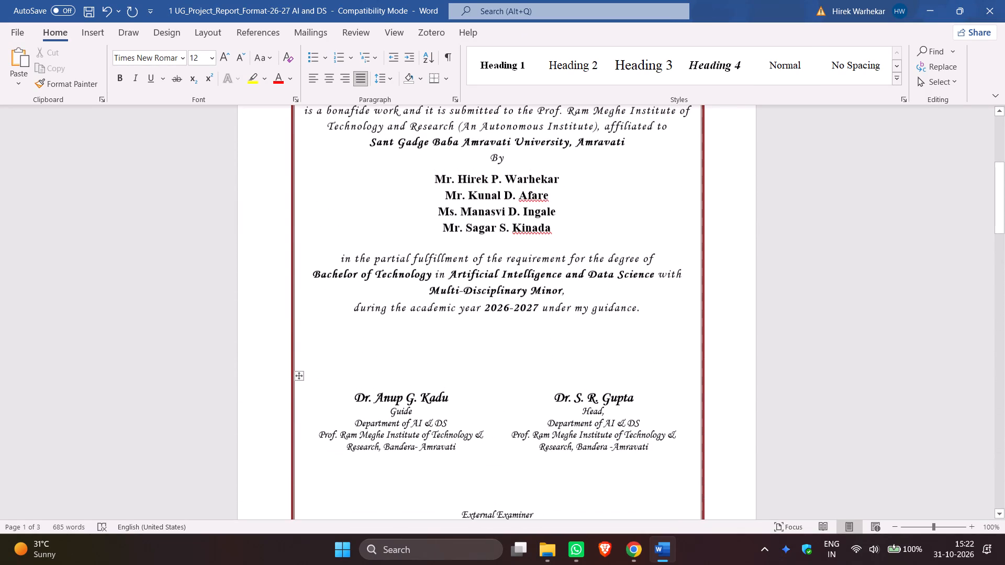
scroll(464, 312, "down", 7)
scroll(464, 314, "up", 5)
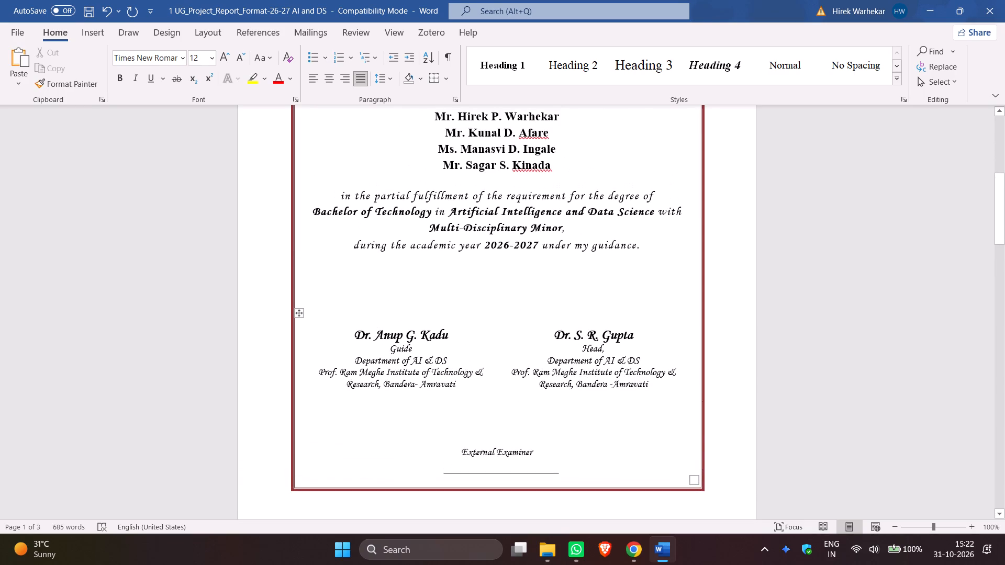
scroll(464, 314, "up", 5)
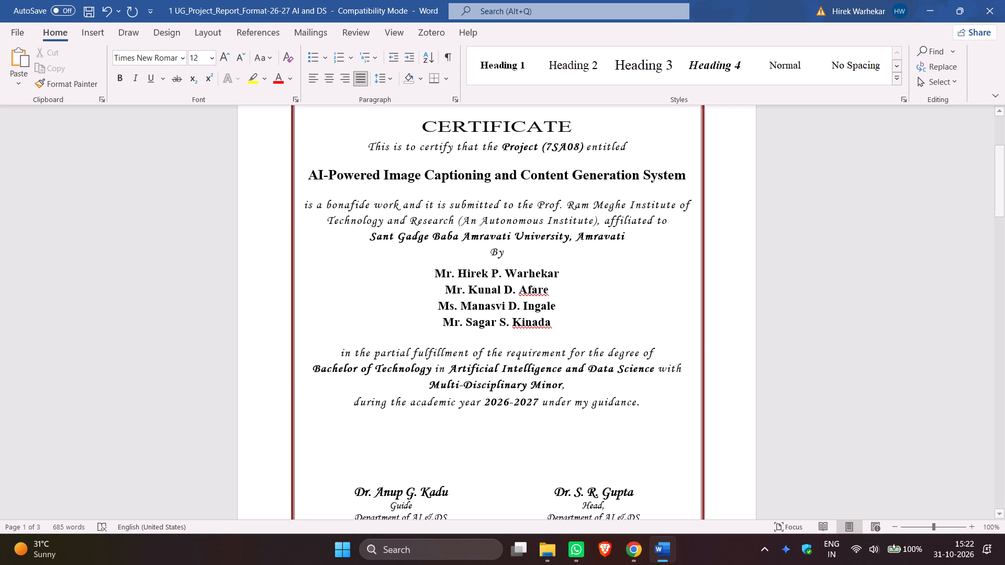
Look through the certificate, acknowledgement and abstract pages once more to check their content, borders and layout.
scroll(500, 374, "down", 6)
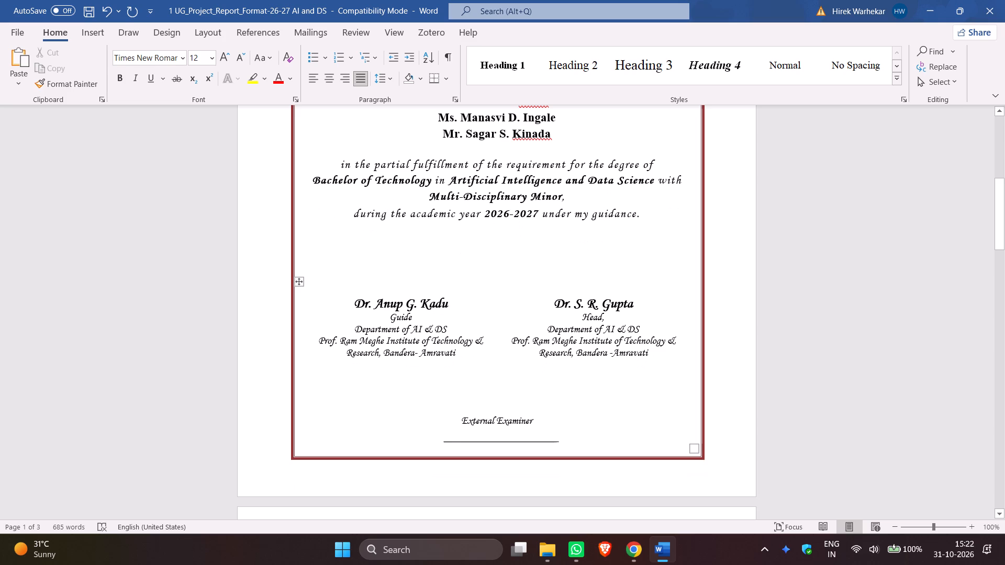
scroll(500, 372, "down", 16)
scroll(500, 369, "down", 8)
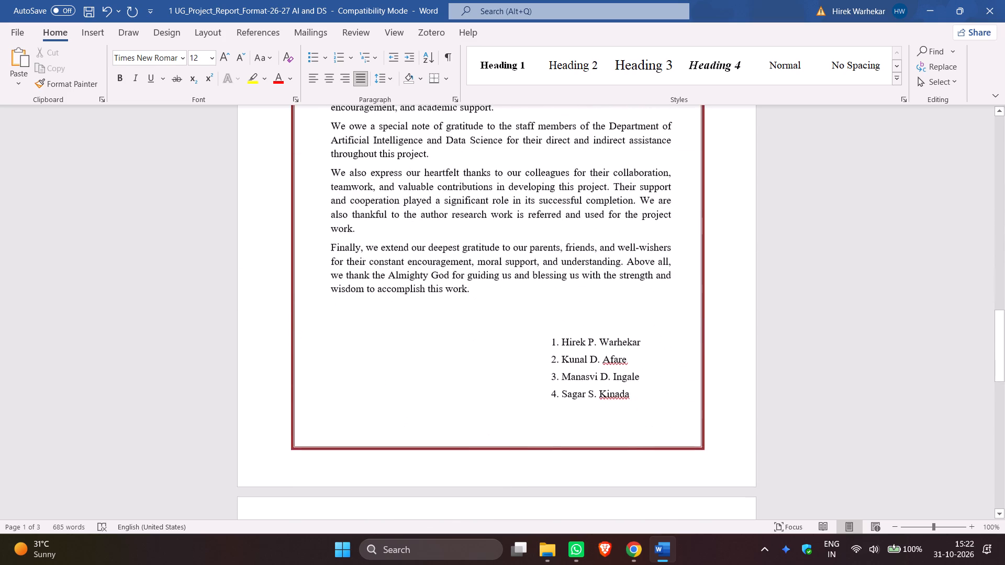
scroll(499, 367, "down", 7)
scroll(498, 366, "down", 16)
scroll(496, 363, "down", 7)
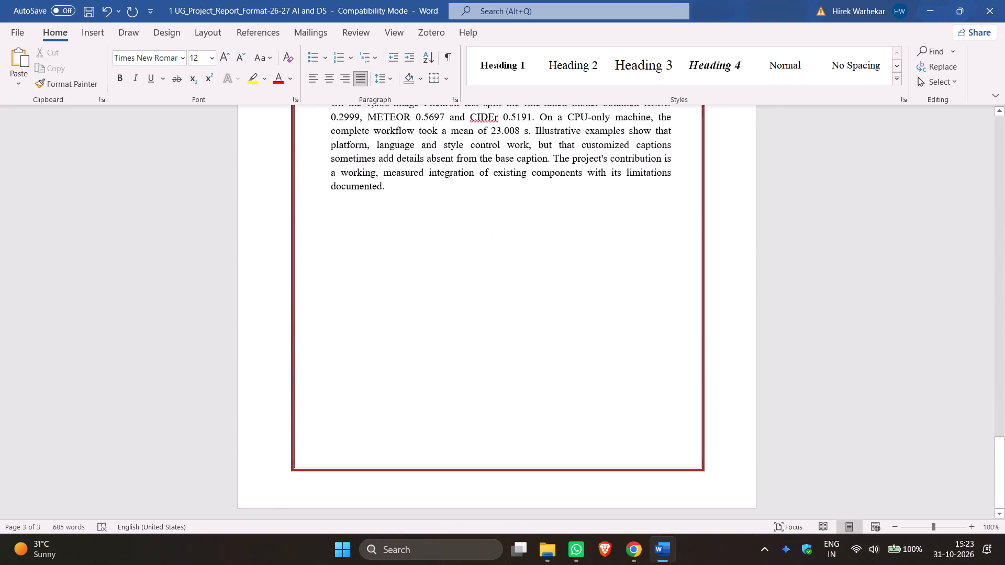
scroll(495, 361, "up", 20)
scroll(495, 360, "up", 5)
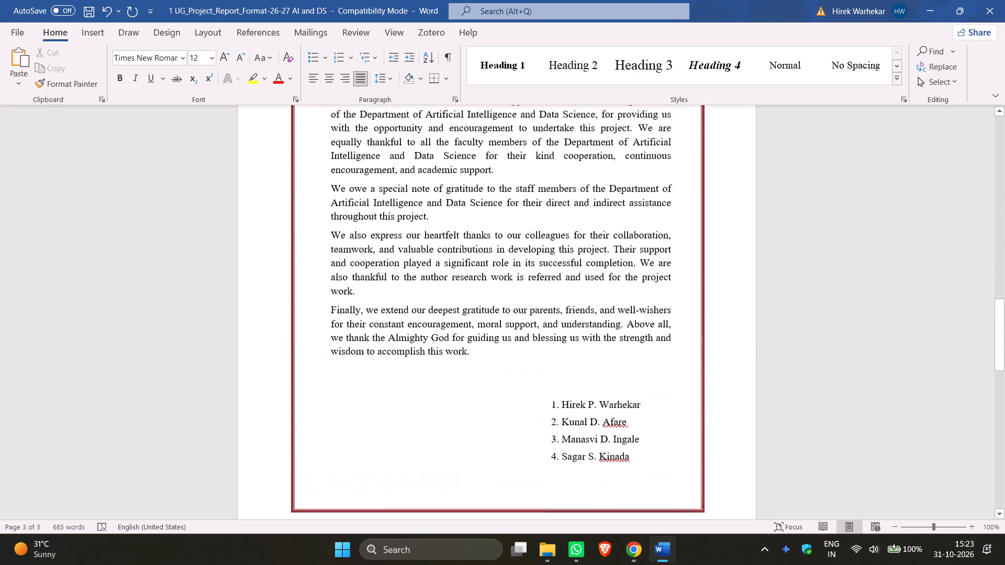
scroll(495, 360, "down", 14)
scroll(494, 359, "up", 5)
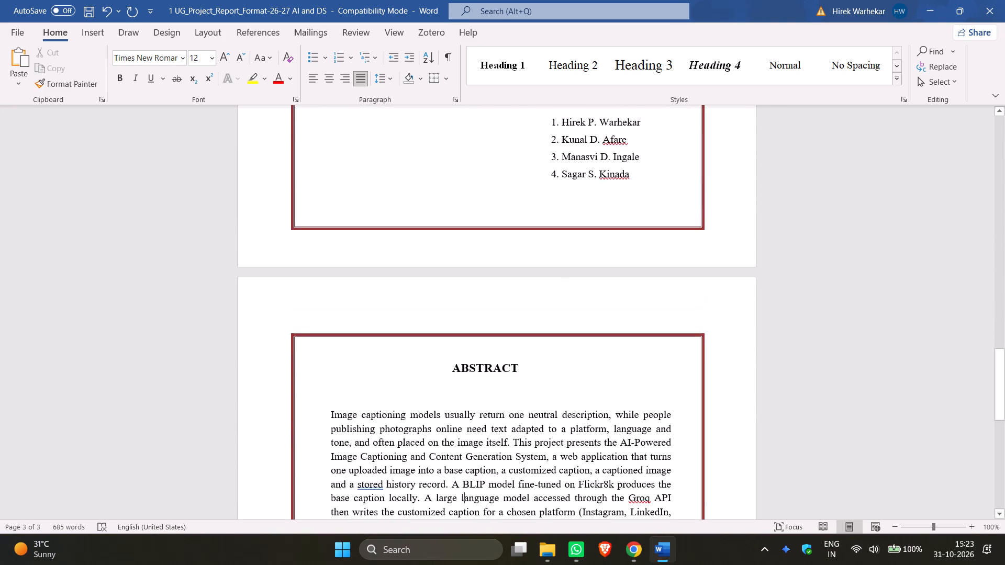
scroll(494, 359, "up", 10)
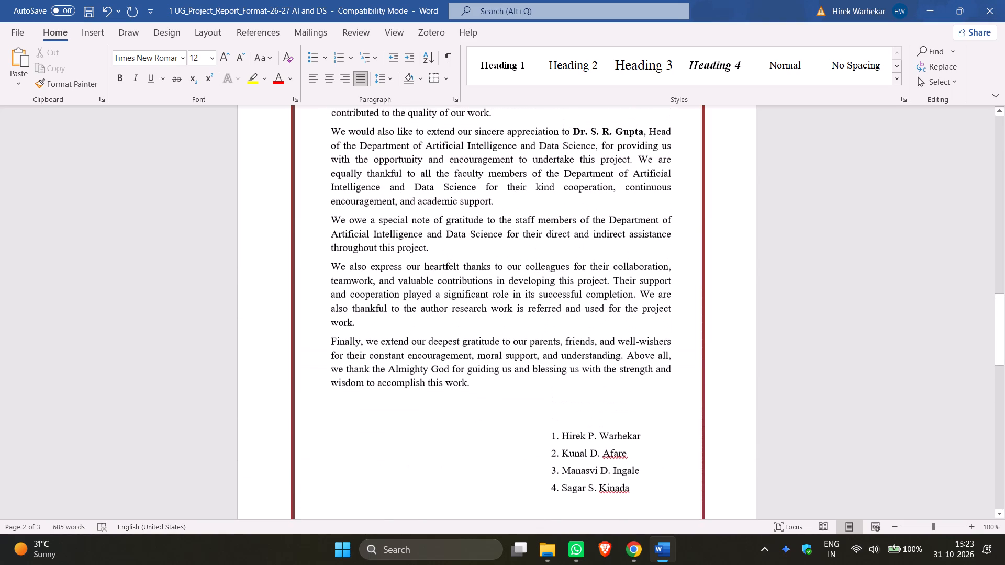
scroll(494, 359, "up", 12)
scroll(494, 359, "up", 10)
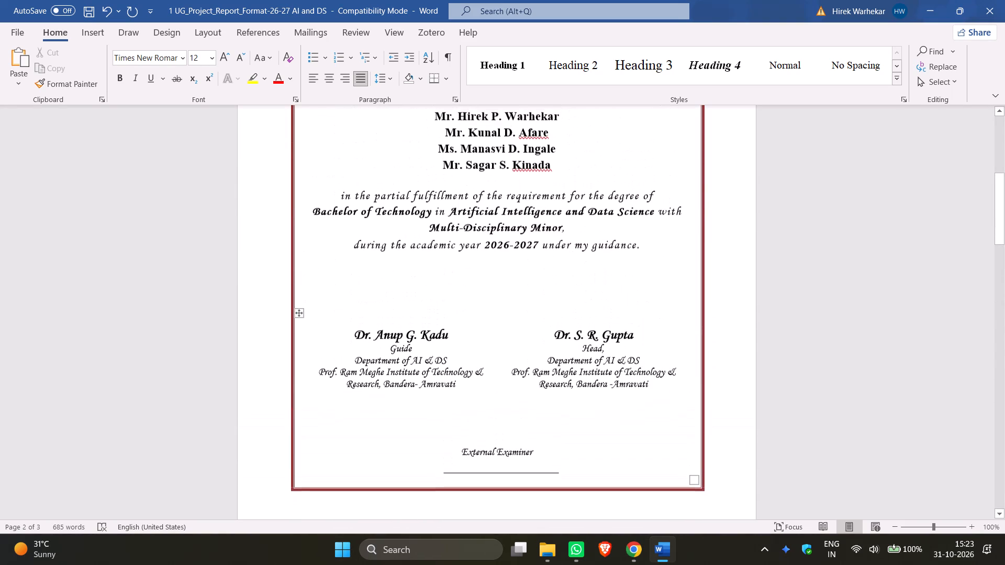
scroll(494, 359, "up", 11)
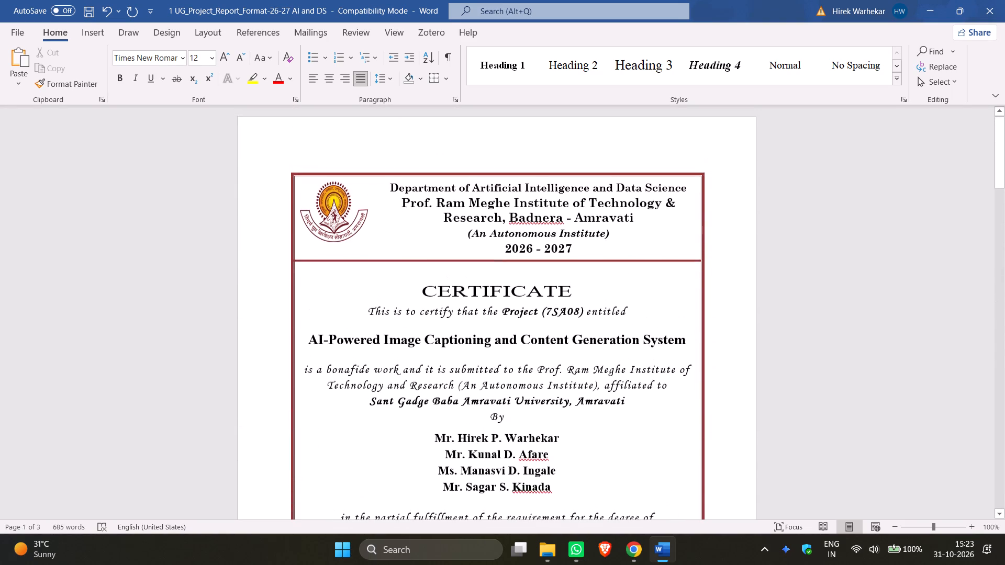
scroll(494, 359, "down", 20)
scroll(494, 359, "down", 12)
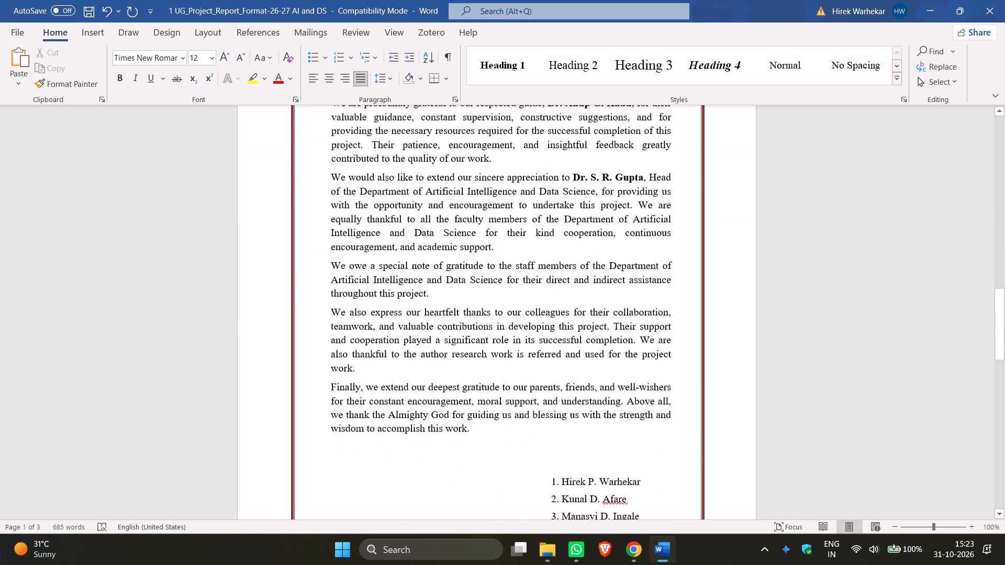
scroll(497, 358, "down", 1)
scroll(497, 357, "up", 20)
scroll(497, 357, "up", 17)
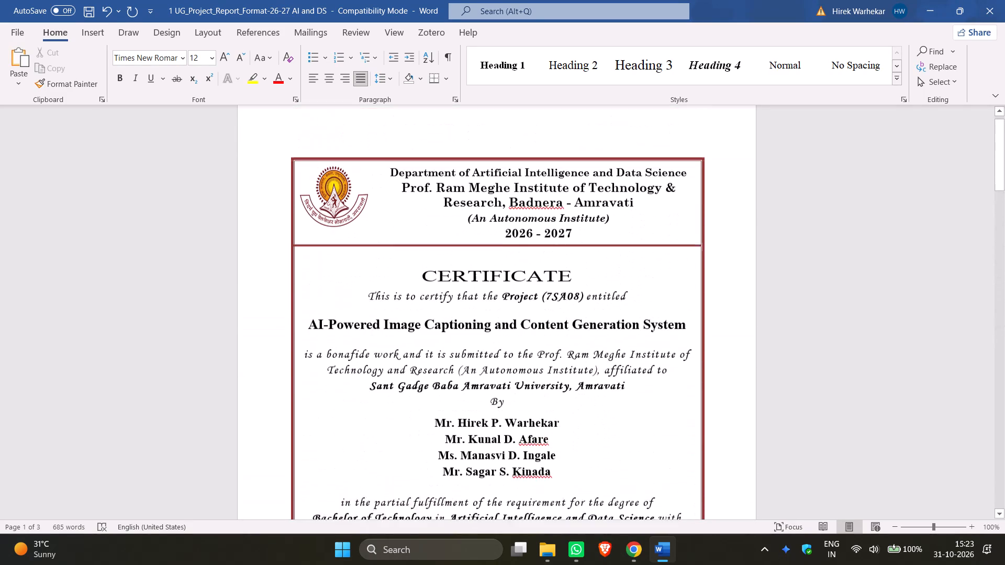
scroll(498, 355, "up", 7)
Save the report document.
left_click(87, 8)
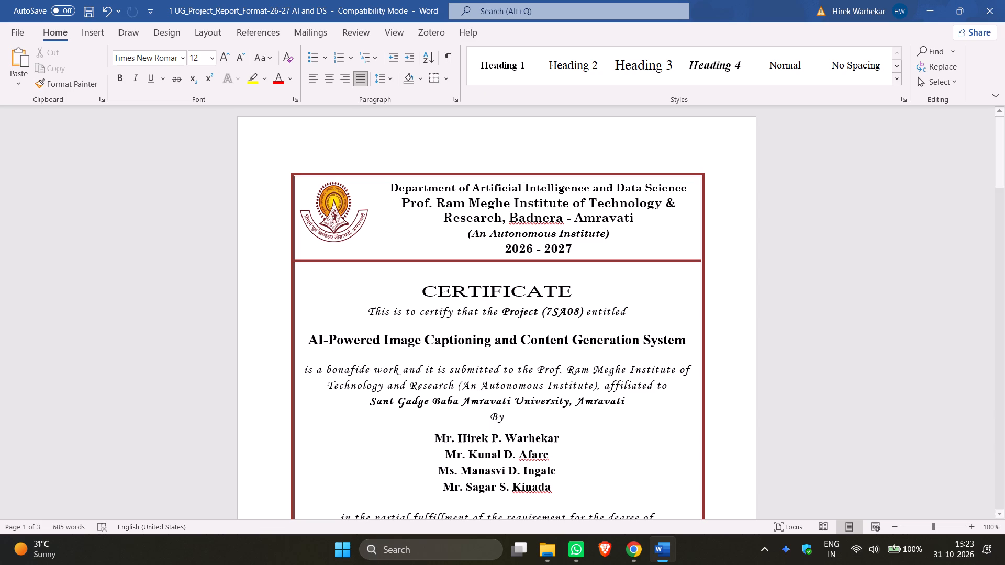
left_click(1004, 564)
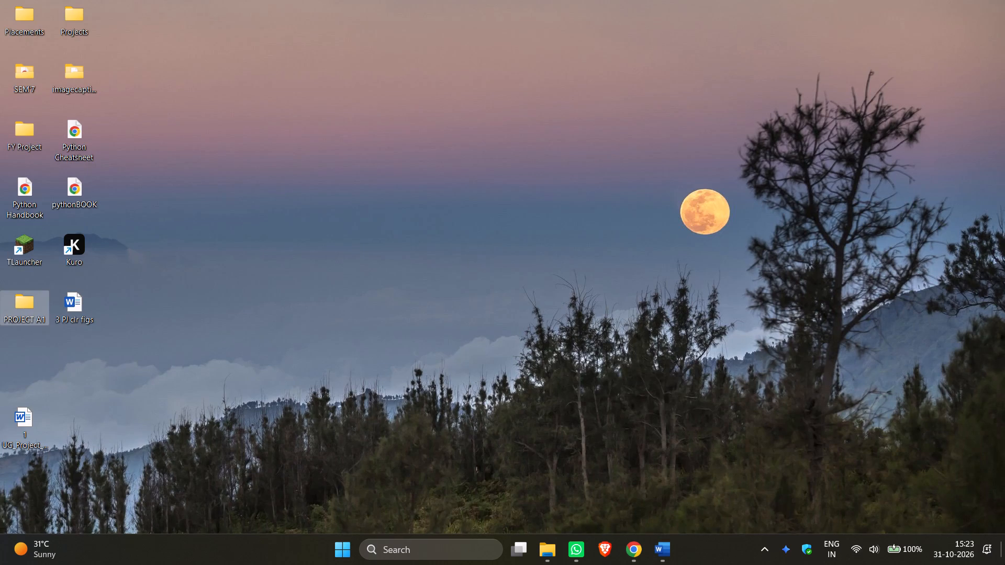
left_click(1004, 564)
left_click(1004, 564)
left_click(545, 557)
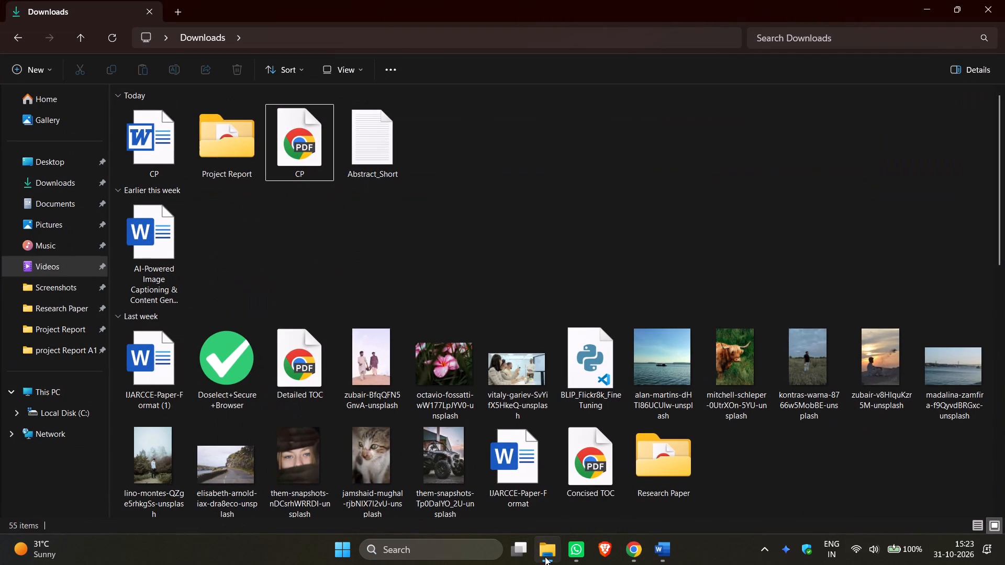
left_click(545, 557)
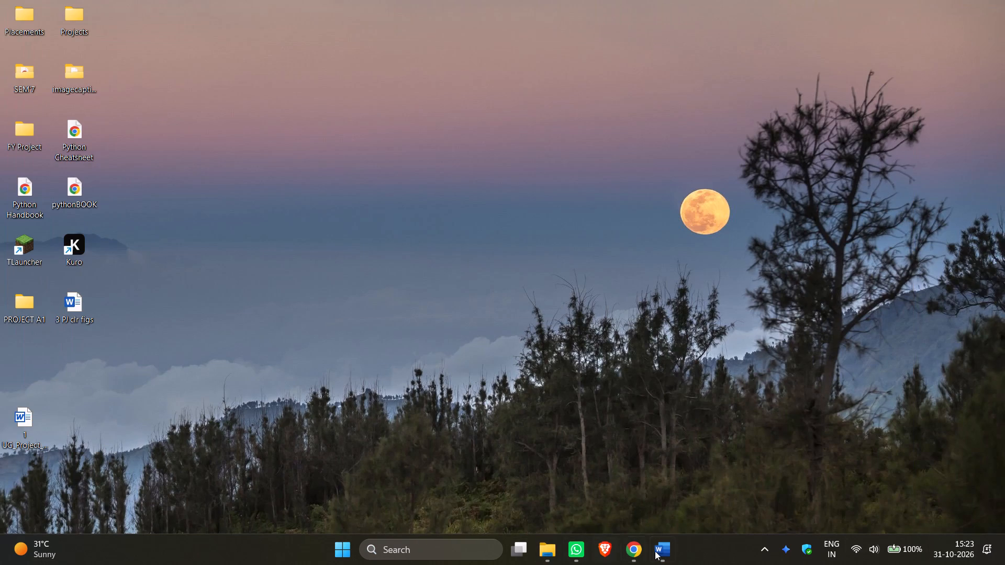
Save a PDF copy of the report named FP in the Desktop folder and close the Word document.
left_click(655, 551)
left_click(23, 32)
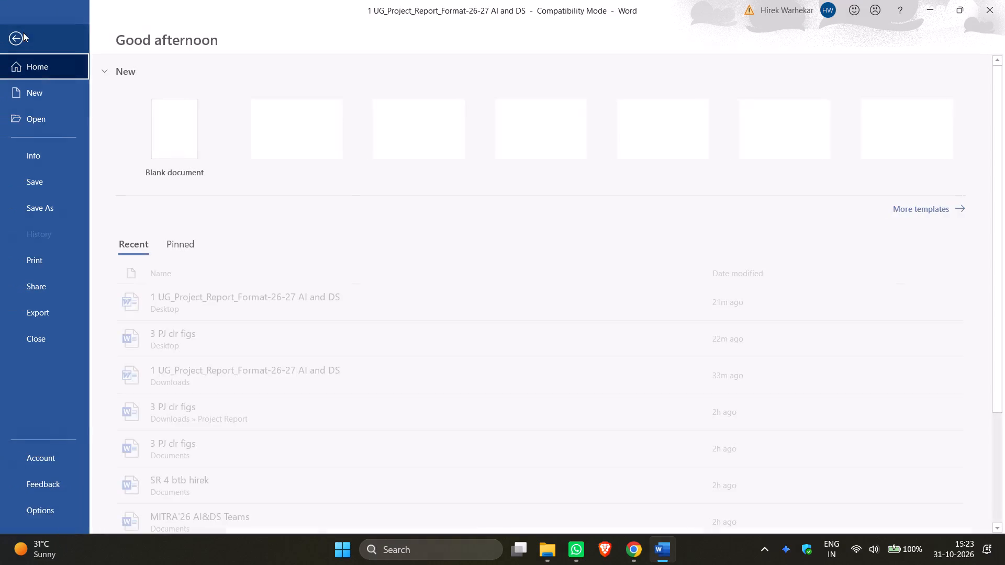
left_click(45, 201)
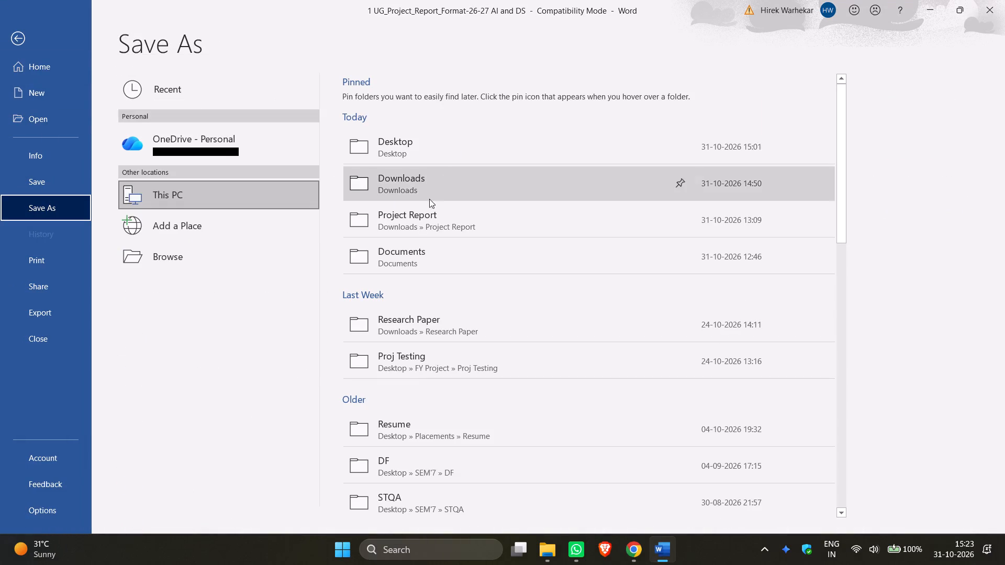
double_click(409, 142)
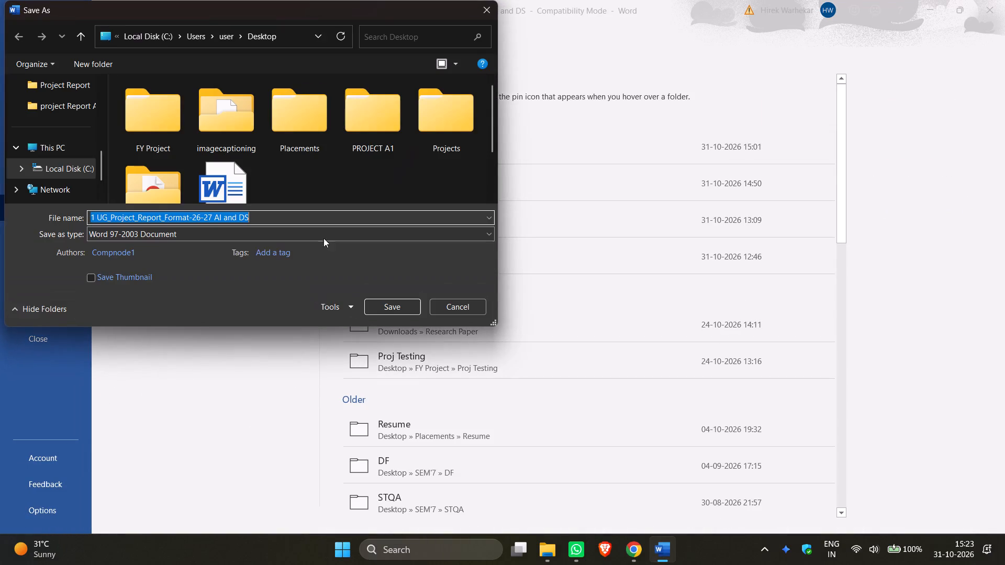
left_click(169, 234)
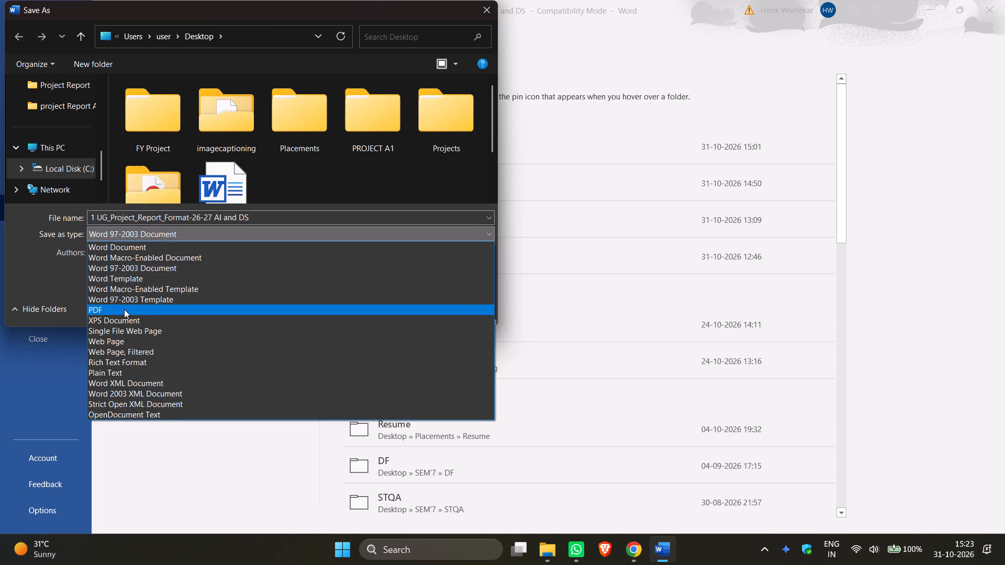
left_click(124, 310)
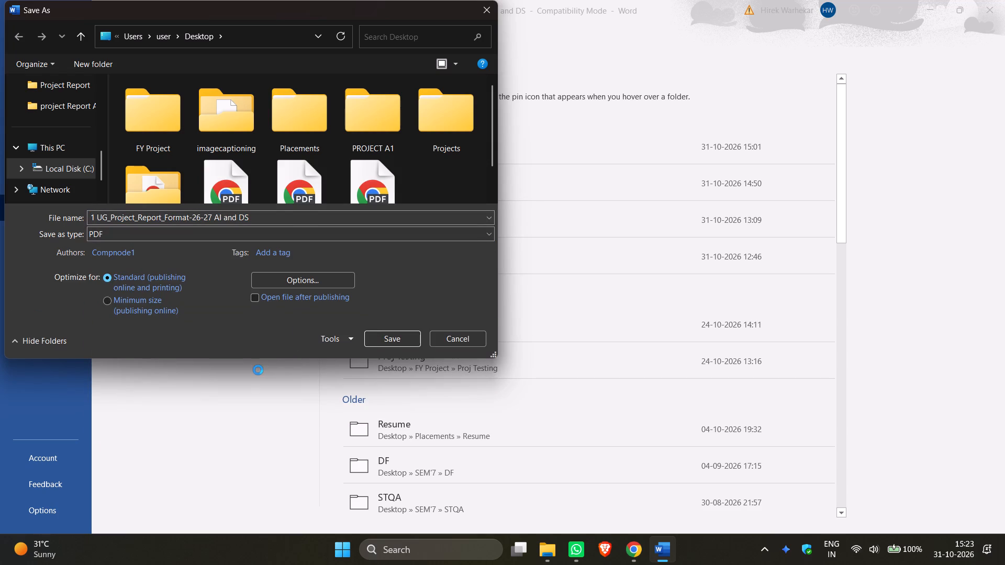
left_click_drag(265, 219, 202, 218)
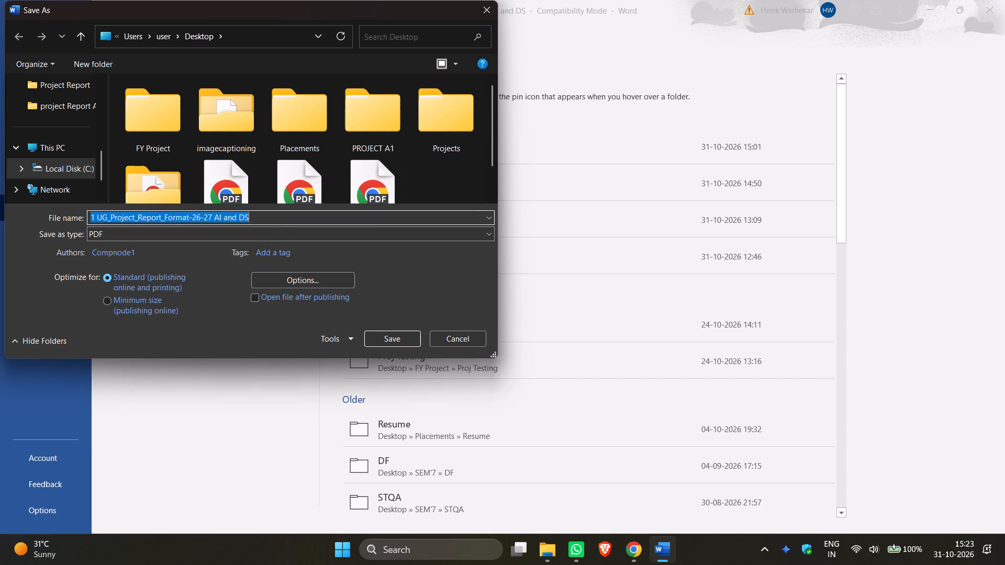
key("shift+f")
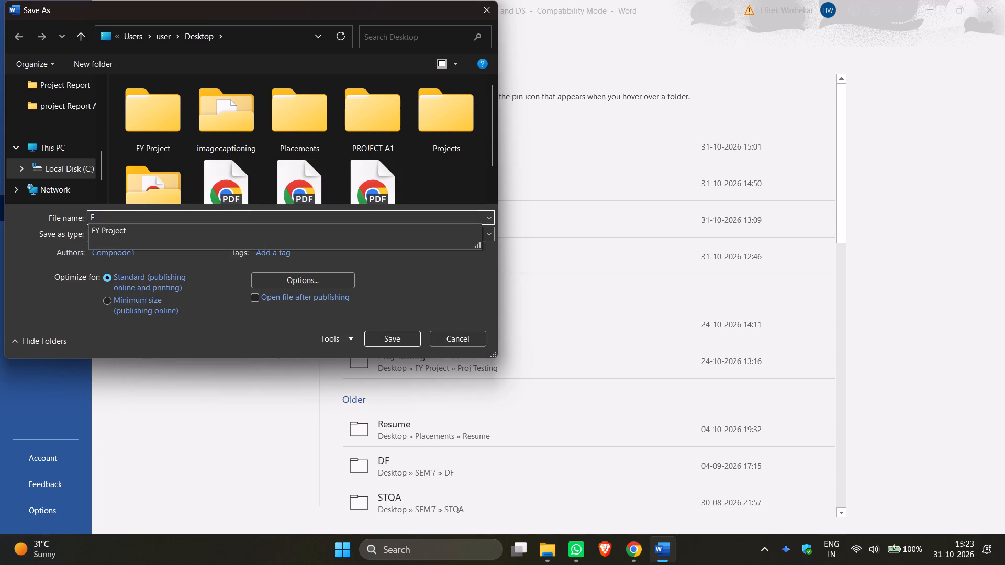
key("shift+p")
key("Return")
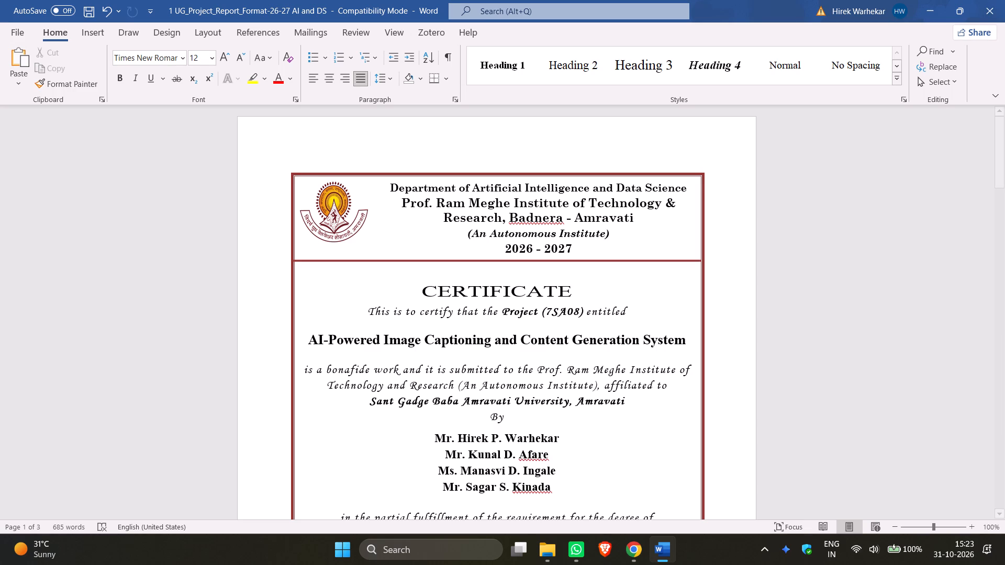
left_click(995, 0)
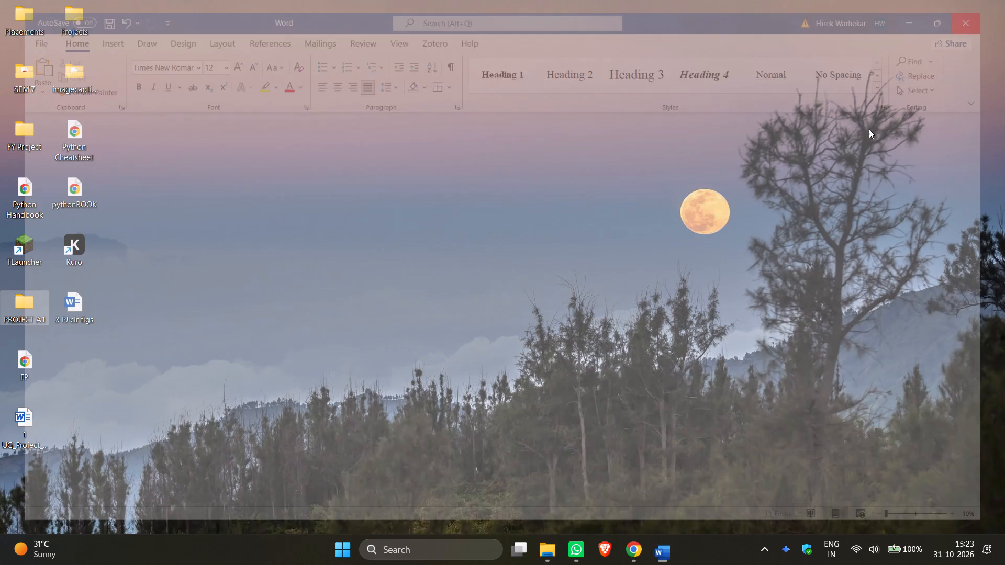
Reopen the saved UG project report document from the desktop, check its certificate, acknowledgement and abstract pages, and close it.
left_click(144, 423)
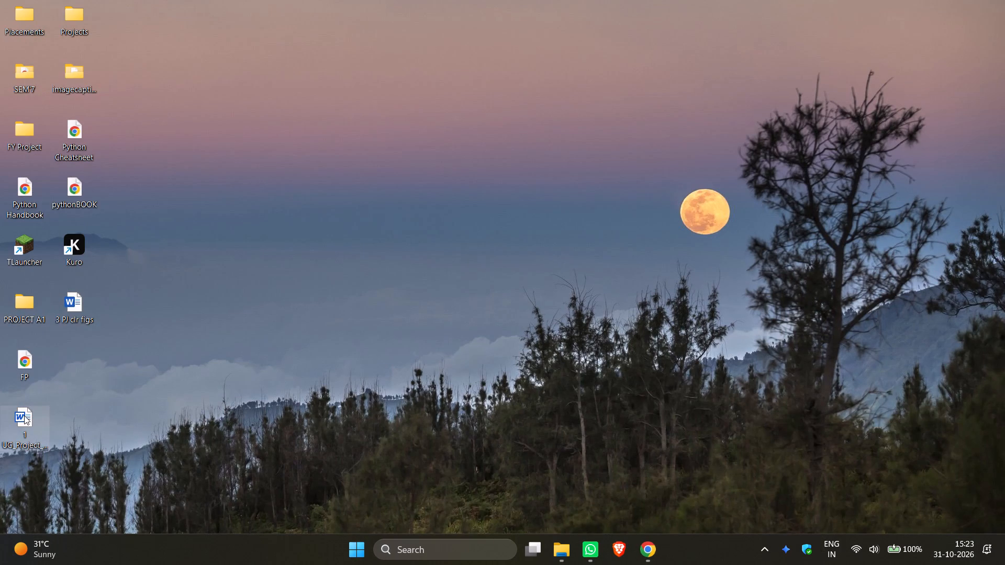
double_click(24, 415)
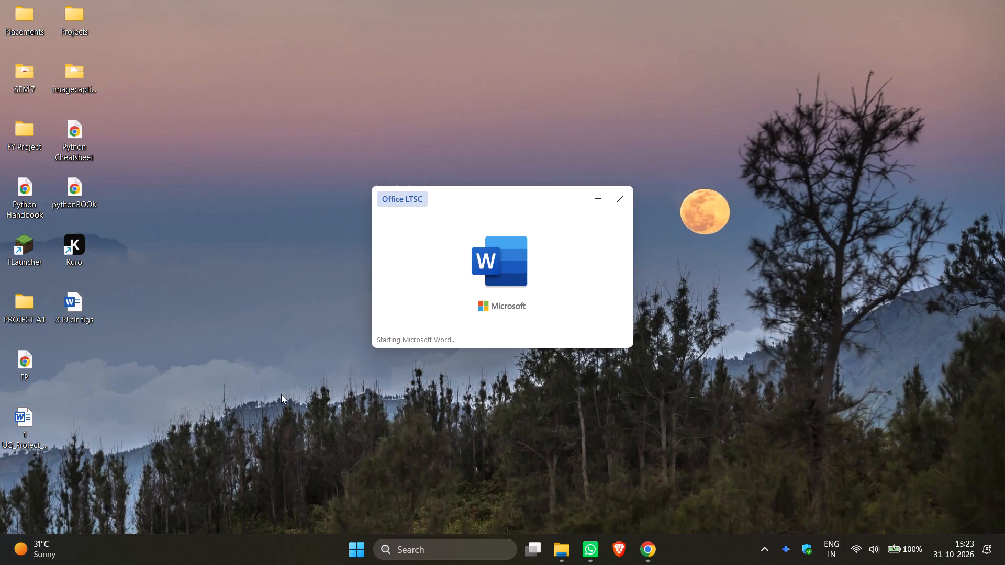
scroll(365, 384, "down", 15)
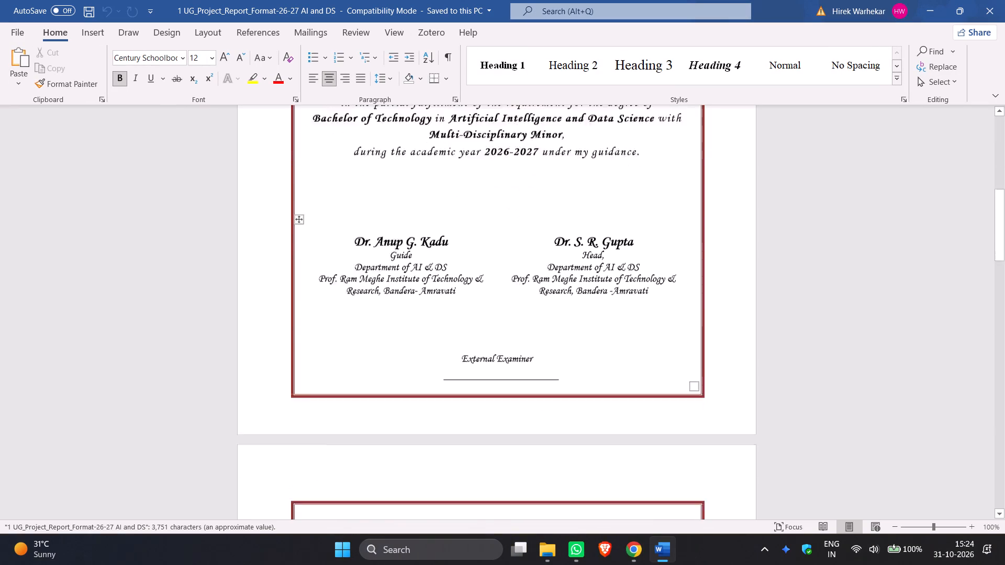
scroll(366, 384, "down", 8)
scroll(366, 384, "down", 20)
scroll(366, 384, "down", 11)
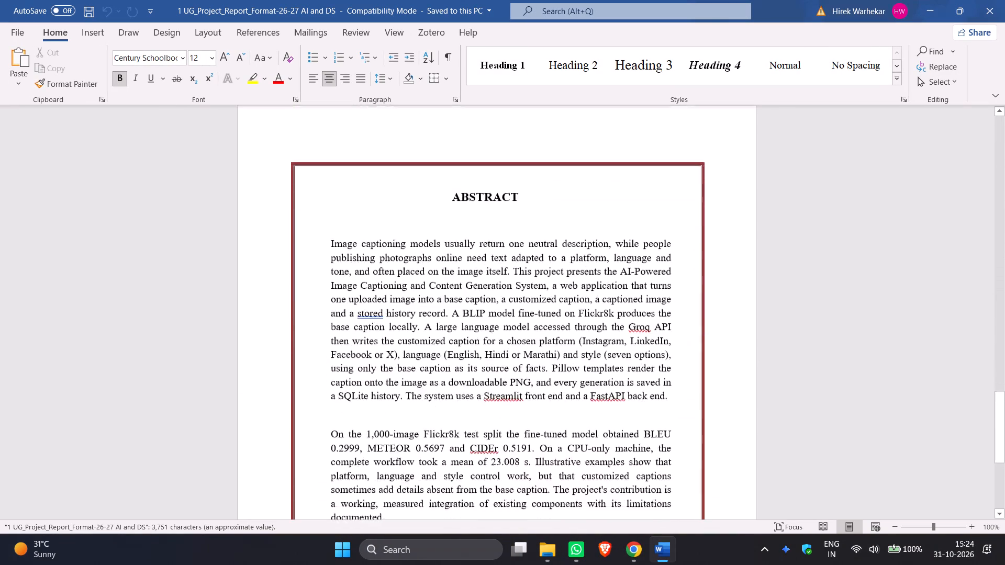
scroll(369, 383, "down", 12)
scroll(369, 383, "up", 20)
scroll(369, 383, "up", 8)
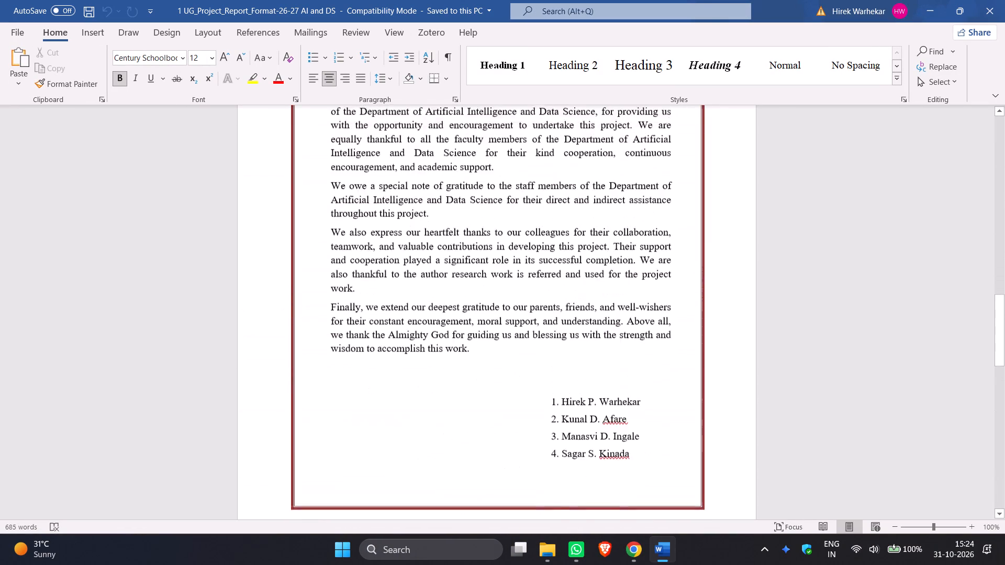
scroll(369, 382, "up", 20)
scroll(369, 382, "up", 20)
scroll(369, 382, "up", 3)
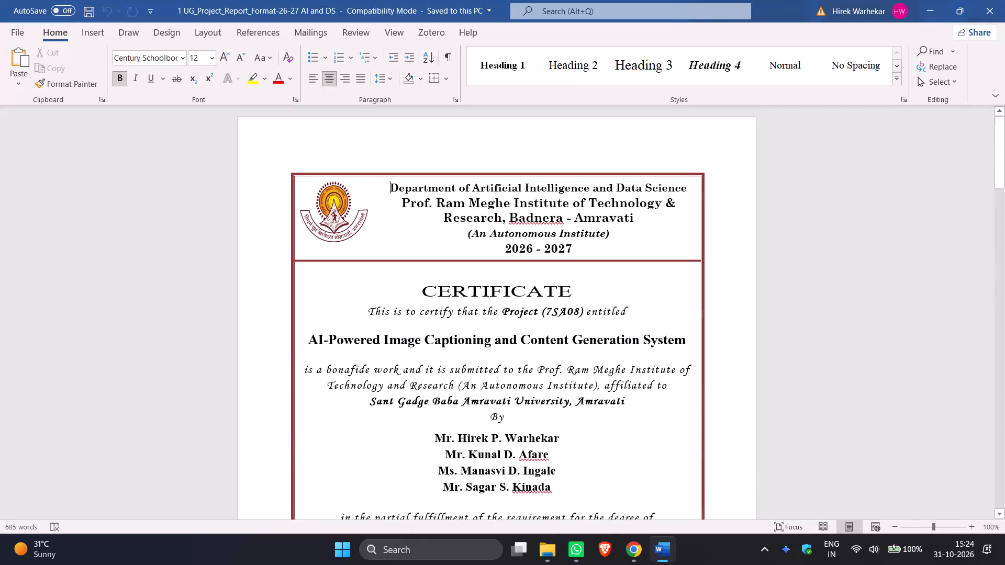
left_click(1004, 0)
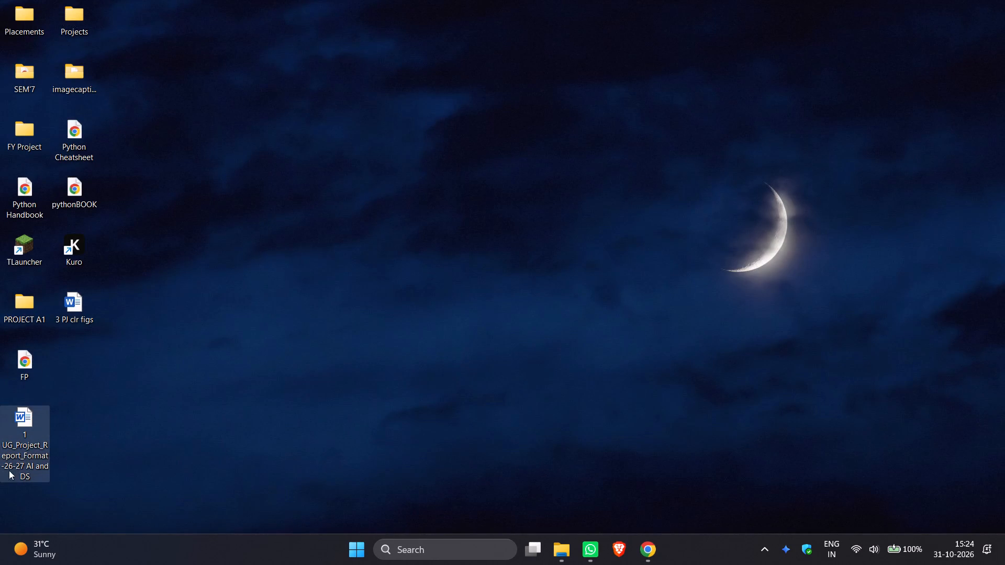
Rename the UG project report Word document on the desktop as FP.
right_click(14, 455)
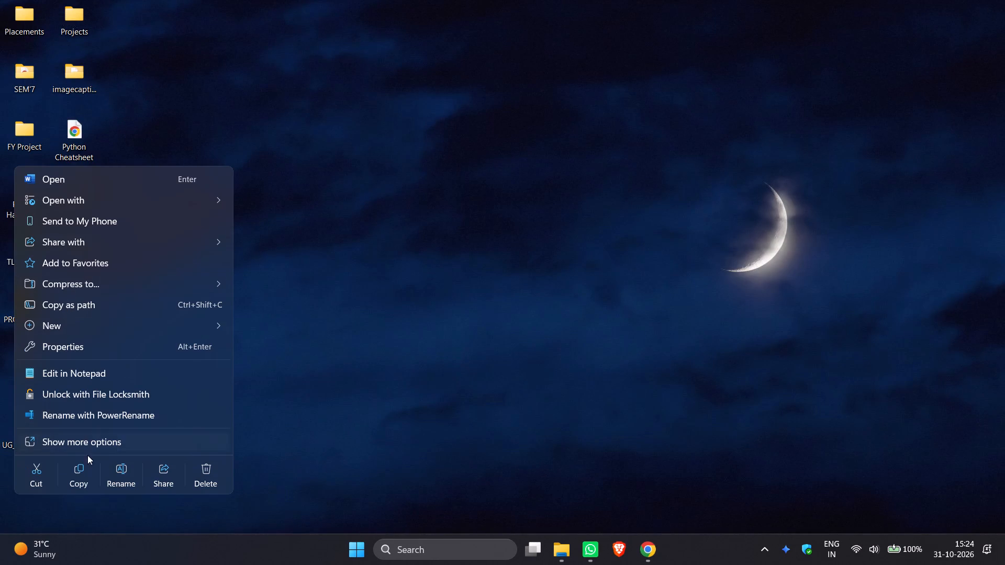
left_click(118, 474)
left_click(4, 428)
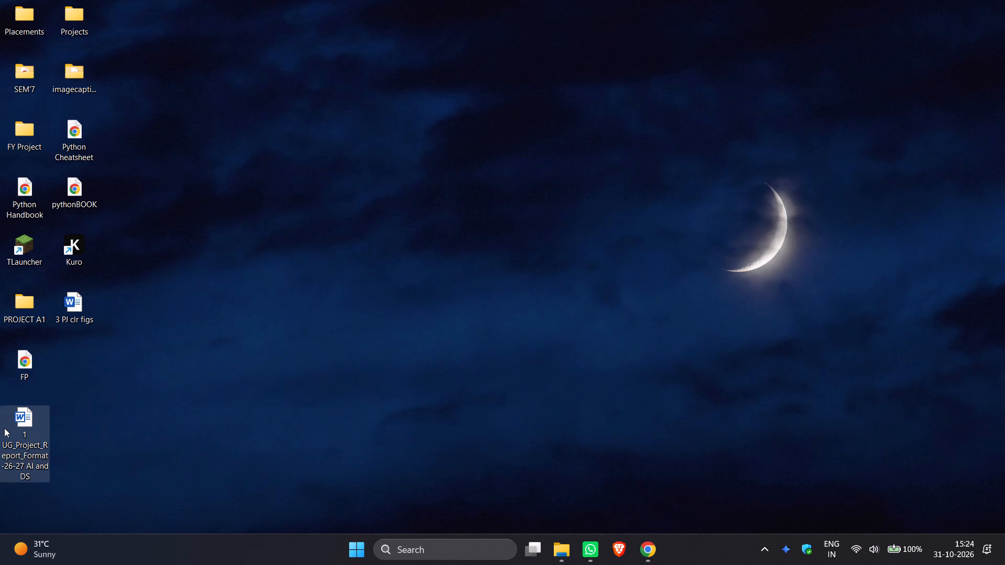
right_click(4, 428)
left_click(116, 444)
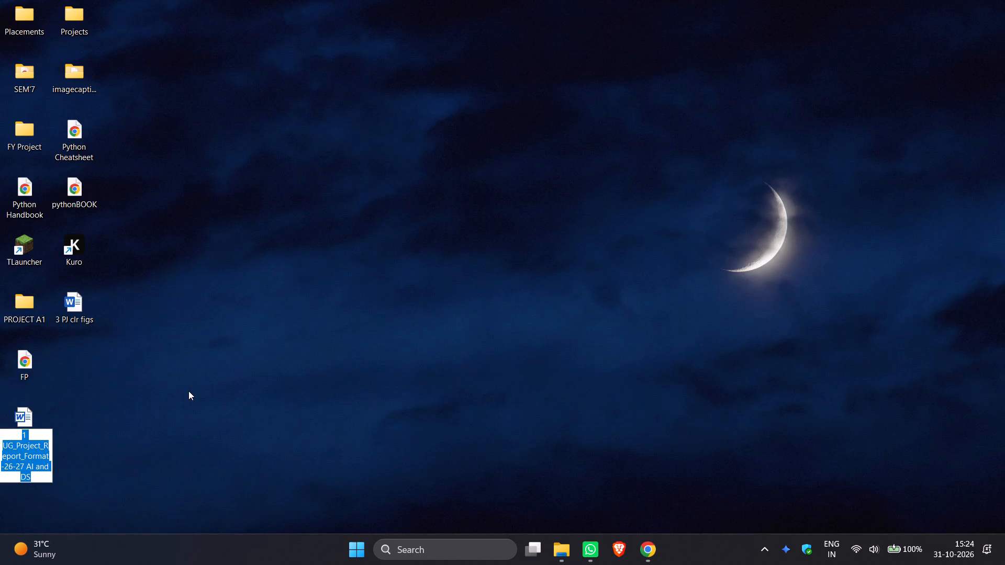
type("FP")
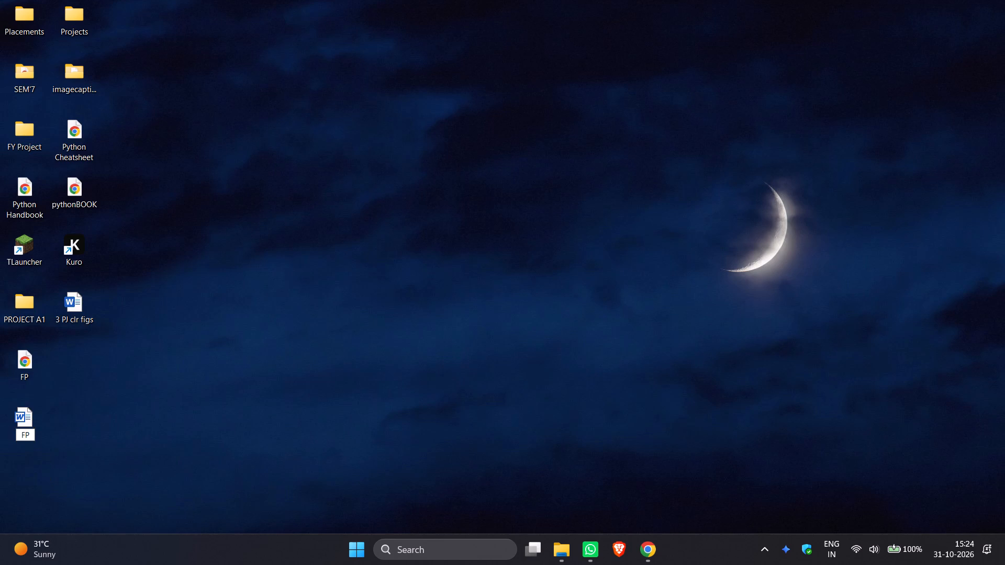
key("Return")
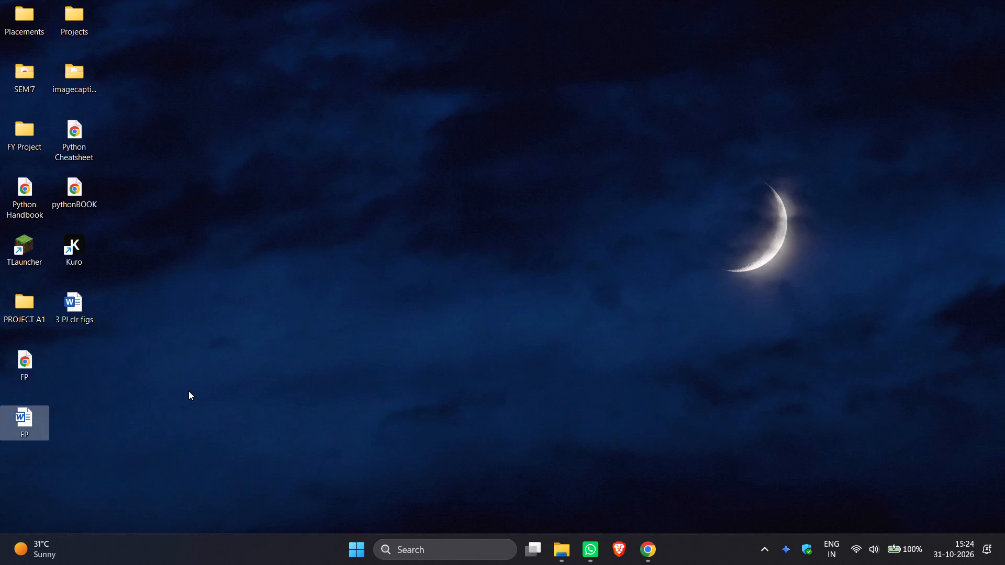
left_click(188, 391)
Open the FP PDF from the desktop, check its certificate, acknowledgement and abstract pages, and close it.
double_click(16, 353)
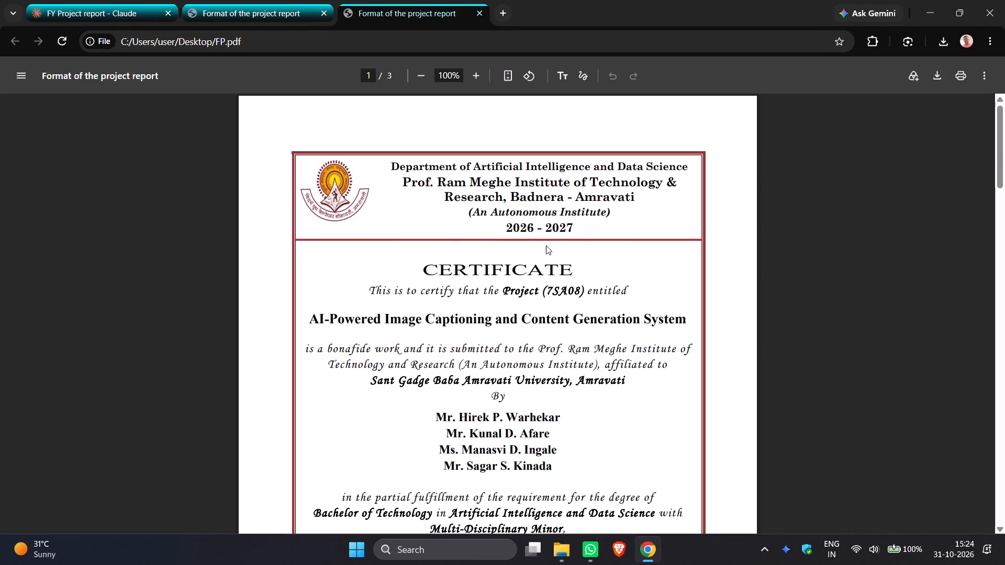
scroll(546, 245, "down", 1)
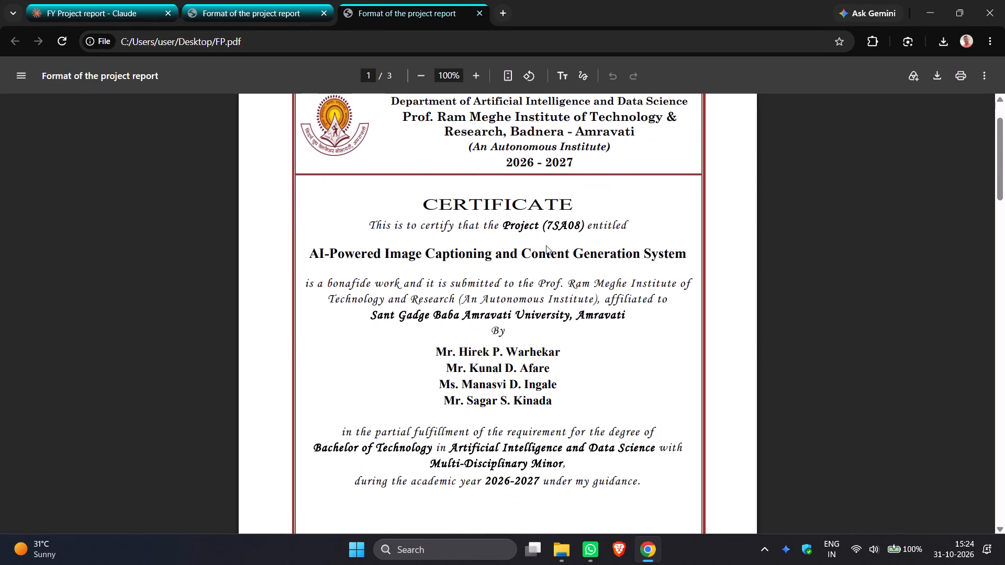
scroll(546, 245, "down", 3)
scroll(546, 246, "up", 2)
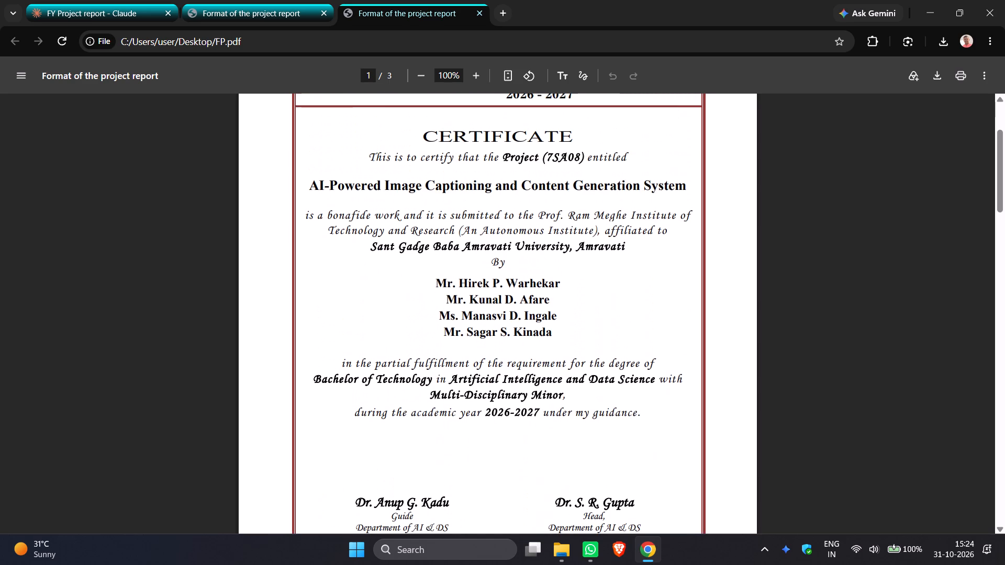
scroll(546, 246, "down", 2)
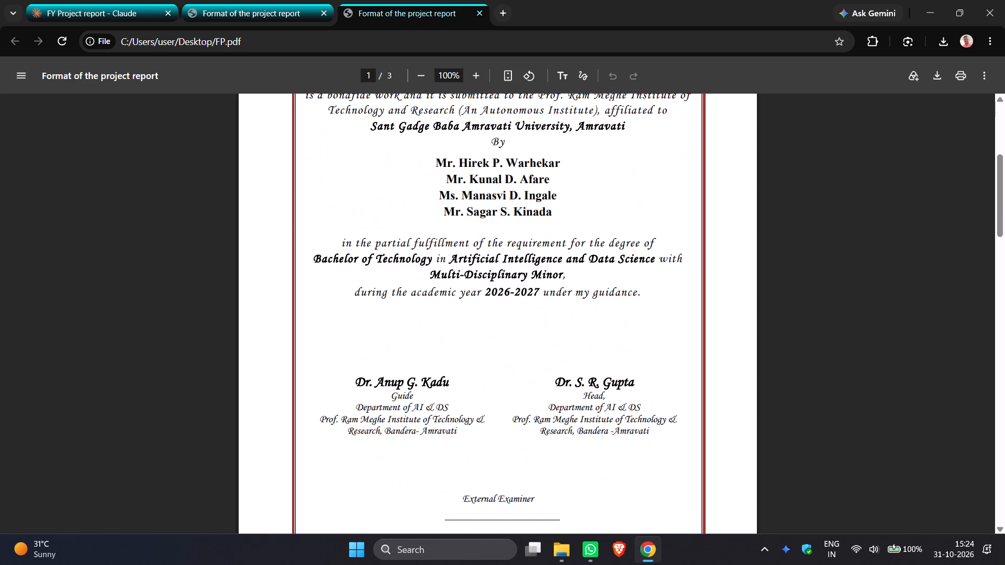
scroll(546, 246, "down", 1)
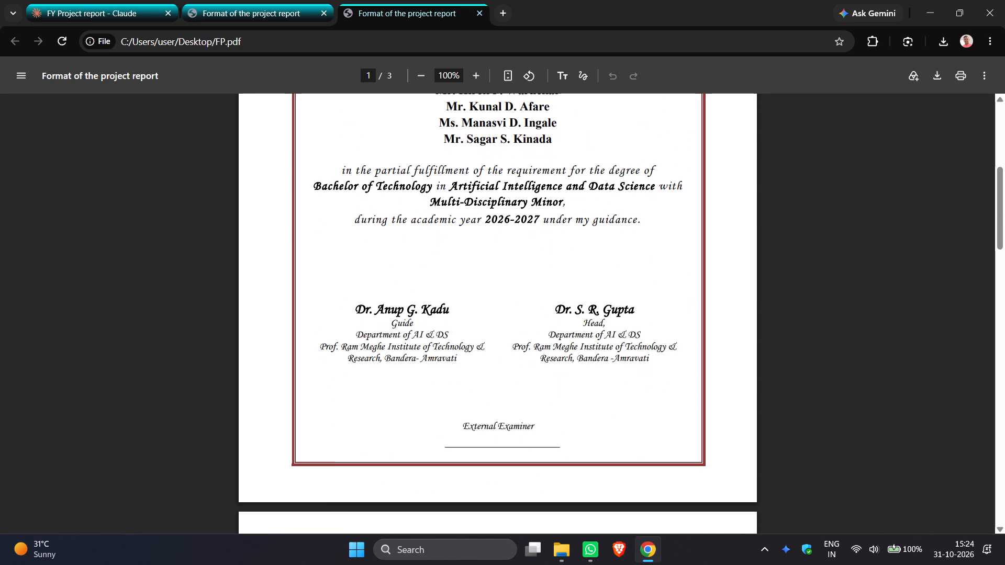
scroll(545, 251, "down", 8)
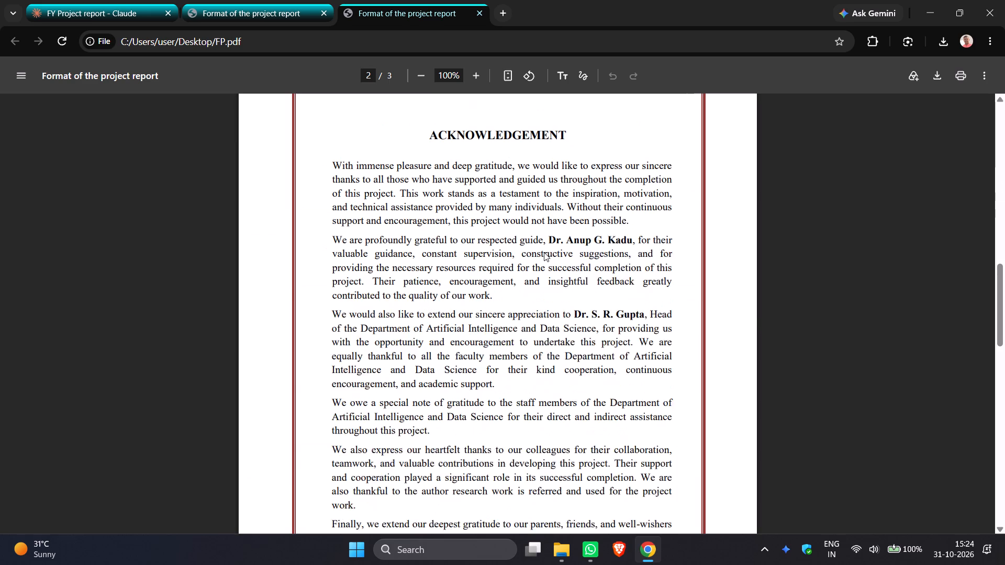
scroll(544, 252, "up", 1)
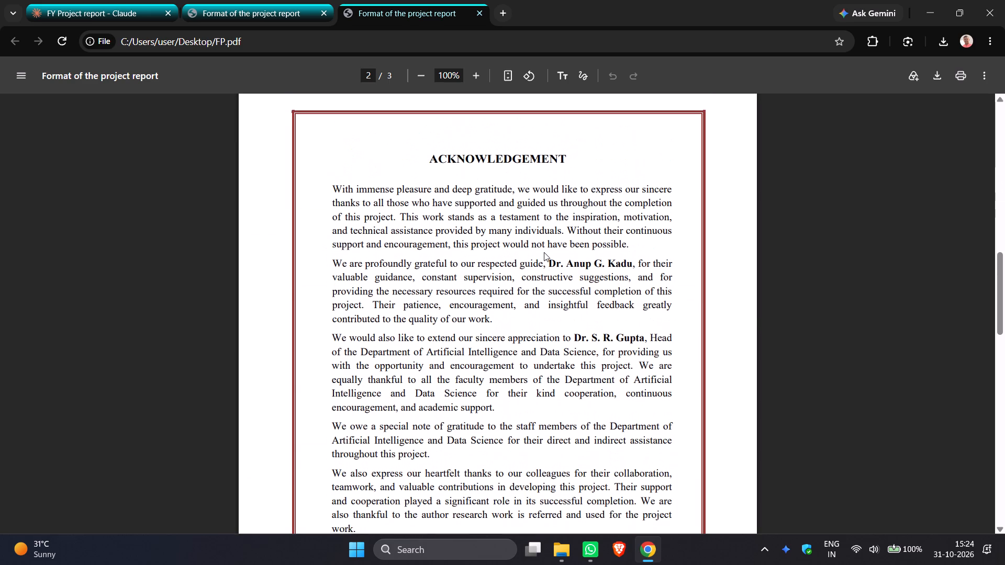
scroll(544, 252, "down", 5)
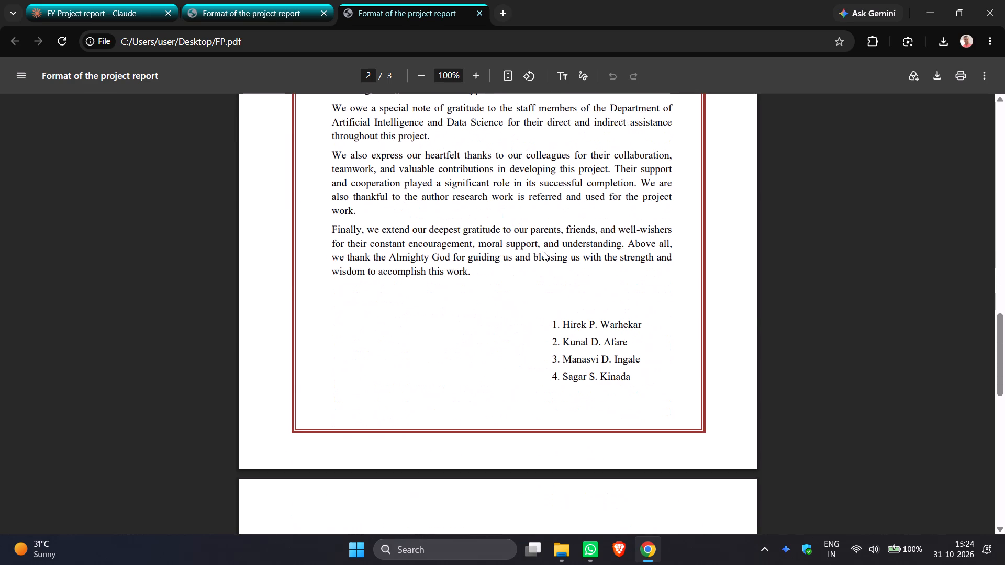
scroll(544, 252, "down", 9)
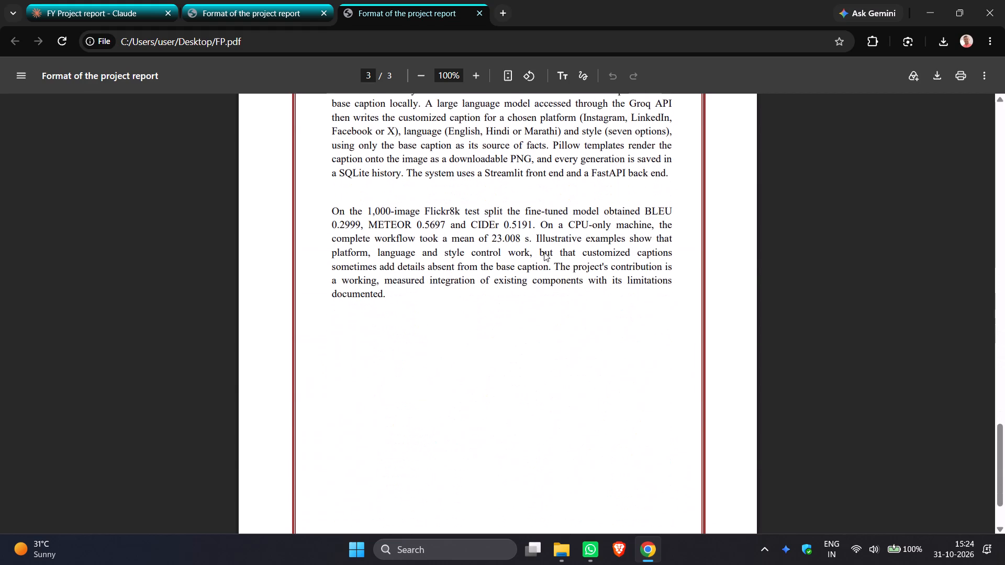
scroll(544, 252, "down", 8)
scroll(281, 348, "up", 8)
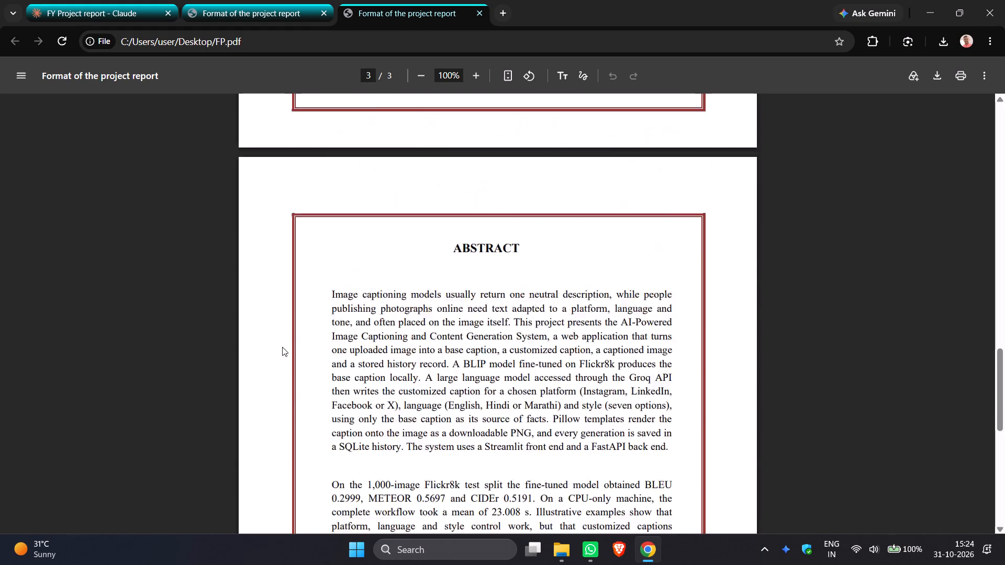
scroll(285, 344, "up", 20)
scroll(285, 344, "up", 2)
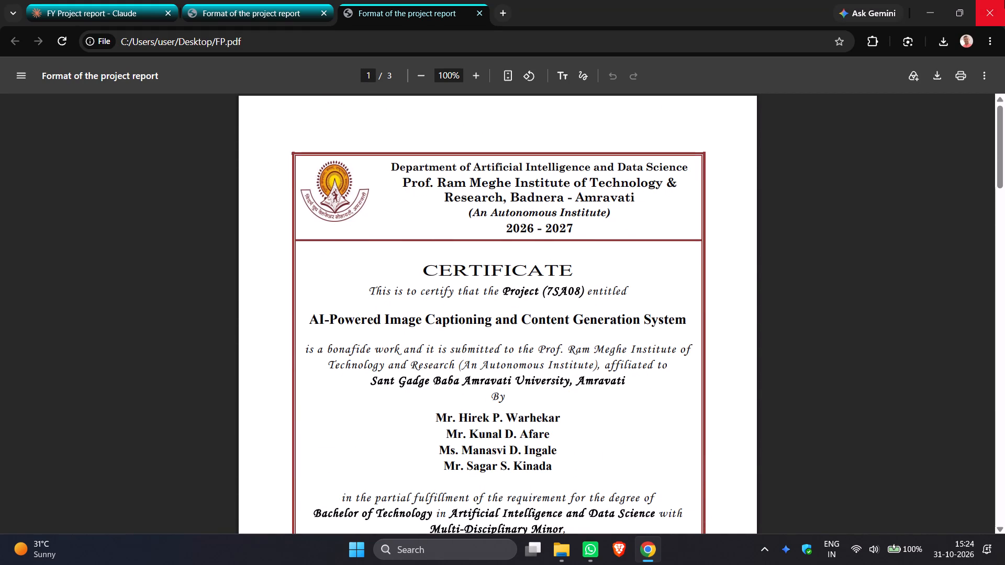
left_click(479, 14)
Glance over the opening pages of the Sympwise thesis PDF, close the FY Project report chat, and minimize the browser.
left_click(158, 0)
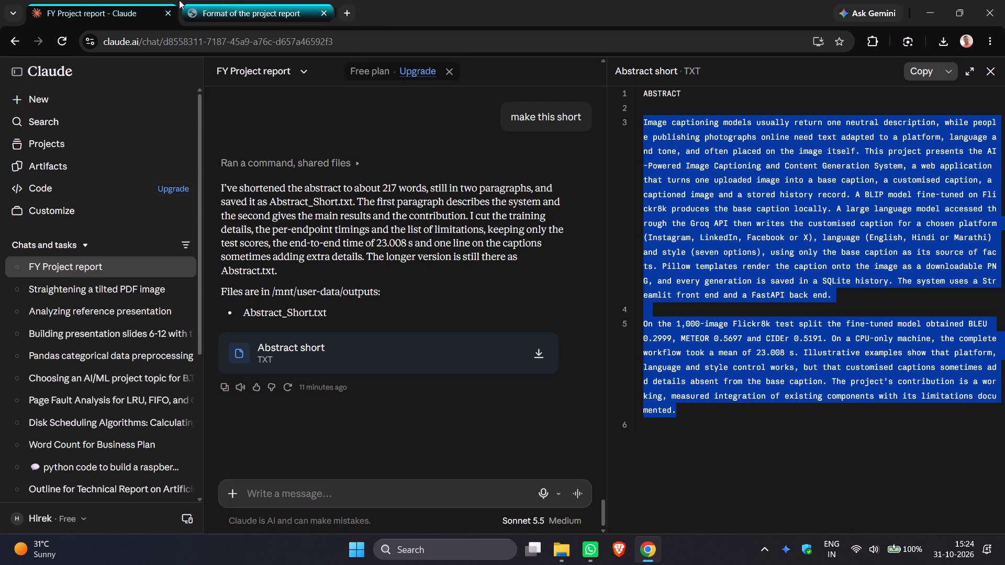
left_click(277, 0)
scroll(474, 315, "up", 5)
scroll(479, 314, "down", 4)
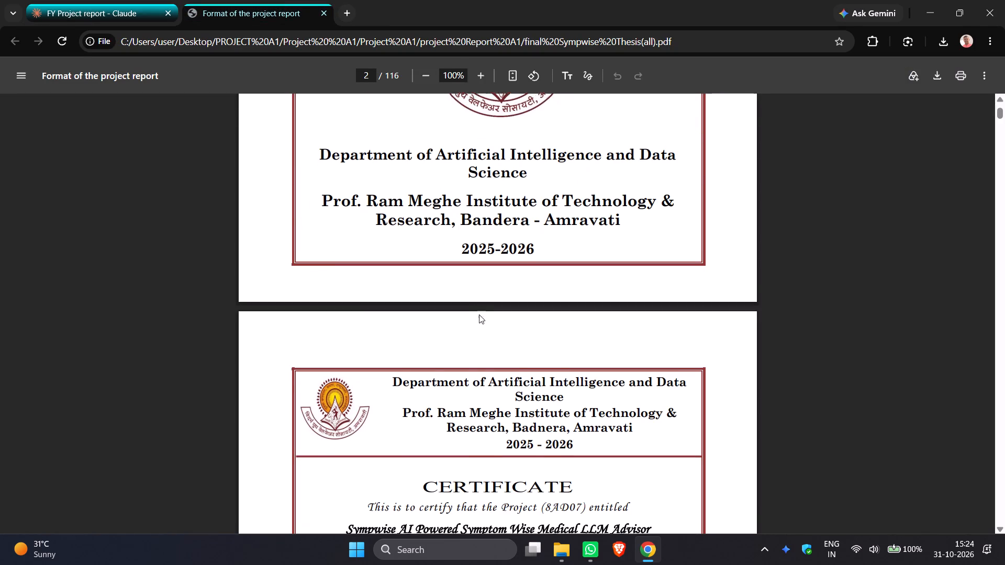
scroll(479, 314, "down", 6)
scroll(479, 314, "up", 18)
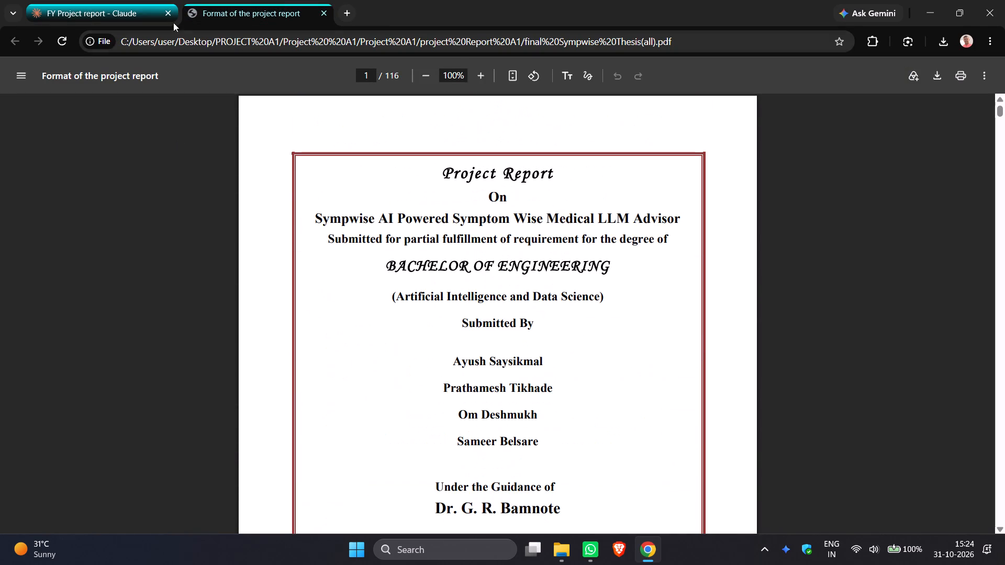
left_click(167, 8)
left_click(933, 8)
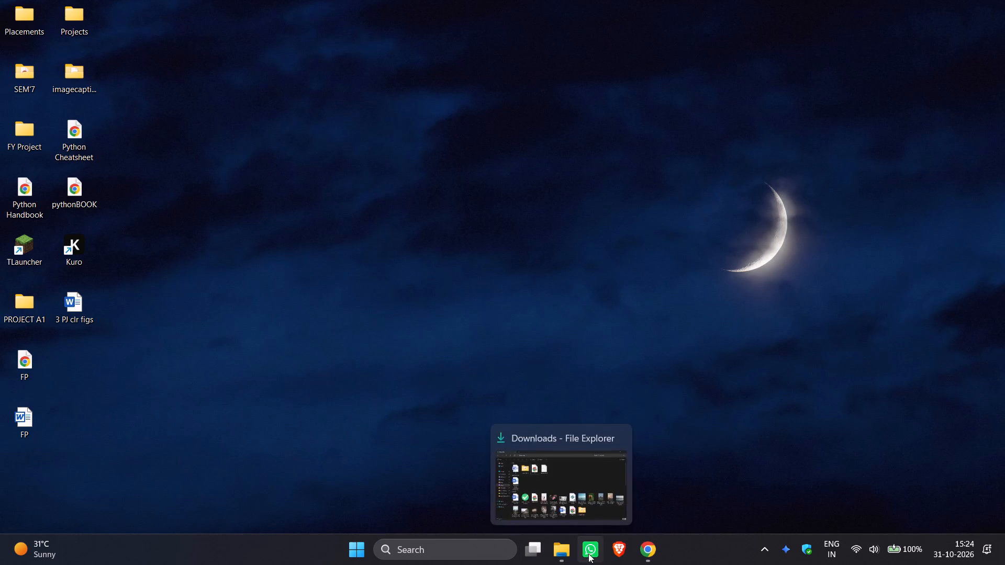
Look through the reference Sympwise thesis from its cover to the end of its table of contents, then return to the desktop.
left_click(644, 554)
scroll(412, 255, "up", 8)
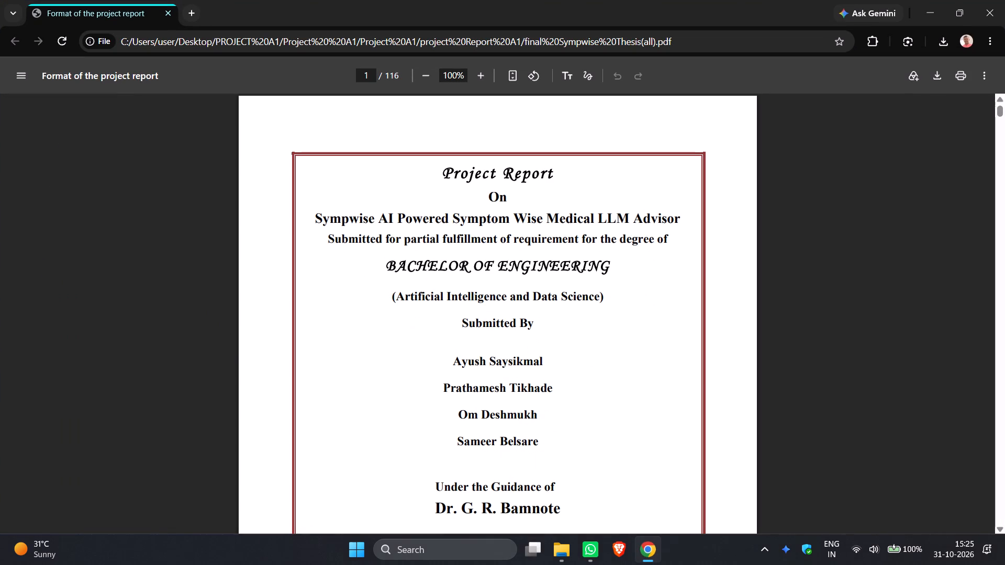
scroll(543, 206, "down", 5)
scroll(576, 179, "up", 7)
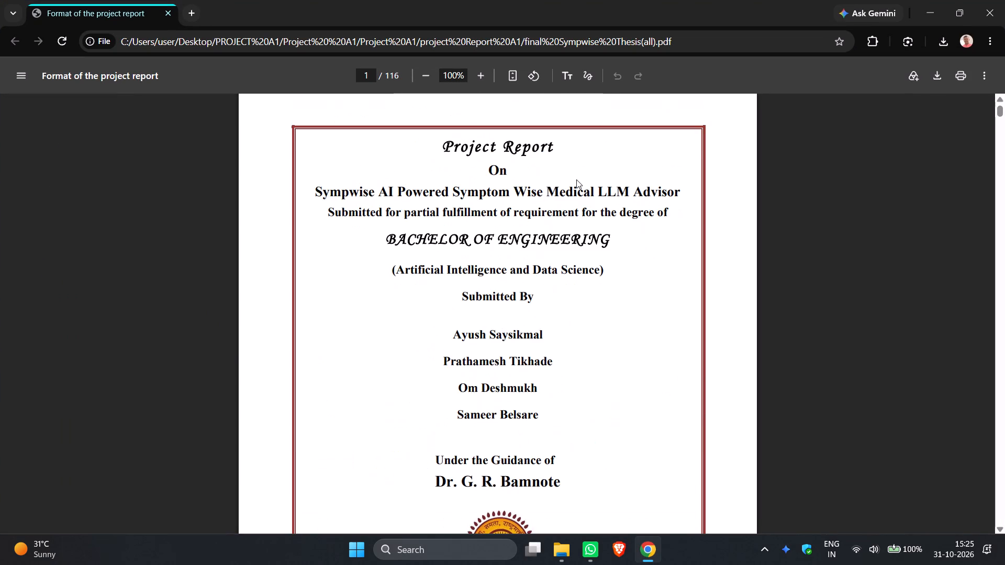
scroll(576, 179, "down", 20)
scroll(585, 160, "down", 4)
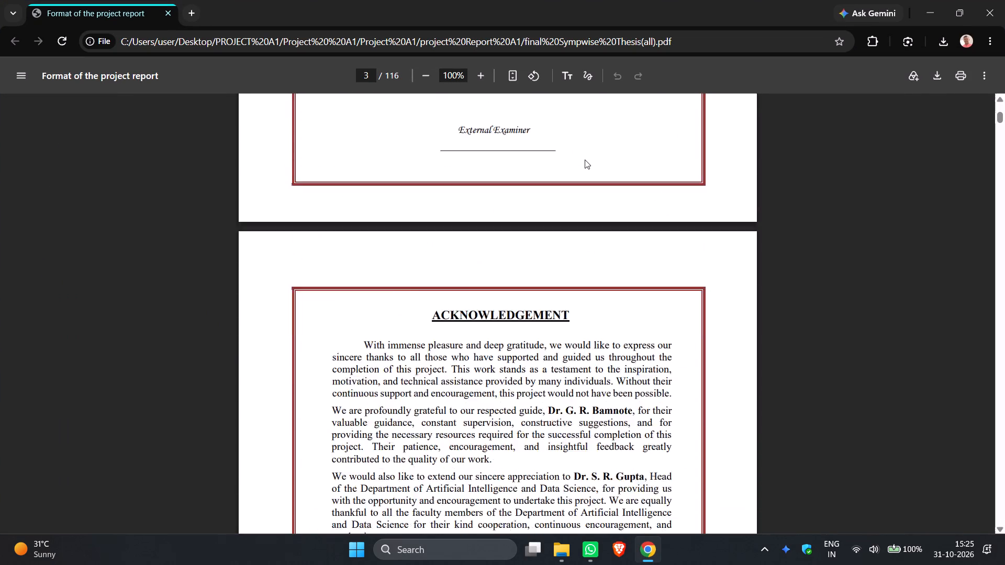
scroll(585, 160, "down", 20)
scroll(589, 161, "down", 2)
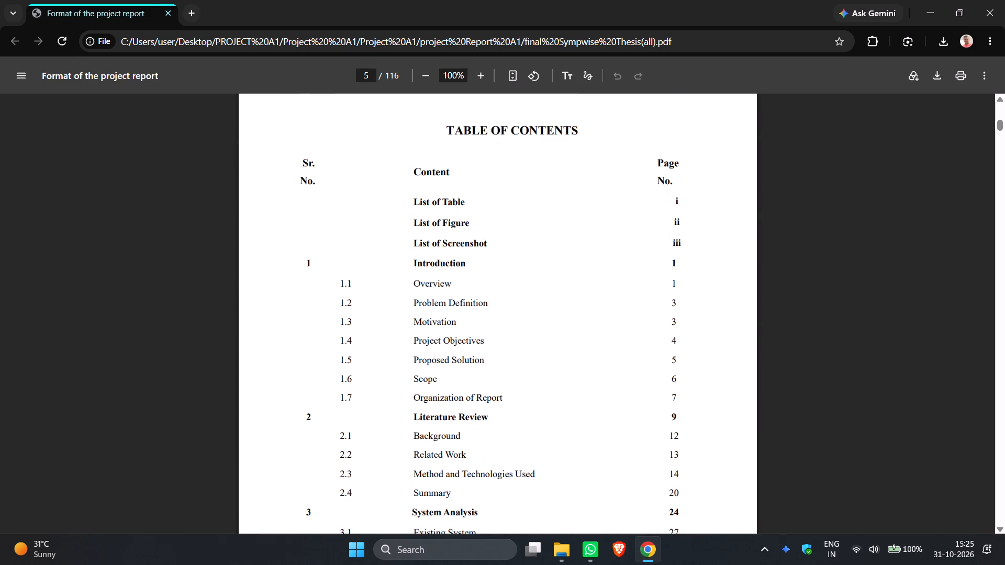
scroll(596, 174, "down", 6)
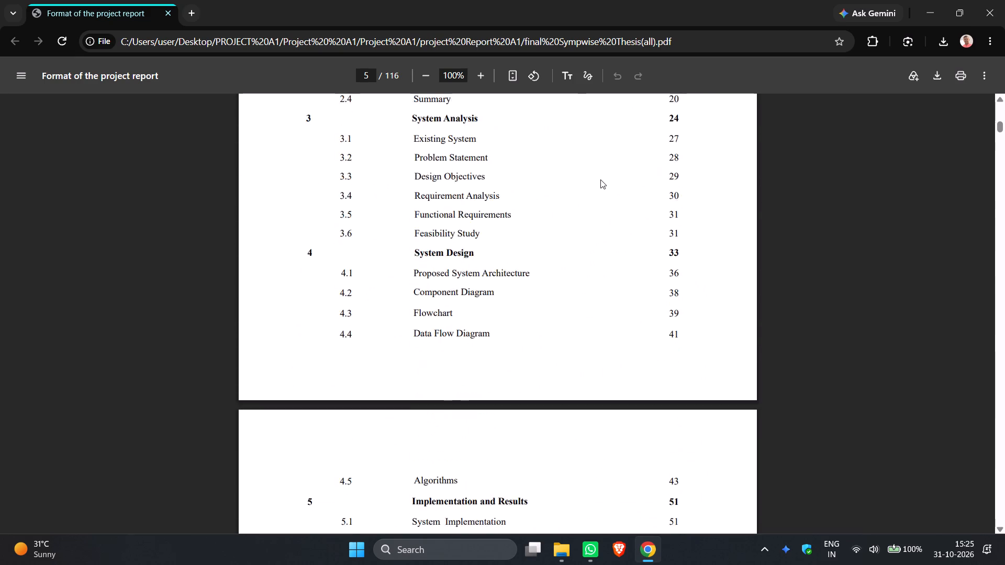
scroll(600, 179, "down", 10)
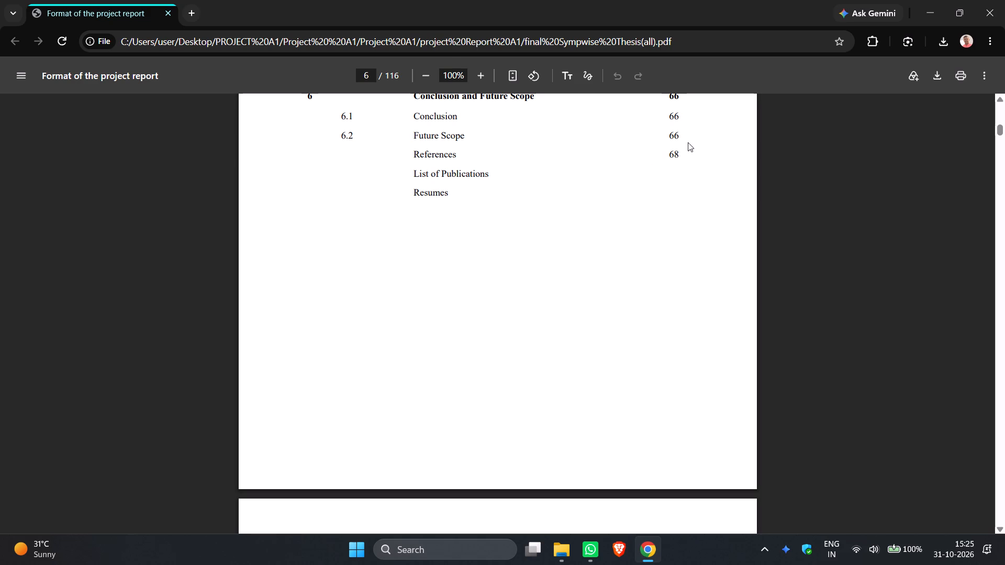
scroll(692, 141, "up", 20)
scroll(692, 141, "up", 6)
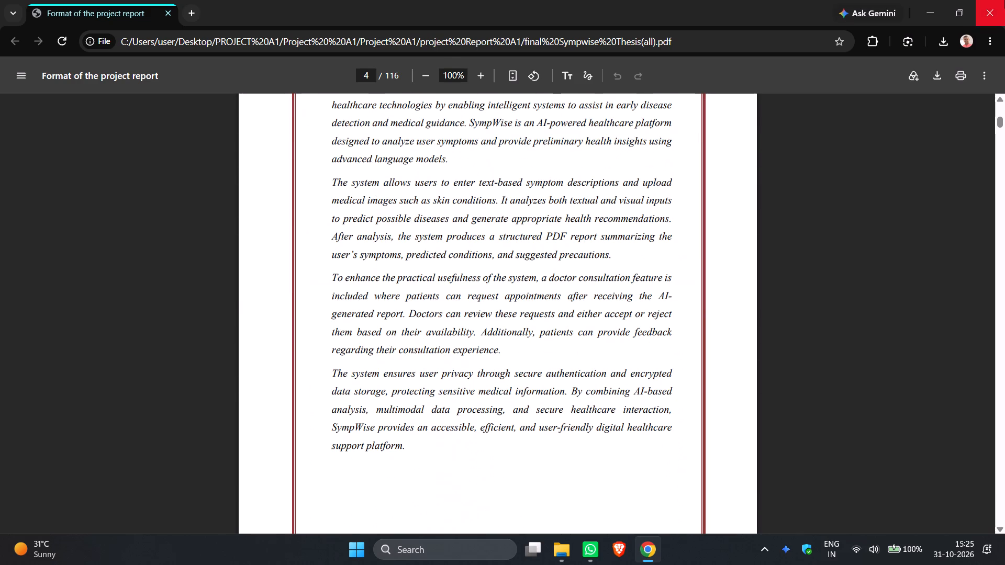
left_click(940, 0)
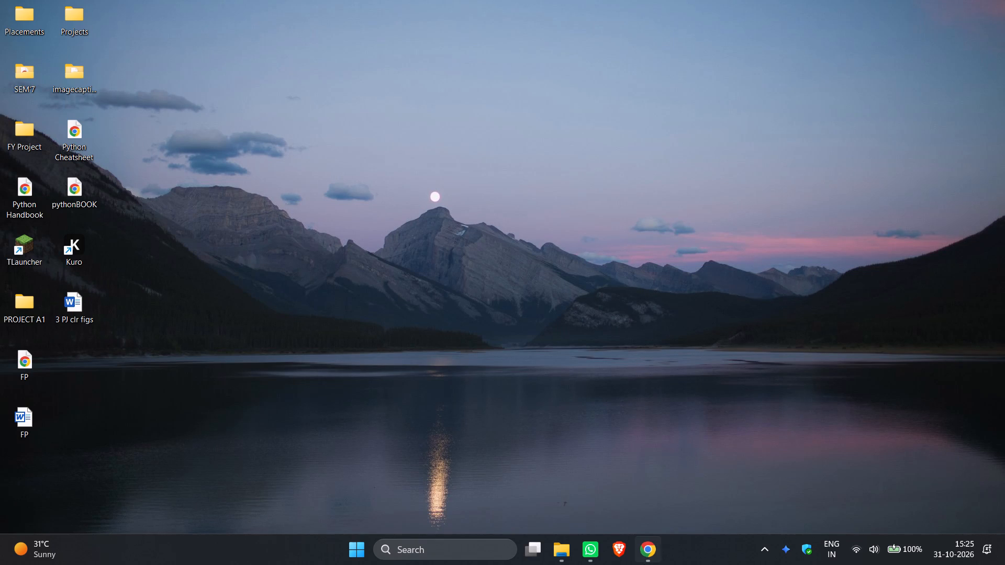
Move the CP Word document and the CP PDF from Downloads into the Project Report folder.
left_click(565, 553)
left_click(329, 256)
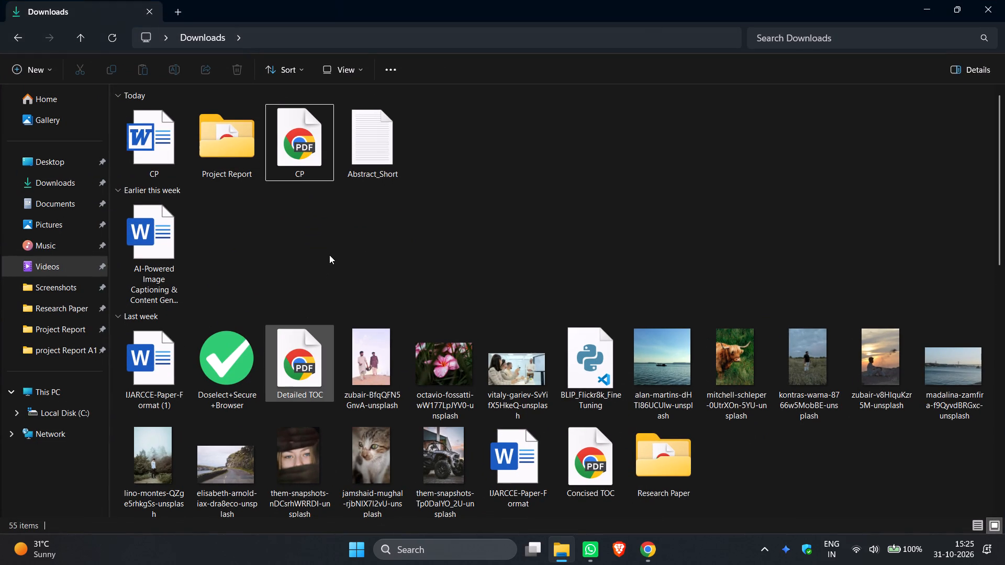
left_click_drag(153, 162, 206, 149)
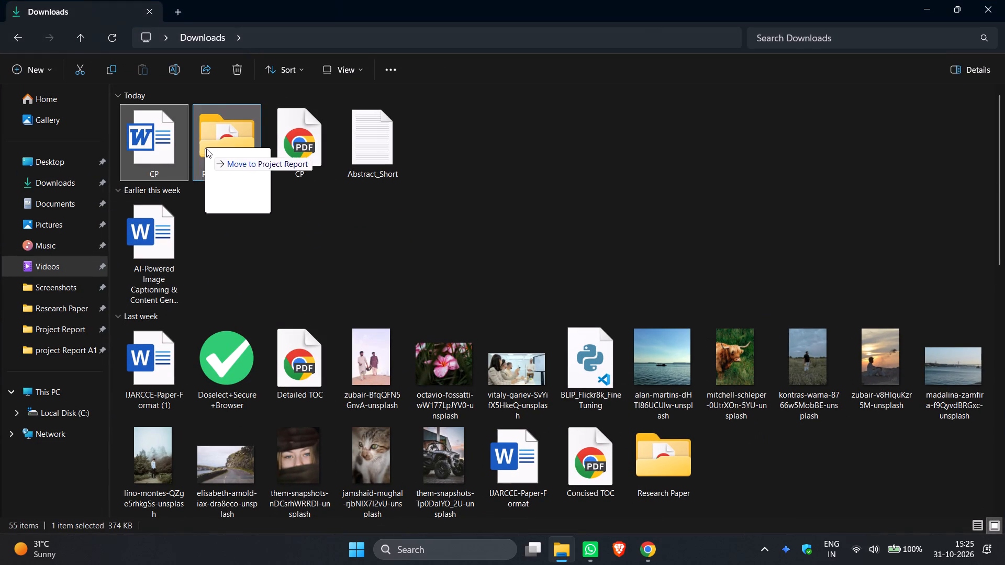
left_click_drag(206, 149, 206, 148)
left_click_drag(245, 159, 182, 163)
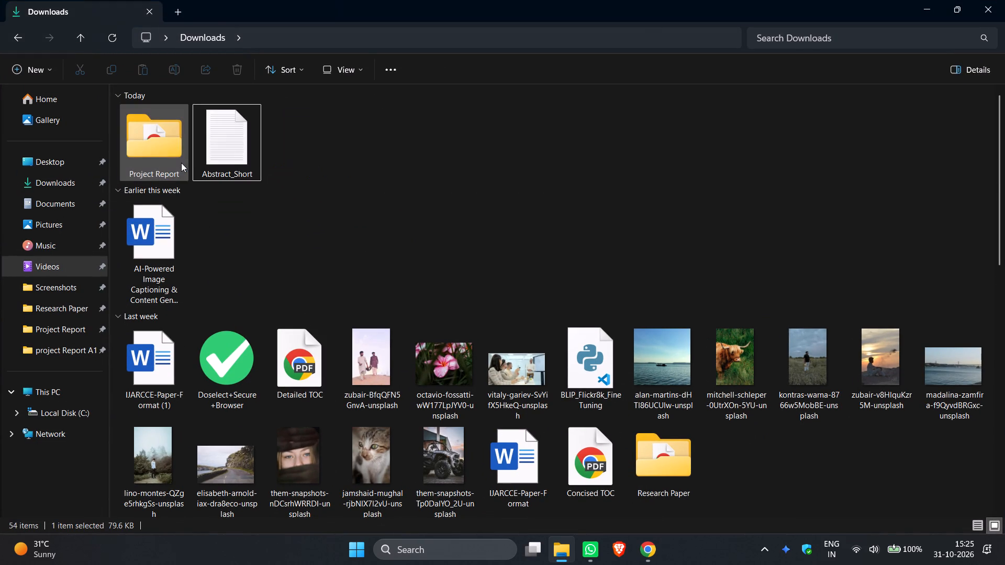
Delete the Abstract_Short text file from Downloads.
left_click(228, 153)
left_click(231, 67)
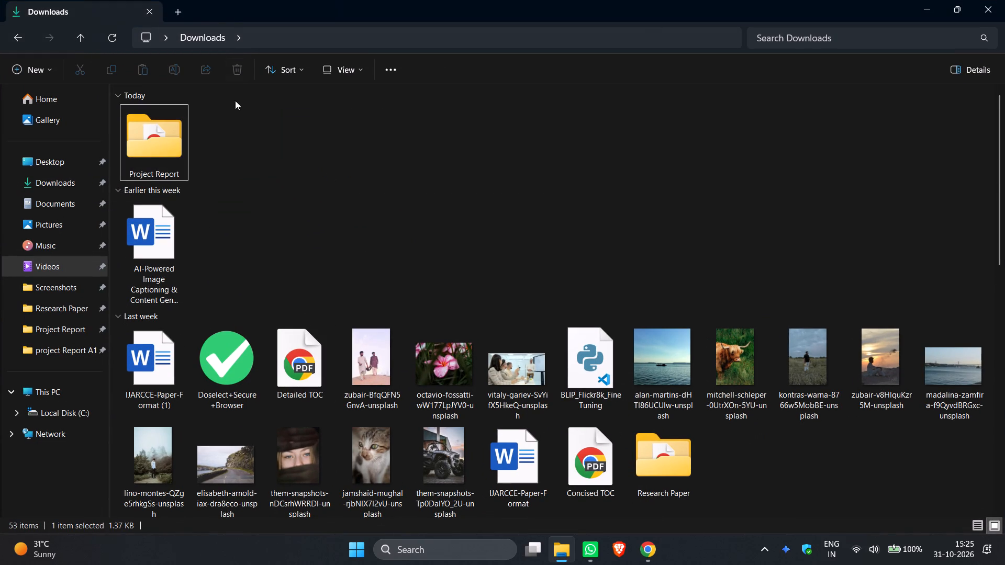
Look through the AI-Powered Image Captioning IJARCCE paper in Downloads from its title page to the references, then close it.
double_click(165, 257)
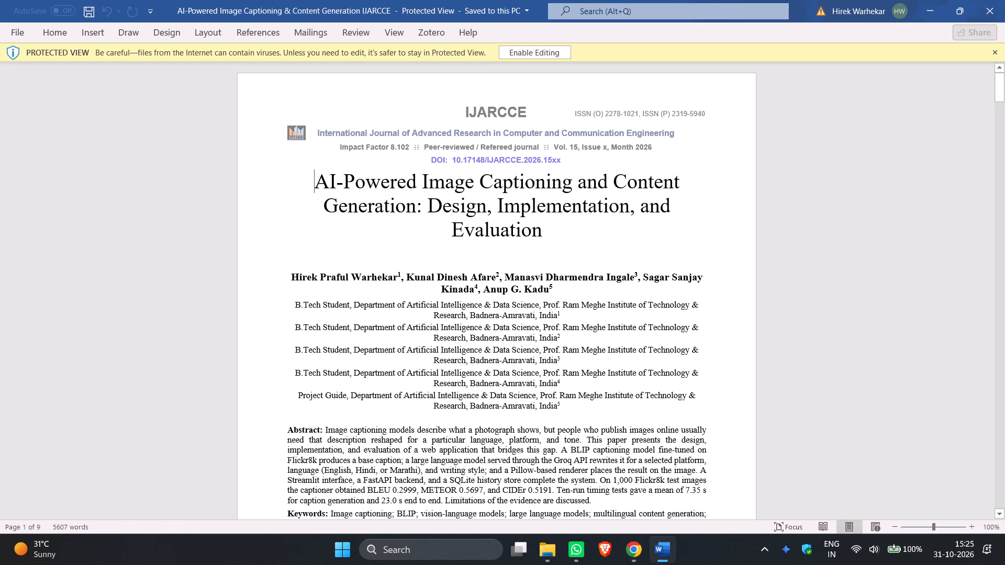
scroll(895, 293, "down", 8)
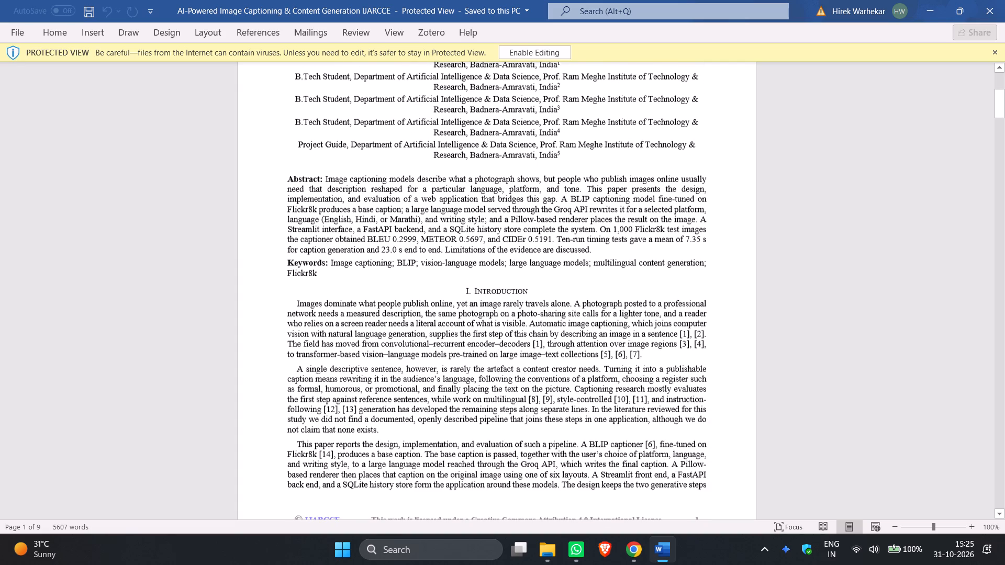
scroll(896, 291, "down", 11)
scroll(900, 287, "up", 2)
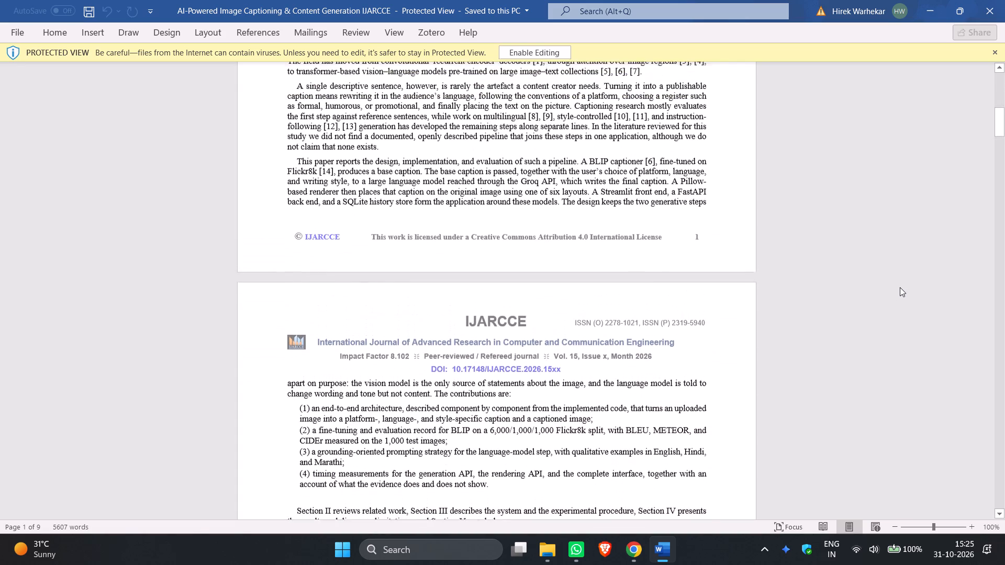
scroll(900, 287, "up", 2)
scroll(900, 287, "down", 17)
scroll(906, 280, "down", 20)
scroll(906, 280, "down", 5)
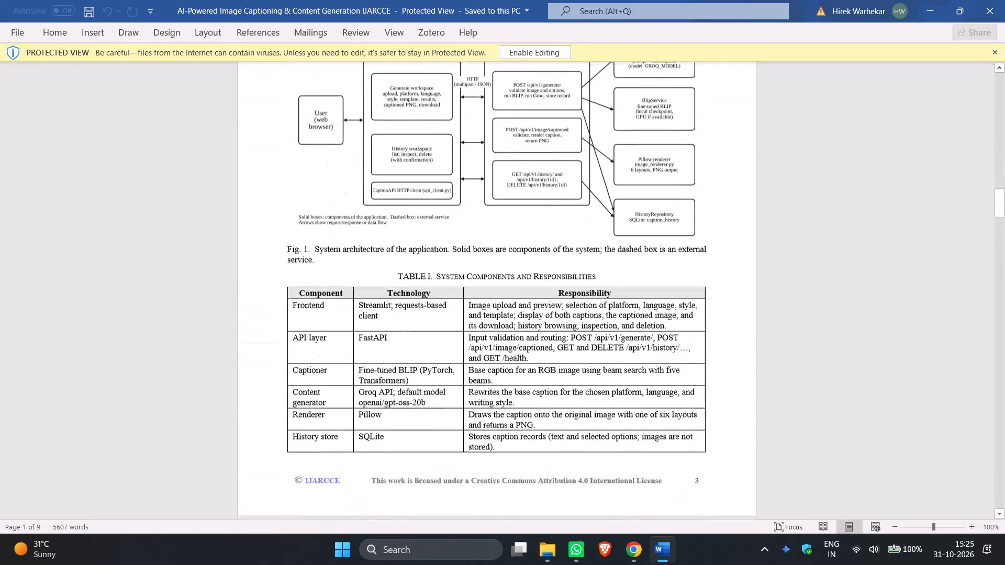
scroll(904, 283, "down", 18)
scroll(904, 283, "down", 20)
scroll(904, 283, "down", 5)
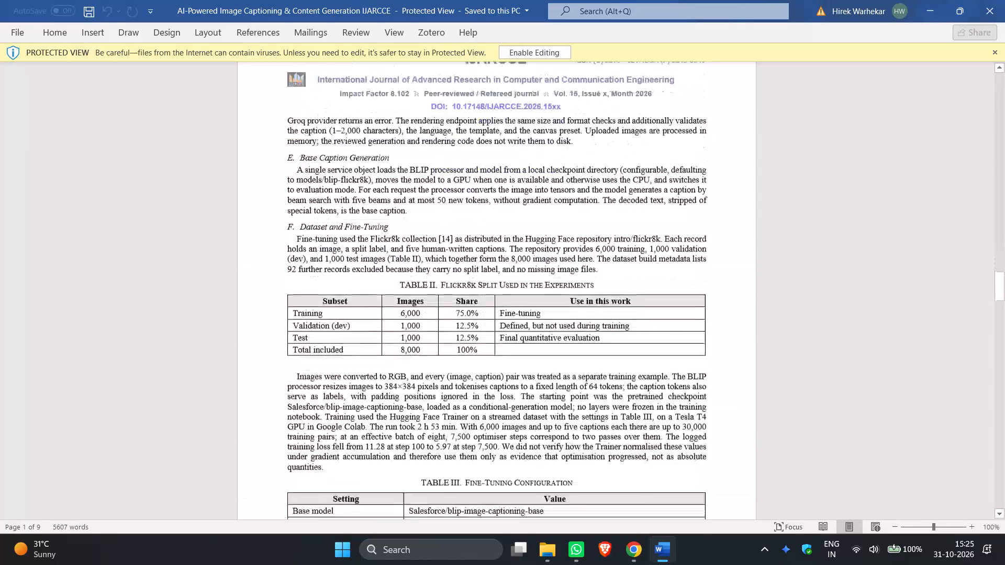
scroll(904, 283, "down", 20)
scroll(904, 283, "down", 20)
scroll(904, 283, "down", 8)
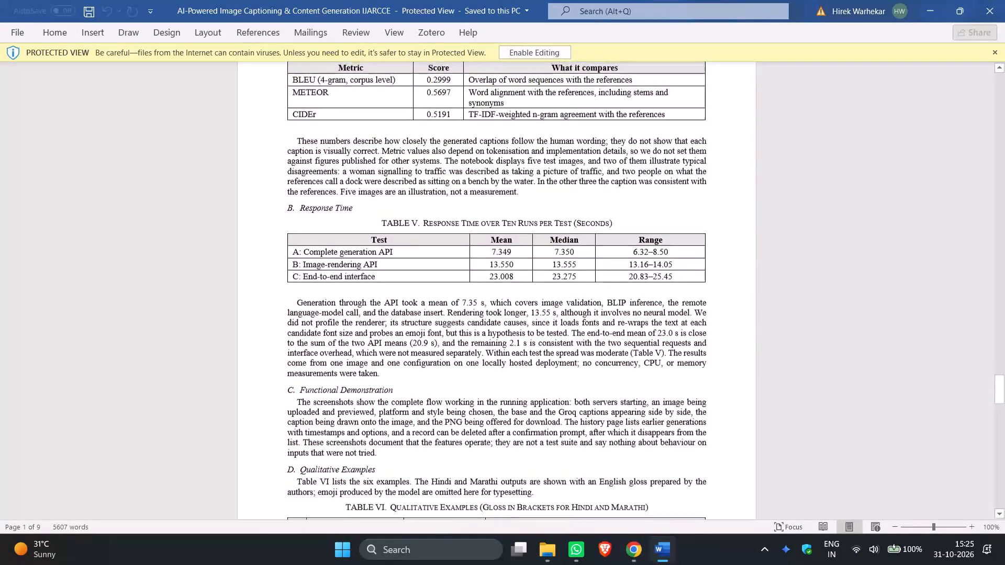
scroll(907, 283, "down", 19)
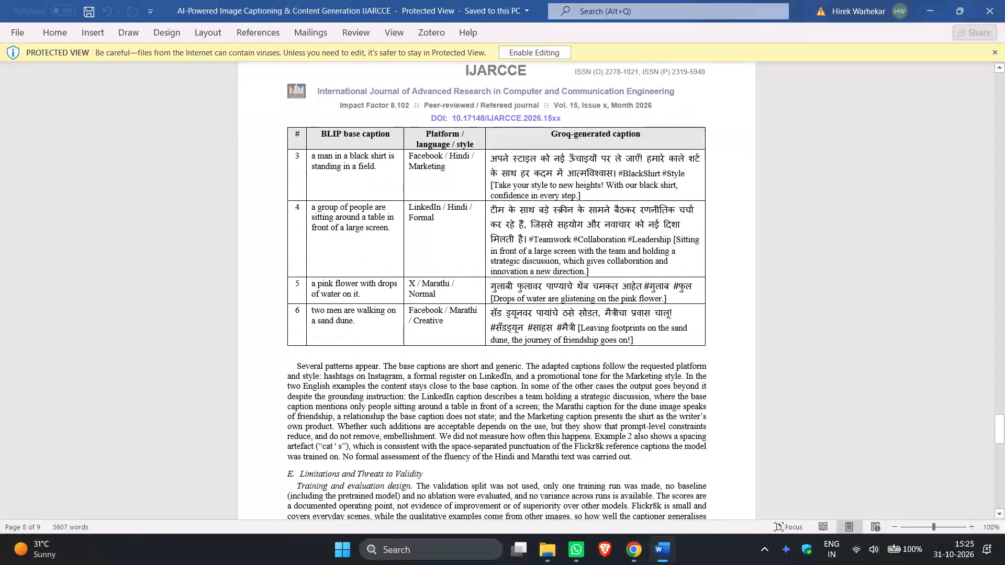
scroll(907, 284, "down", 20)
scroll(907, 284, "down", 4)
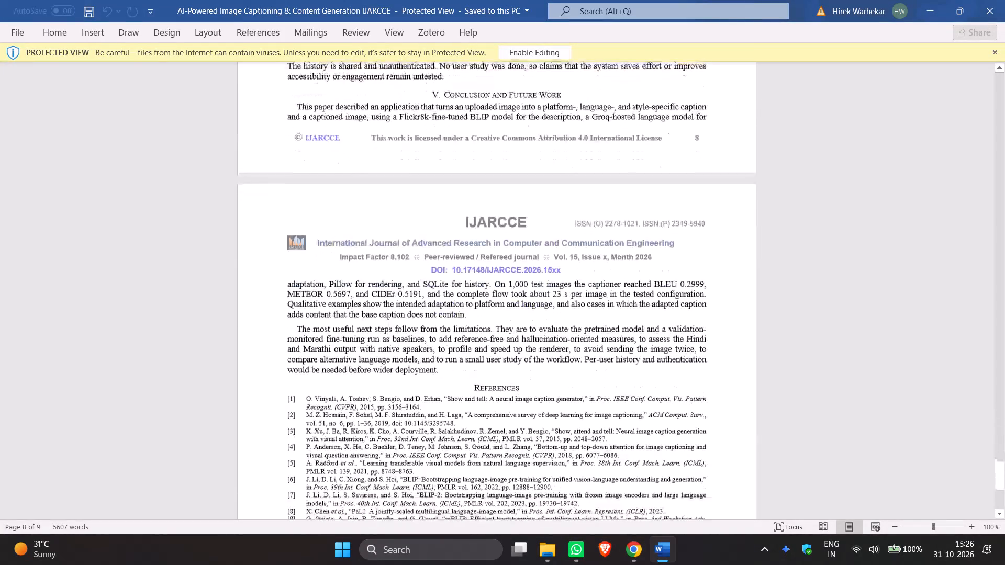
scroll(911, 280, "down", 6)
scroll(909, 284, "down", 15)
scroll(907, 288, "up", 6)
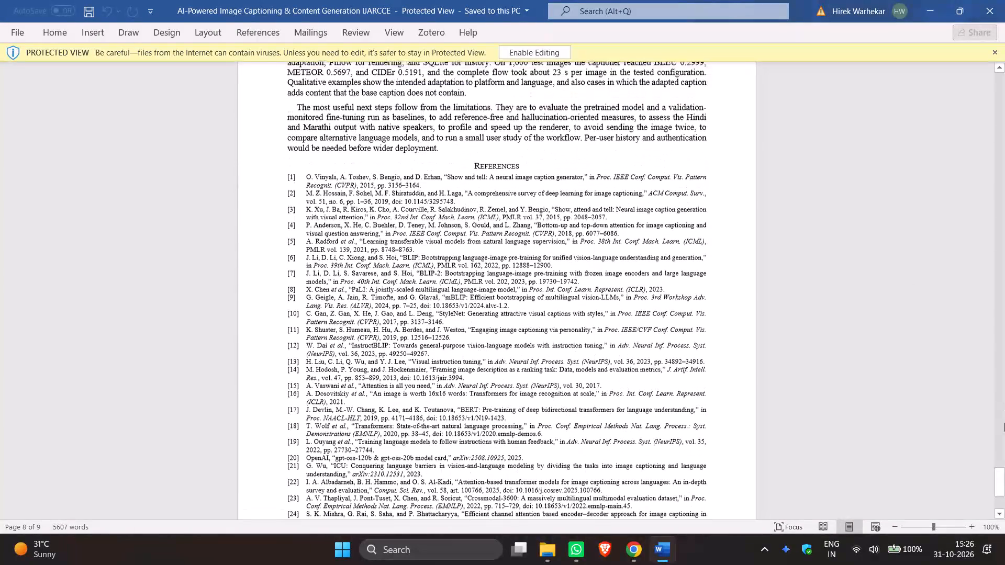
left_click_drag(1003, 485, 949, 38)
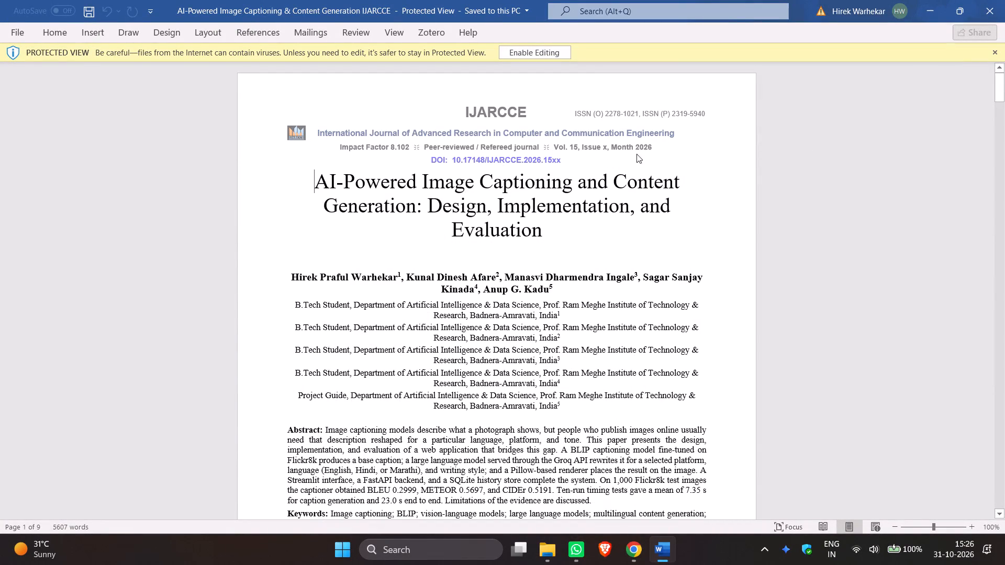
left_click(1004, 0)
left_click(340, 263)
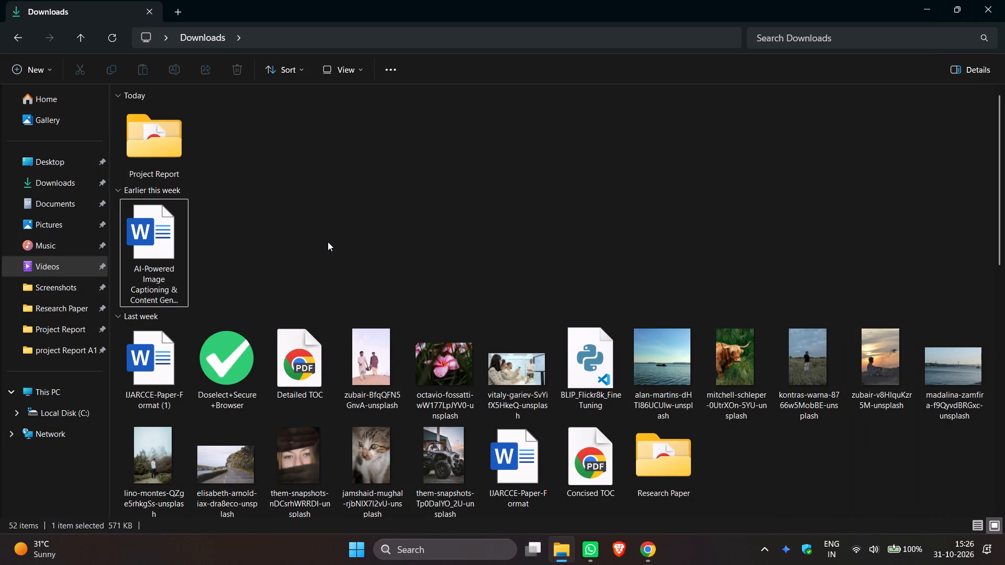
Look over the resume PDF in the Project Report folder from personal details to signature, then close it.
double_click(167, 155)
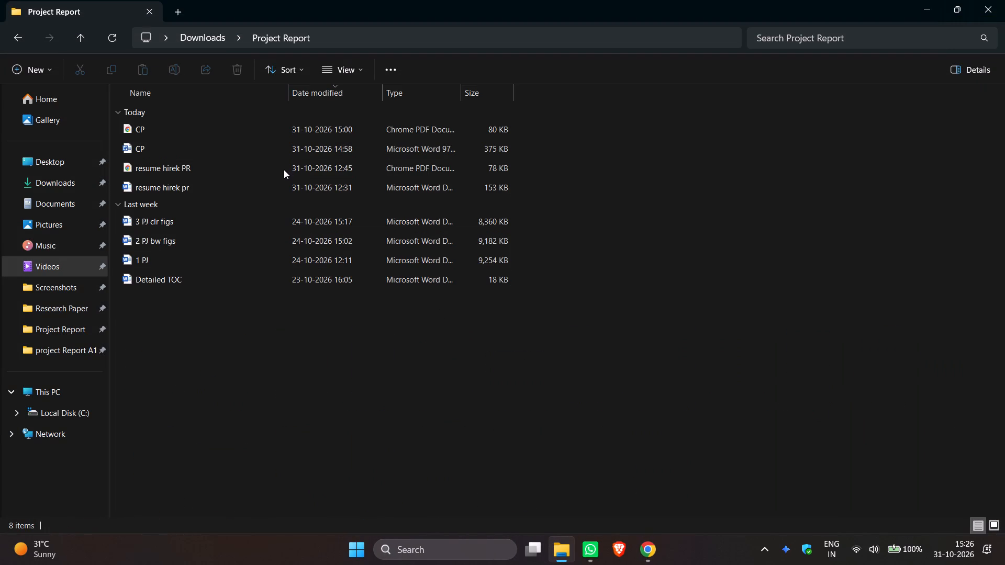
double_click(284, 169)
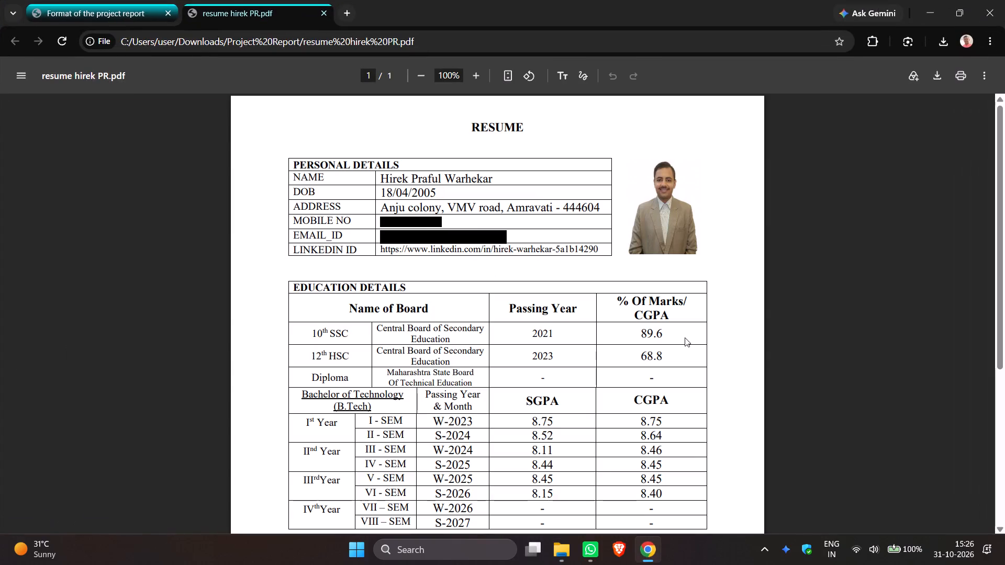
scroll(693, 338, "down", 7)
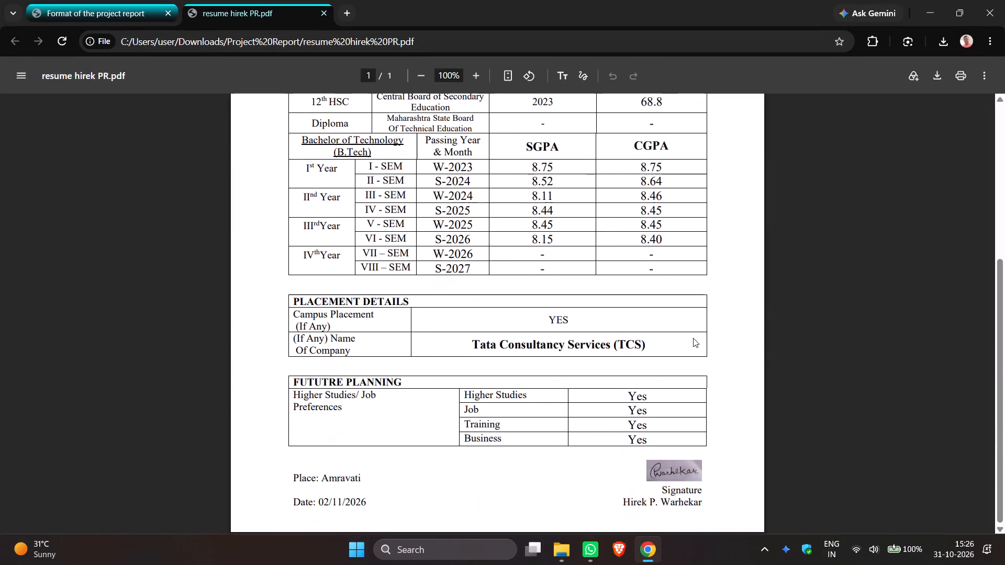
scroll(699, 335, "up", 11)
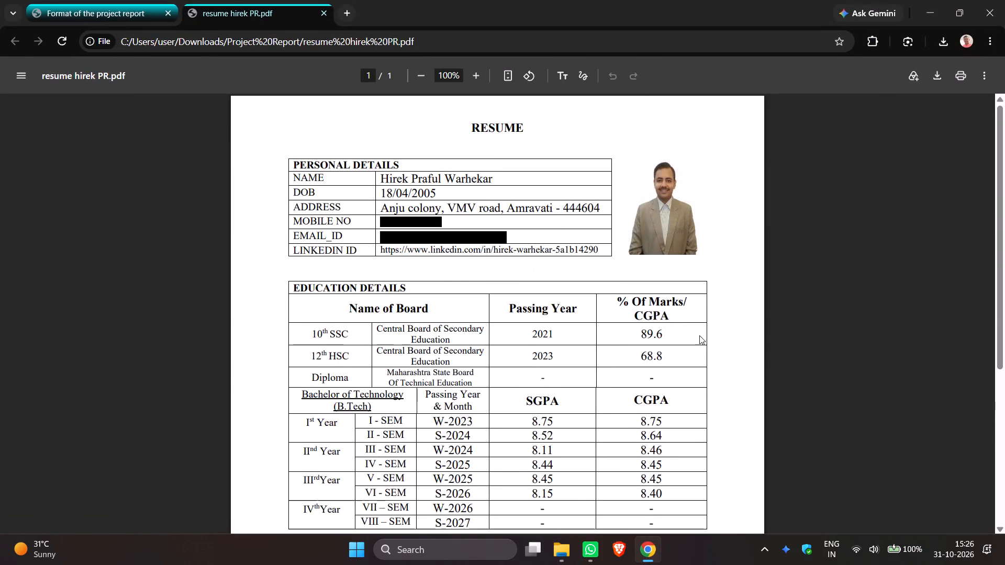
scroll(699, 335, "up", 2)
left_click(322, 15)
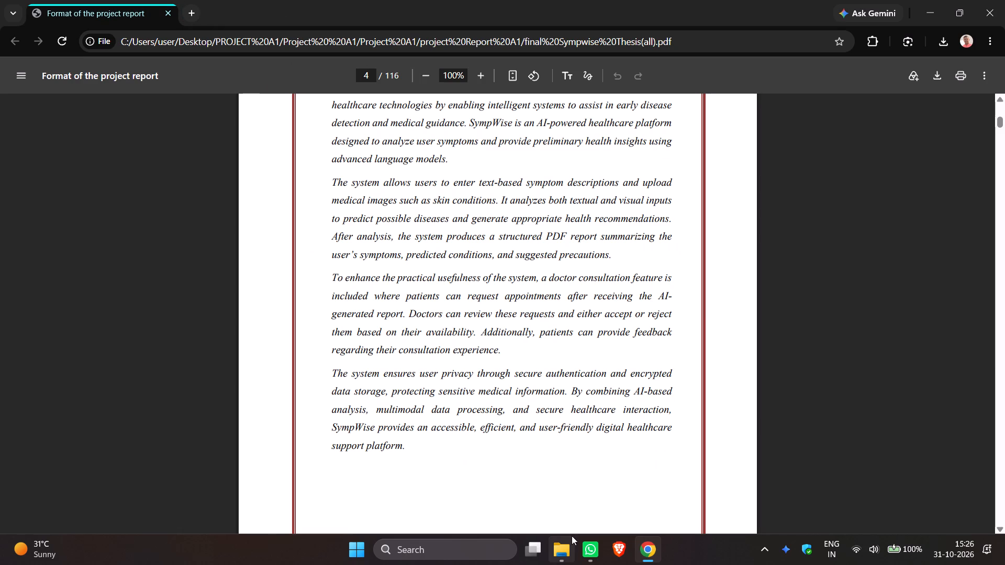
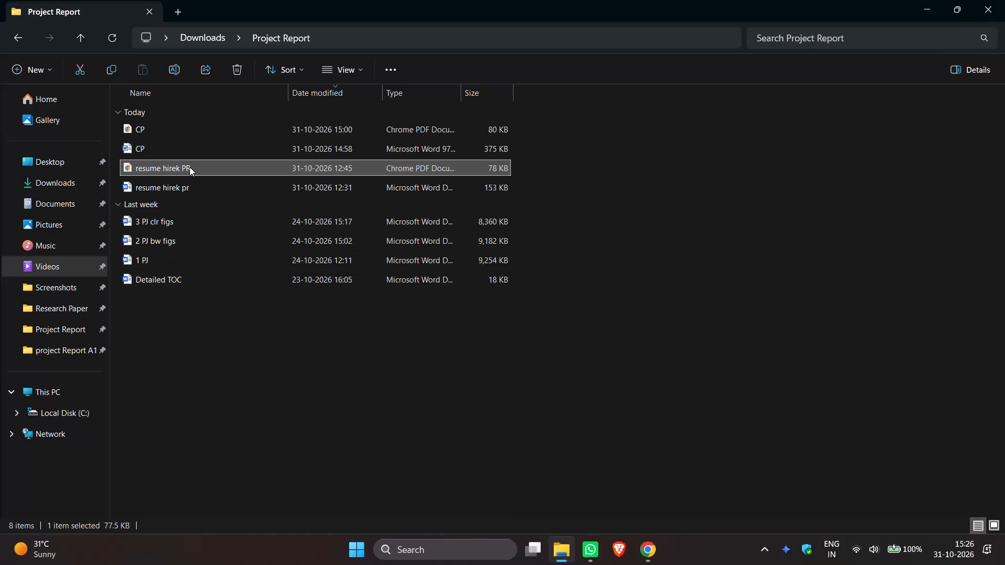
Pick up the resume PDF in the Project Report folder to move it out of the file list.
left_click(189, 167)
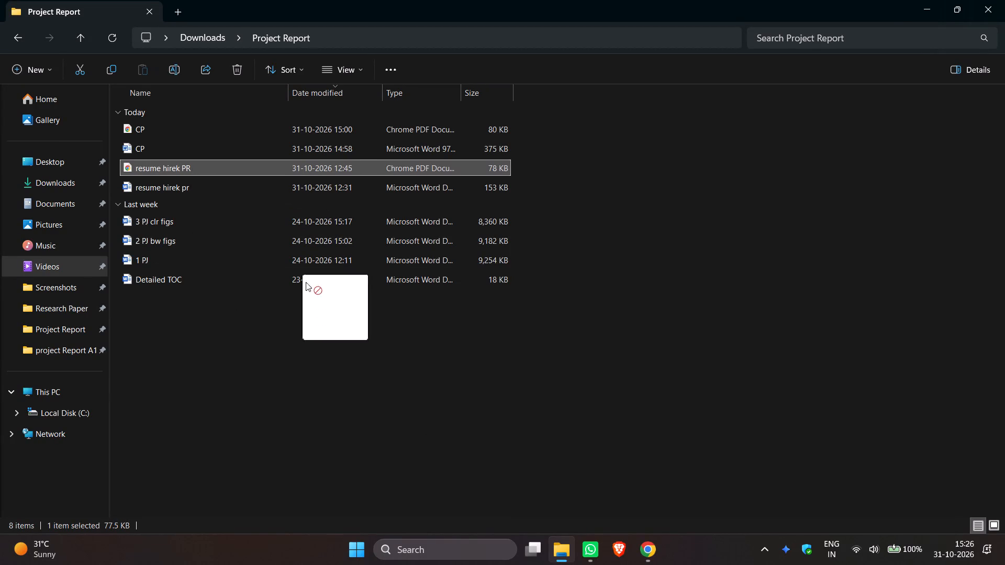
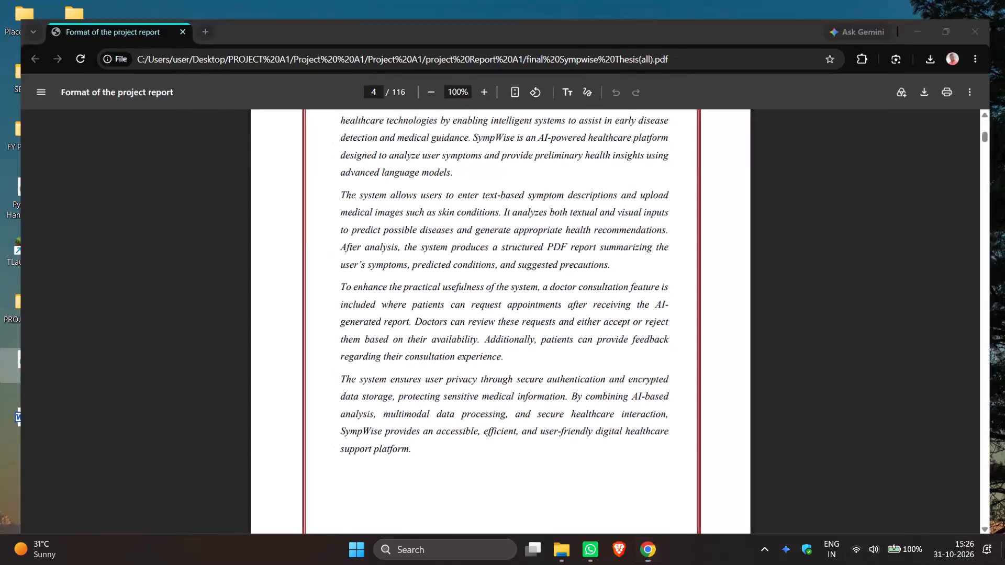
Move both FP files, the PDF and the Word document, from the desktop into the Project Report folder in Downloads.
left_click(423, 406)
left_click_drag(78, 360, 56, 360)
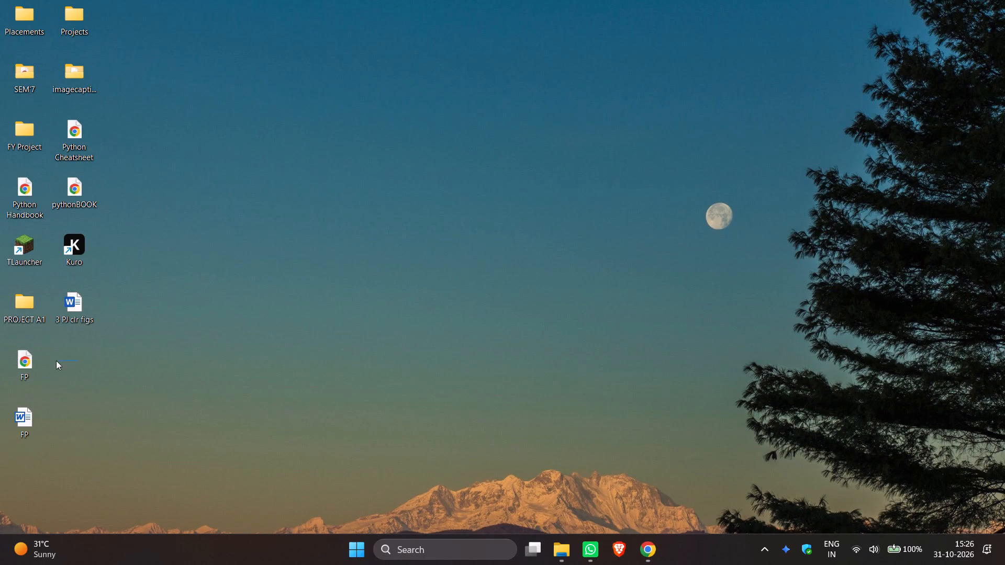
left_click_drag(56, 360, 19, 430)
key("ctrl+x")
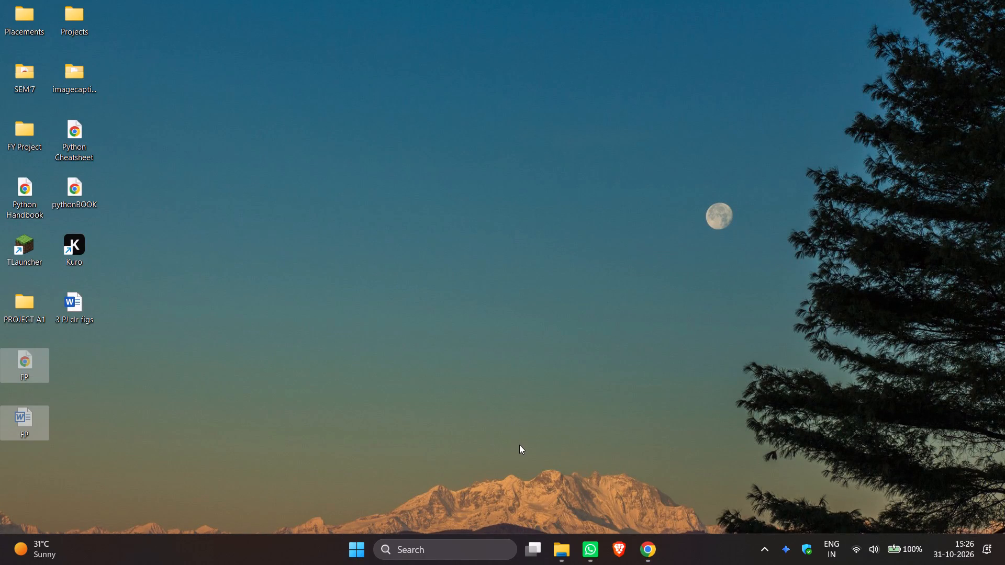
left_click(562, 548)
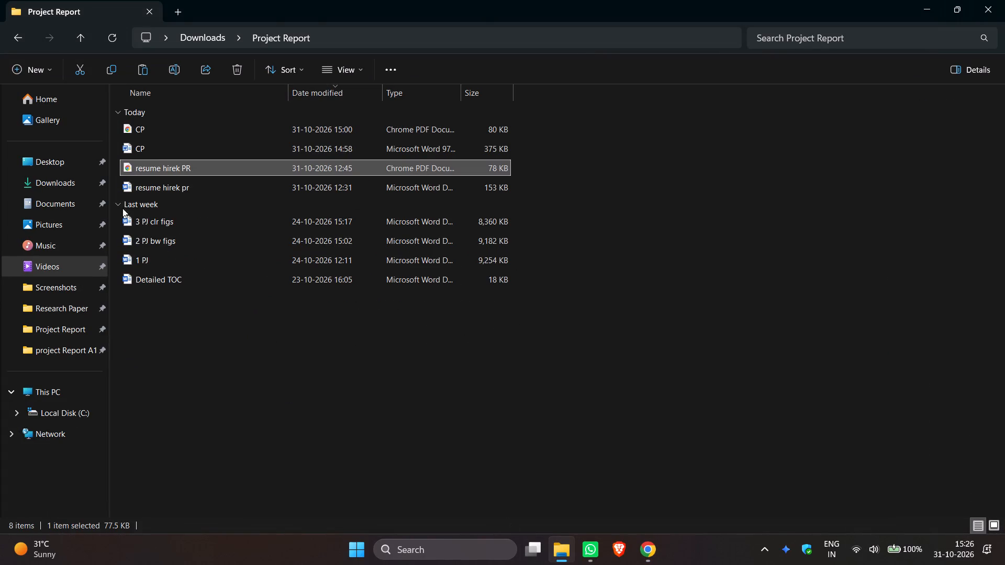
double_click(221, 325)
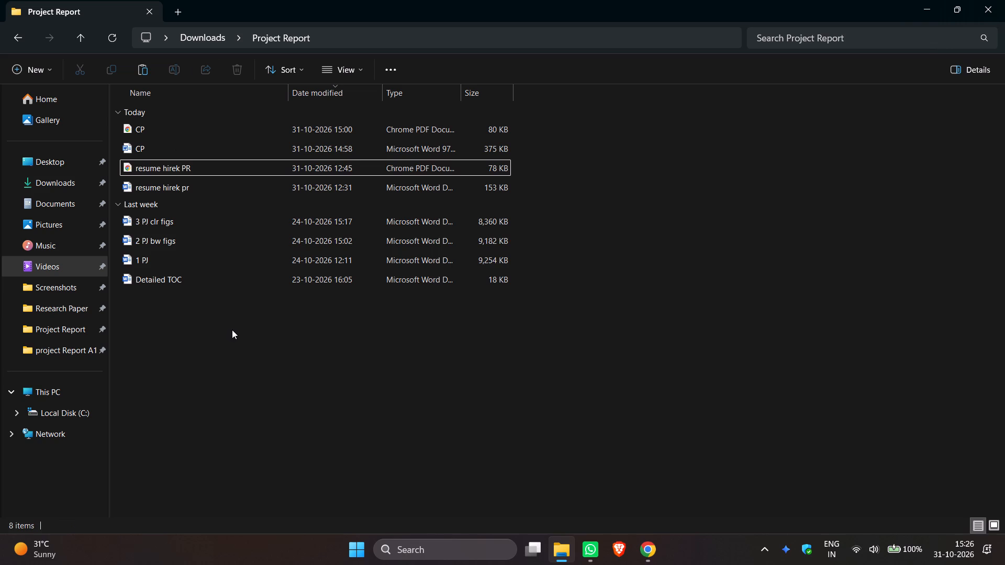
key("ctrl+v")
double_click(410, 375)
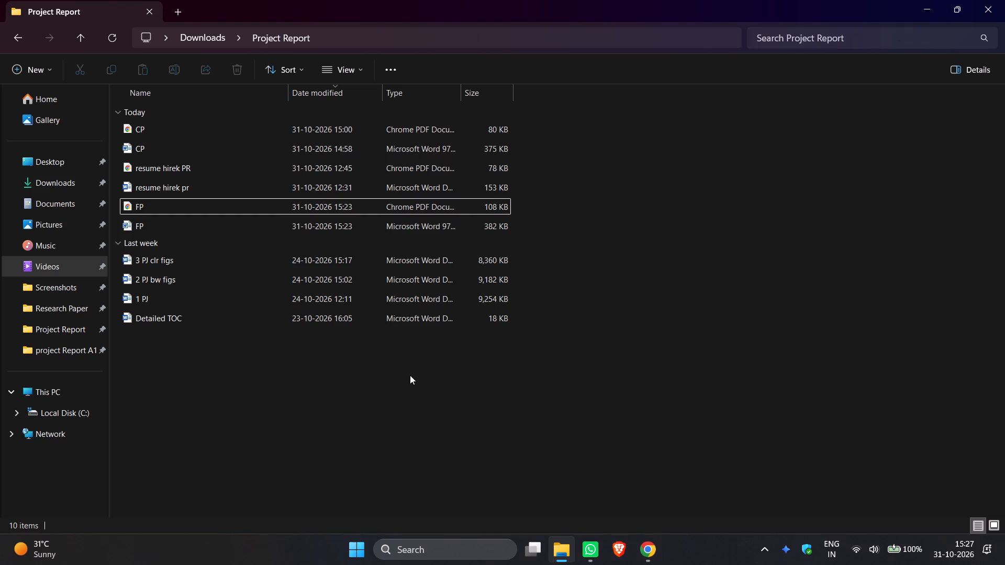
left_click(931, 0)
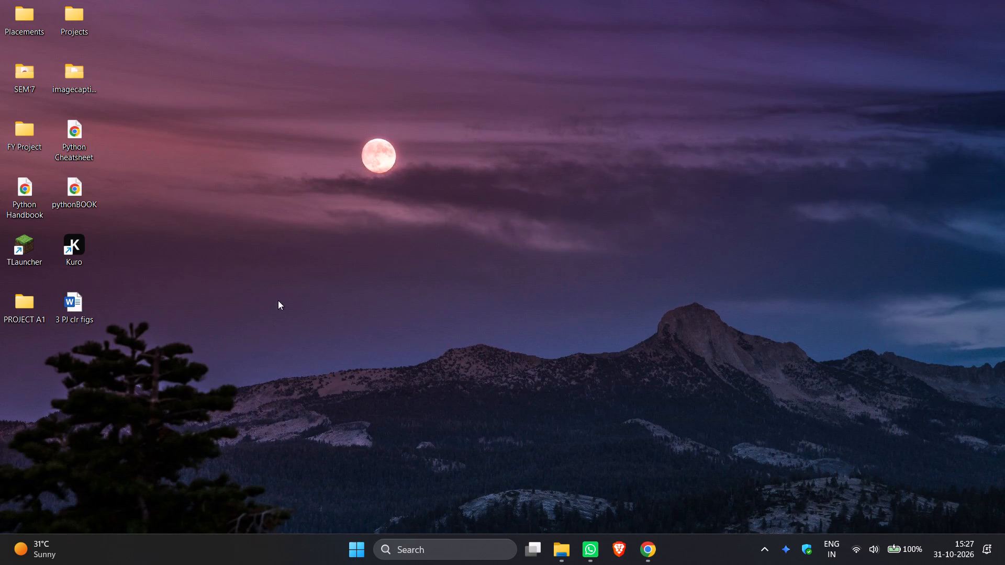
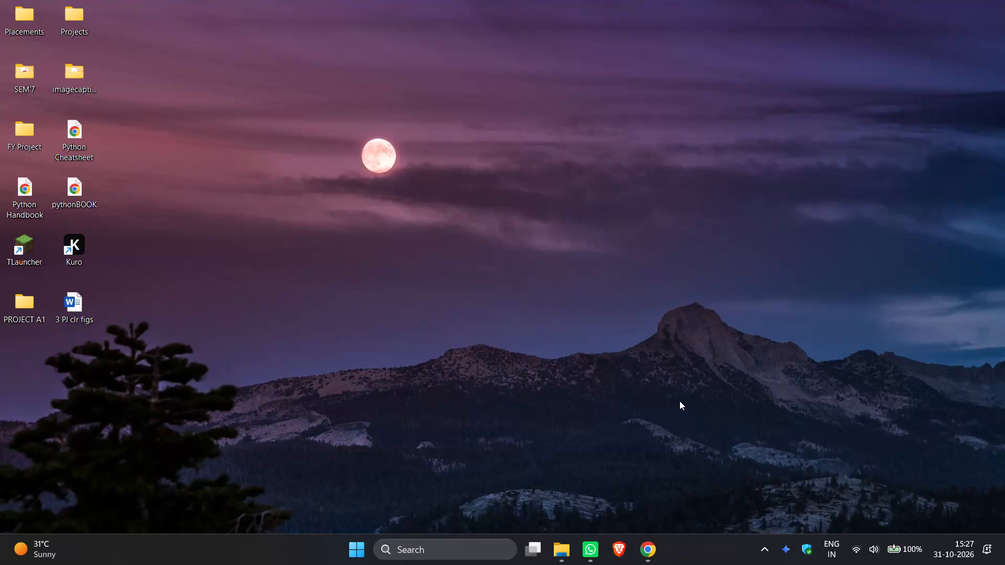
Reopen the File Explorer window on the Project Report folder to check the filed FP documents.
left_click(566, 550)
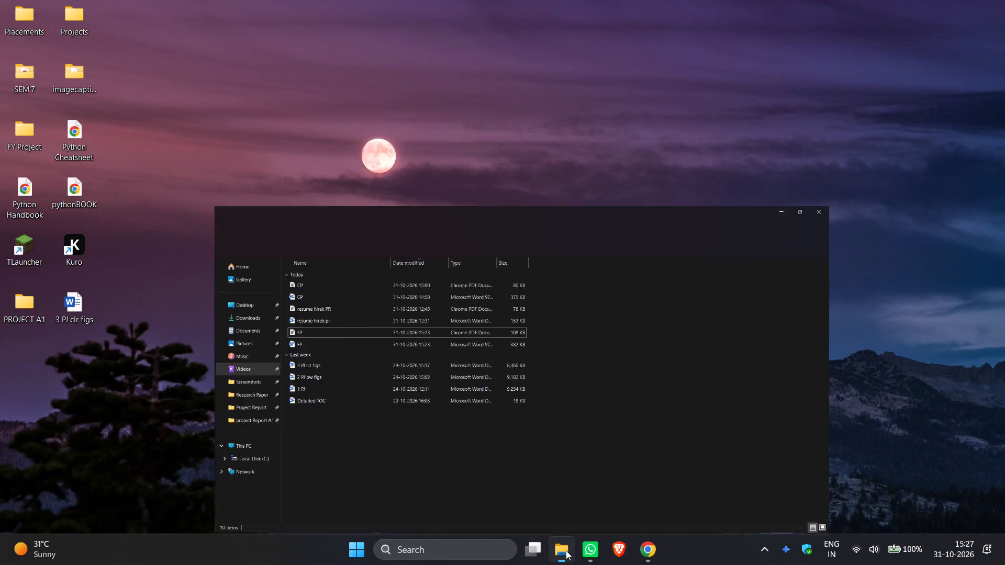
double_click(674, 432)
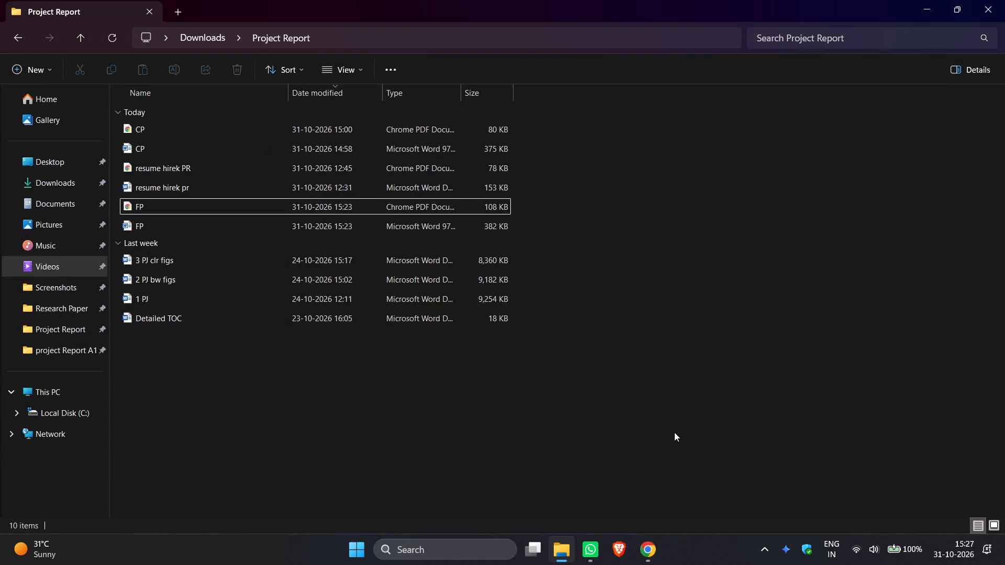
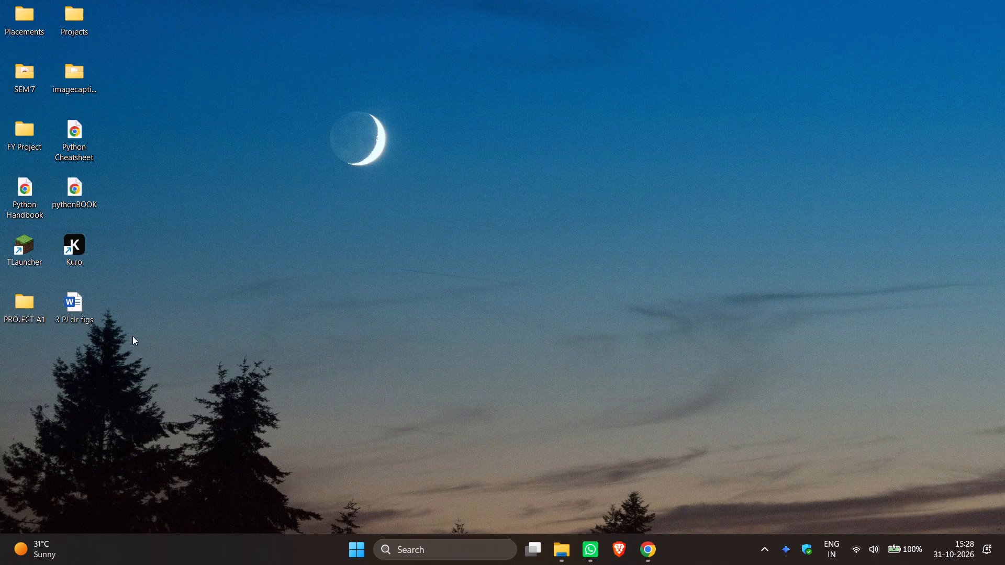
Open the Word document 3 PJ clr figs from the desktop.
double_click(84, 308)
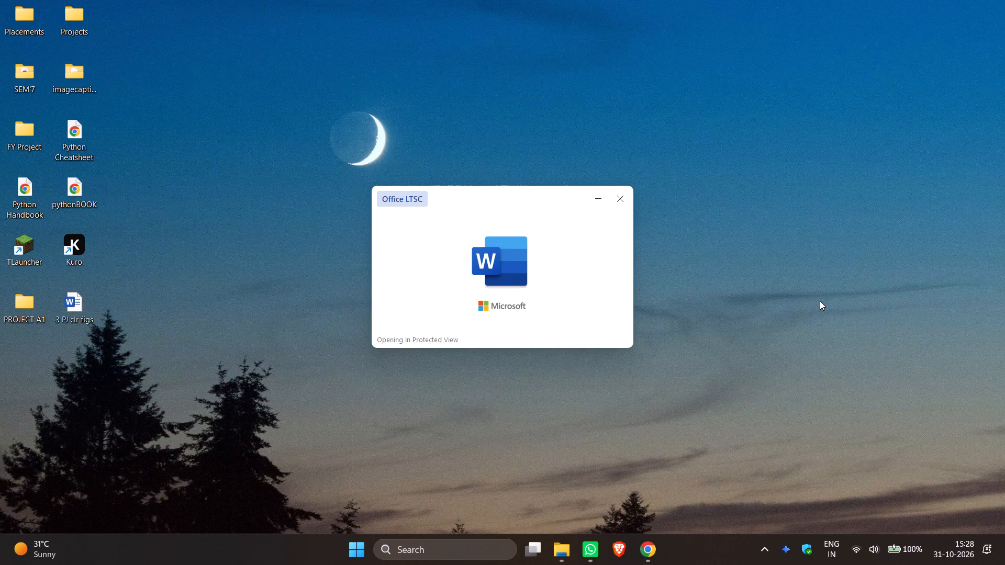
Examine the report's title page, table of contents and the lists of figures, tables, screenshots and abbreviations.
scroll(565, 307, "down", 8)
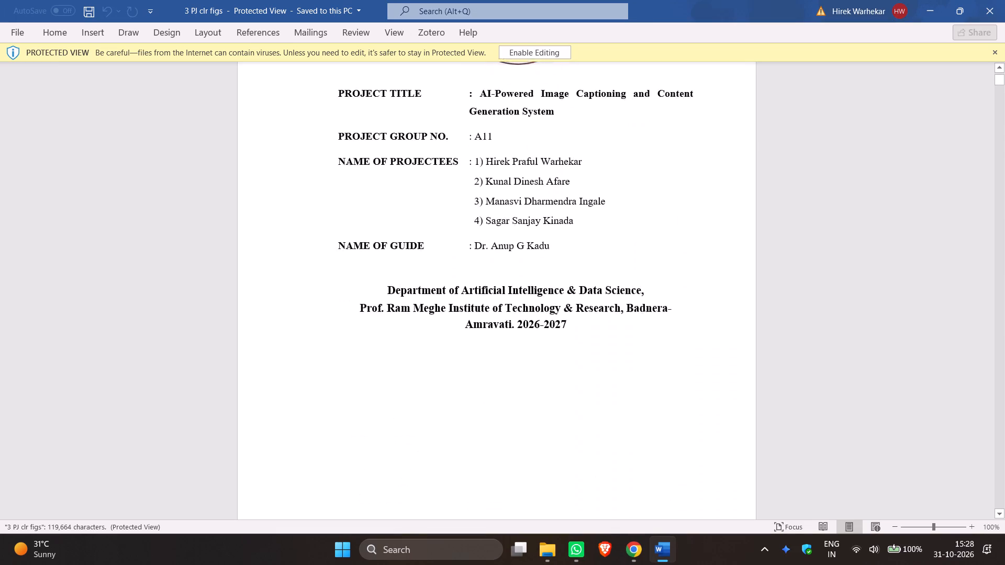
scroll(566, 310, "down", 16)
scroll(567, 311, "down", 8)
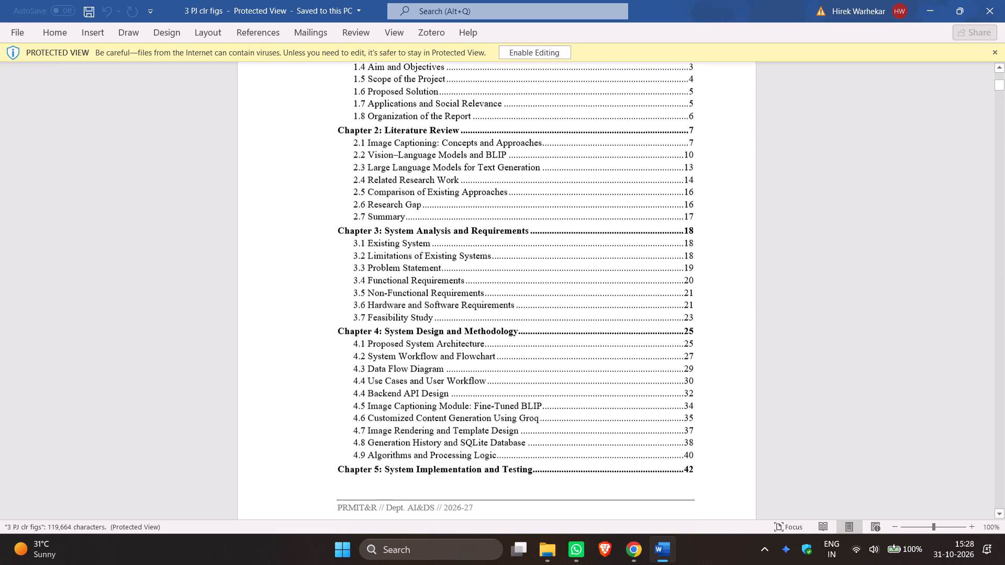
scroll(568, 309, "down", 8)
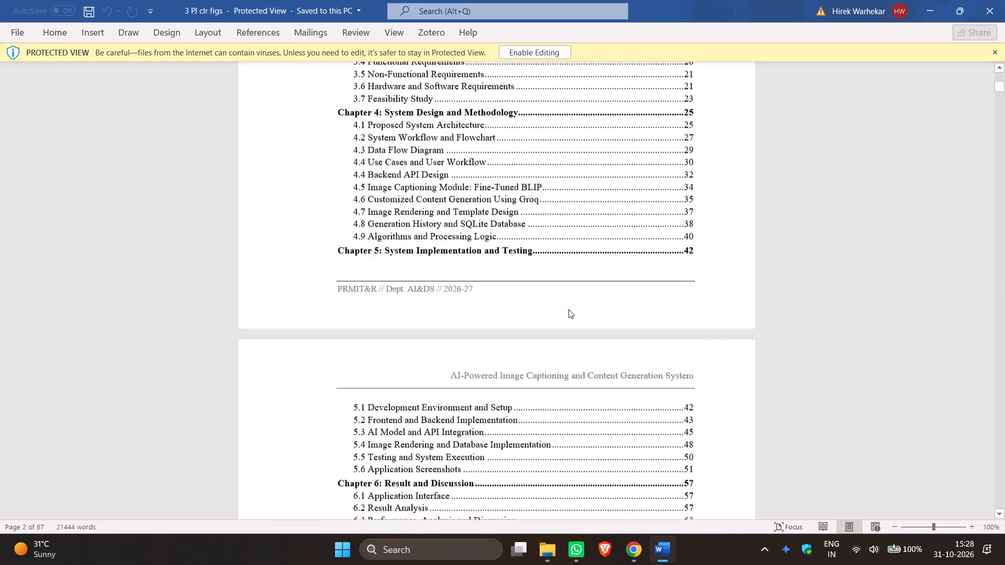
scroll(568, 309, "down", 9)
scroll(568, 309, "down", 17)
scroll(571, 306, "down", 8)
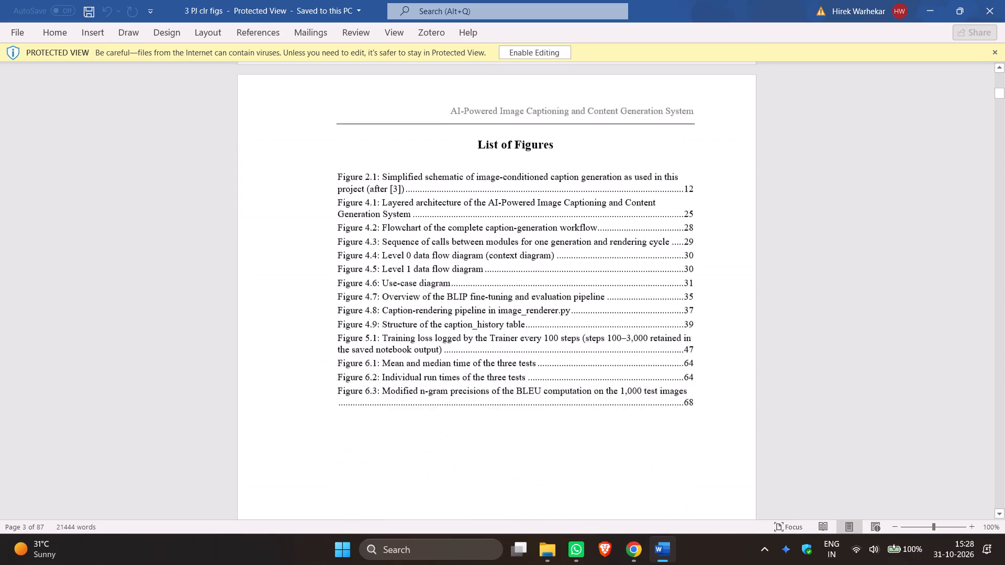
scroll(571, 306, "down", 19)
scroll(572, 305, "down", 13)
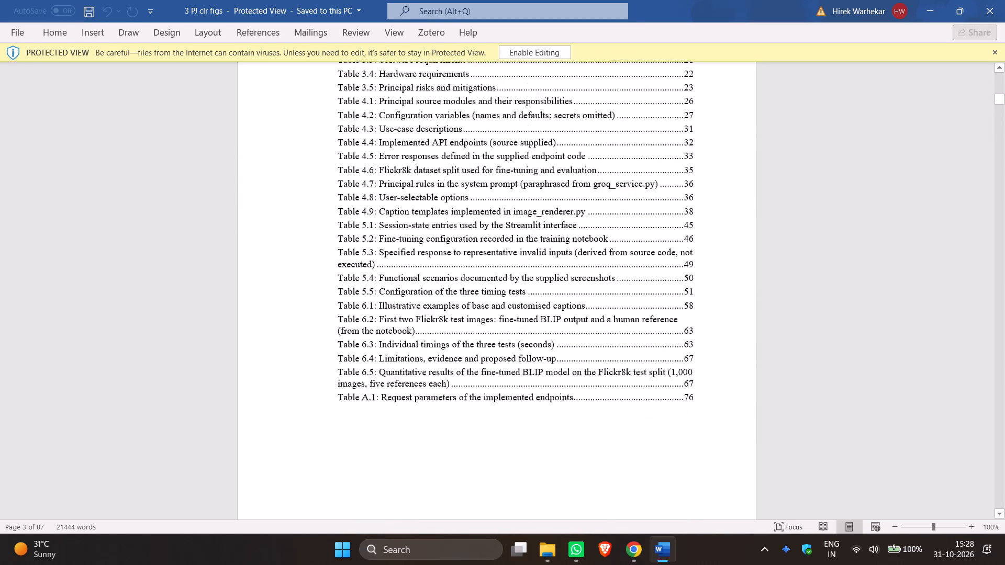
scroll(575, 304, "down", 10)
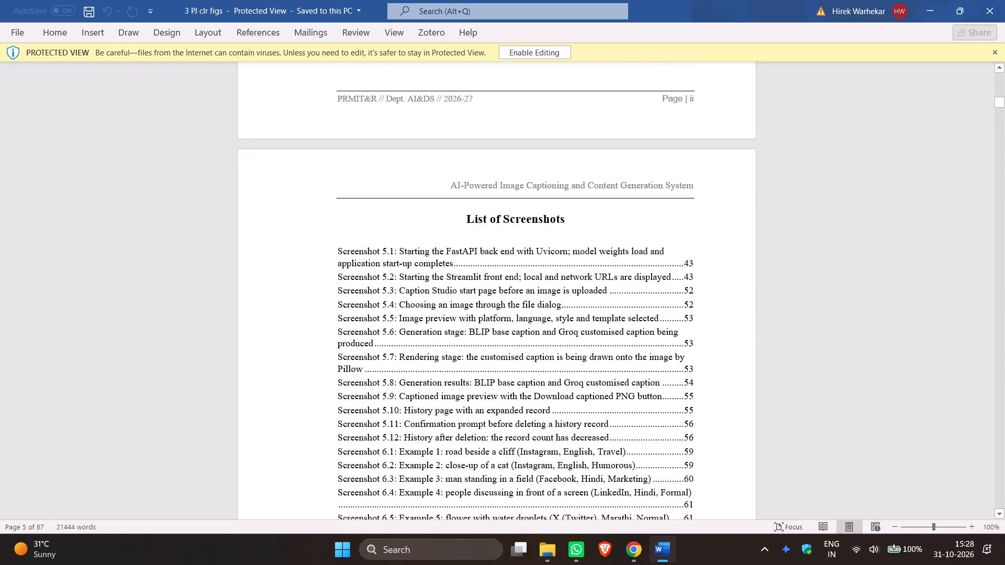
scroll(577, 301, "down", 20)
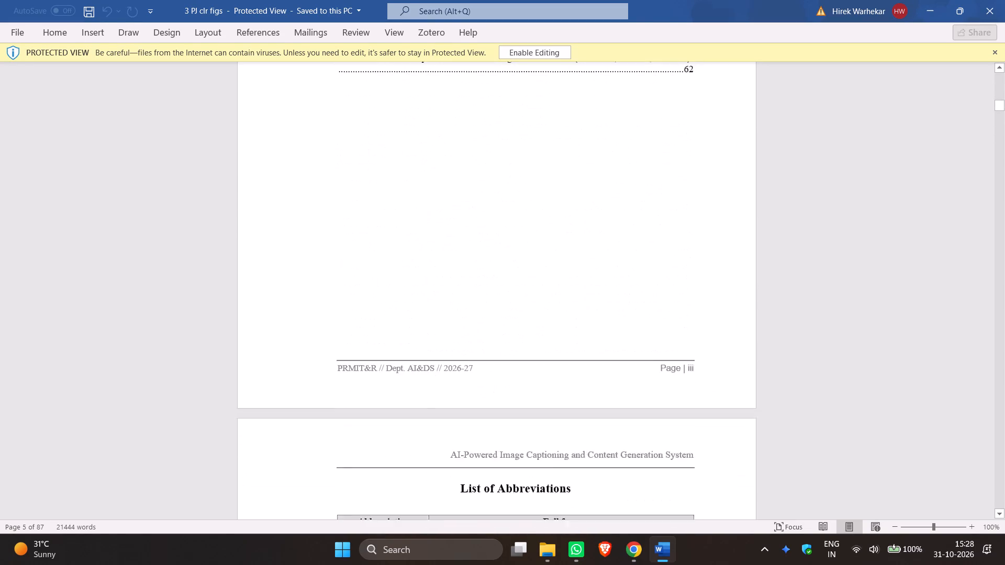
scroll(578, 302, "down", 10)
scroll(580, 299, "up", 15)
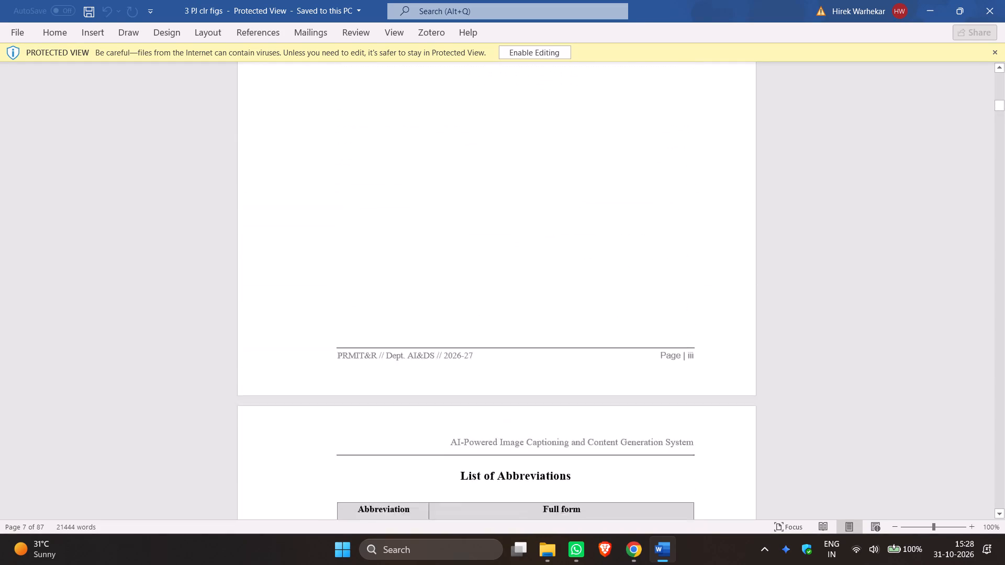
scroll(583, 295, "up", 11)
scroll(583, 295, "up", 20)
scroll(583, 295, "up", 2)
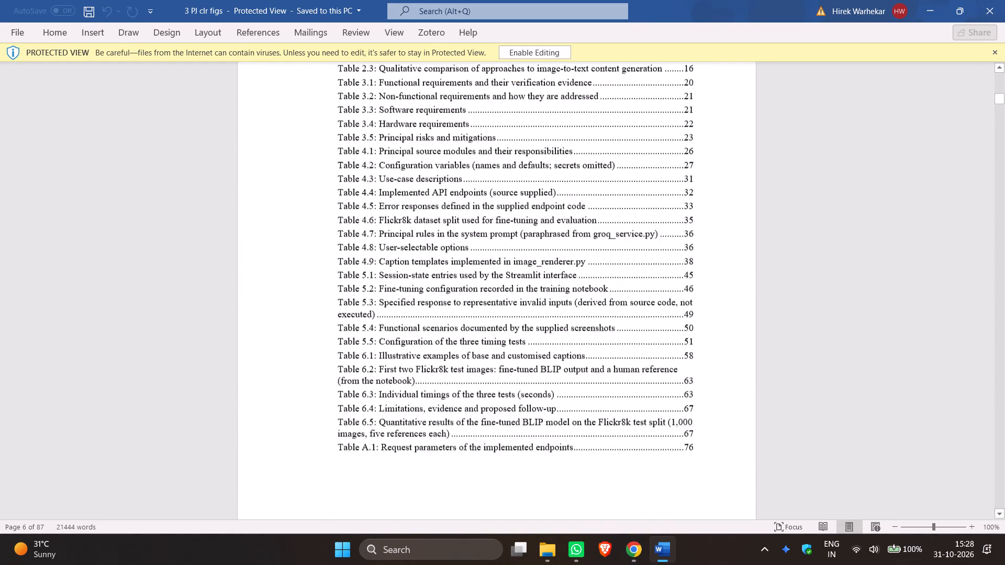
scroll(584, 289, "up", 20)
scroll(584, 289, "up", 4)
scroll(537, 165, "up", 8)
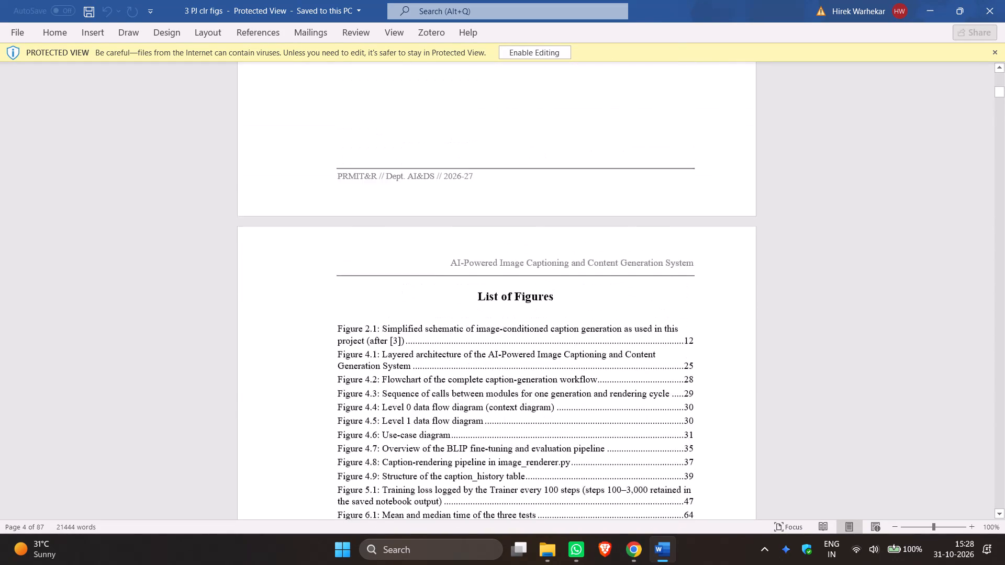
scroll(539, 165, "up", 20)
scroll(539, 165, "up", 14)
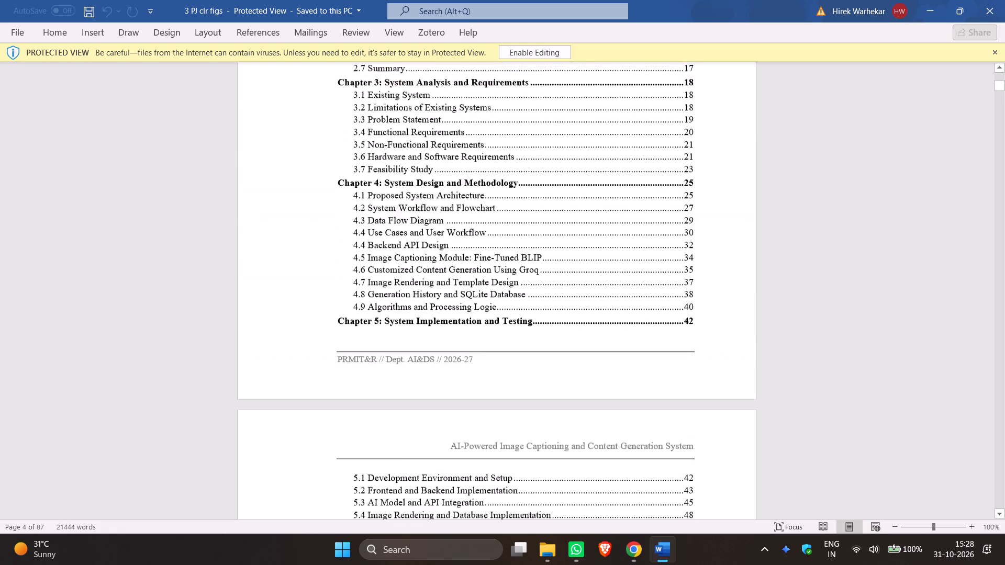
scroll(539, 165, "up", 17)
scroll(540, 165, "down", 8)
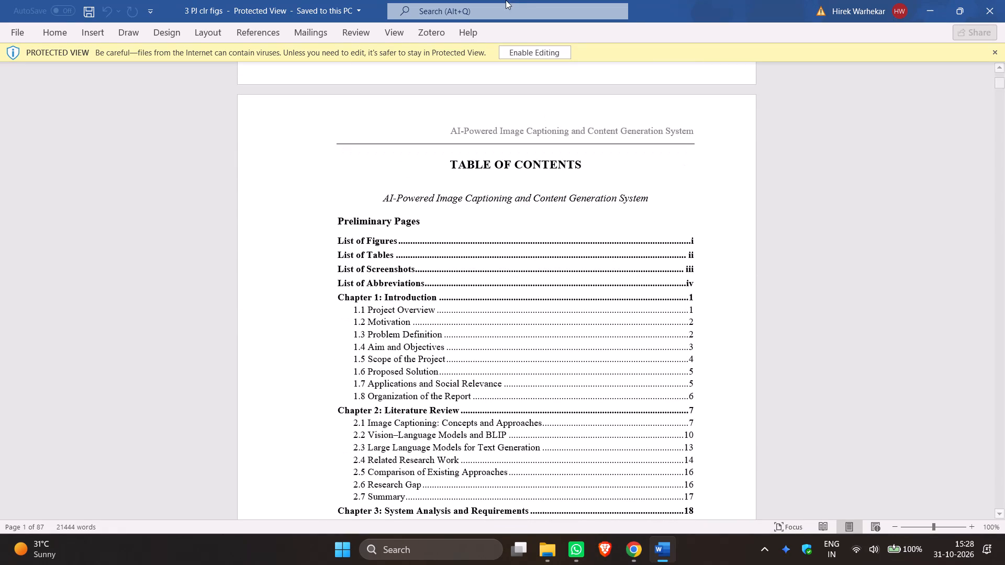
Enable editing of the protected document without updating its fields.
left_click(526, 55)
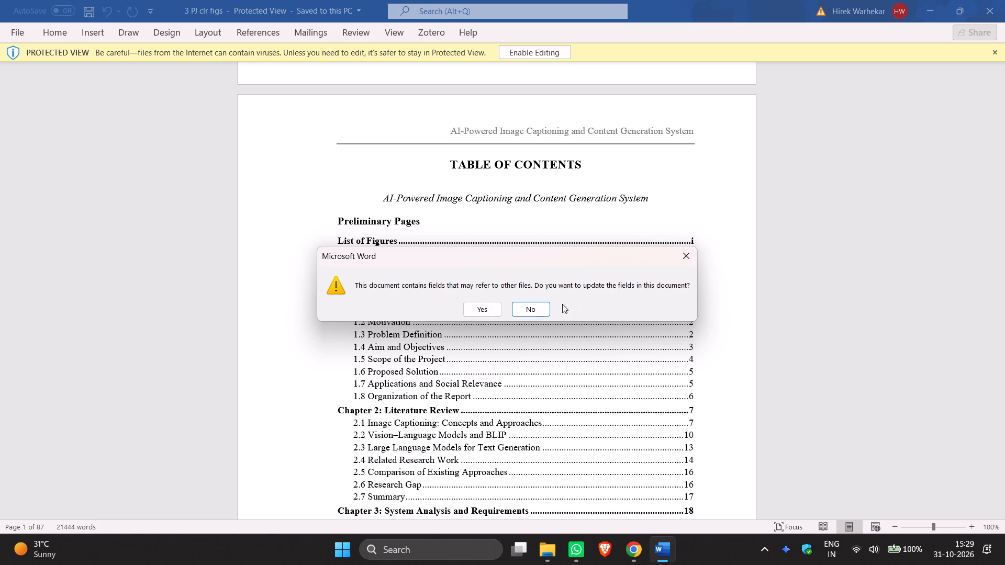
left_click(535, 313)
Inspect the table of contents entries around Chapters 5 to 7, including their paragraph layout and line spacing options.
scroll(653, 252, "down", 3)
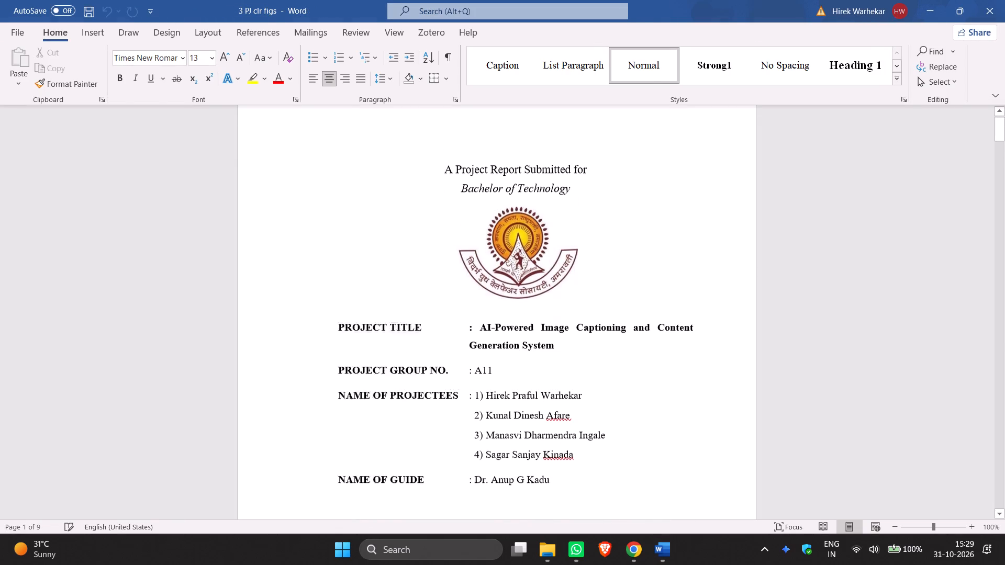
scroll(654, 253, "down", 20)
scroll(654, 253, "down", 4)
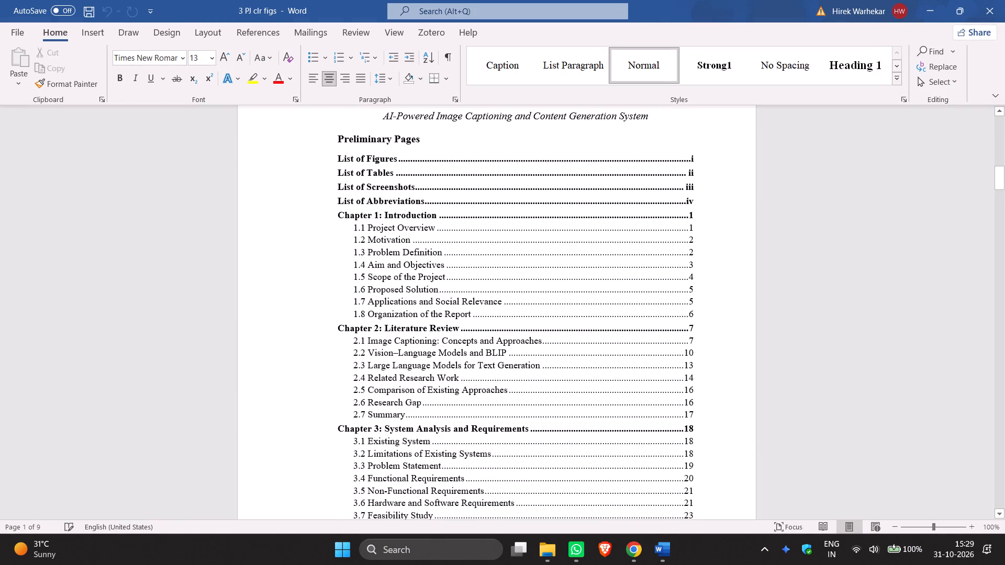
scroll(537, 274, "down", 18)
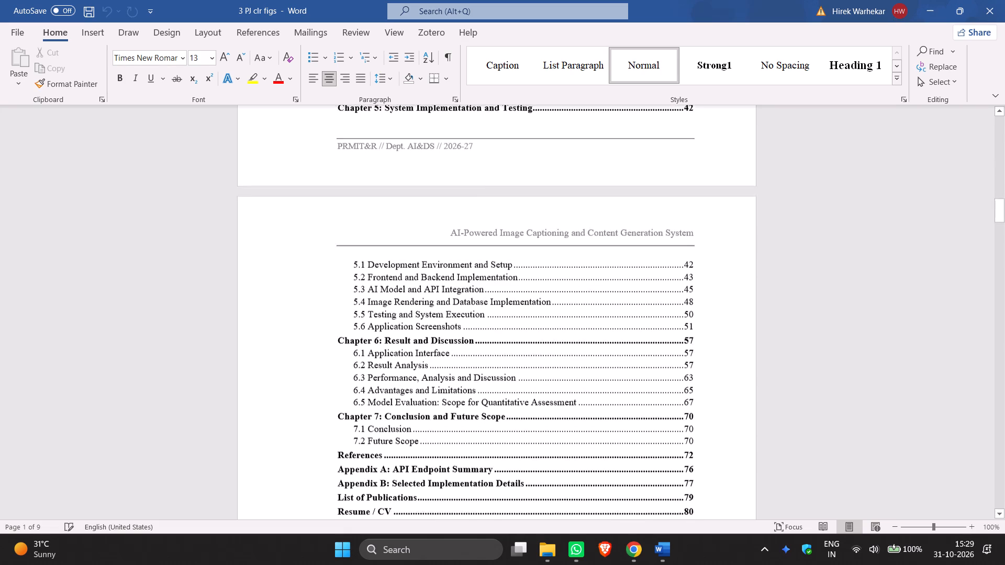
scroll(539, 274, "down", 9)
scroll(540, 275, "up", 3)
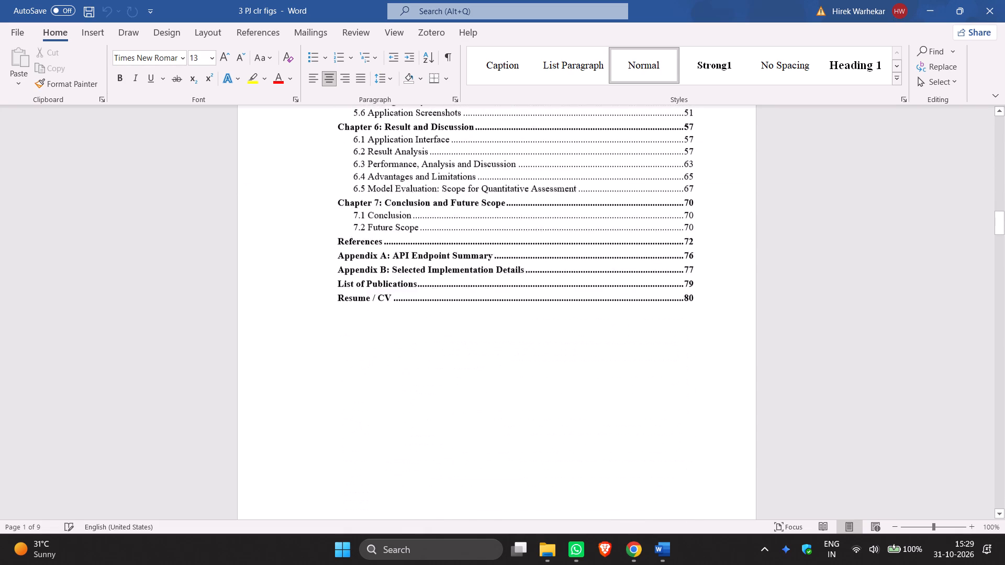
left_click(420, 191)
left_click(437, 194)
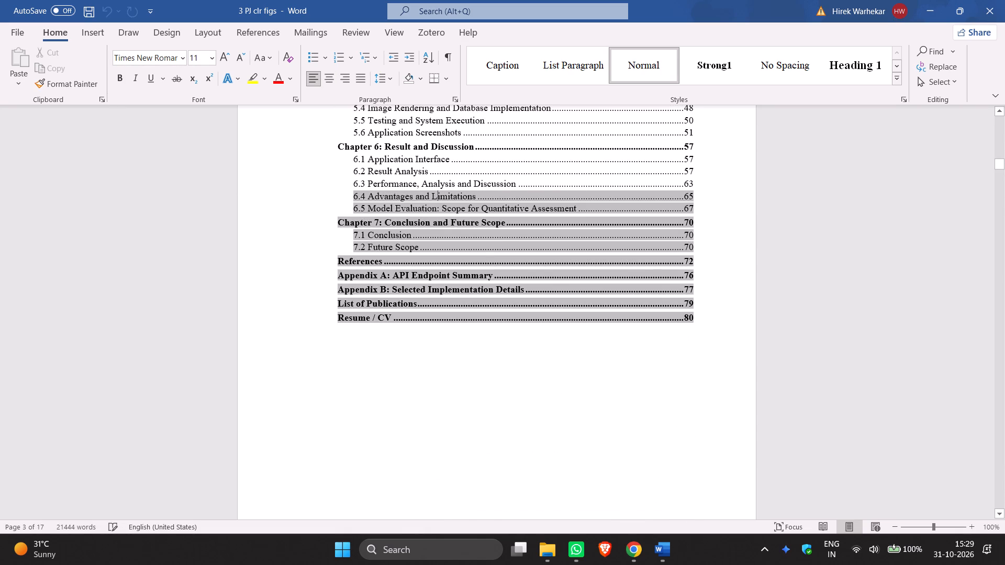
left_click(420, 179)
left_click(424, 196)
scroll(467, 246, "up", 3)
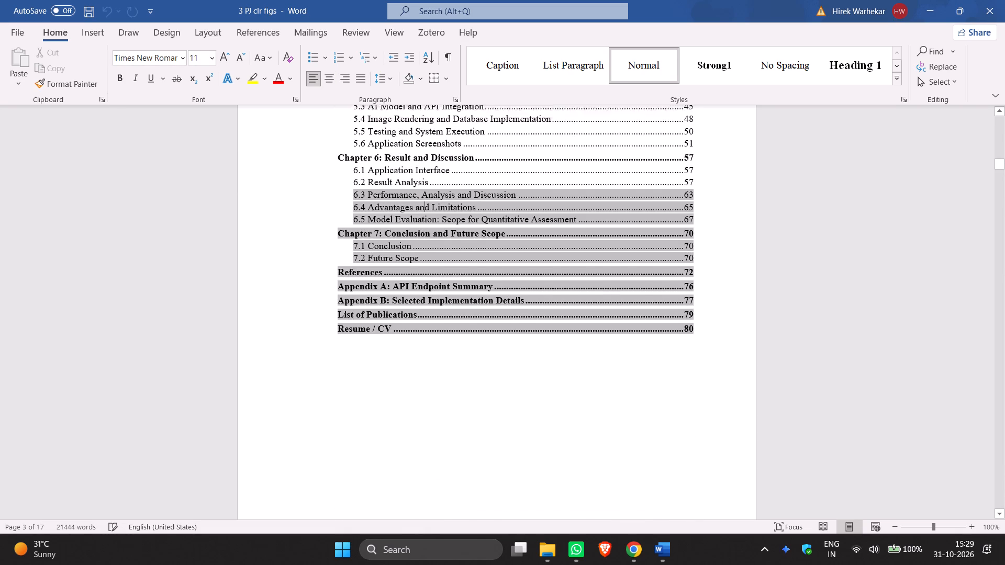
scroll(467, 246, "up", 5)
left_click(452, 322)
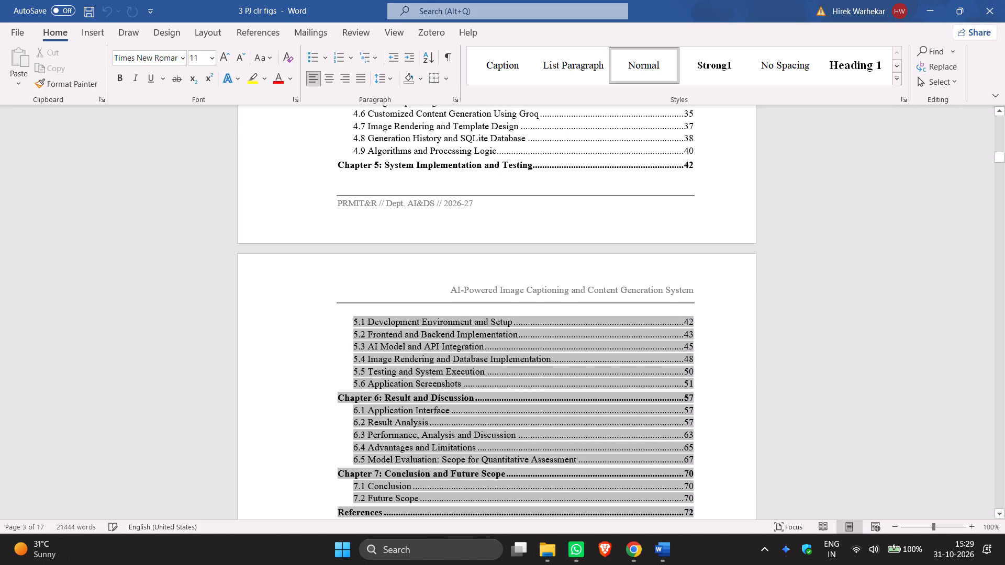
left_click(219, 29)
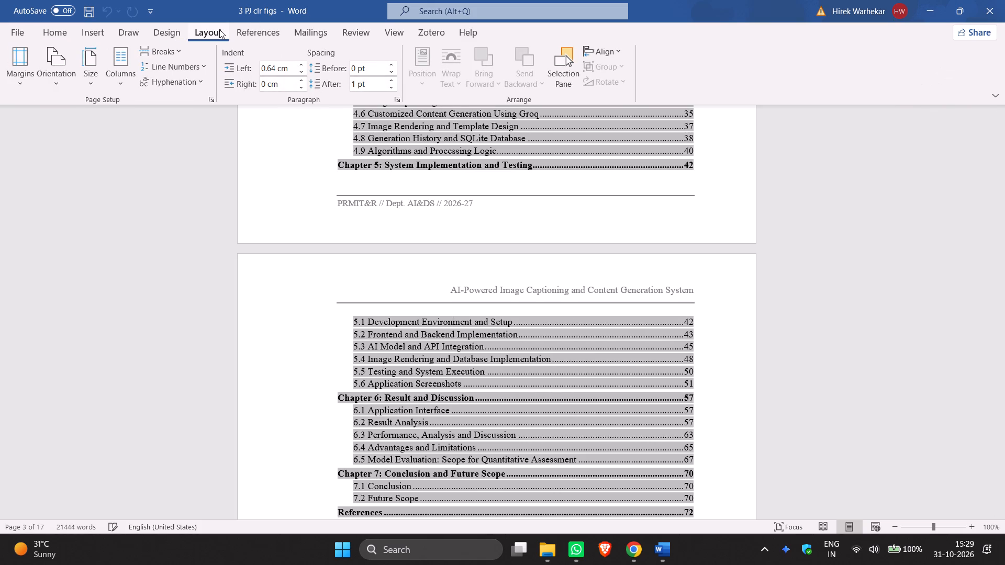
left_click(60, 35)
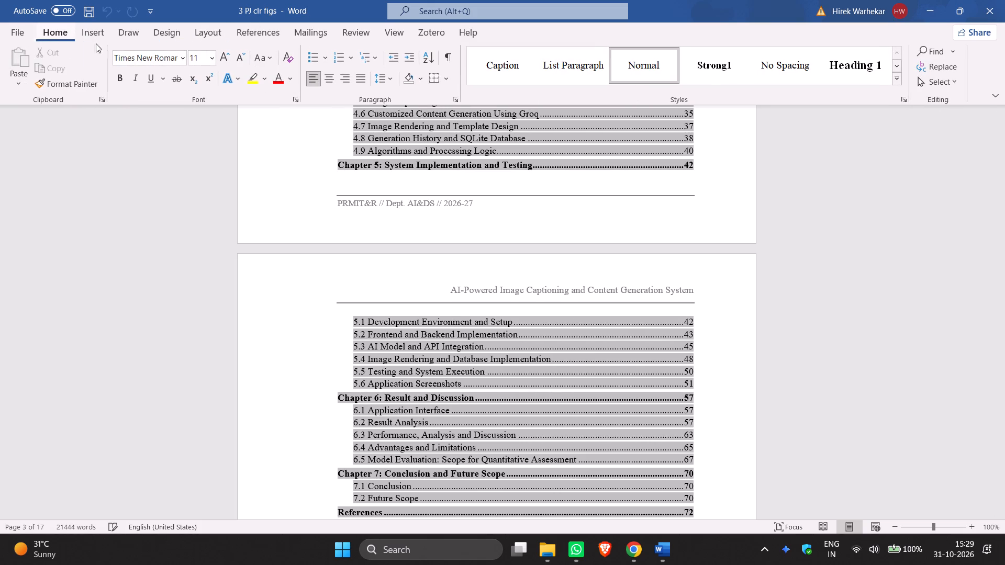
left_click(392, 81)
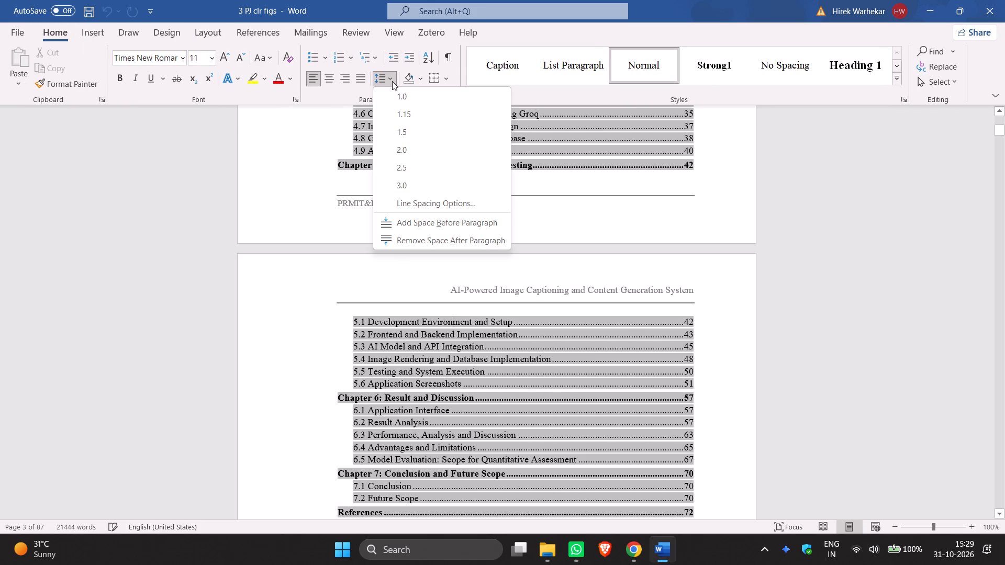
left_click(387, 78)
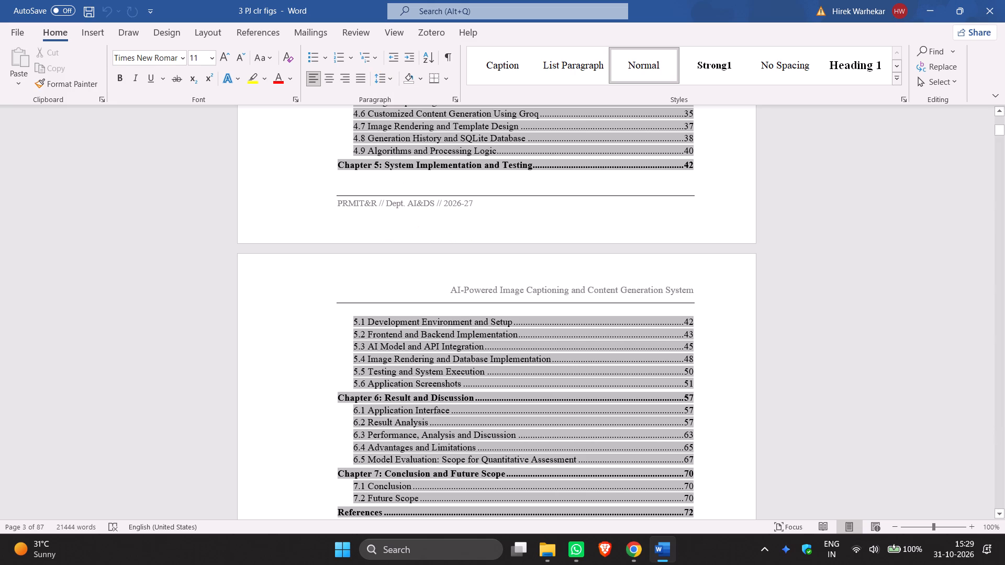
left_click(826, 358)
Inspect the List of Figures field and the editing options available for its entries.
scroll(826, 358, "down", 20)
scroll(826, 358, "down", 6)
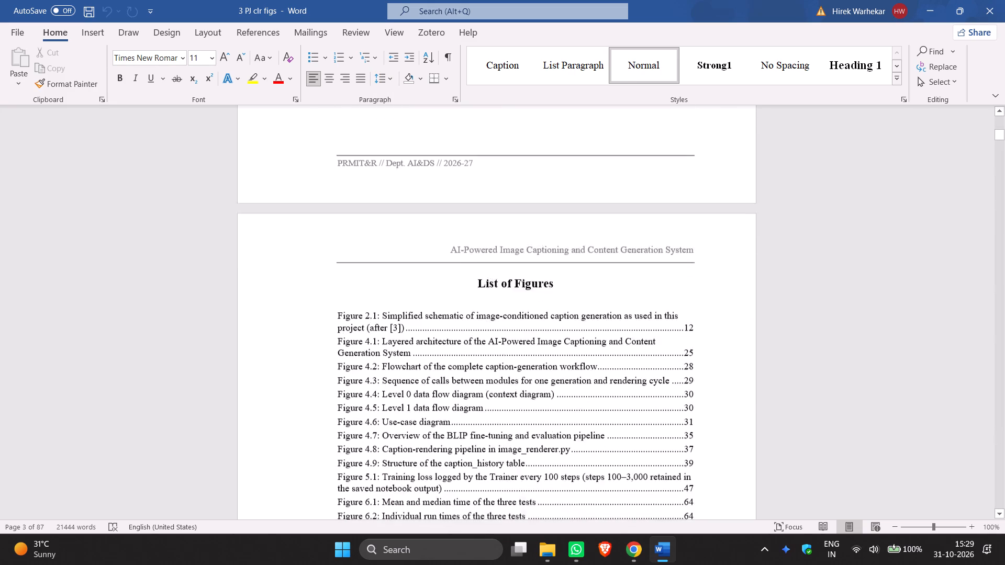
scroll(825, 360, "up", 2)
scroll(825, 360, "down", 3)
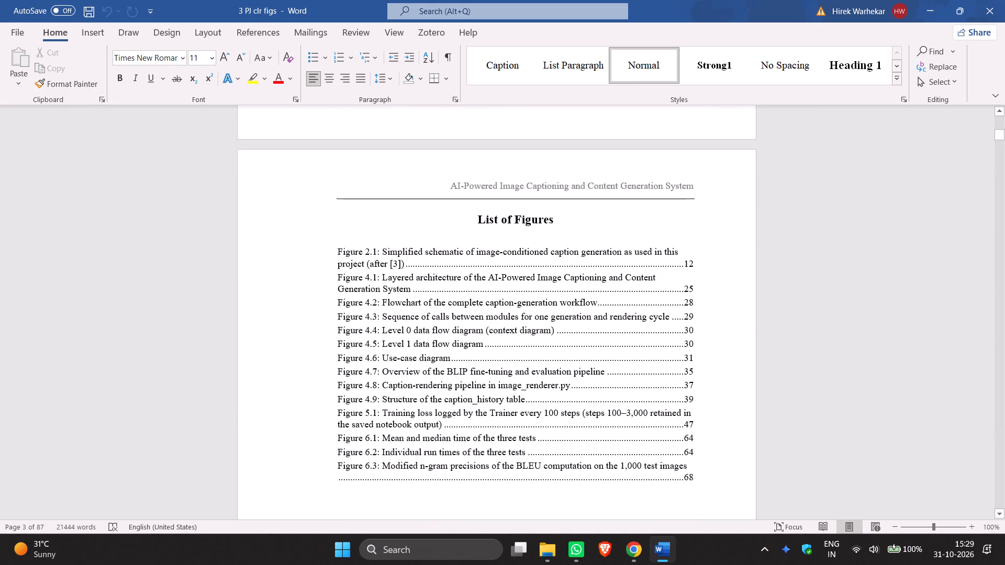
left_click(336, 254)
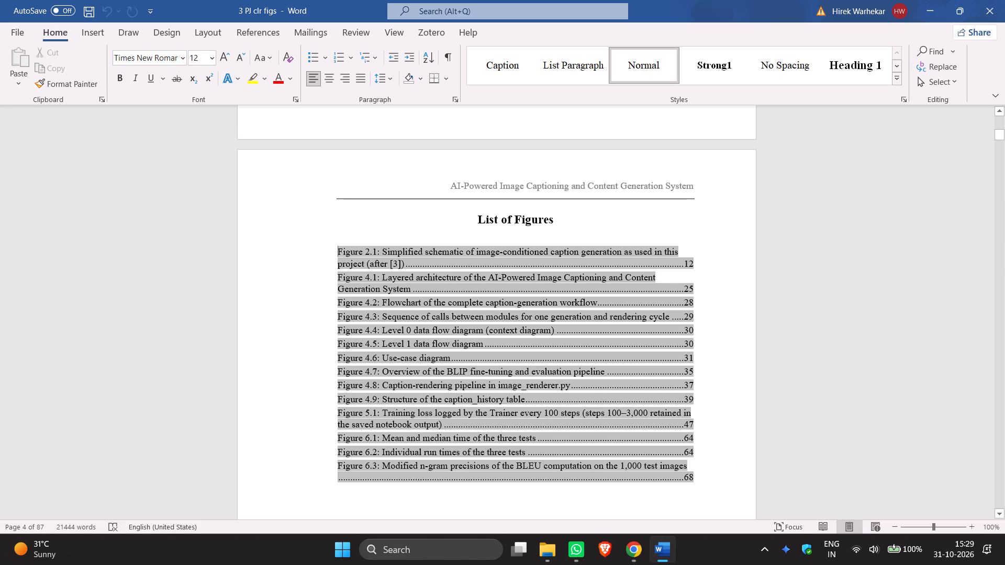
right_click(501, 263)
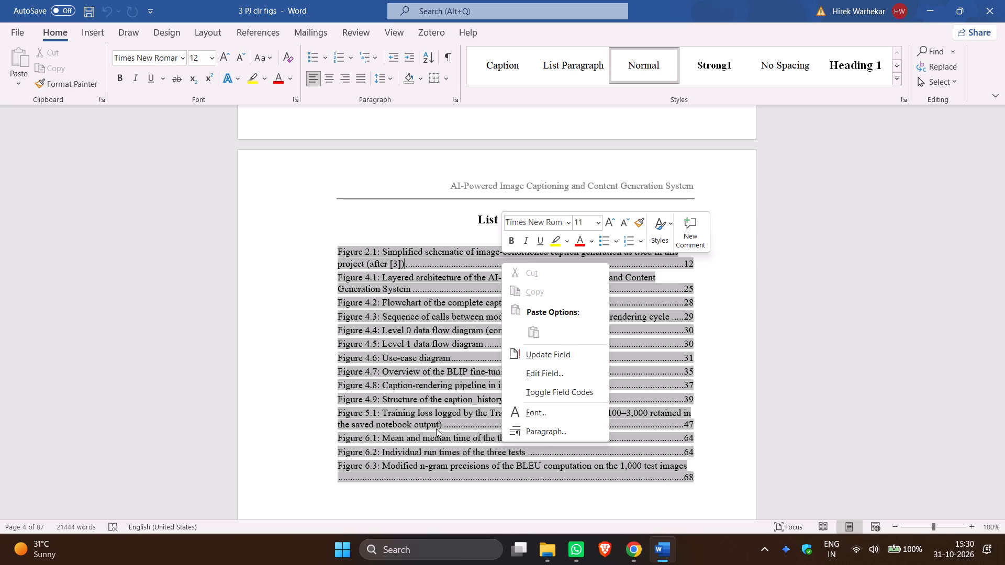
left_click(464, 396)
left_click(481, 361)
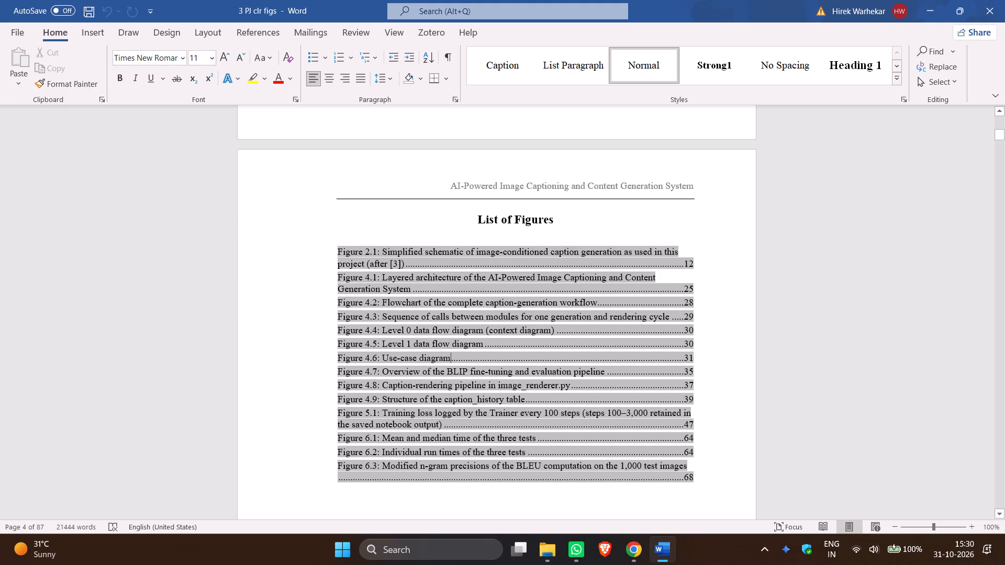
double_click(859, 380)
left_click(492, 290)
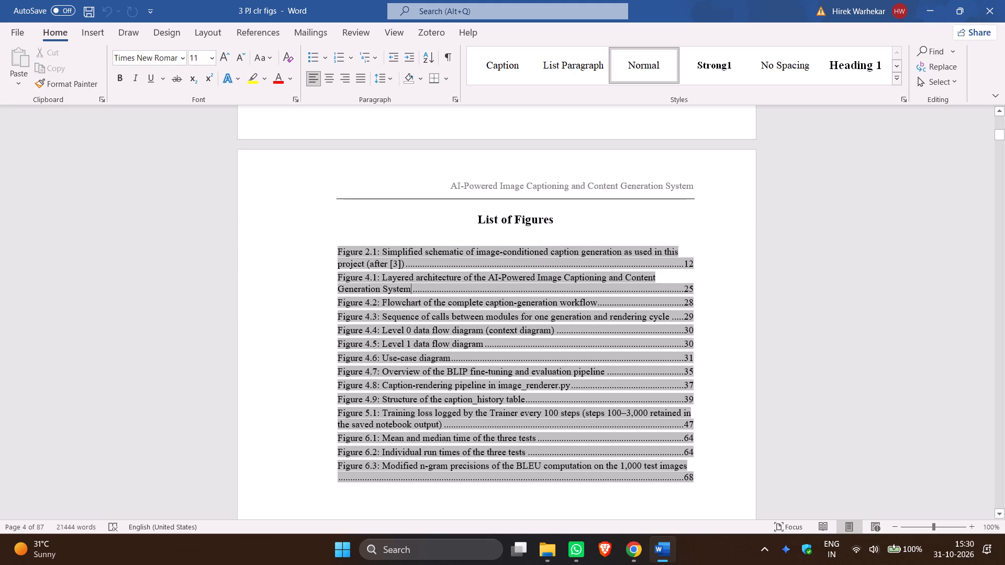
right_click(493, 290)
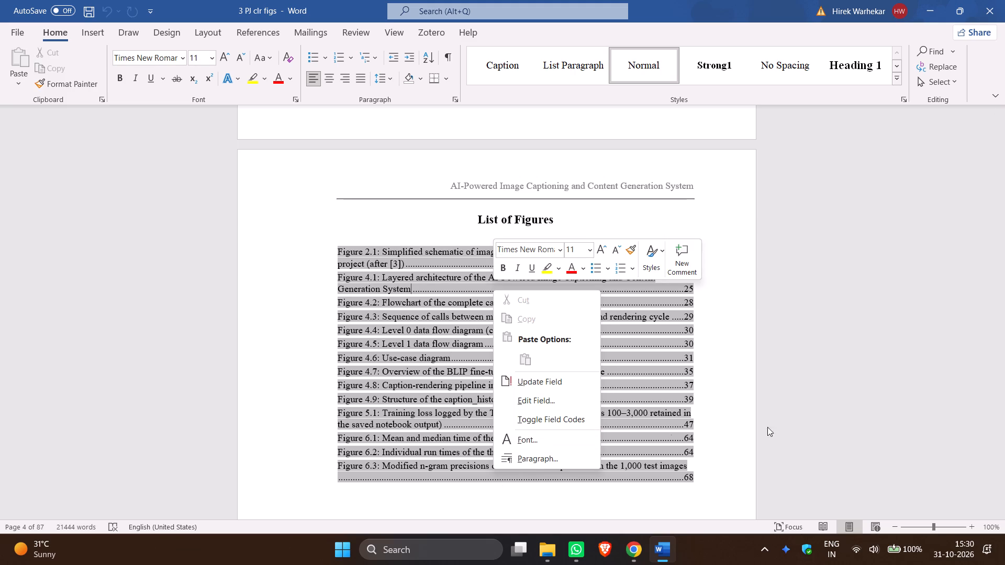
left_click(887, 371)
Examine the lists of tables, screenshots and abbreviations, then recheck the List of Figures and the end of the table of contents.
scroll(887, 371, "down", 20)
scroll(887, 371, "down", 3)
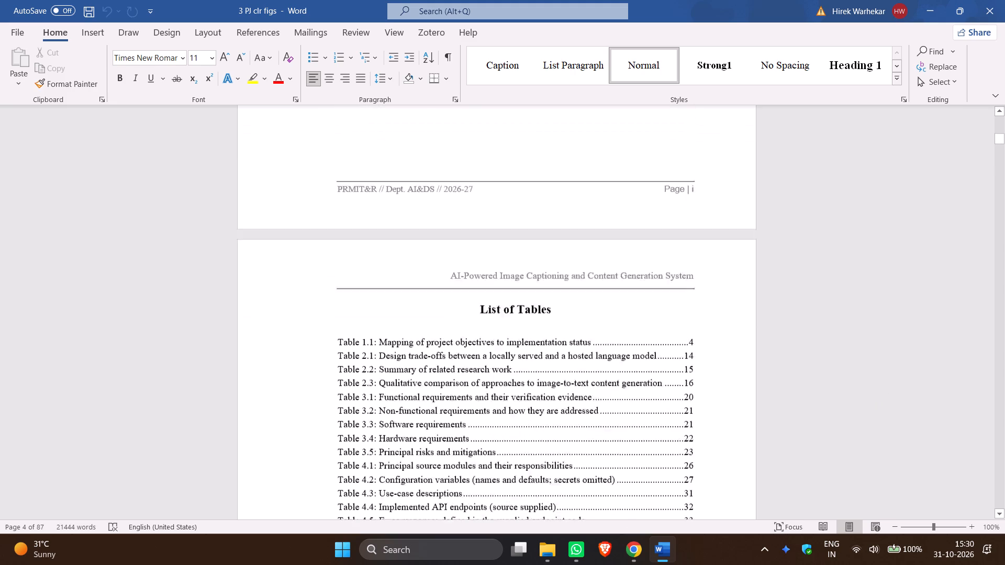
scroll(884, 382, "down", 6)
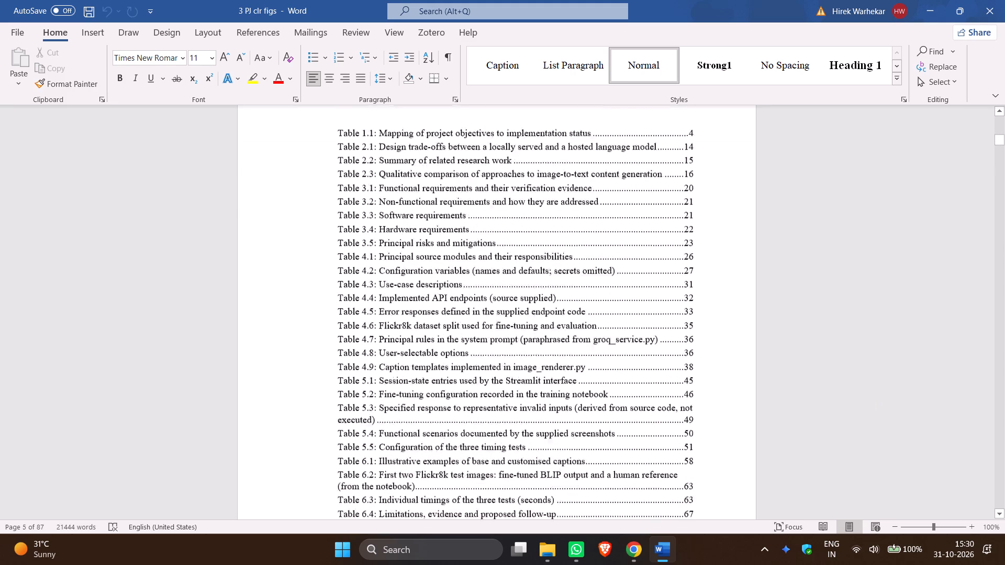
scroll(884, 382, "down", 18)
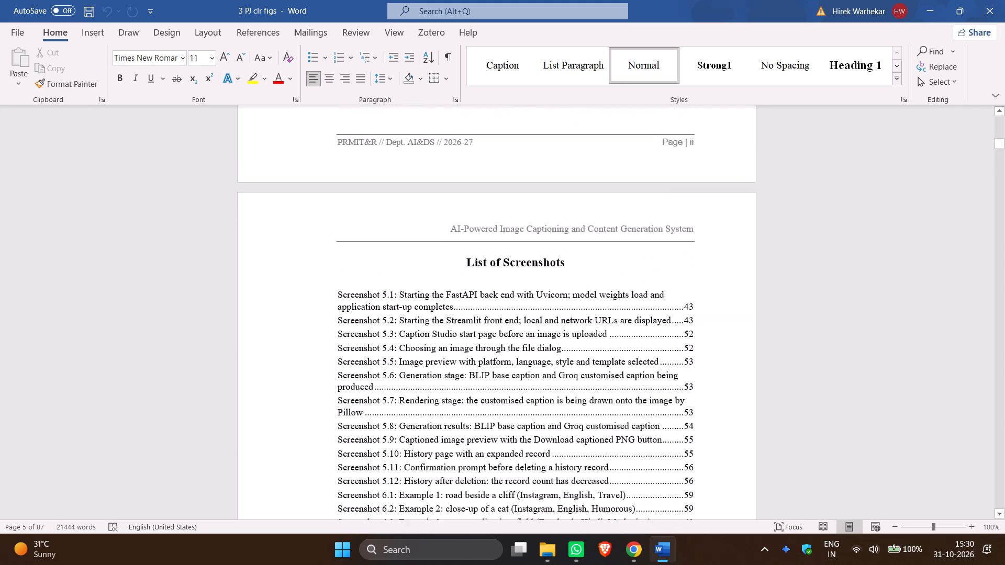
scroll(884, 382, "down", 2)
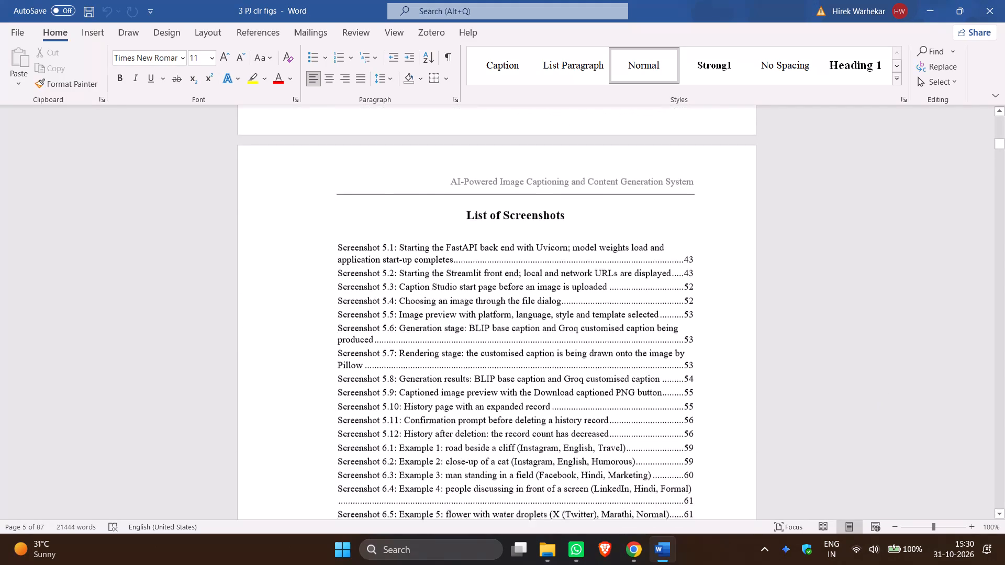
scroll(884, 382, "down", 2)
scroll(884, 382, "up", 3)
scroll(884, 382, "down", 20)
scroll(884, 382, "down", 4)
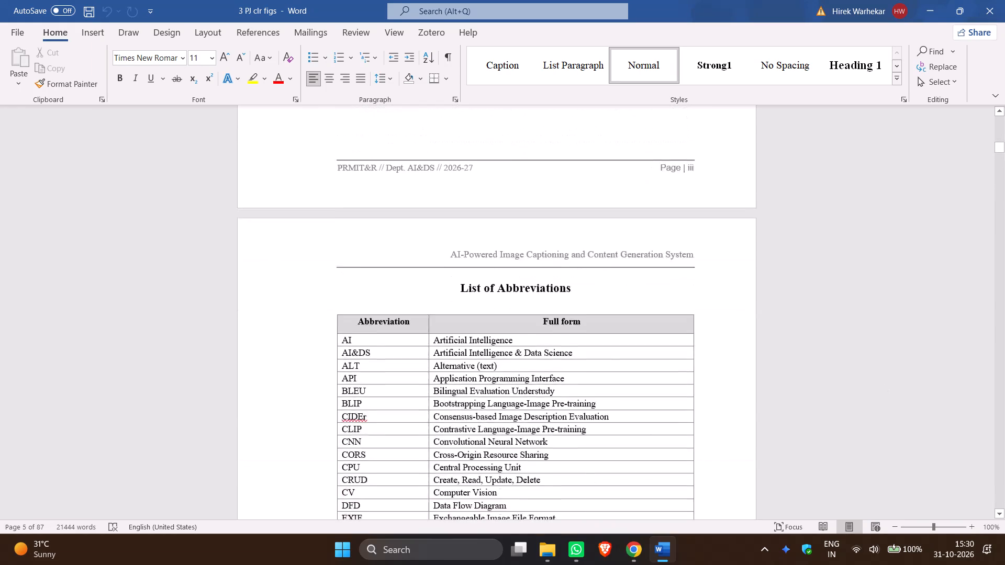
scroll(884, 382, "down", 2)
scroll(884, 380, "up", 17)
scroll(885, 380, "up", 15)
scroll(888, 375, "up", 14)
scroll(890, 370, "up", 16)
scroll(890, 370, "up", 7)
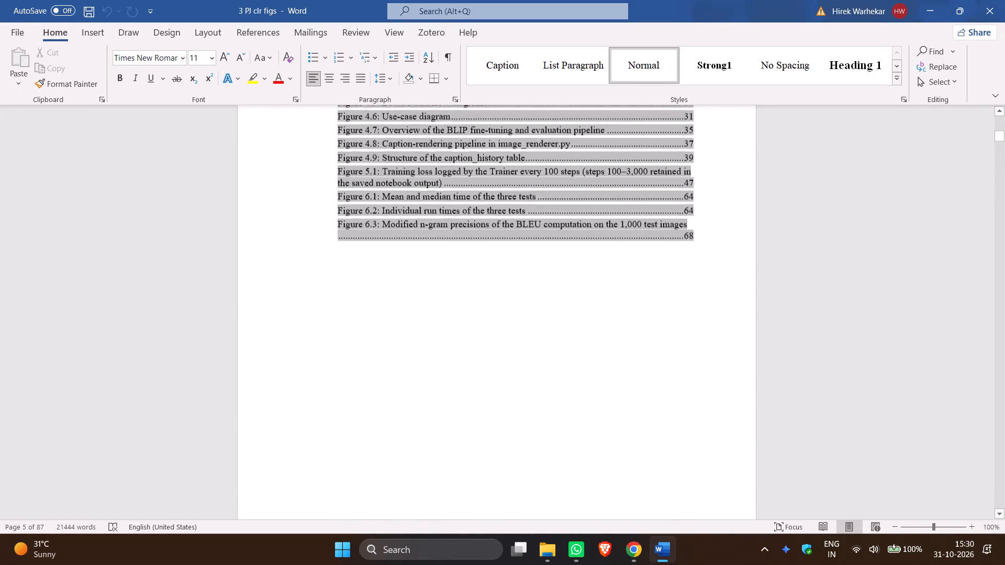
scroll(890, 370, "up", 7)
scroll(890, 370, "up", 15)
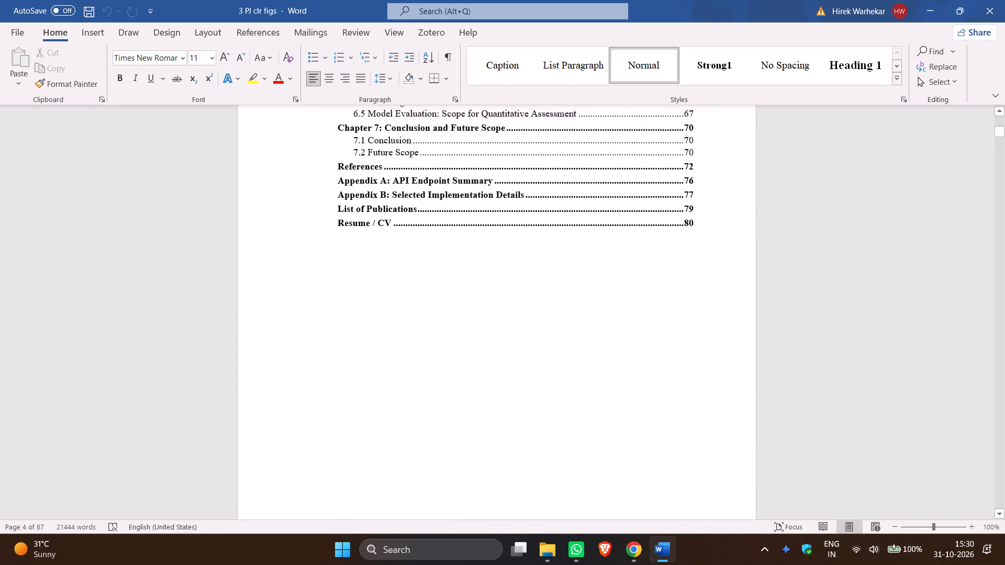
Recheck the lists of tables and screenshots, and examine the layout of the List of Abbreviations table.
scroll(890, 370, "down", 20)
scroll(890, 370, "down", 20)
scroll(890, 370, "down", 3)
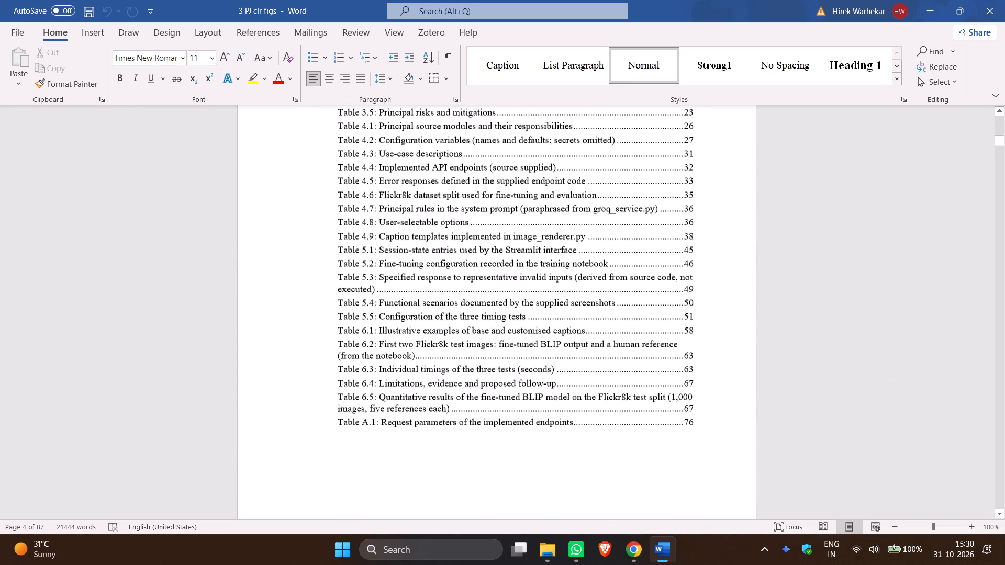
scroll(887, 369, "down", 20)
scroll(887, 369, "down", 4)
scroll(884, 380, "up", 2)
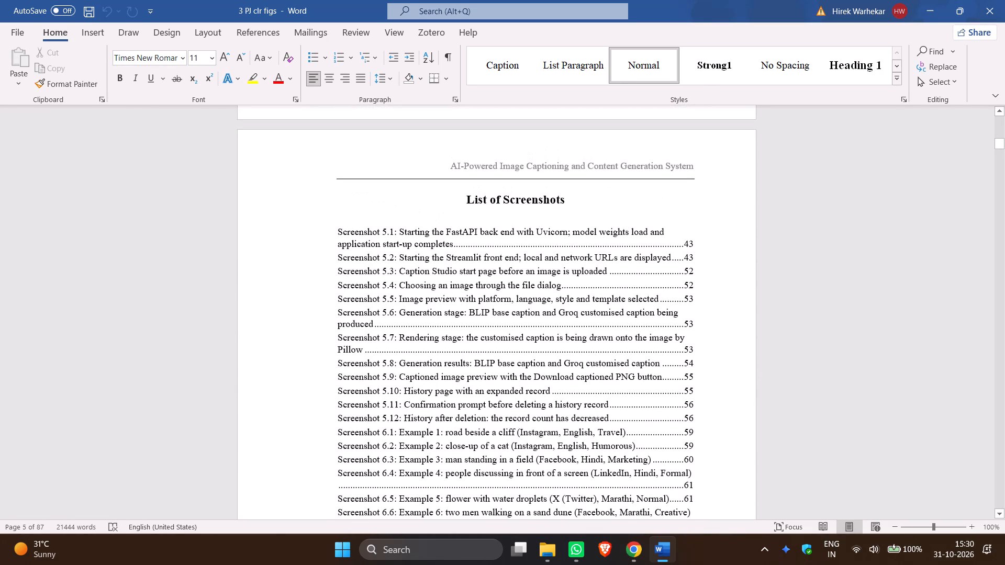
scroll(884, 381, "down", 14)
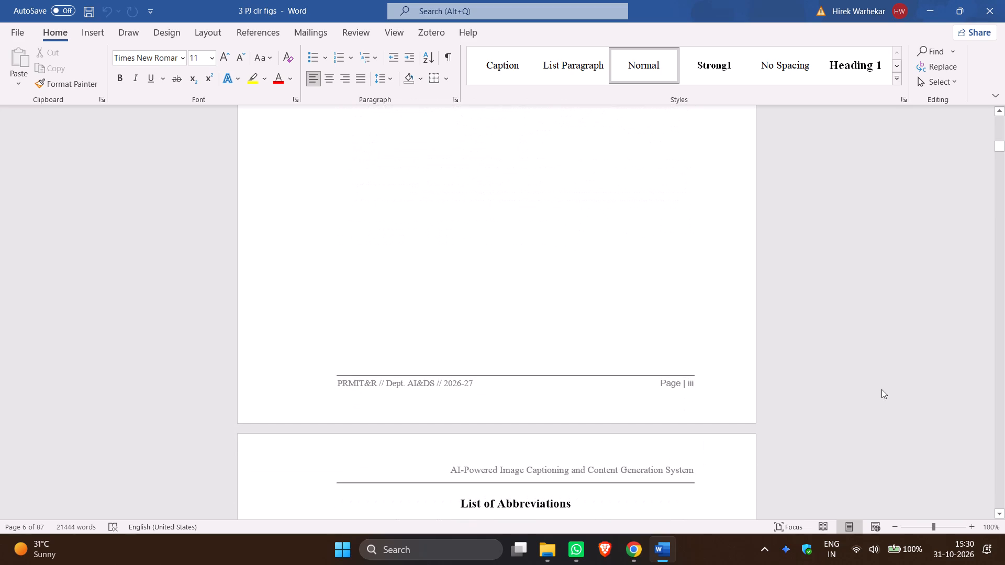
scroll(881, 389, "down", 8)
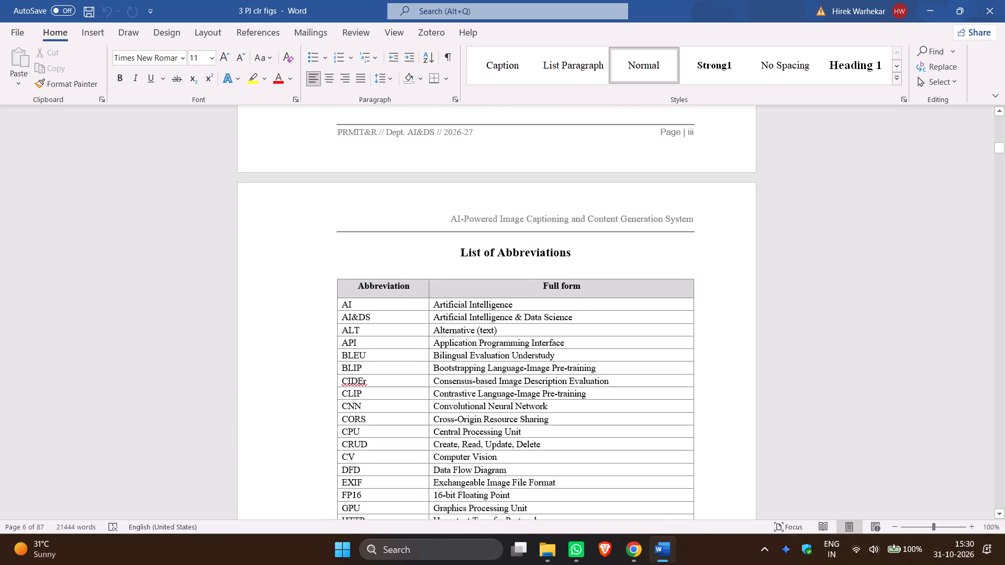
scroll(881, 389, "down", 5)
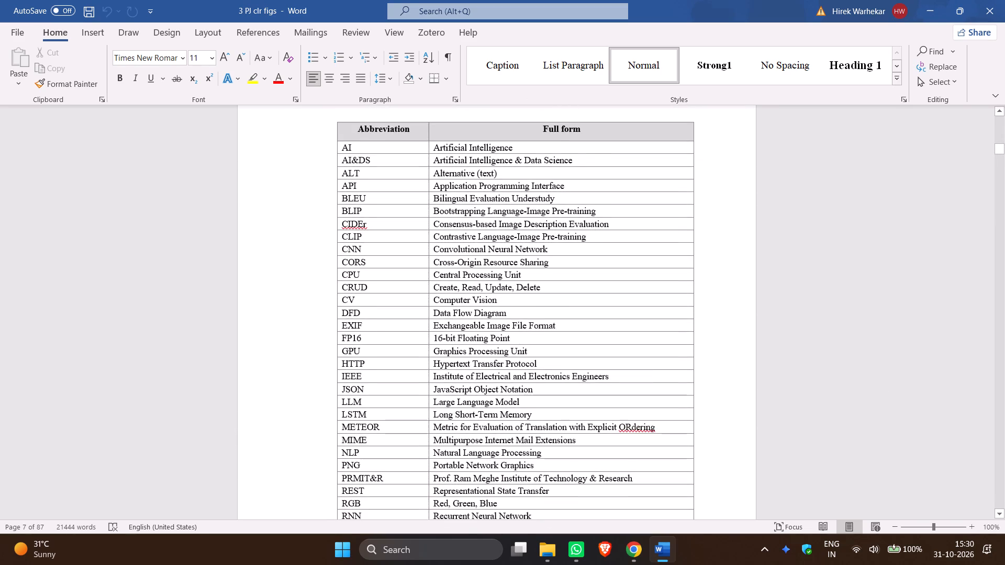
scroll(881, 389, "down", 2)
scroll(881, 389, "up", 3)
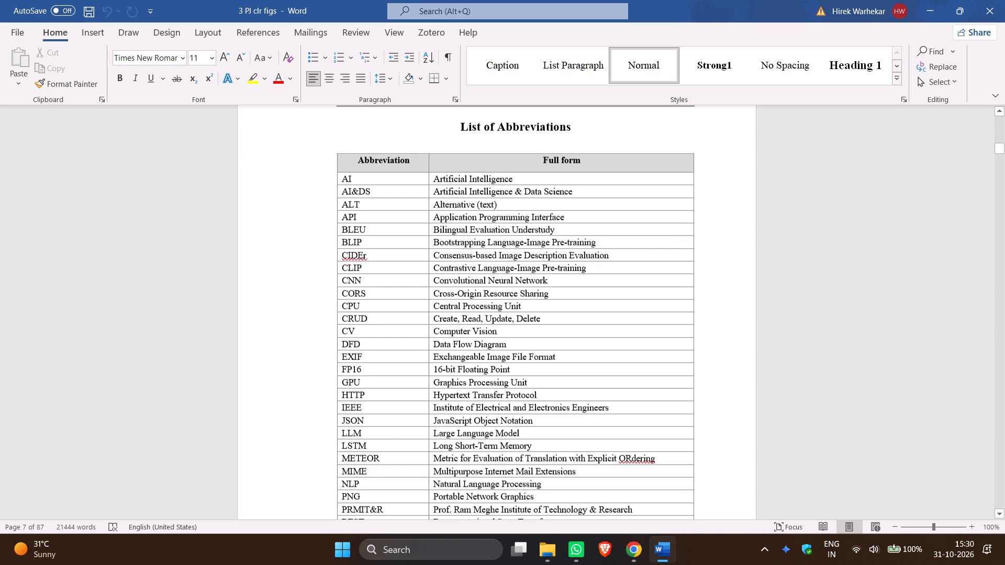
Set the line spacing of the Abbreviation header cell in the List of Abbreviations table to Single.
left_click(411, 161)
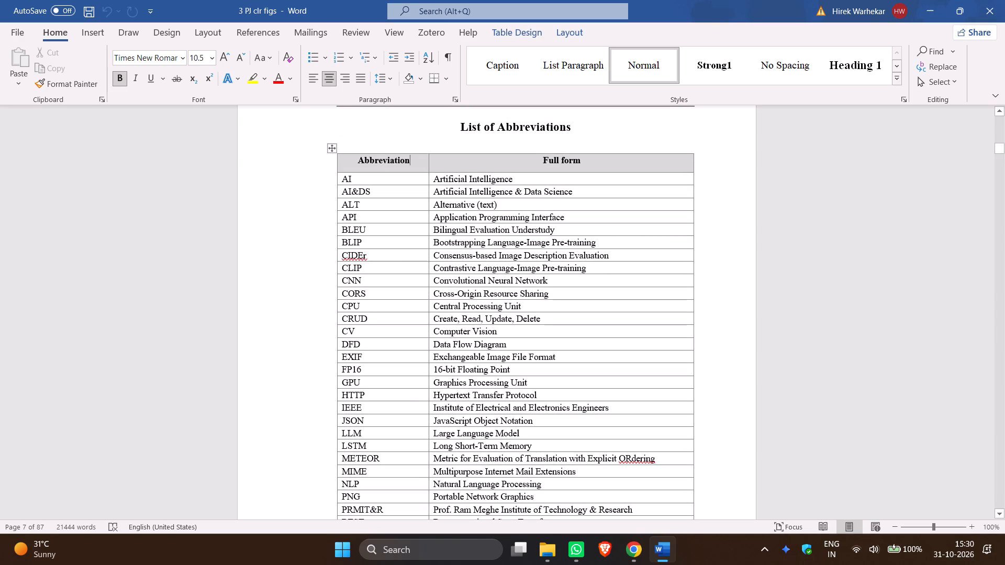
left_click(391, 83)
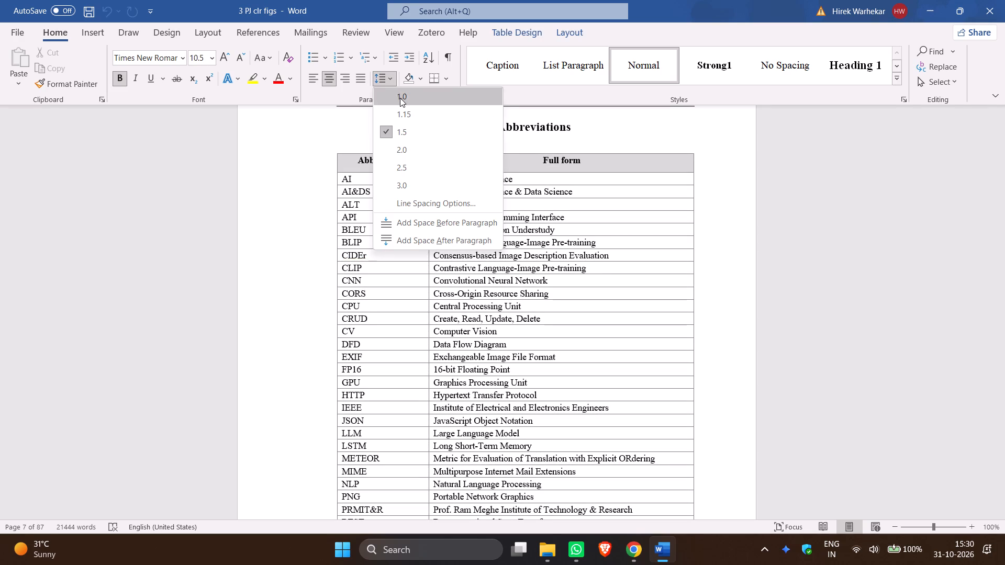
left_click(390, 77)
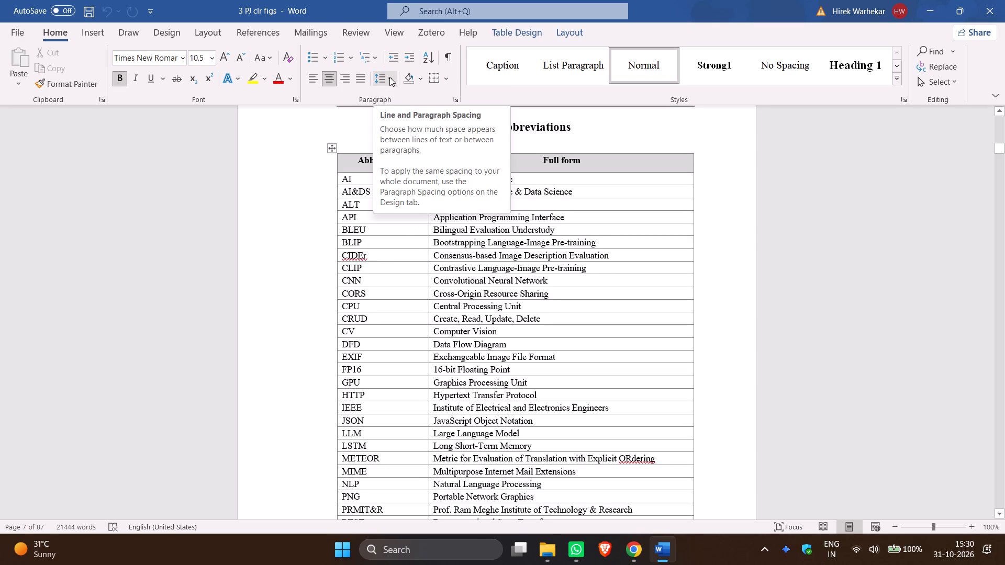
left_click(220, 31)
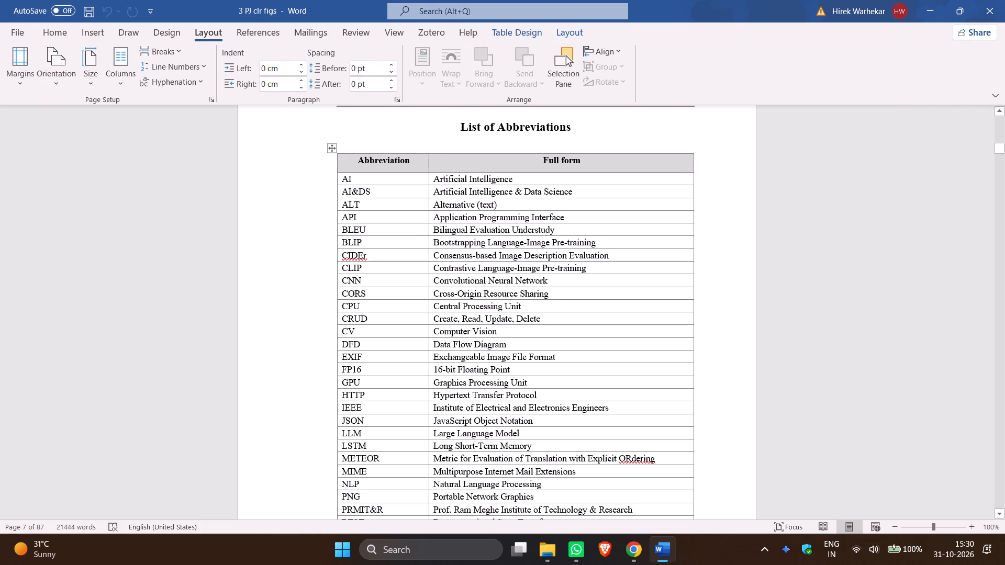
left_click_drag(412, 161, 352, 156)
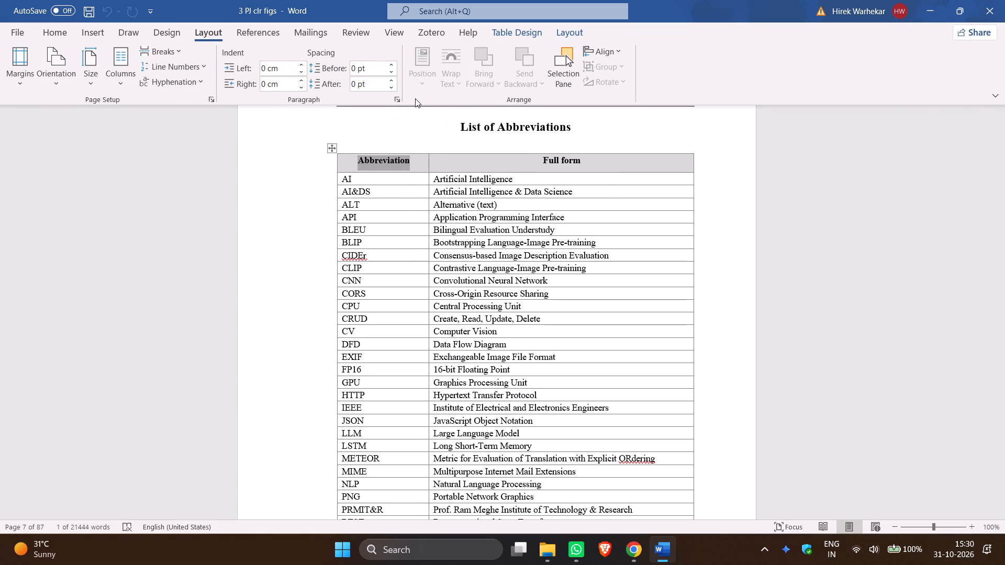
left_click(397, 98)
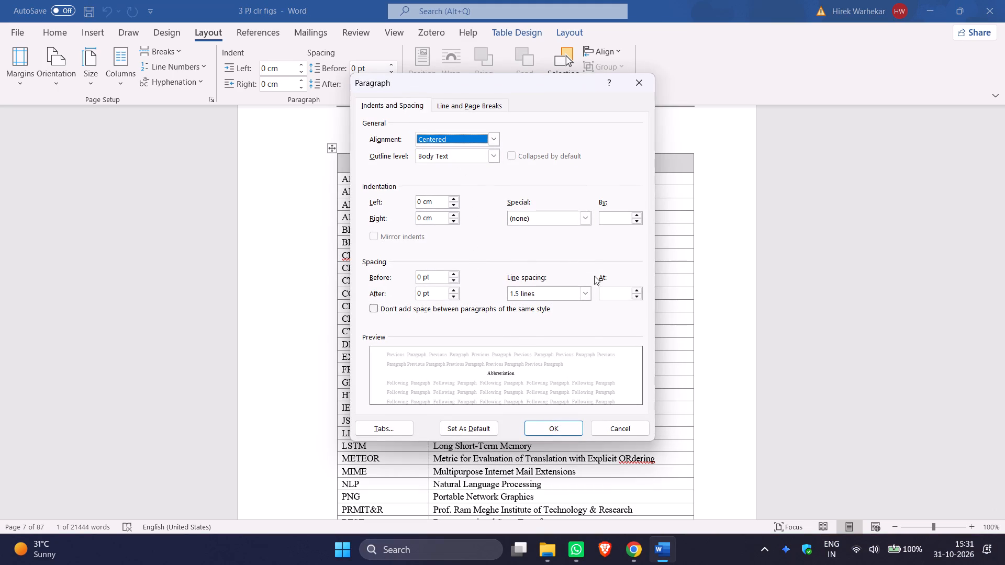
left_click(586, 290)
left_click(552, 304)
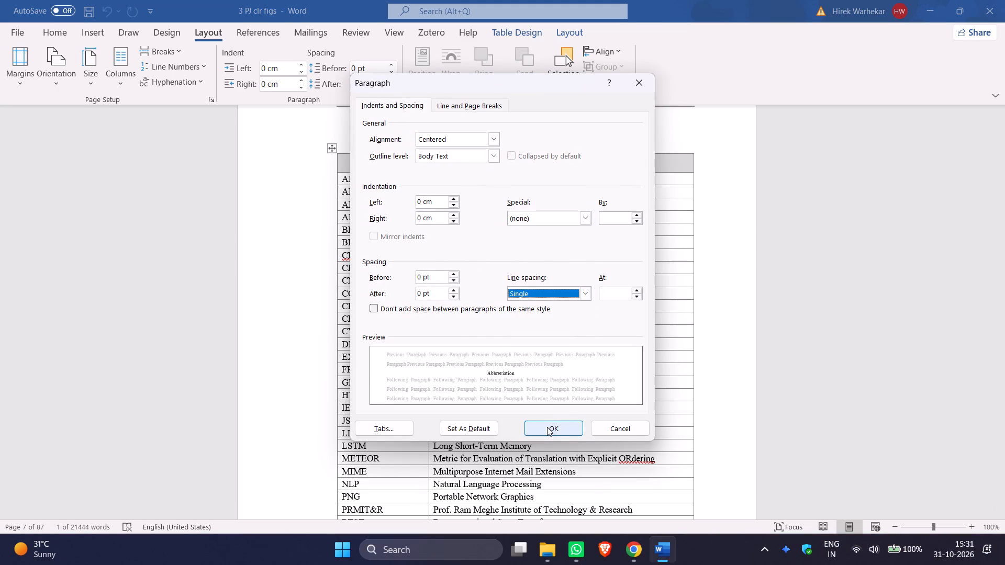
left_click(547, 427)
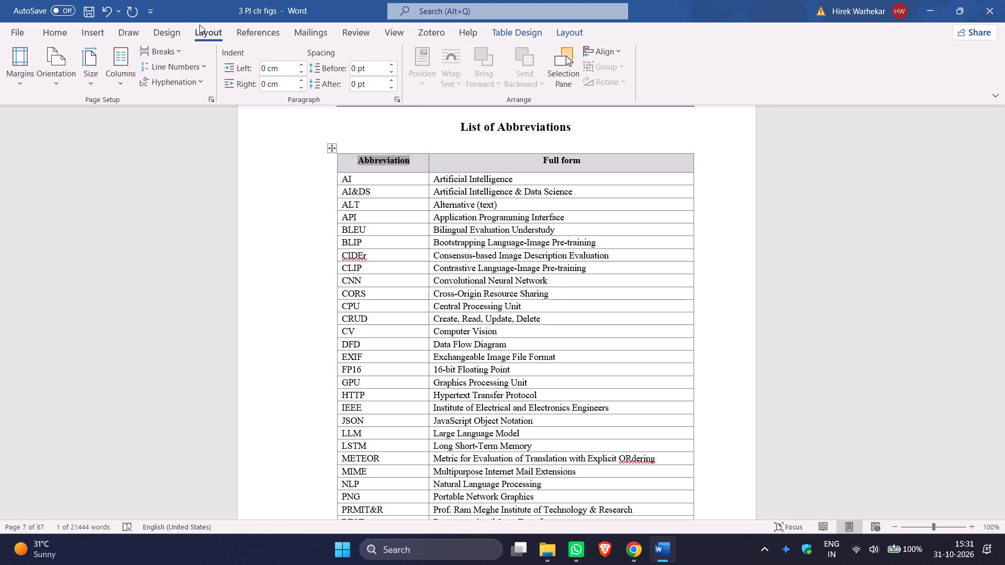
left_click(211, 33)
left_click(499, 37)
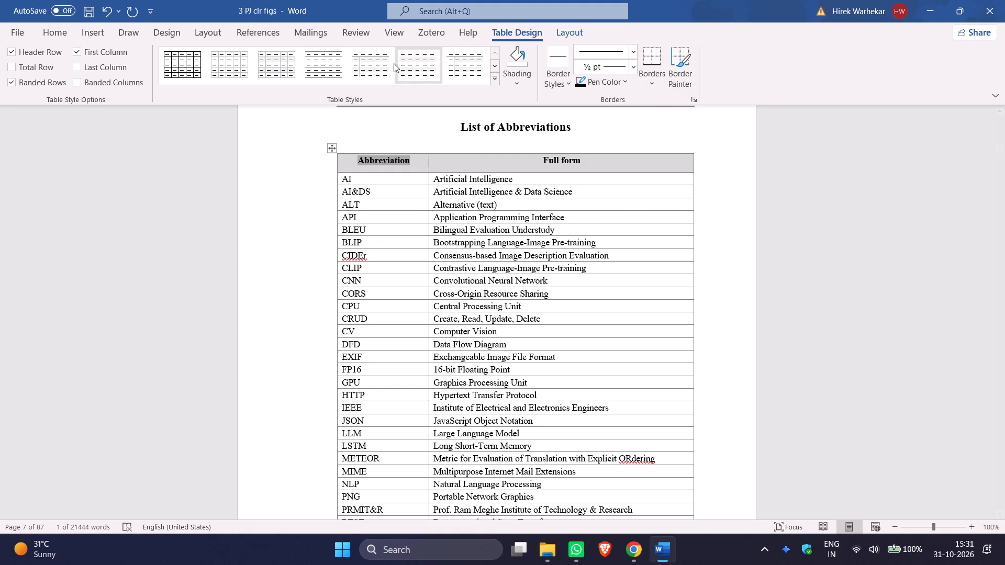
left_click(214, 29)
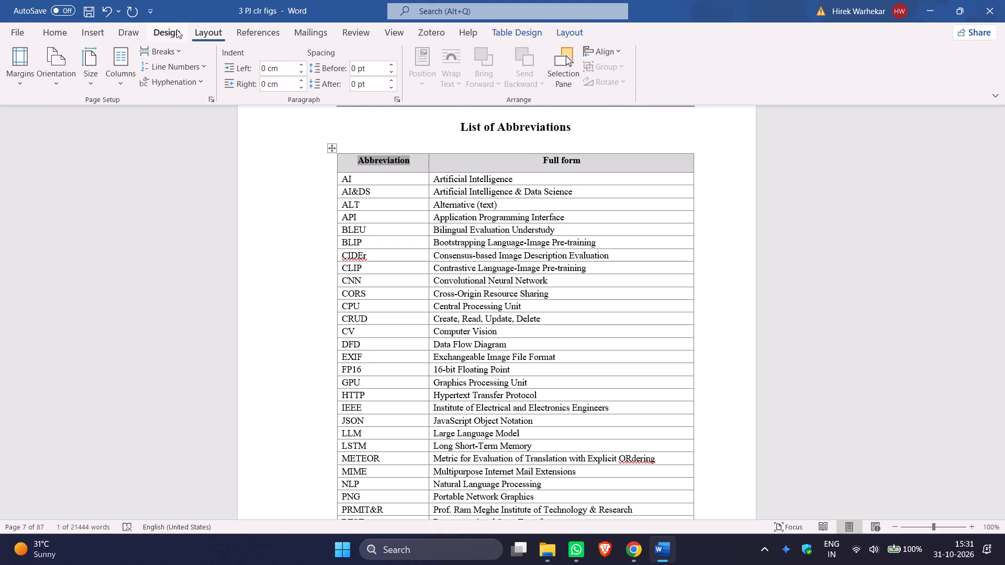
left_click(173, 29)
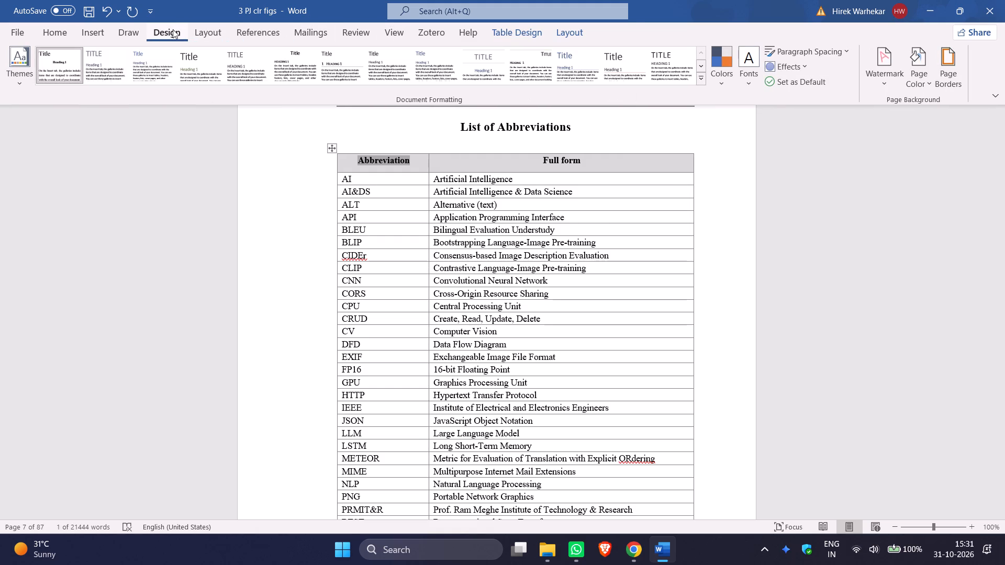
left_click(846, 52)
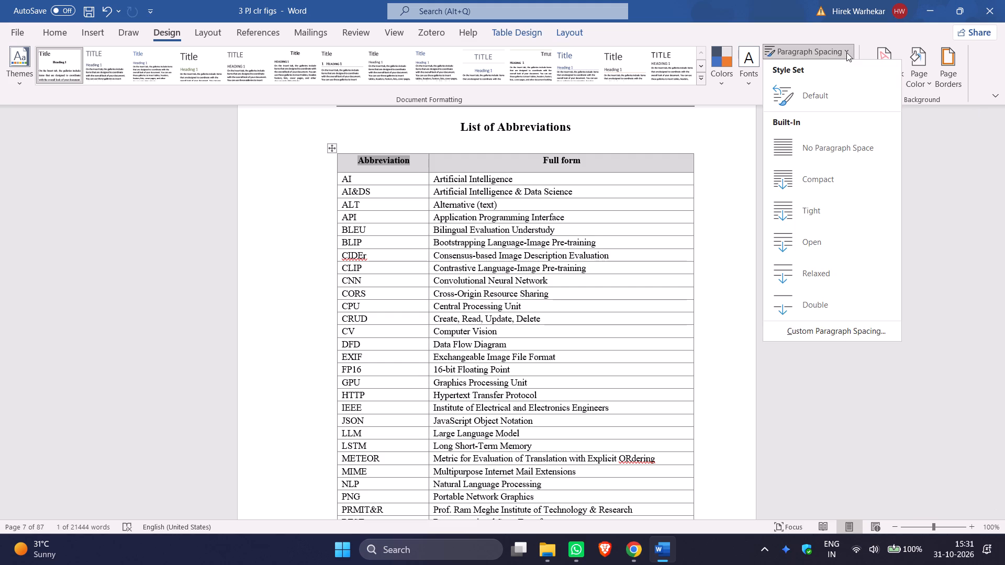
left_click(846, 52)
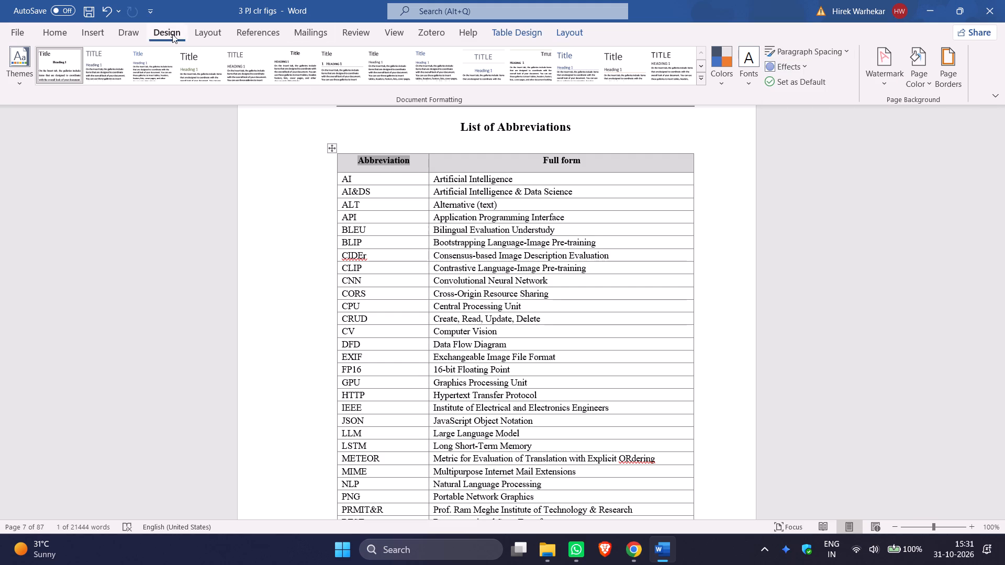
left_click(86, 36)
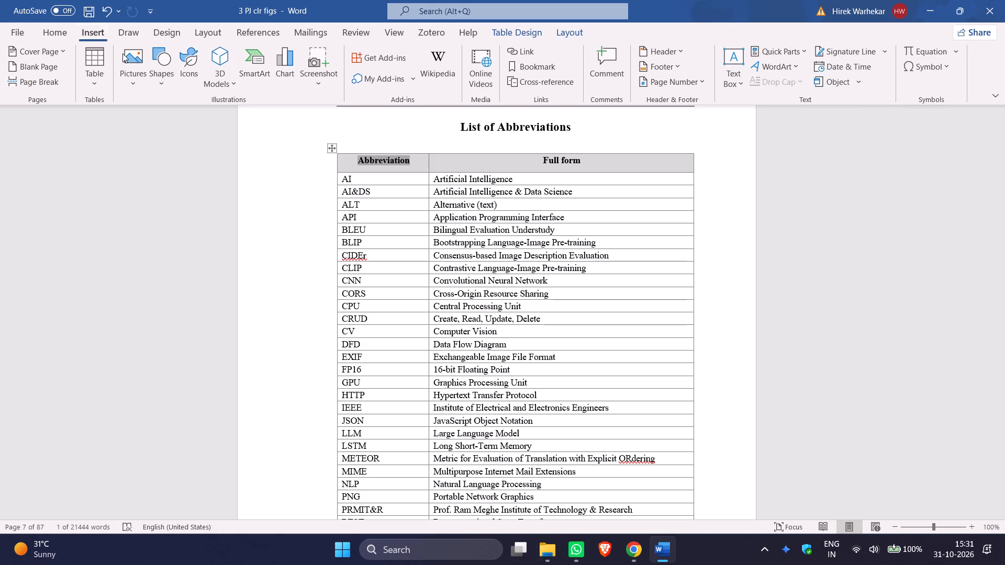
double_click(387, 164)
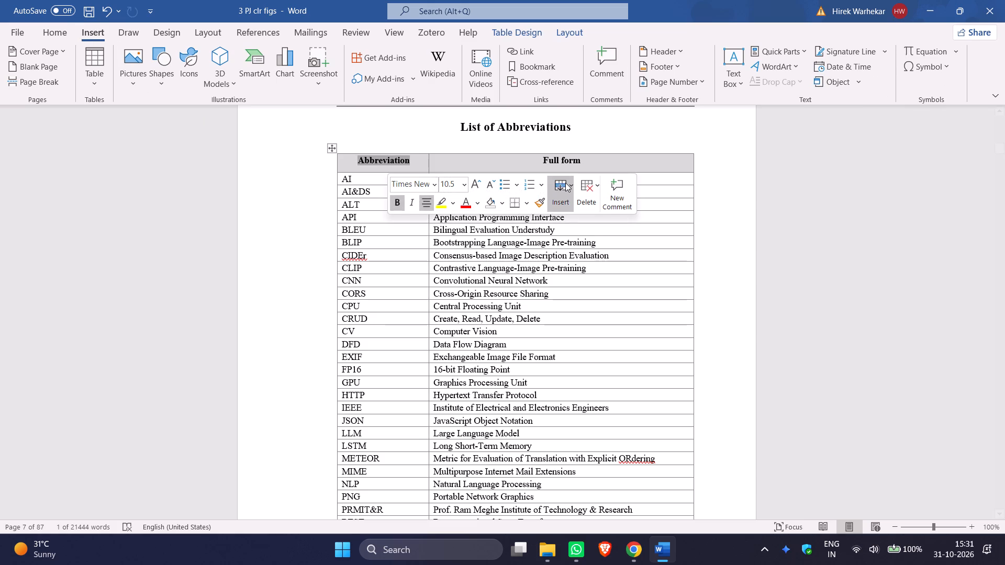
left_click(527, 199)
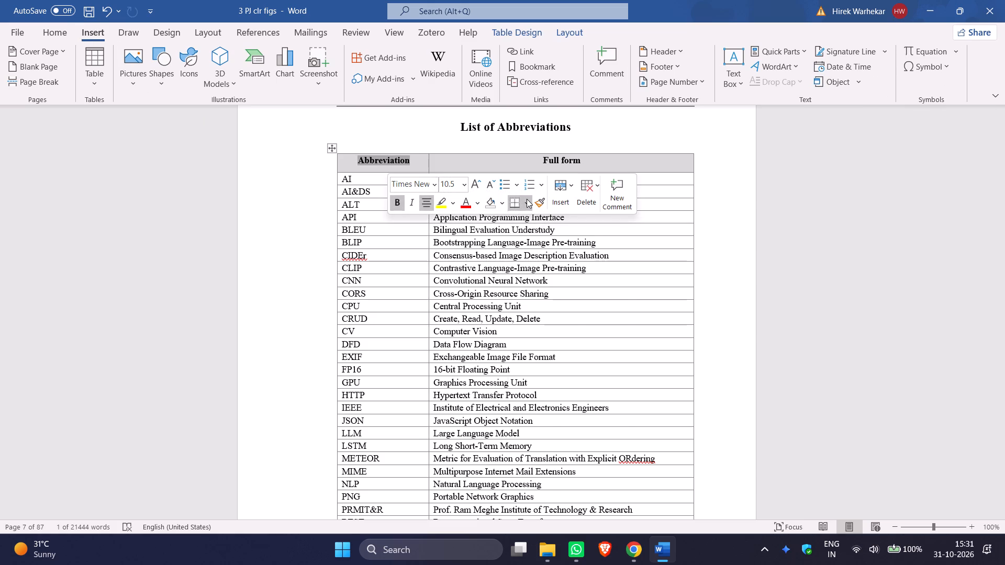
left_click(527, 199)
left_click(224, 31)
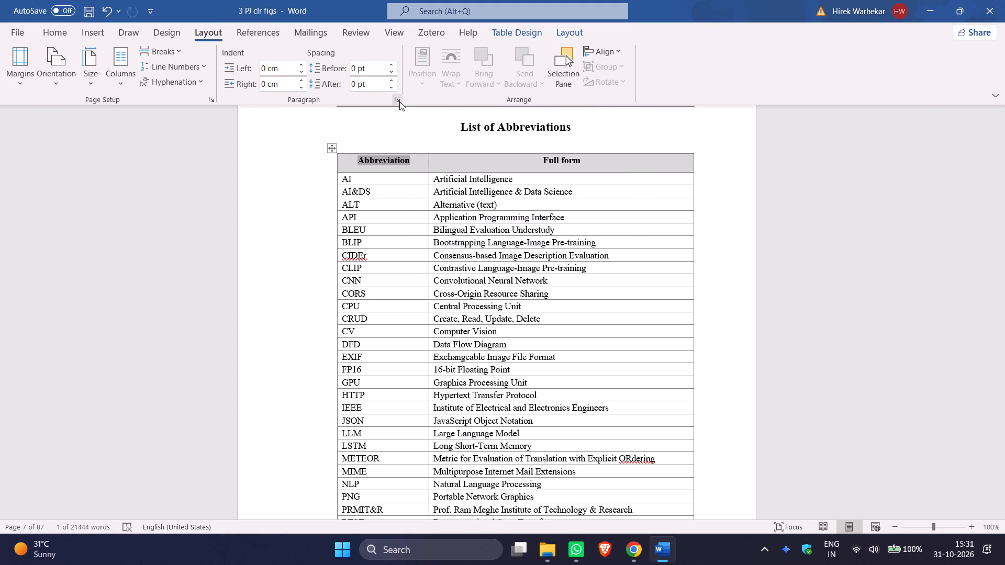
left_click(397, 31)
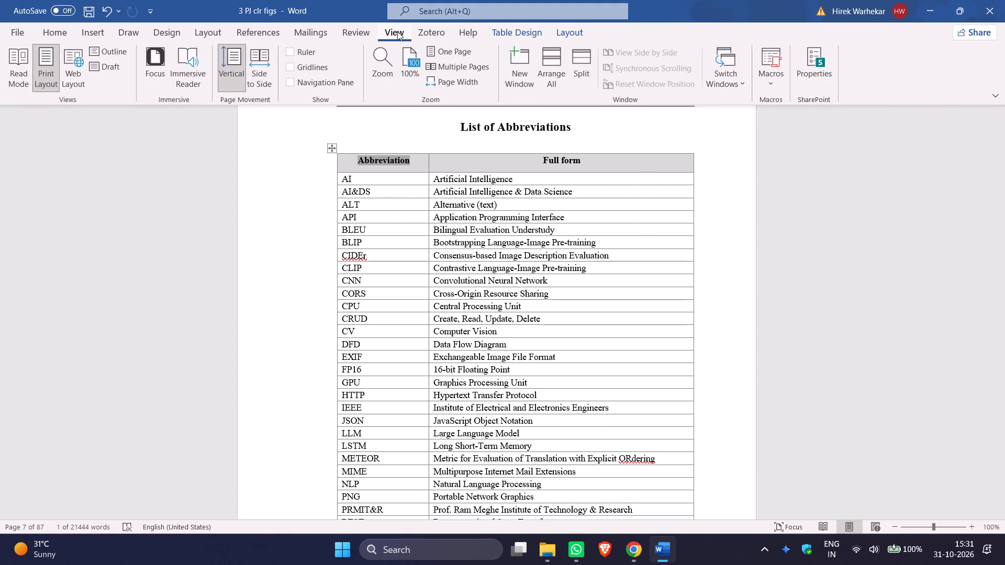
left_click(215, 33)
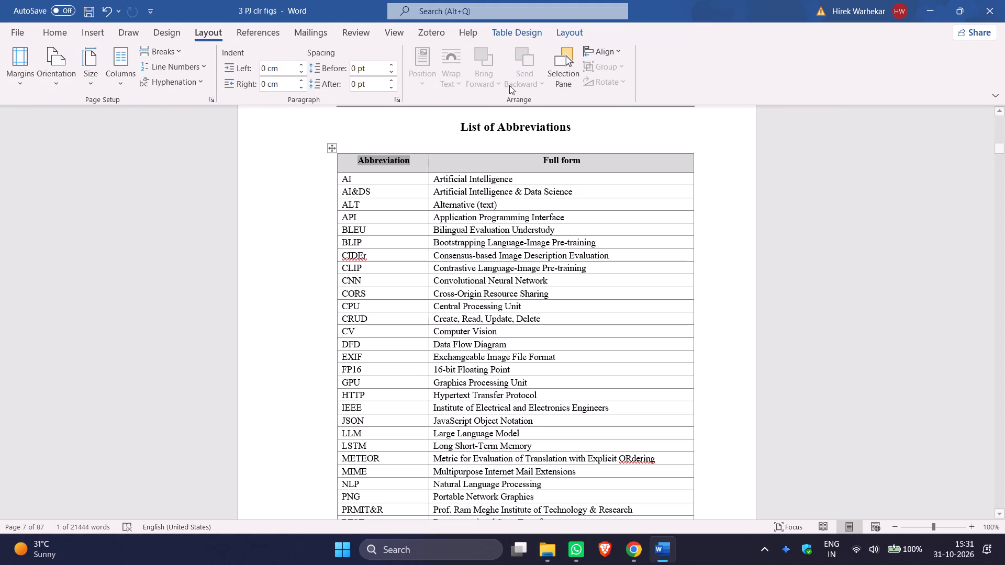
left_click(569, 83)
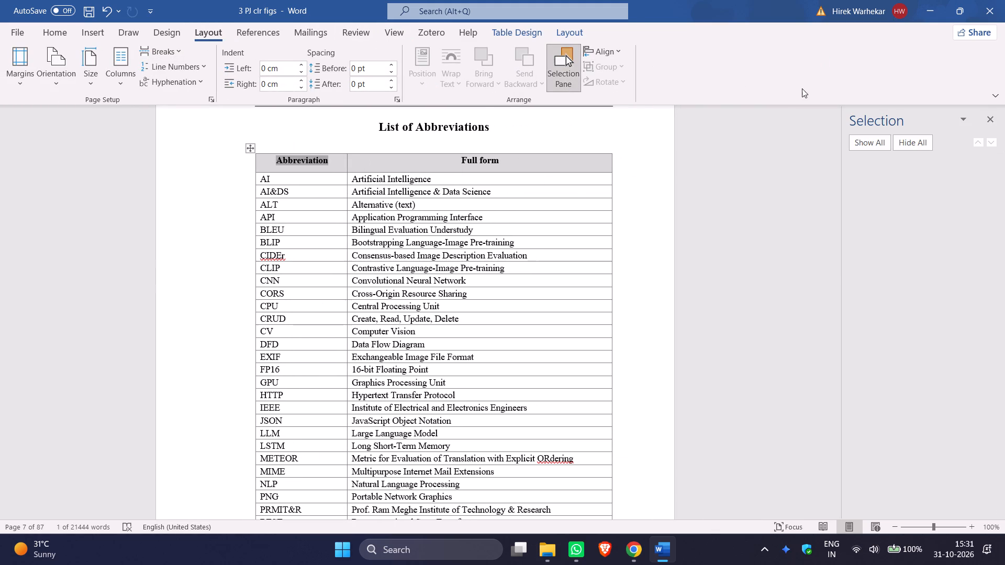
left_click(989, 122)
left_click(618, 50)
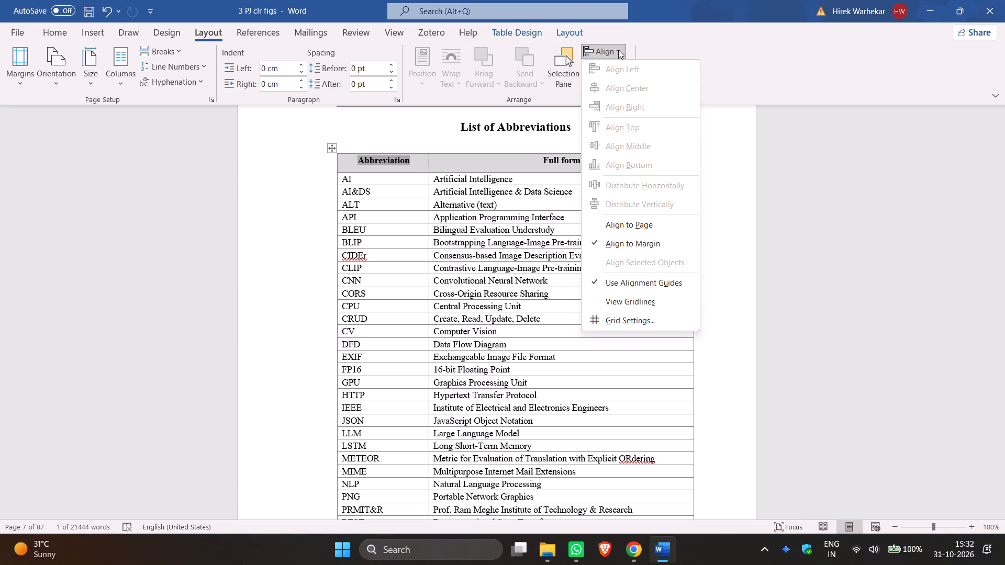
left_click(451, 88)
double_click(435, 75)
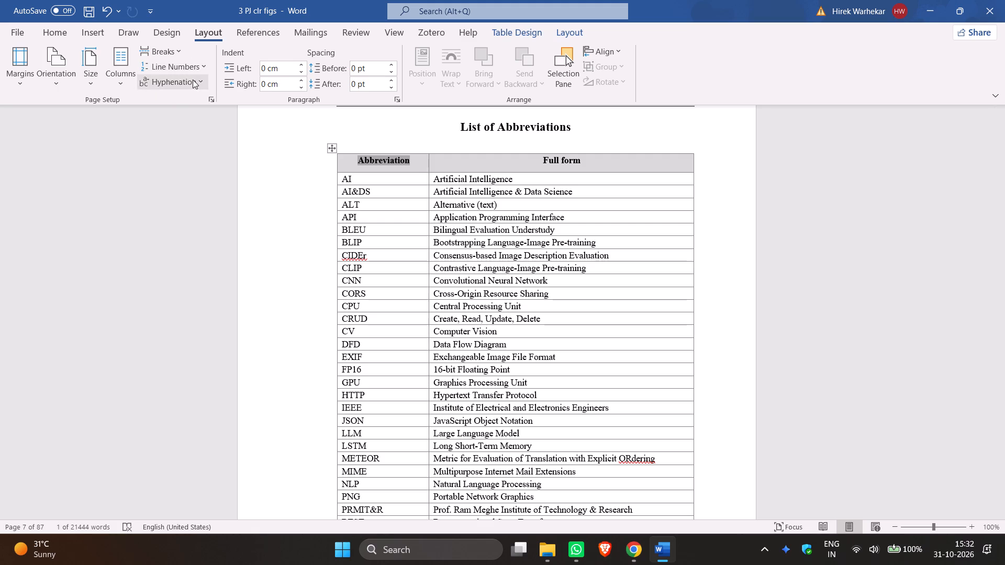
Examine the end of the List of Abbreviations and the opening page of Chapter 1: Introduction.
scroll(159, 226, "down", 8)
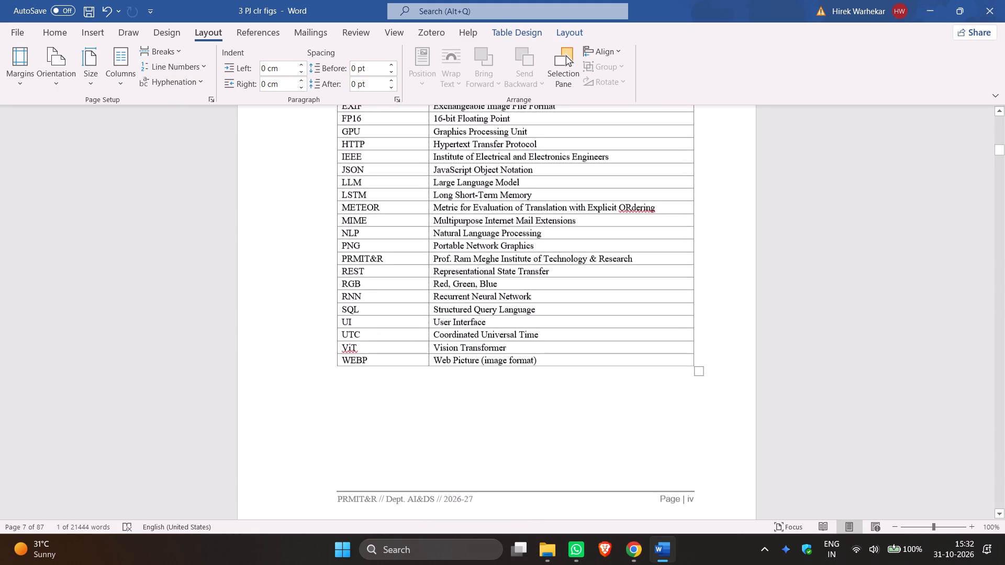
scroll(162, 221, "down", 10)
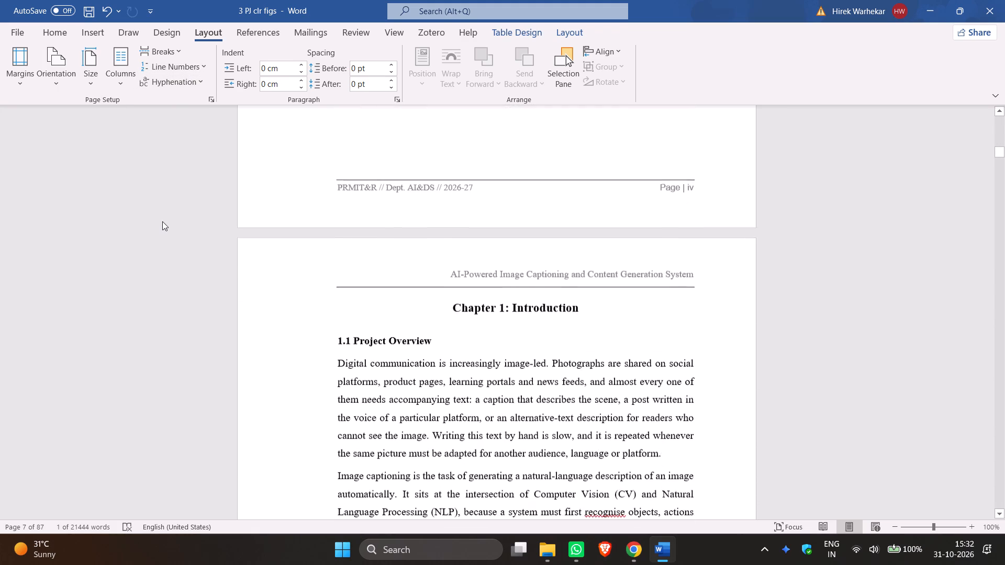
scroll(162, 221, "down", 2)
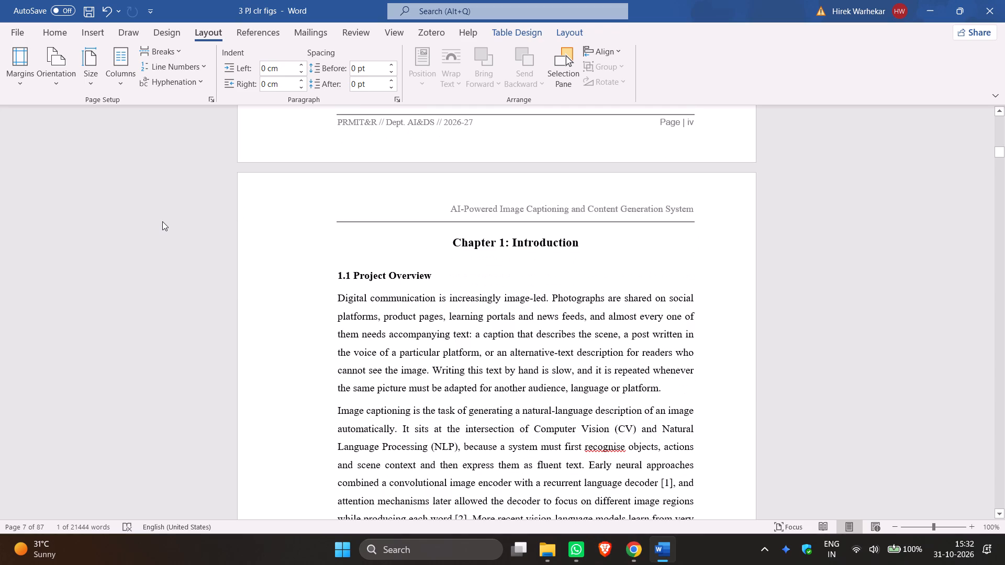
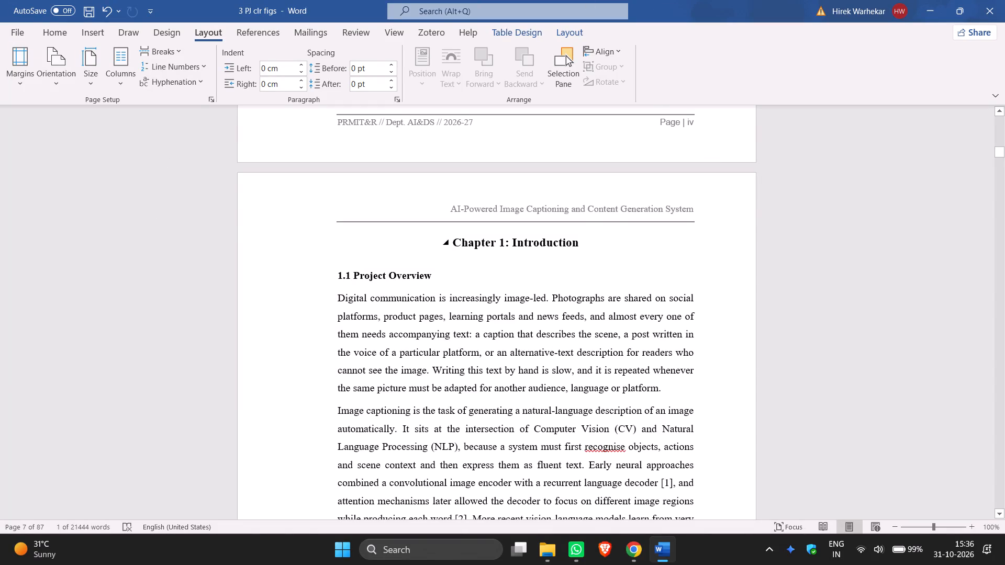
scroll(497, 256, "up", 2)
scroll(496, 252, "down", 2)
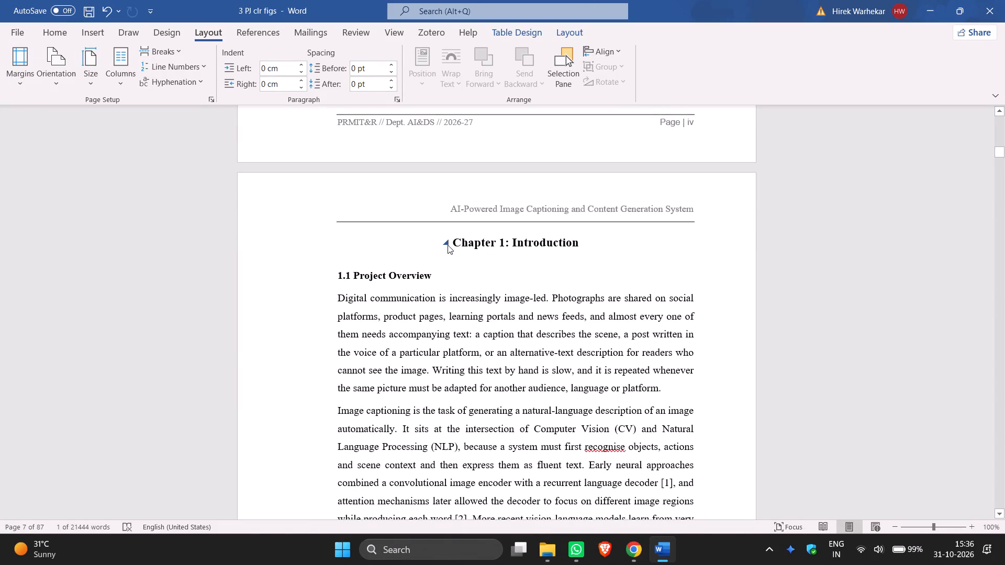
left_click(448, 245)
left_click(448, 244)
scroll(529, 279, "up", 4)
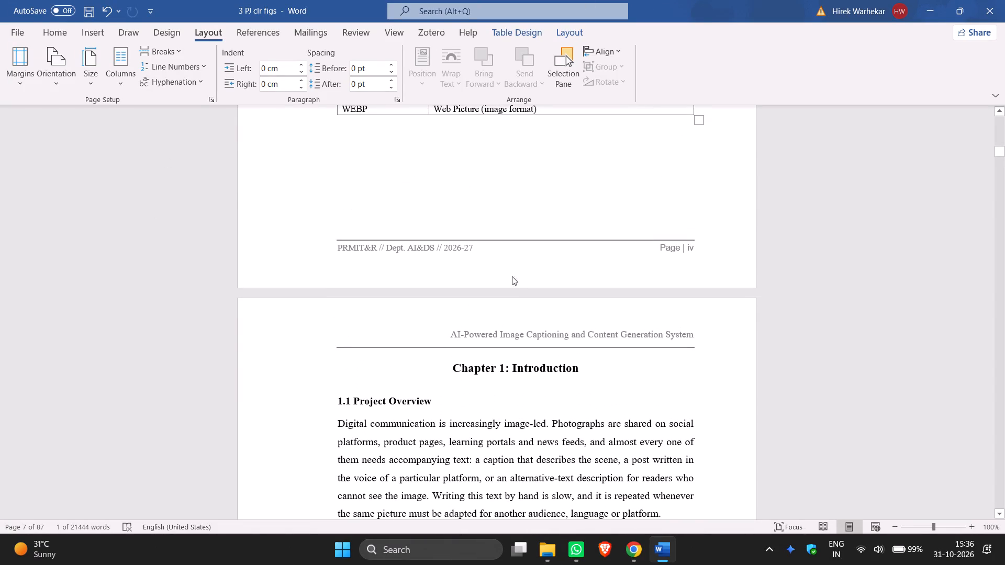
Open the custom margin settings to view the page margins of the report.
left_click(37, 76)
left_click(25, 81)
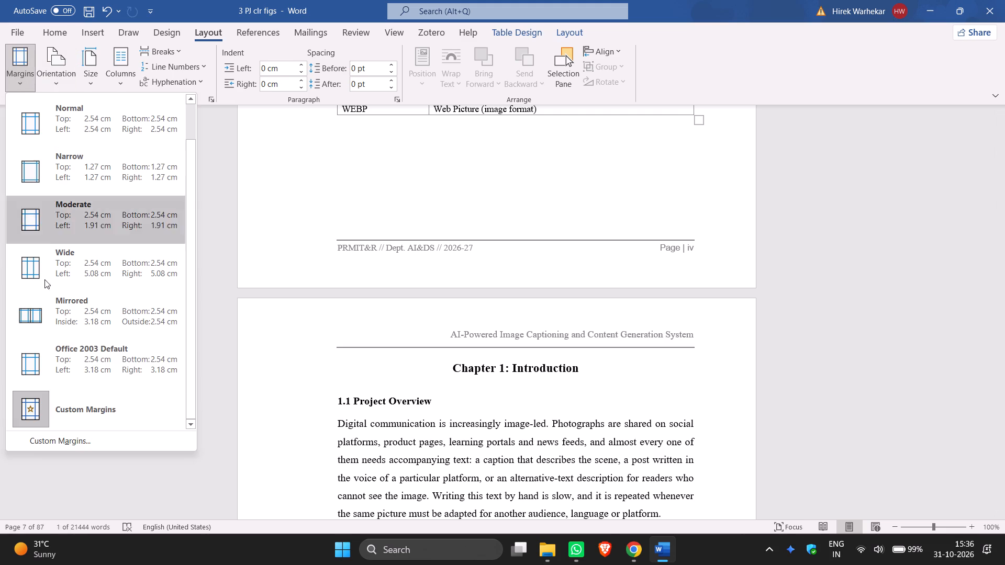
left_click(63, 440)
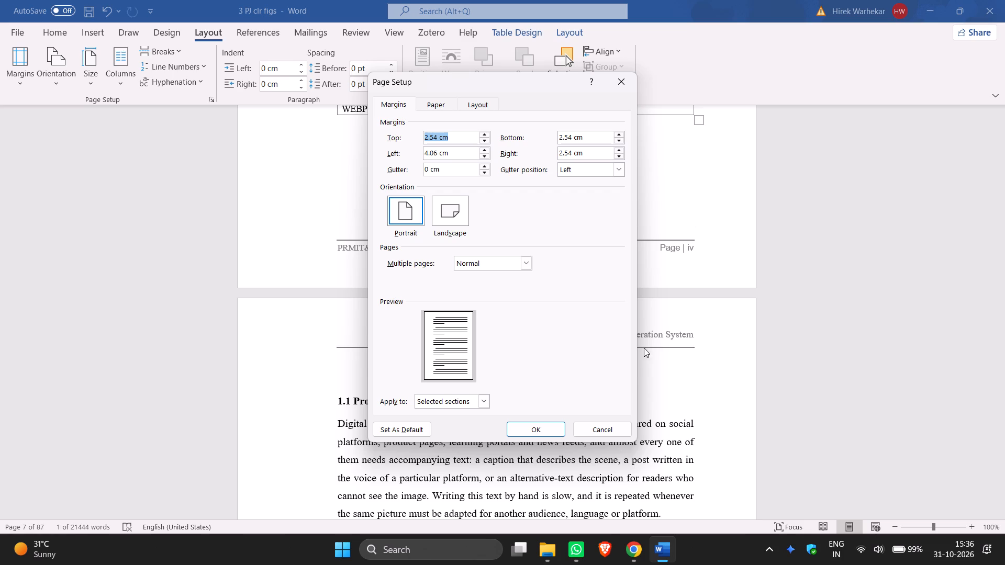
Switch to Chrome and convert the margin values 2.54 cm and 4.06 cm to inches with a web search.
left_click(634, 554)
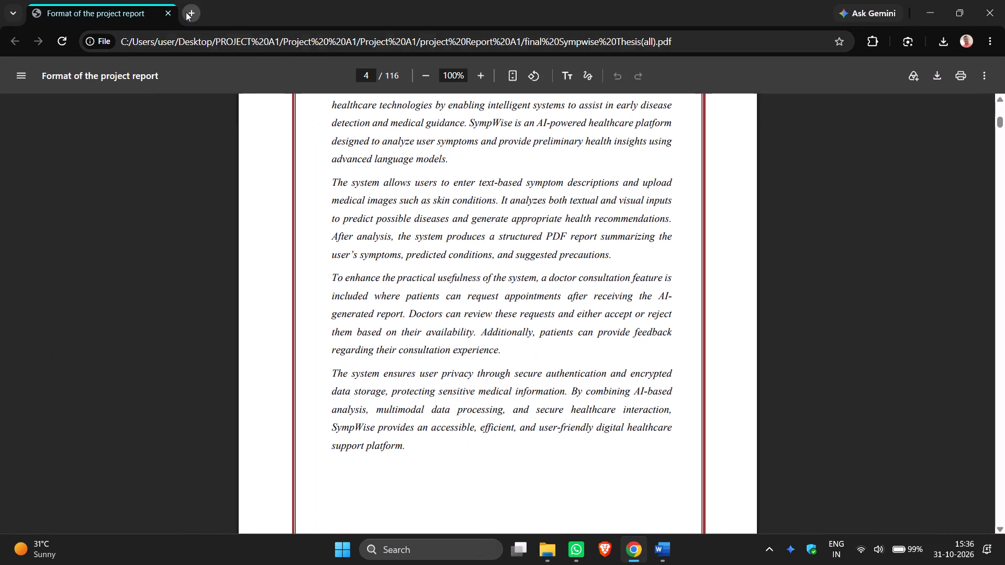
left_click(186, 12)
type("2.54 cm")
key("space")
key("Return")
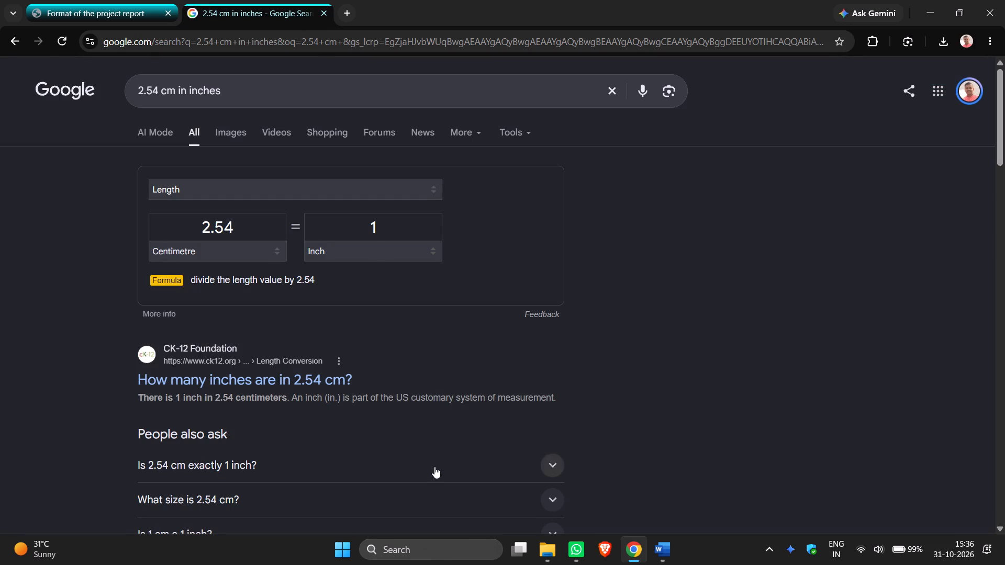
left_click(662, 557)
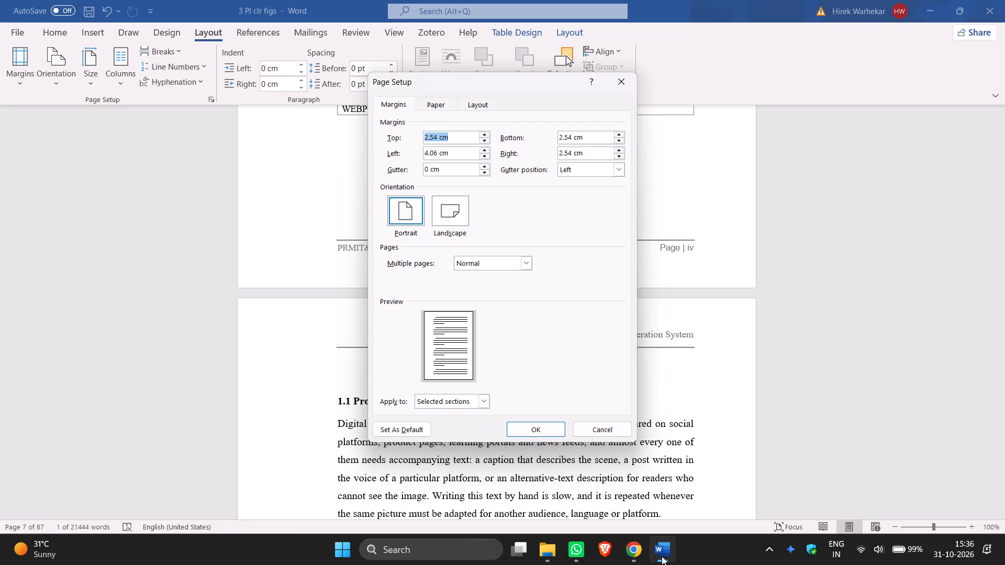
left_click(662, 556)
left_click(631, 551)
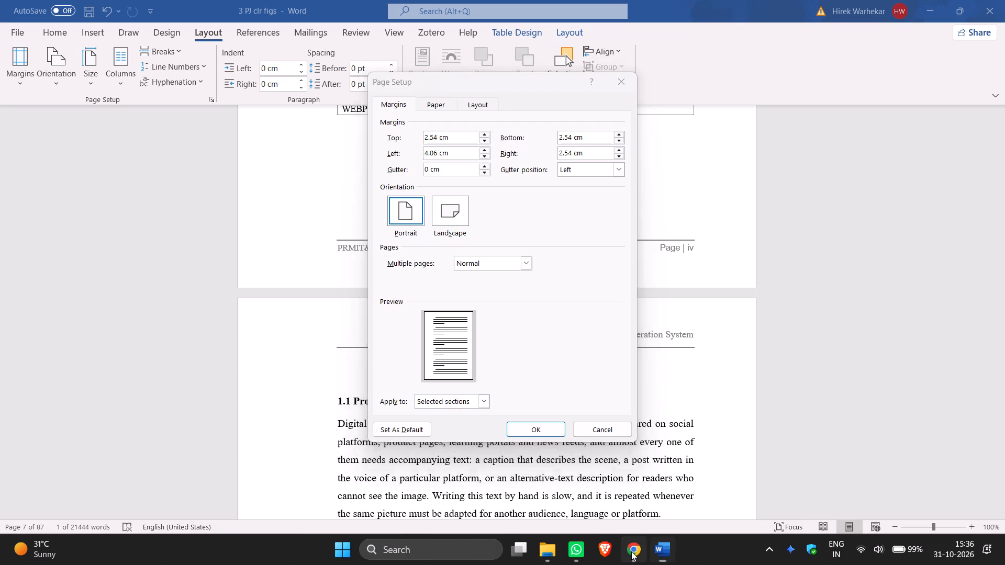
left_click_drag(245, 224, 173, 212)
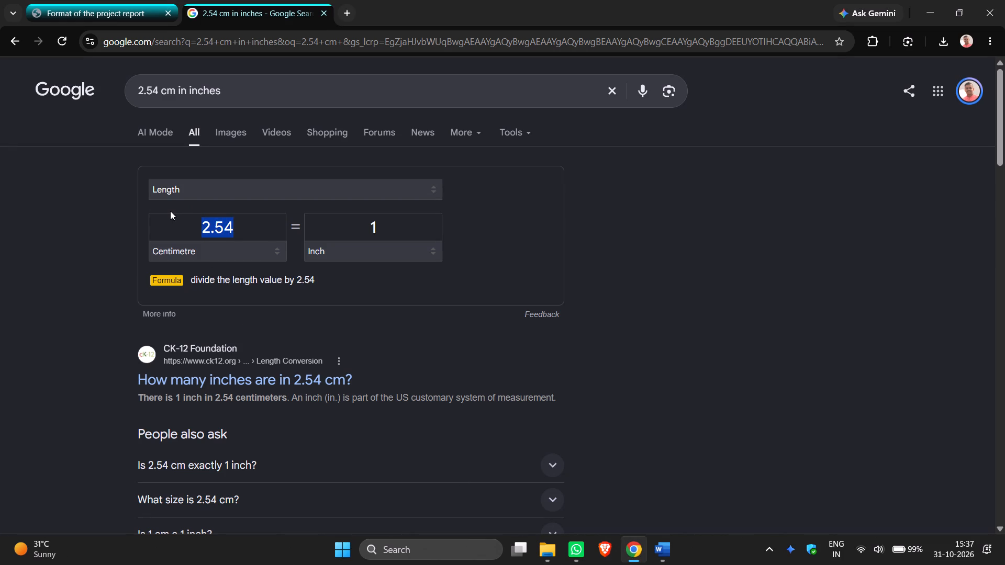
type("4.06")
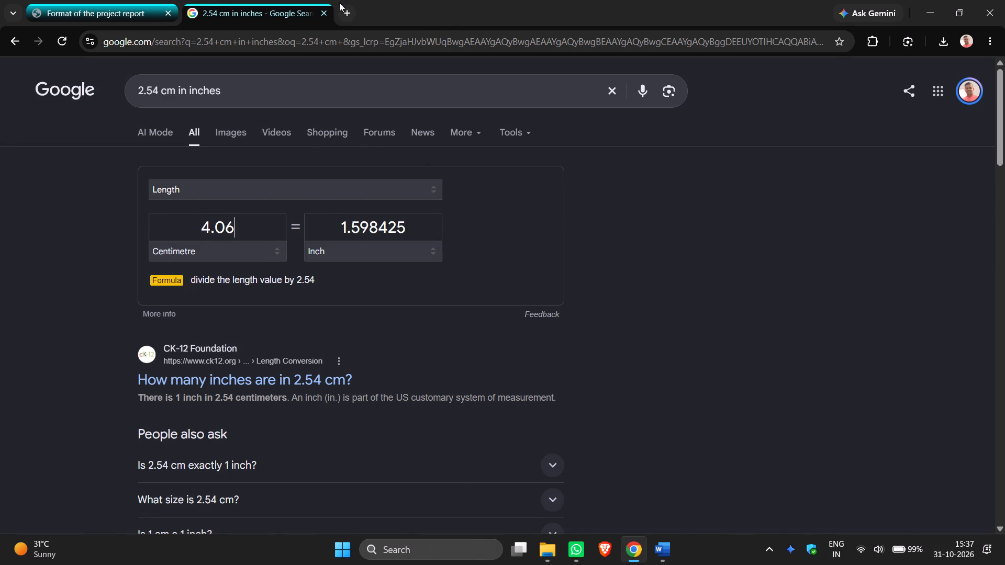
left_click(319, 9)
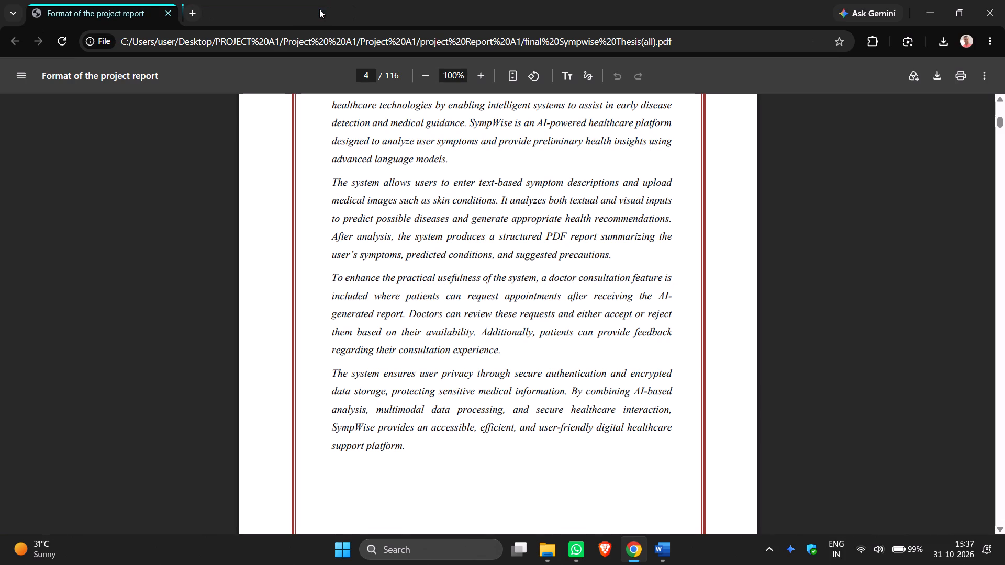
Return to Word, check the header and footer settings in Page Setup, and close it without making changes.
left_click(920, 1)
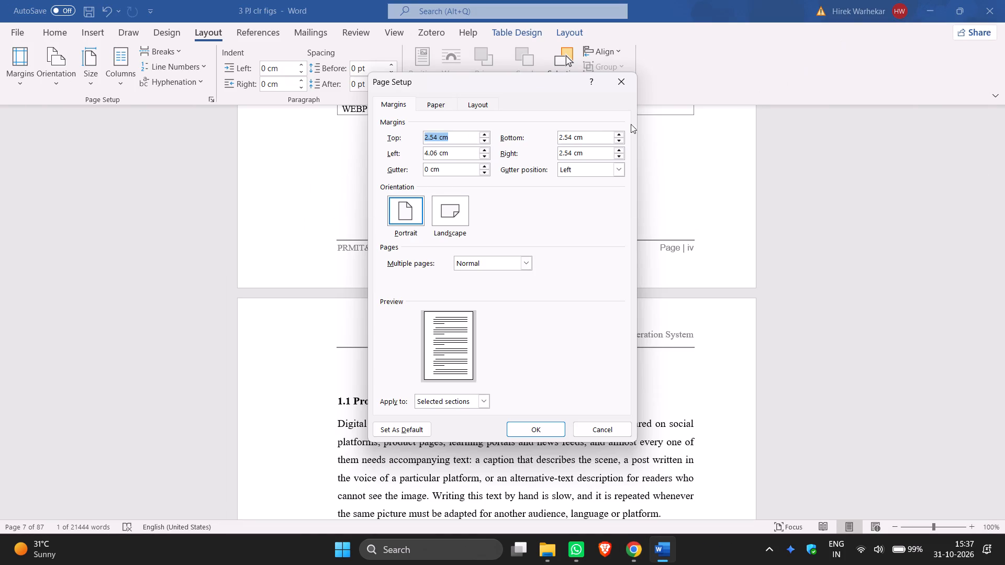
left_click(493, 101)
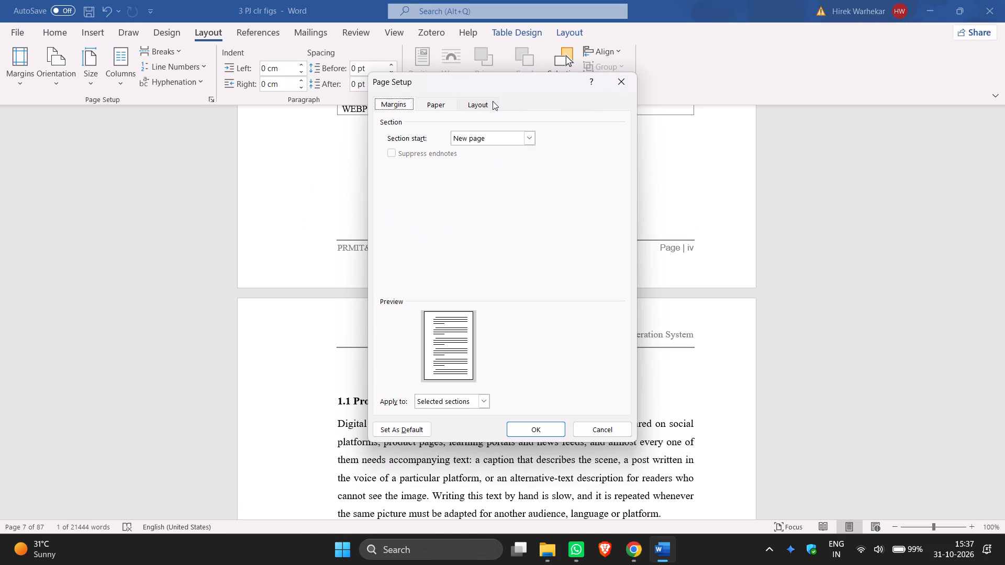
left_click(619, 78)
Correct the spelling of "ORdering" to "Ordering" in the METEOR row of the List of Abbreviations table.
scroll(582, 293, "up", 10)
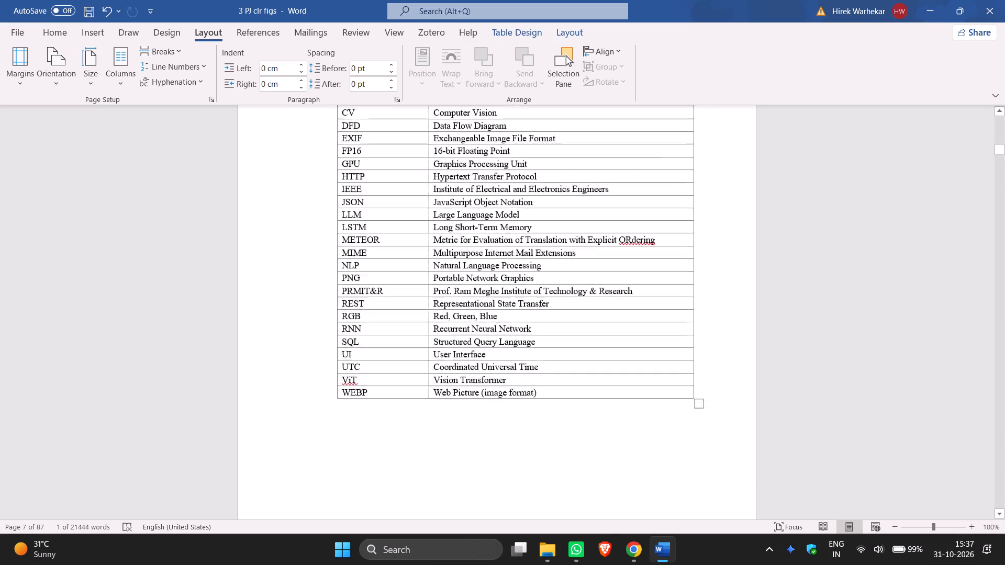
scroll(581, 293, "up", 1)
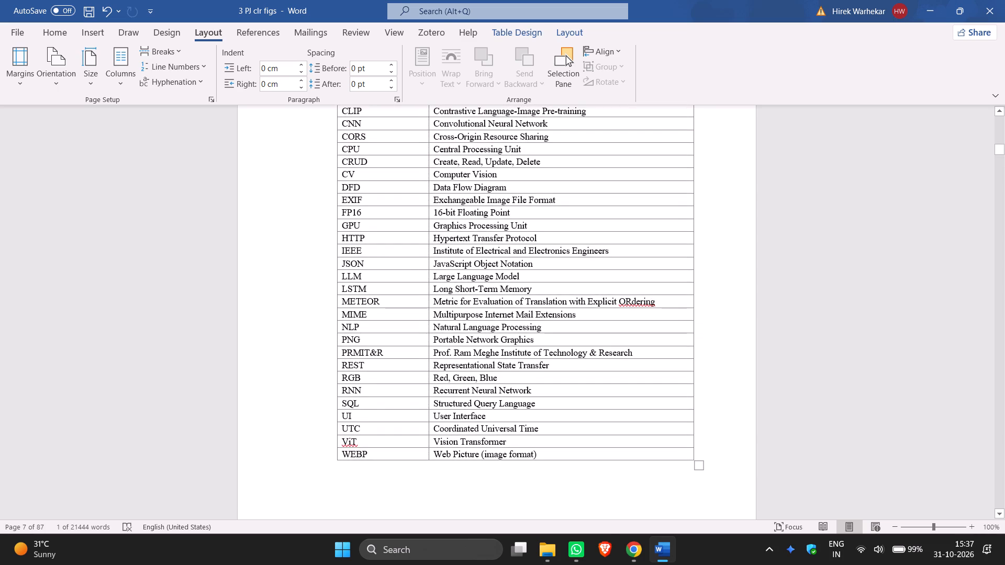
left_click(632, 303)
right_click(632, 303)
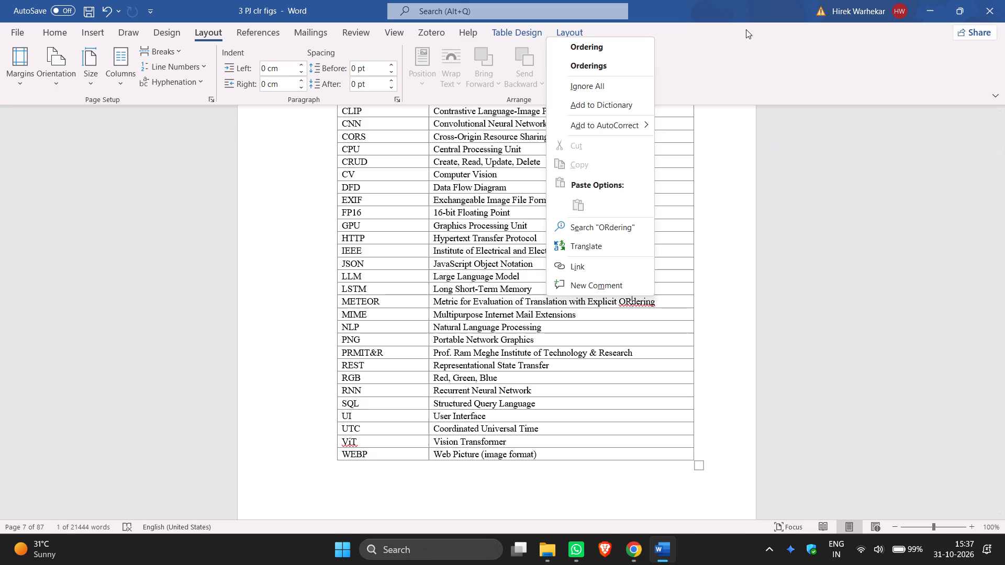
left_click(617, 49)
Set the line spacing of the Full form header cell in the List of Abbreviations table to 1.0.
scroll(770, 280, "up", 5)
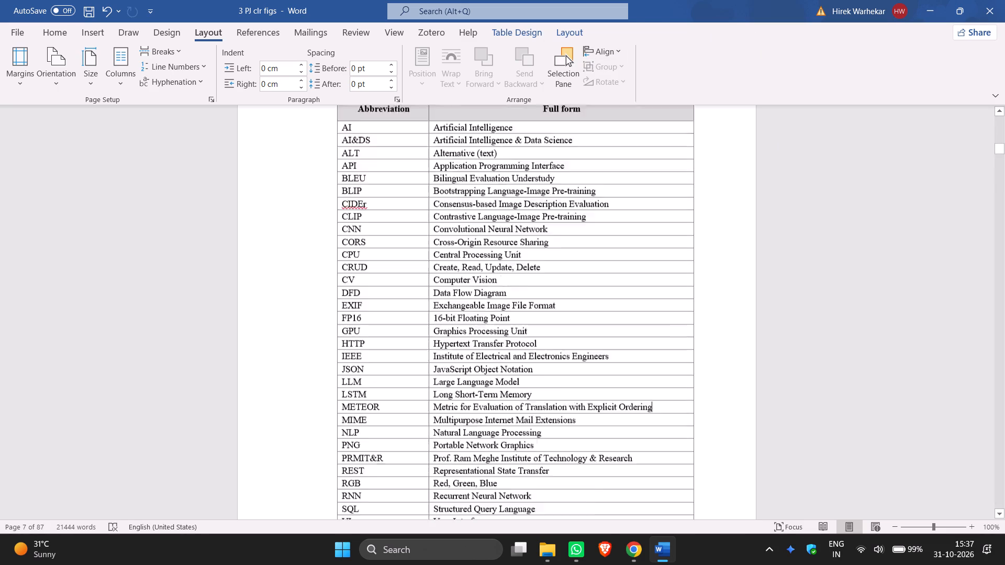
scroll(769, 279, "up", 20)
scroll(765, 278, "up", 8)
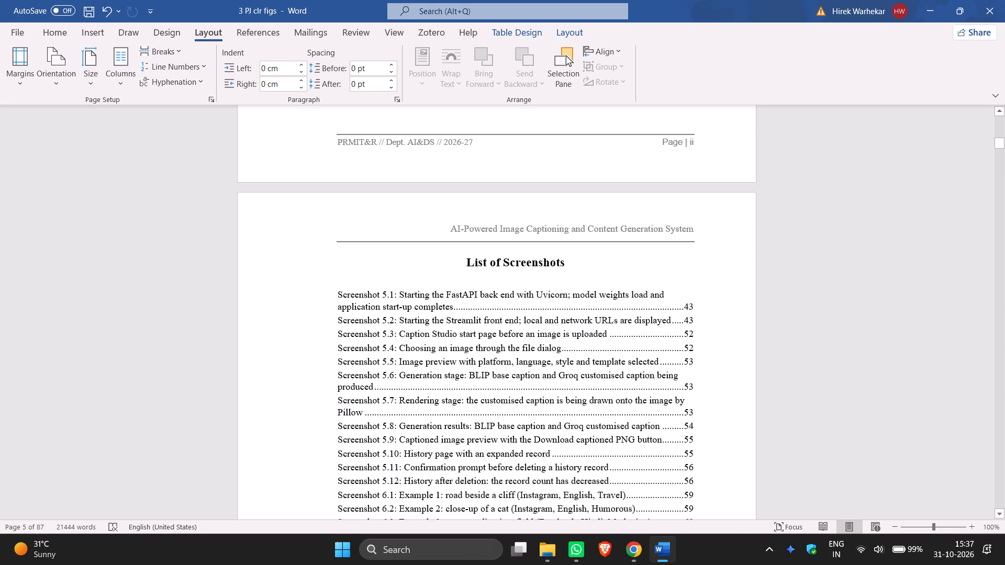
scroll(543, 322, "down", 20)
scroll(543, 322, "down", 10)
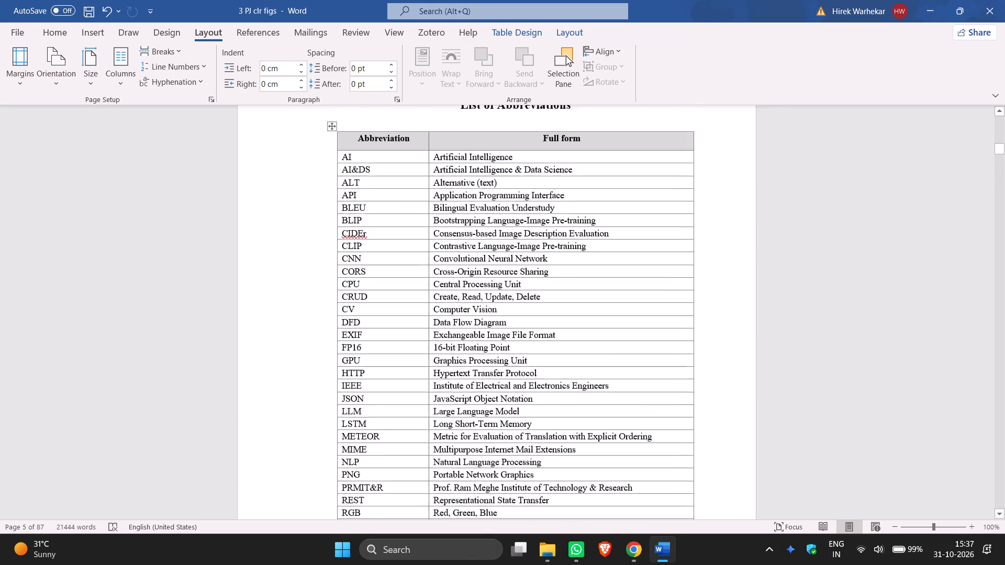
scroll(543, 320, "up", 10)
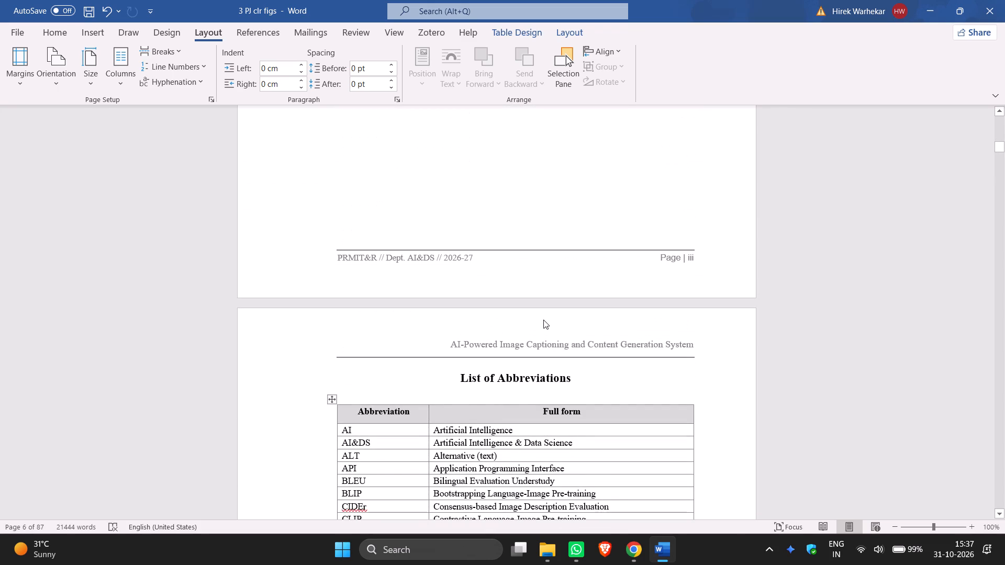
scroll(543, 320, "down", 3)
left_click(564, 321)
double_click(564, 321)
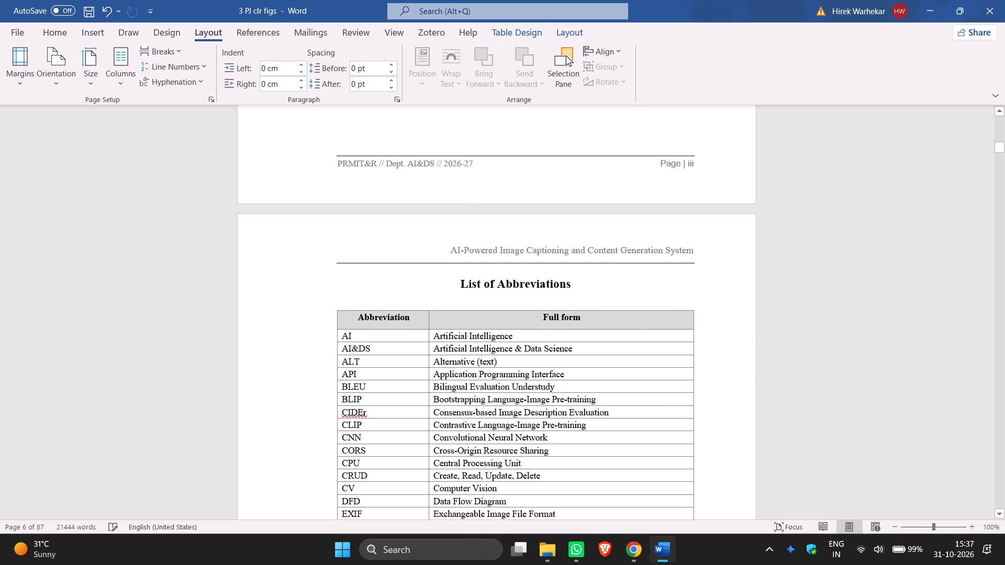
left_click(576, 317)
left_click_drag(580, 317, 534, 312)
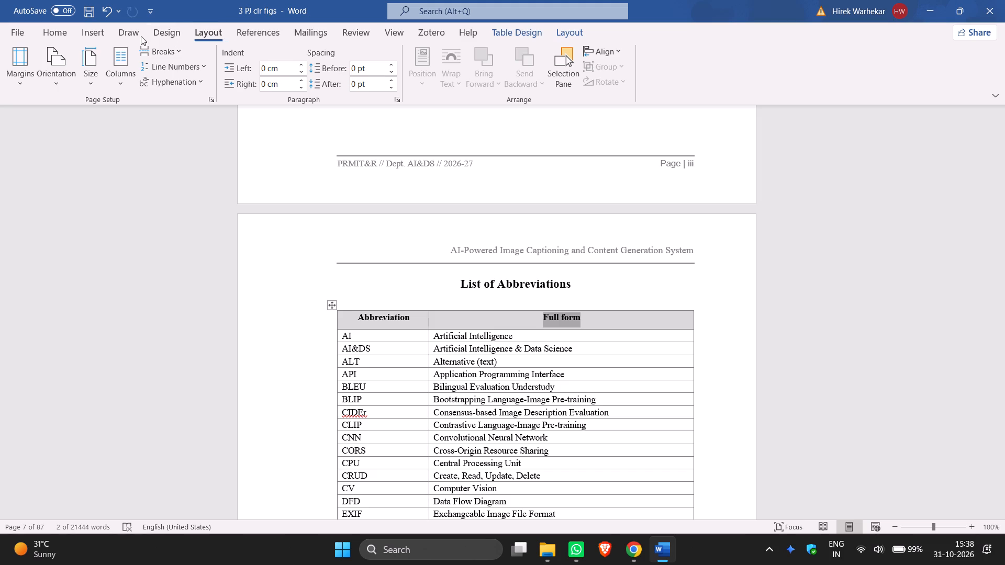
left_click(60, 35)
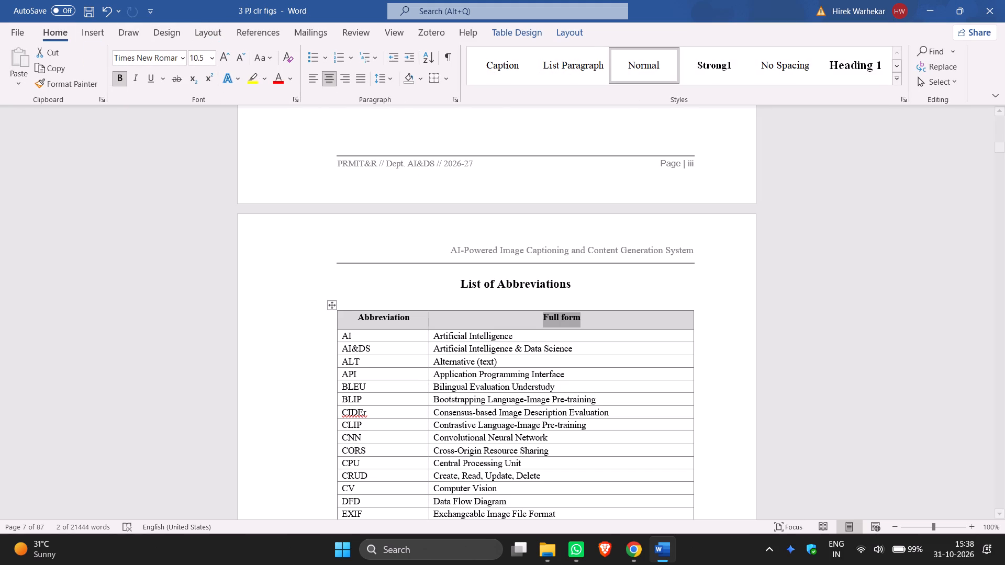
left_click(387, 76)
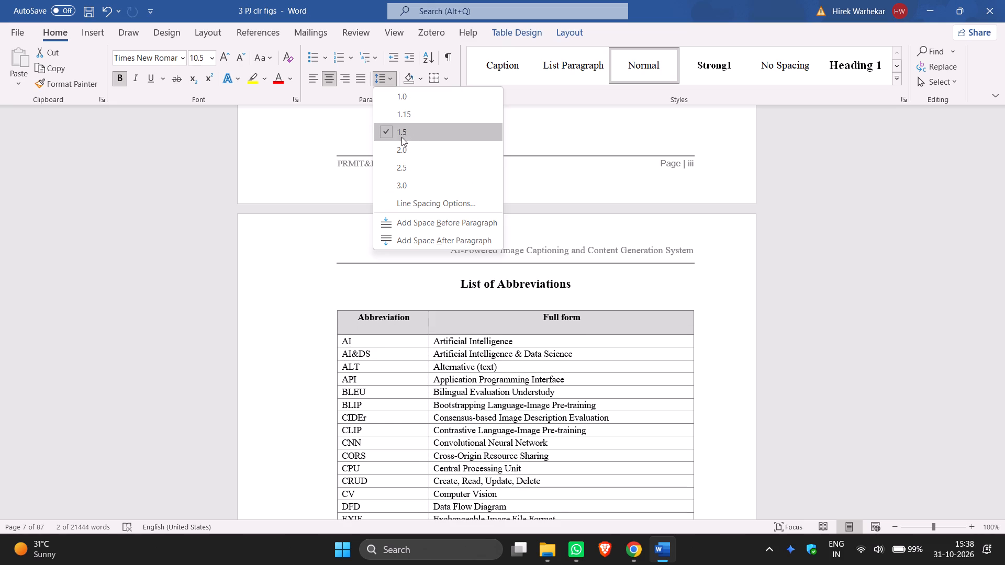
left_click(408, 90)
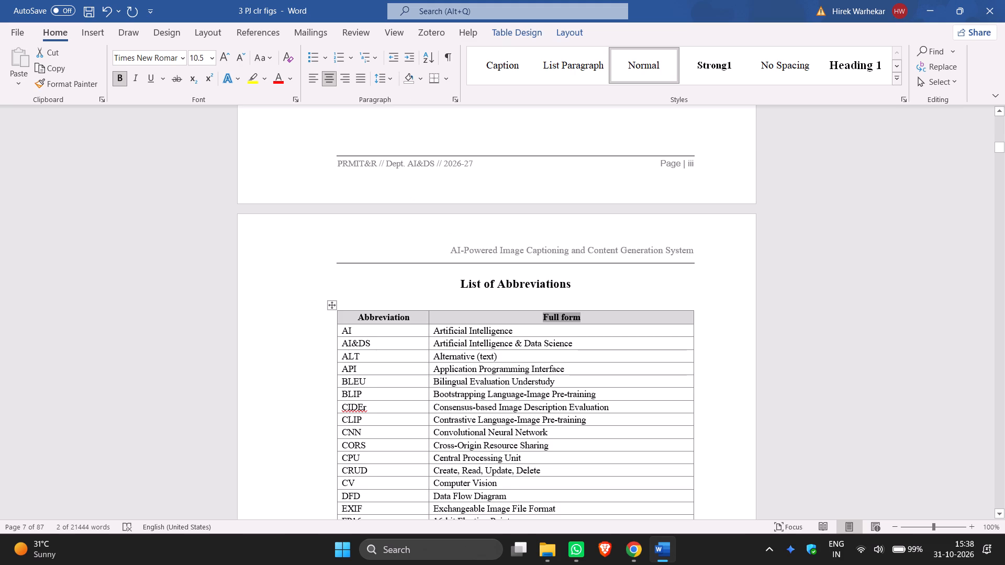
left_click(393, 79)
left_click(393, 78)
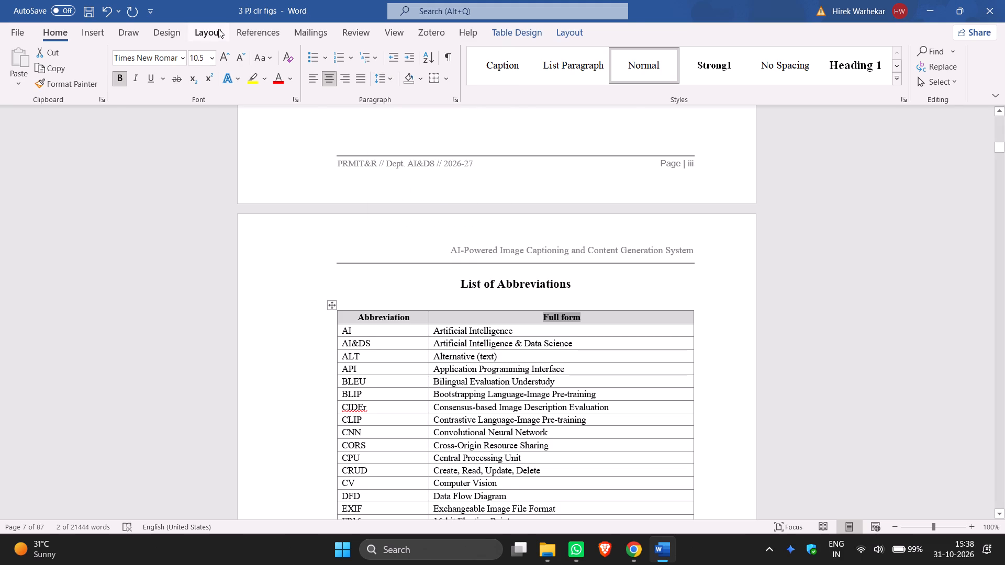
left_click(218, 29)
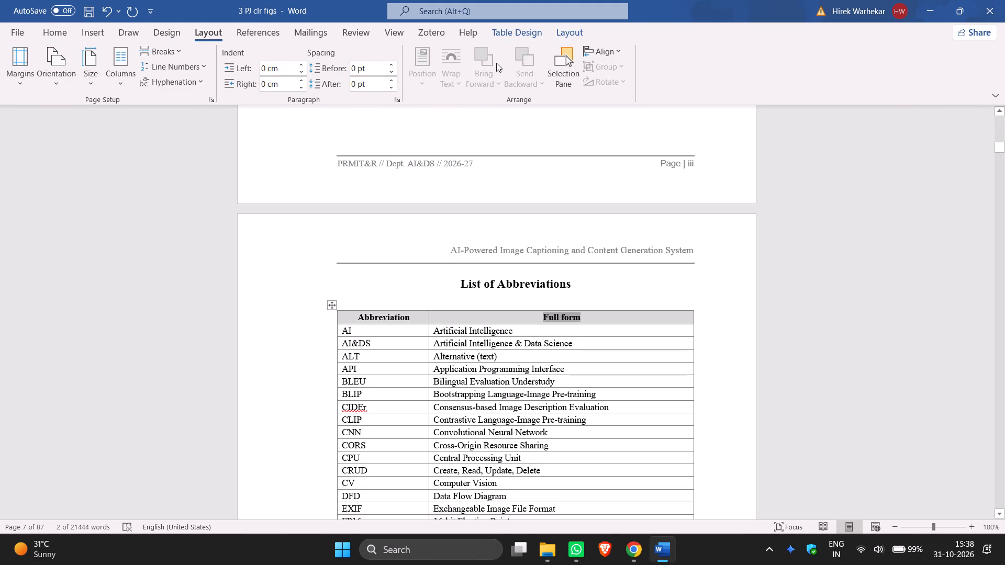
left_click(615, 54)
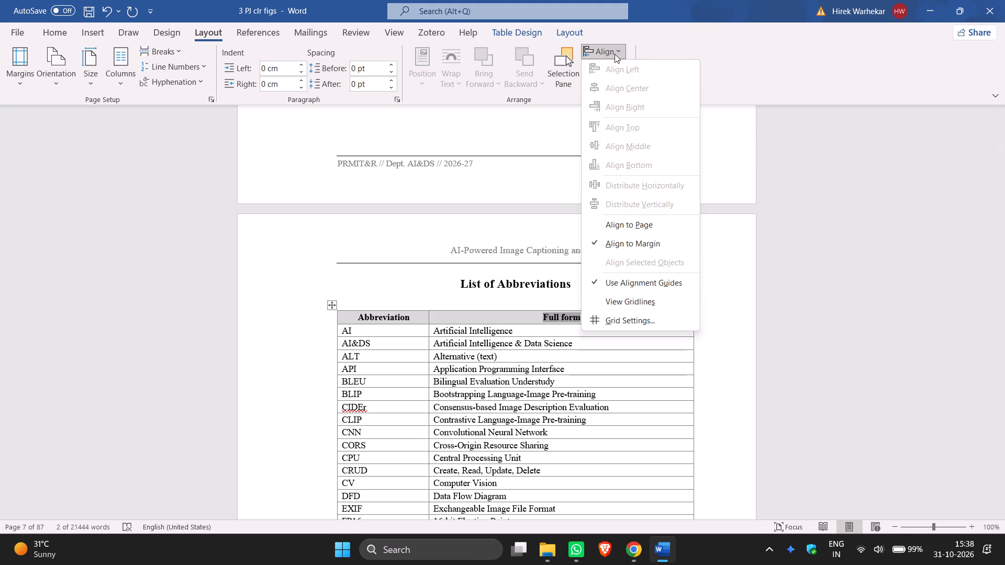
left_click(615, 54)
Check the line spacing of the AI entry in the List of Abbreviations table.
left_click(360, 329)
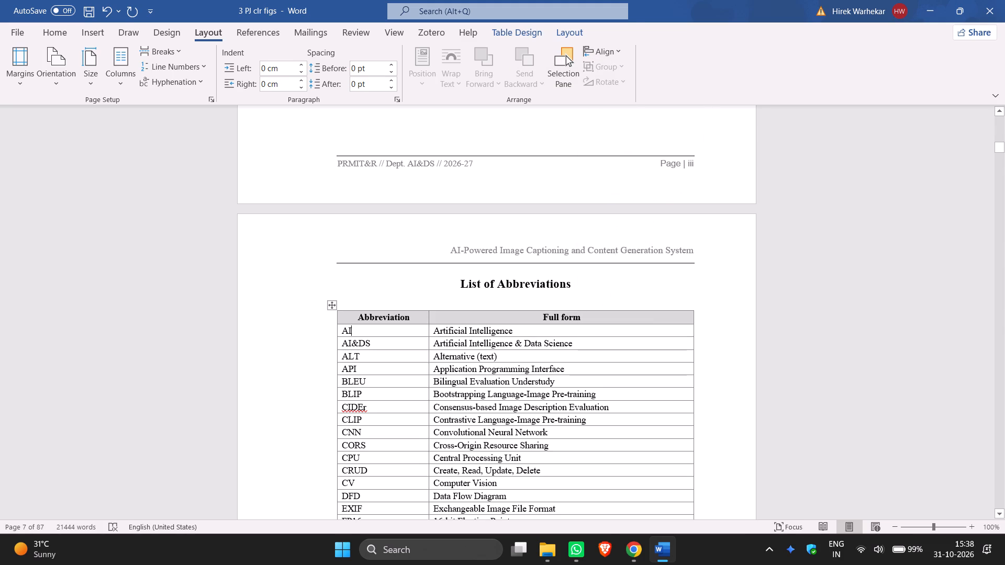
left_click_drag(358, 329, 331, 320)
left_click(381, 340)
left_click_drag(362, 331, 339, 327)
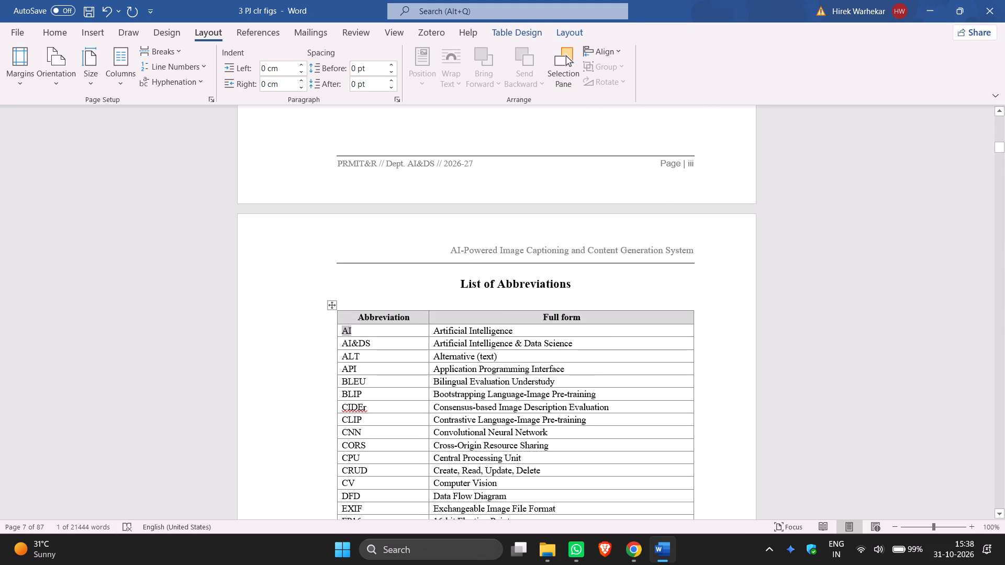
left_click(54, 36)
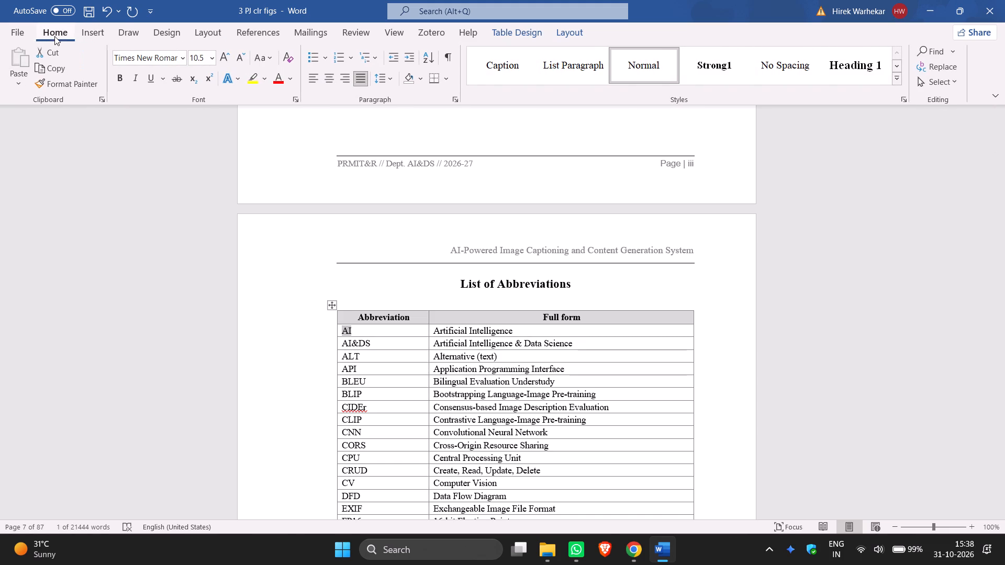
left_click(381, 85)
left_click(381, 84)
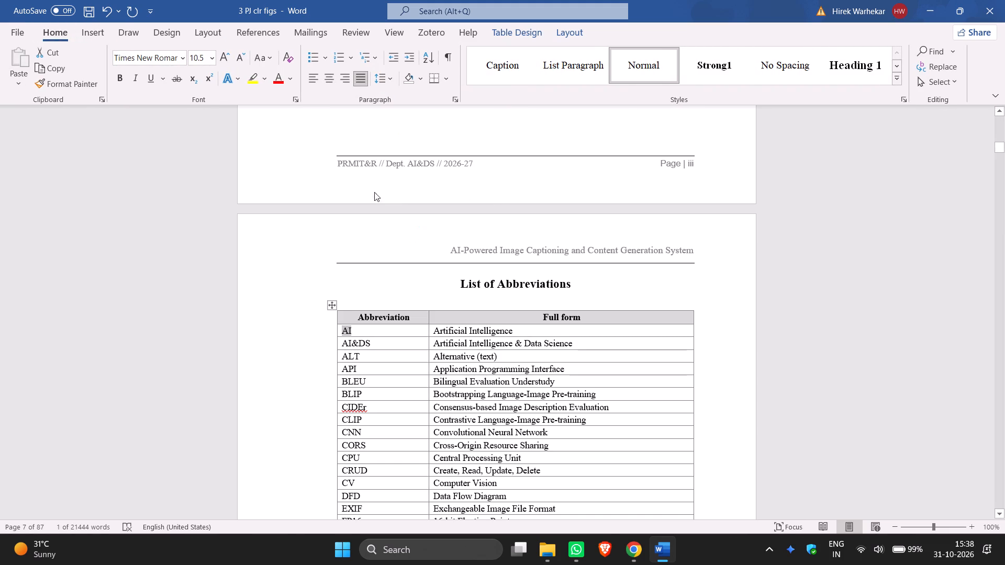
left_click(509, 332)
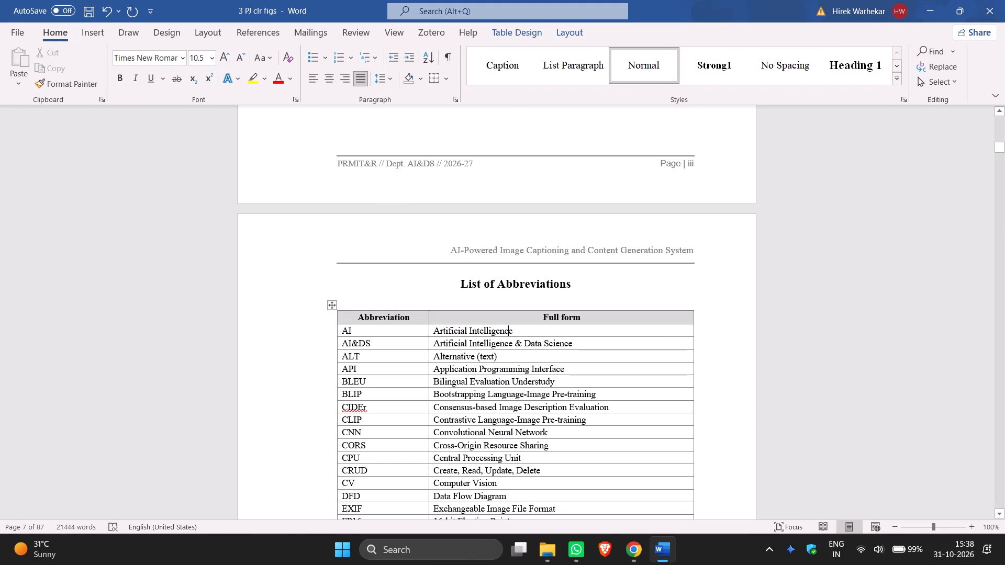
Centre the text of all rows from AI to WEBP in the List of Abbreviations table.
left_click_drag(344, 328, 476, 368)
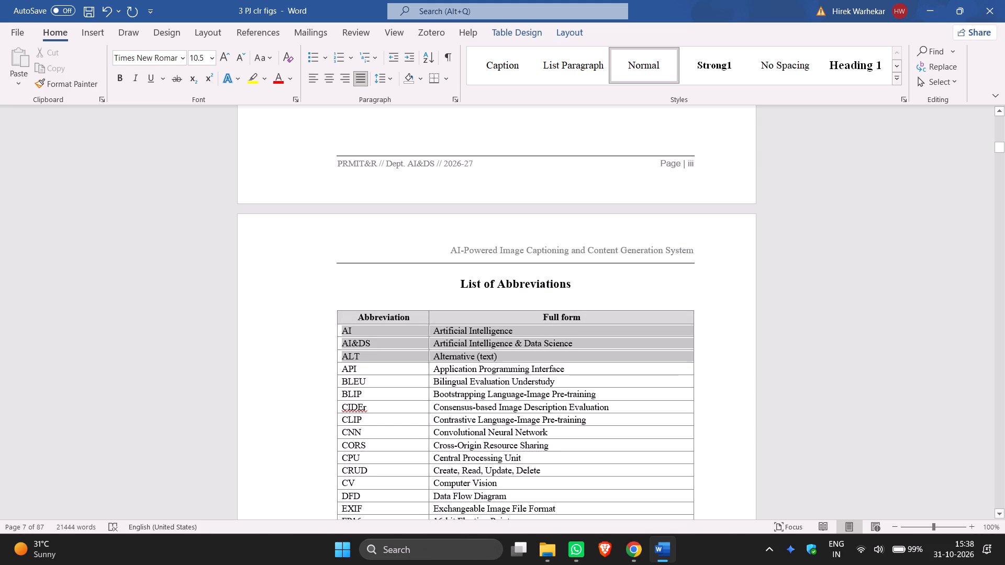
left_click_drag(476, 368, 501, 498)
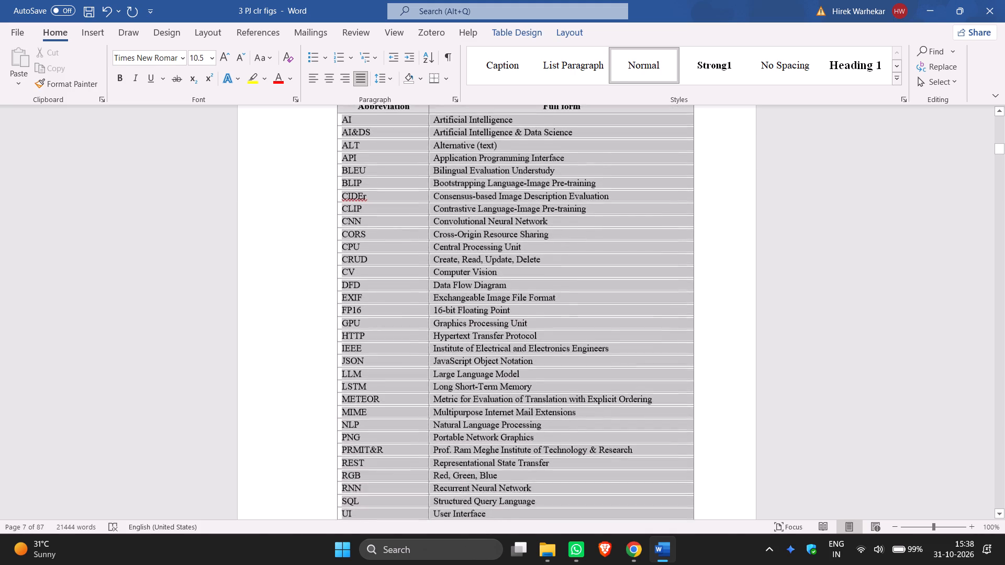
left_click_drag(501, 498, 525, 235)
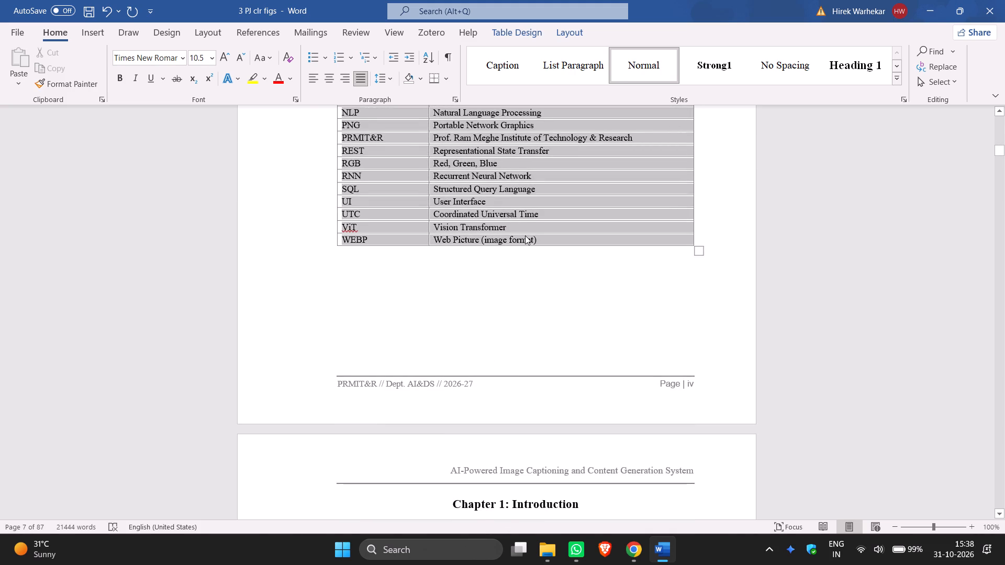
scroll(526, 312, "up", 6)
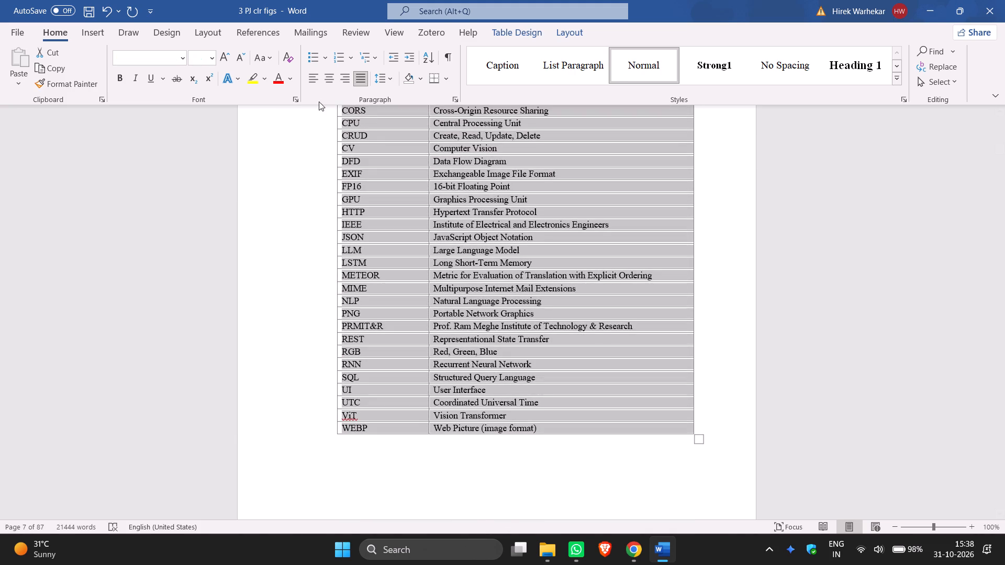
left_click(330, 83)
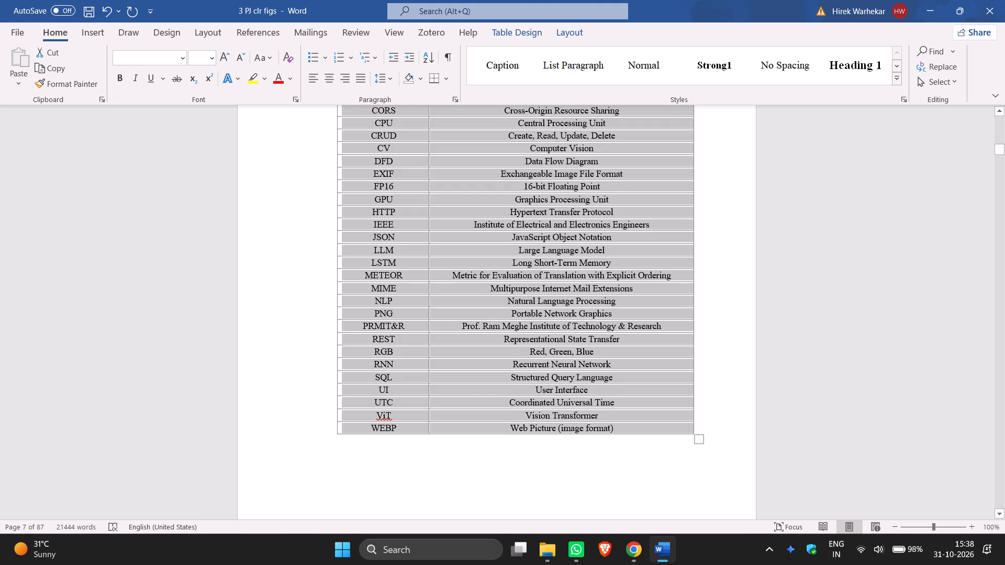
scroll(872, 420, "up", 8)
left_click(819, 315)
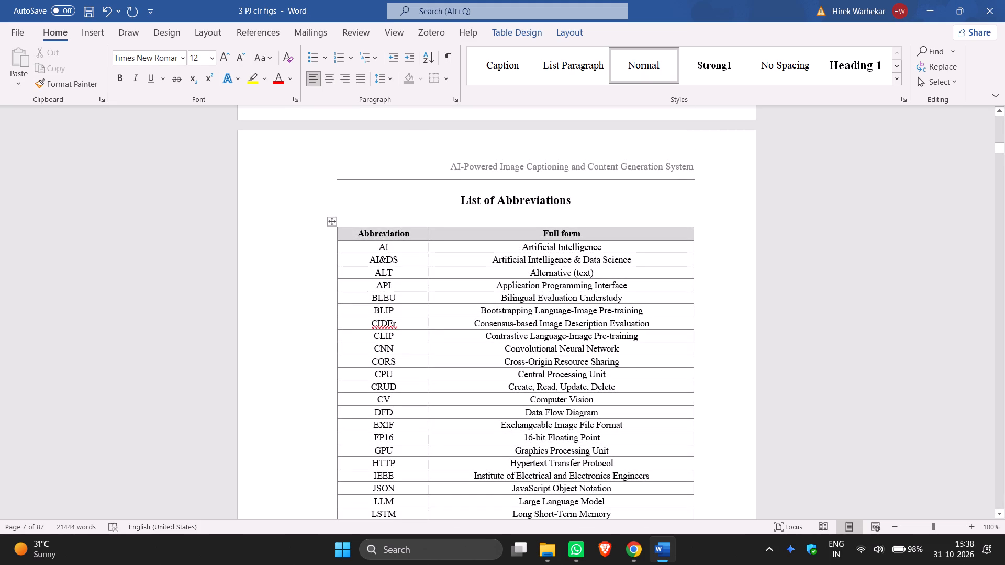
Select the entire List of Abbreviations table including its header row and check its line spacing.
left_click_drag(356, 230, 657, 501)
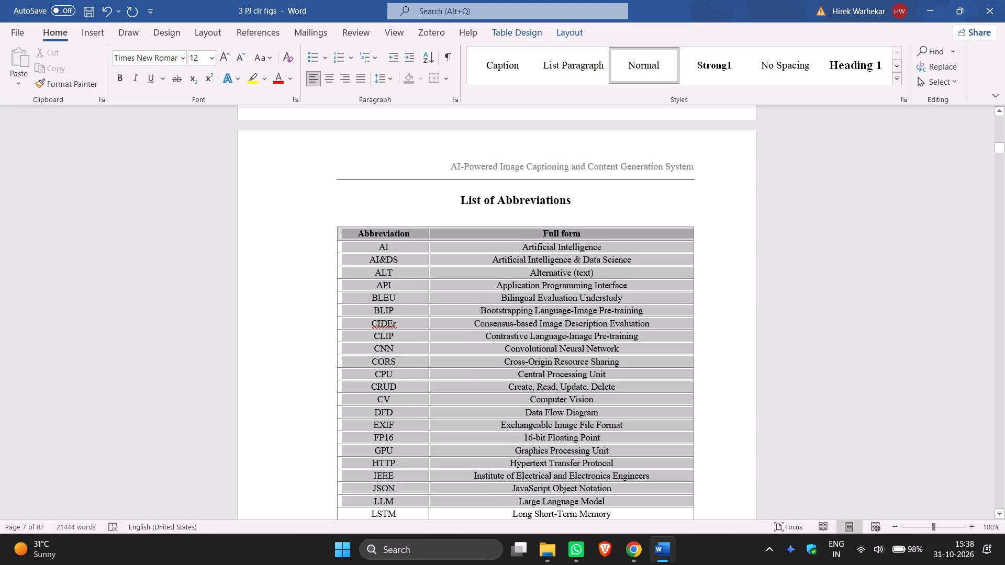
left_click_drag(657, 501, 617, 379)
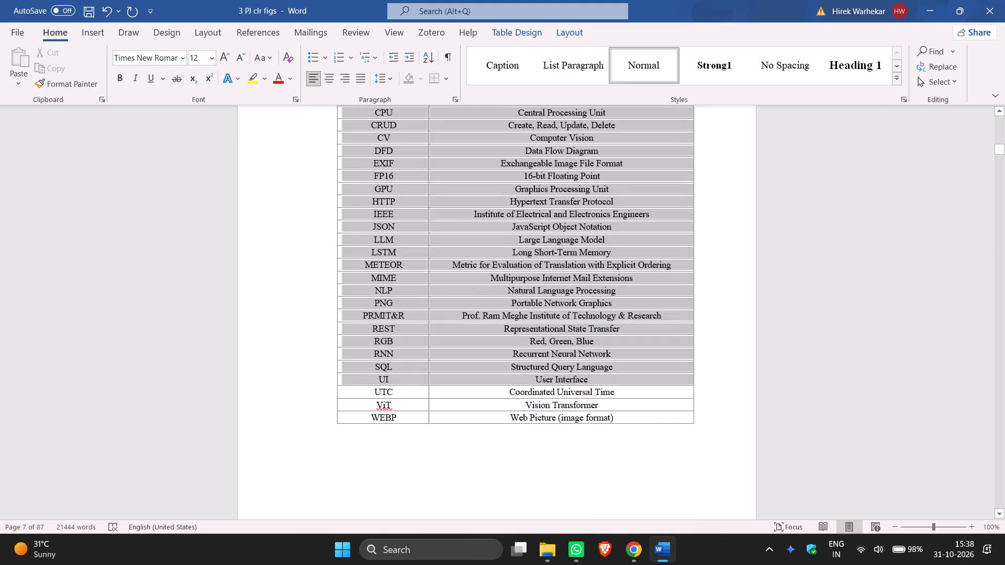
left_click_drag(617, 379, 641, 418)
scroll(972, 317, "down", 13)
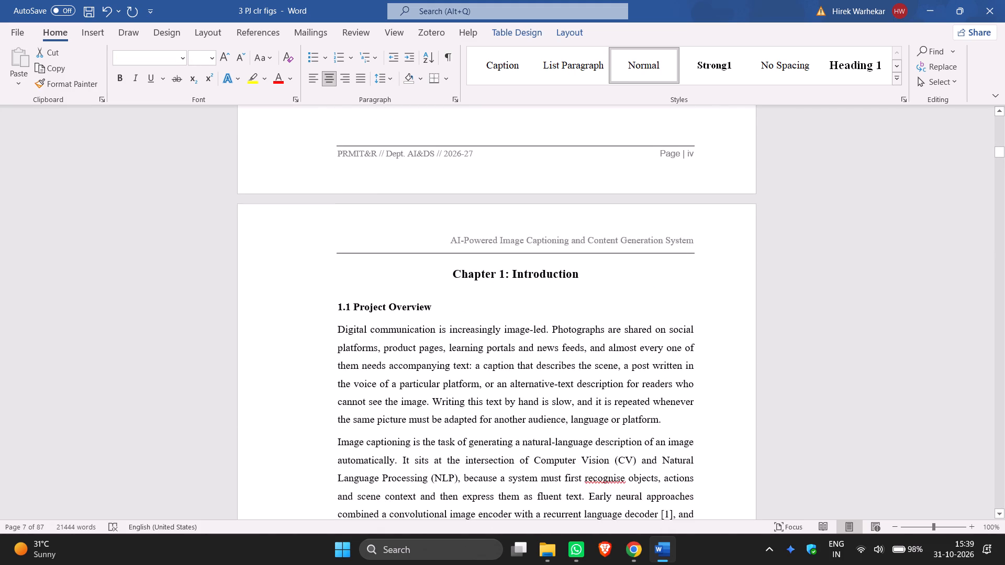
scroll(972, 317, "up", 5)
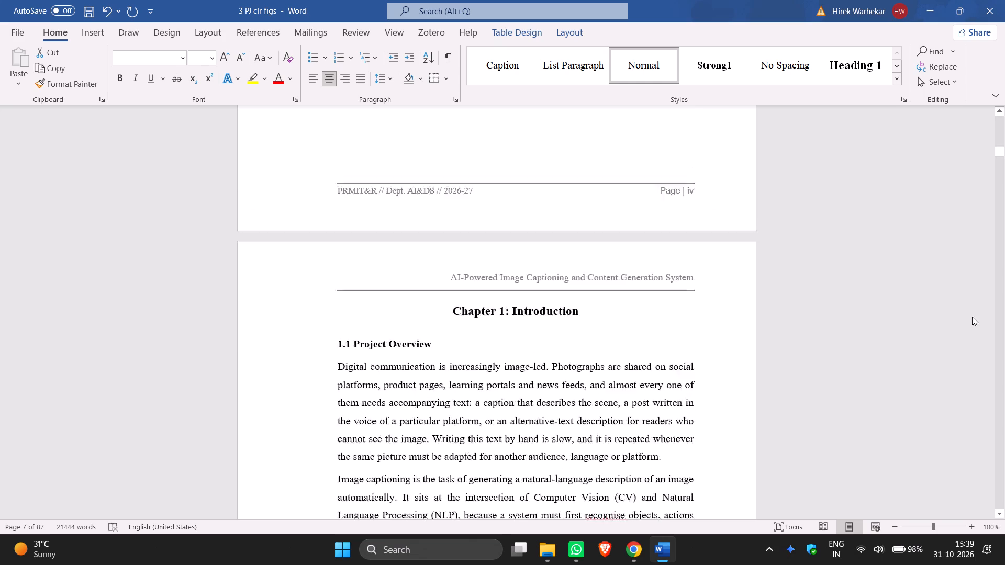
scroll(972, 317, "up", 4)
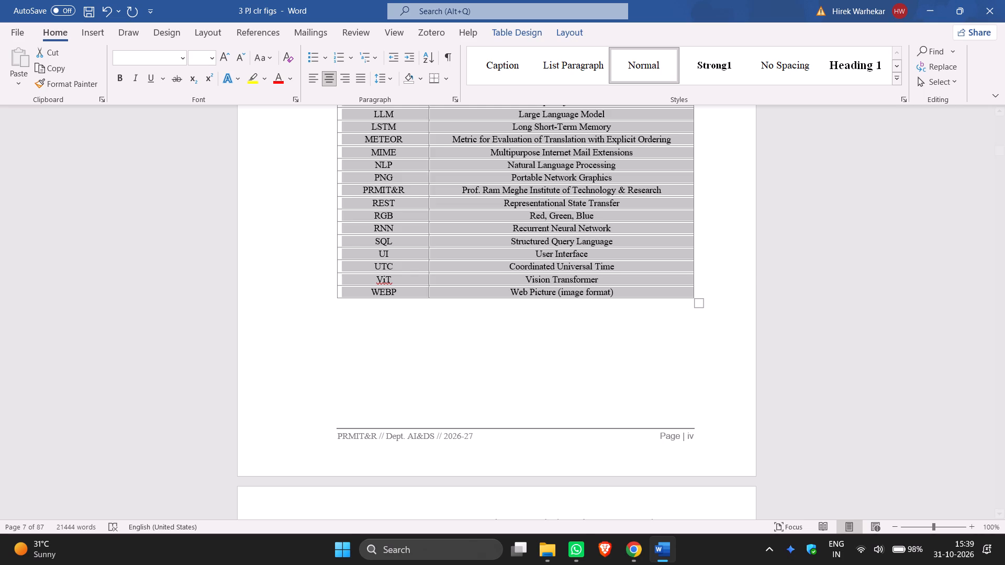
scroll(887, 412, "up", 11)
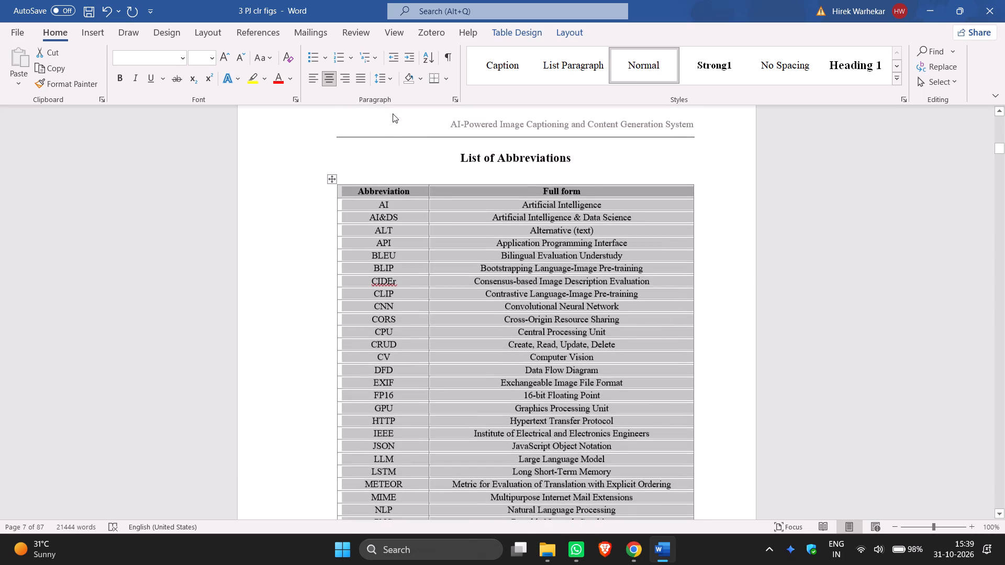
left_click(394, 76)
left_click(394, 76)
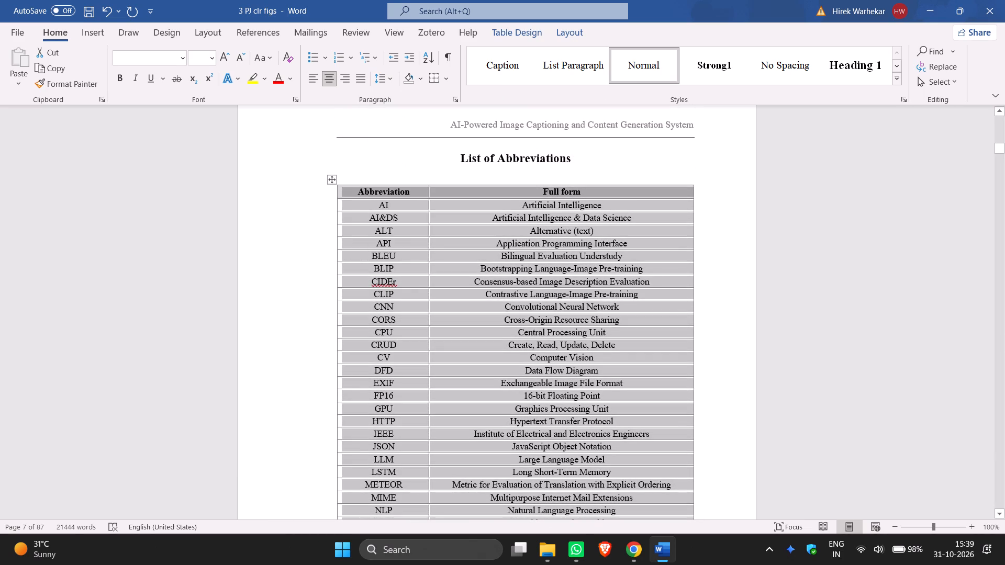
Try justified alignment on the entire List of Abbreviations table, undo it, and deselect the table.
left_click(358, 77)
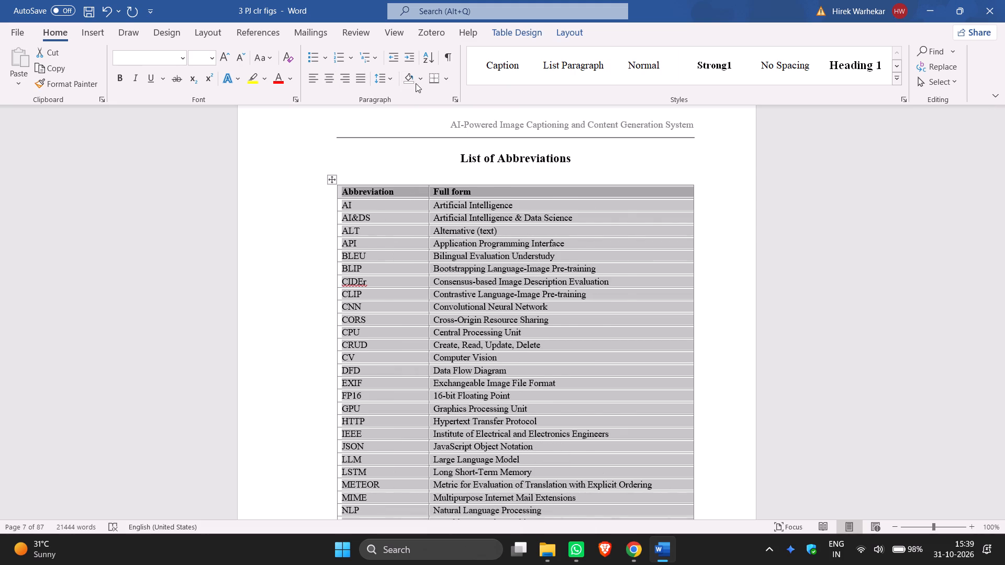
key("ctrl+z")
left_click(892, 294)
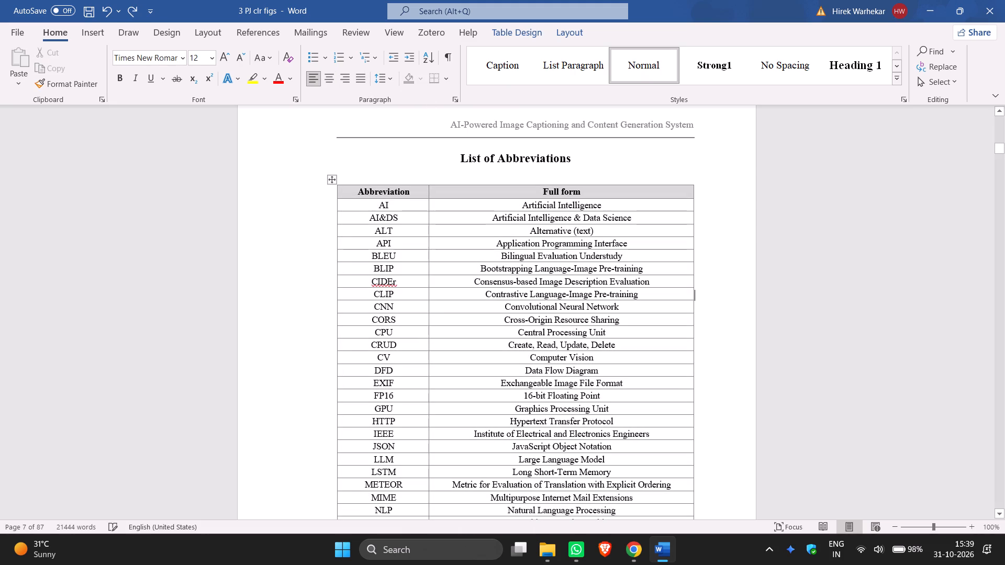
Check the line spacing of the first and third body paragraphs under 1.1 Project Overview in Chapter 1.
scroll(796, 333, "down", 15)
left_click(870, 294)
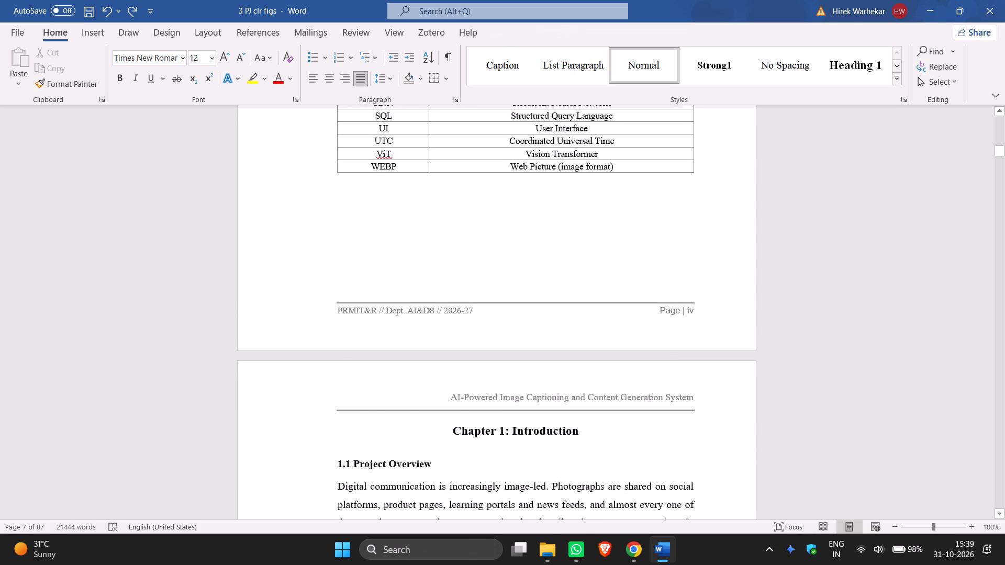
scroll(869, 296, "down", 11)
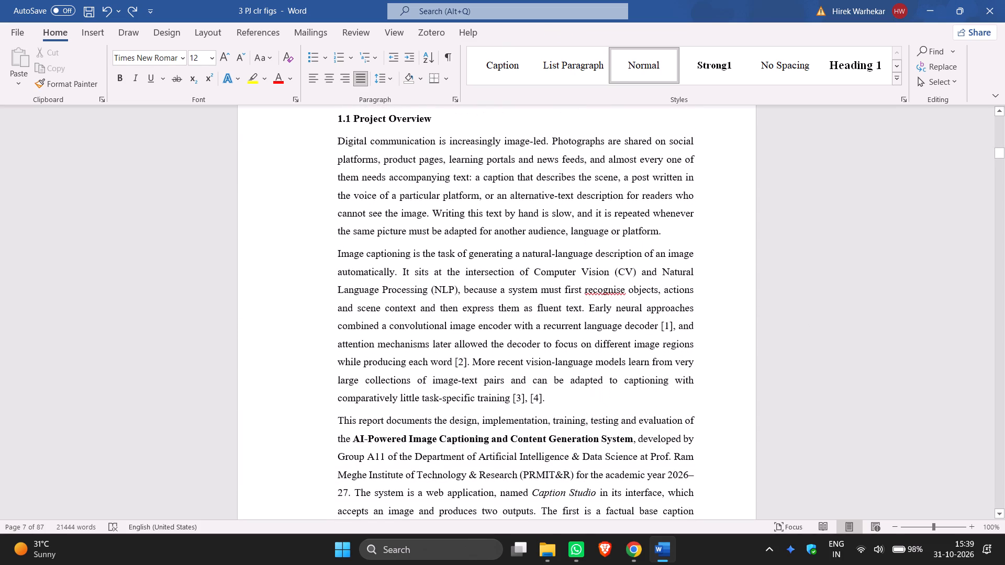
scroll(866, 299, "down", 6)
left_click(564, 308)
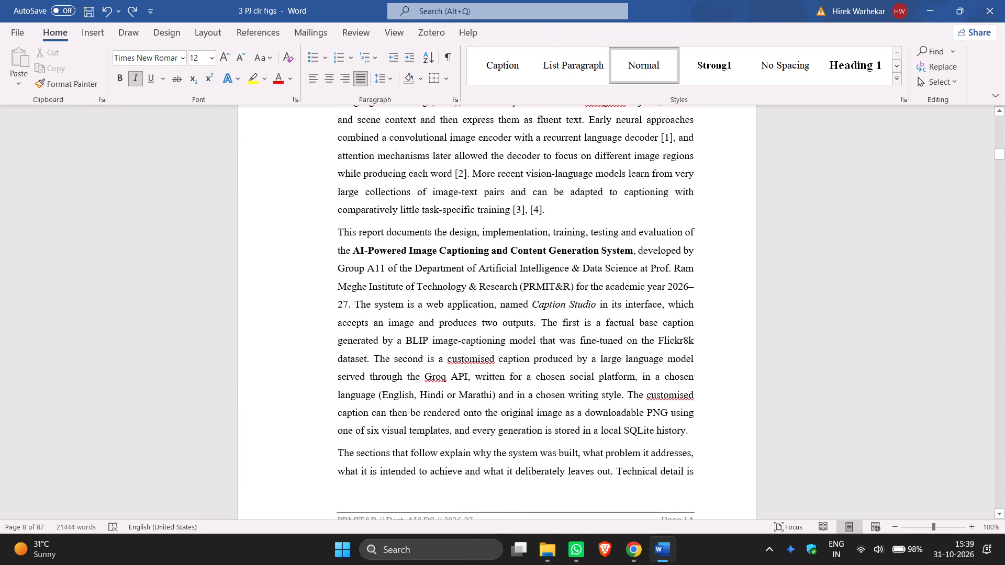
left_click(389, 78)
left_click(389, 78)
scroll(929, 459, "up", 6)
scroll(829, 433, "up", 7)
scroll(805, 393, "up", 6)
scroll(806, 395, "down", 10)
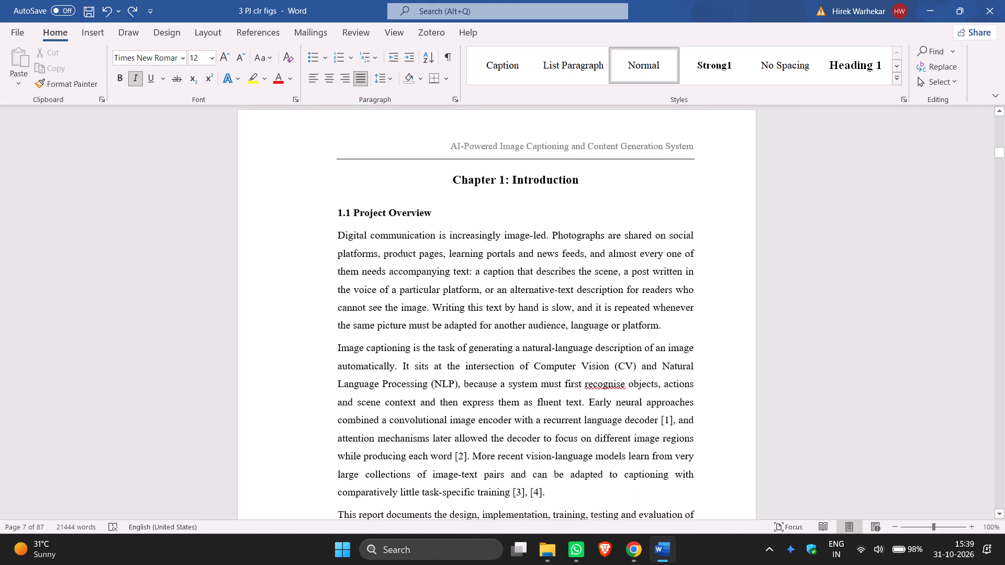
left_click(526, 326)
left_click(388, 76)
left_click(388, 76)
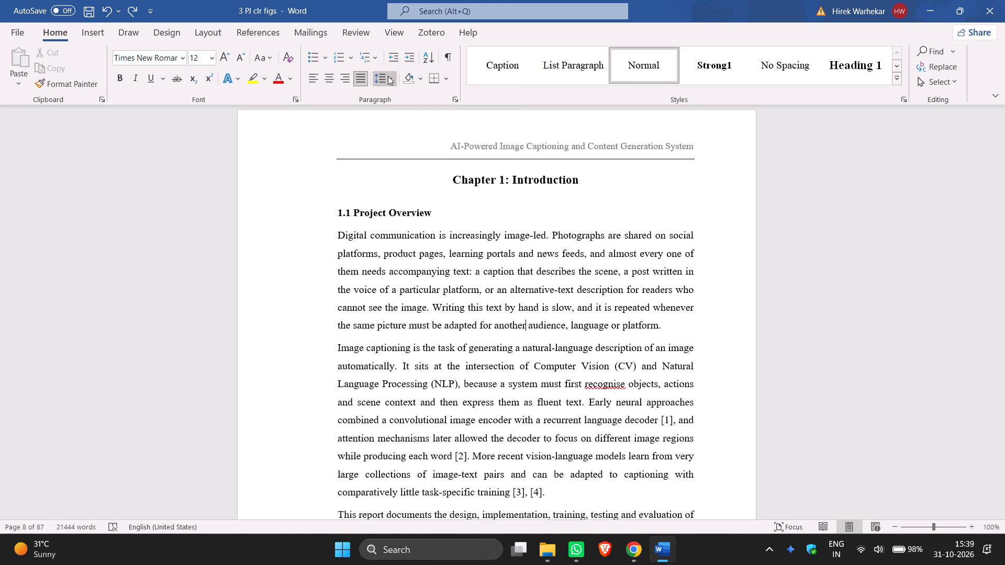
Examine the layout of the List of Abbreviations page and the space between its table and the footer.
scroll(1001, 289, "up", 17)
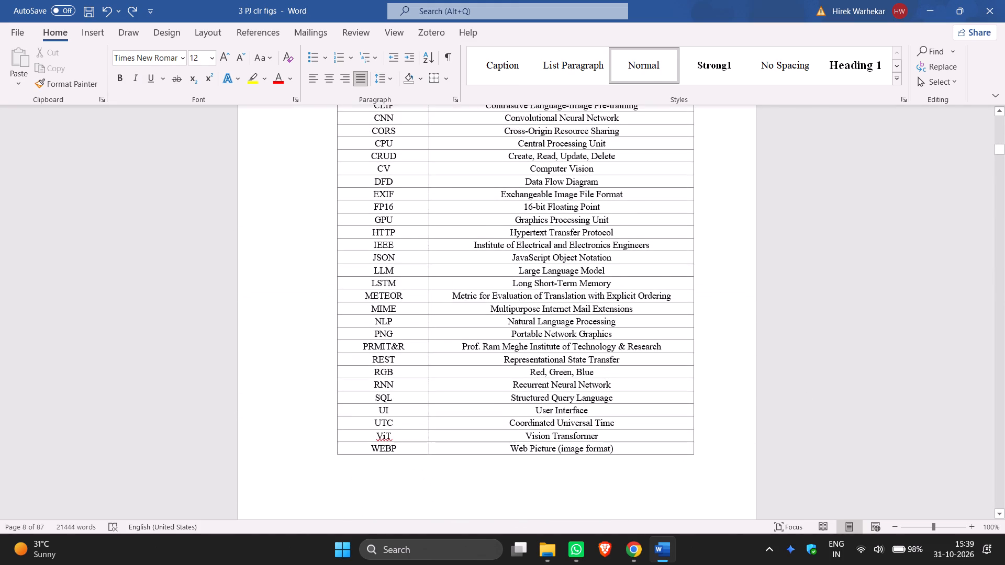
scroll(788, 257, "up", 6)
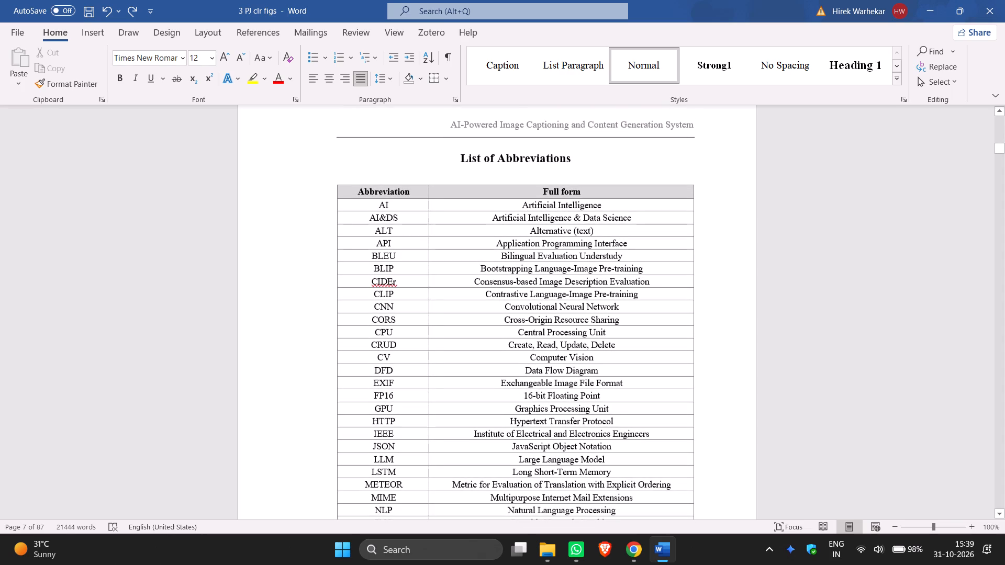
scroll(808, 251, "down", 4)
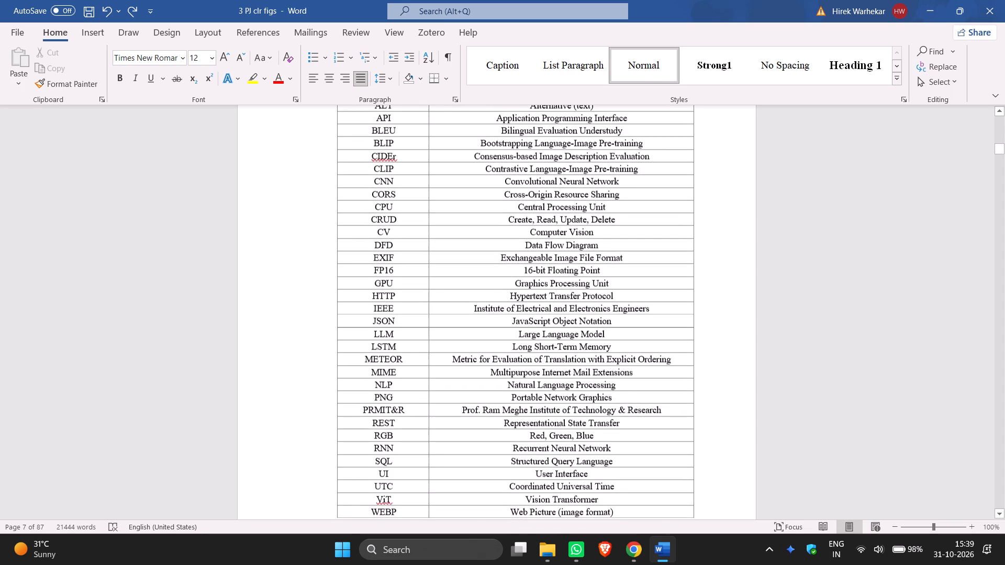
scroll(808, 251, "up", 3)
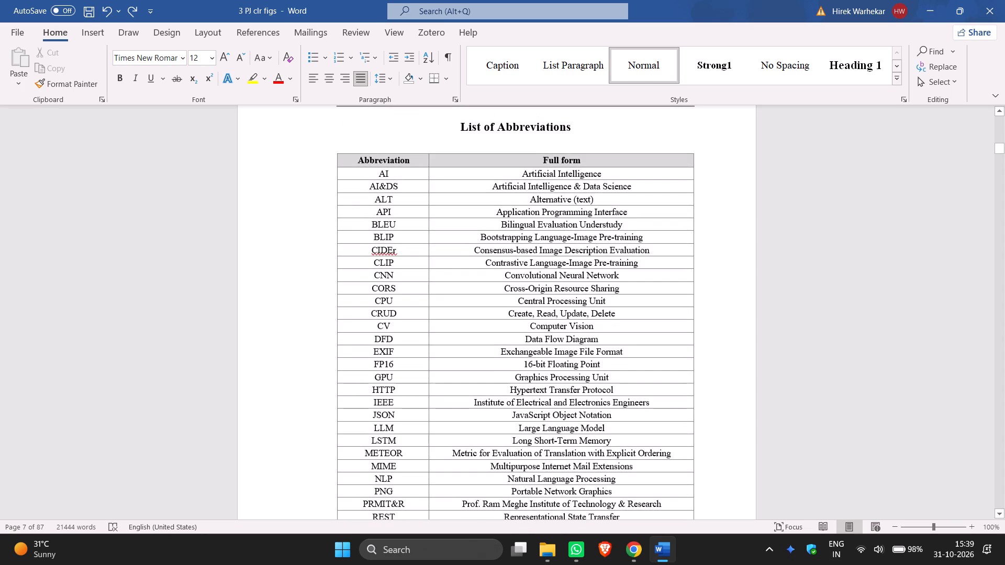
scroll(808, 251, "down", 16)
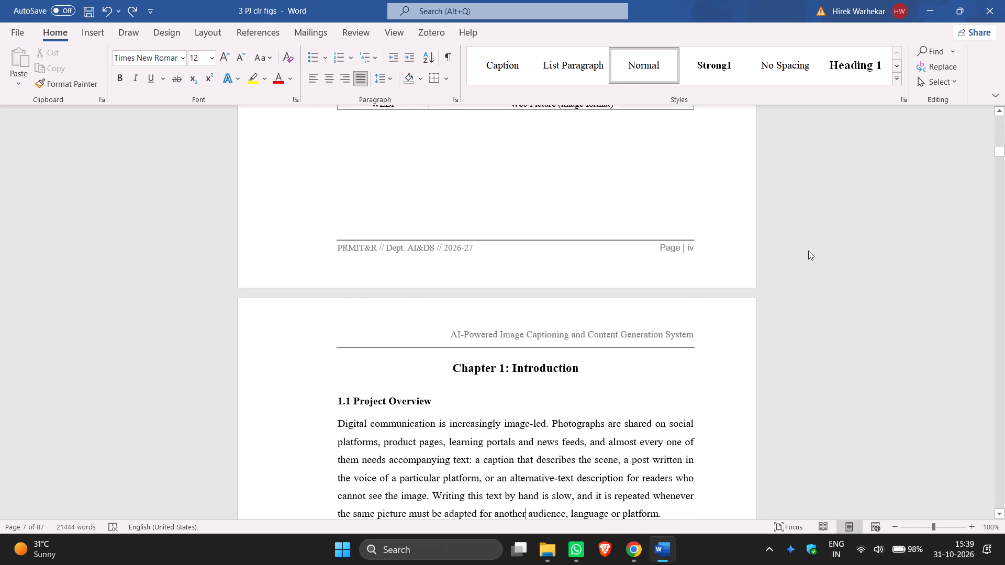
scroll(808, 251, "up", 8)
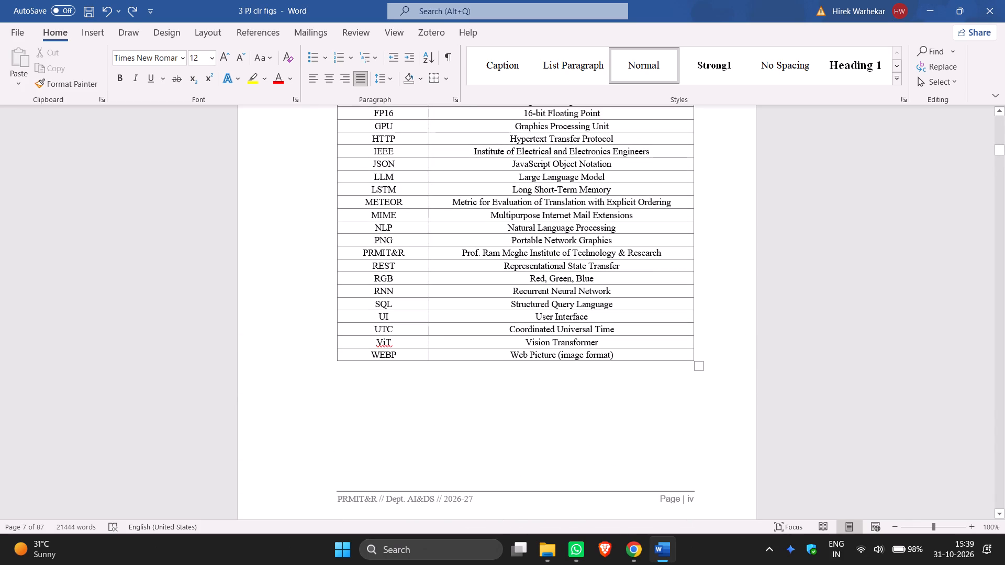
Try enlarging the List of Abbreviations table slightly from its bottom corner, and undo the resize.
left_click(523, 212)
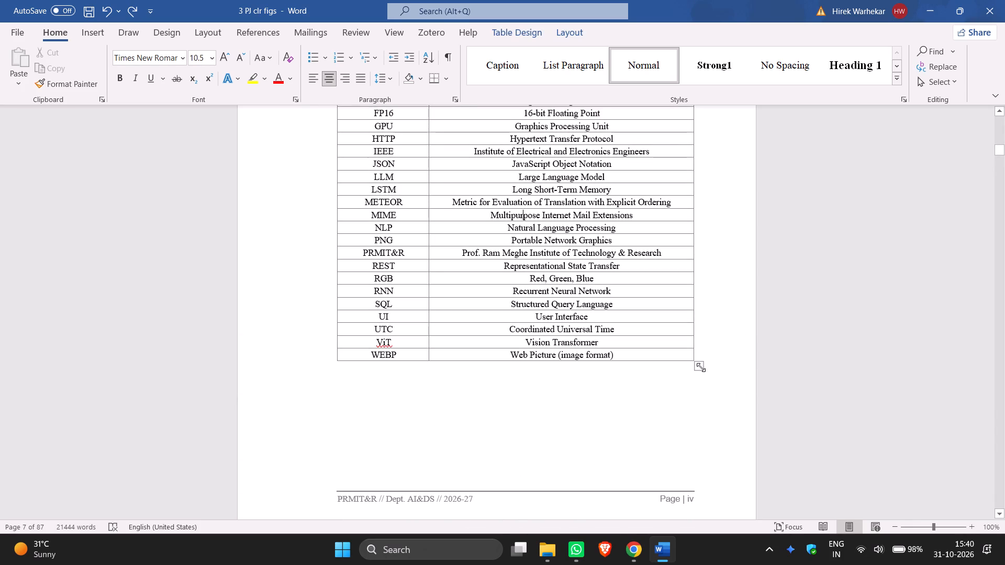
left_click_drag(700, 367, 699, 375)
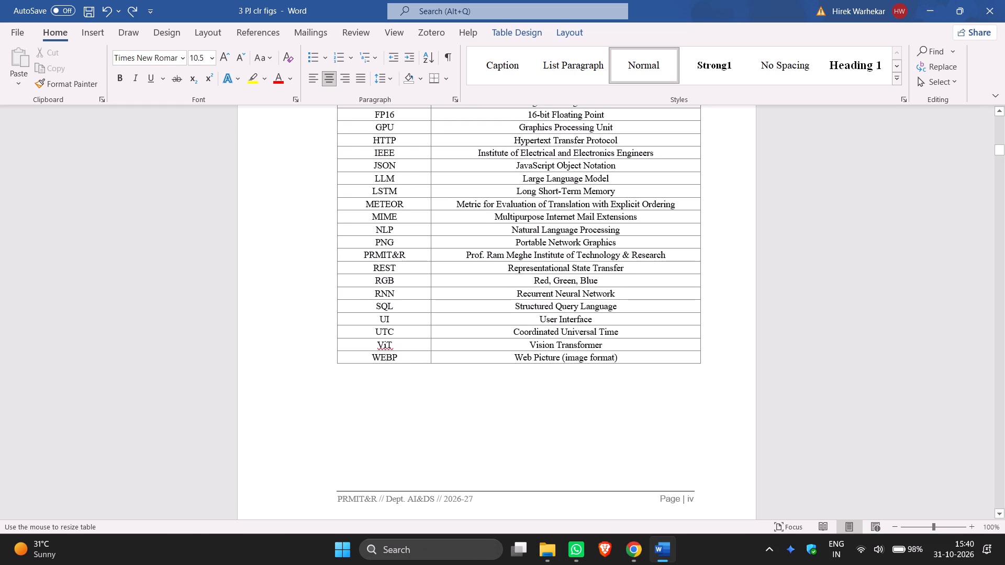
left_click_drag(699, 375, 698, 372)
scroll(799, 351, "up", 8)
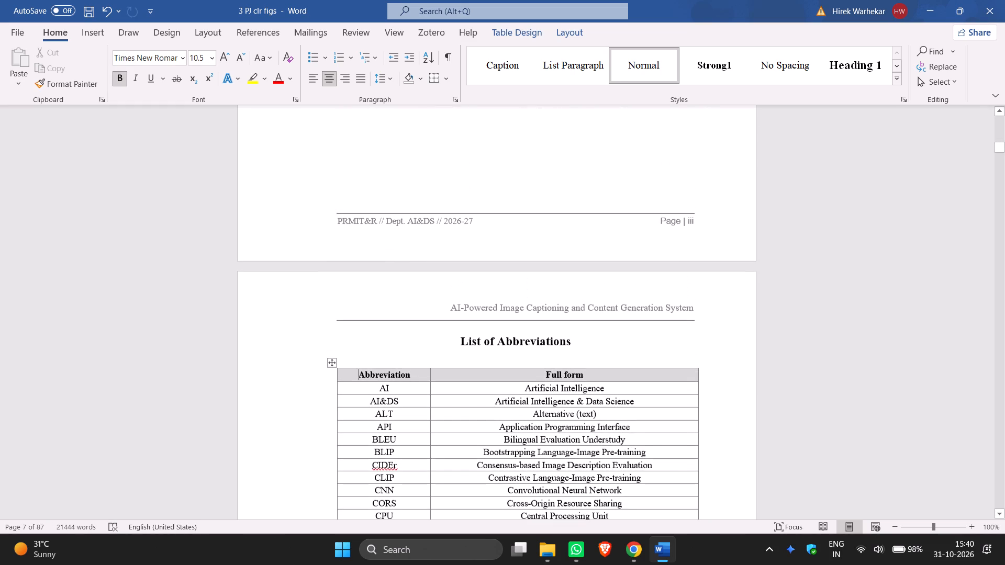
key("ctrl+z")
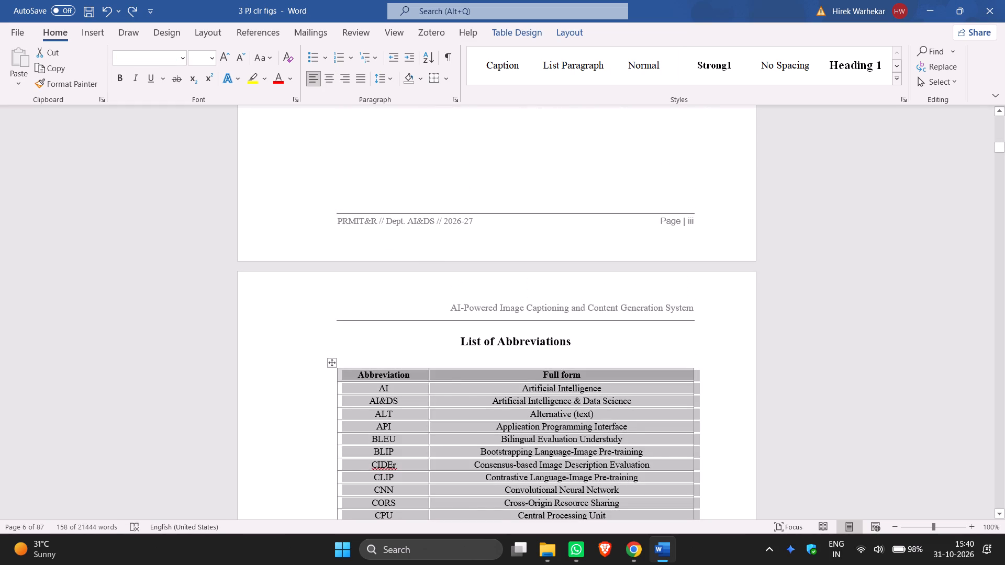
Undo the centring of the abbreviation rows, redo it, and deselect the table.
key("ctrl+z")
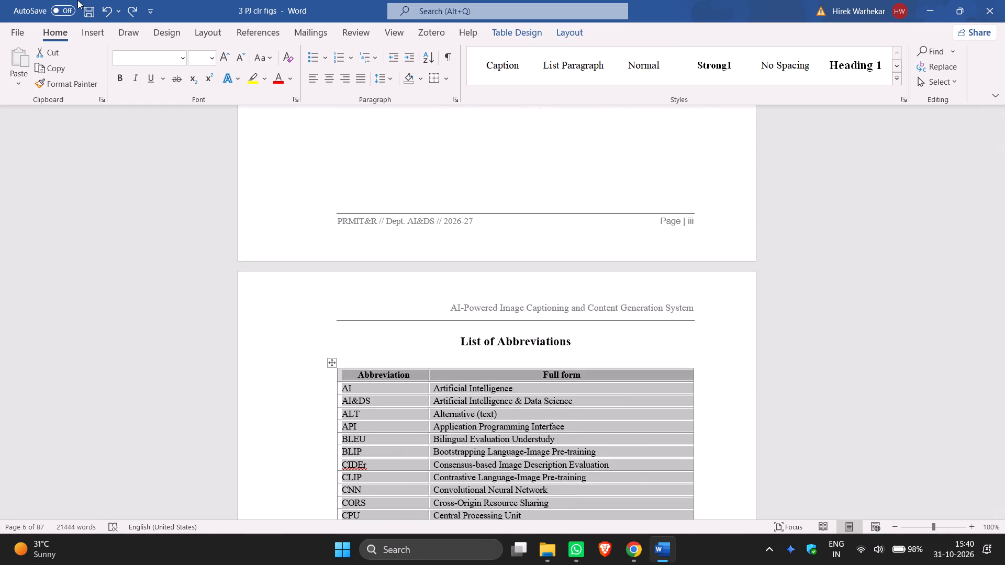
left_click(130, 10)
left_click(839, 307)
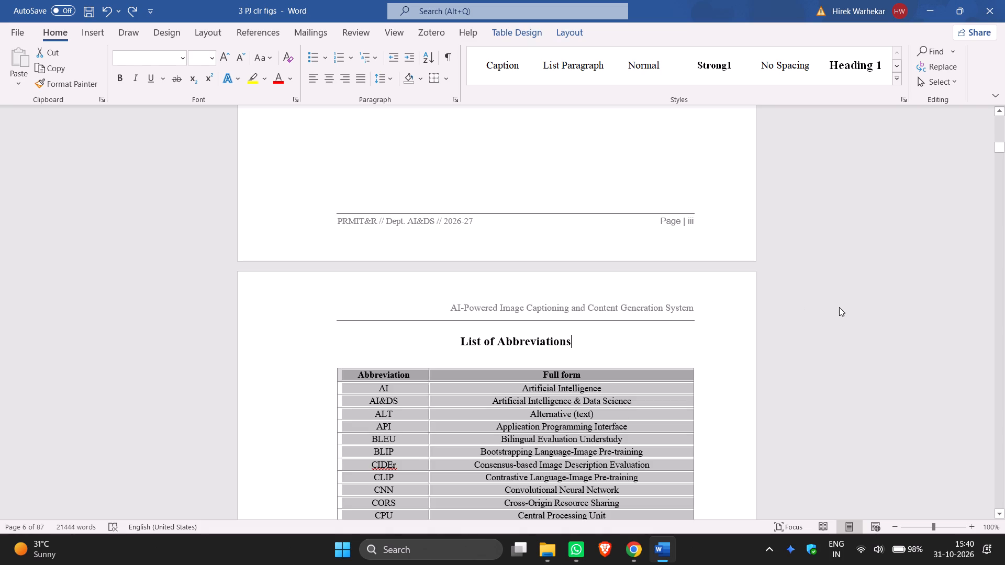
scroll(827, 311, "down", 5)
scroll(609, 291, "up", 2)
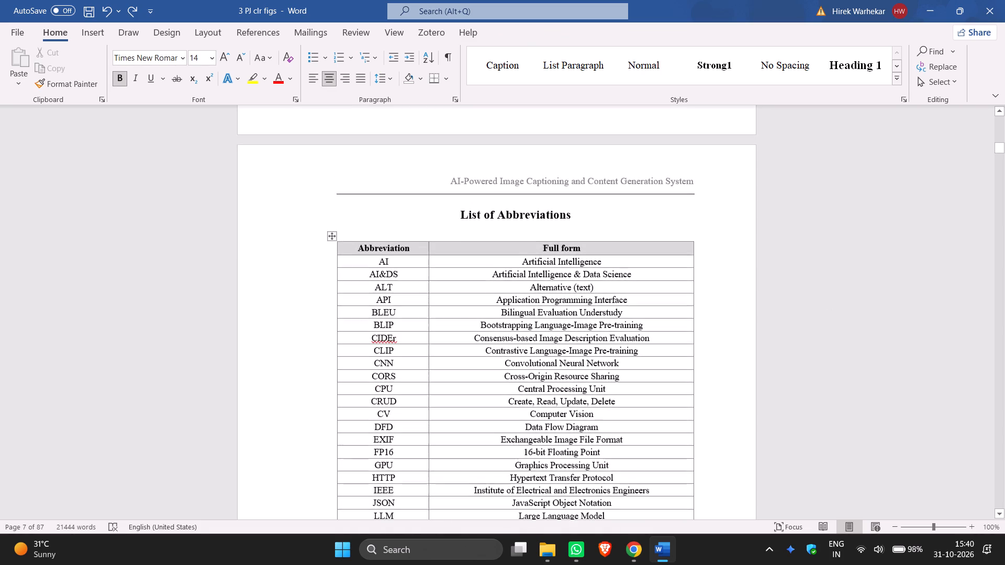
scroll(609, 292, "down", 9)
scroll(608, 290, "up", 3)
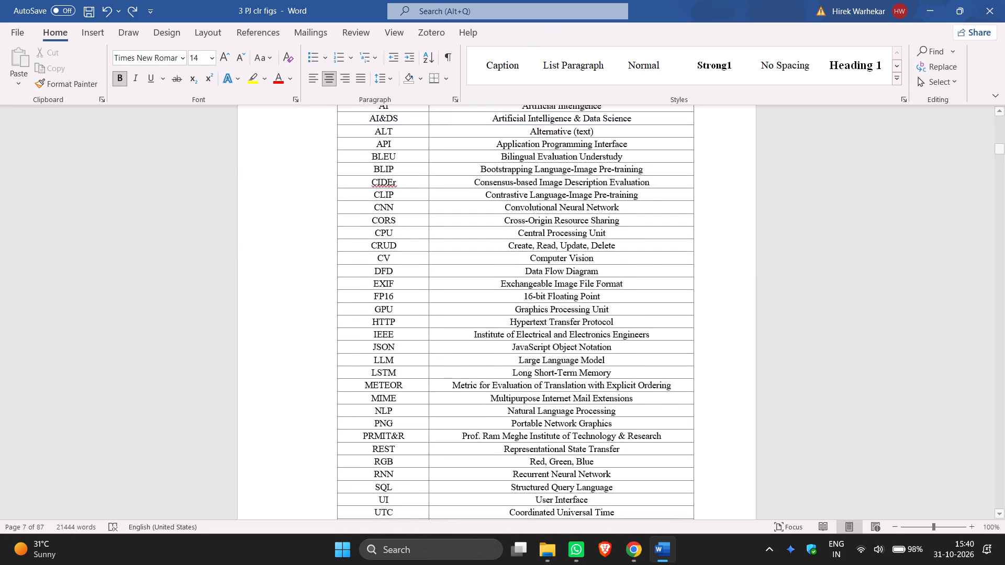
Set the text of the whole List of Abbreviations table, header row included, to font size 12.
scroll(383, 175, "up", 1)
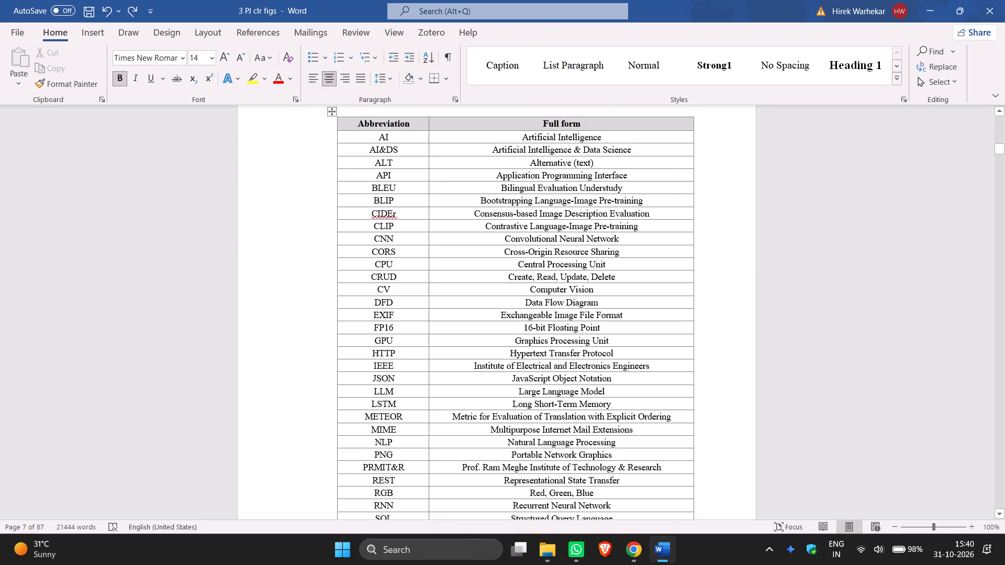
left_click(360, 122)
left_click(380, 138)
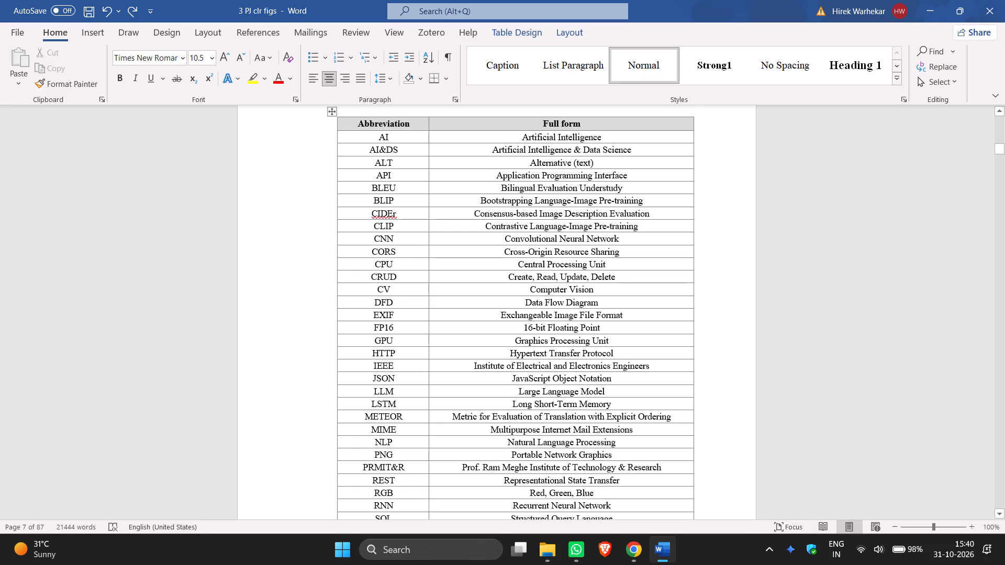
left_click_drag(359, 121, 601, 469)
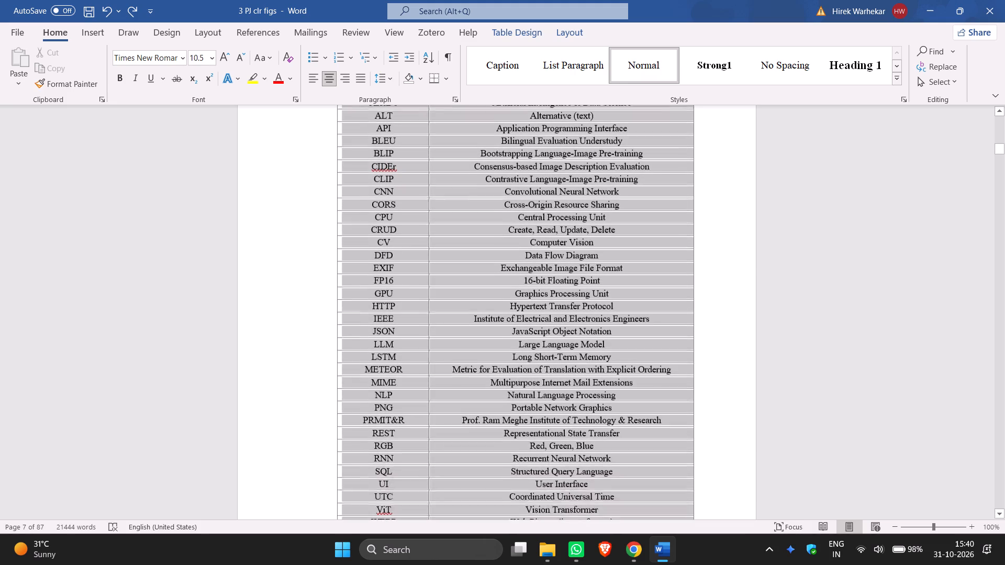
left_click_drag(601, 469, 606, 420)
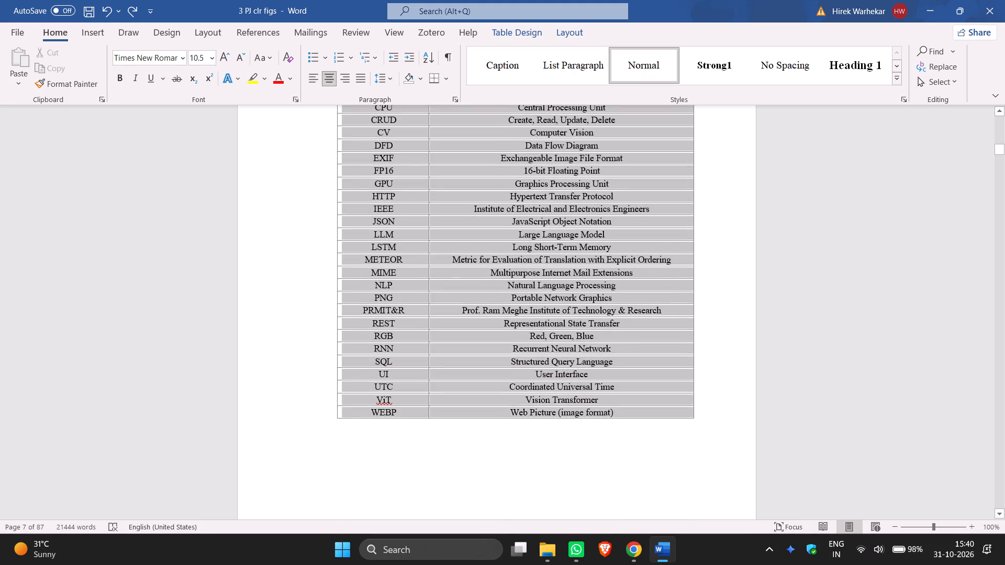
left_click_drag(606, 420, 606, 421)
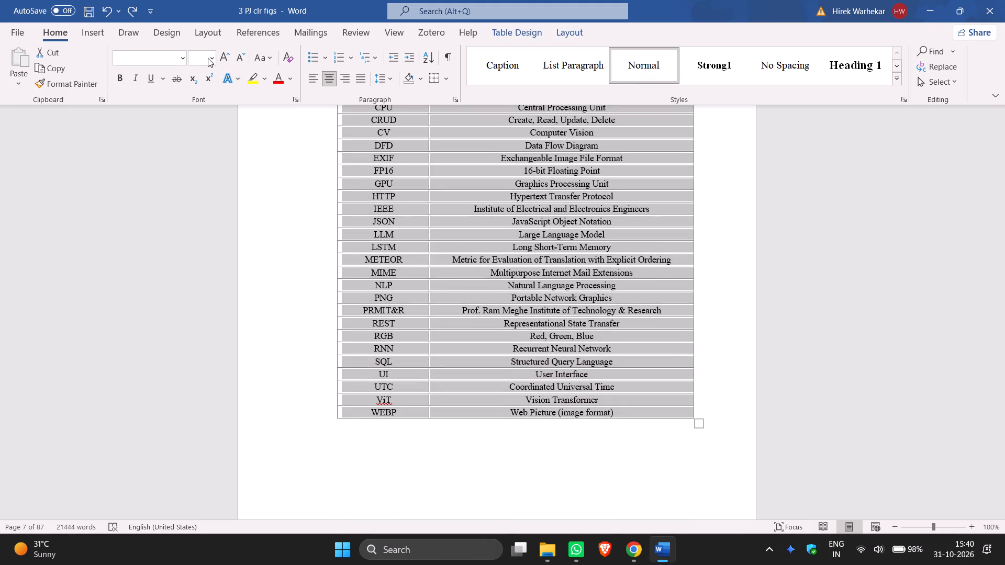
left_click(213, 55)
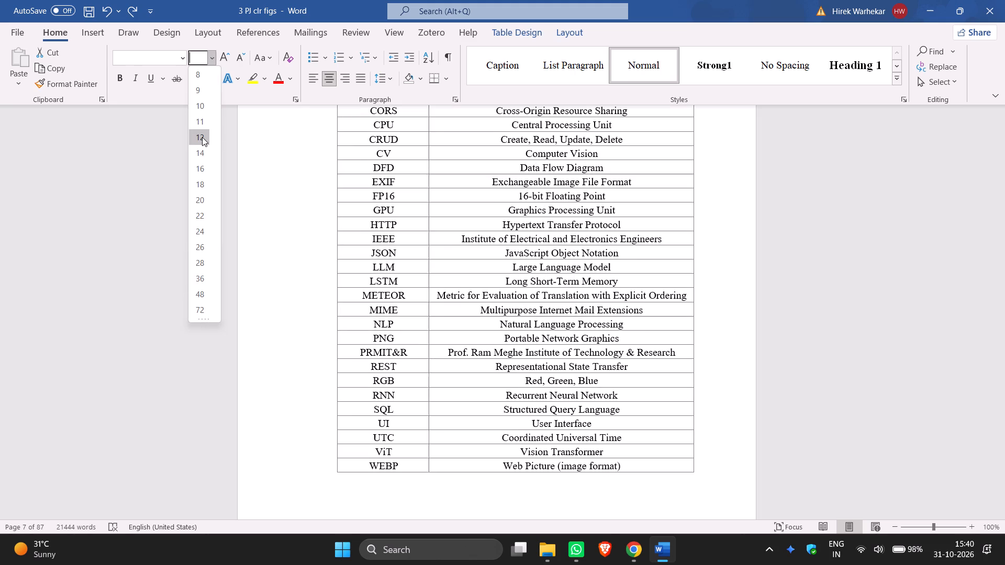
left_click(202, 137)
Set the whole List of Abbreviations table's text to font size 11 and deselect the table.
scroll(607, 220, "down", 14)
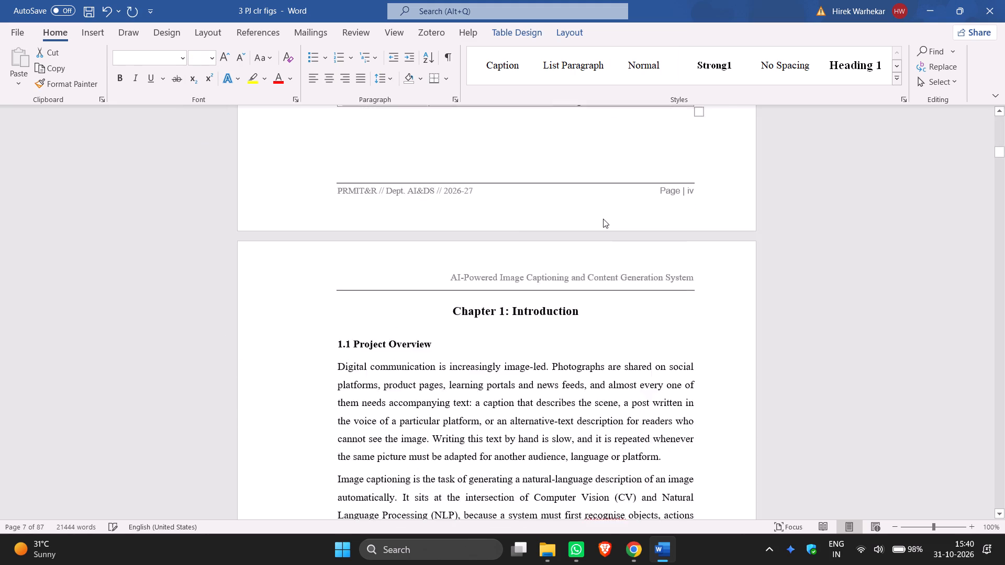
scroll(603, 219, "up", 20)
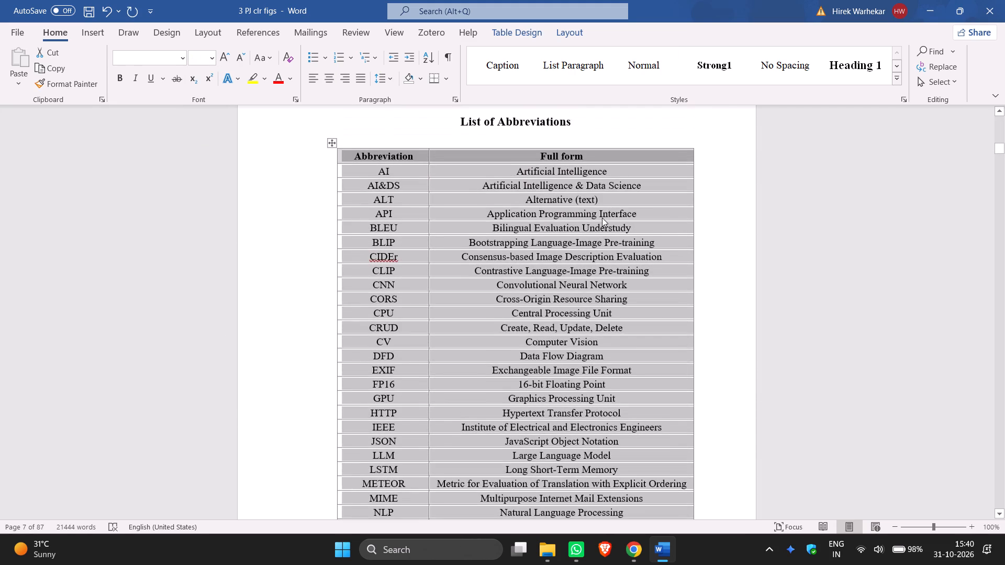
left_click(215, 59)
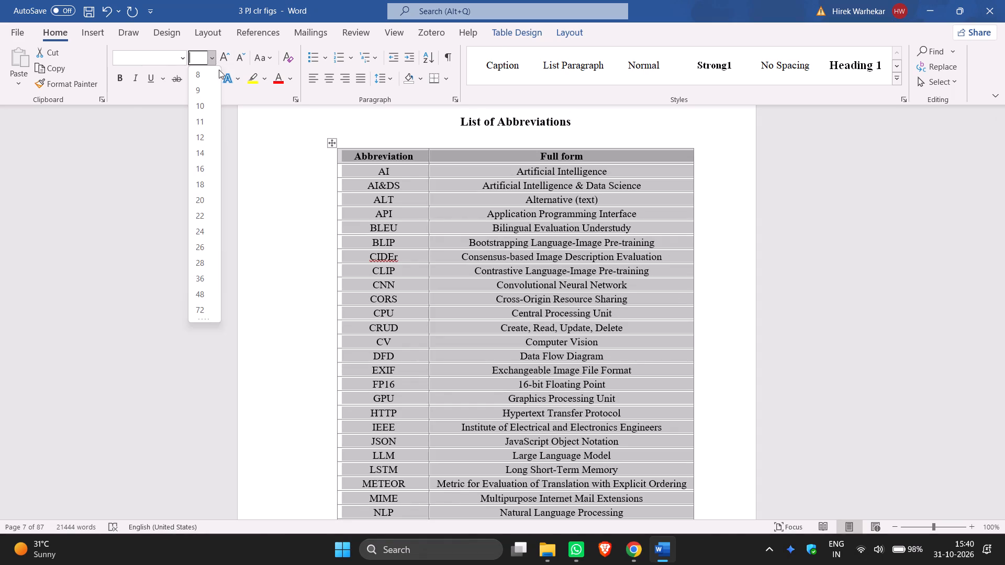
left_click(199, 121)
scroll(798, 243, "down", 2)
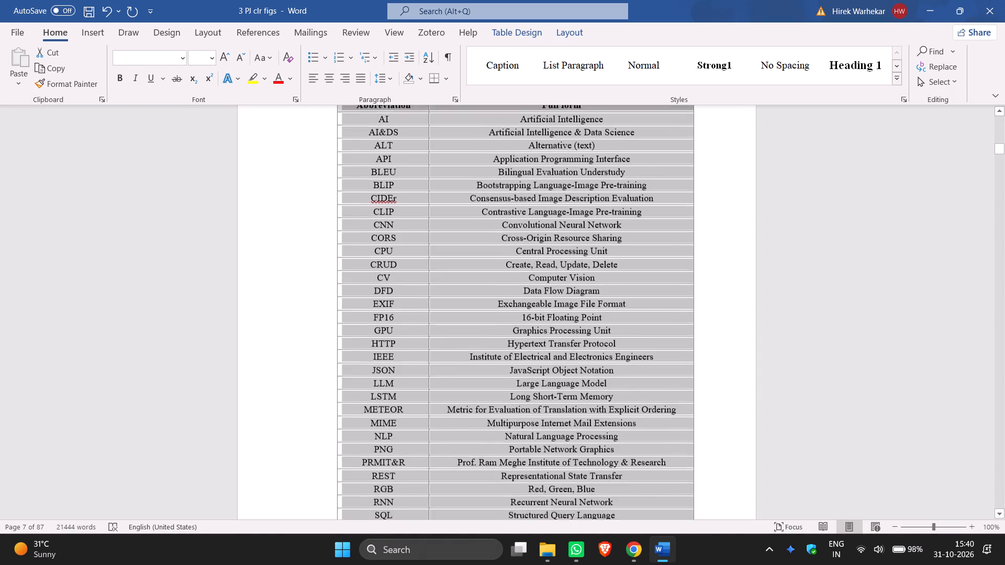
left_click(798, 242)
Examine how the List of Abbreviations table fits its page, from the preceding page's footer down to the start of Chapter 1.
scroll(798, 242, "up", 4)
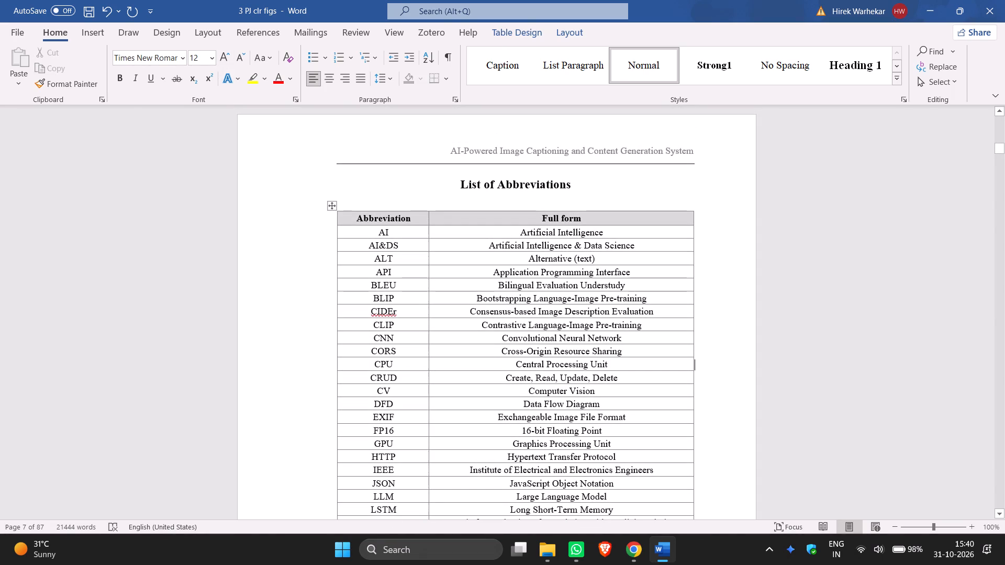
scroll(795, 243, "up", 5)
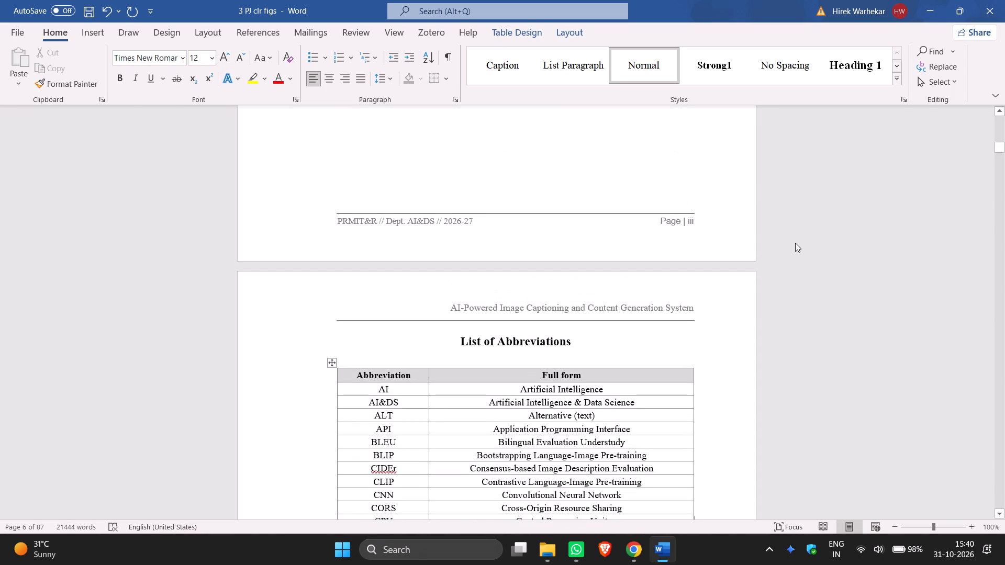
scroll(795, 243, "up", 3)
scroll(795, 243, "down", 2)
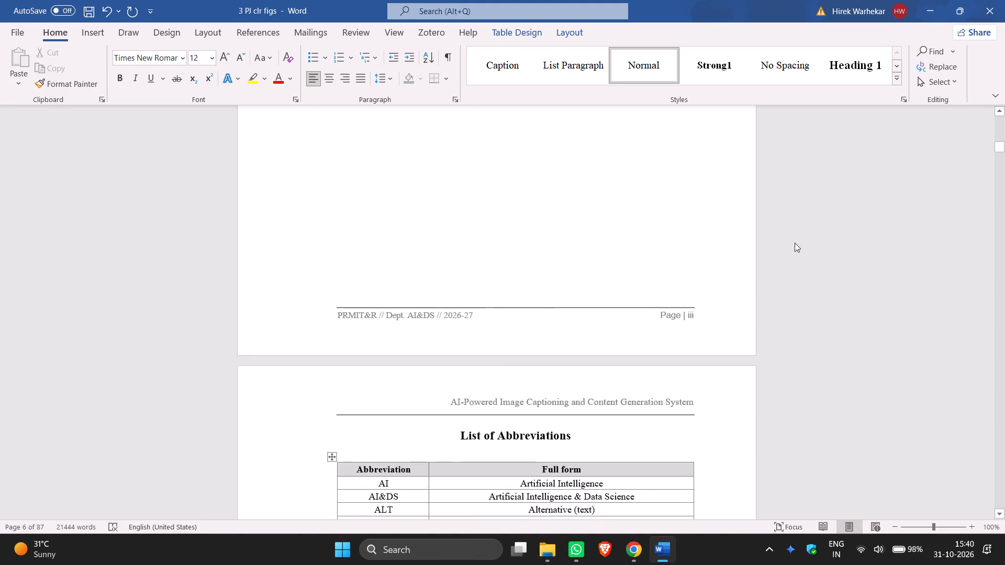
scroll(795, 243, "down", 16)
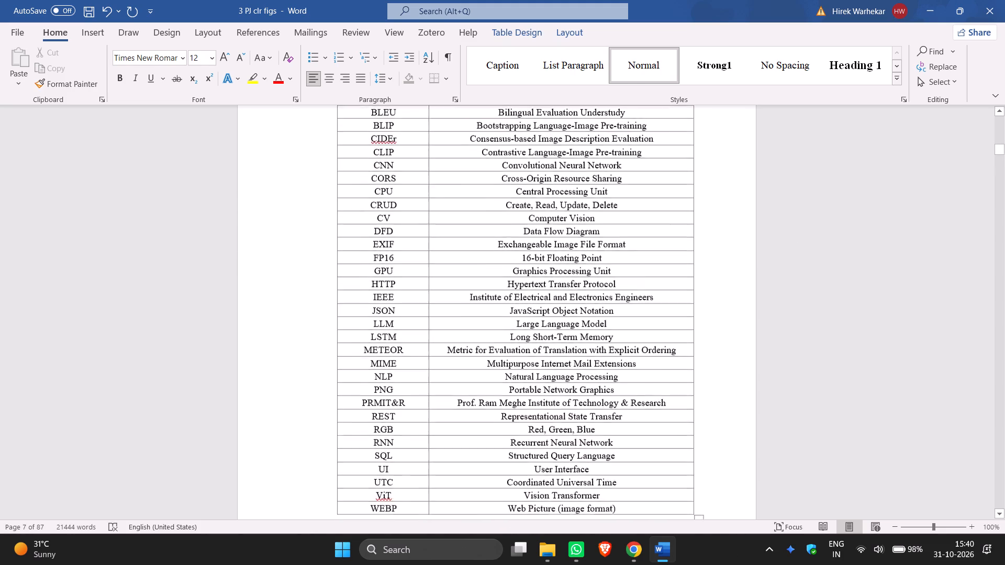
scroll(793, 244, "down", 3)
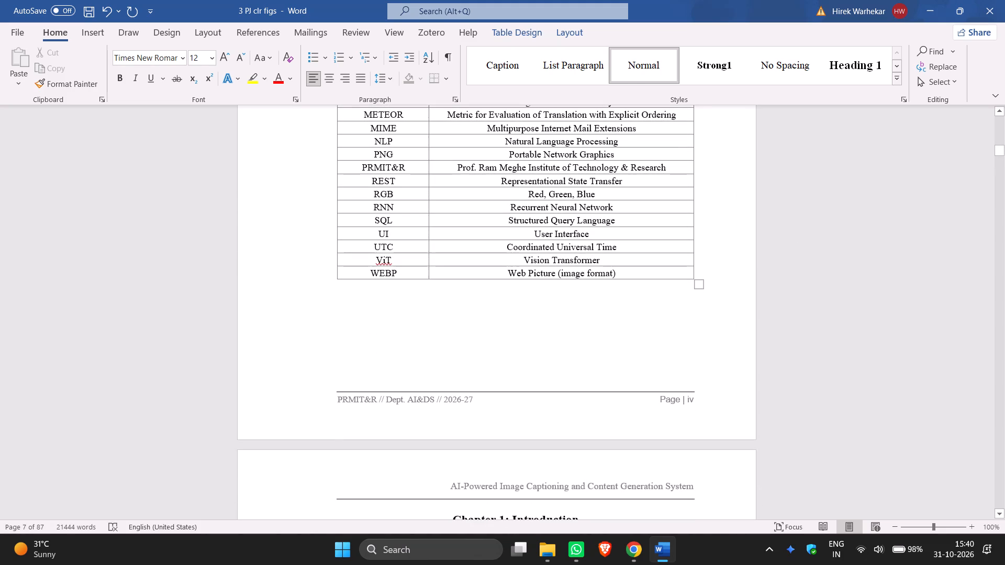
left_click(792, 244)
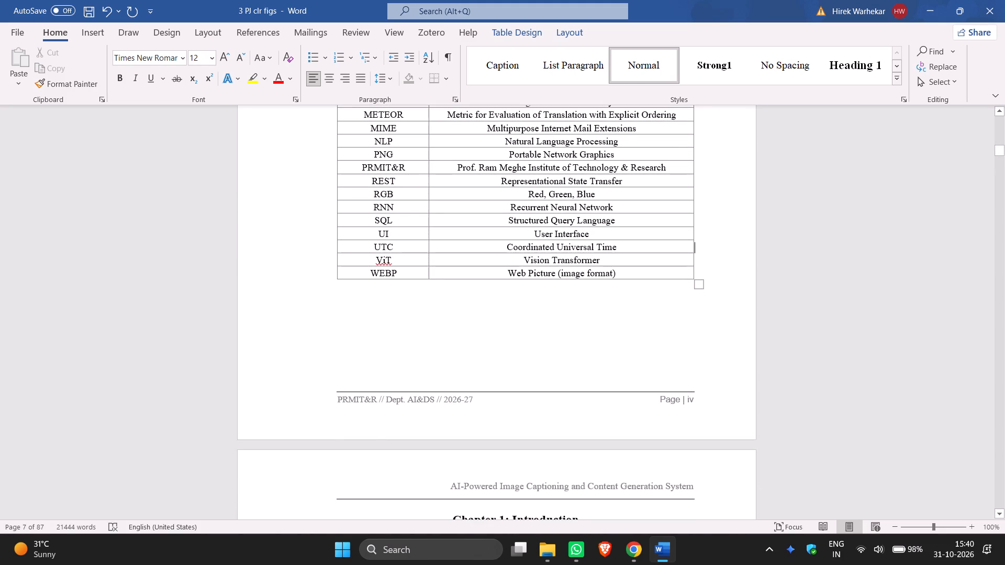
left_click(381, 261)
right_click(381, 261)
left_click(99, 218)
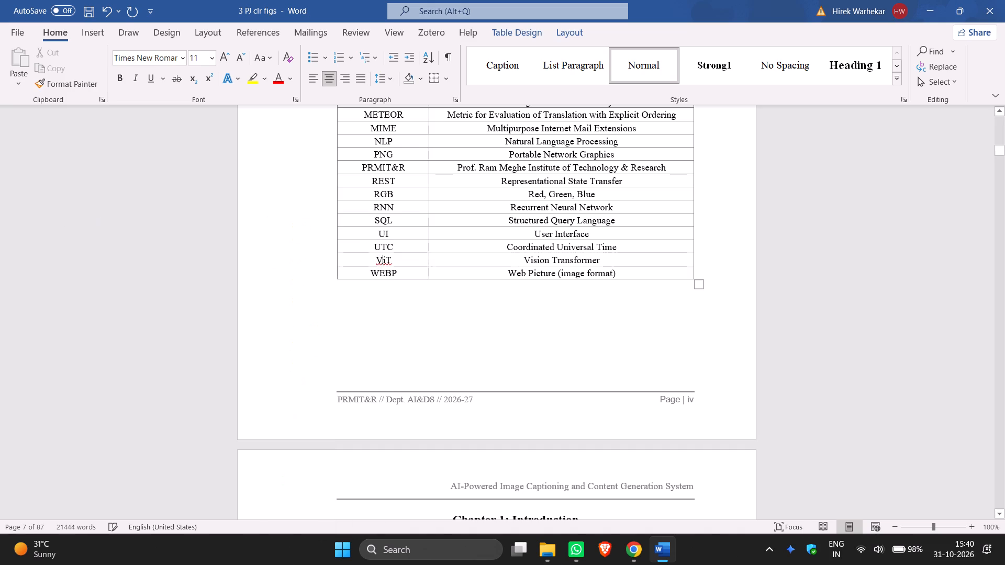
Review the List of Abbreviations rows again along with the opening of Chapter 1: Introduction.
scroll(658, 337, "up", 12)
scroll(654, 337, "down", 8)
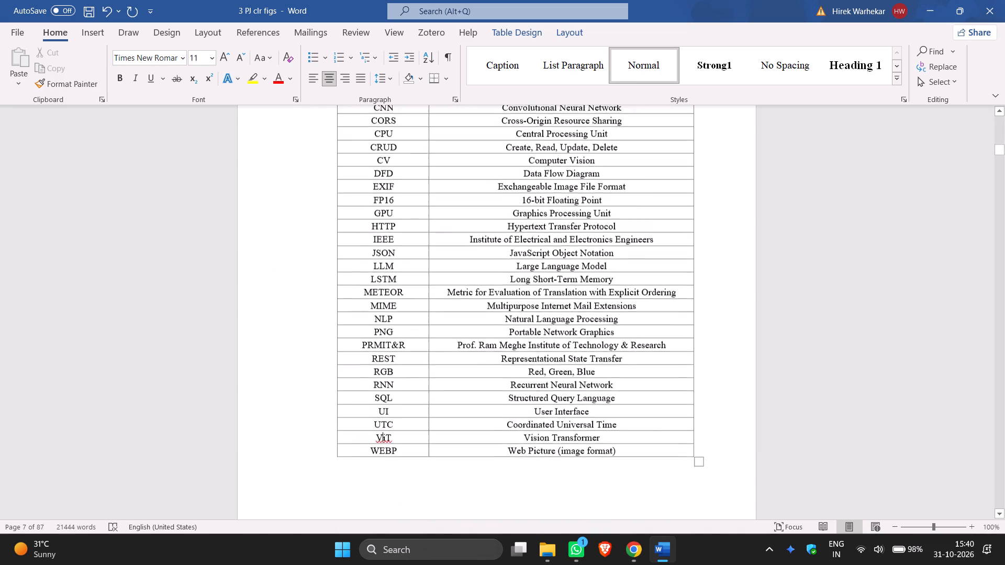
scroll(644, 342, "down", 17)
scroll(639, 331, "up", 3)
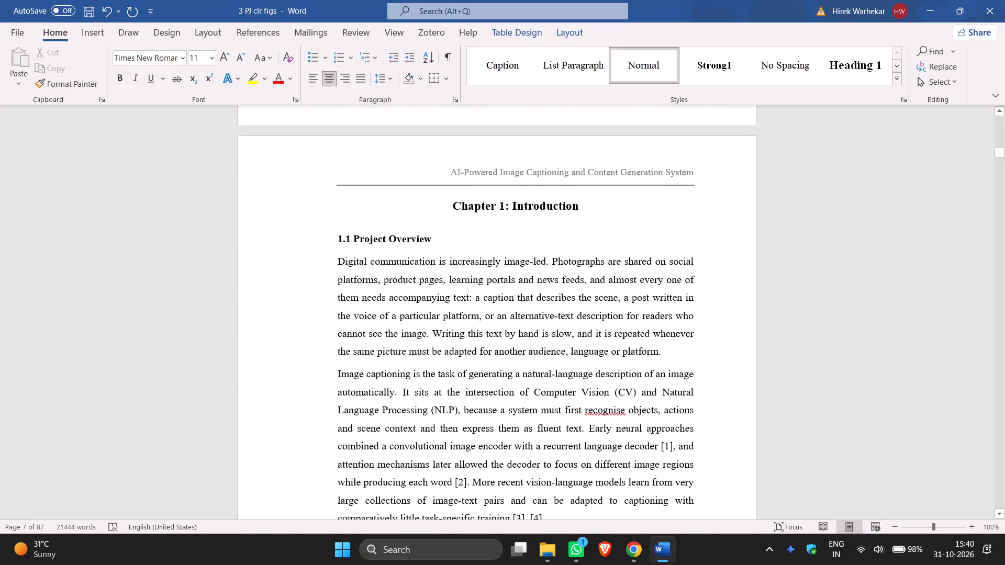
scroll(639, 331, "up", 16)
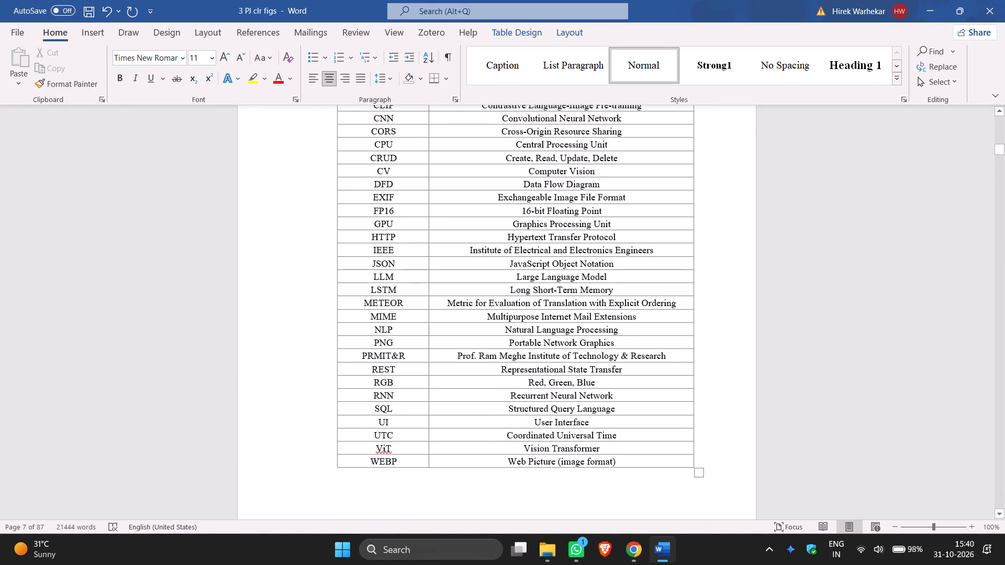
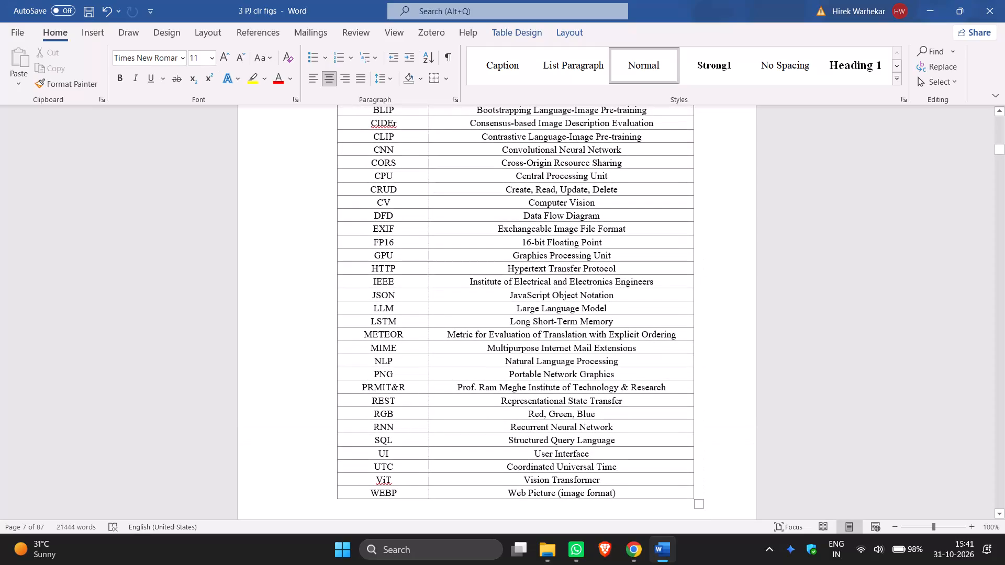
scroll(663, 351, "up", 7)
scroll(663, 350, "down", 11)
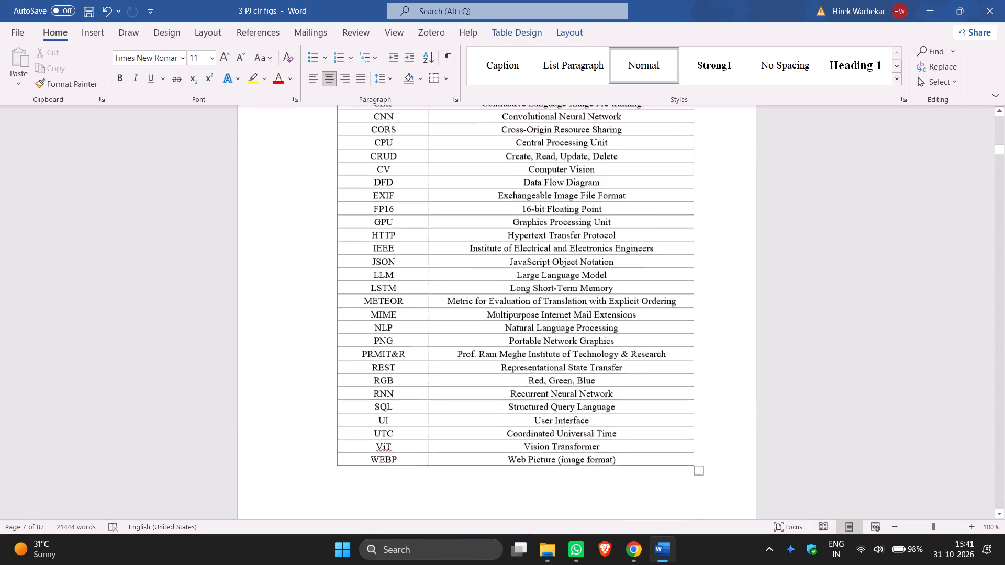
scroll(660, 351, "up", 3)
Switch to the Sympwise thesis PDF in Chrome and examine its abstract, front-matter lists and the opening of Chapter 1.
left_click(656, 548)
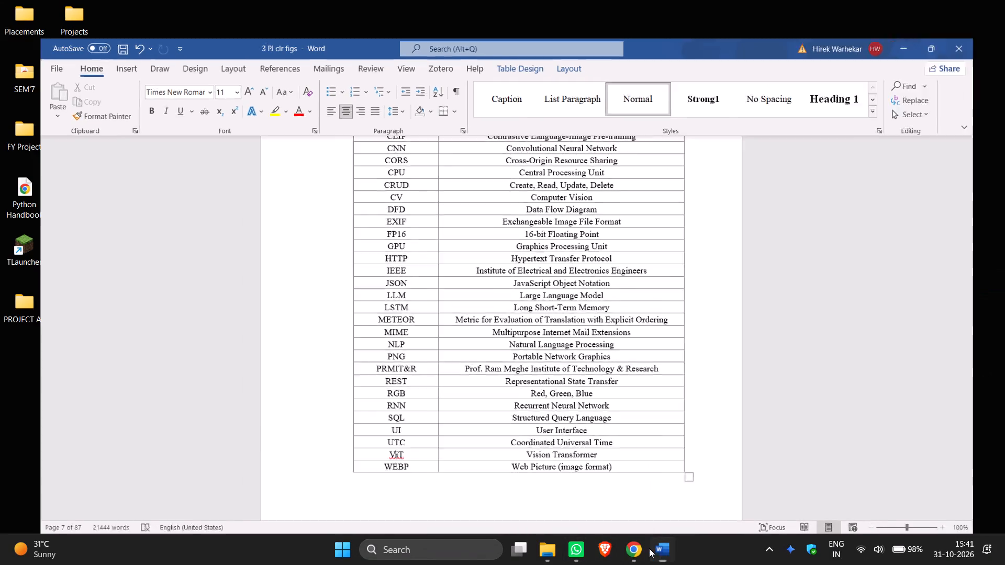
left_click(636, 550)
scroll(545, 289, "up", 1)
scroll(545, 289, "down", 8)
scroll(545, 290, "up", 8)
scroll(545, 289, "down", 4)
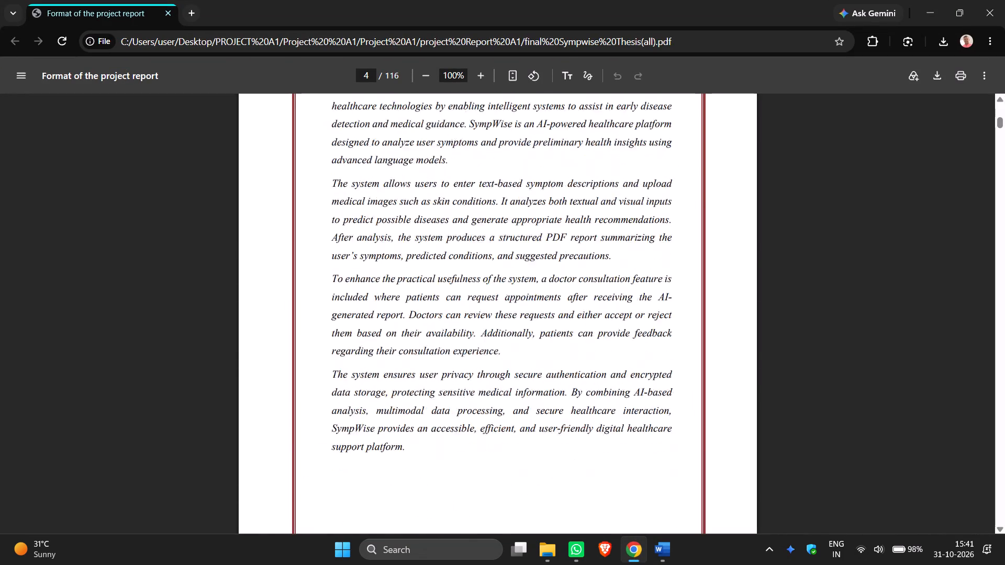
scroll(546, 288, "down", 20)
scroll(546, 288, "down", 20)
scroll(546, 288, "down", 7)
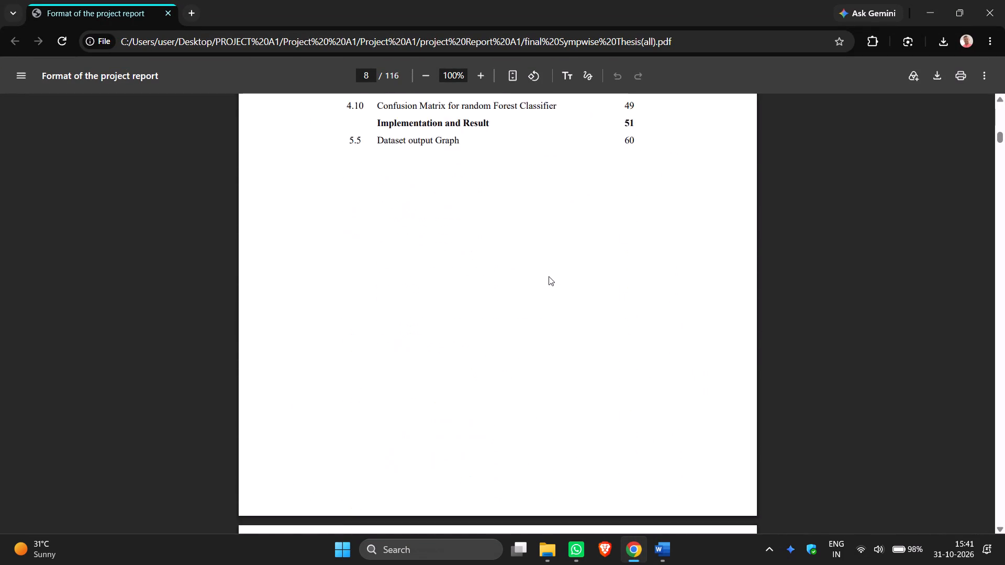
scroll(549, 276, "down", 9)
scroll(550, 275, "up", 4)
scroll(550, 275, "down", 20)
scroll(550, 275, "down", 2)
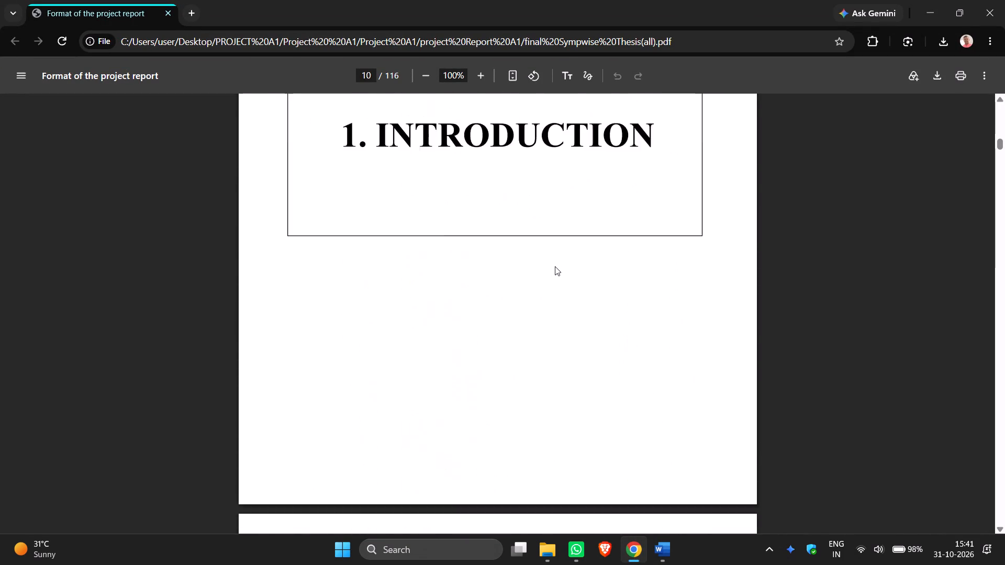
scroll(555, 266, "up", 7)
scroll(555, 266, "down", 6)
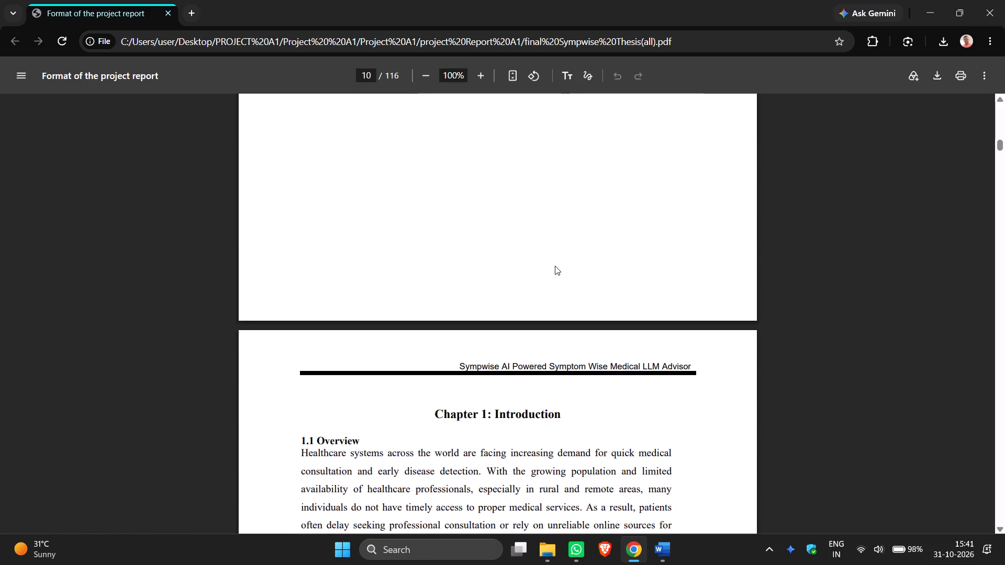
scroll(555, 266, "down", 11)
scroll(555, 266, "up", 12)
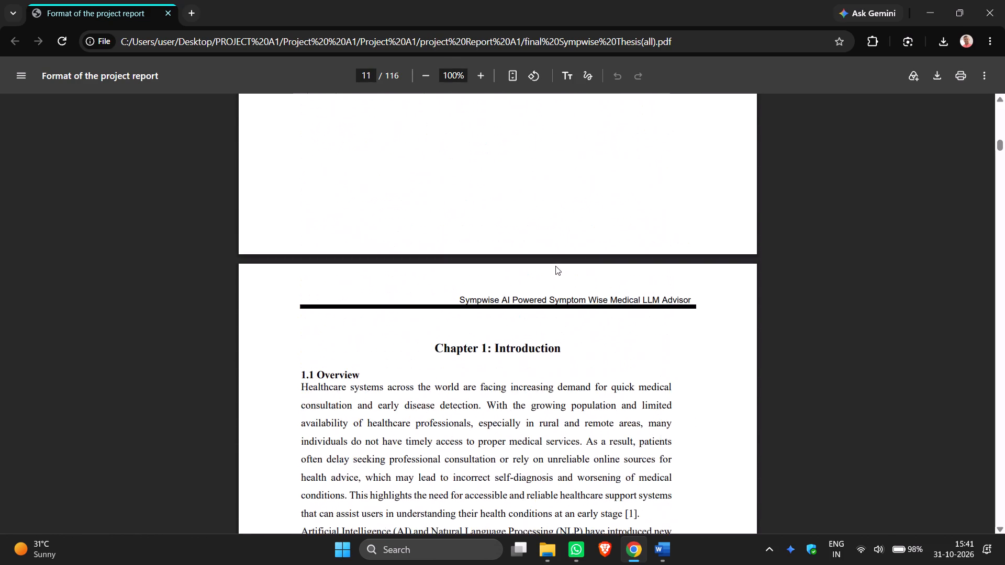
scroll(555, 266, "up", 13)
scroll(556, 266, "down", 3)
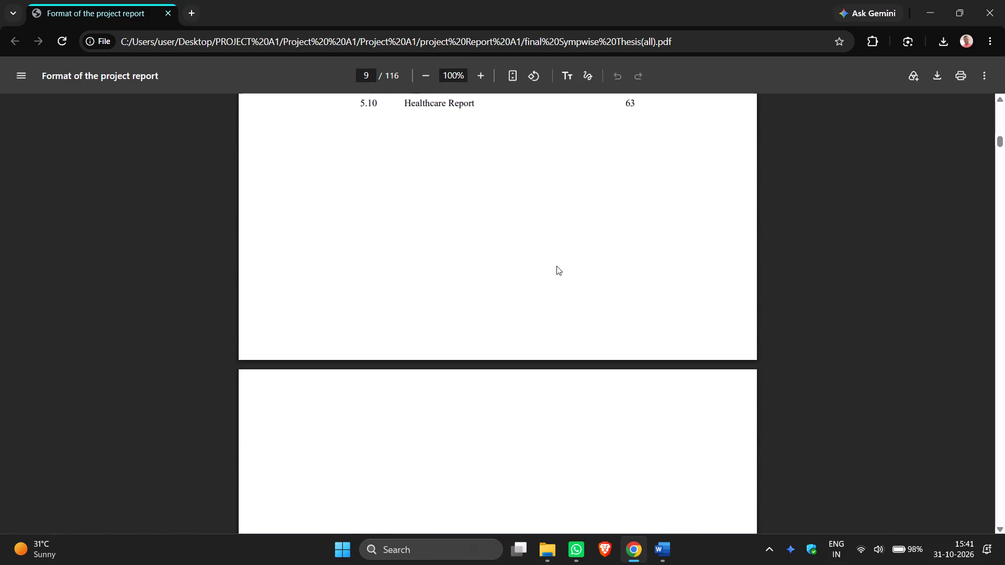
scroll(556, 266, "down", 13)
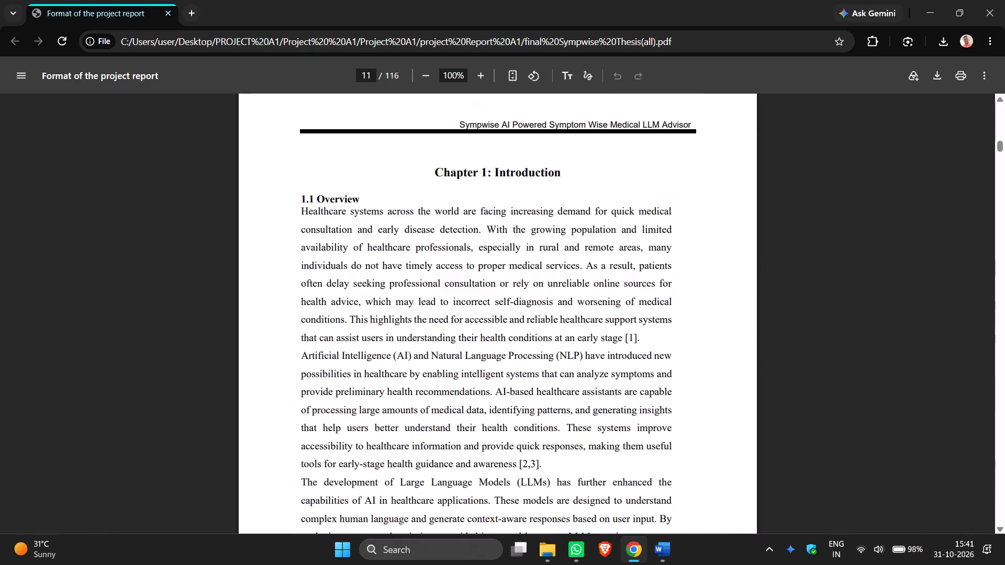
Examine the page layout of the thesis PDF's Introduction chapter and the start of its Literature Review chapter.
scroll(557, 265, "down", 18)
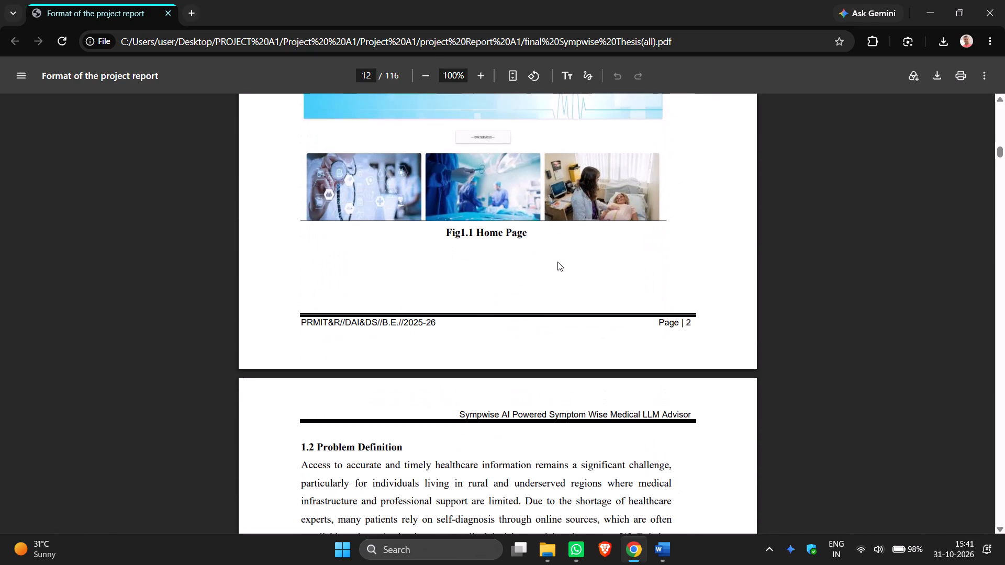
scroll(557, 262, "down", 6)
scroll(557, 262, "down", 20)
scroll(557, 262, "down", 17)
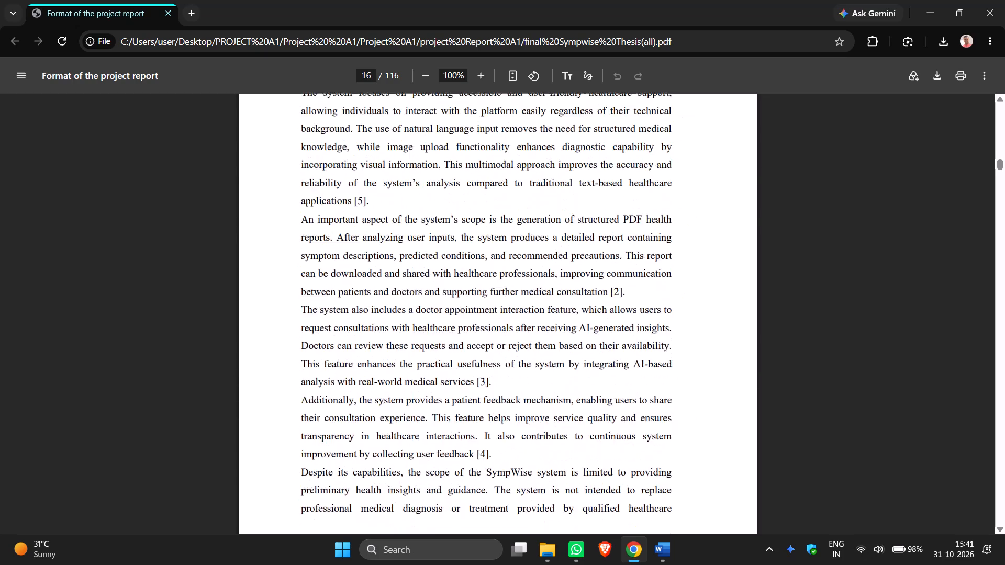
scroll(557, 259, "down", 20)
scroll(557, 259, "down", 3)
scroll(557, 258, "up", 1)
scroll(557, 258, "down", 12)
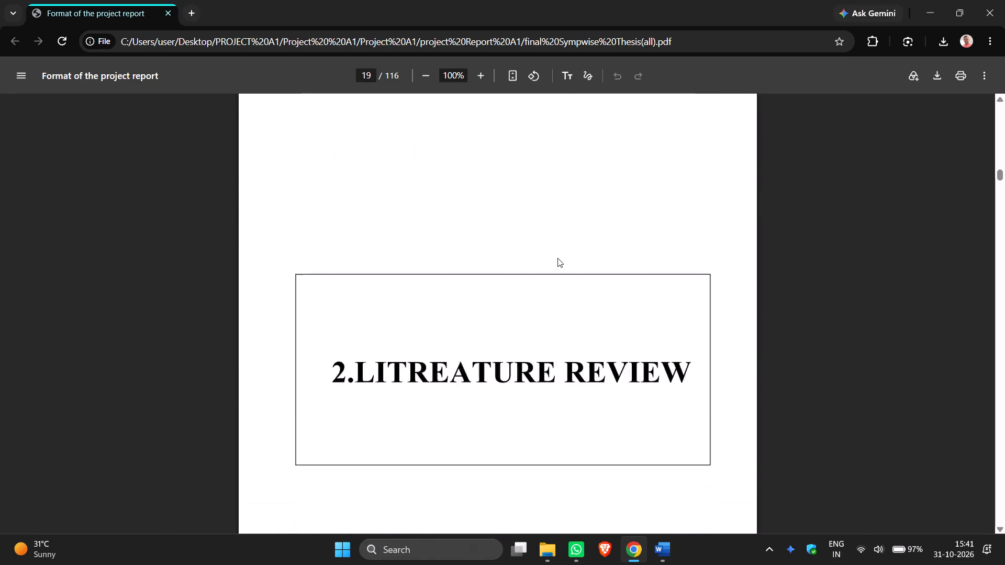
scroll(557, 258, "up", 3)
scroll(557, 258, "down", 9)
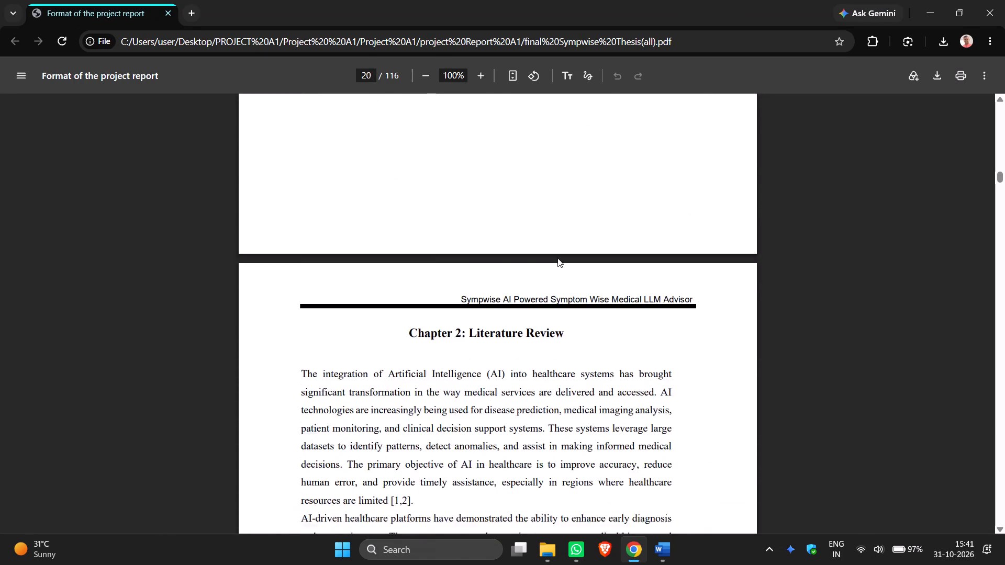
scroll(557, 258, "up", 1)
scroll(557, 258, "down", 10)
scroll(557, 258, "up", 12)
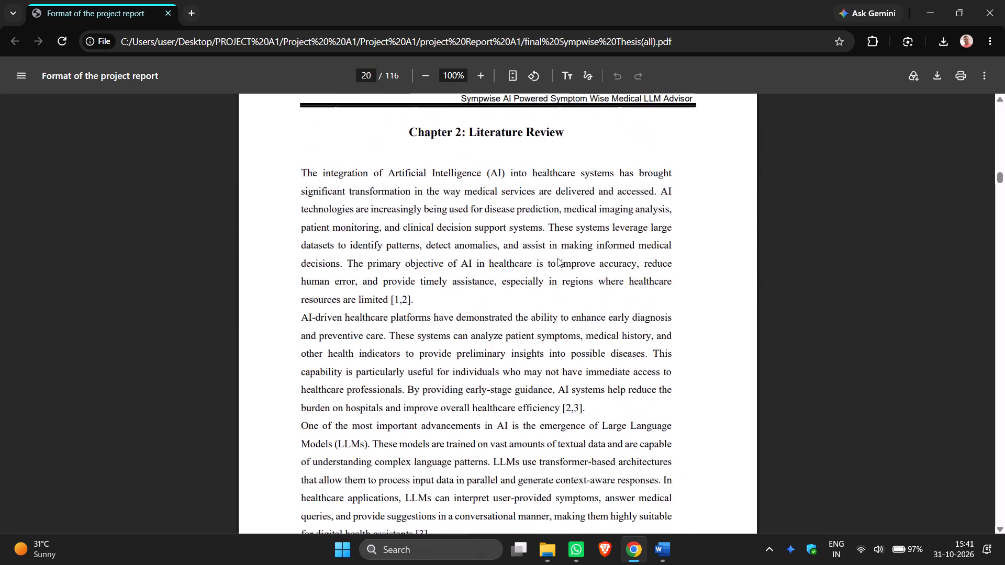
scroll(557, 258, "up", 20)
scroll(557, 258, "up", 14)
scroll(558, 249, "up", 9)
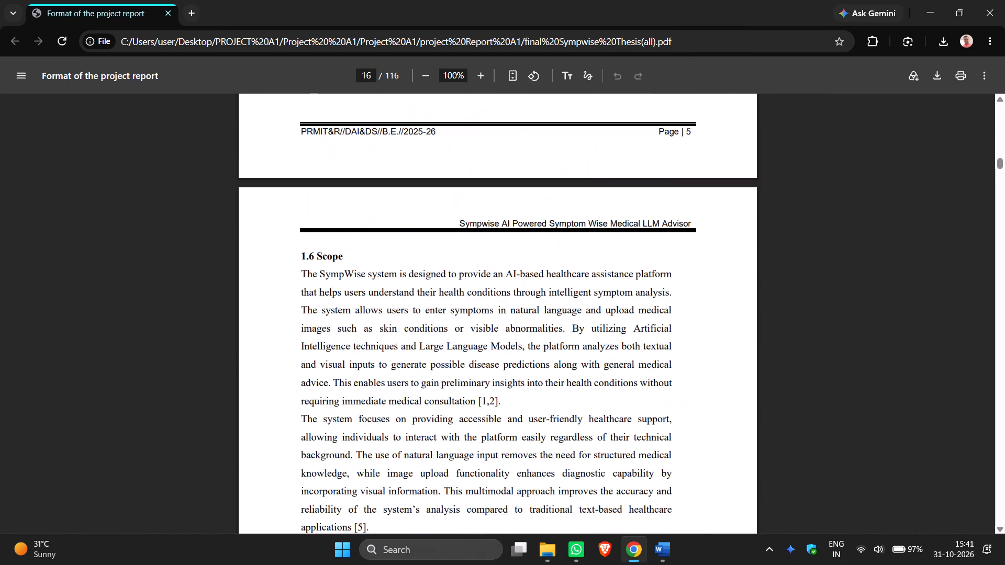
scroll(558, 243, "up", 20)
scroll(558, 243, "up", 14)
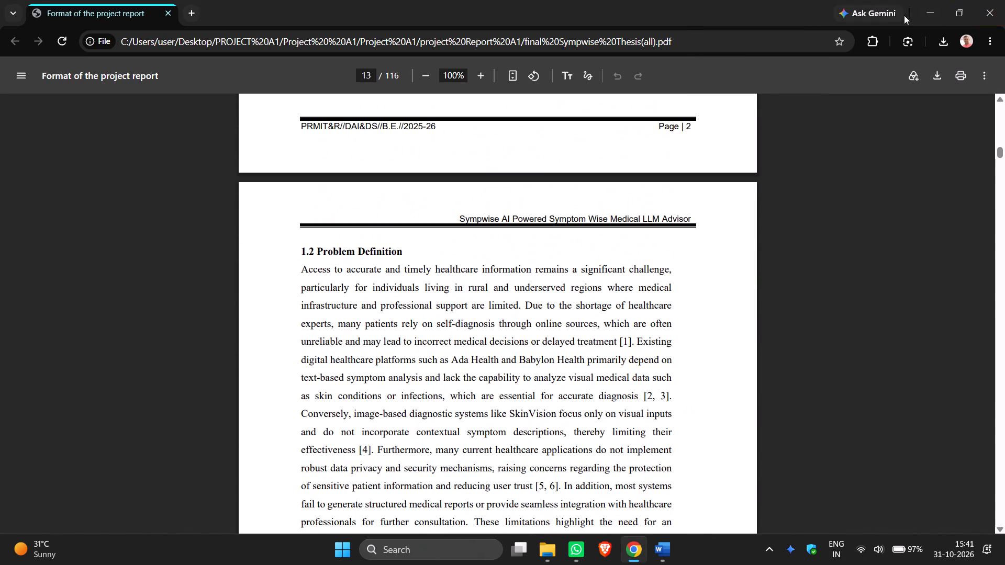
Switch back to the Word report and convert all List of Screenshots entries into a 3-column table, separating text at paragraphs.
left_click(926, 5)
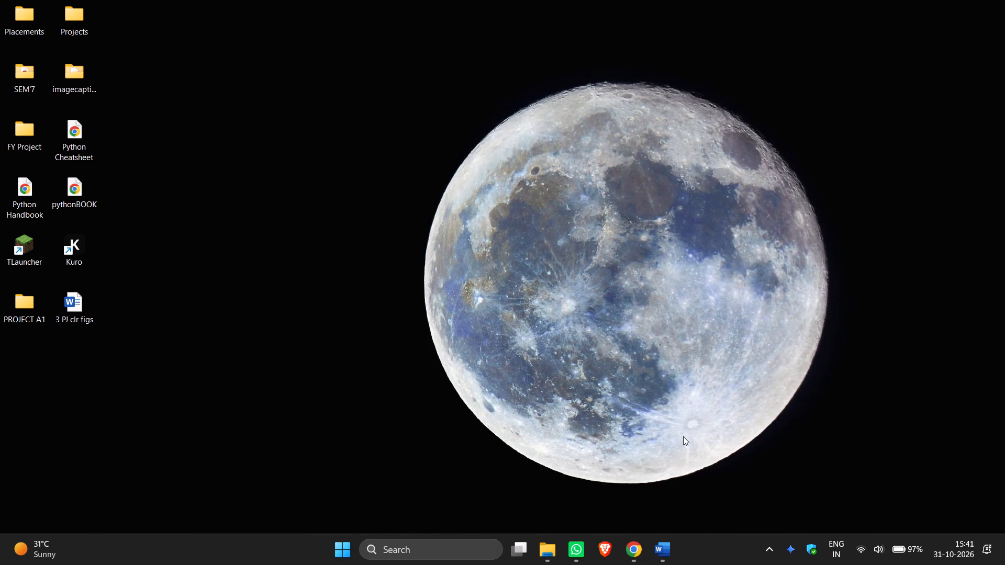
left_click(665, 550)
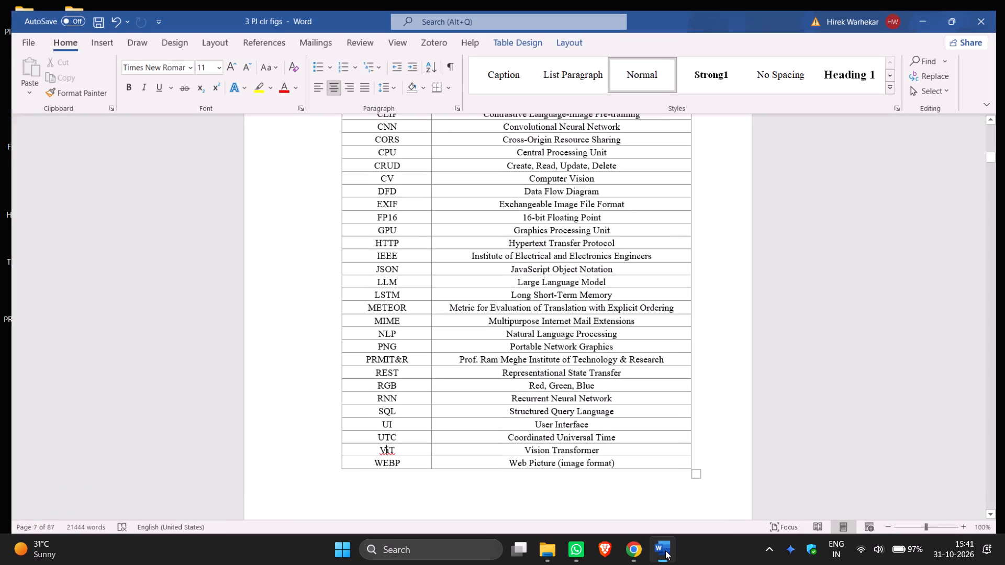
scroll(846, 346, "down", 3)
scroll(845, 346, "up", 5)
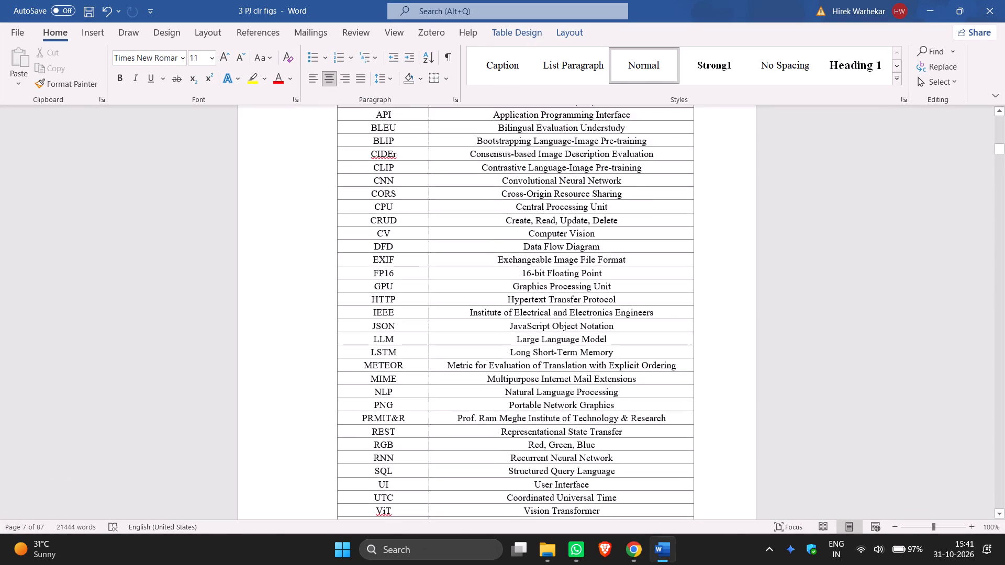
scroll(844, 346, "up", 15)
scroll(835, 349, "up", 6)
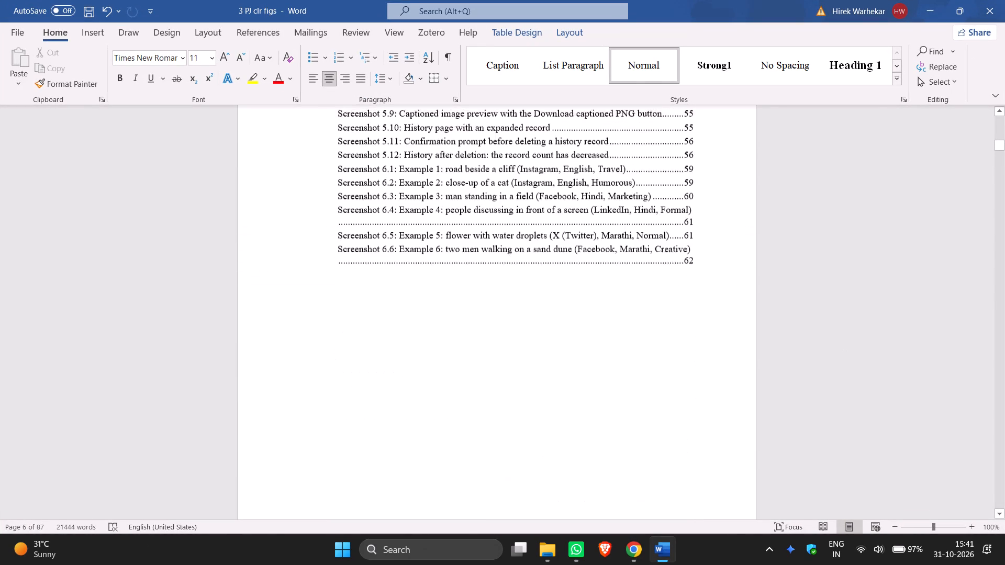
scroll(834, 349, "up", 10)
scroll(833, 349, "down", 3)
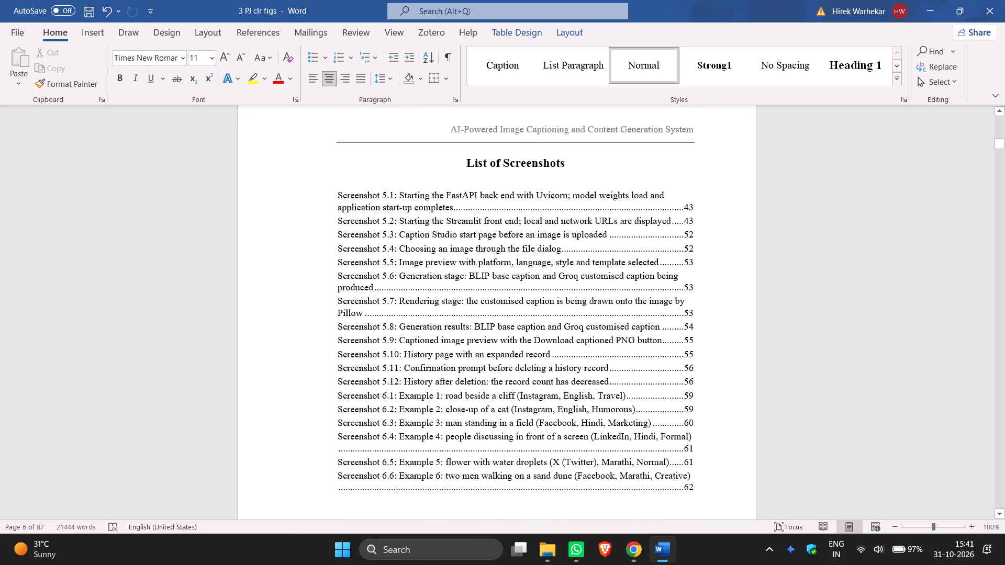
left_click_drag(337, 194, 343, 194)
left_click_drag(343, 194, 519, 402)
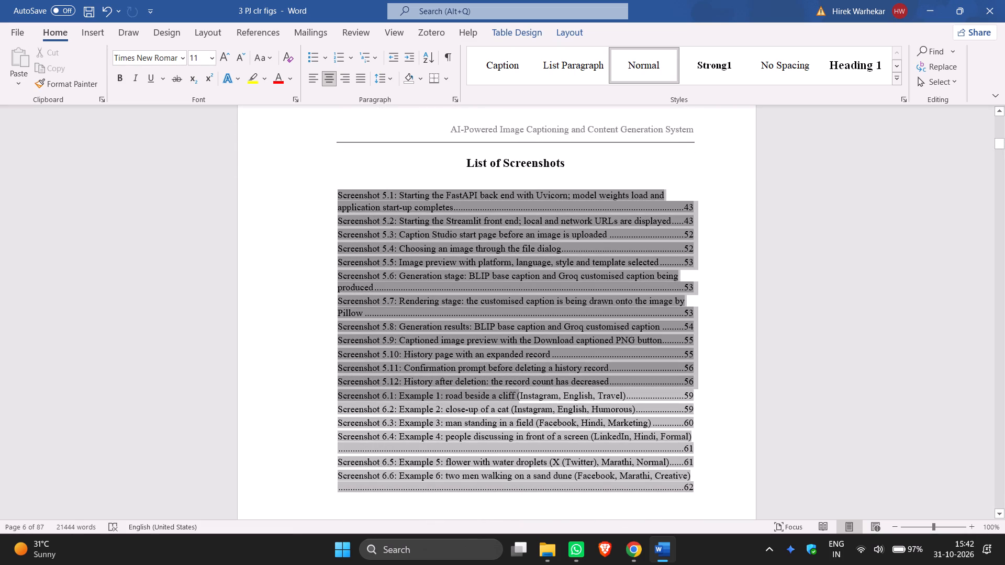
left_click_drag(519, 402, 698, 484)
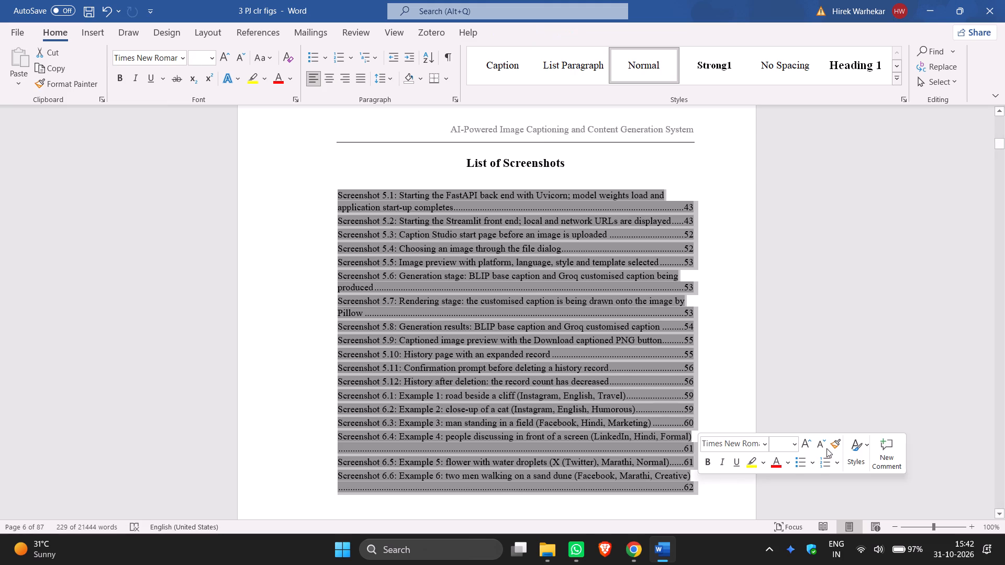
left_click(91, 32)
left_click(102, 80)
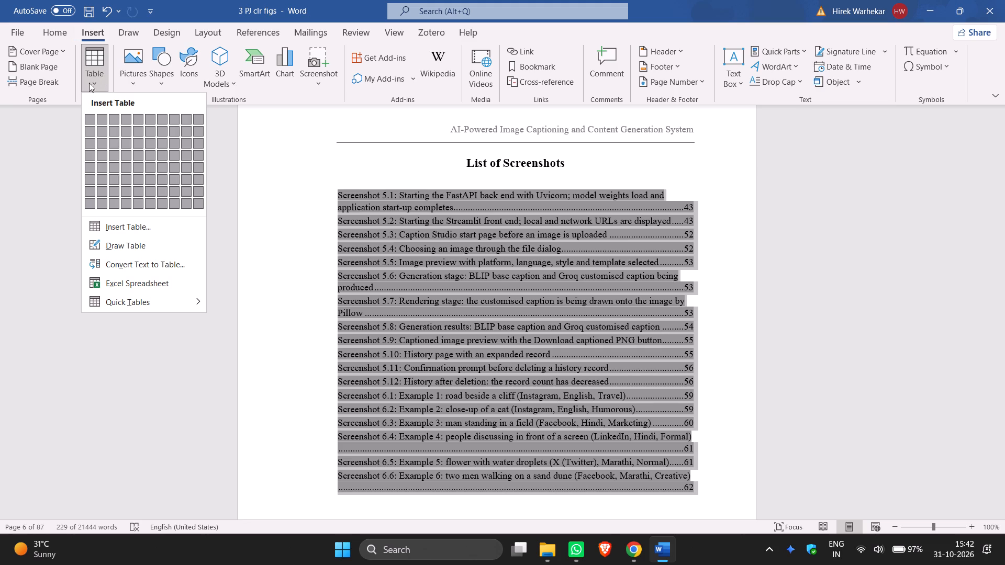
left_click(103, 261)
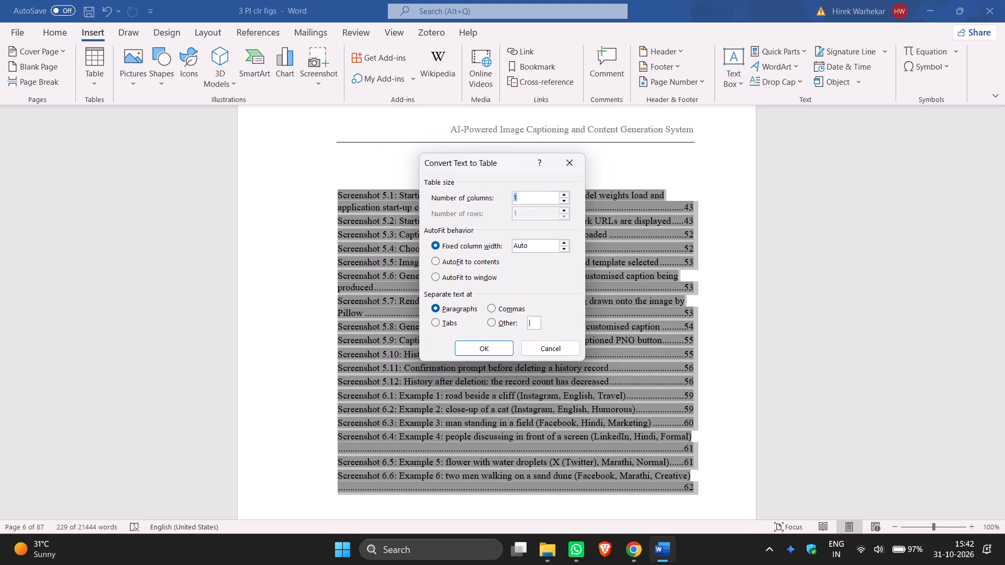
key("3")
left_click(519, 209)
left_click(530, 210)
left_click(563, 210)
left_click(525, 212)
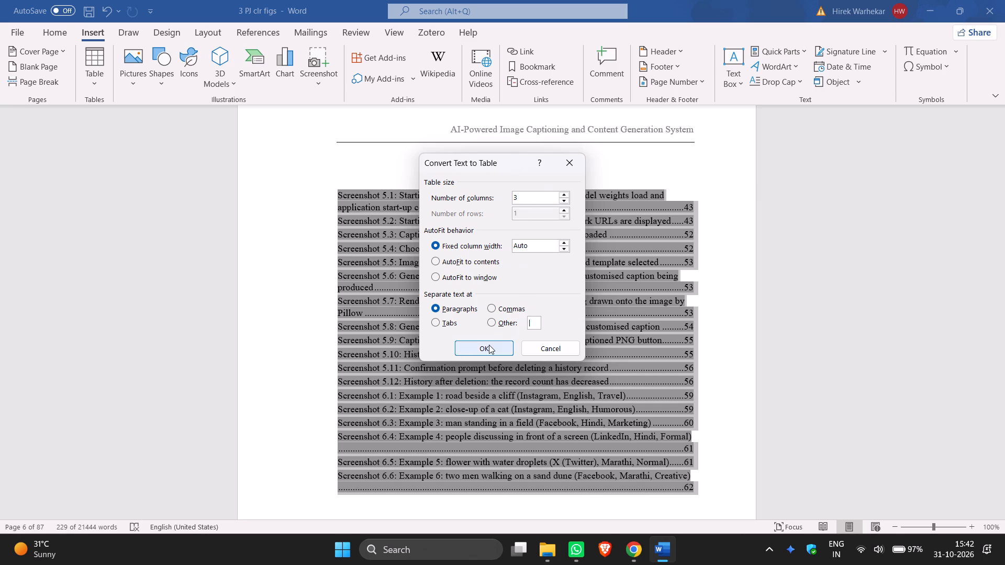
left_click(489, 345)
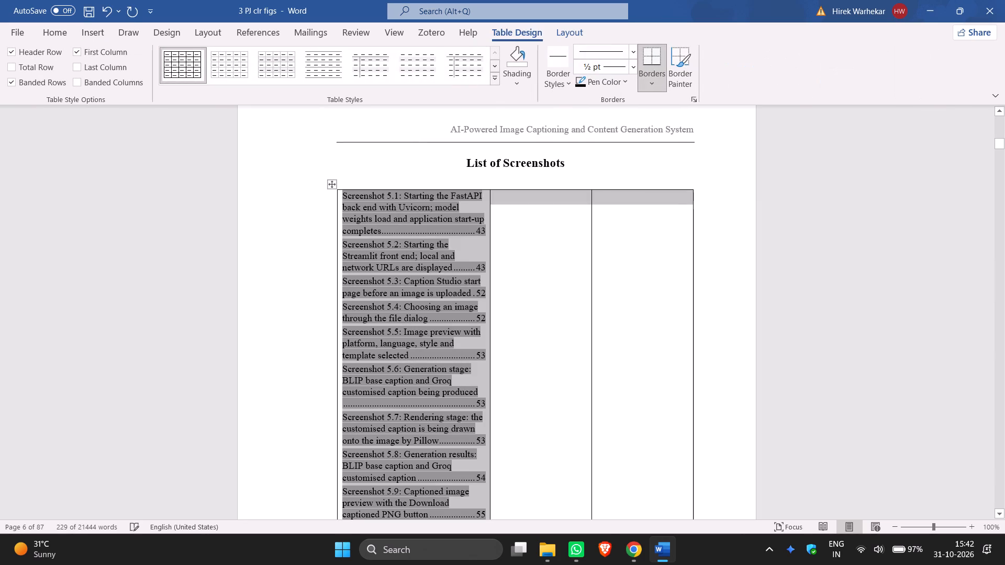
Examine the converted List of Screenshots table across its pages and compare it with the List of Abbreviations table.
scroll(525, 317, "down", 20)
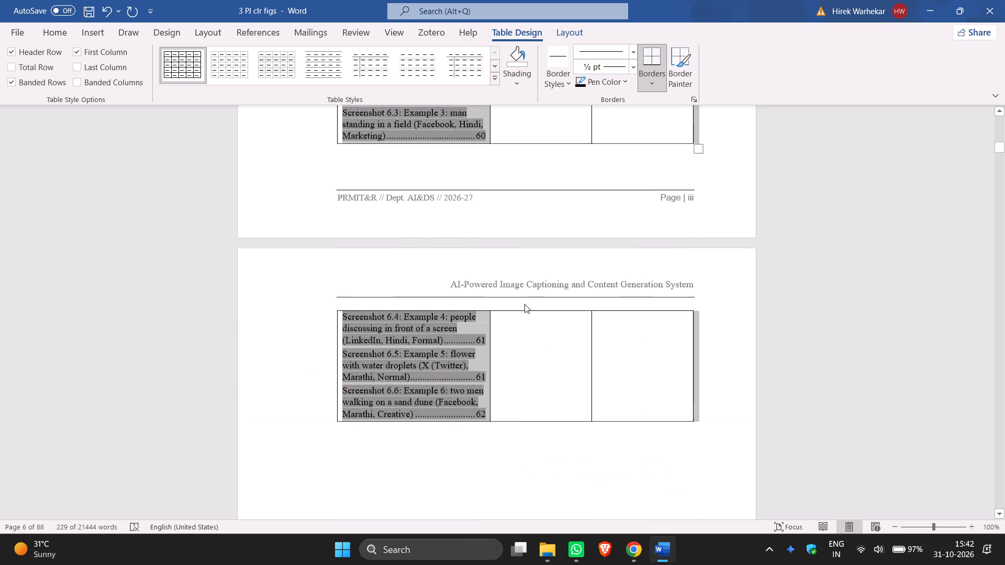
scroll(524, 304, "down", 15)
scroll(523, 297, "down", 6)
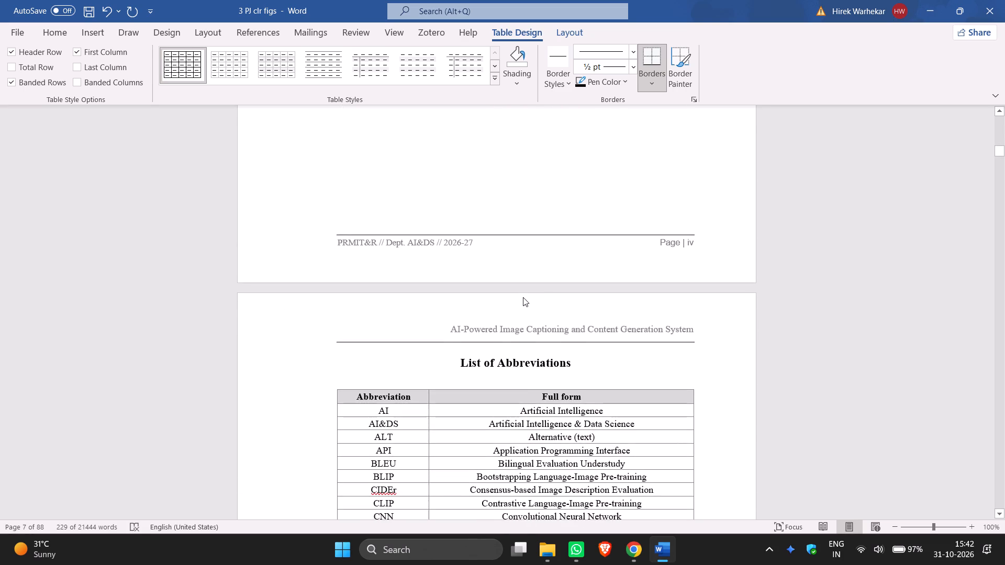
scroll(523, 297, "down", 4)
scroll(523, 296, "up", 16)
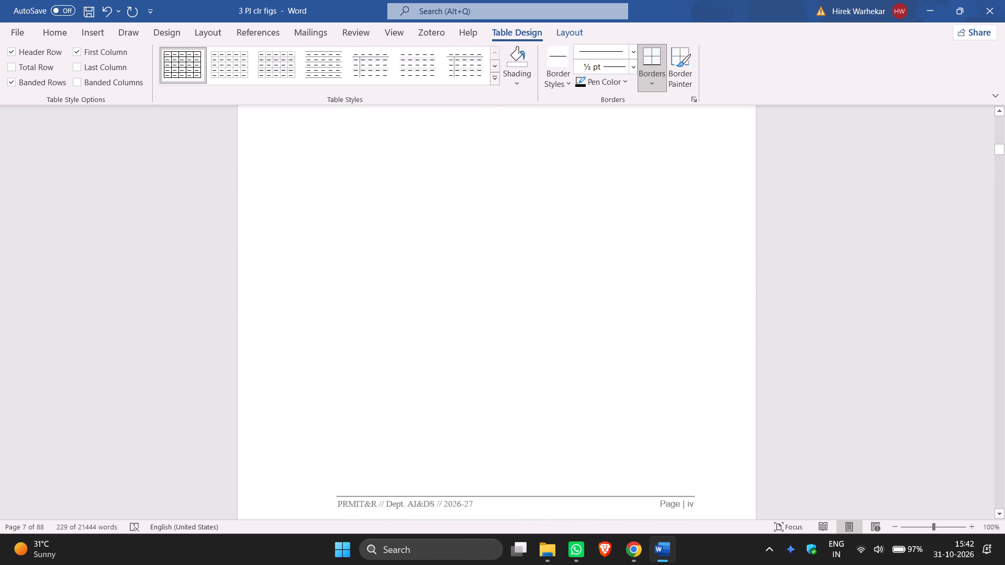
scroll(523, 296, "up", 13)
scroll(522, 296, "up", 14)
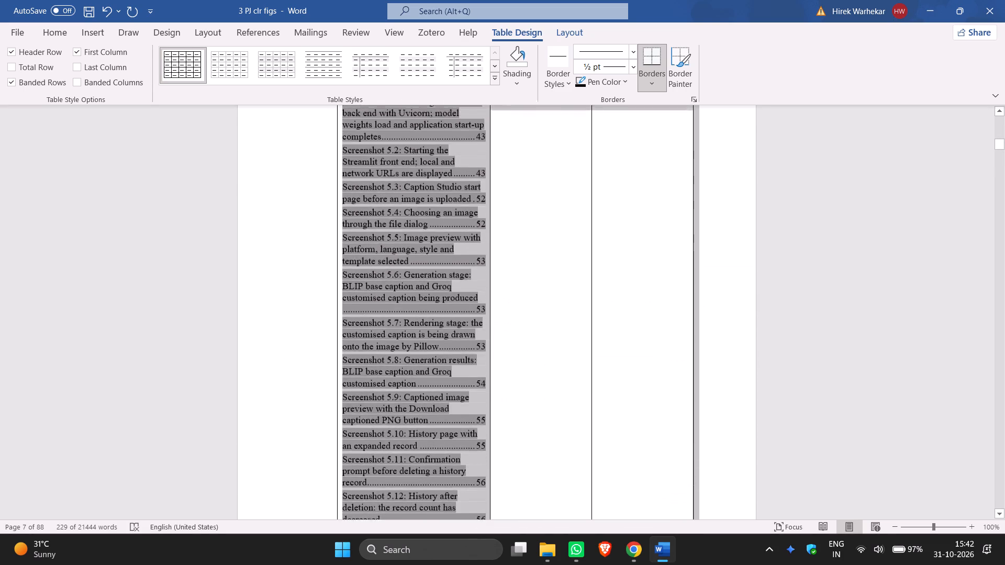
Undo the conversion of the List of Screenshots entries into a table.
scroll(522, 296, "up", 3)
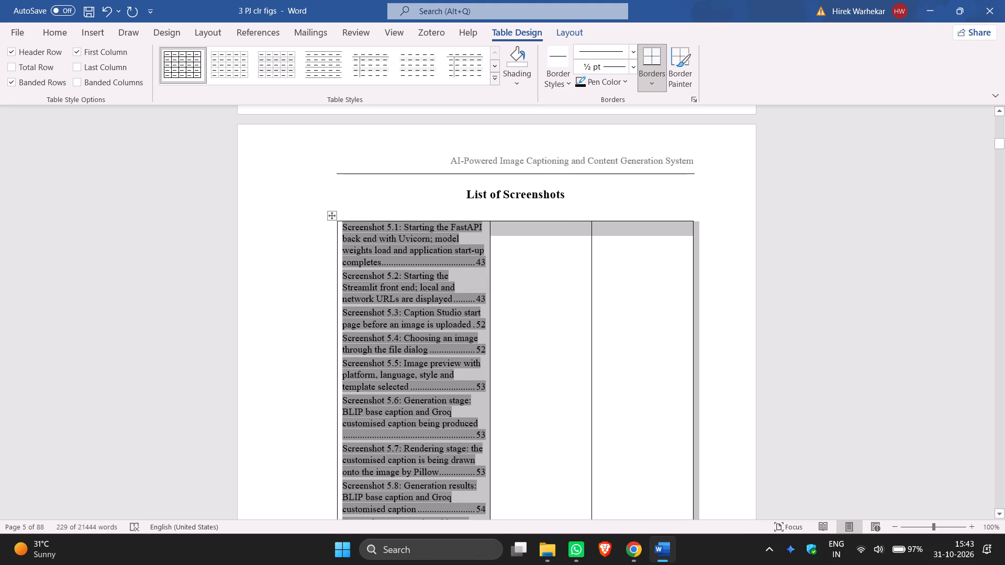
scroll(522, 296, "up", 1)
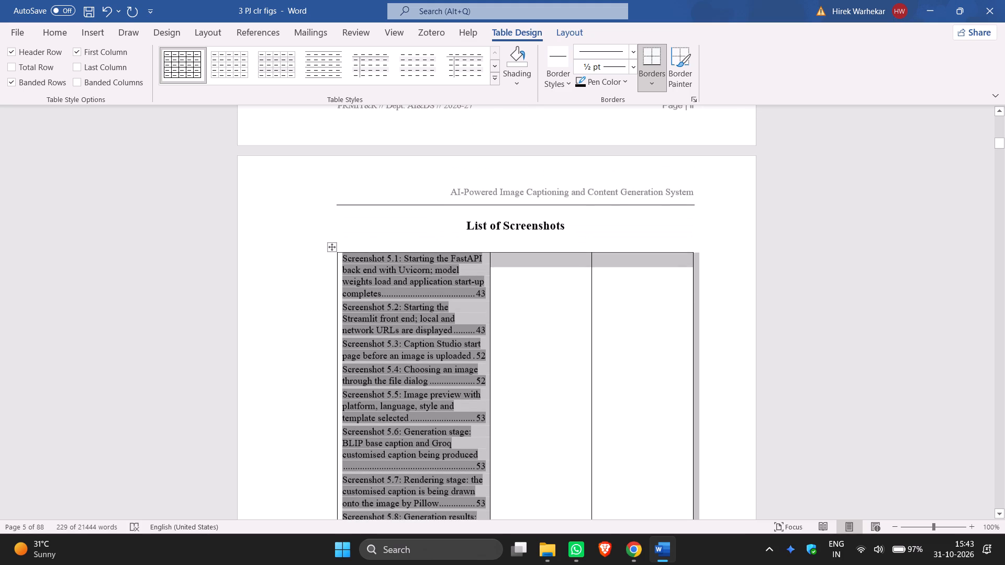
key("ctrl+z")
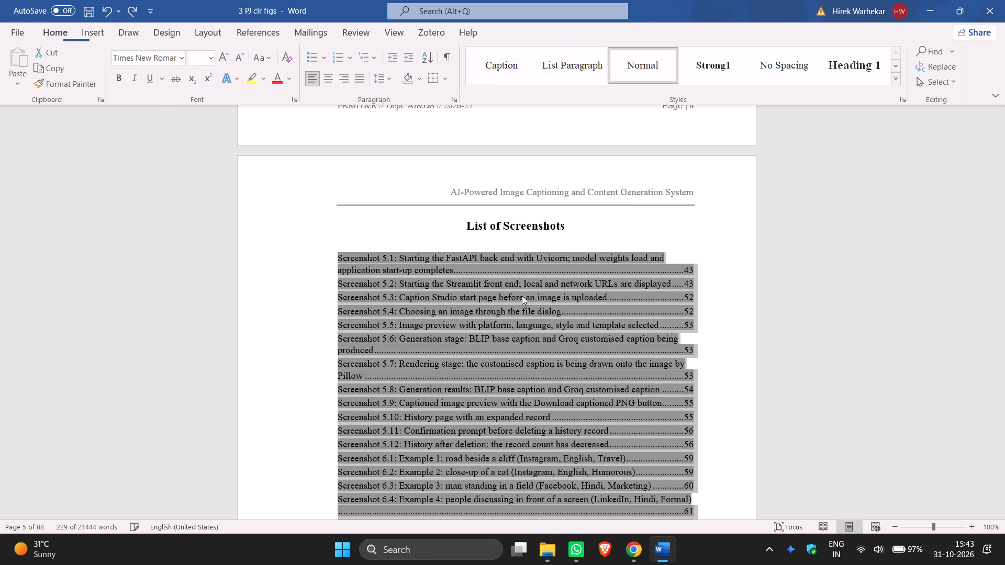
Browse the built-in Quick Tables designs for the List of Screenshots entries without inserting one.
left_click(89, 28)
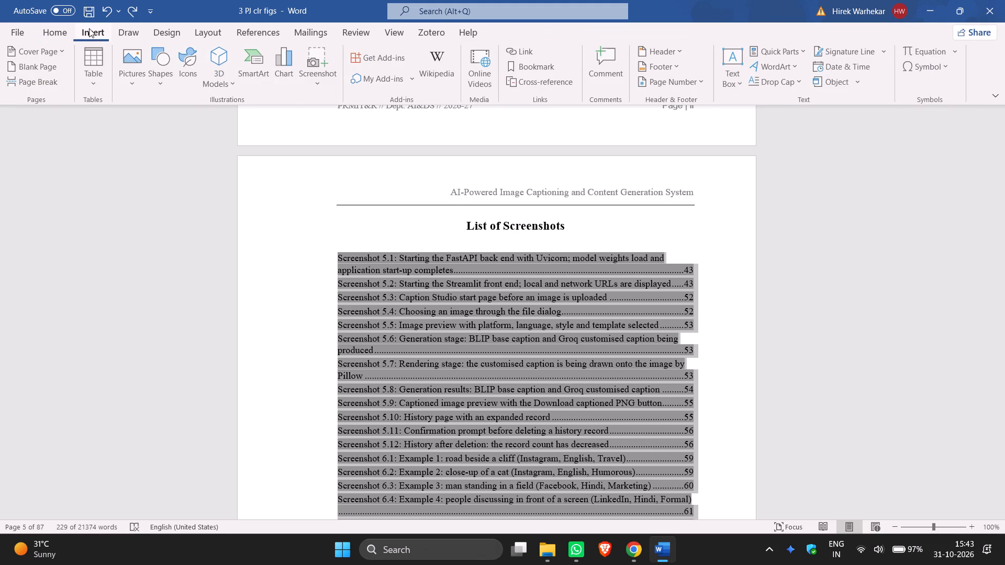
left_click(95, 78)
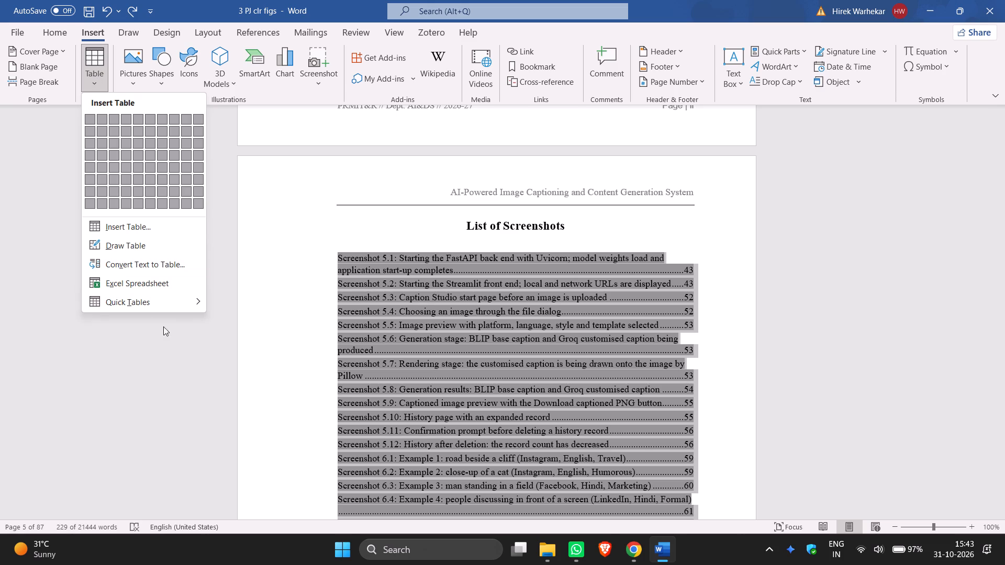
left_click(192, 296)
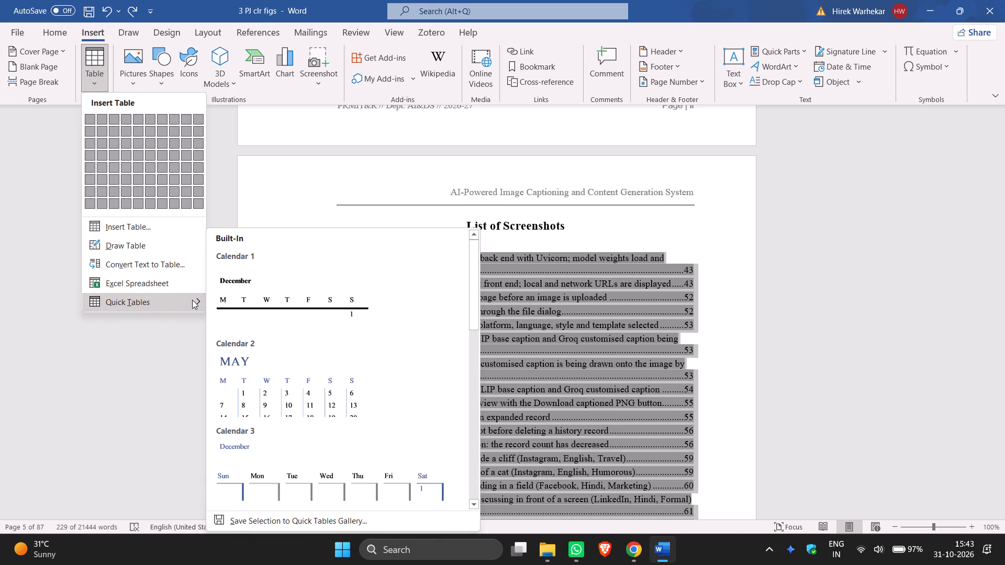
scroll(311, 310, "down", 2)
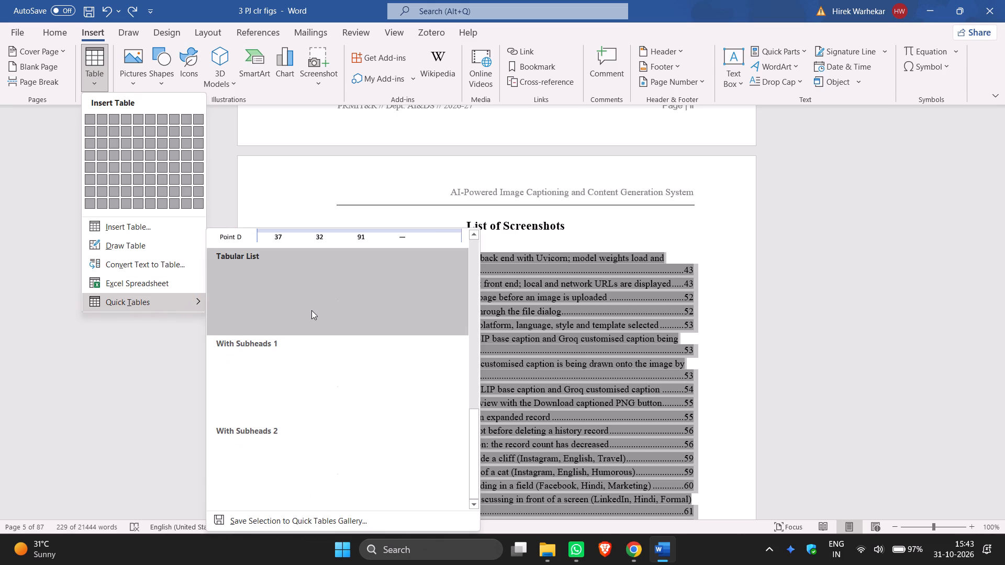
scroll(311, 310, "down", 2)
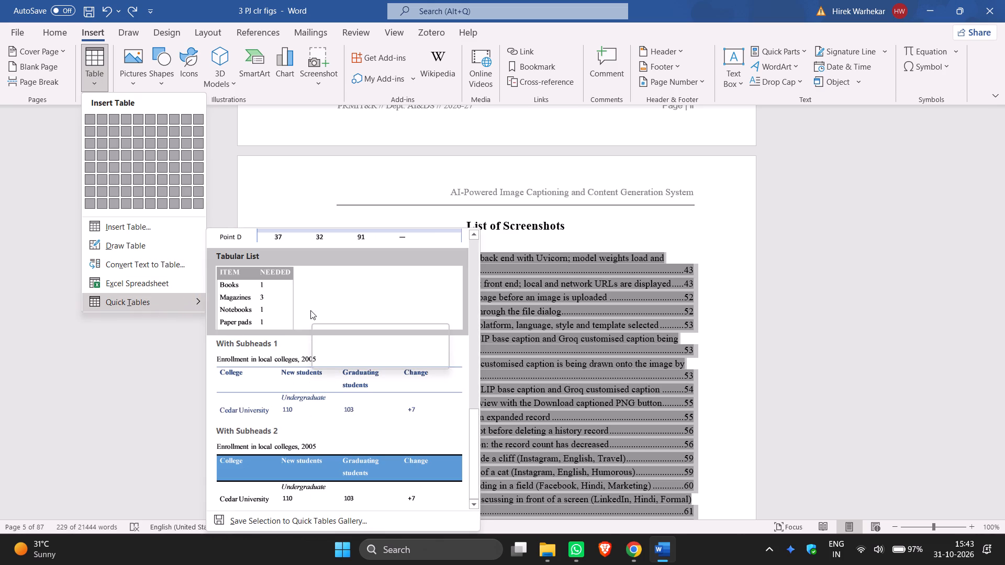
scroll(310, 310, "down", 2)
left_click(125, 382)
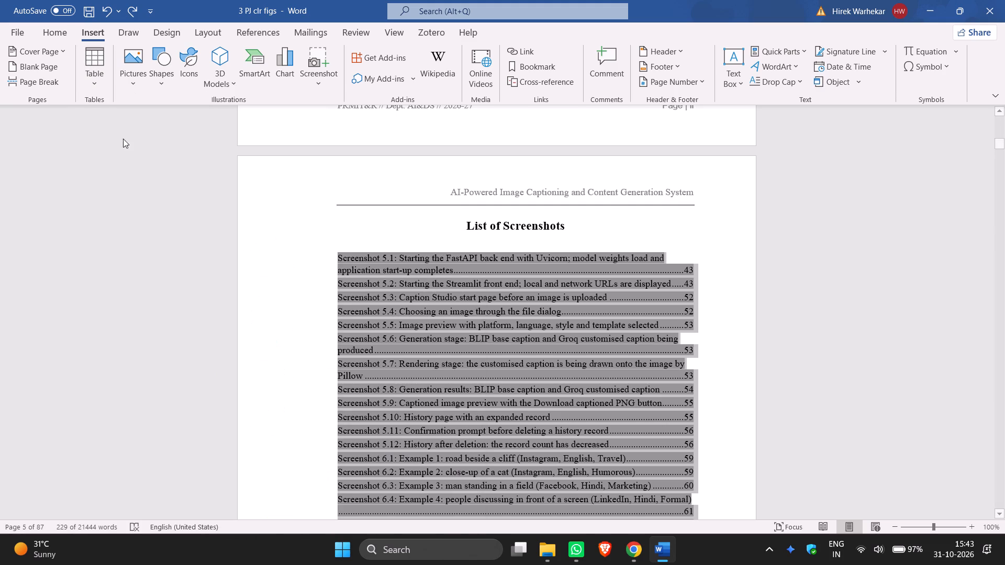
left_click(98, 73)
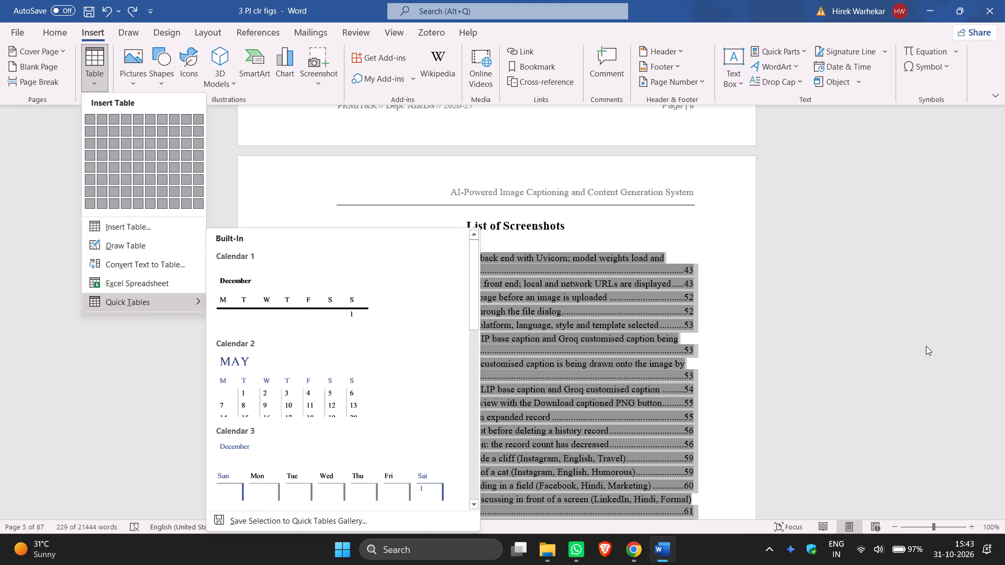
left_click(923, 343)
Examine the plain-text List of Screenshots against the layout of the List of Abbreviations table that follows it.
scroll(921, 343, "up", 4)
scroll(765, 356, "down", 3)
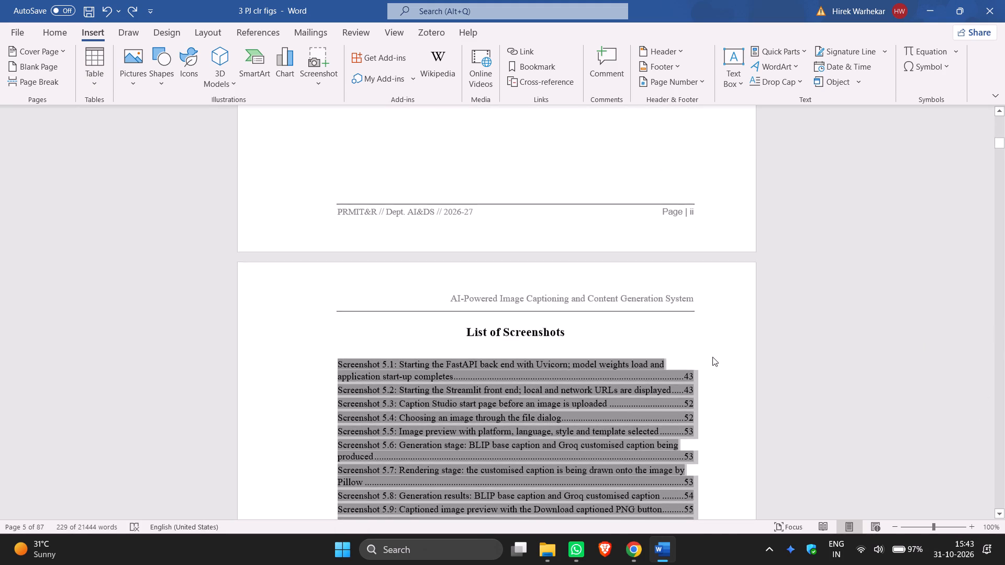
scroll(712, 357, "down", 18)
scroll(712, 350, "down", 9)
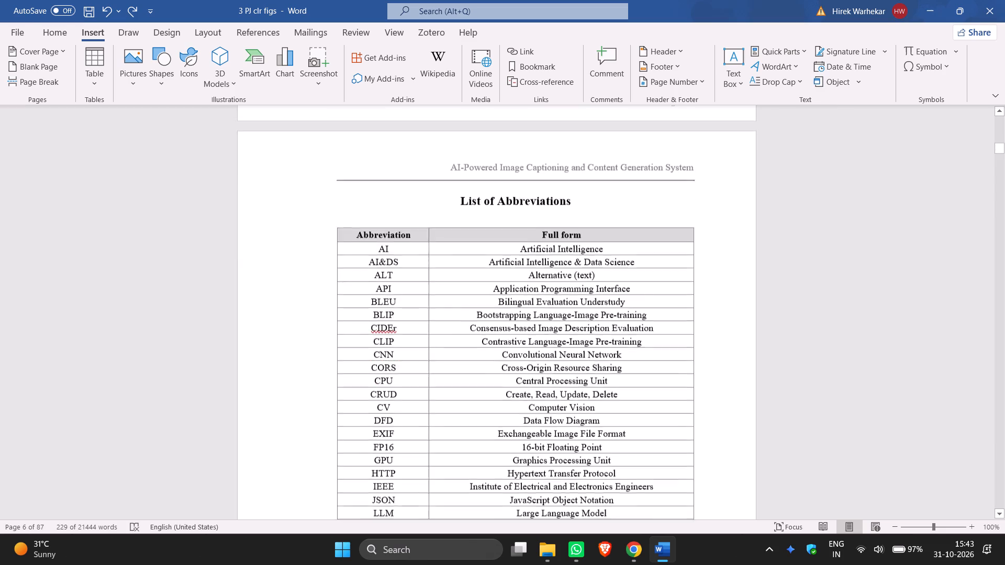
scroll(712, 350, "down", 11)
scroll(712, 348, "up", 16)
scroll(714, 343, "up", 9)
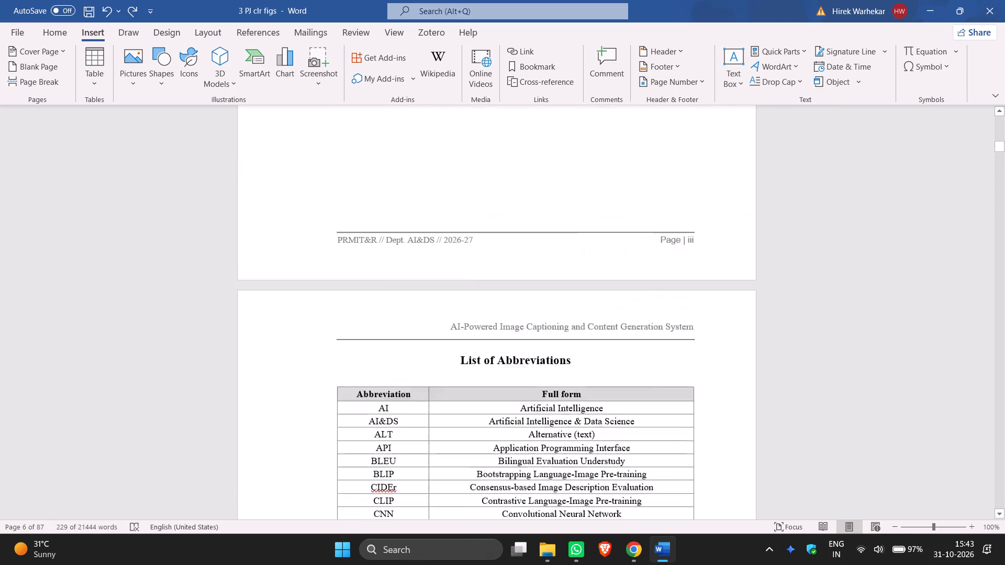
scroll(717, 338, "up", 18)
Add a line after the Table A.1 entry ending the List of Tables and insert a blank page before the List of Screenshots.
left_click(795, 295)
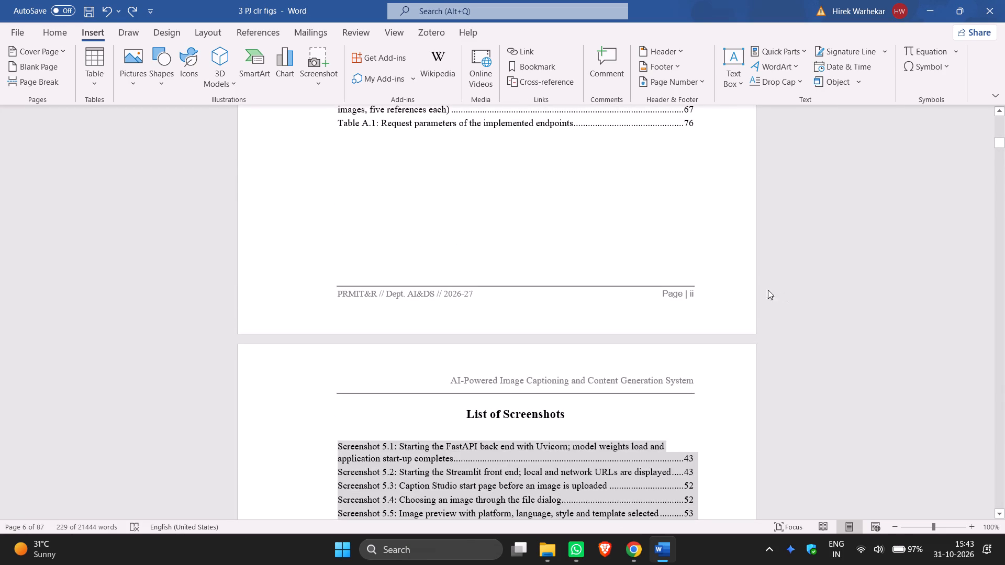
left_click(679, 261)
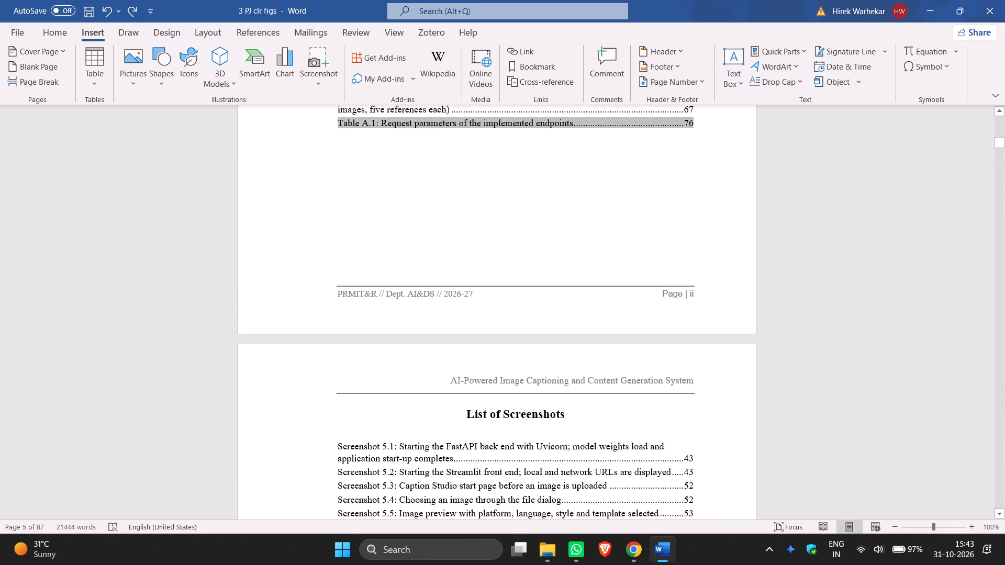
left_click(707, 122)
left_click(637, 219)
left_click(731, 125)
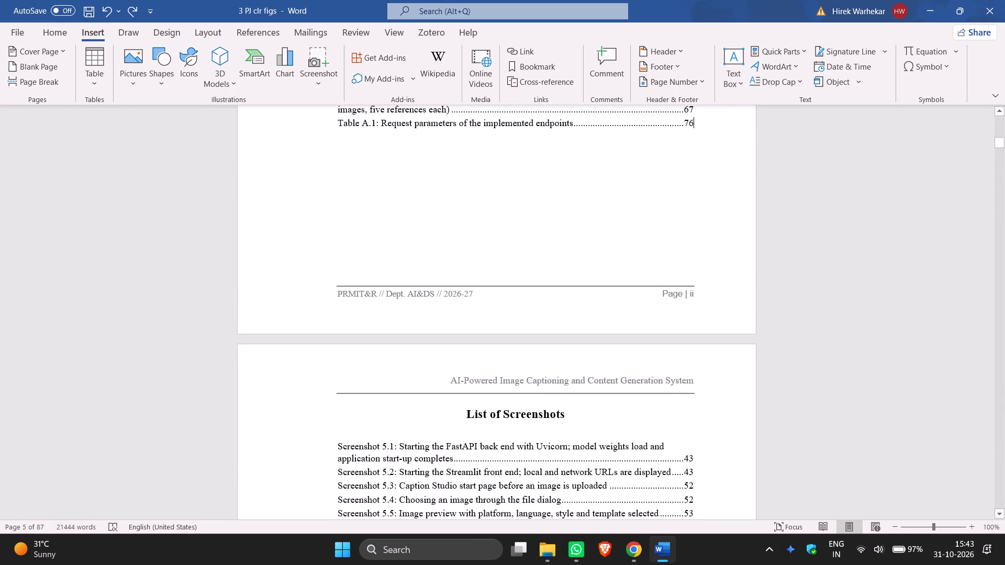
key("Down")
key("Up")
key("Return")
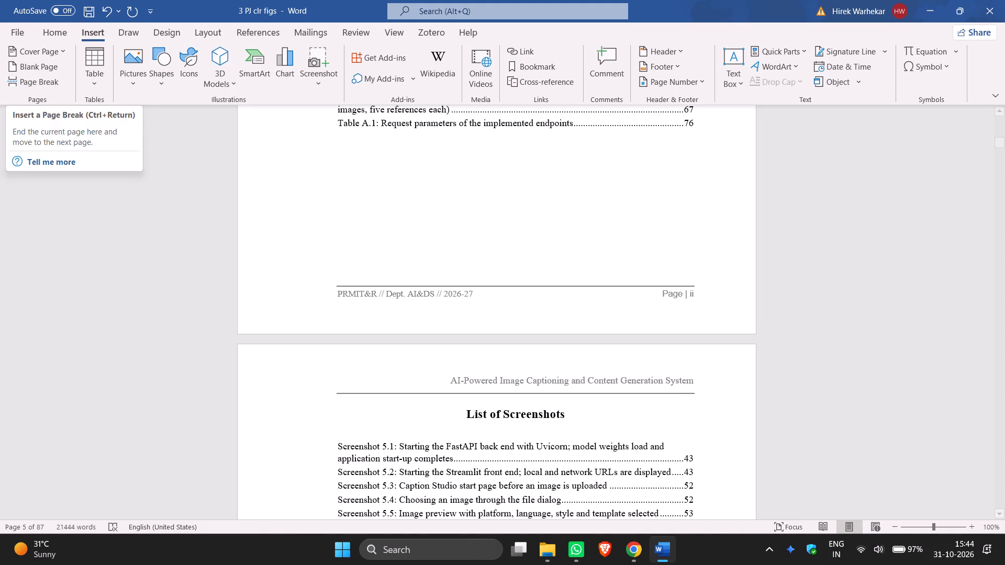
scroll(65, 210, "down", 17)
scroll(68, 198, "down", 7)
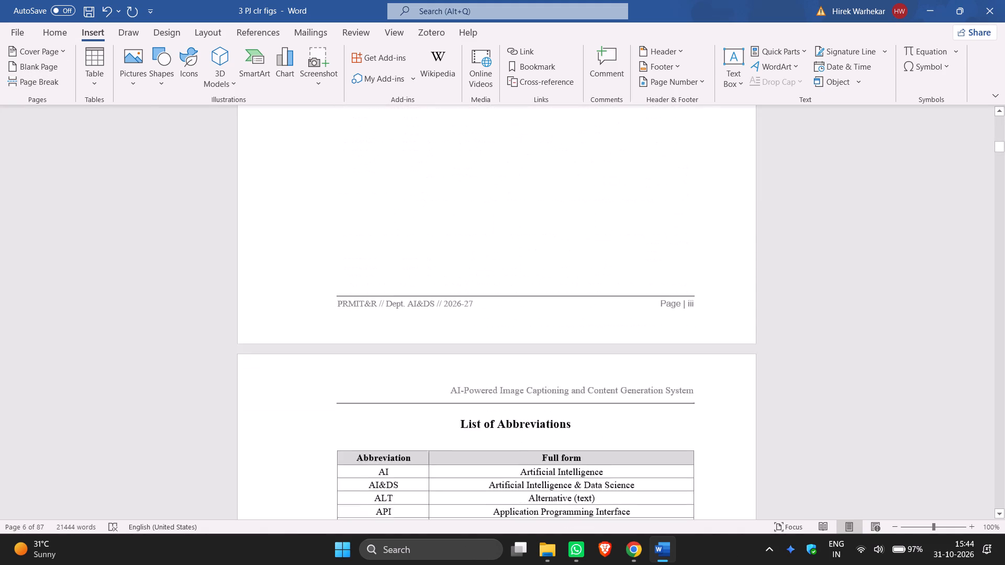
scroll(69, 195, "down", 6)
scroll(69, 193, "up", 16)
scroll(69, 191, "up", 5)
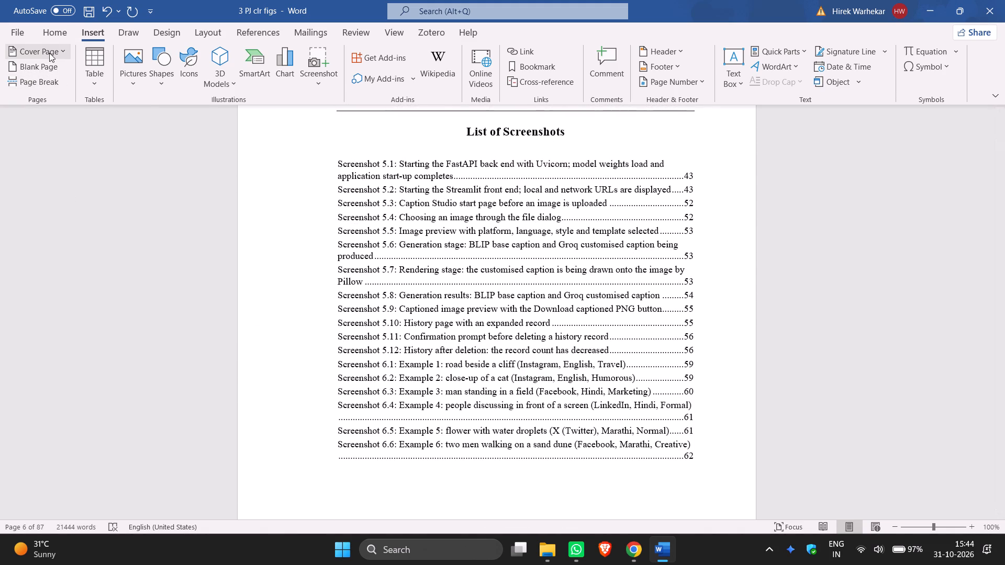
left_click(42, 66)
Examine the page flow from the new blank page through the List of Screenshots to the end of the List of Abbreviations.
scroll(421, 294, "down", 13)
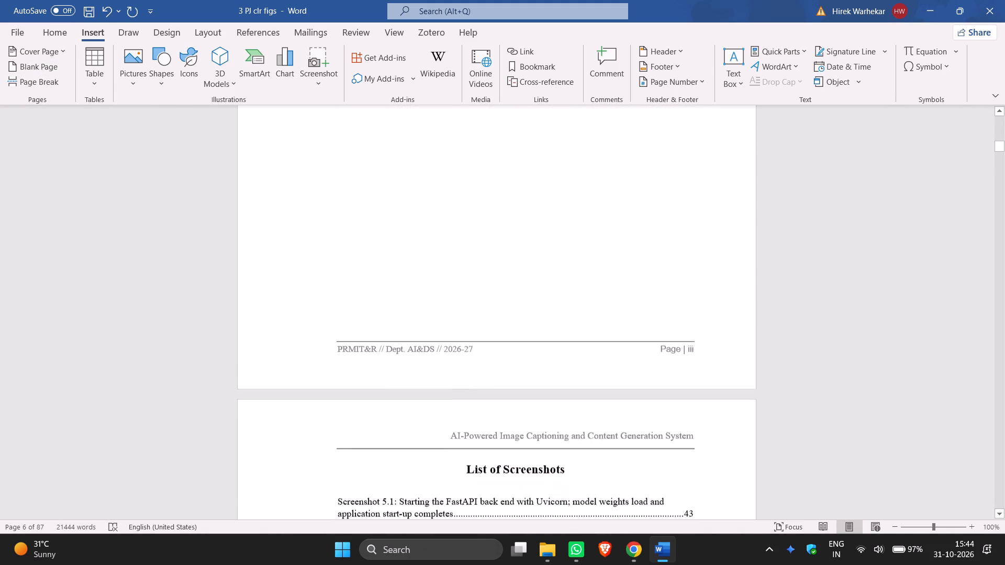
scroll(421, 282, "down", 20)
scroll(421, 279, "down", 6)
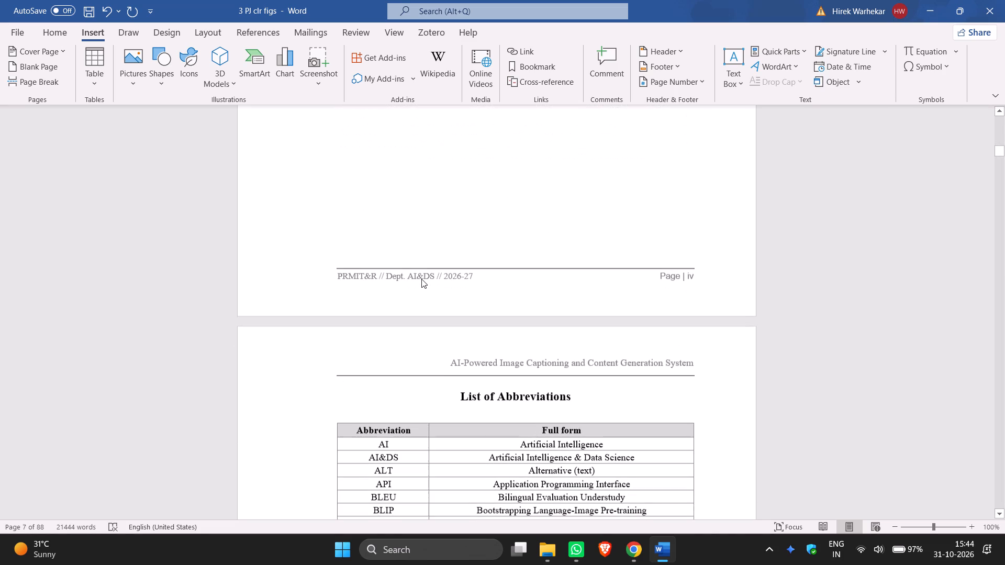
scroll(421, 279, "down", 3)
scroll(421, 279, "up", 8)
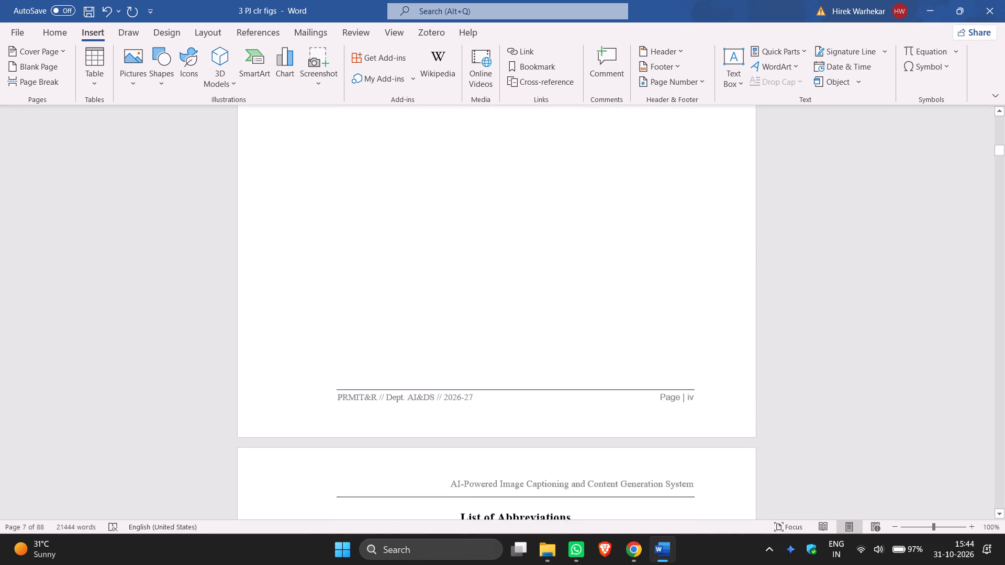
scroll(421, 279, "up", 5)
scroll(421, 279, "down", 10)
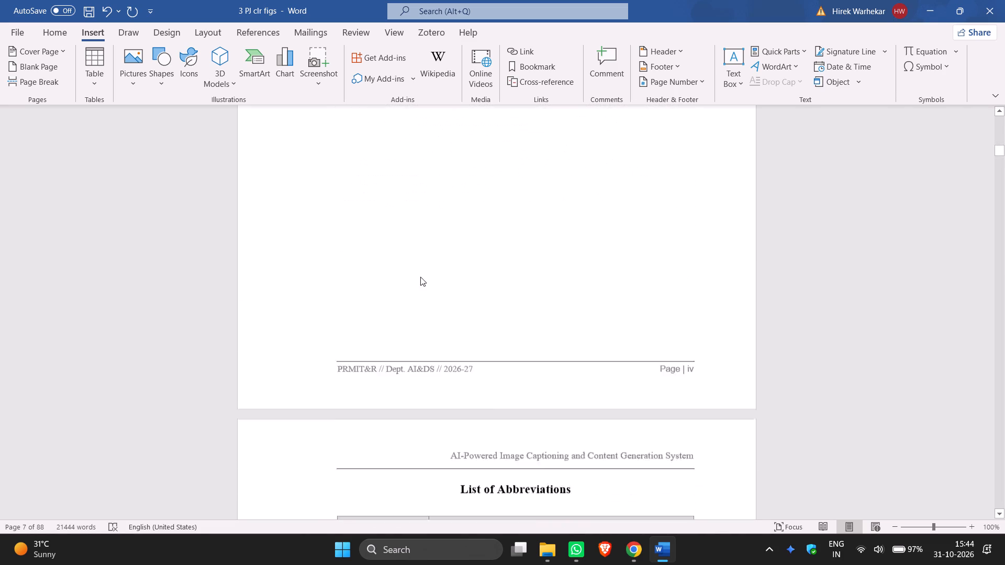
scroll(420, 277, "down", 17)
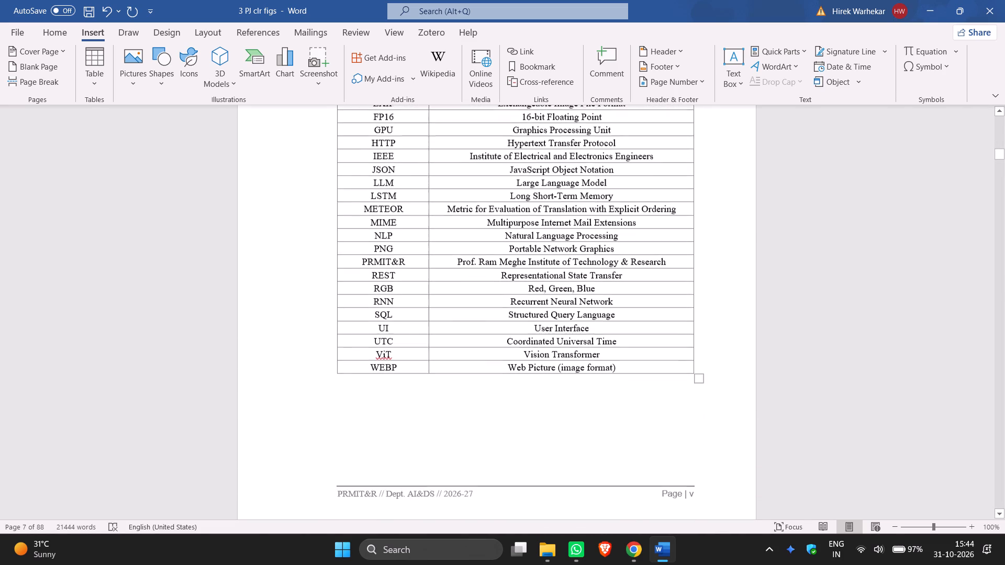
Place the cursor at the start of the blank page before the List of Screenshots.
scroll(419, 274, "up", 15)
scroll(418, 273, "up", 9)
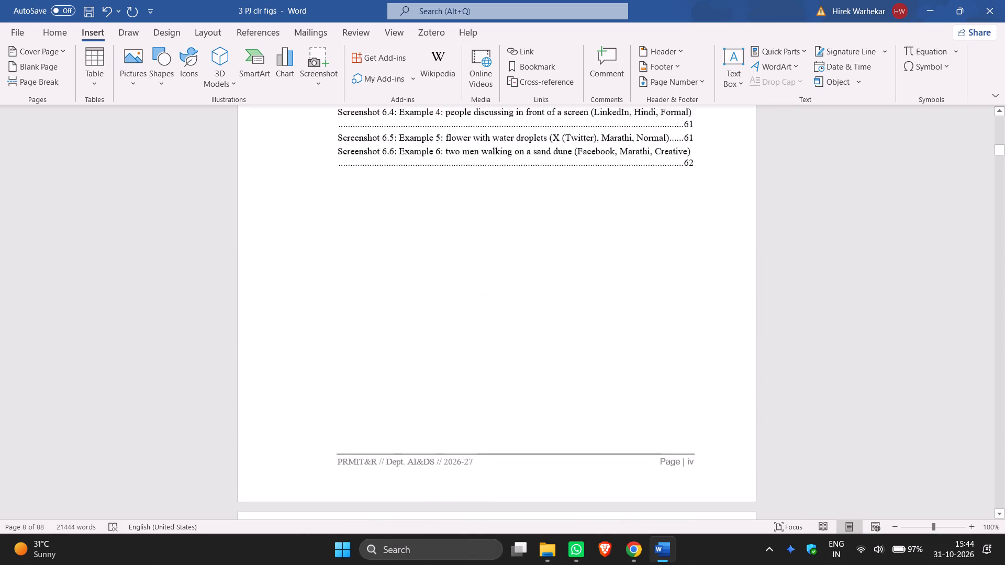
scroll(415, 269, "up", 5)
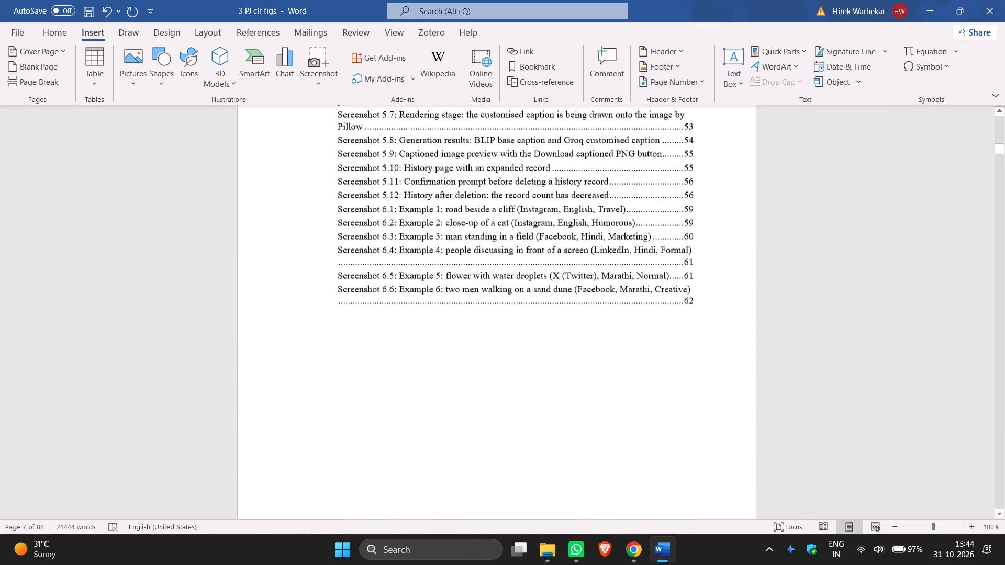
scroll(414, 269, "up", 12)
scroll(414, 269, "up", 13)
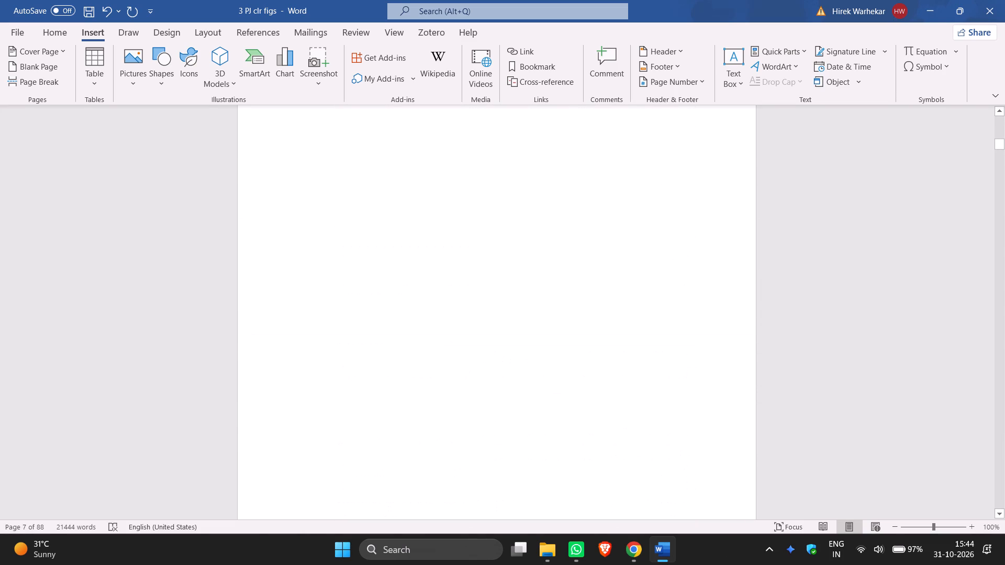
scroll(412, 268, "up", 4)
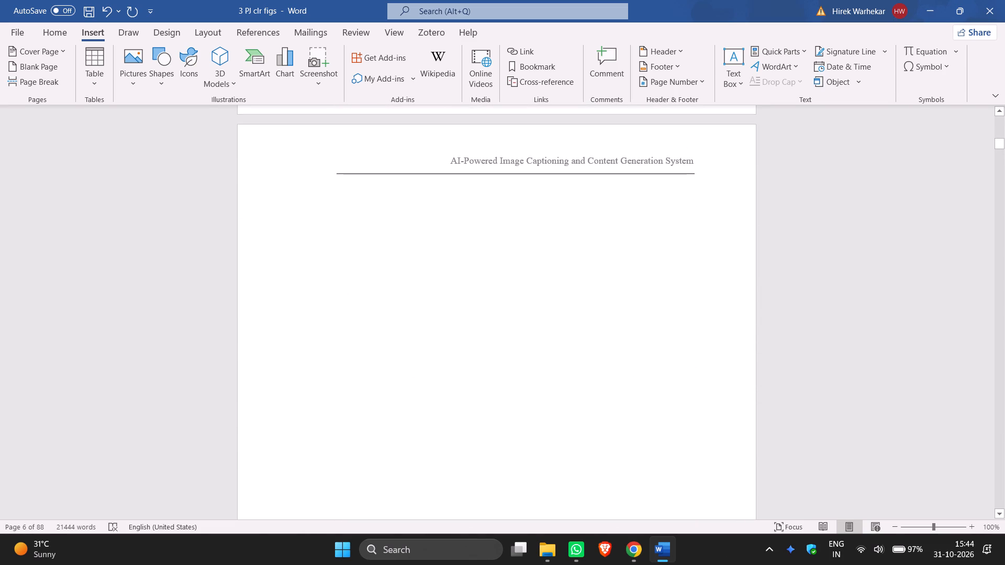
left_click(401, 214)
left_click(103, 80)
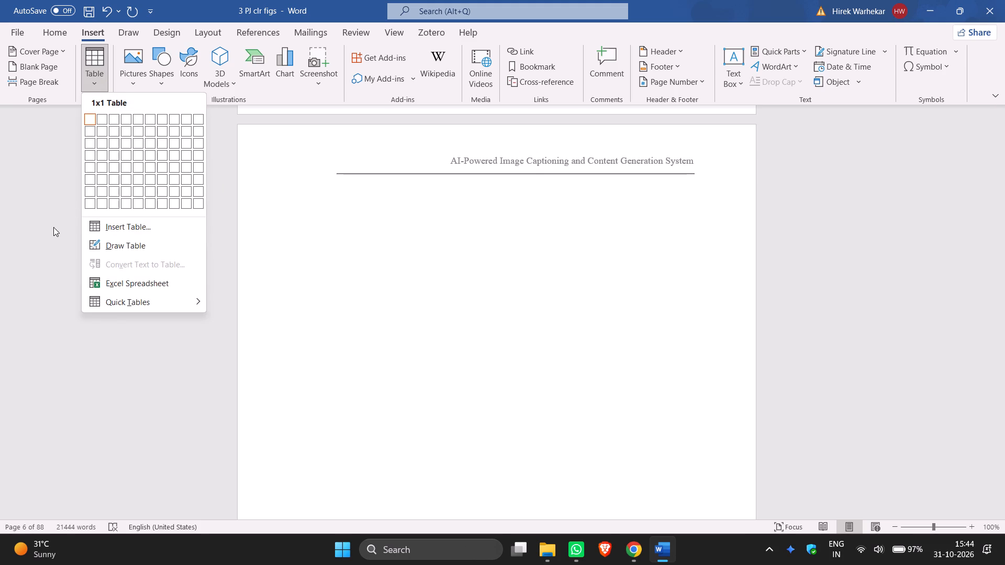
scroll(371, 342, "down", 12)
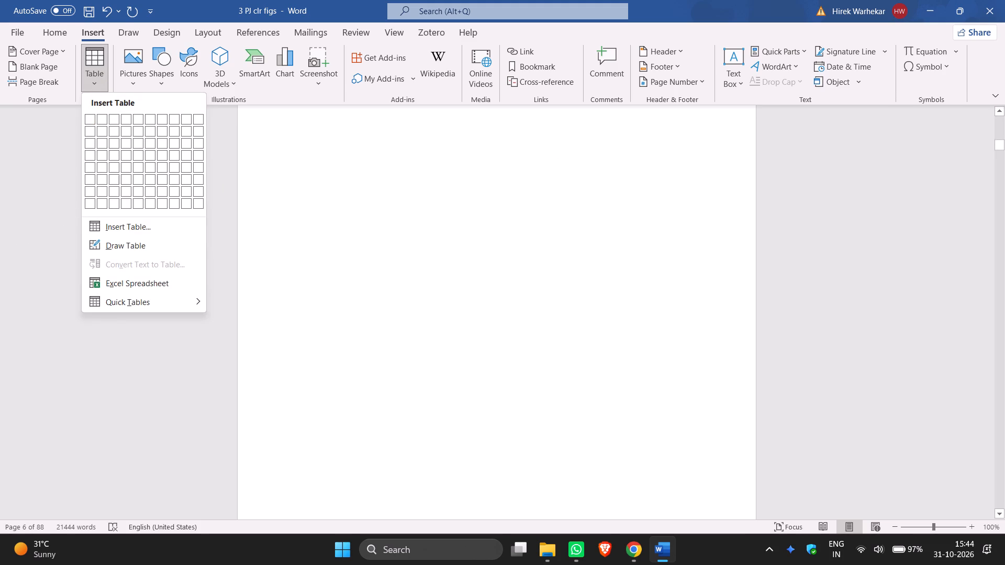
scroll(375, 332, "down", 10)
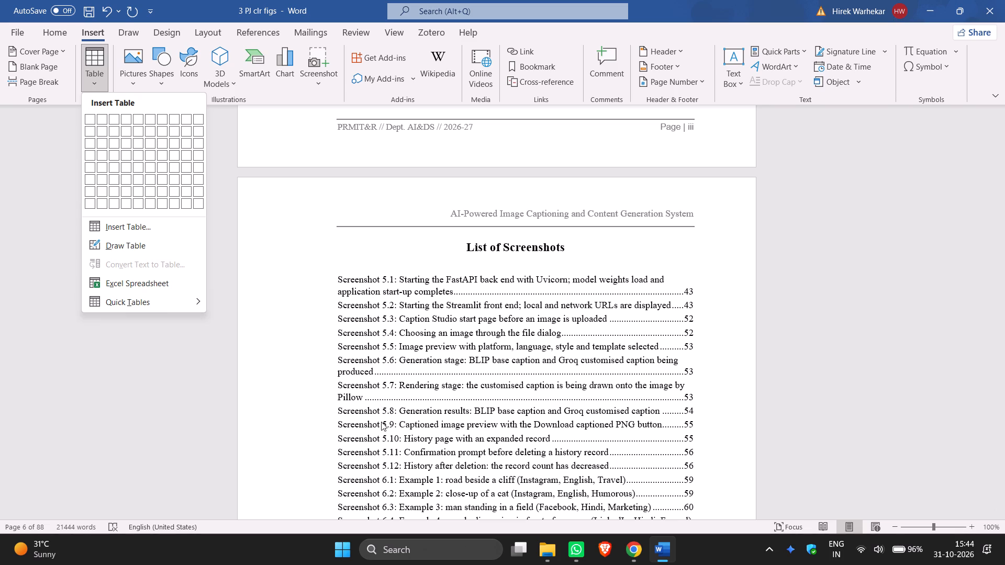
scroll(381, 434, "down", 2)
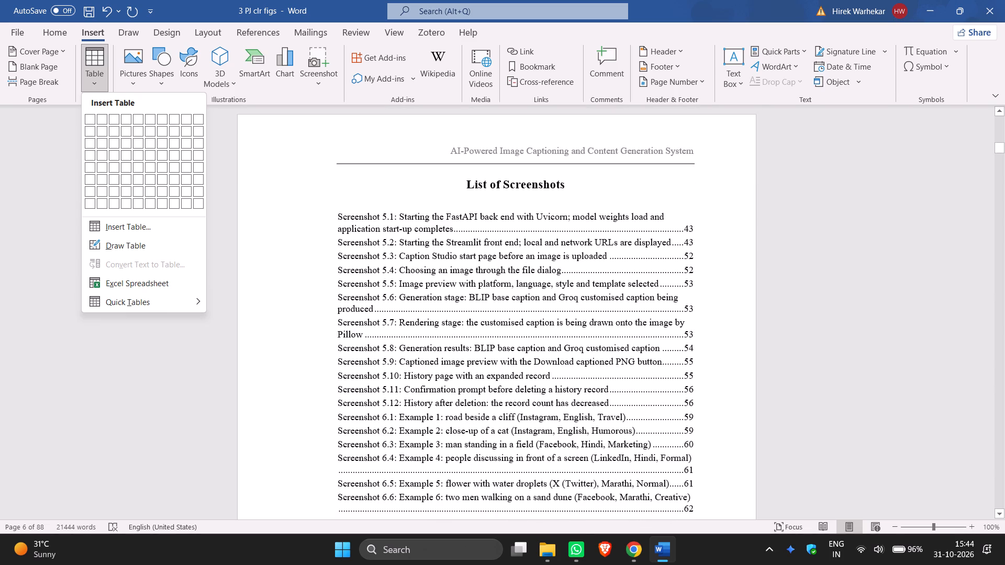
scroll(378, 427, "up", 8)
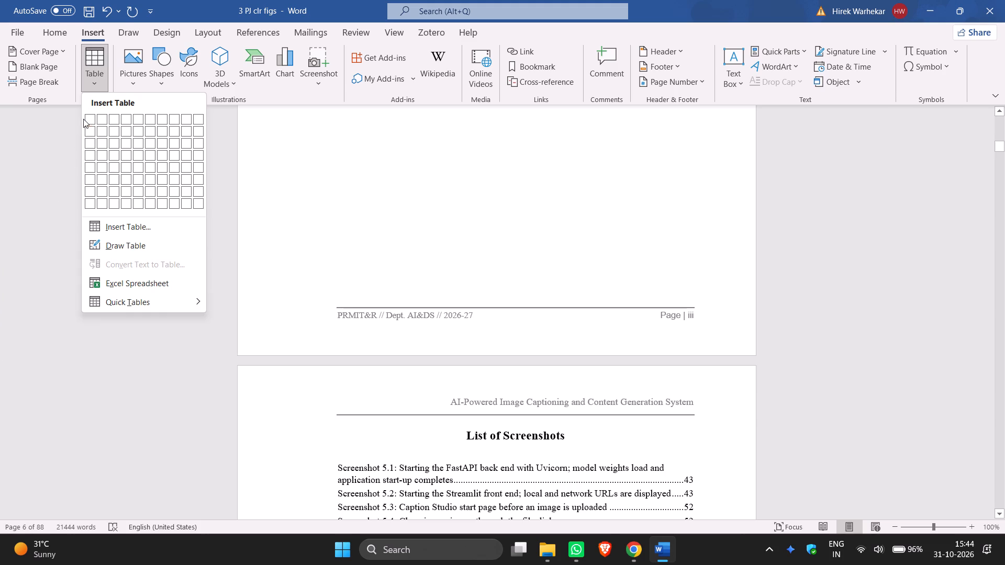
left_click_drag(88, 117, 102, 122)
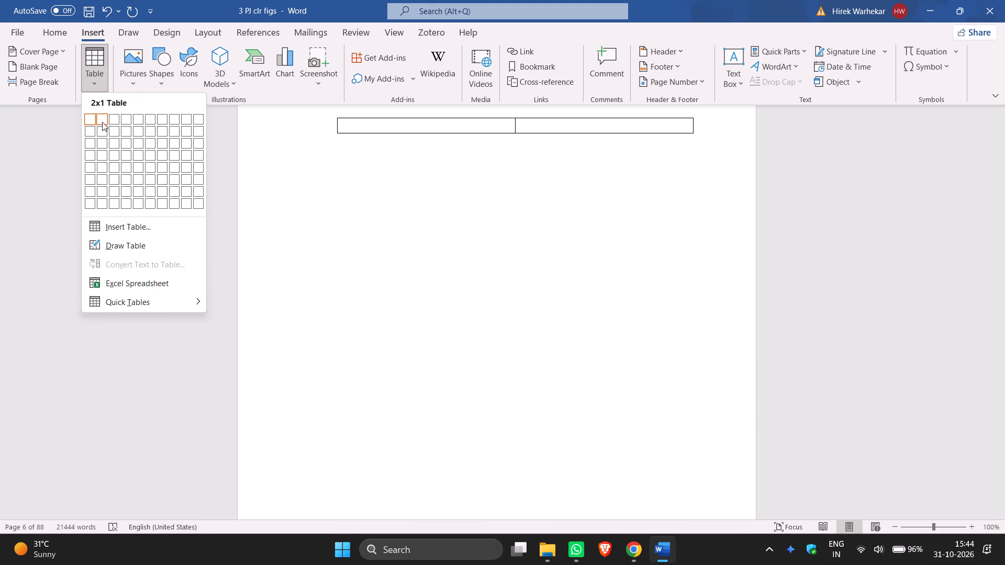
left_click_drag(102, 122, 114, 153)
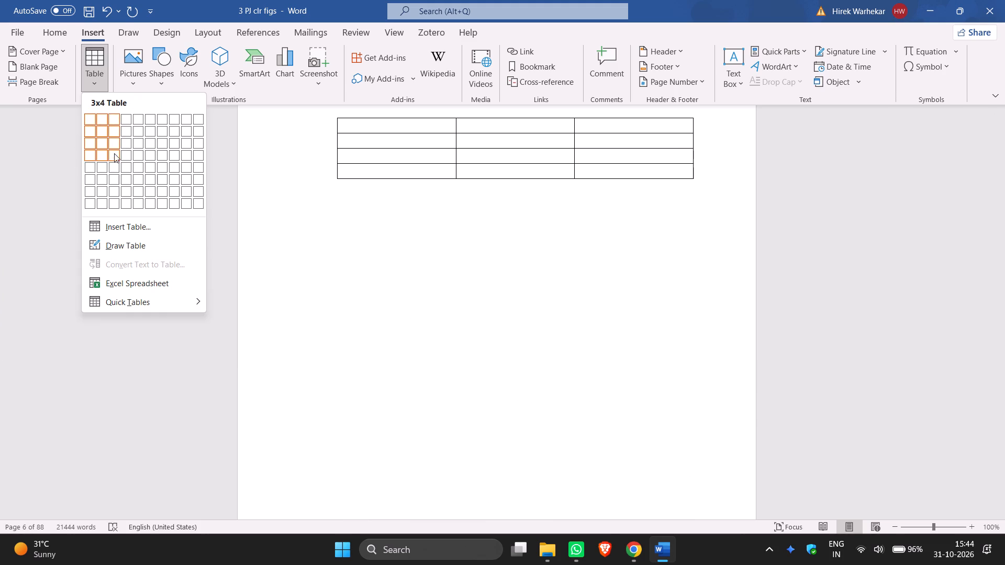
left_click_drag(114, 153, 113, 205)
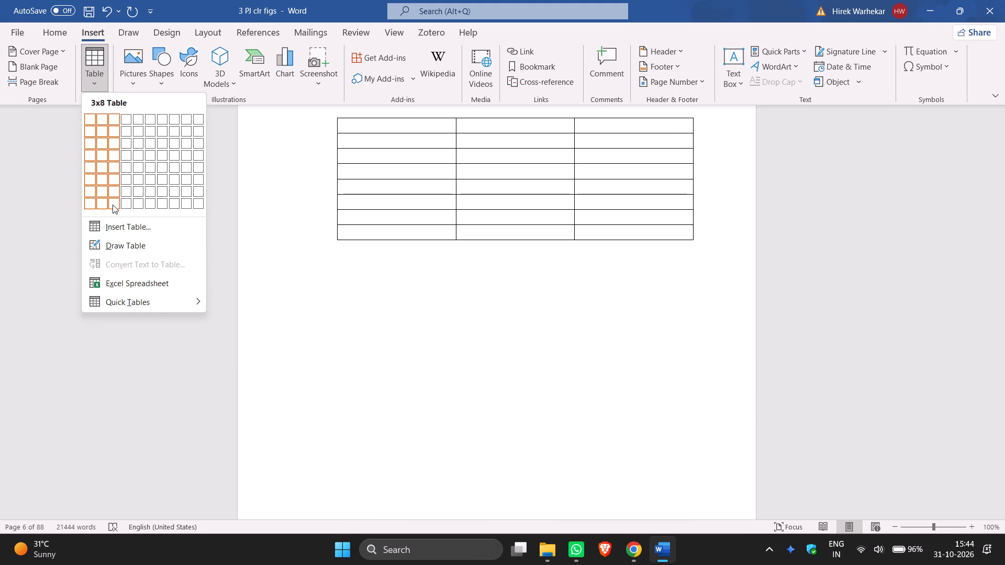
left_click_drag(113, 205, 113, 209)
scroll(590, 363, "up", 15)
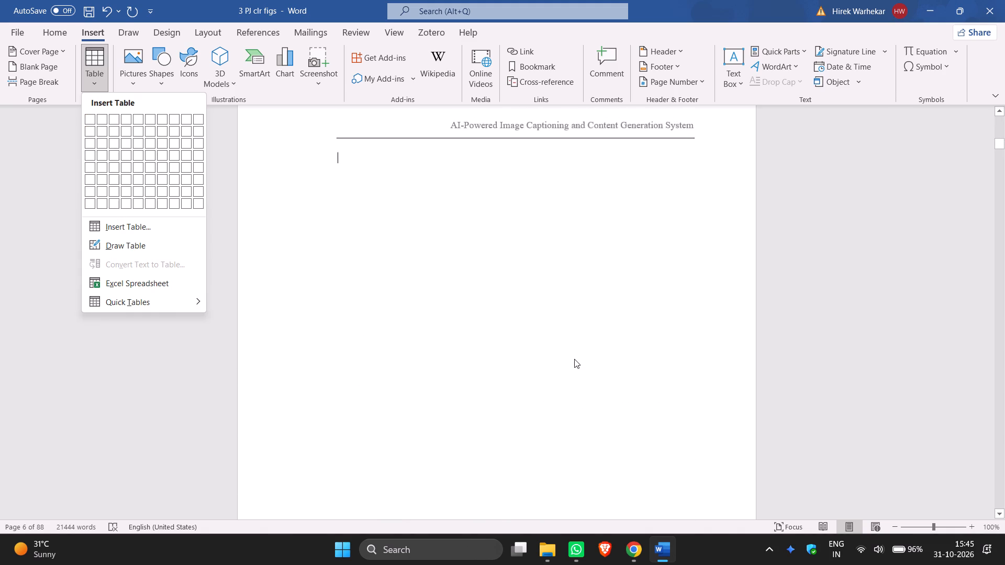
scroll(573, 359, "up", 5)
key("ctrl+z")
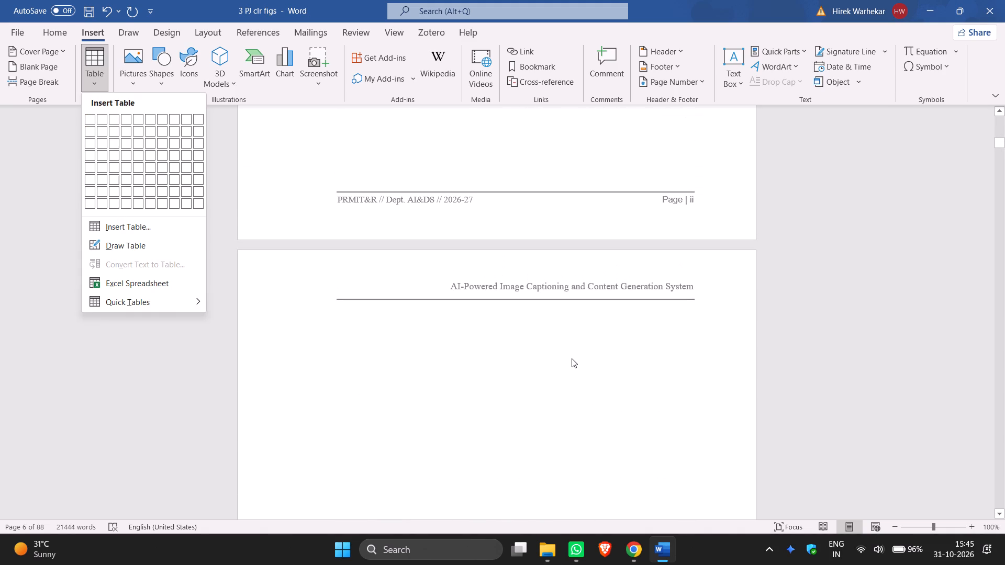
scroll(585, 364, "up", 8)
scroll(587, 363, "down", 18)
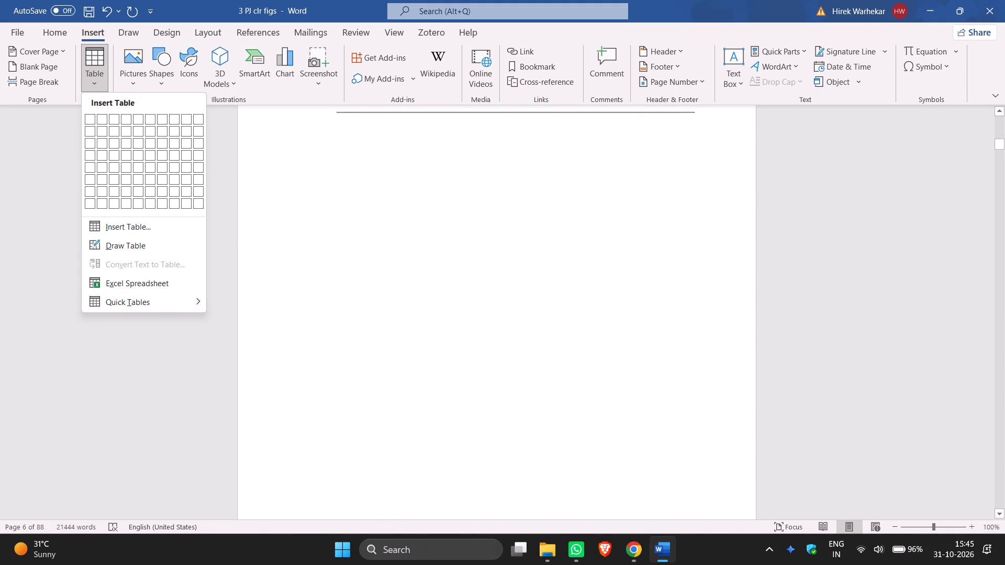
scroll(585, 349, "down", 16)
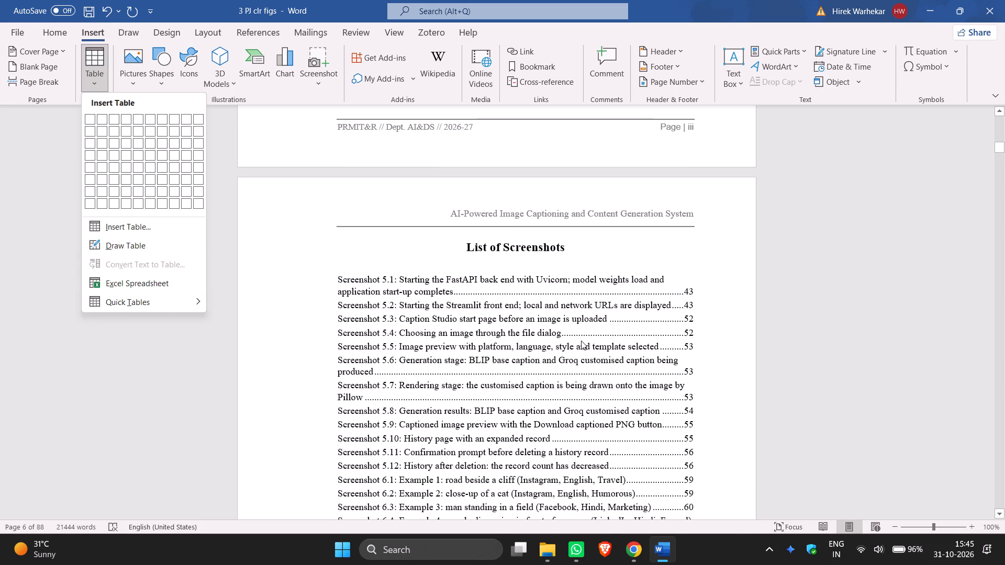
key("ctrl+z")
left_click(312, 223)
Examine the List of Screenshots entries to determine how many rows their table needs.
scroll(535, 239, "up", 1)
scroll(537, 241, "down", 8)
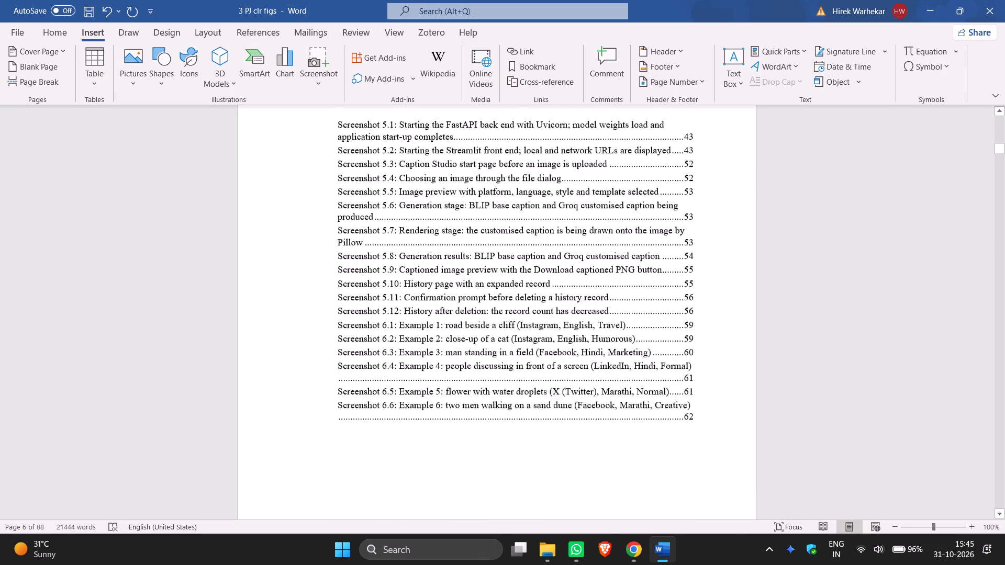
scroll(535, 248, "down", 13)
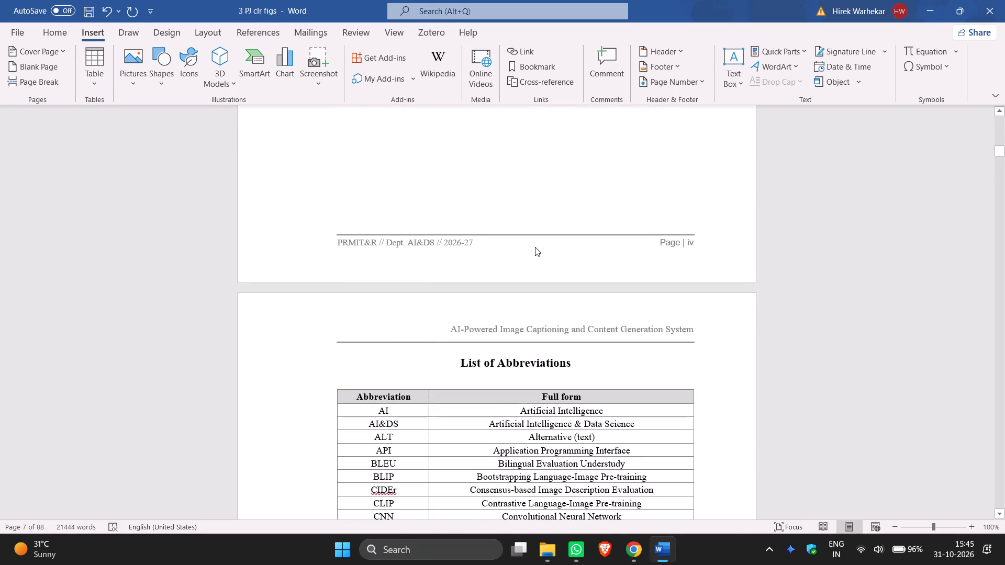
scroll(535, 247, "up", 20)
scroll(531, 248, "up", 7)
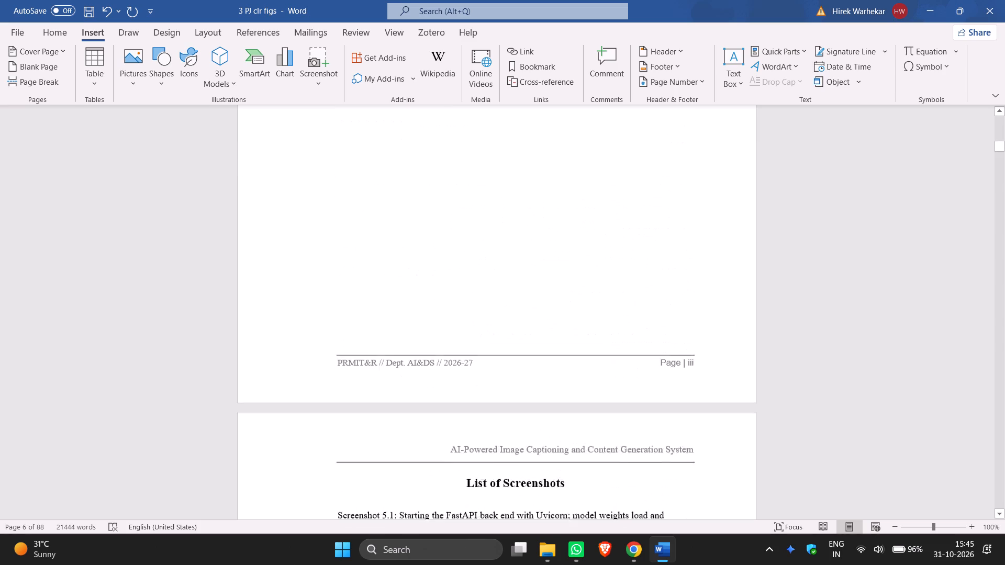
scroll(531, 248, "up", 19)
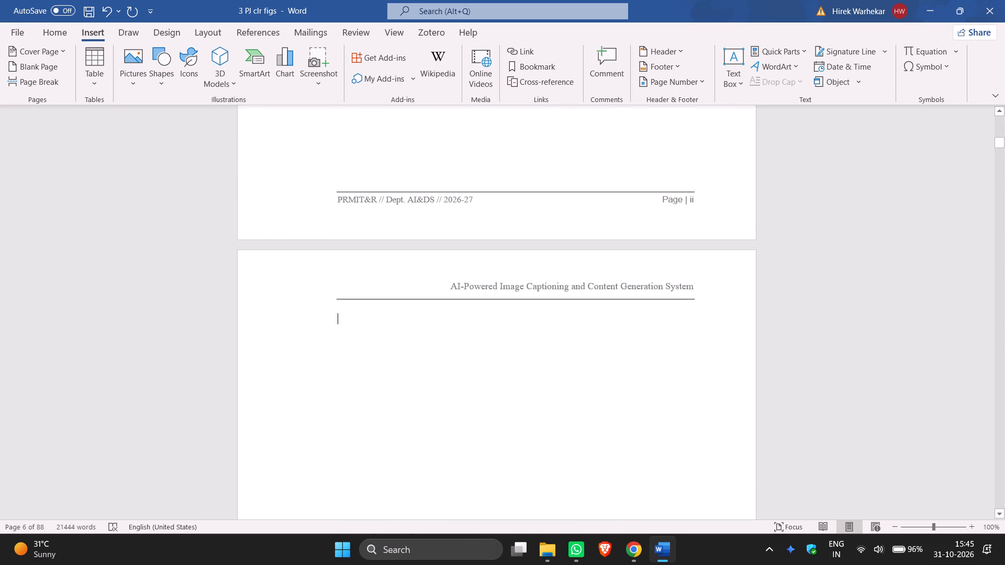
scroll(395, 349, "down", 20)
scroll(395, 349, "down", 8)
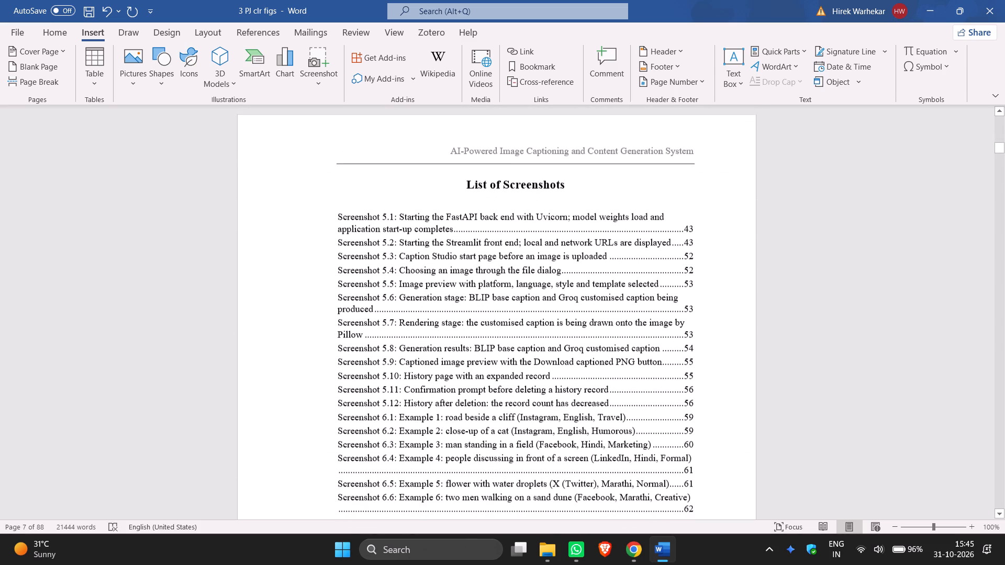
scroll(401, 333, "down", 3)
scroll(401, 333, "up", 2)
Insert a table with 3 columns and 18 rows on the blank page before the List of Screenshots.
left_click(100, 83)
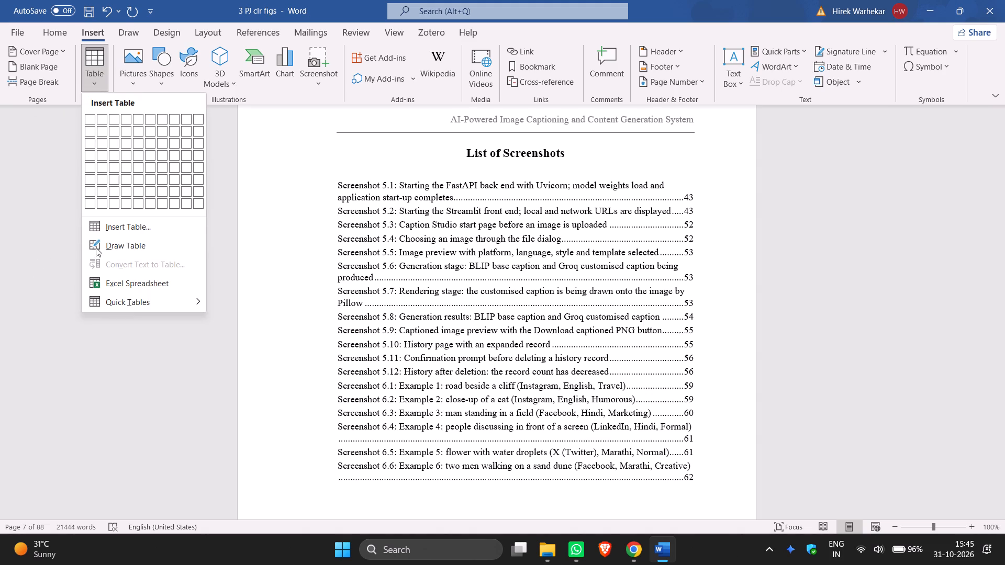
left_click(135, 228)
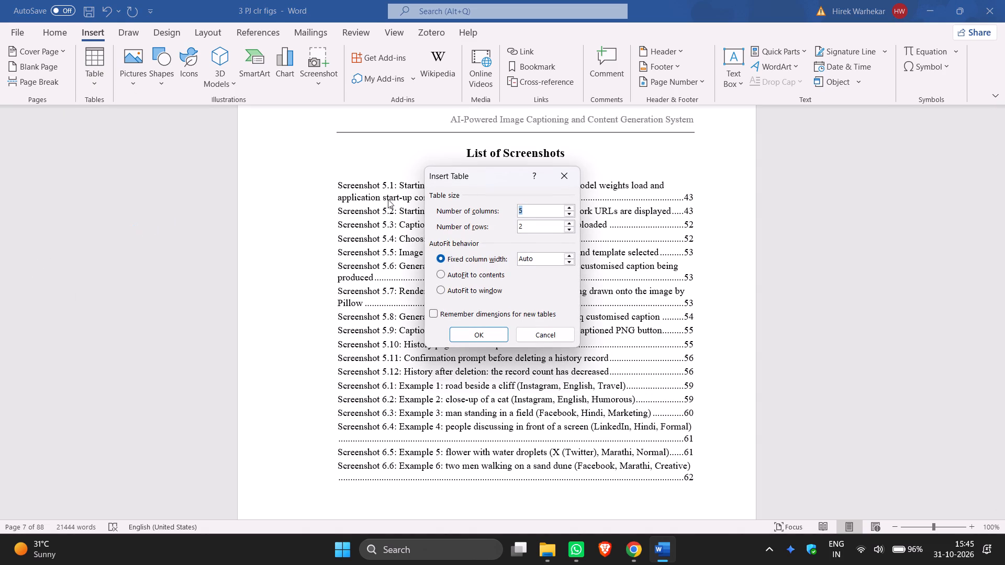
left_click_drag(526, 225, 518, 225)
type("18")
left_click_drag(527, 209, 492, 209)
key("3")
left_click(478, 330)
Examine the new empty table and the List of Tables entries on the page before it.
scroll(565, 351, "up", 14)
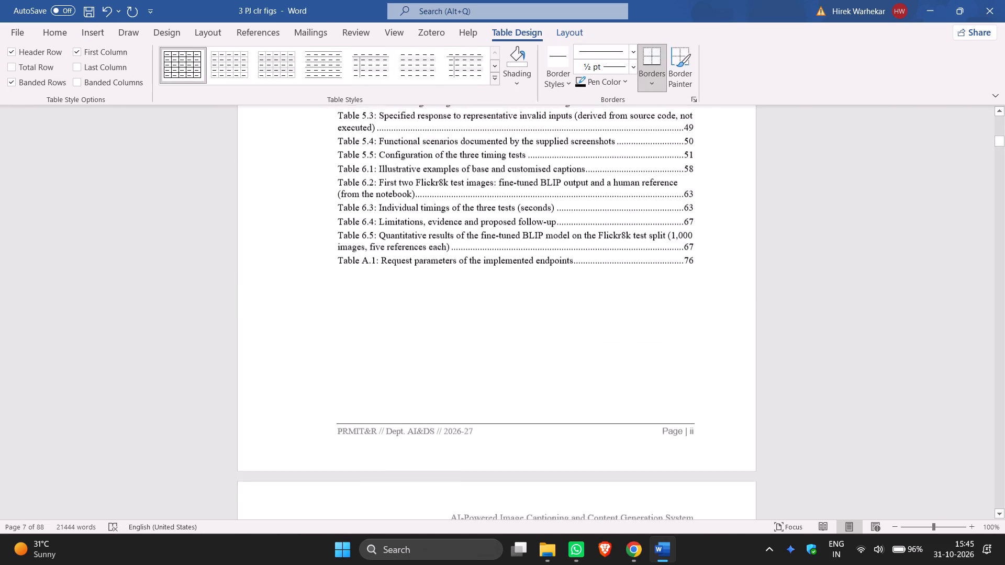
scroll(565, 351, "up", 10)
scroll(565, 351, "down", 1)
scroll(565, 351, "up", 4)
scroll(565, 351, "down", 6)
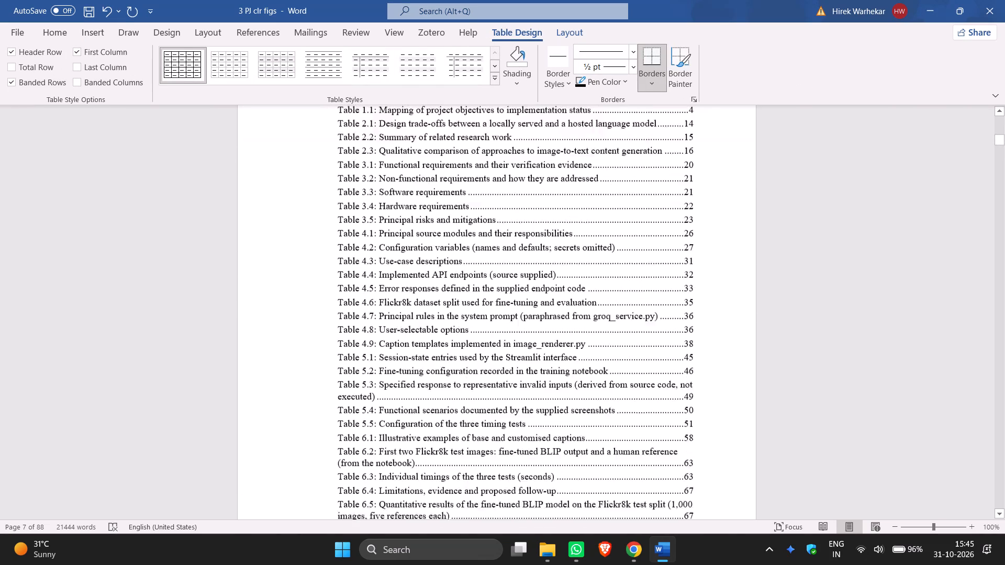
scroll(565, 351, "down", 11)
scroll(565, 347, "down", 12)
scroll(566, 341, "up", 3)
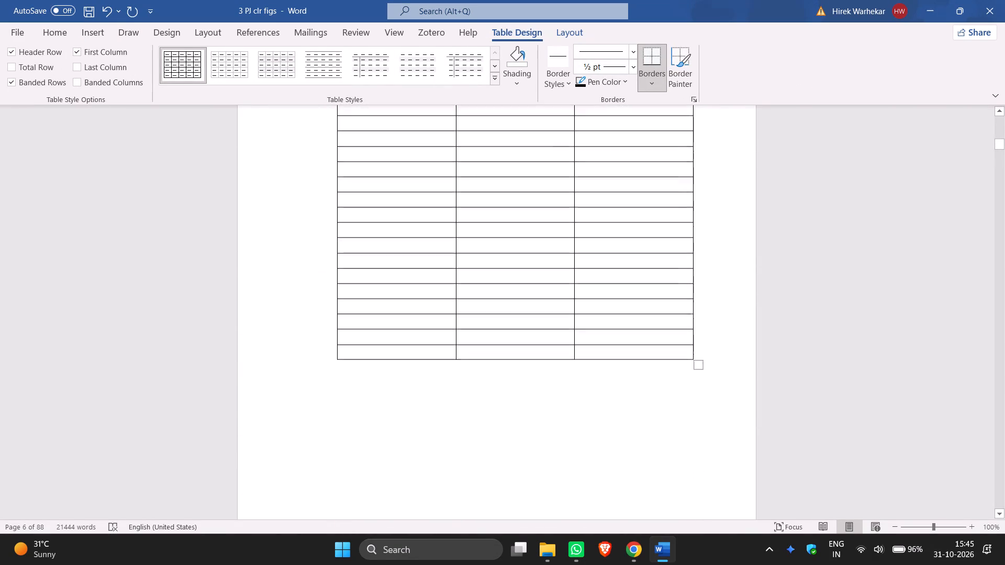
scroll(566, 341, "up", 2)
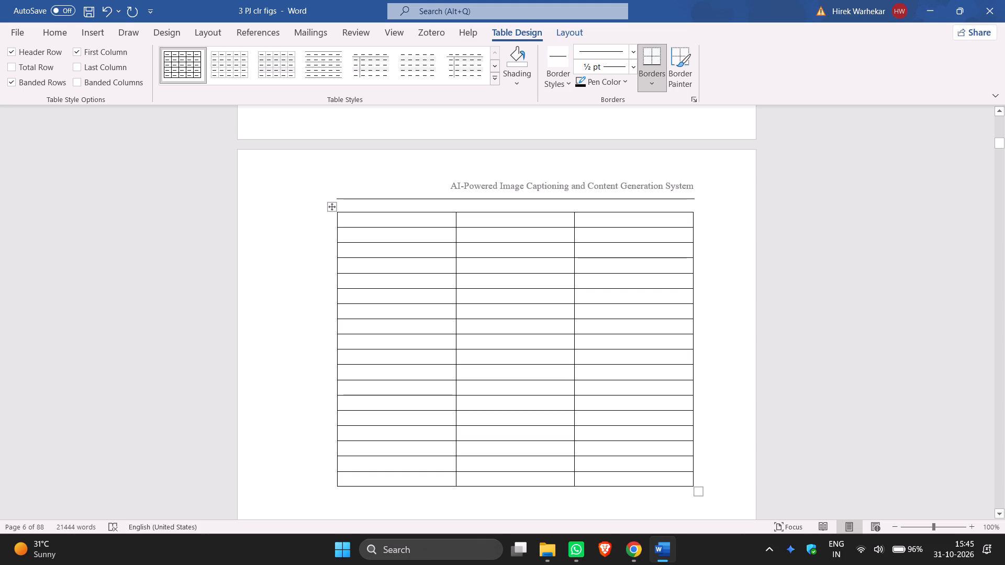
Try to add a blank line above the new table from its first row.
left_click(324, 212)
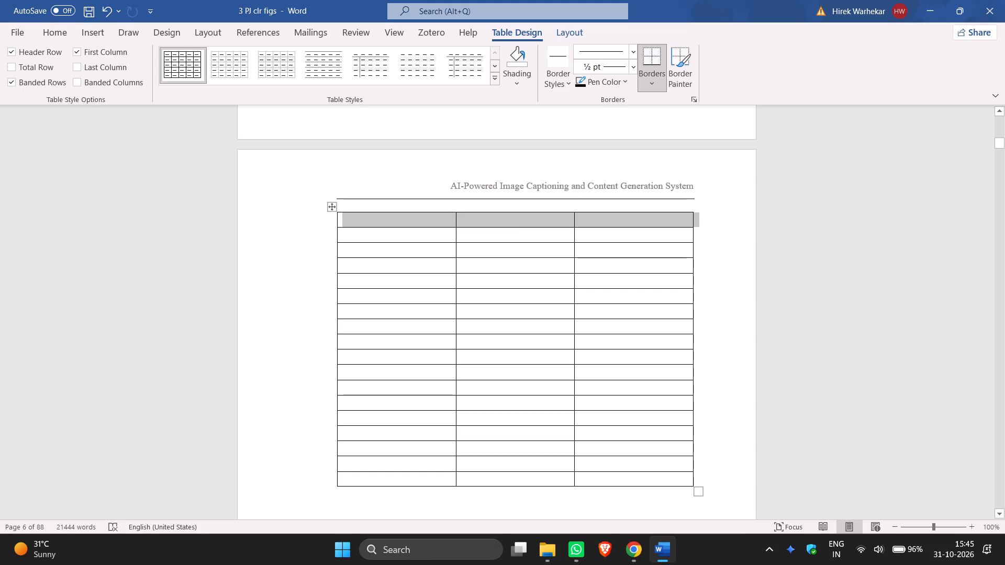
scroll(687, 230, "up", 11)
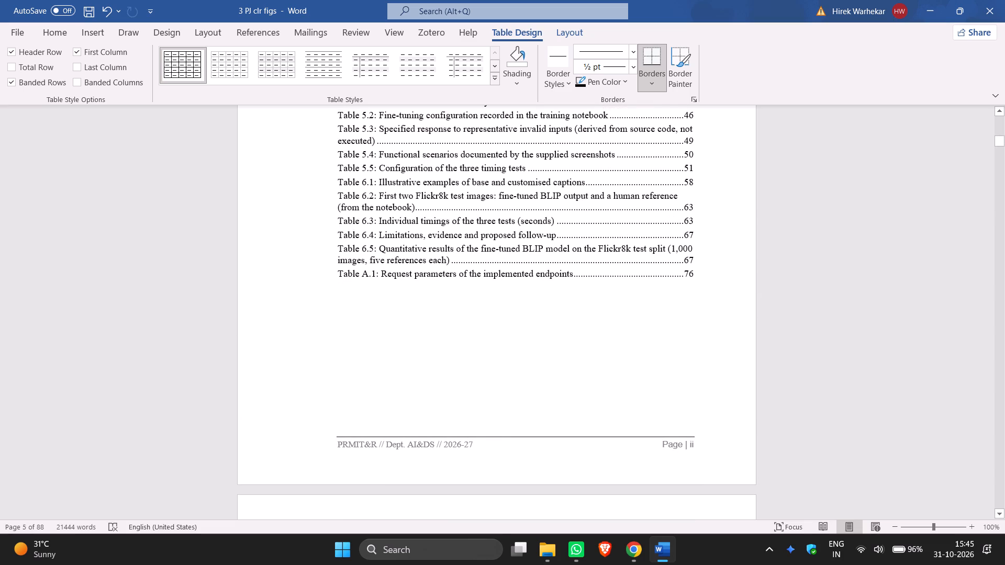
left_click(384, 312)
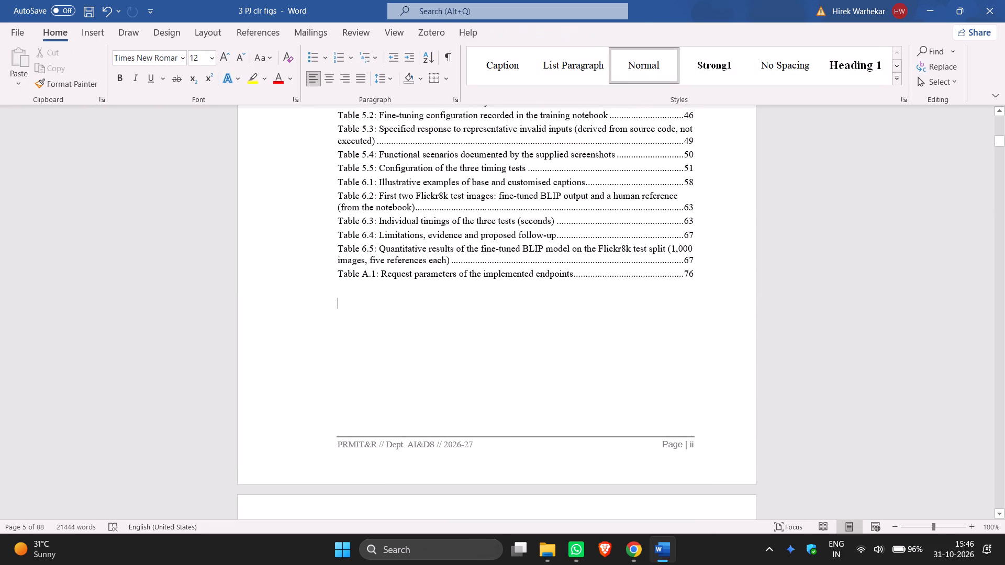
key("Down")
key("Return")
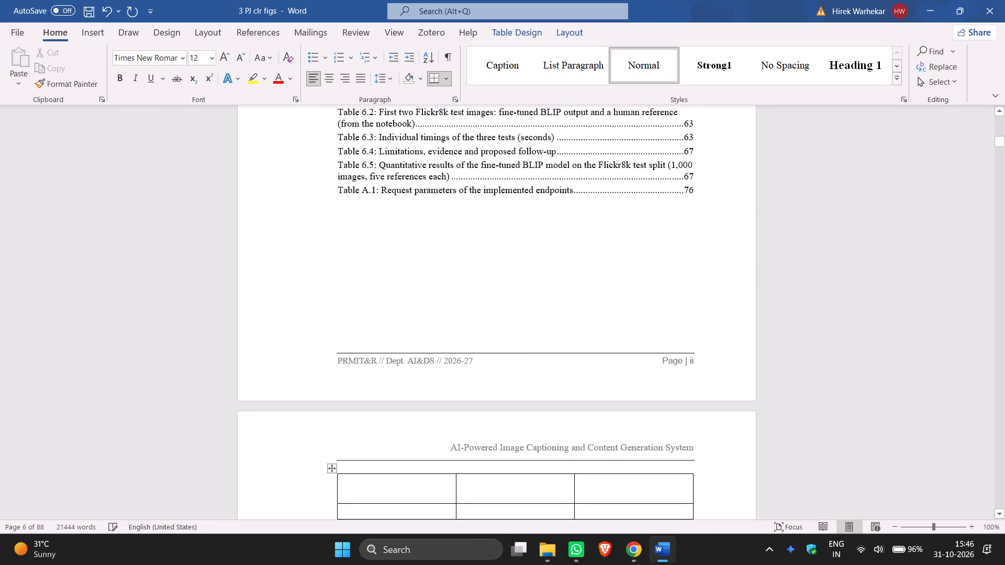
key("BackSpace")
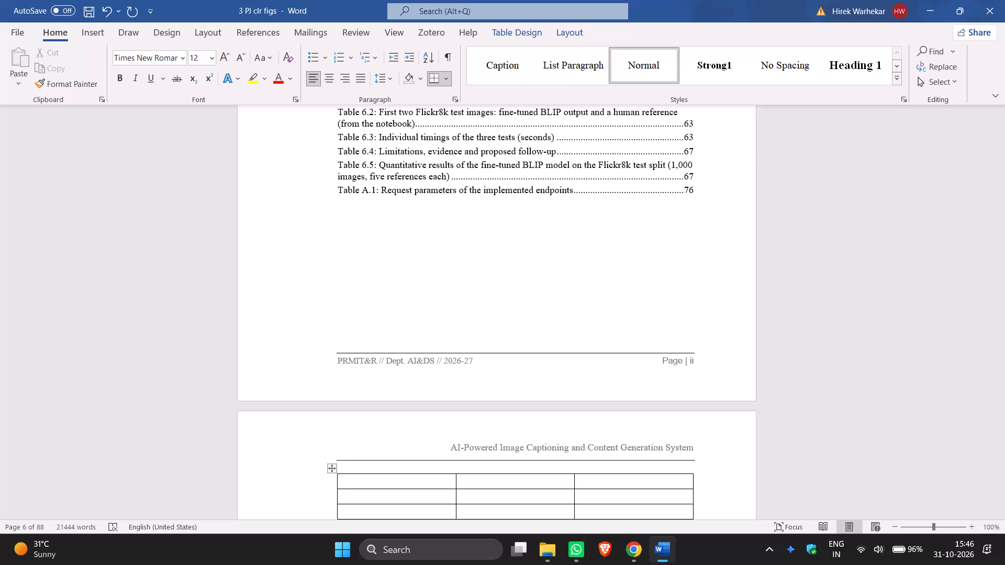
Undo the recent line edits and the insertion of the 3-column, 18-row table.
key("ctrl+z")
key("ctrl+z")
key("ctrl+z")
Copy the "List of Screenshots" heading from the page that holds the screenshot entries.
scroll(667, 350, "down", 2)
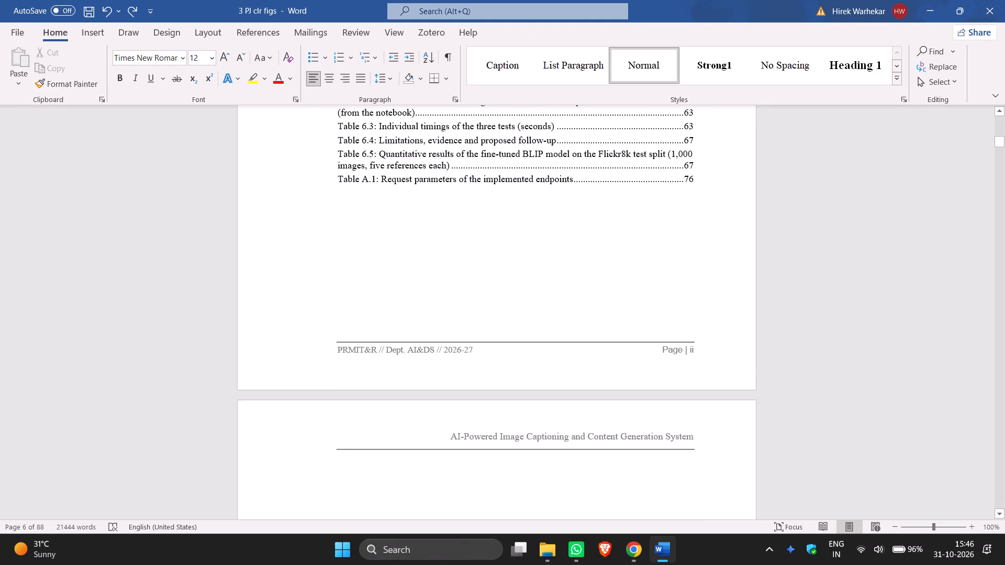
scroll(668, 365, "down", 20)
scroll(668, 365, "down", 6)
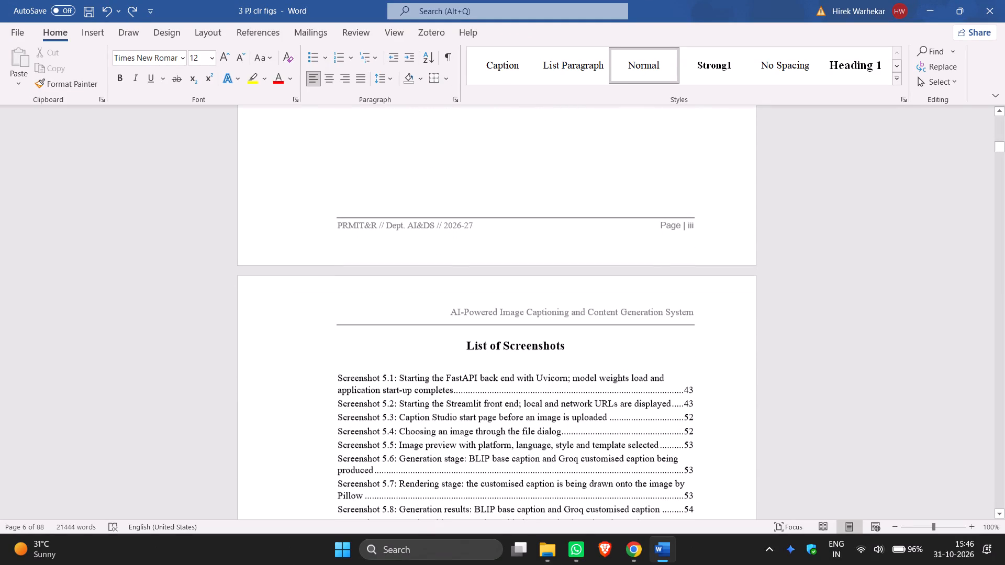
left_click(533, 345)
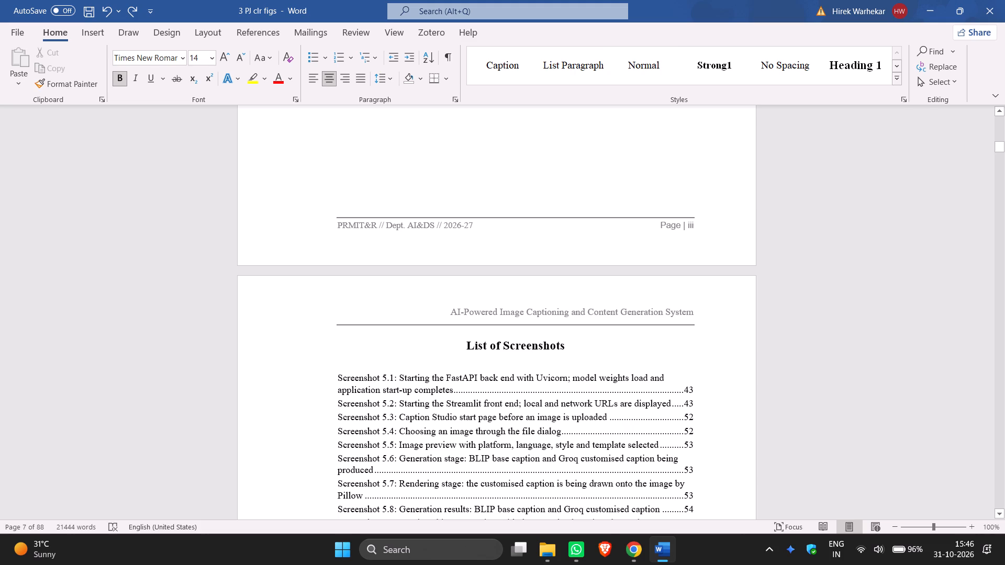
left_click_drag(566, 347, 456, 344)
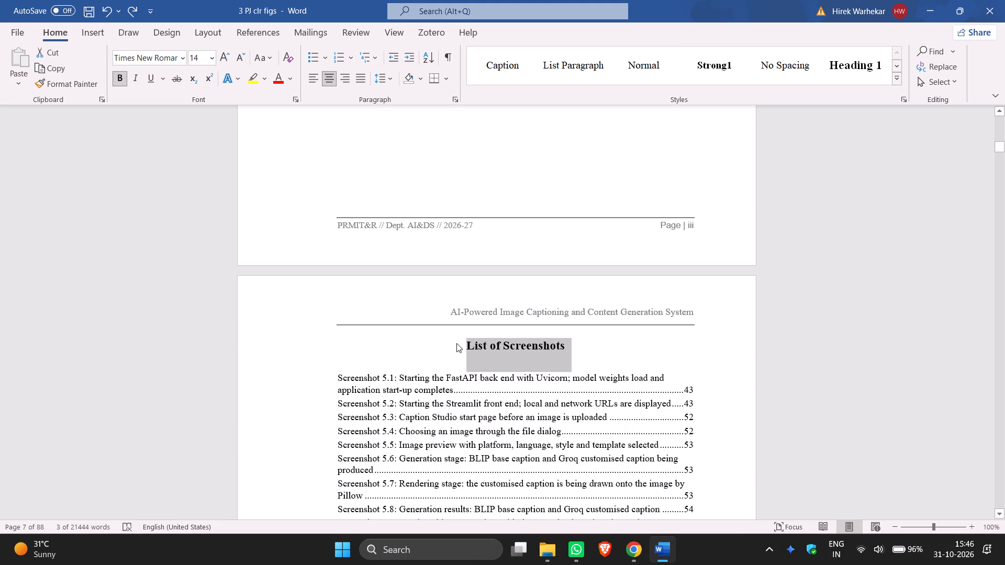
key("ctrl+c")
Format the first line of the blank page before the List of Screenshots as centred, bold, 14 pt text.
scroll(677, 422, "up", 13)
scroll(469, 325, "up", 5)
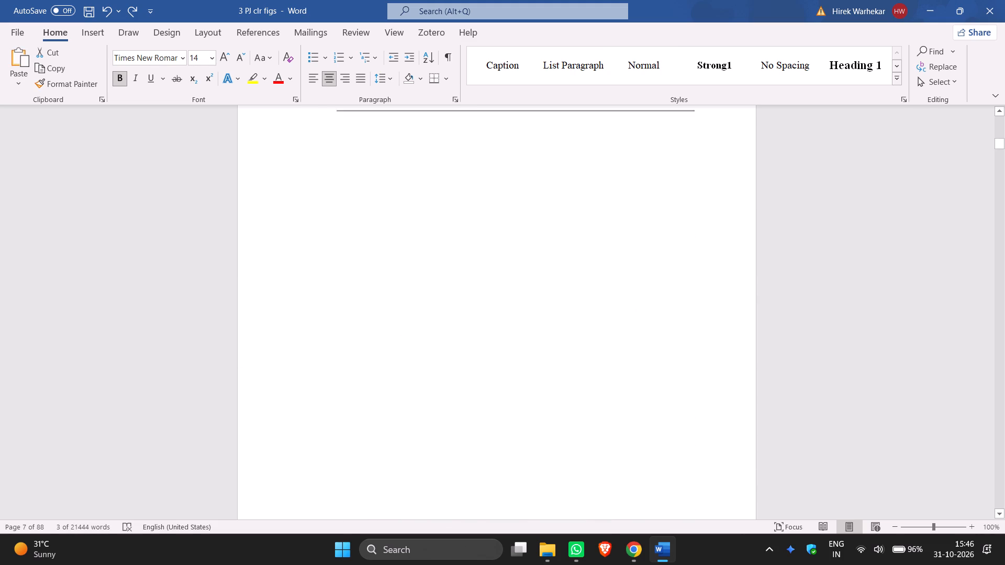
scroll(470, 323, "down", 20)
scroll(472, 324, "up", 10)
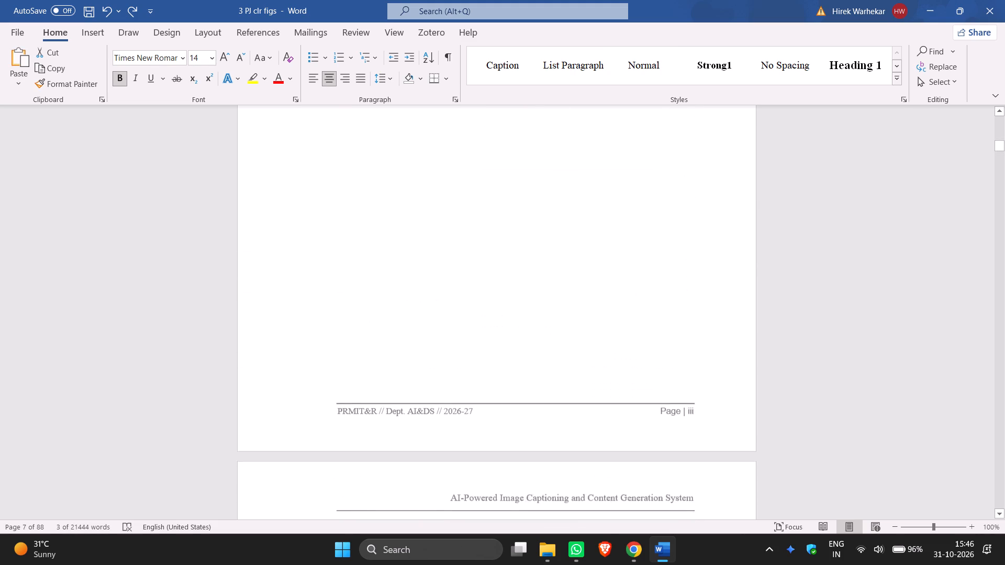
scroll(473, 325, "up", 16)
left_click(494, 359)
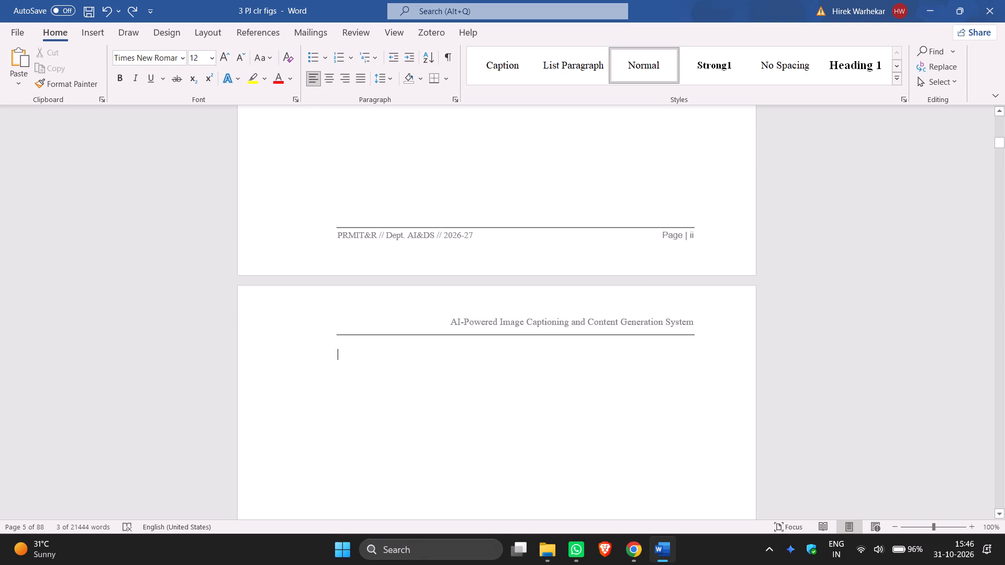
left_click(328, 81)
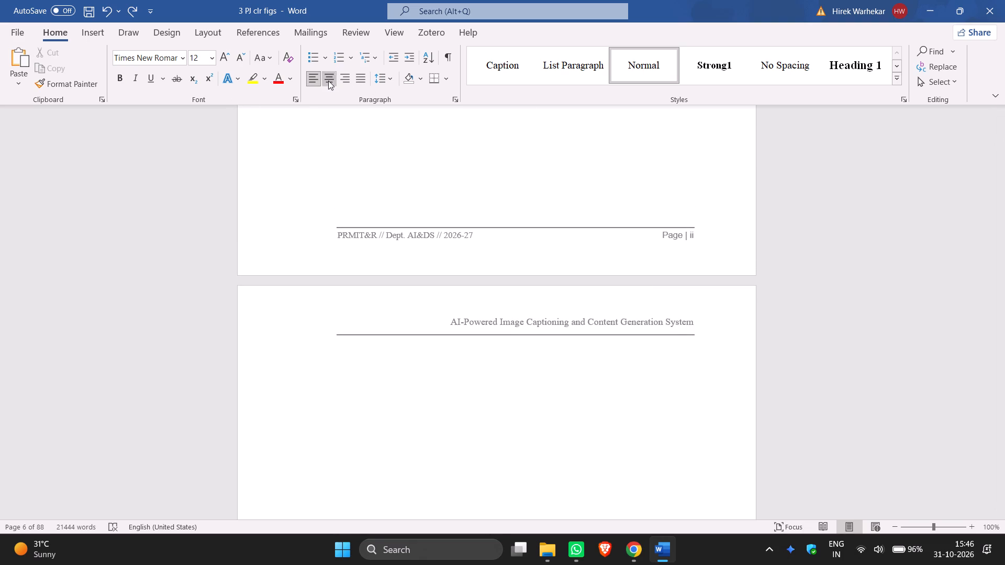
left_click(117, 80)
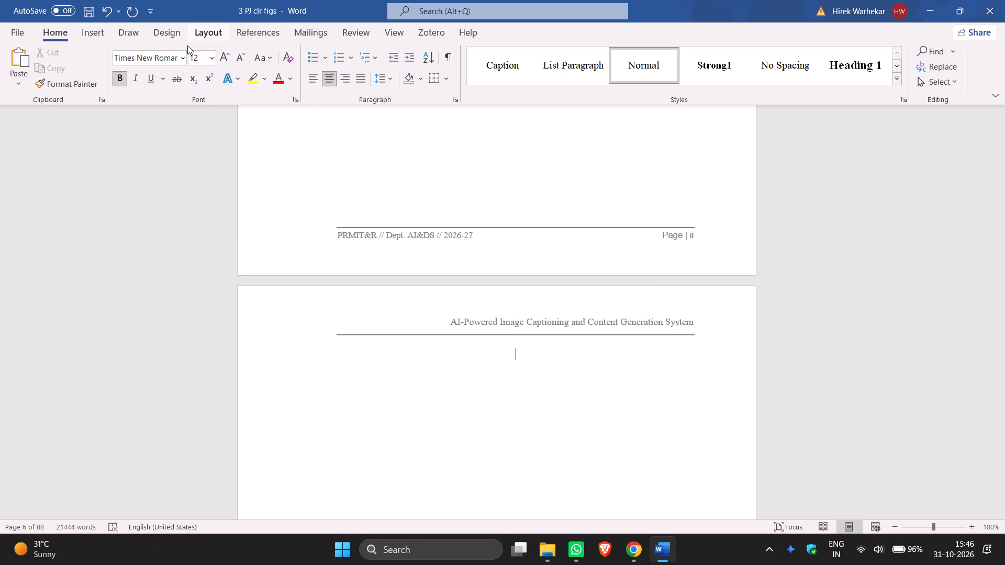
left_click(213, 57)
left_click(202, 151)
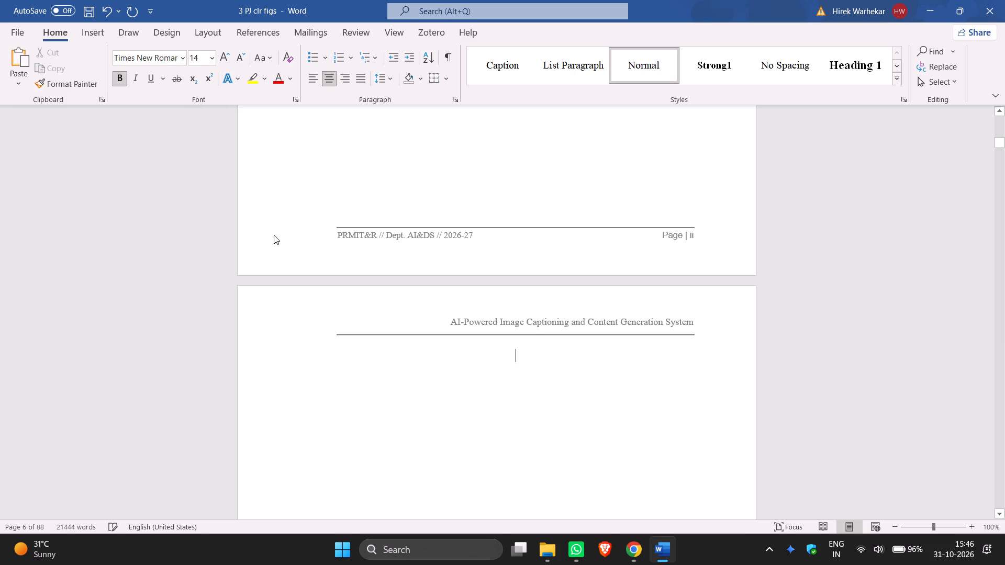
Paste the copied "List of Screenshots" heading at the top of the blank page.
scroll(517, 319, "up", 20)
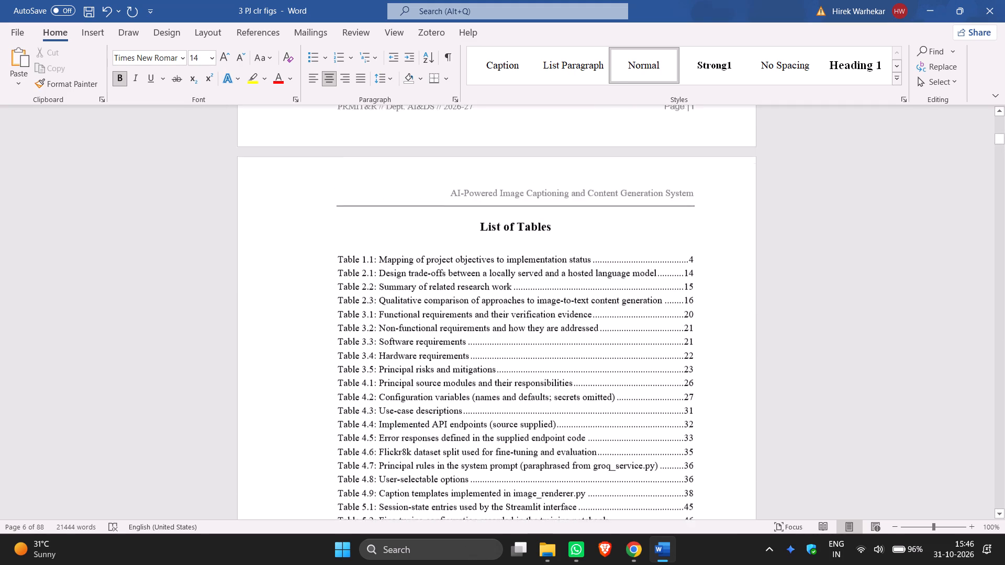
scroll(514, 325, "down", 20)
scroll(514, 325, "down", 1)
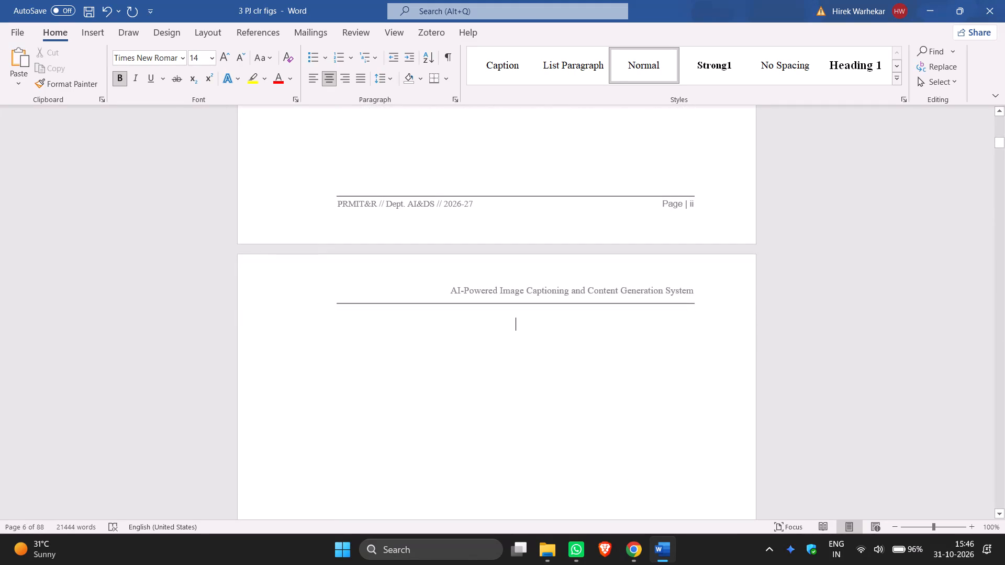
key("ctrl+v")
Left-align the empty line below the pasted "List of Screenshots" heading.
scroll(666, 341, "down", 4)
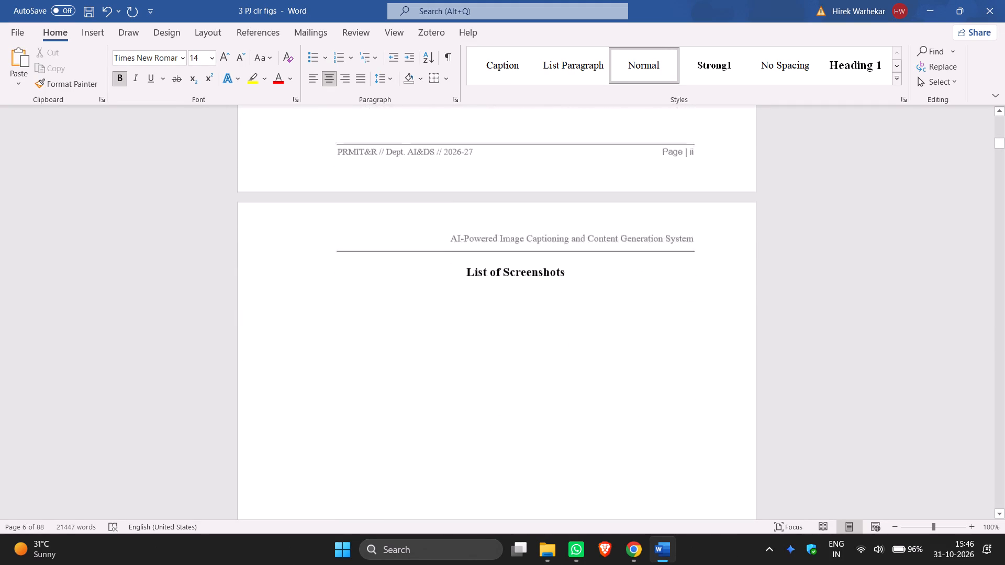
scroll(666, 341, "down", 14)
scroll(667, 338, "up", 6)
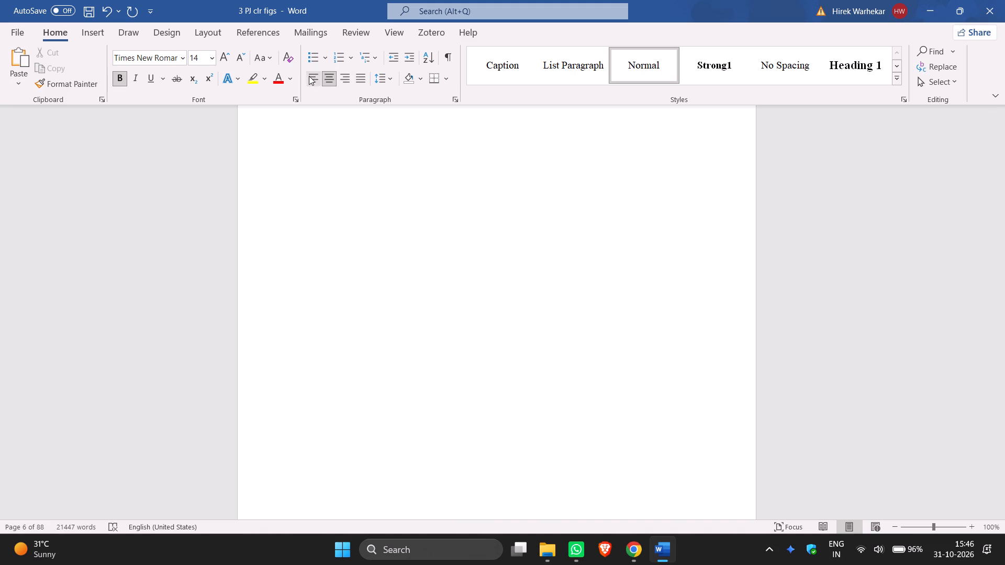
left_click(309, 76)
Examine the original List of Screenshots entries and the List of Tables page alongside the new heading's page.
scroll(447, 298, "down", 20)
scroll(447, 298, "down", 1)
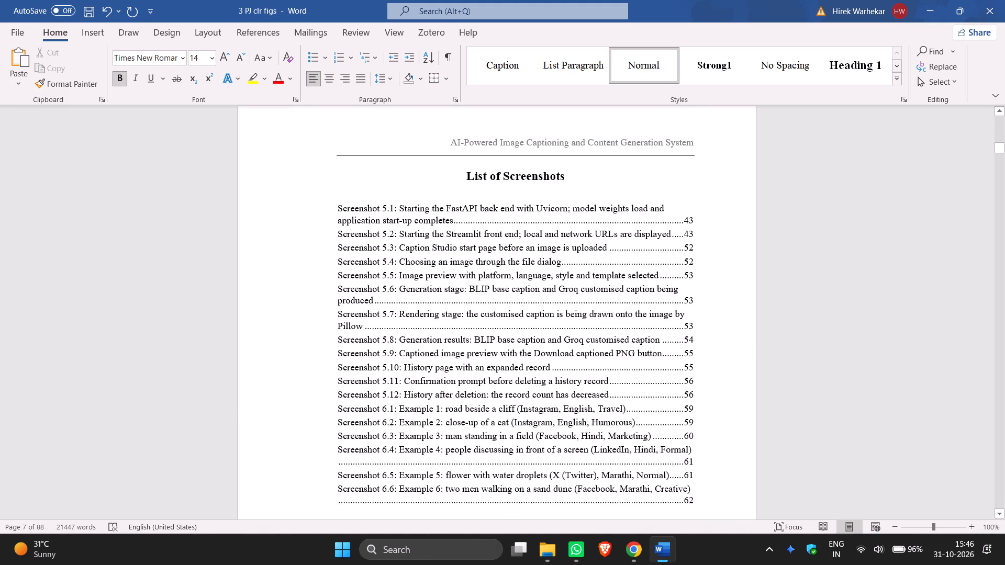
scroll(447, 294, "down", 5)
scroll(447, 294, "up", 7)
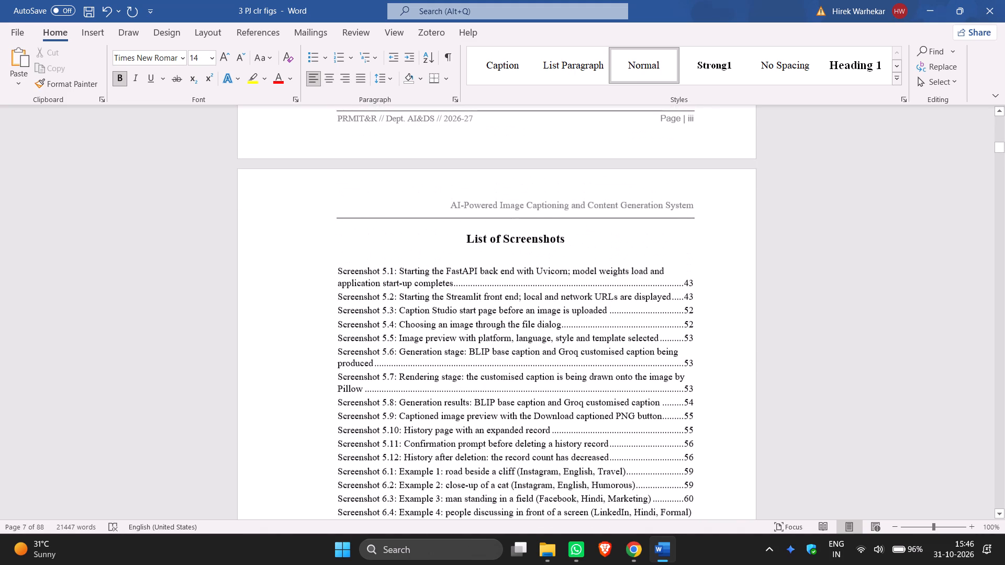
scroll(447, 294, "up", 6)
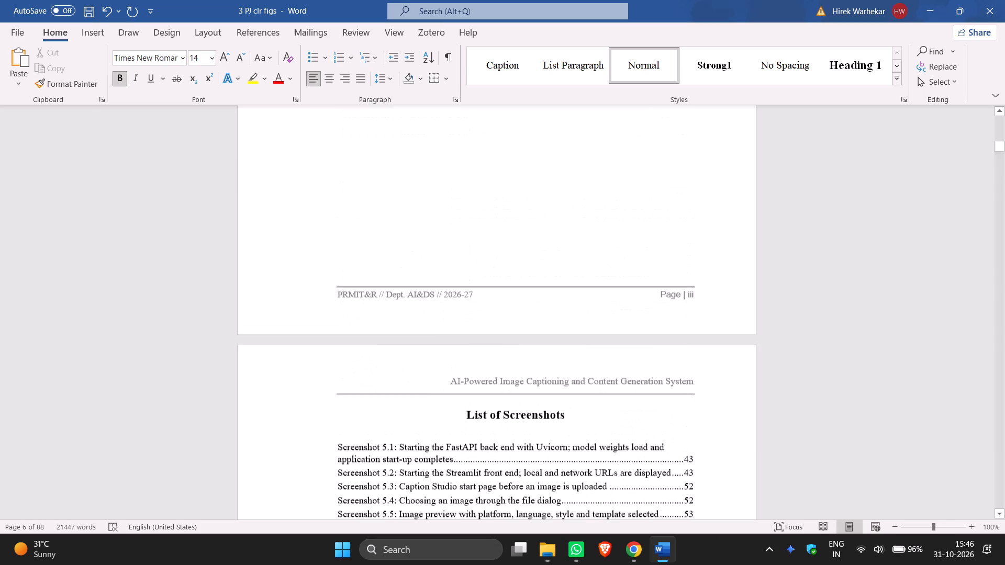
scroll(447, 294, "up", 10)
scroll(447, 294, "down", 5)
scroll(447, 294, "up", 5)
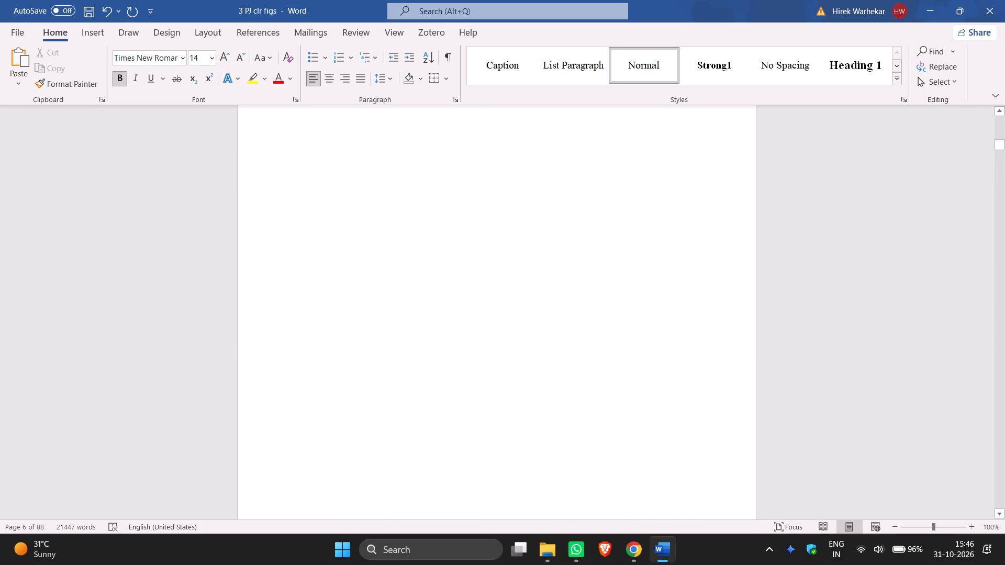
scroll(447, 294, "up", 5)
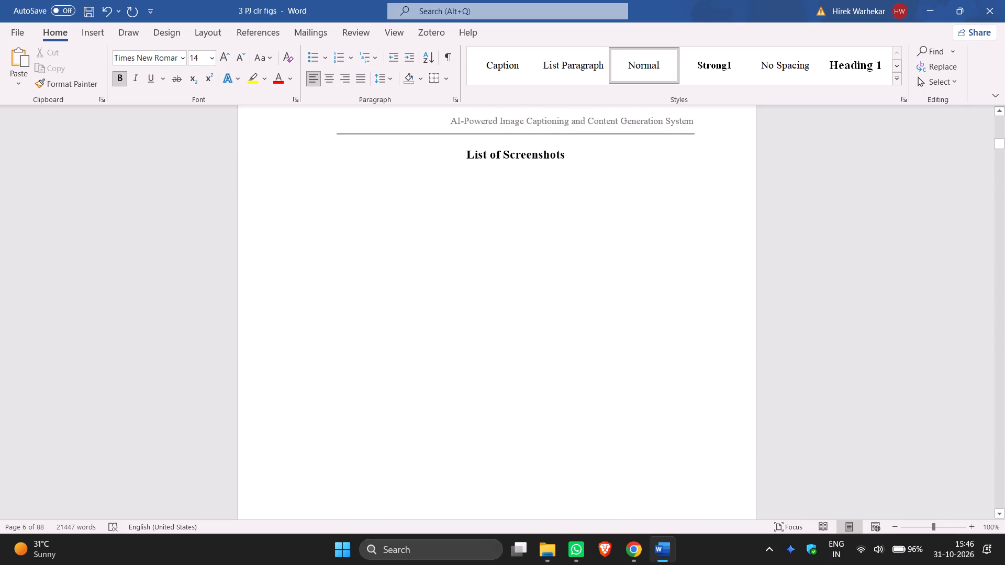
scroll(520, 226, "up", 14)
scroll(520, 228, "up", 7)
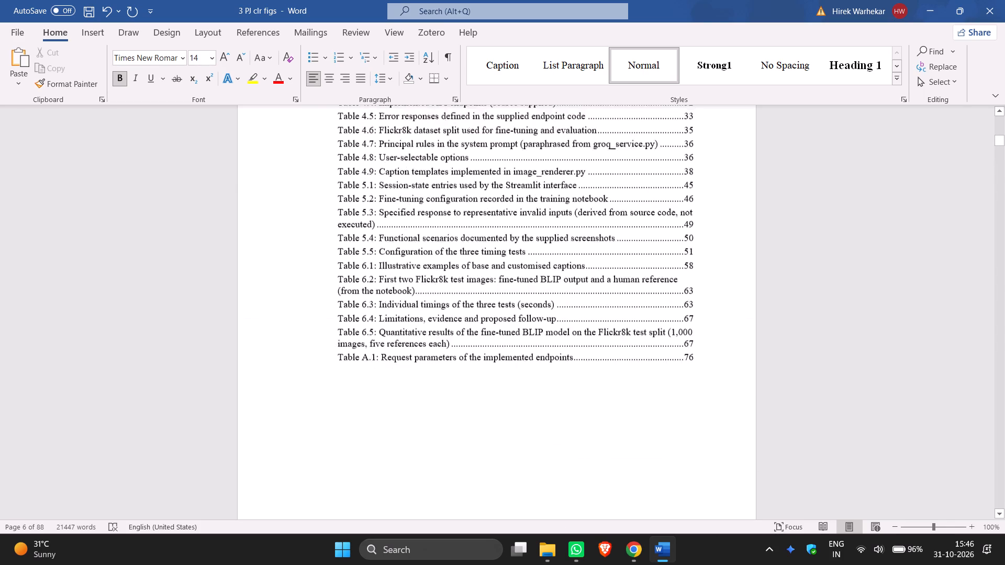
scroll(519, 231, "up", 6)
scroll(519, 231, "down", 8)
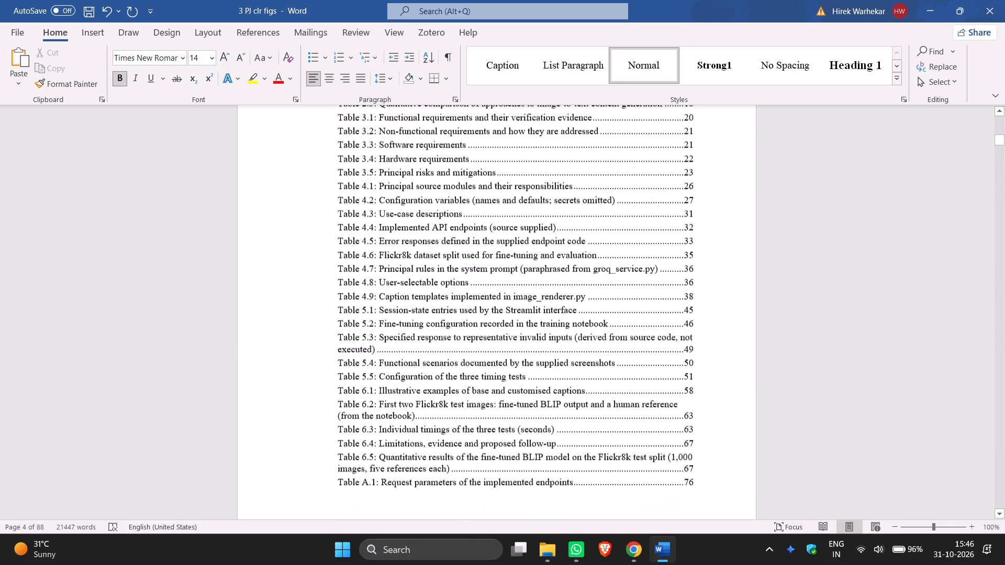
scroll(519, 229, "down", 11)
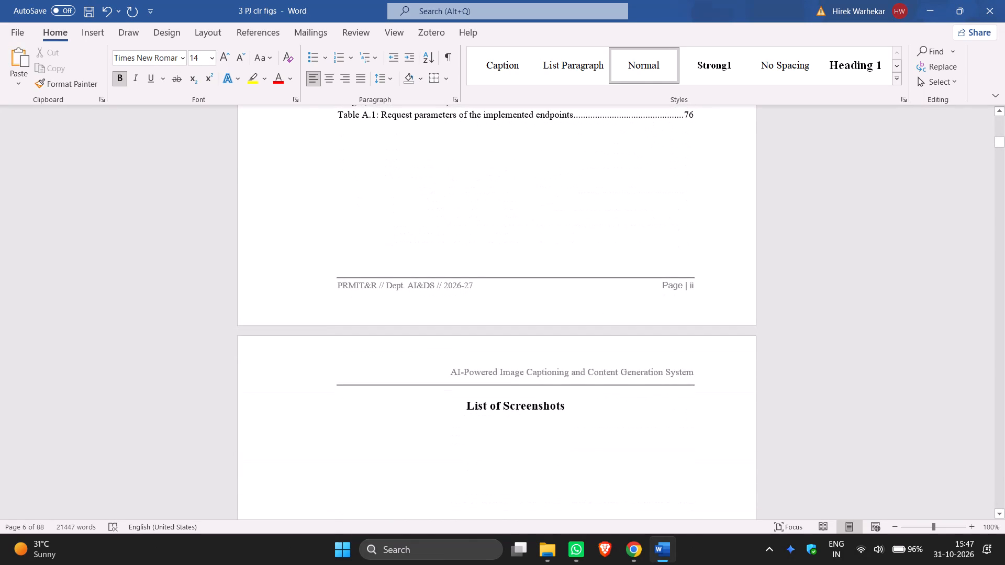
scroll(519, 228, "up", 20)
scroll(519, 228, "down", 9)
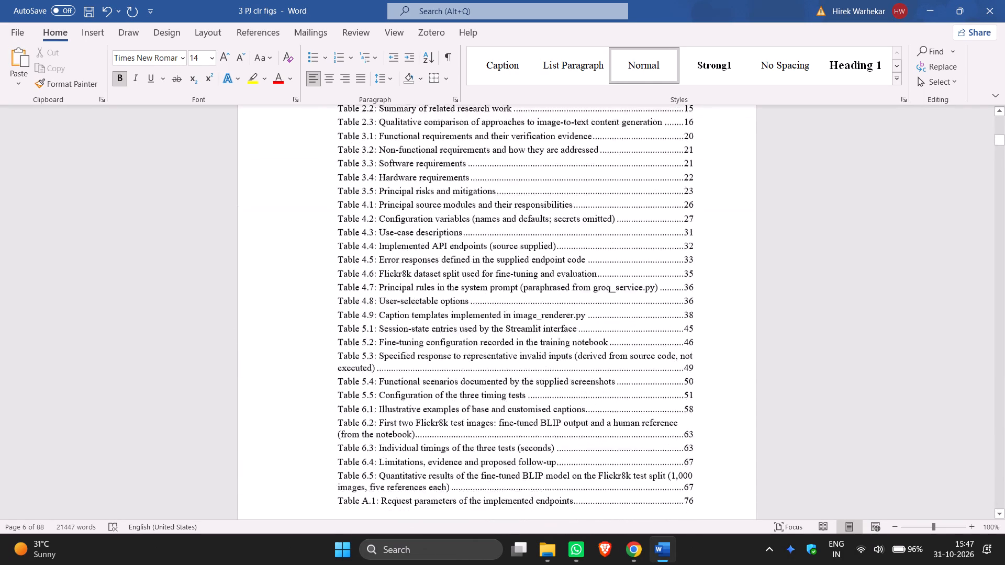
scroll(519, 227, "down", 15)
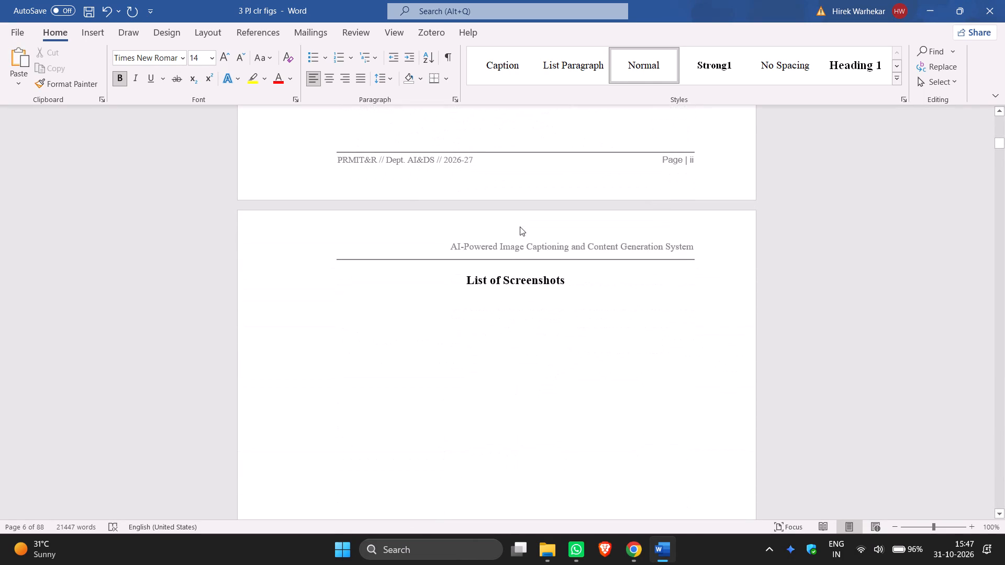
Insert a table with 3 columns and 18 rows, one blank line further below the new "List of Screenshots" heading.
key("Return")
left_click(88, 27)
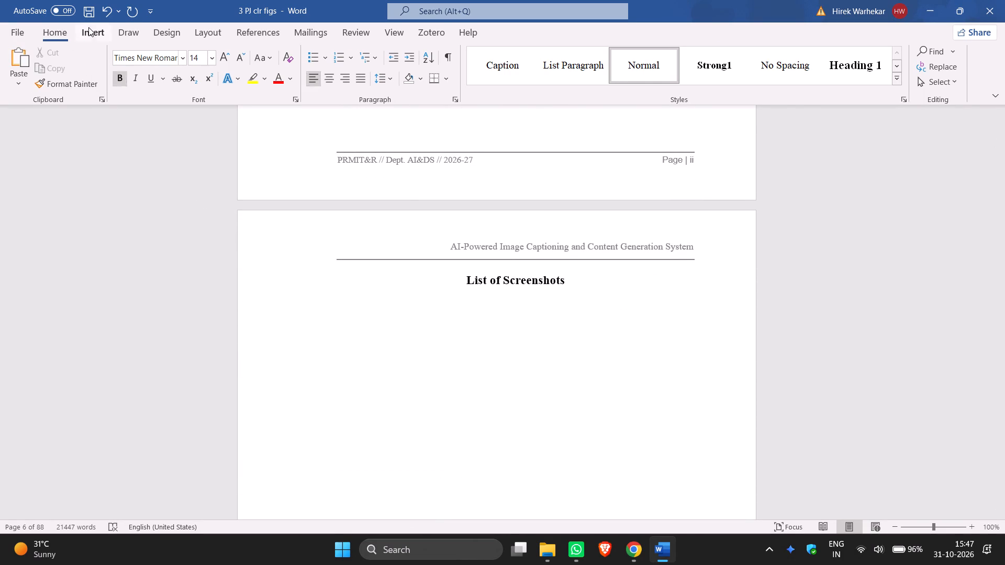
left_click(94, 75)
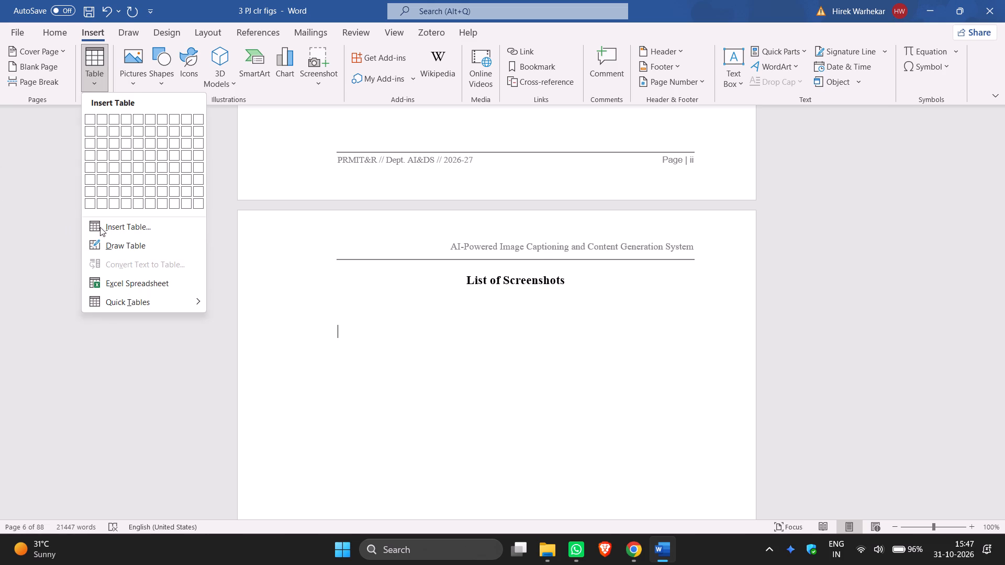
left_click(108, 227)
left_click_drag(529, 228, 510, 225)
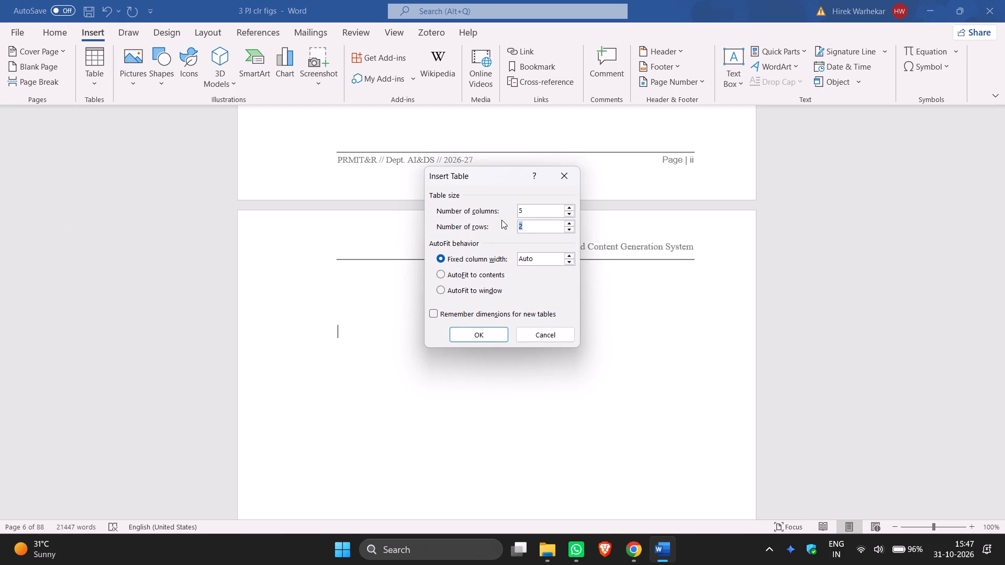
type("18")
left_click_drag(523, 208, 497, 200)
key("3")
key("Return")
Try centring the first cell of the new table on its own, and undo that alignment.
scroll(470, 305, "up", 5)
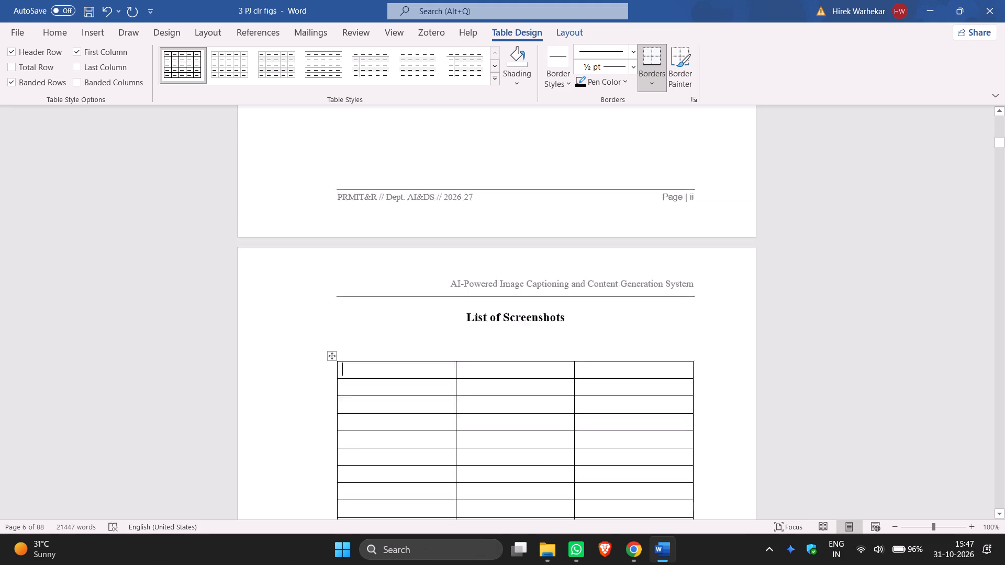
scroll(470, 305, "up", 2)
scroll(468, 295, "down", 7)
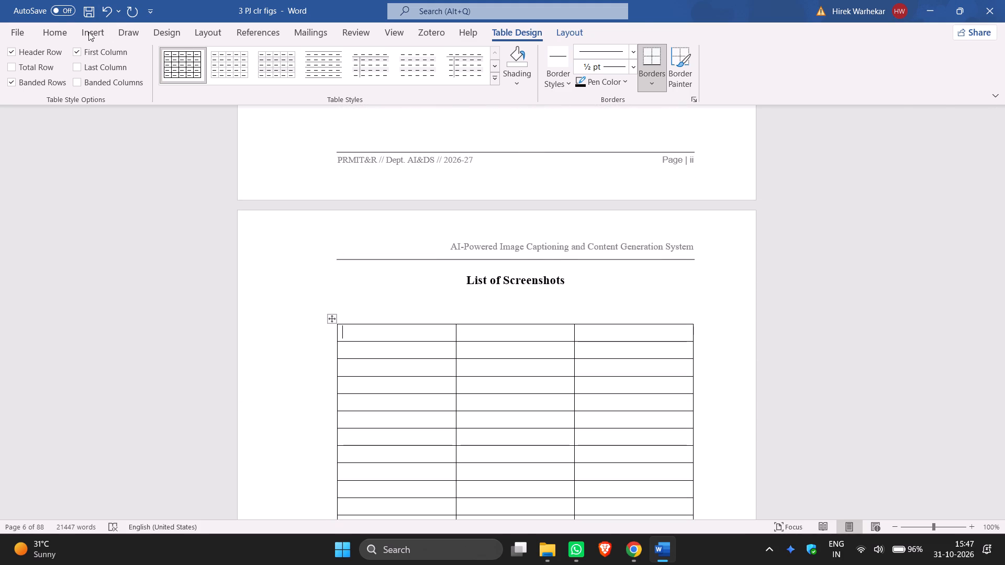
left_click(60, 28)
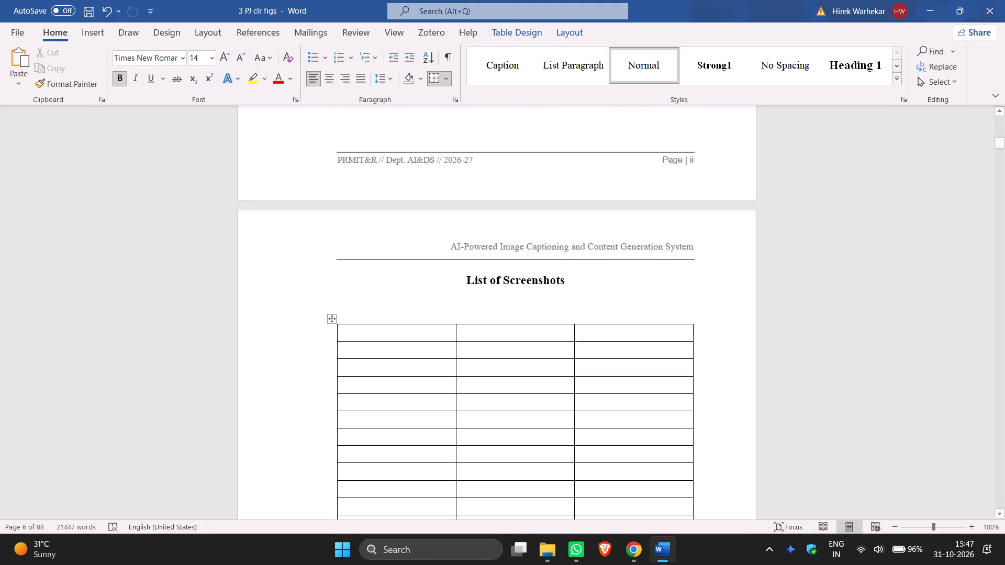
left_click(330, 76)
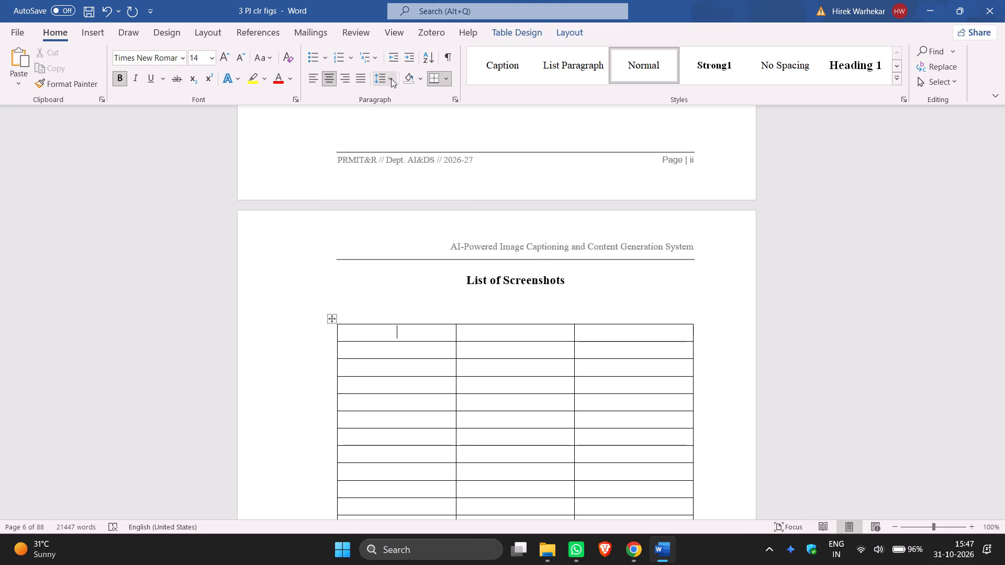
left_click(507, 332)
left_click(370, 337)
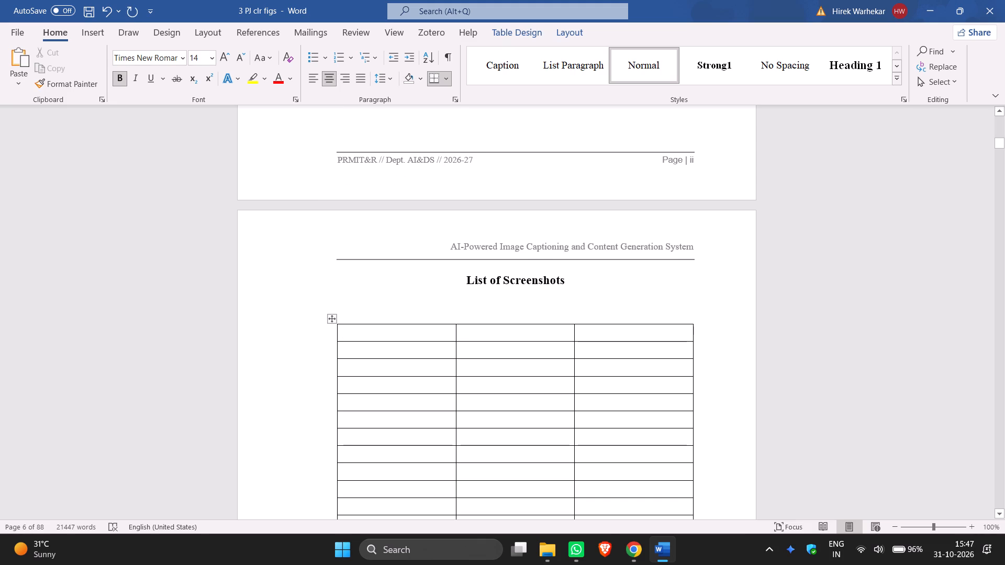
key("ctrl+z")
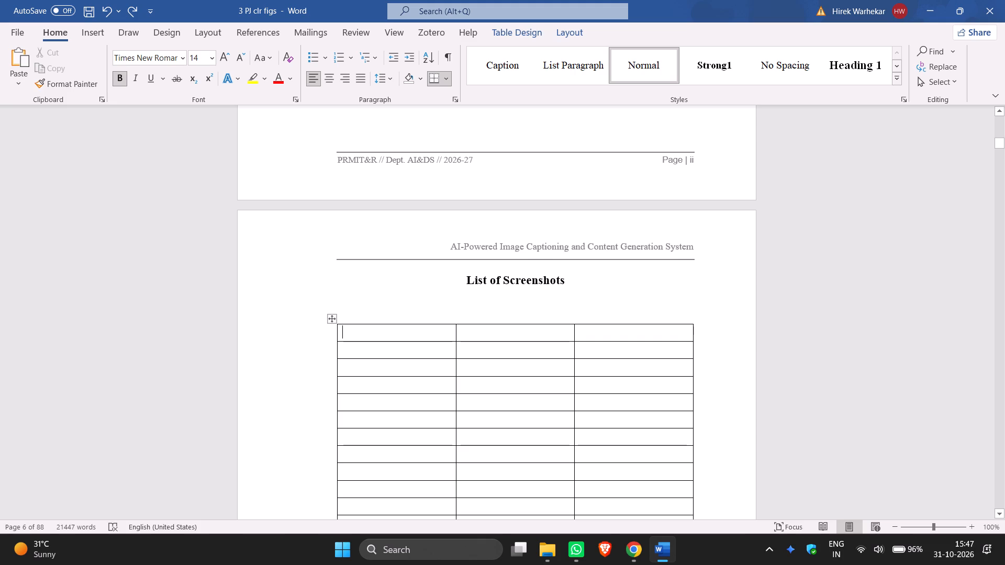
Centre all cells of the new List of Screenshots table and set their line spacing to 1.0.
left_click(341, 331)
left_click(347, 331)
left_click_drag(344, 331, 653, 528)
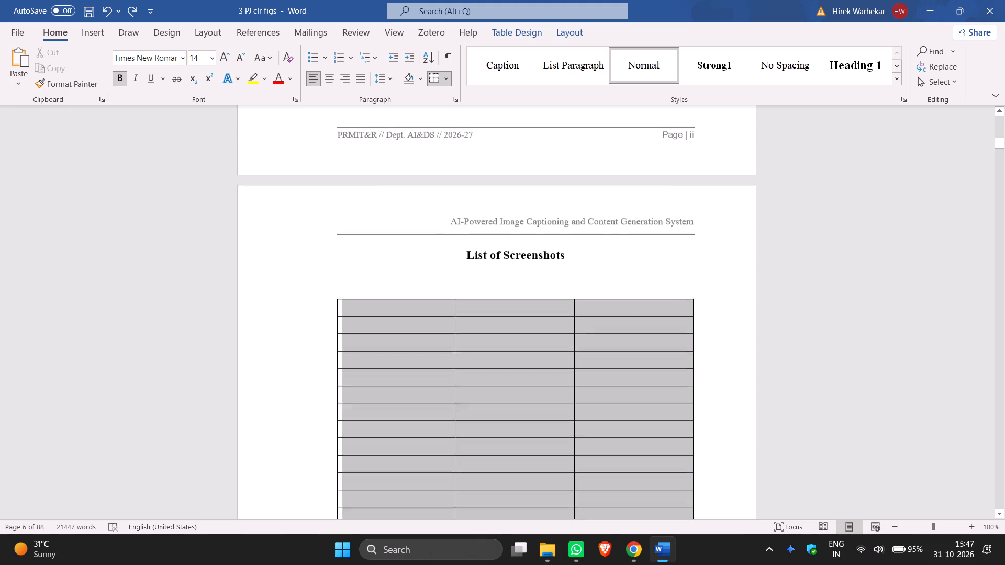
left_click_drag(653, 528, 667, 417)
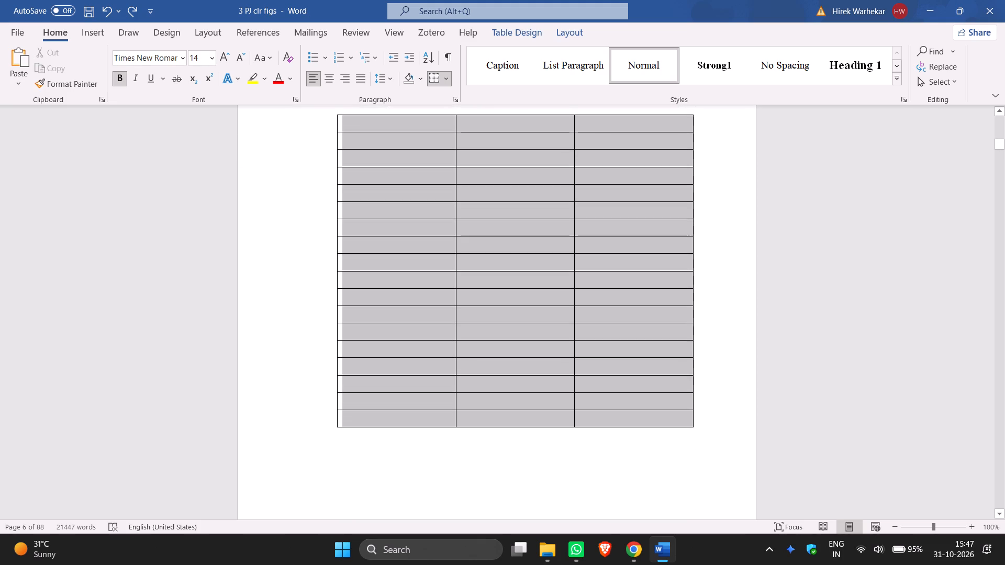
left_click_drag(667, 417, 667, 416)
scroll(181, 321, "up", 4)
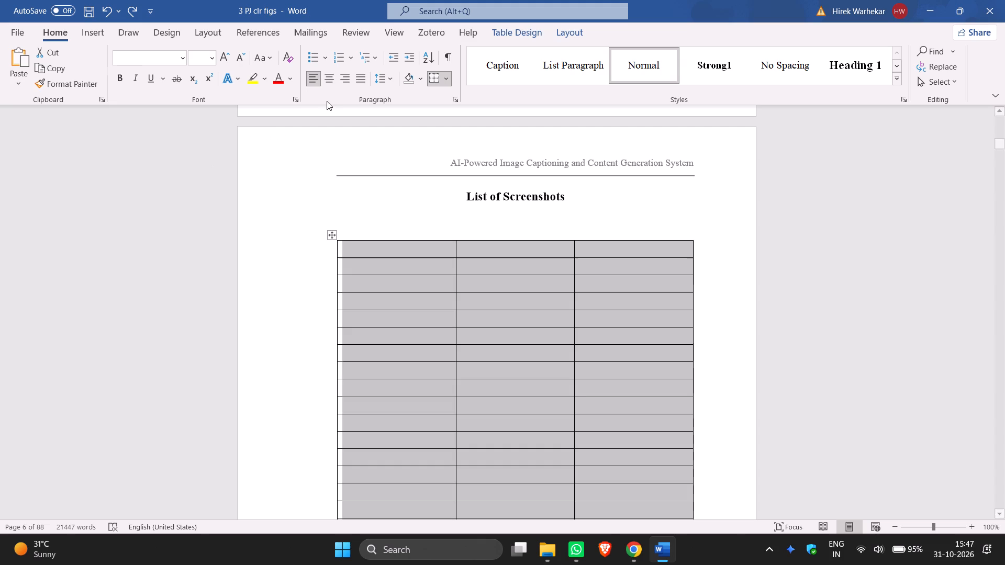
left_click(332, 82)
left_click(393, 81)
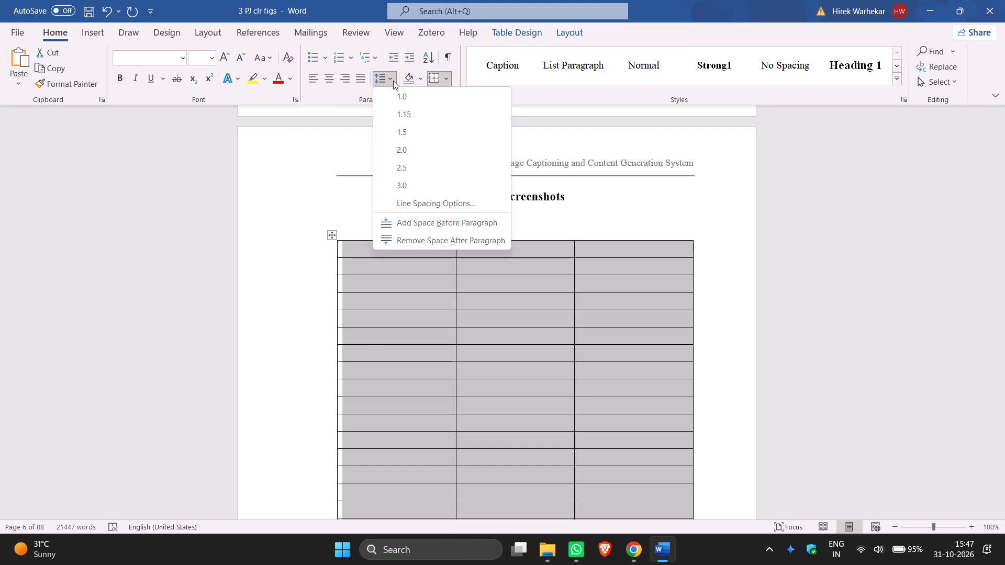
left_click(399, 94)
scroll(126, 245, "up", 2)
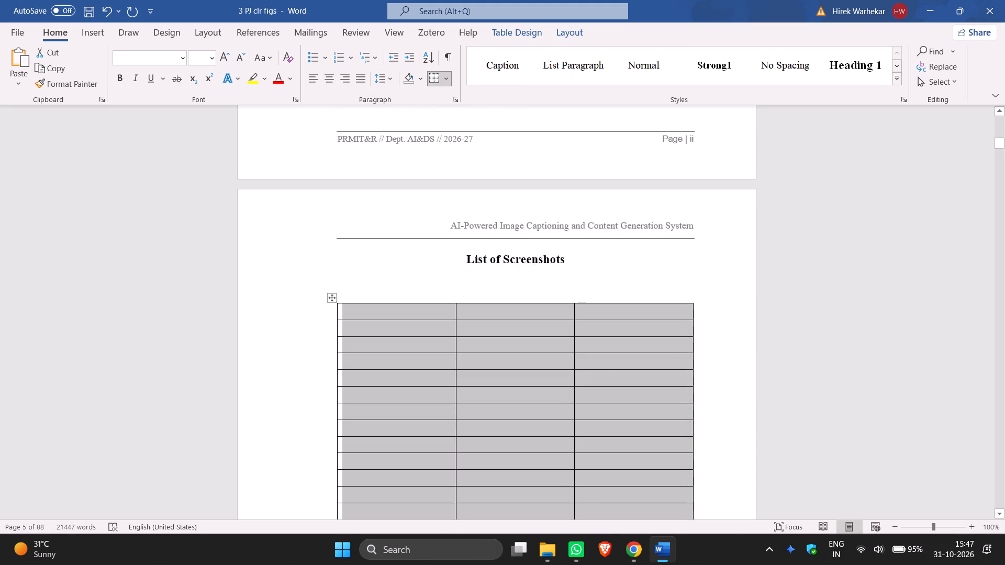
left_click(126, 245)
left_click(476, 292)
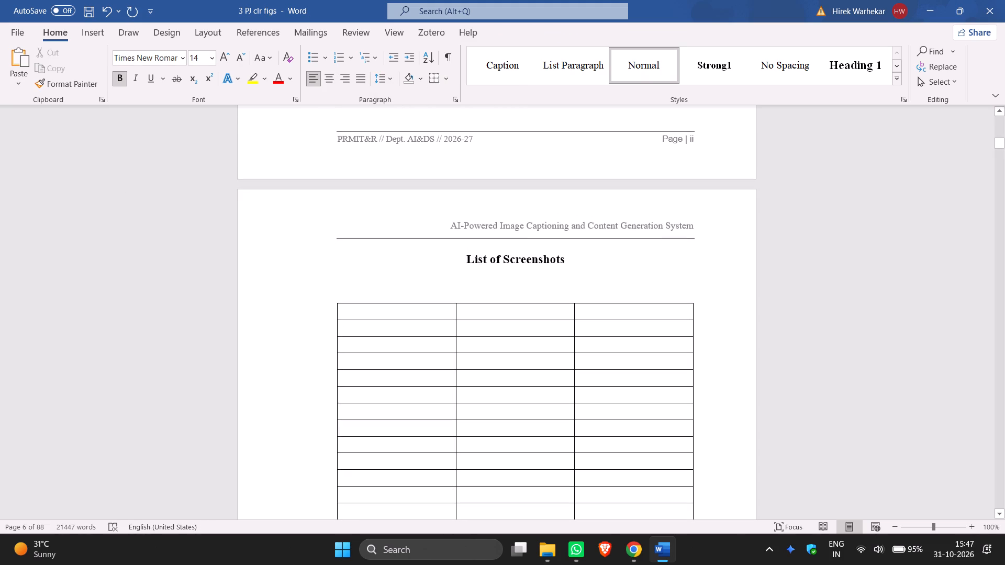
Examine the original List of Screenshots entries against the empty table on the preceding page.
scroll(693, 320, "down", 20)
scroll(693, 320, "down", 5)
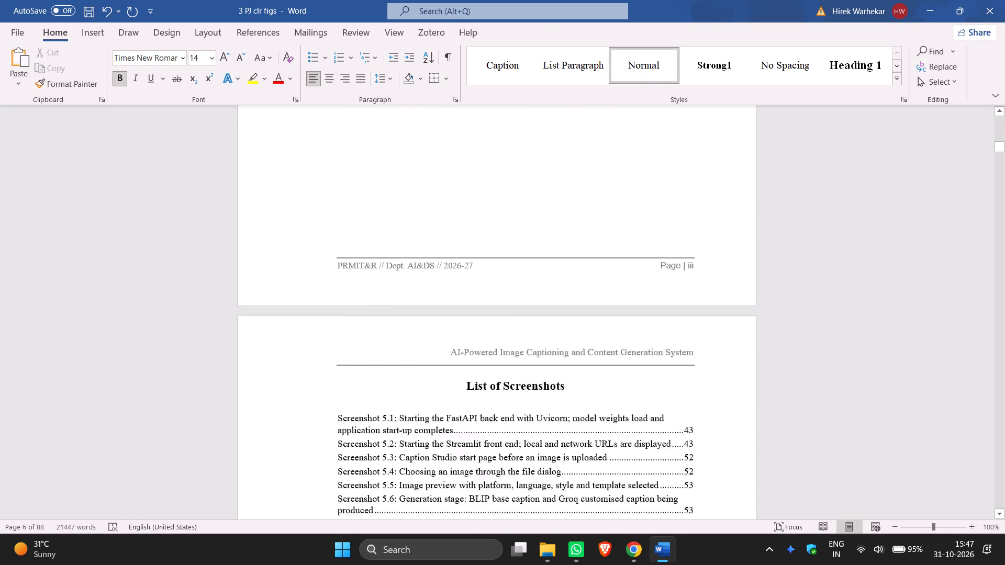
scroll(684, 315, "down", 2)
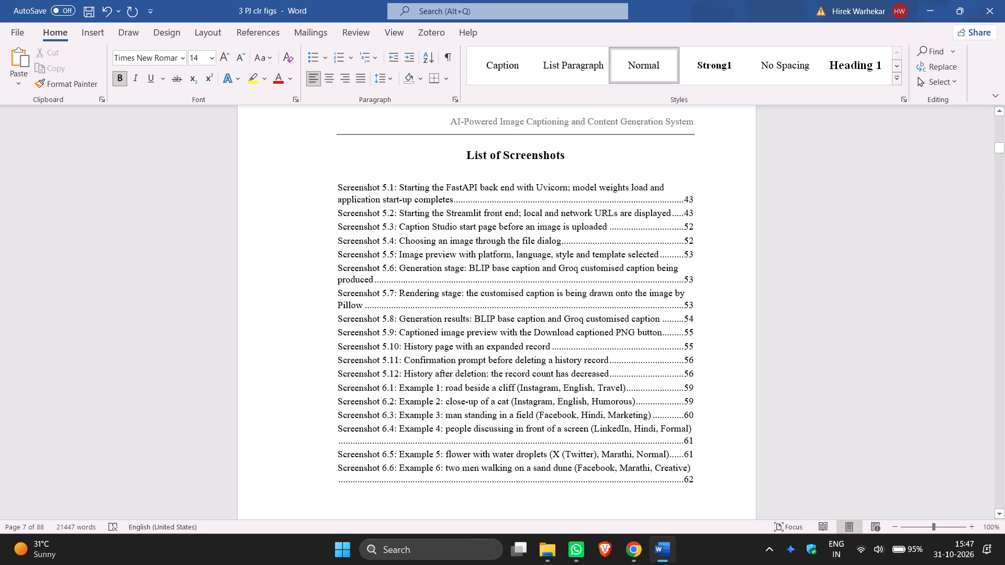
scroll(680, 315, "up", 12)
scroll(680, 315, "down", 6)
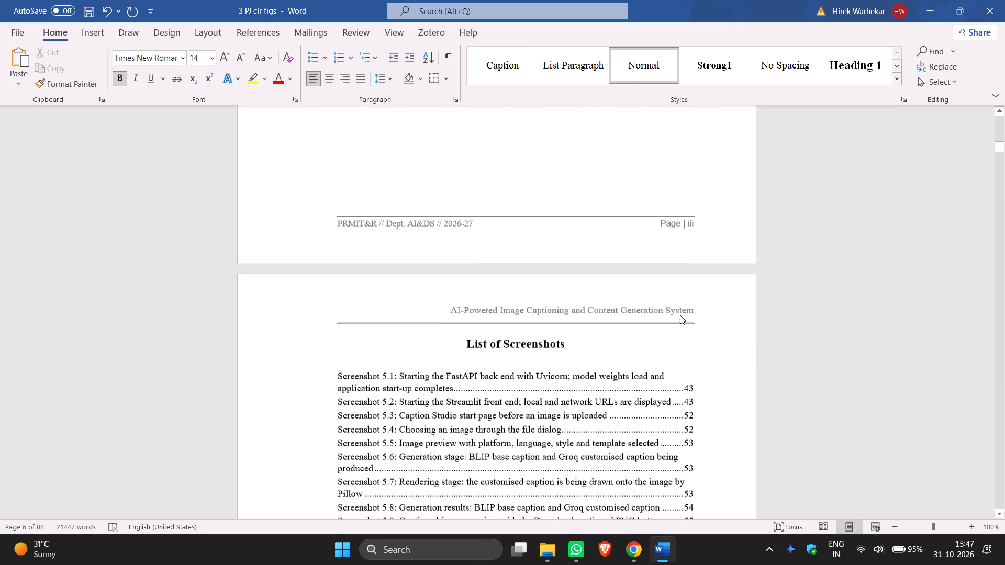
scroll(680, 315, "up", 20)
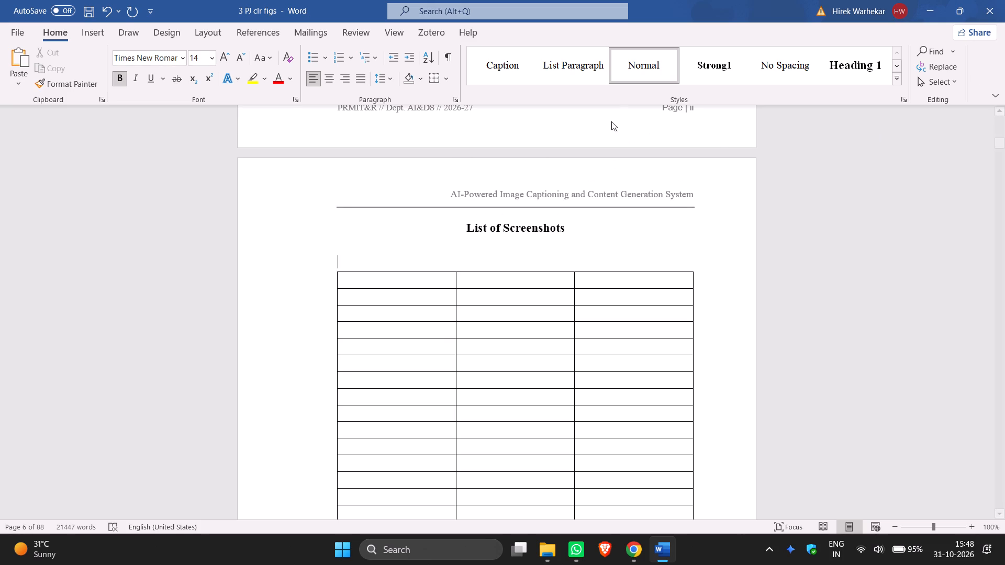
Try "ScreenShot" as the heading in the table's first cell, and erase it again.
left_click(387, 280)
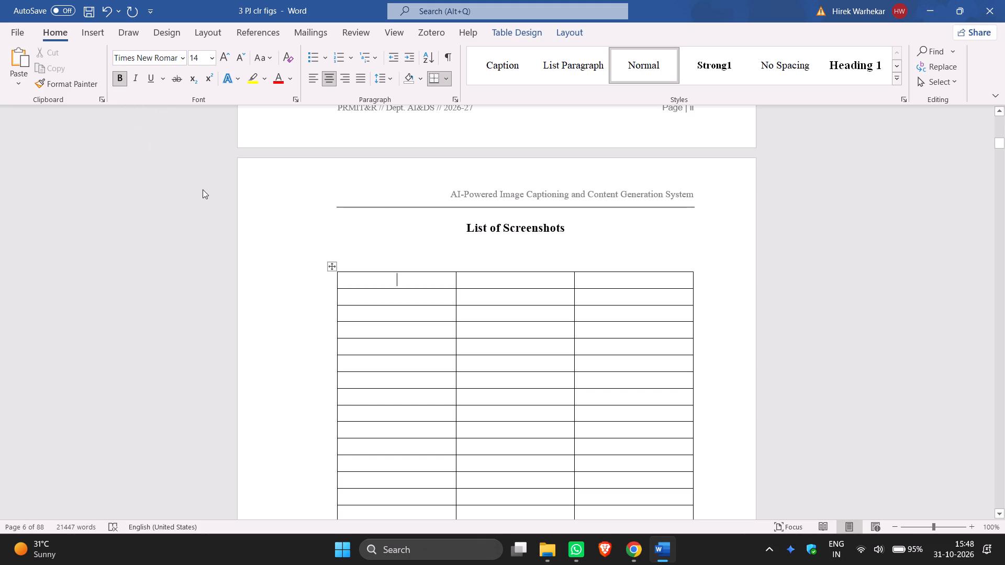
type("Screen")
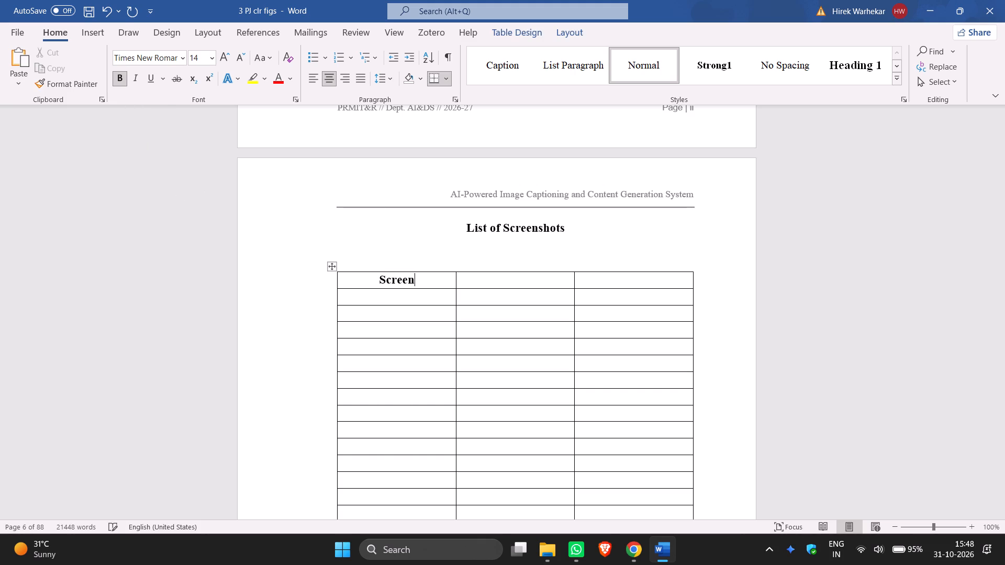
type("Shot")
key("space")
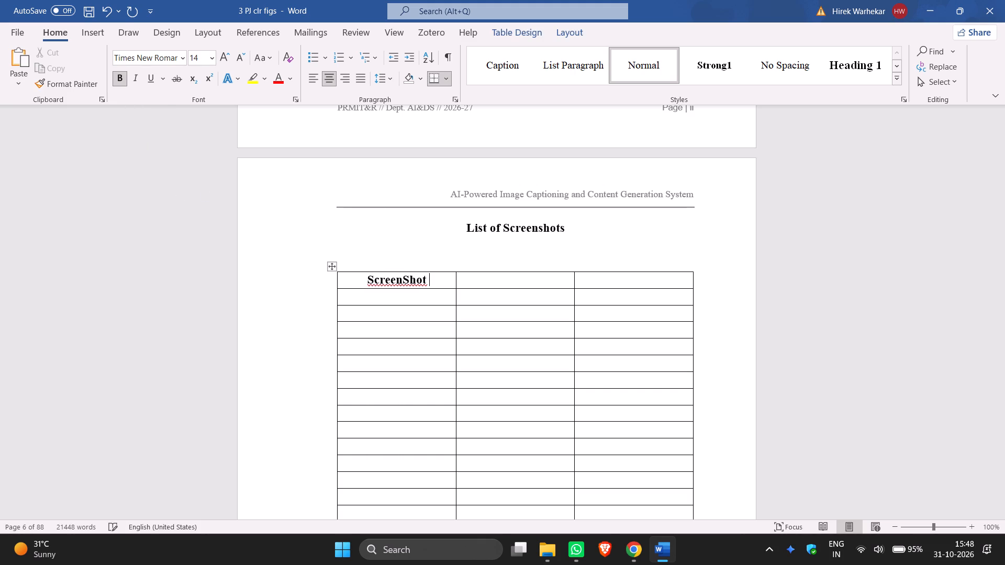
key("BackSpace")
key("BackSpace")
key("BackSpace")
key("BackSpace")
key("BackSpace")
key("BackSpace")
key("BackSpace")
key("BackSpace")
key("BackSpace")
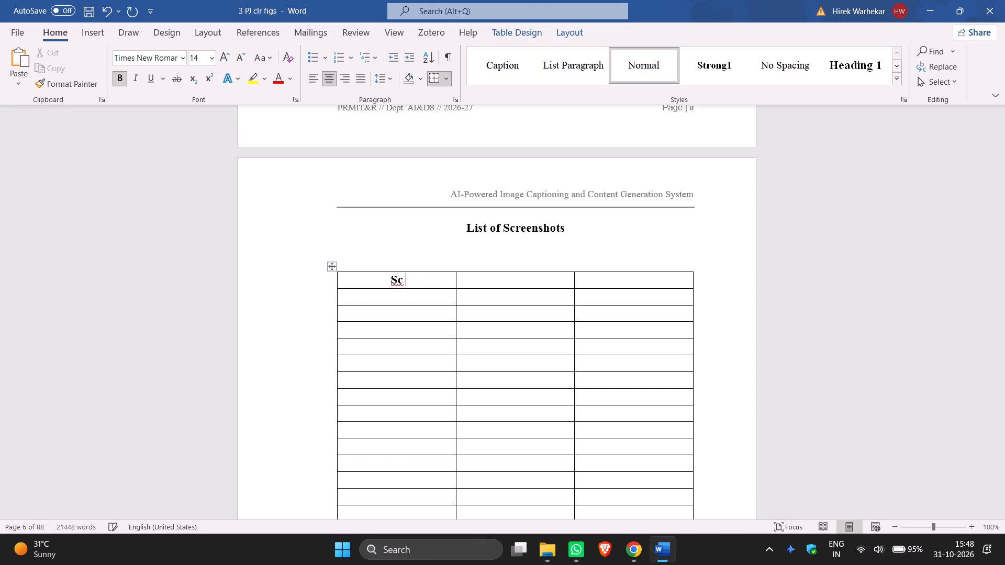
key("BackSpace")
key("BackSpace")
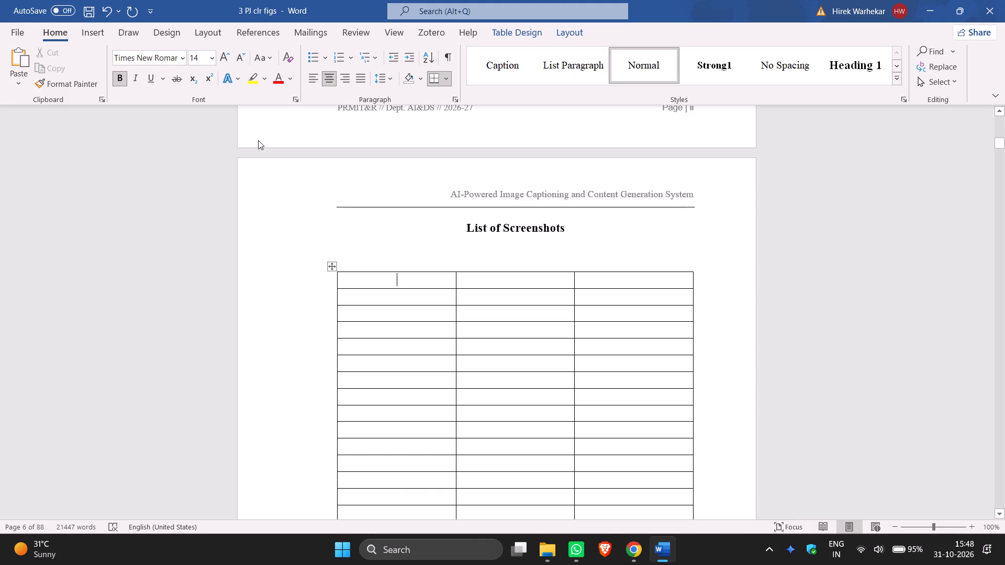
Examine the List of Tables and the original List of Screenshots entries alongside the empty table.
scroll(194, 221, "up", 13)
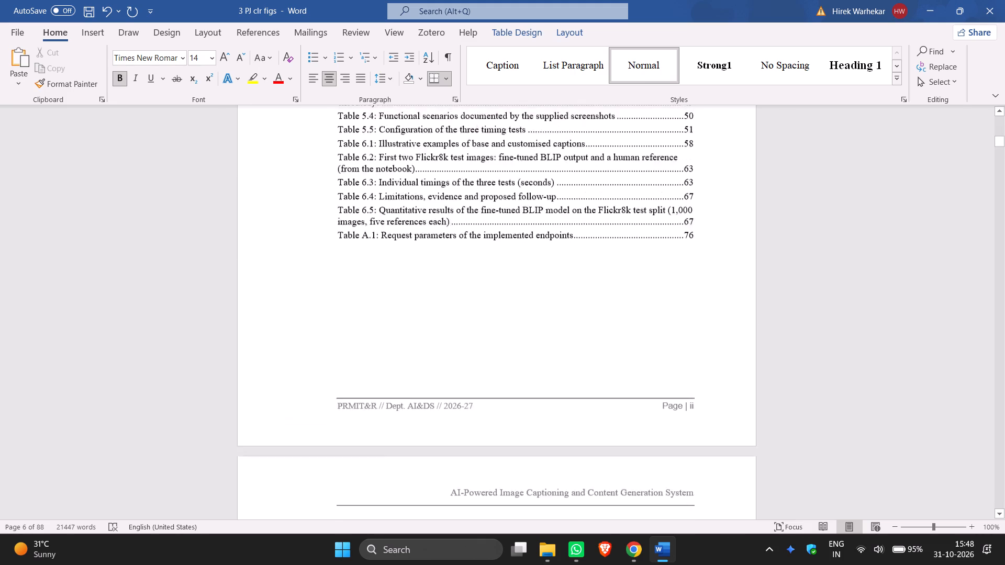
scroll(361, 214, "up", 8)
scroll(363, 213, "down", 15)
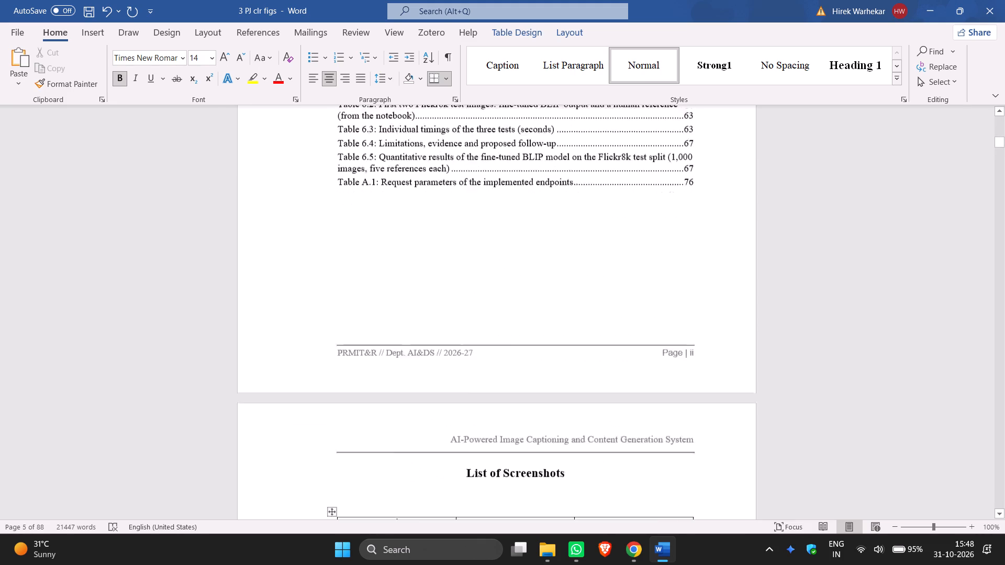
scroll(361, 215, "down", 20)
scroll(361, 215, "down", 10)
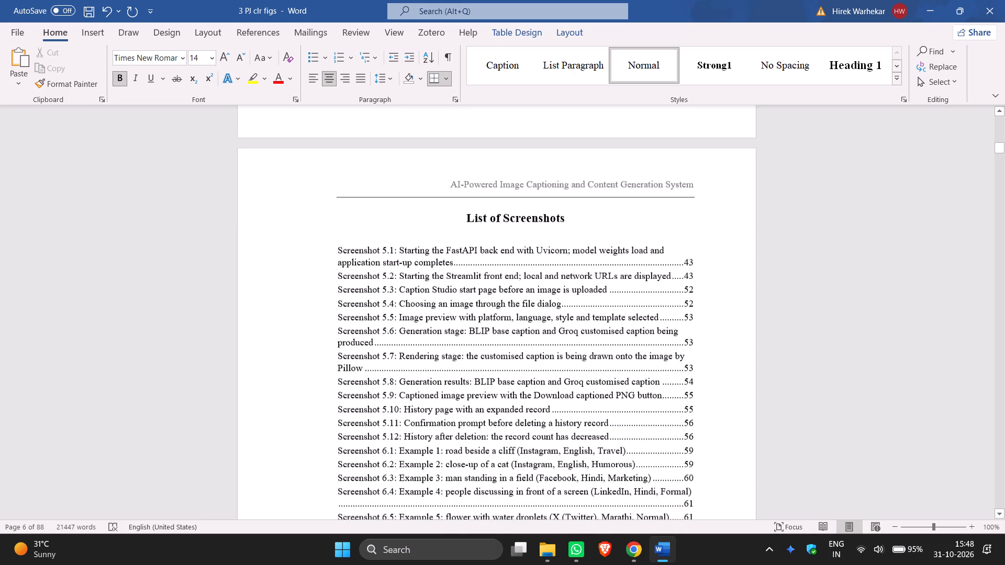
left_click(407, 250)
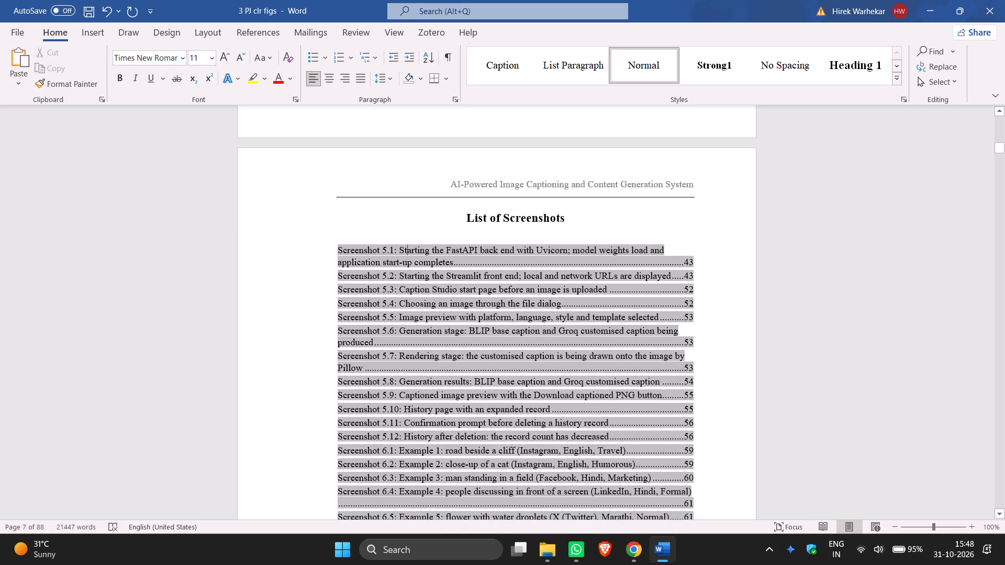
scroll(401, 263, "up", 20)
scroll(401, 263, "up", 2)
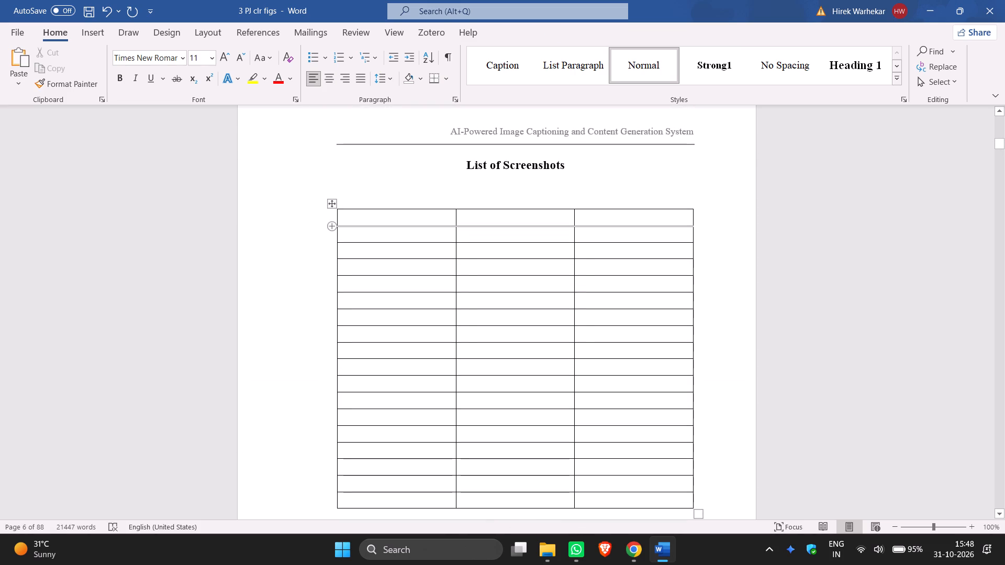
scroll(341, 219, "down", 16)
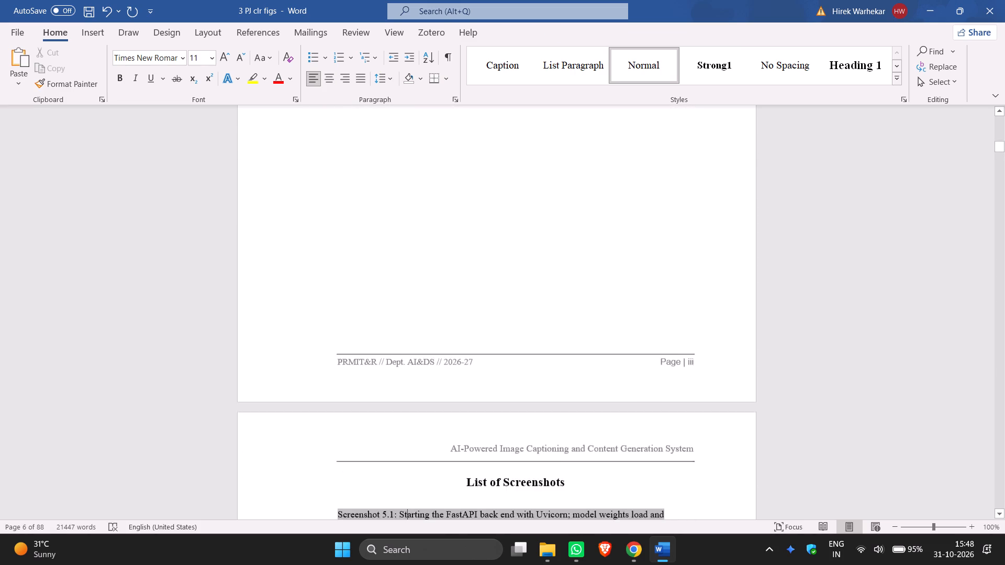
scroll(412, 432, "down", 4)
scroll(387, 316, "up", 6)
scroll(387, 316, "down", 9)
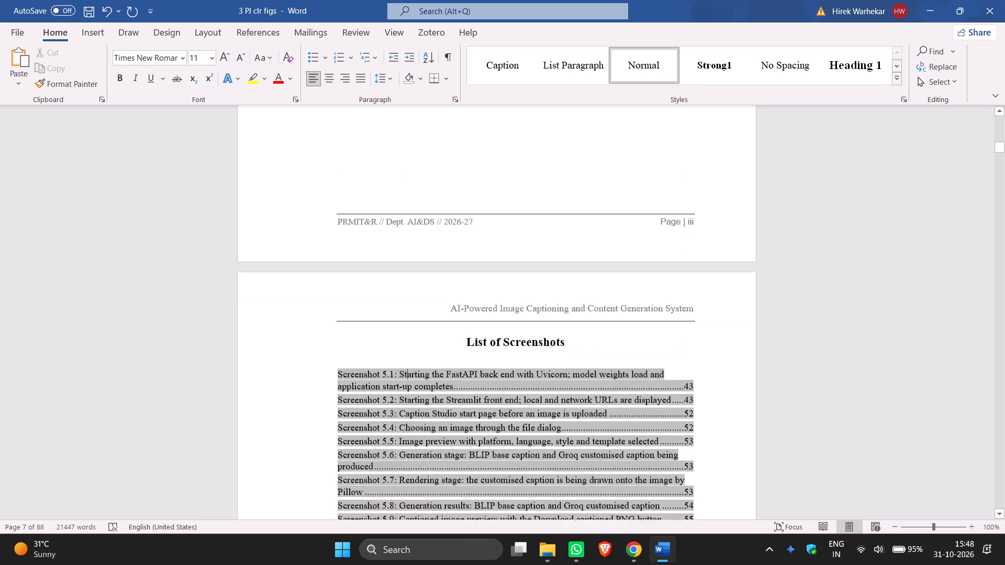
Check the text formatting of the List of Abbreviations table and compare it with the empty List of Screenshots table.
scroll(386, 317, "down", 19)
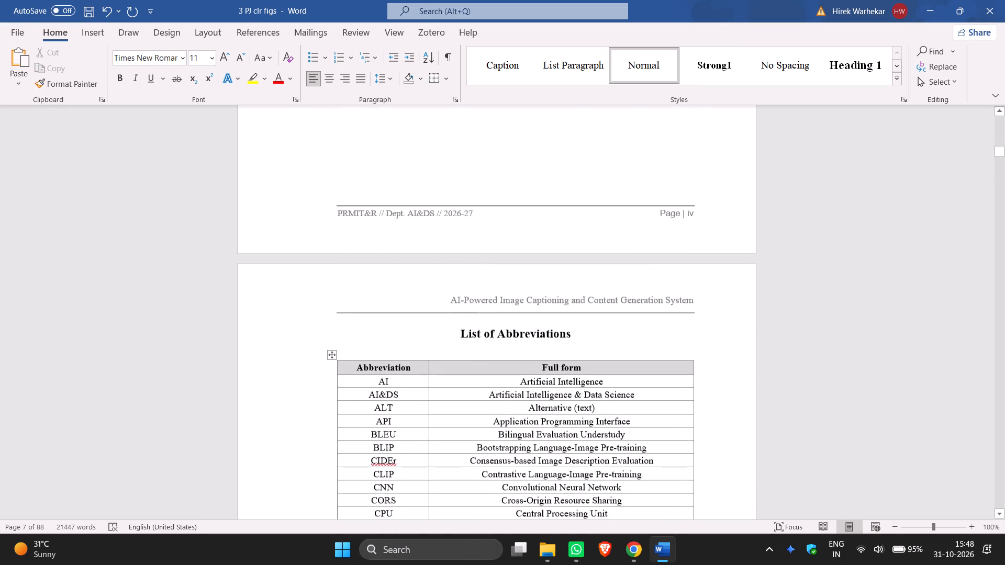
left_click(385, 394)
scroll(385, 391, "up", 20)
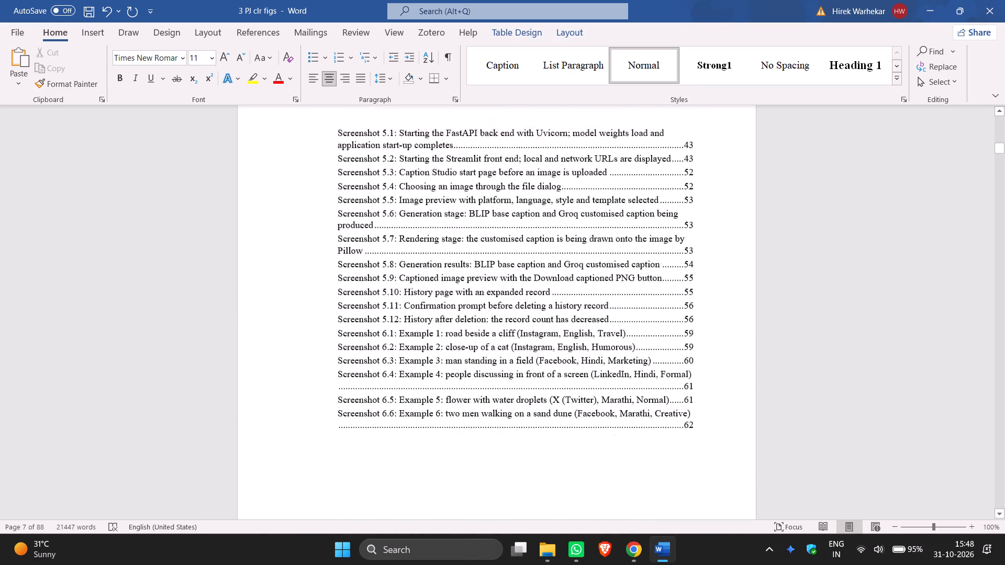
scroll(381, 386, "up", 2)
scroll(375, 326, "up", 20)
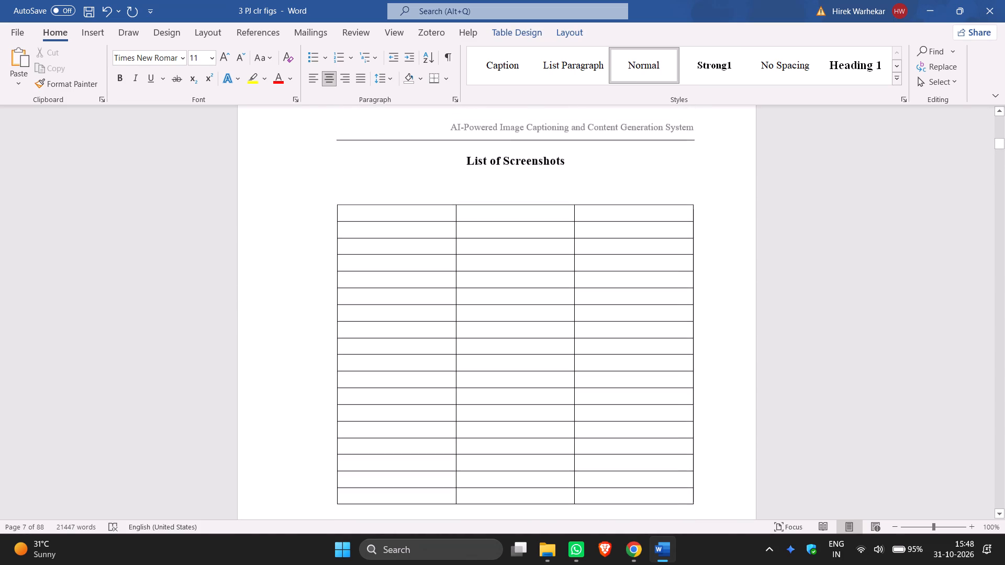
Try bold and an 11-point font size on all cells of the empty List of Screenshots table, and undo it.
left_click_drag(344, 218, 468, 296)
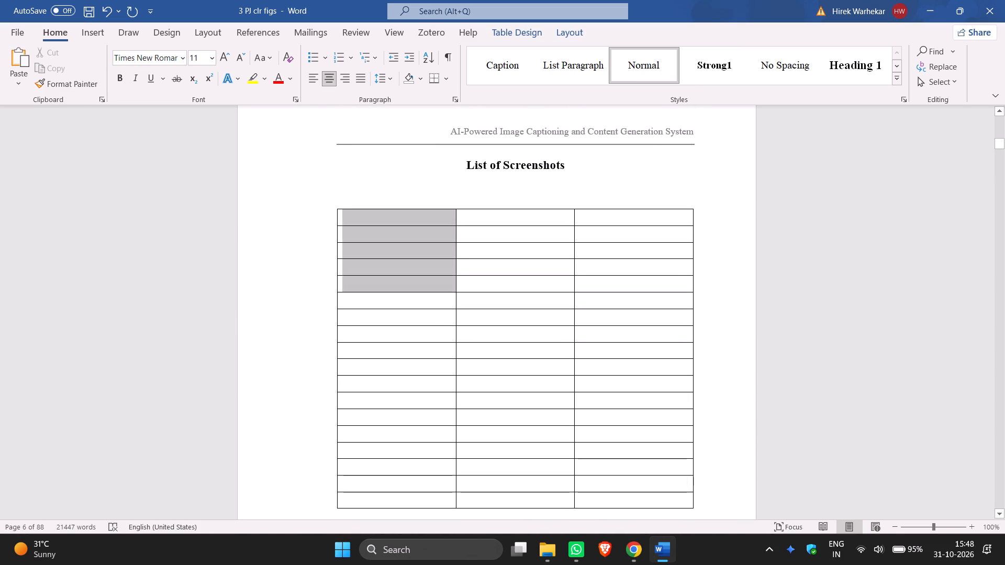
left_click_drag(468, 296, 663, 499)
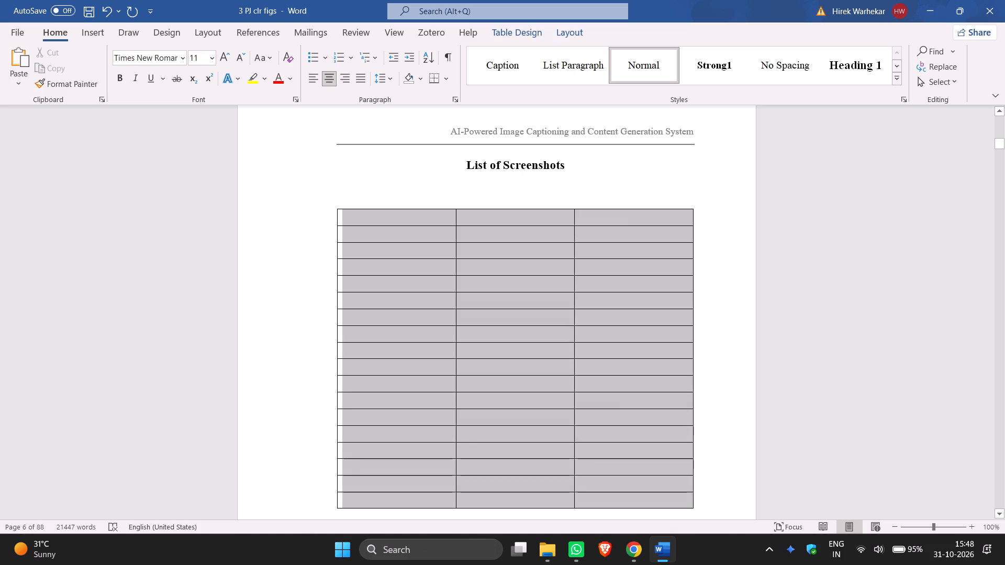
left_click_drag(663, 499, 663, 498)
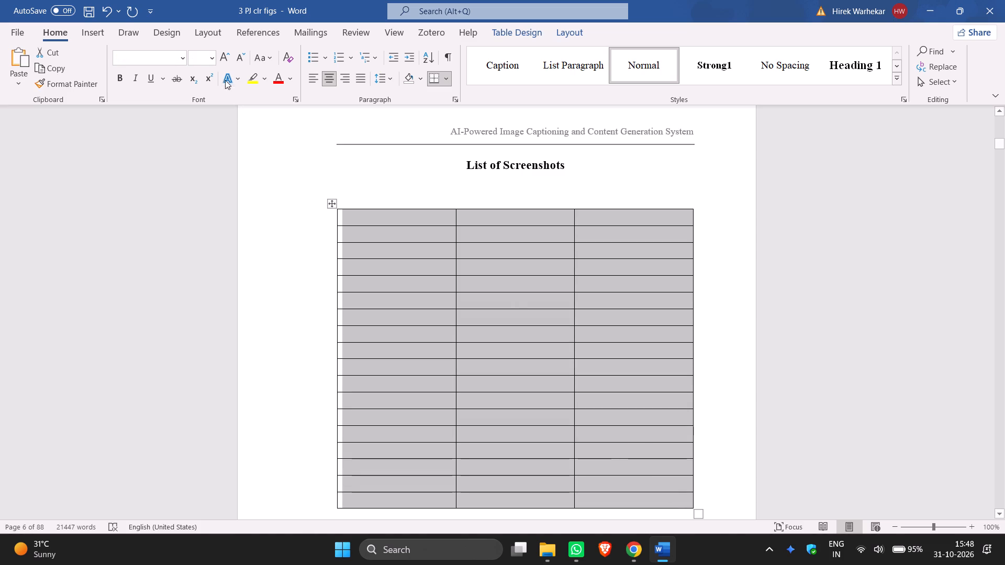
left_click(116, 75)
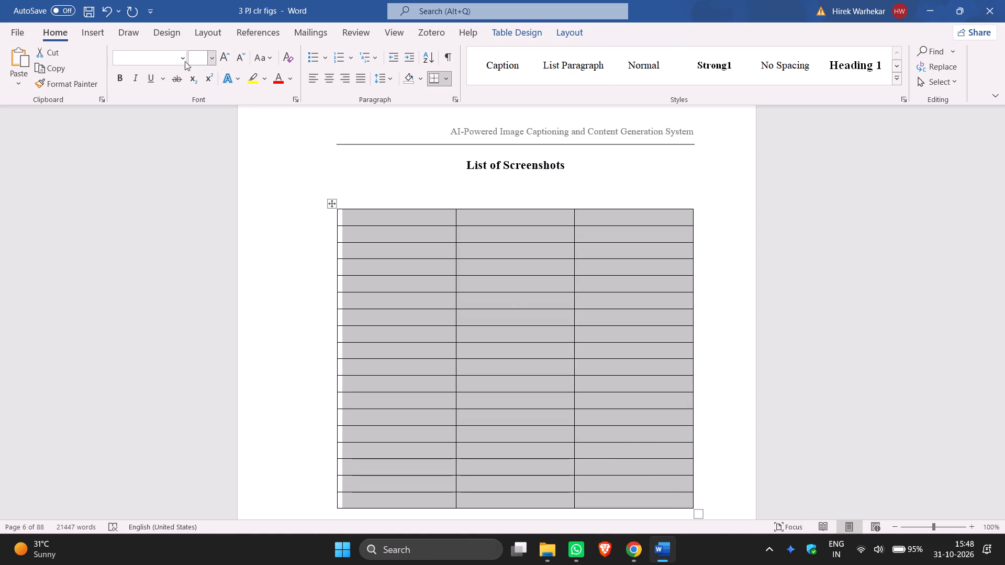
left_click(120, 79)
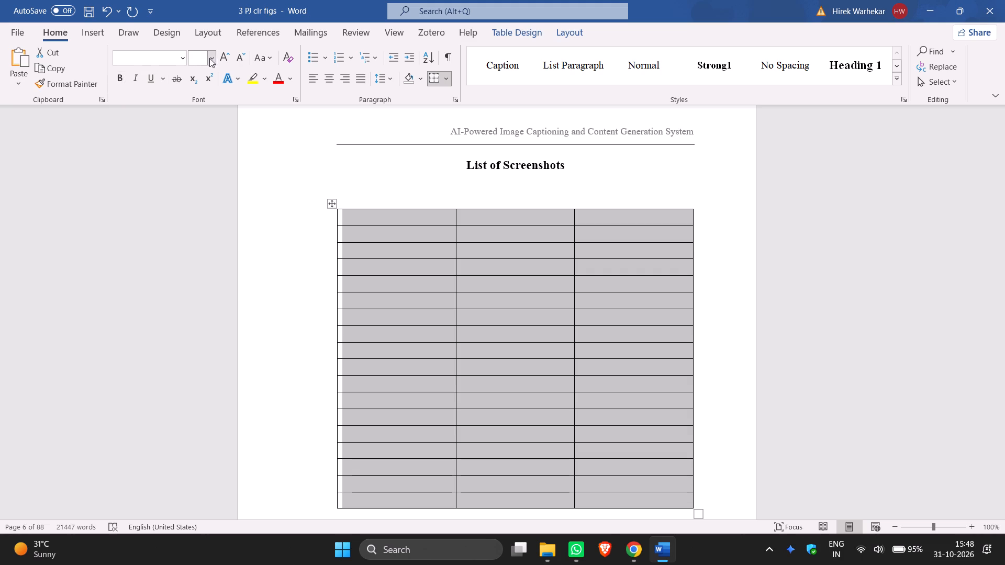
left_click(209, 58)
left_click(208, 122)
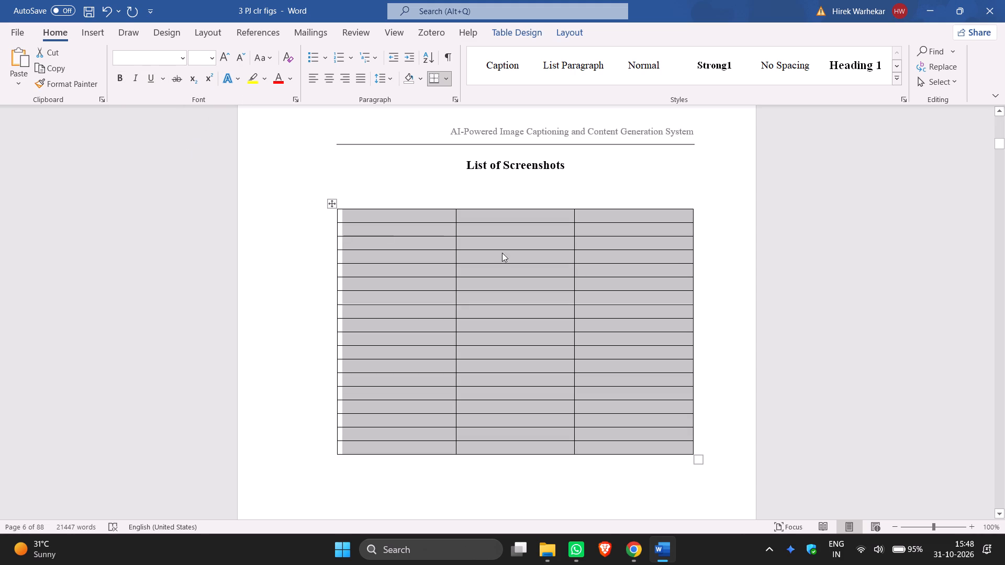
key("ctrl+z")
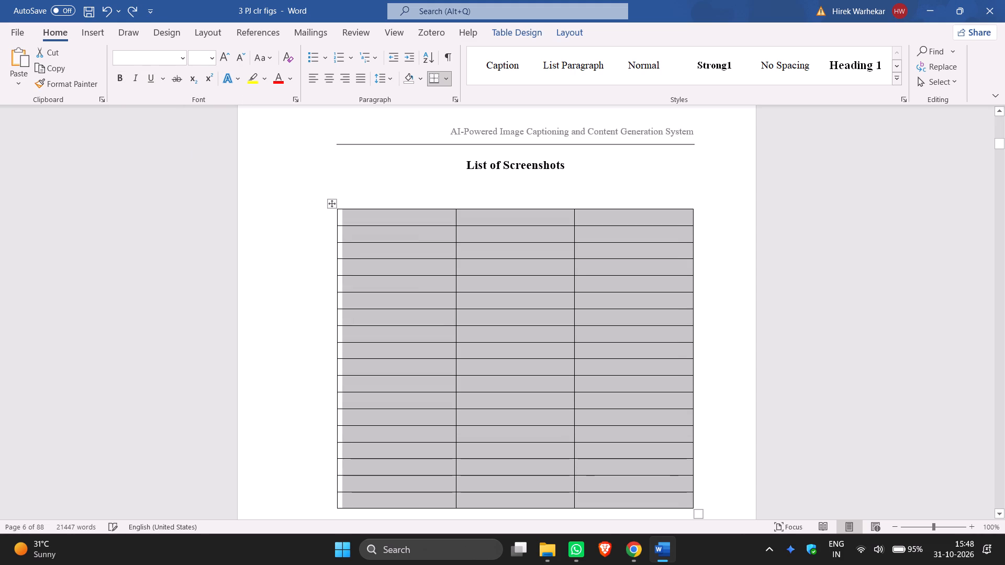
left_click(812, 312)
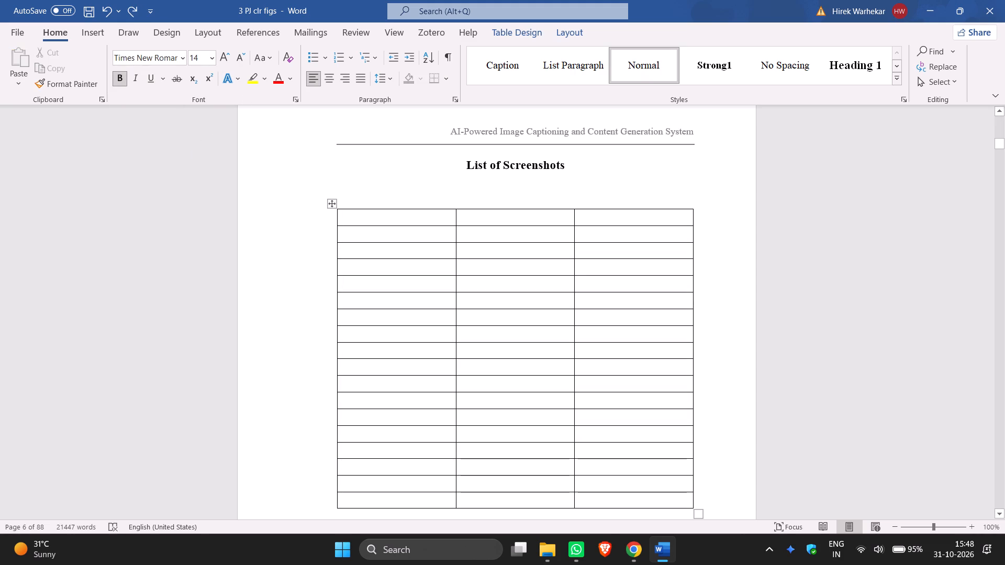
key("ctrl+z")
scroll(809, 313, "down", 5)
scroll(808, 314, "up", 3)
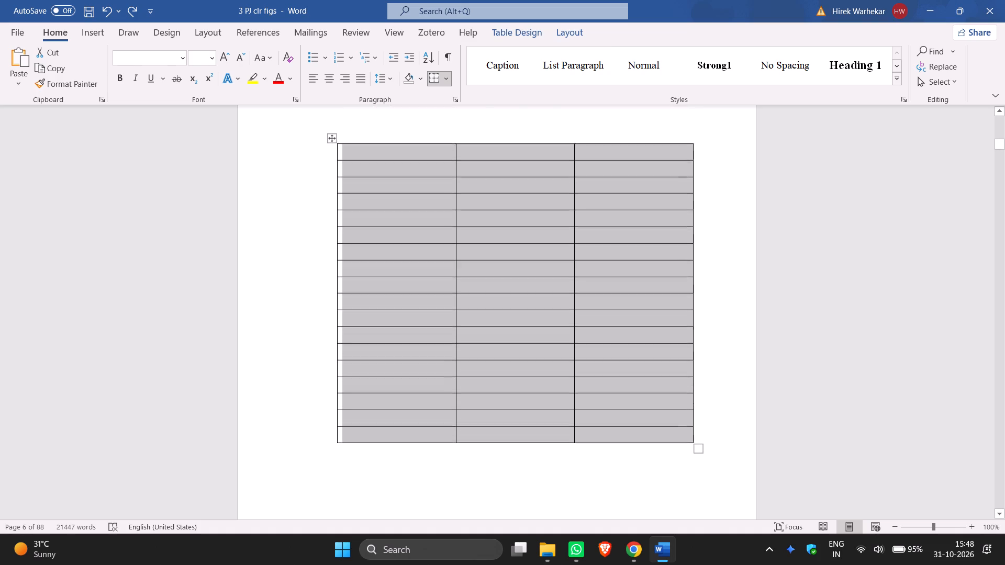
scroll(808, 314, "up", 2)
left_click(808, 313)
Enter "ScreenShot No." in bold 11-point text as the heading in the table's first cell.
left_click(416, 238)
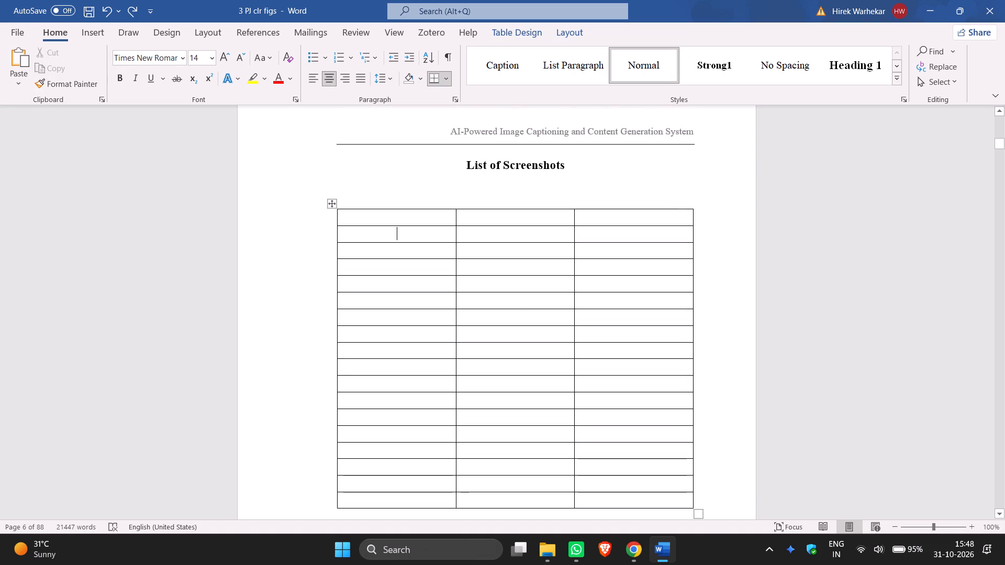
left_click(524, 233)
left_click(415, 219)
left_click(215, 59)
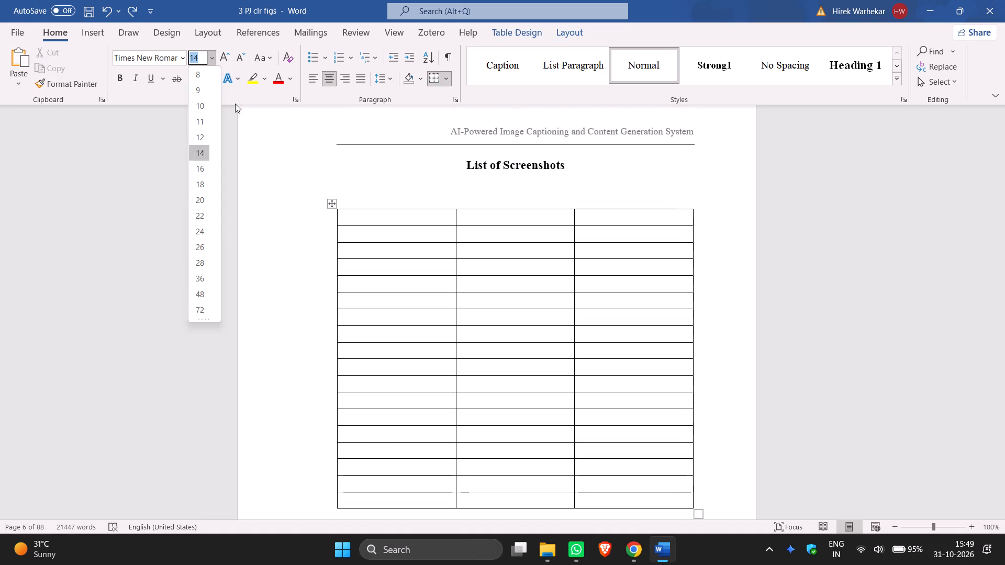
left_click(200, 121)
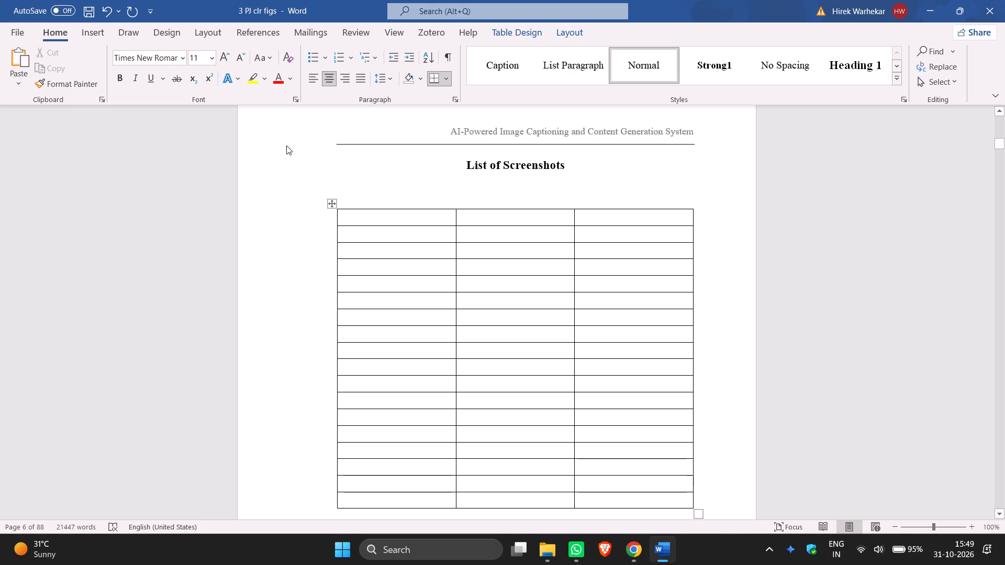
key("shift+s")
key("BackSpace")
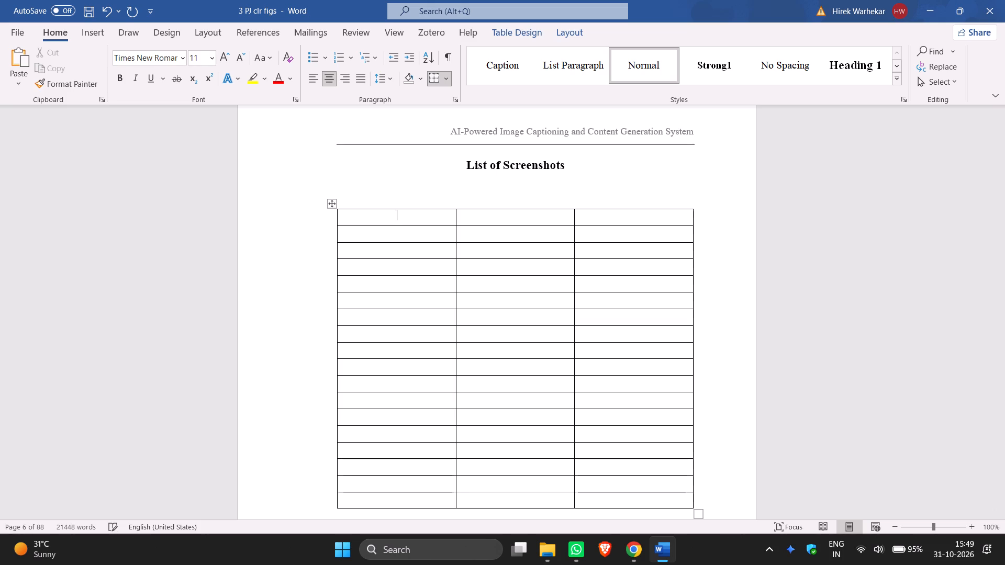
left_click(120, 78)
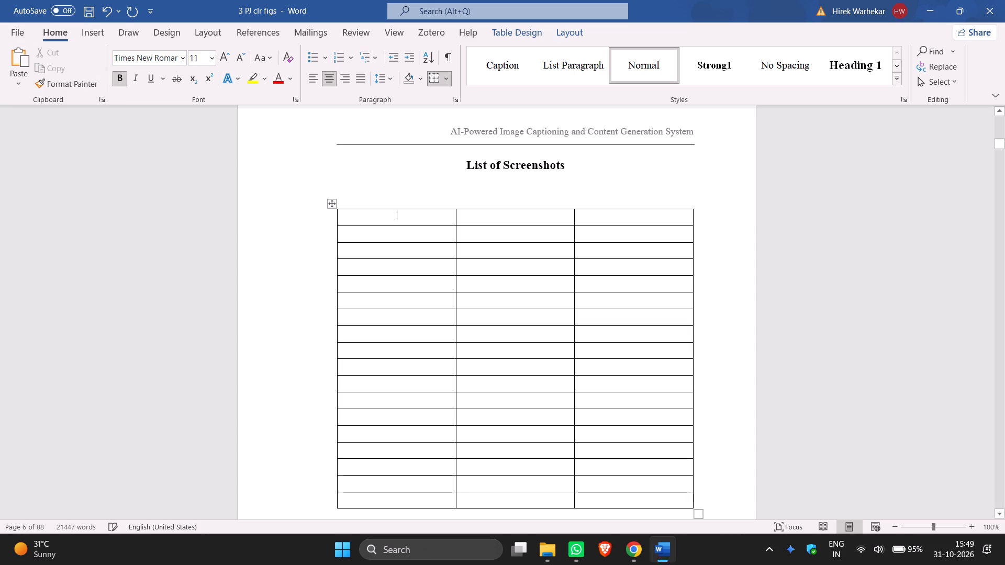
type("Screen")
type("Dhot")
key("space")
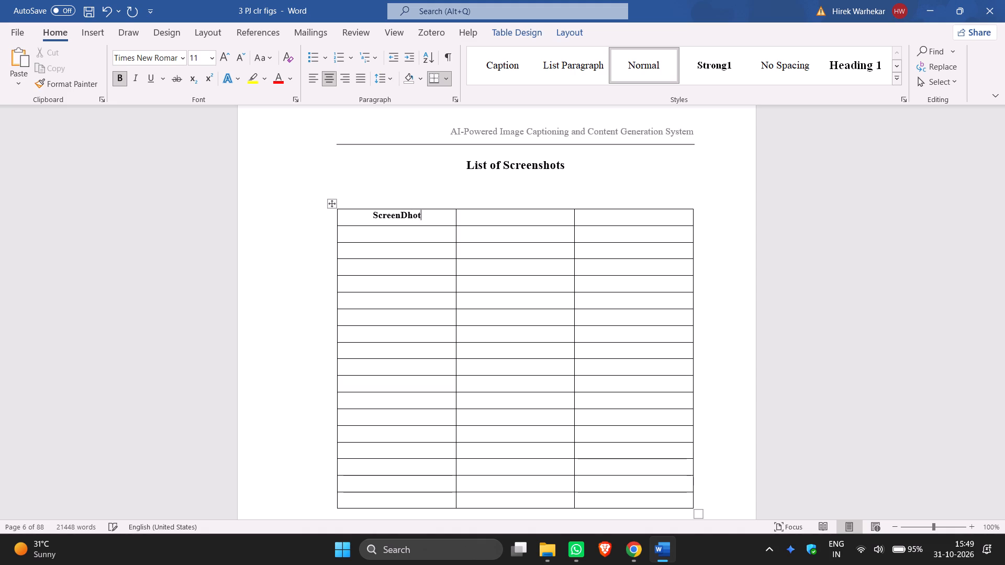
key("BackSpace")
key("BackSpace")
key("BackSpace")
key("BackSpace")
key("BackSpace")
type("Shot")
key("space")
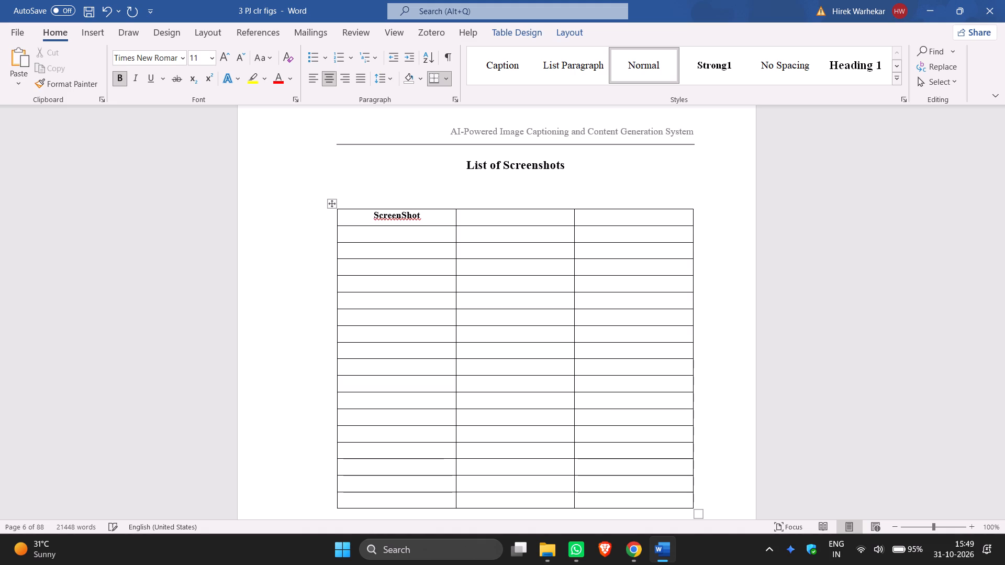
type("No.")
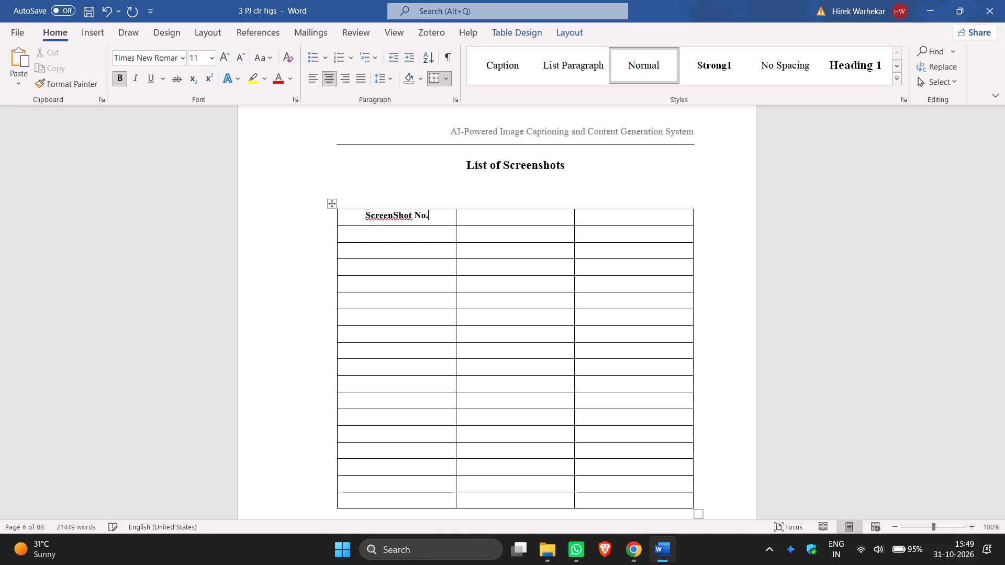
Enter "ScreenShot Title" as the heading of the table's second column.
left_click(503, 217)
scroll(553, 269, "up", 15)
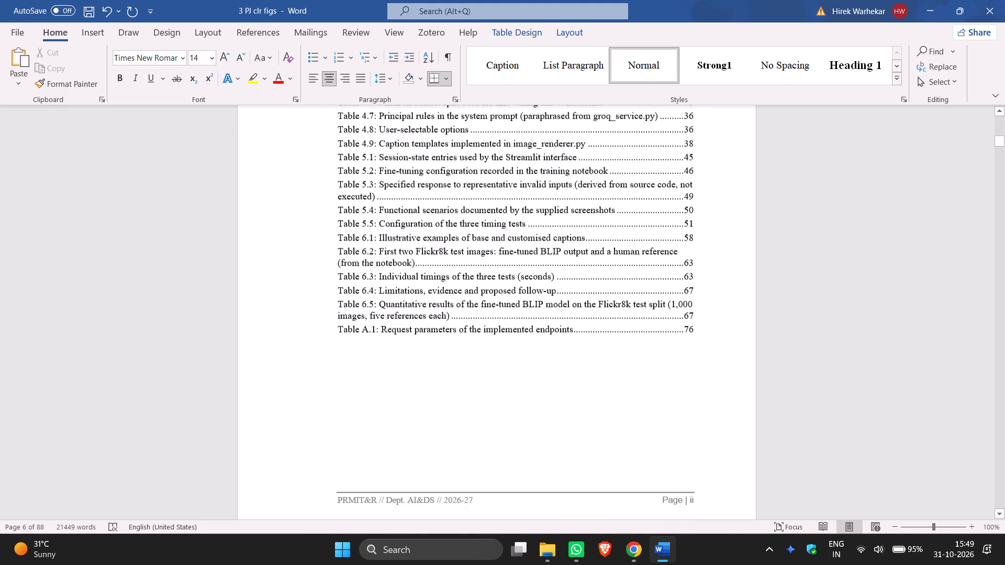
scroll(566, 266, "up", 7)
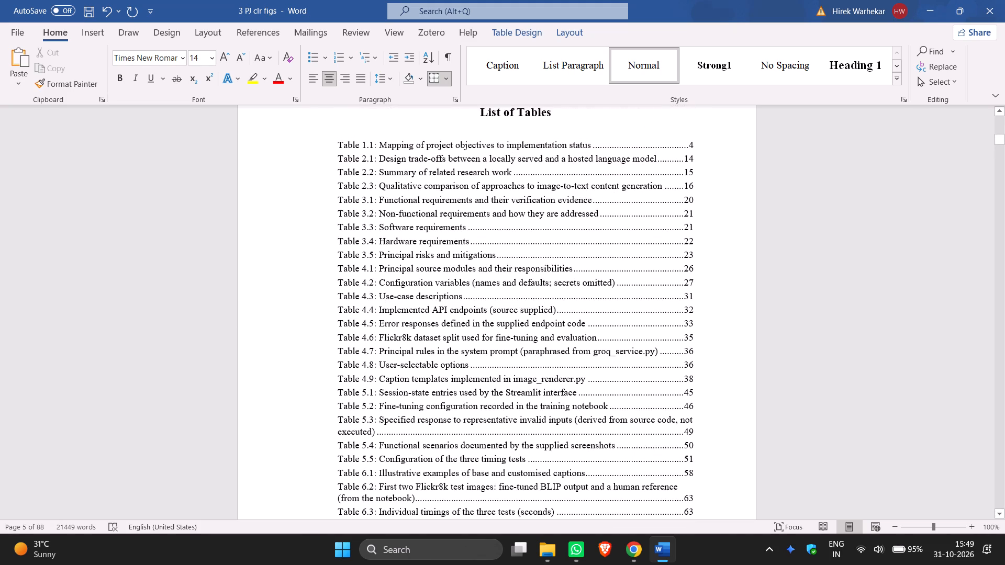
scroll(563, 266, "up", 1)
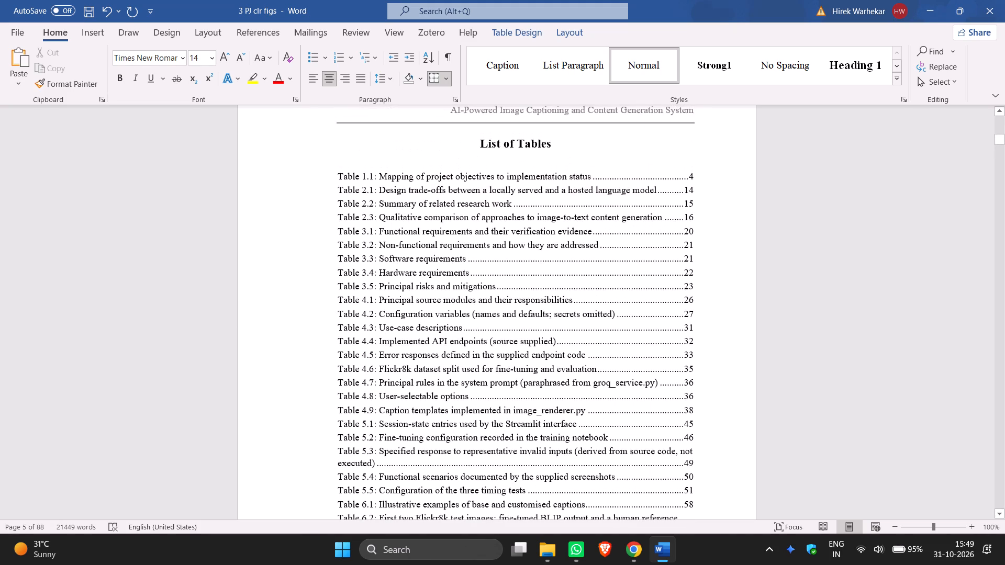
scroll(563, 266, "down", 20)
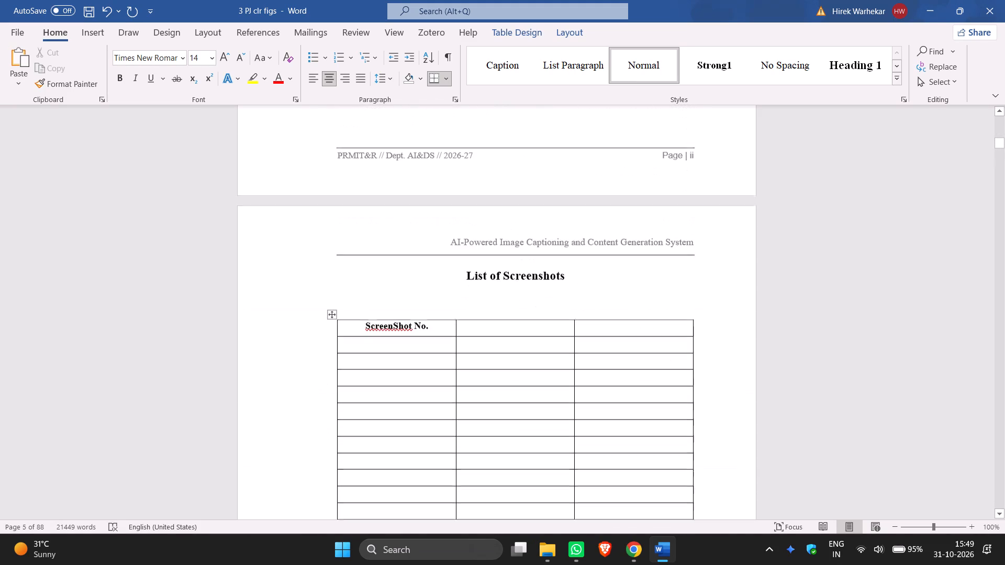
type("Screen")
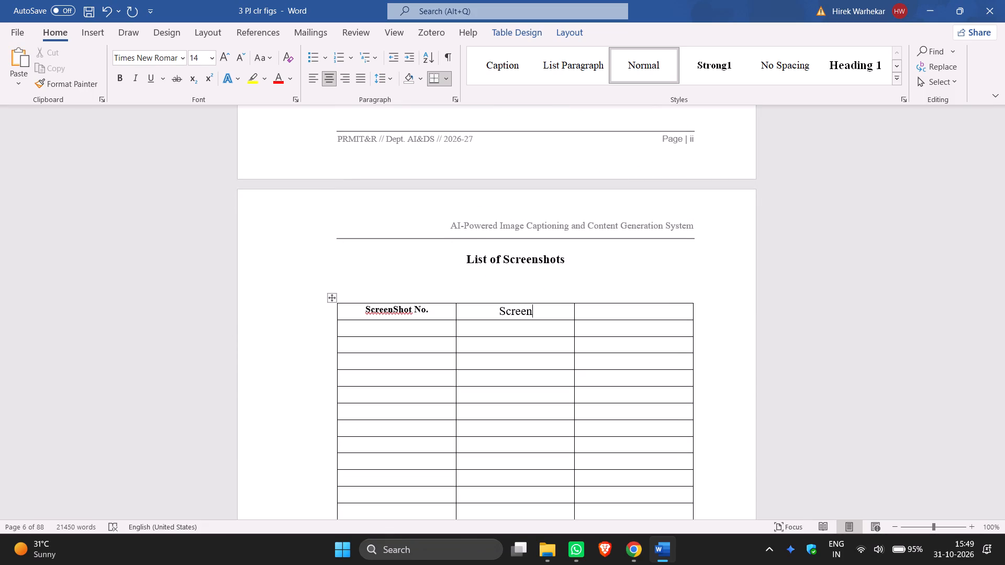
type("Shot")
key("space")
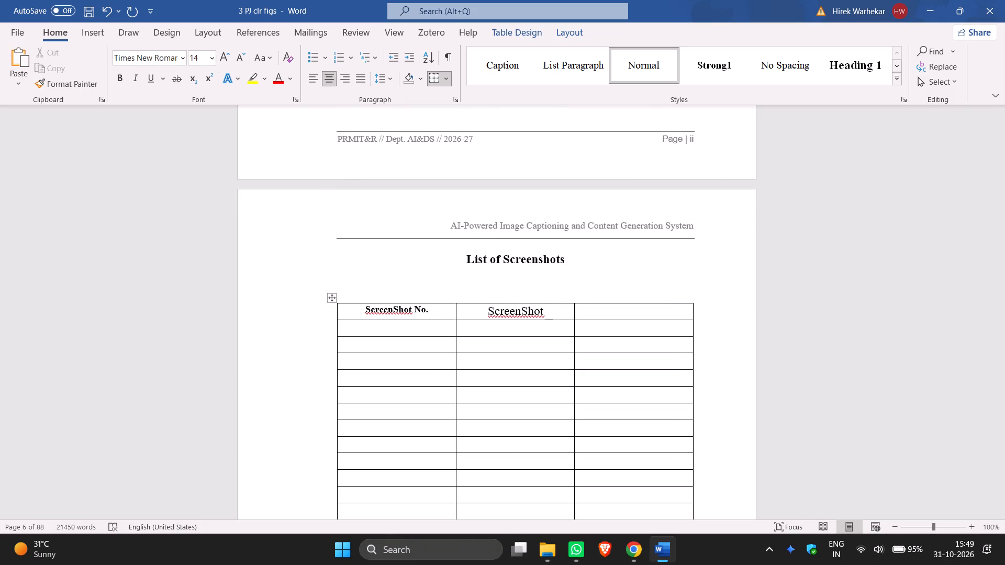
type("Title")
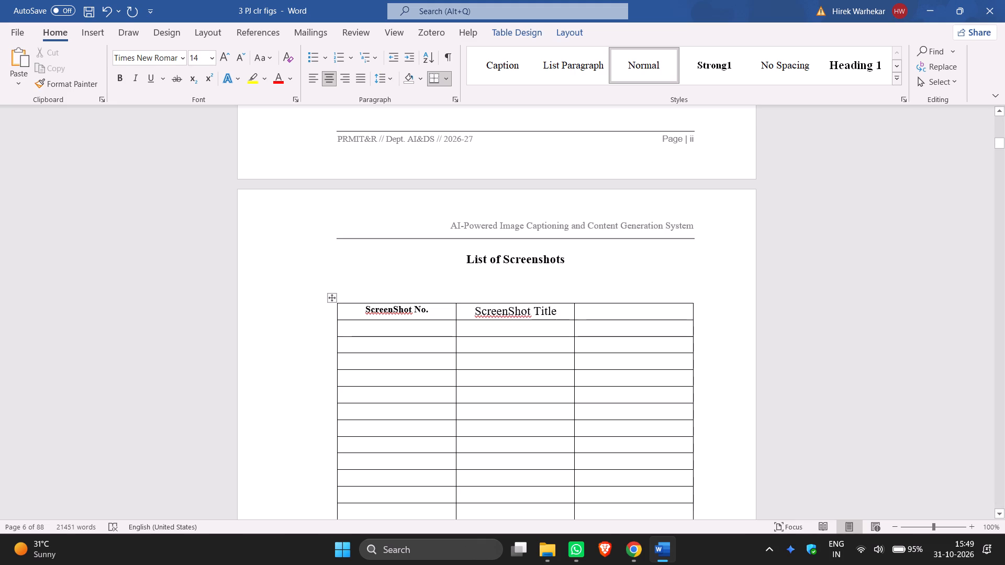
Format the "ScreenShot Title" heading as bold with an 11-point font size.
left_click(239, 54)
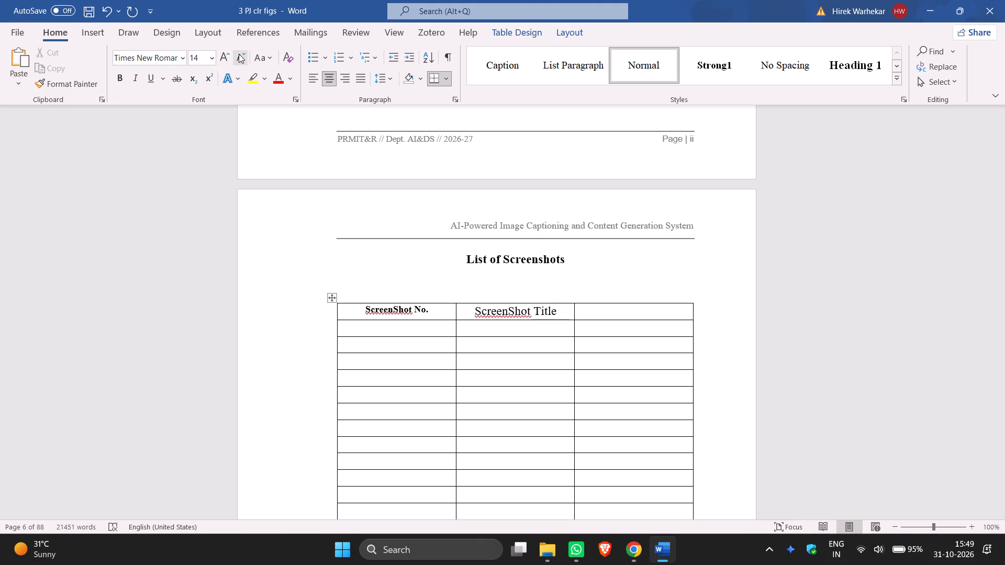
left_click(239, 54)
left_click_drag(559, 310, 471, 310)
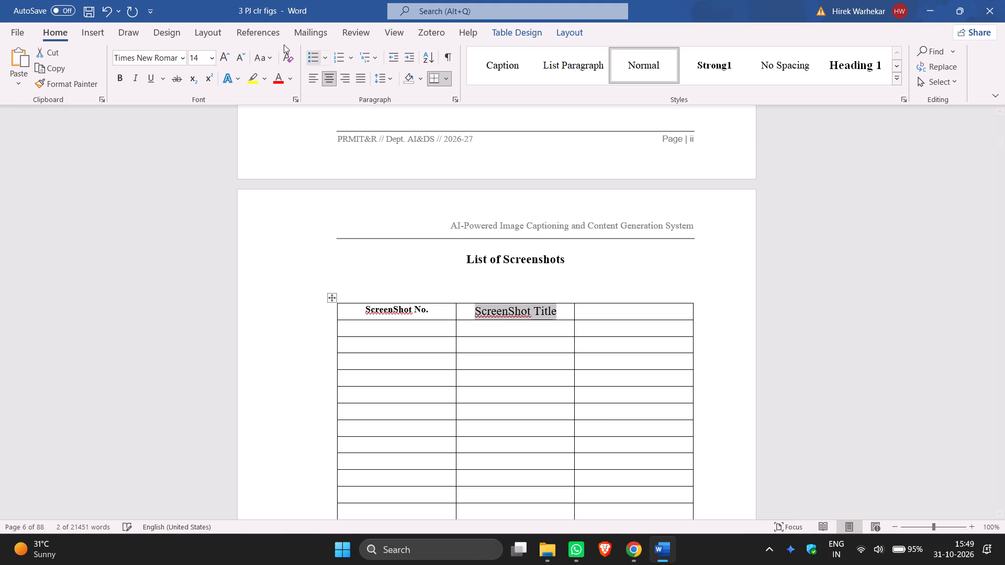
left_click(241, 58)
left_click(241, 58)
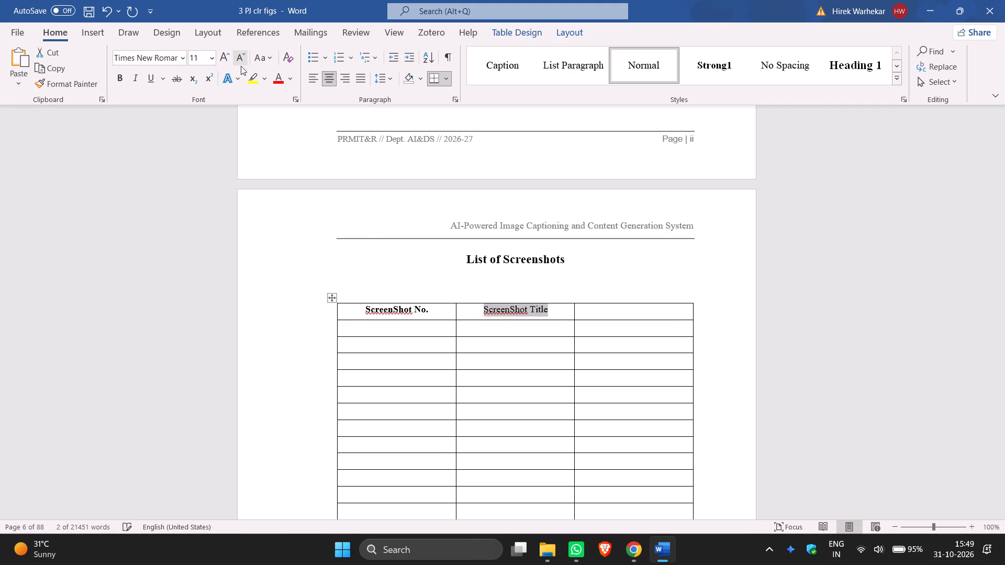
left_click(121, 81)
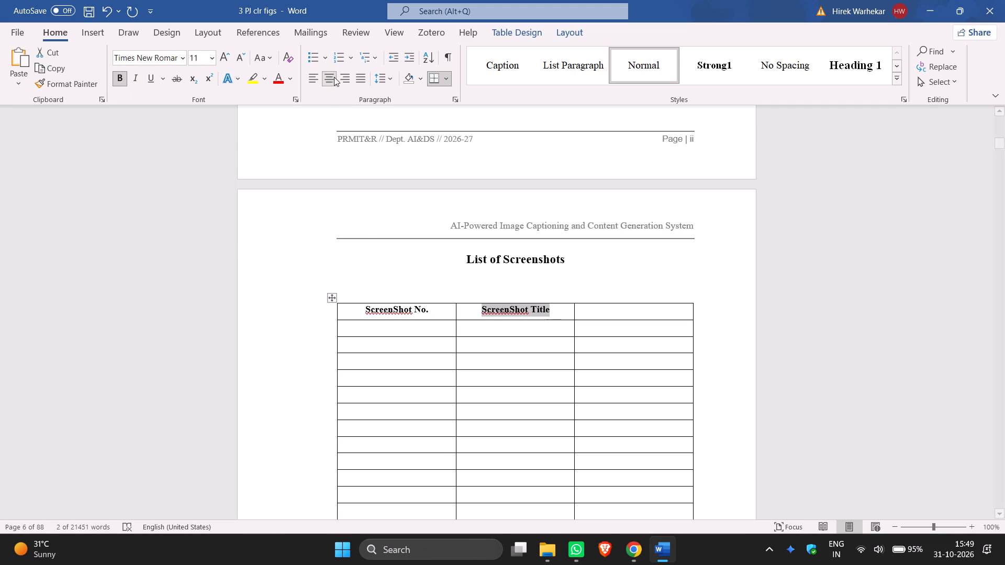
Set the line spacing of the "ScreenShot Title" heading to 1.0.
left_click(385, 79)
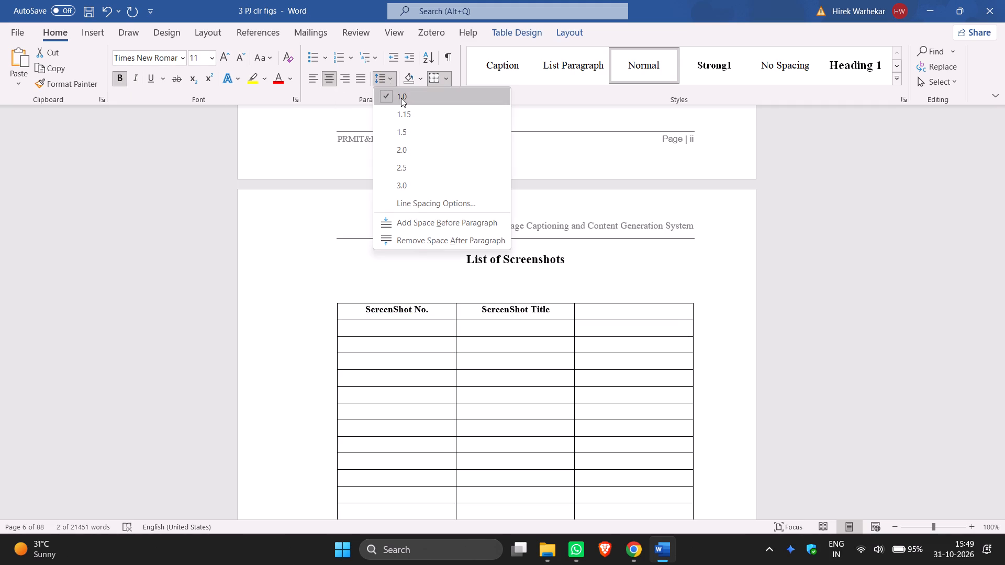
left_click(401, 98)
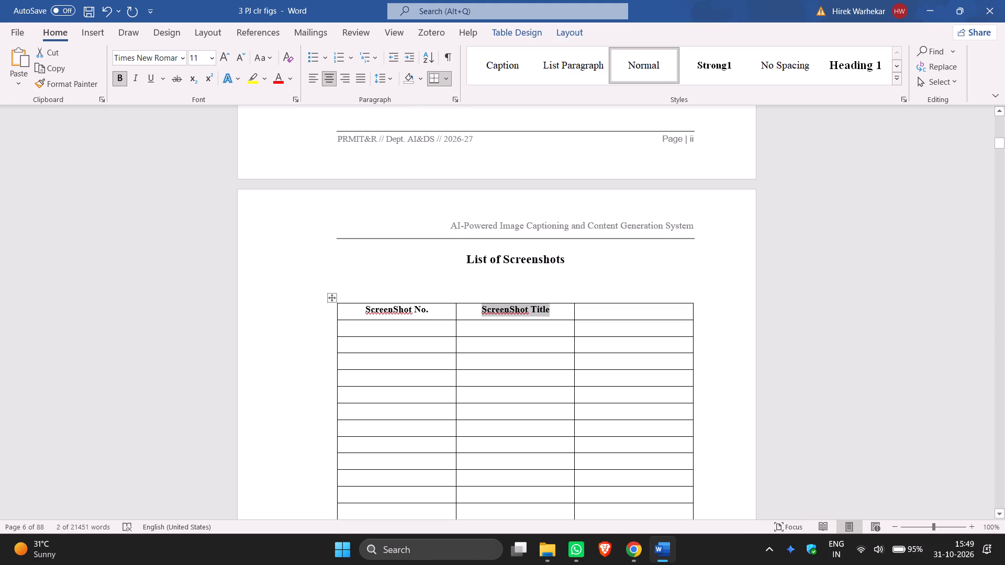
Set the paragraph spacing after the "ScreenShot No." heading to 0 pt.
left_click(427, 313)
left_click_drag(431, 310, 369, 313)
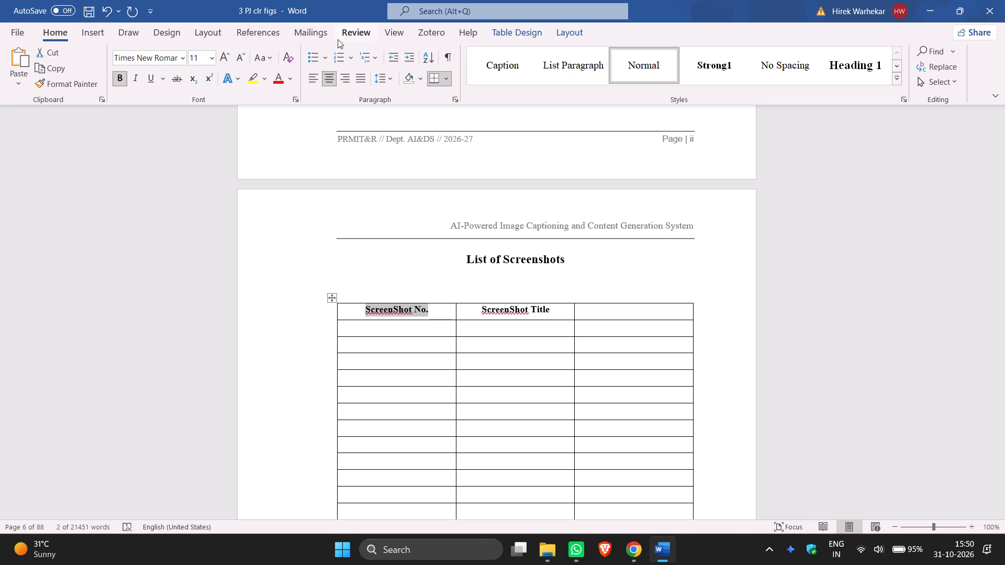
left_click(213, 37)
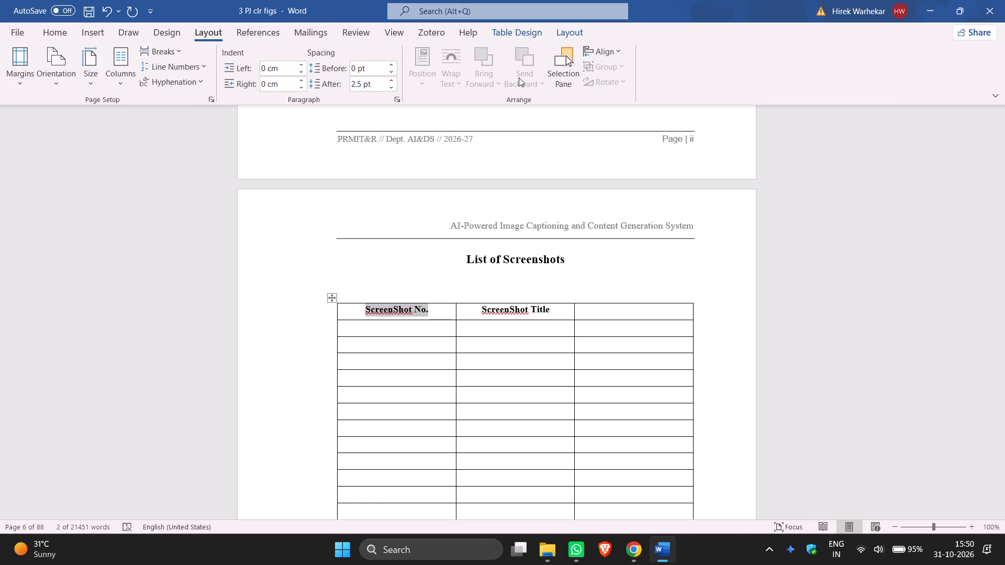
left_click(393, 89)
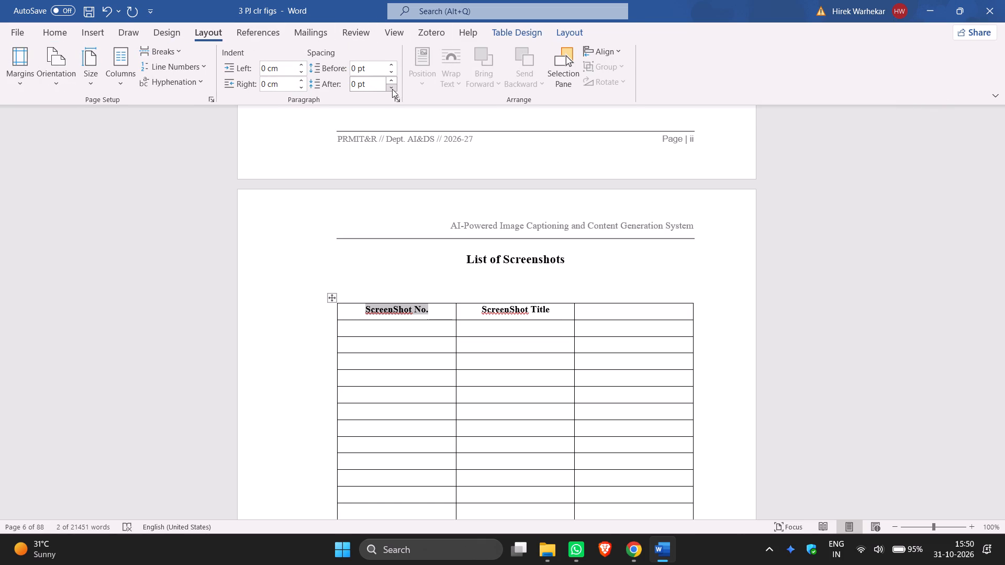
left_click(392, 89)
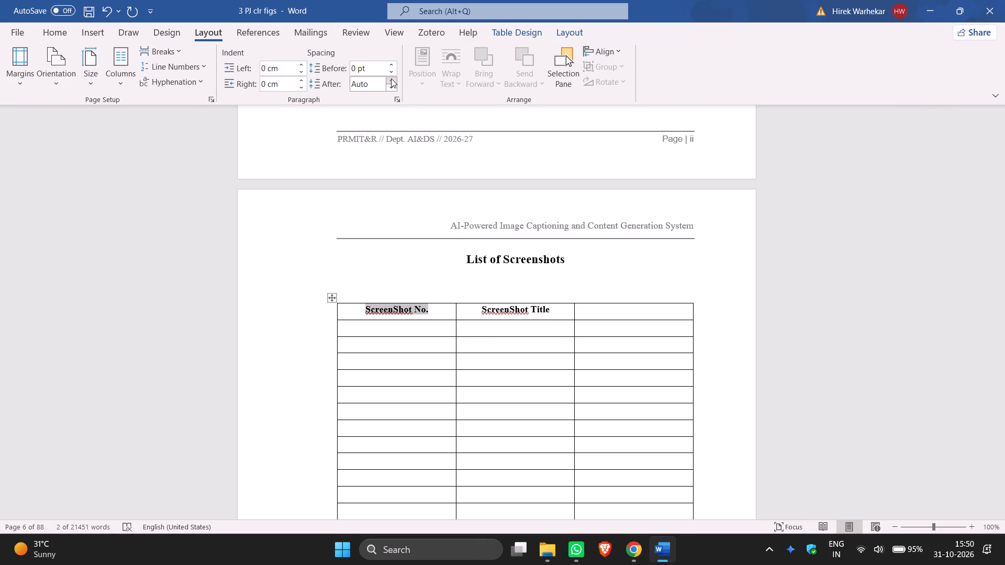
double_click(391, 78)
double_click(390, 86)
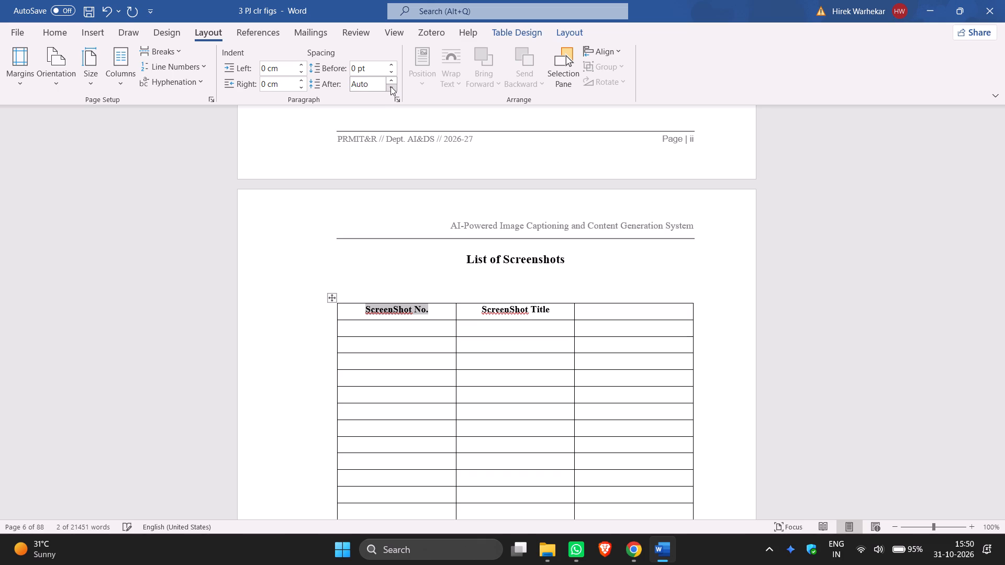
left_click(392, 80)
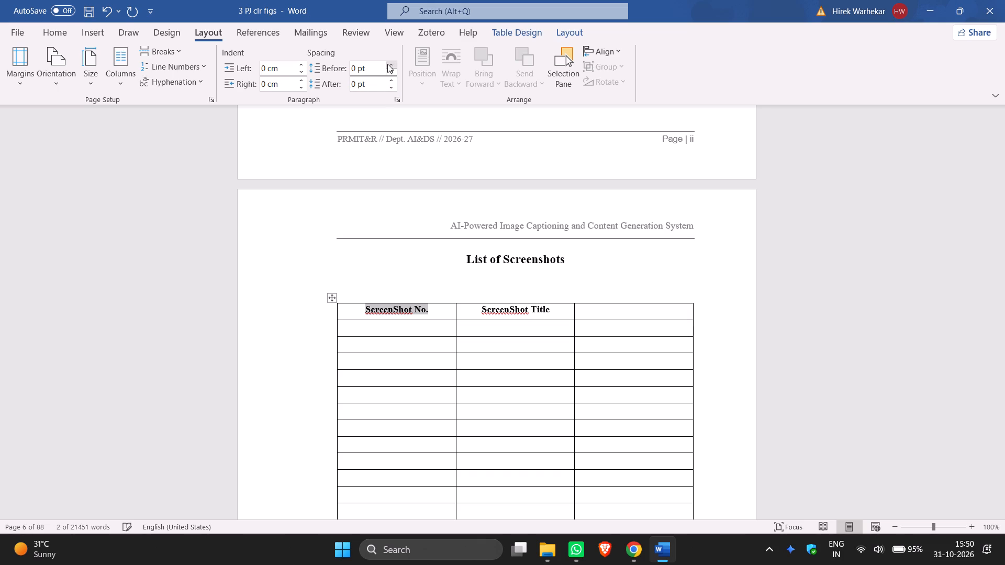
Set the paragraph spacing before the "ScreenShot No." heading to 3 pt.
left_click(390, 72)
left_click(390, 72)
triple_click(390, 65)
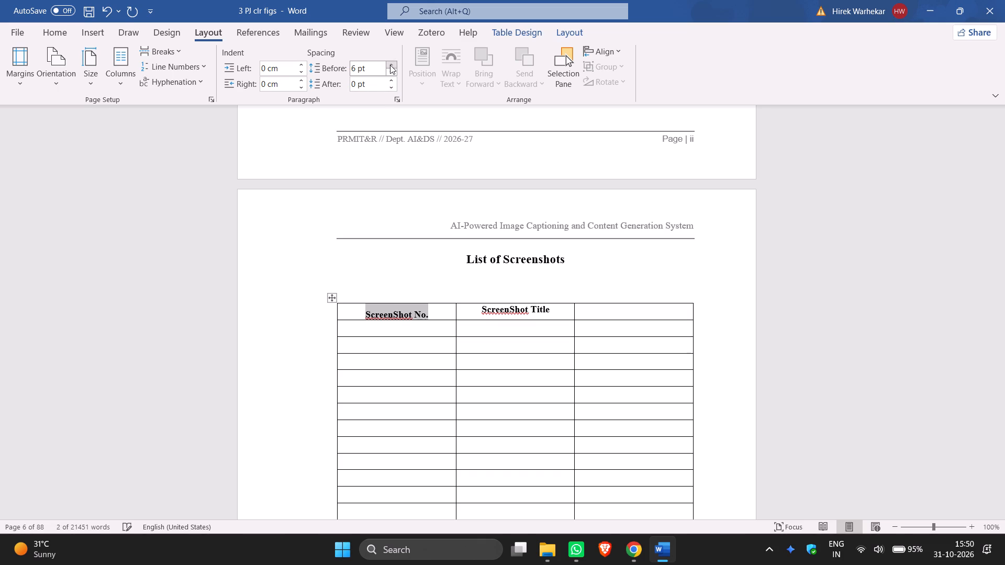
left_click(390, 71)
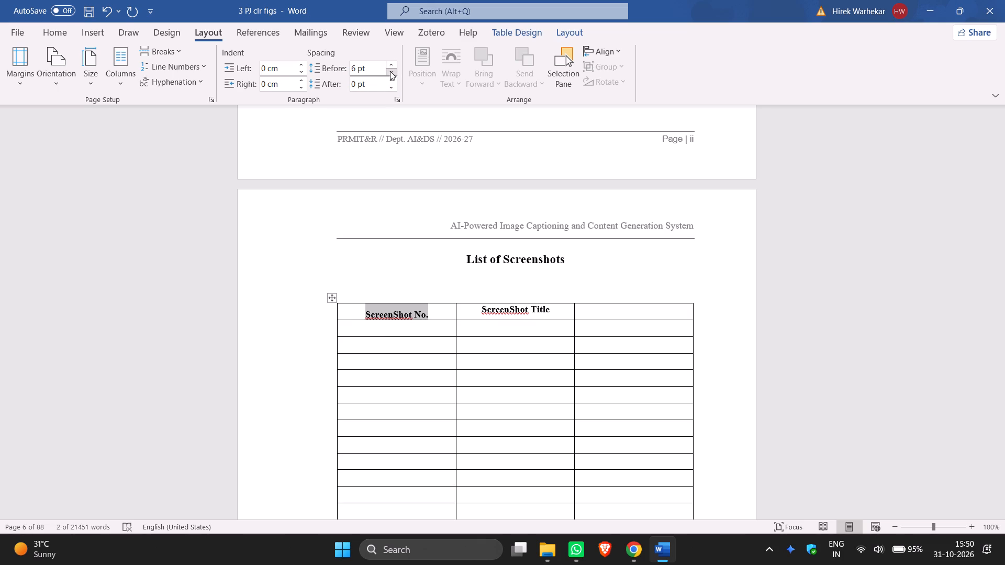
left_click(390, 71)
left_click_drag(357, 69, 341, 55)
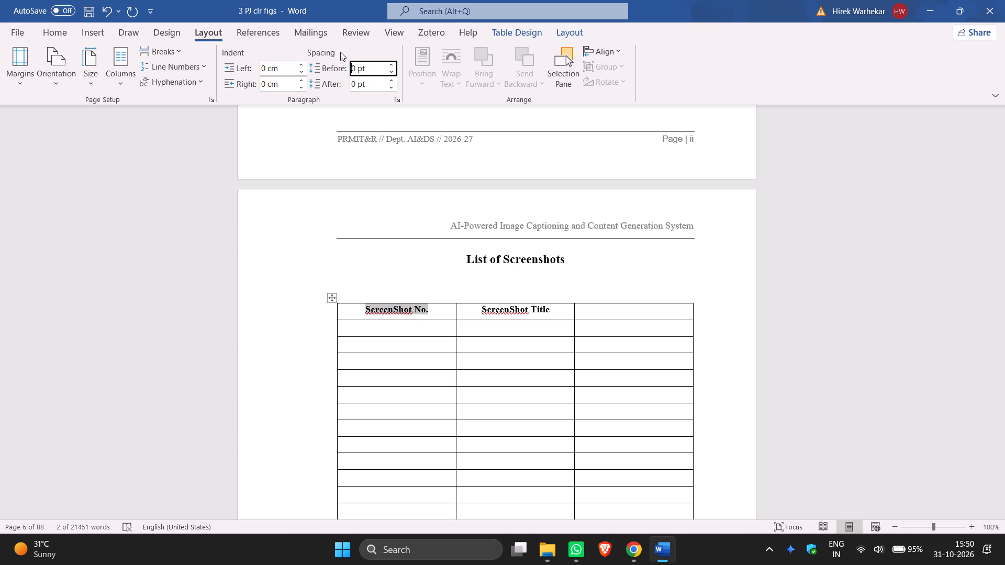
key("Right")
key("BackSpace")
key("3")
key("Return")
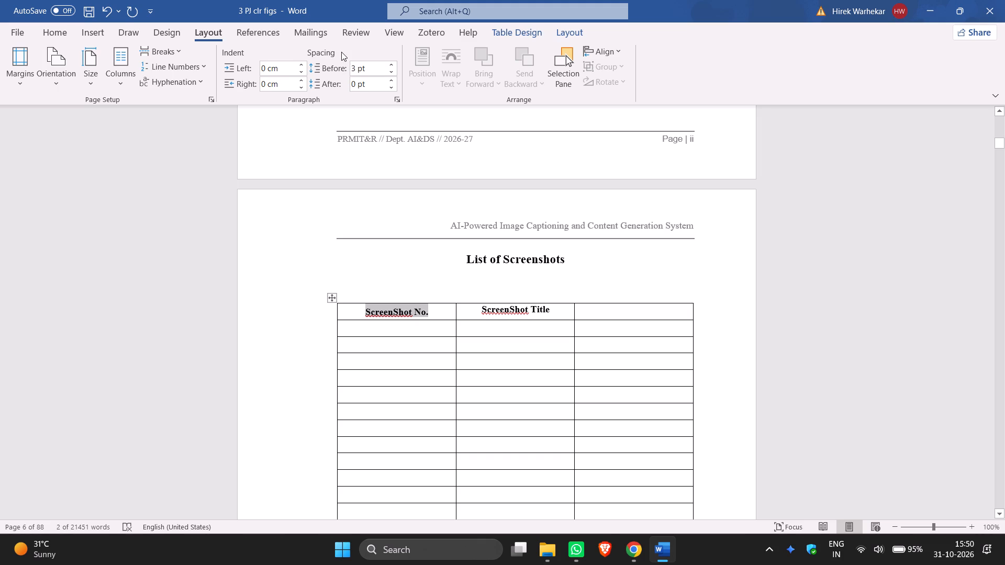
Set the paragraph spacing after the "ScreenShot Title" heading to 0 pt.
left_click(535, 321)
left_click(535, 315)
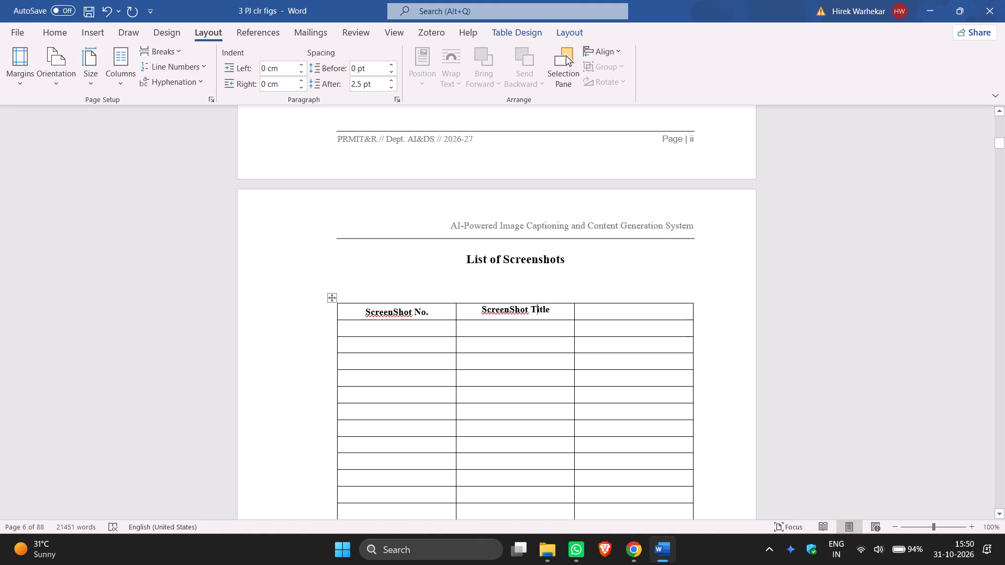
left_click_drag(552, 312, 475, 313)
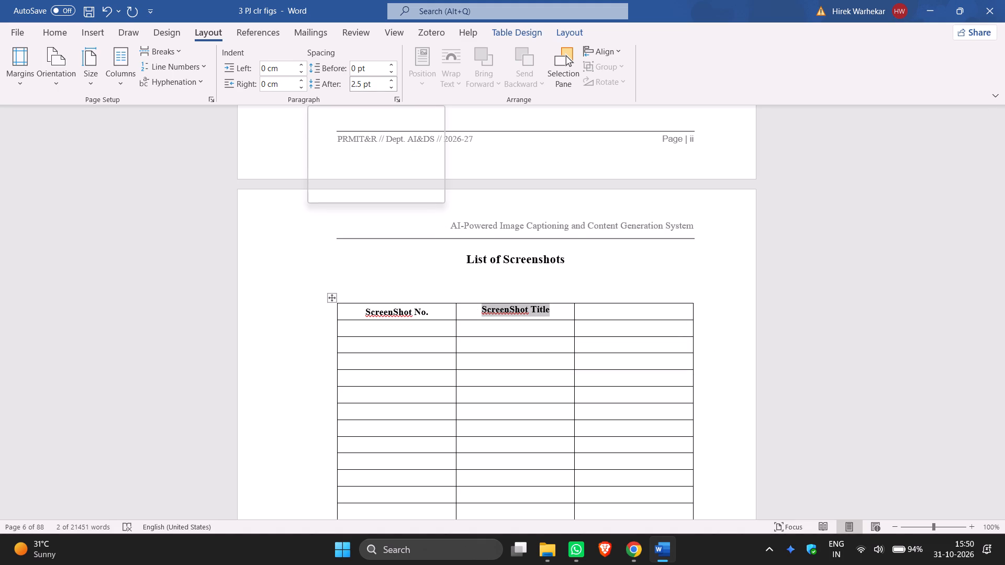
left_click(414, 310)
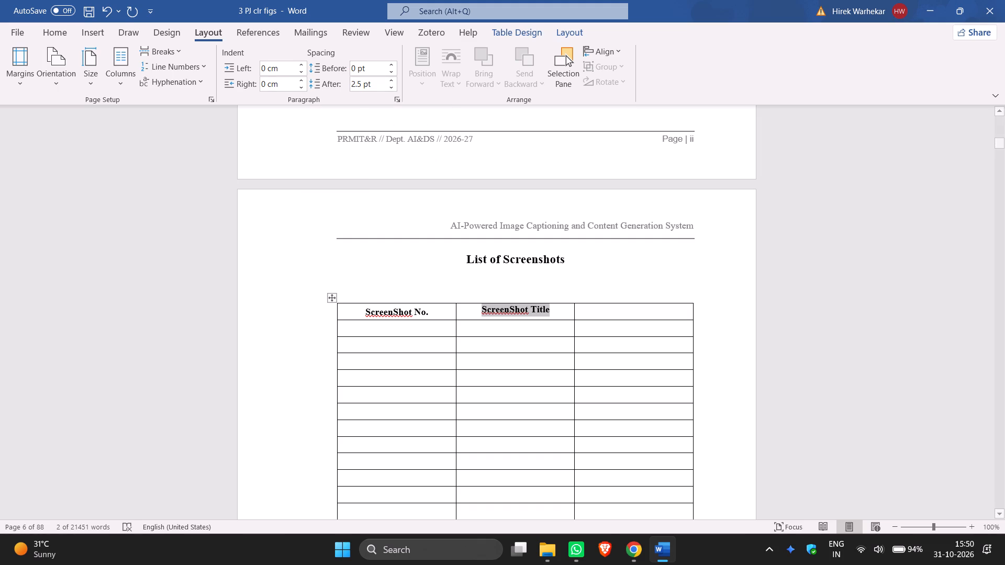
left_click(513, 311)
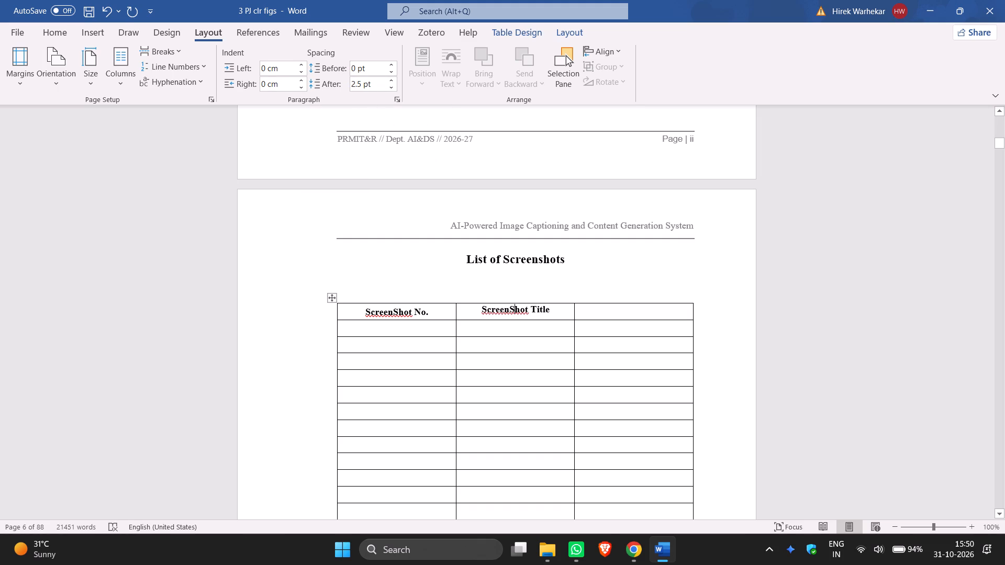
left_click_drag(552, 308, 485, 313)
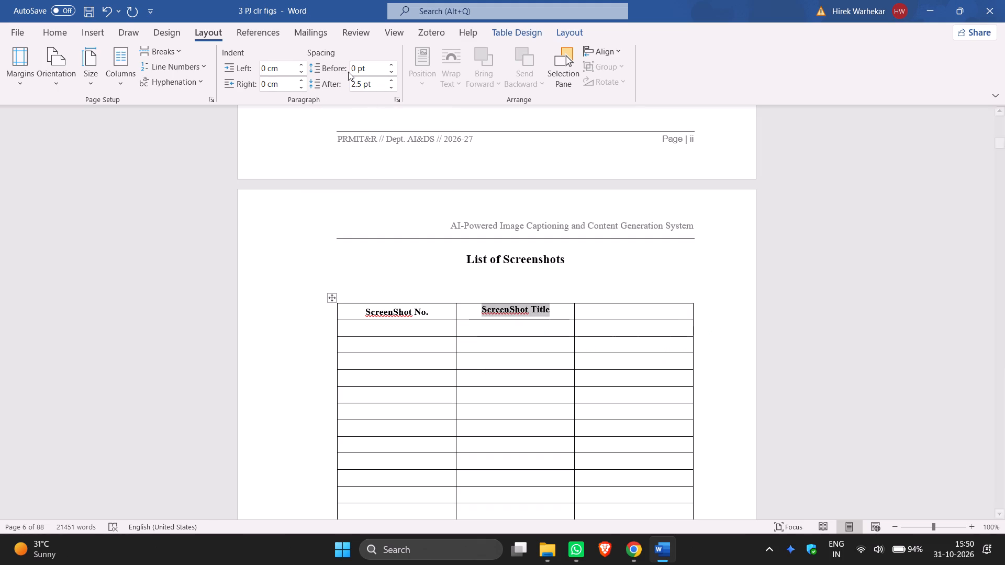
left_click_drag(360, 84, 342, 82)
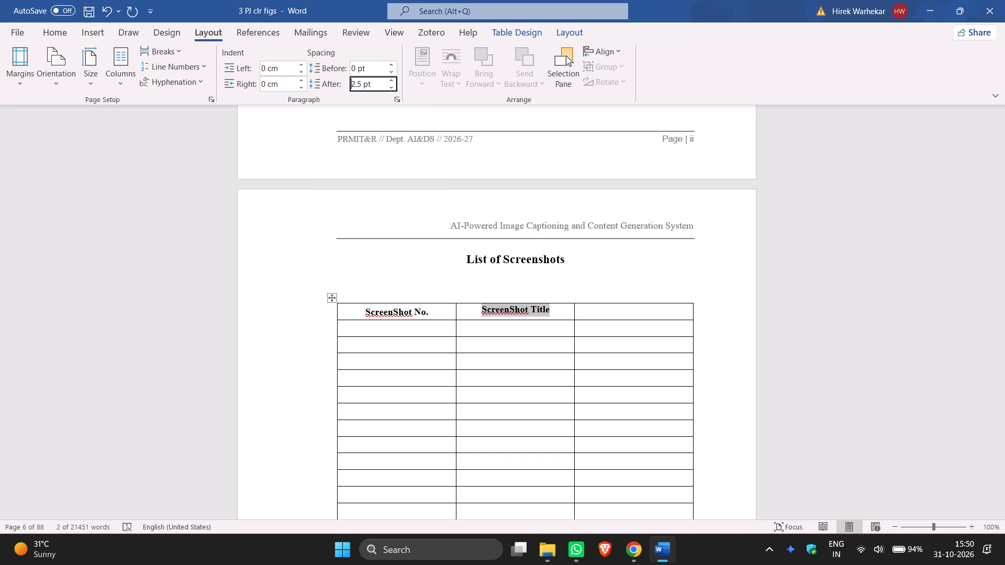
left_click(358, 86)
key("Right")
key("BackSpace")
key("BackSpace")
key("BackSpace")
key("3")
key("Return")
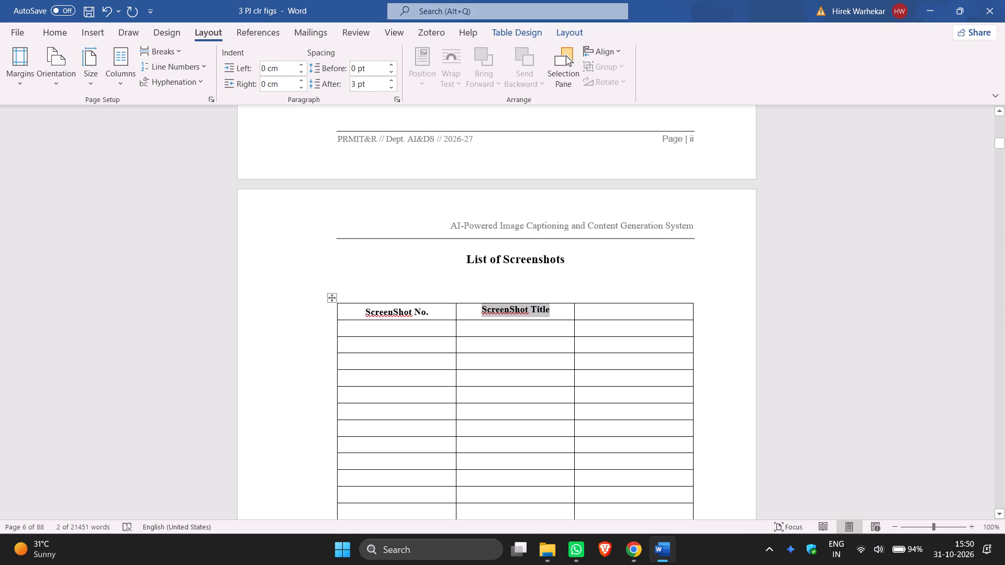
left_click(391, 86)
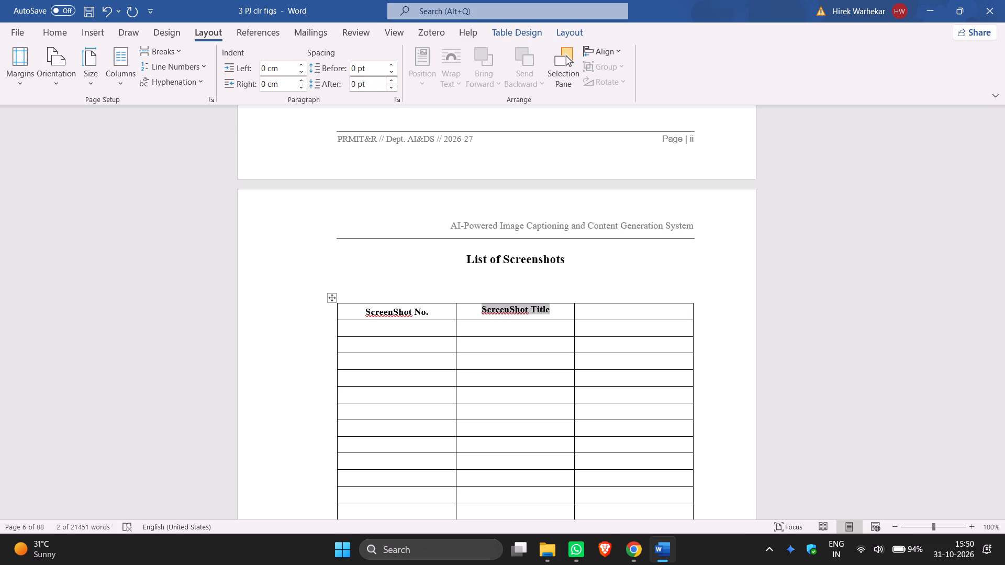
Set the paragraph spacing before the "ScreenShot Title" heading to 3 pt.
left_click(357, 69)
key("Right")
key("Left")
key("Left")
key("Left")
key("BackSpace")
key("3")
key("Return")
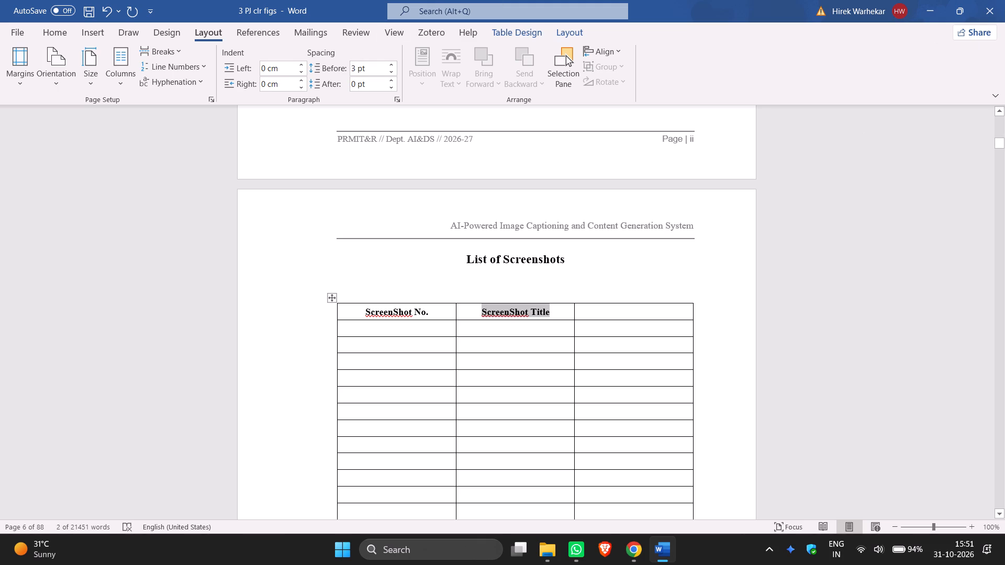
Enter "Page No." as the heading of the table's third column.
left_click(600, 314)
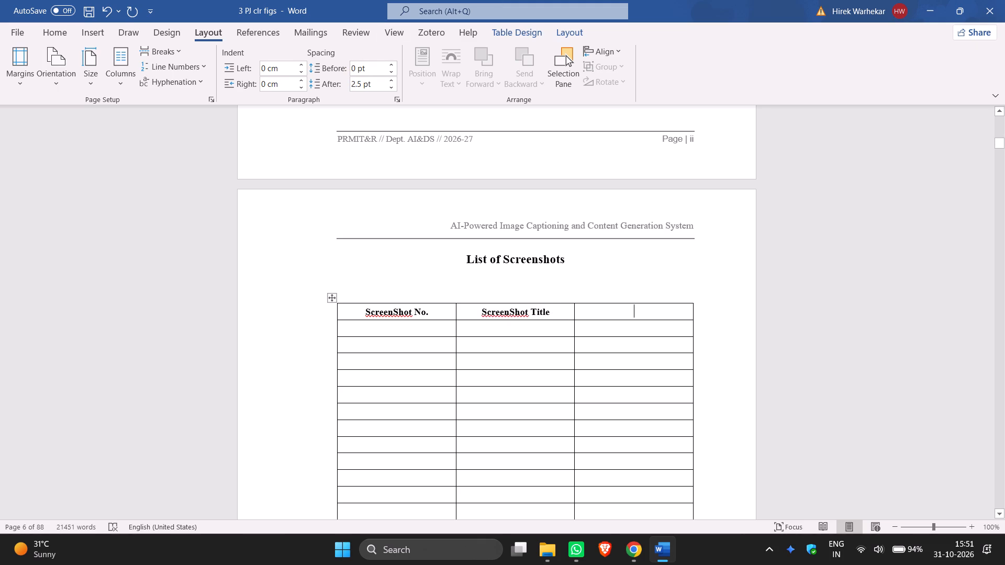
key("shift+p")
type("ae")
key("BackSpace")
type("ge No")
key("period")
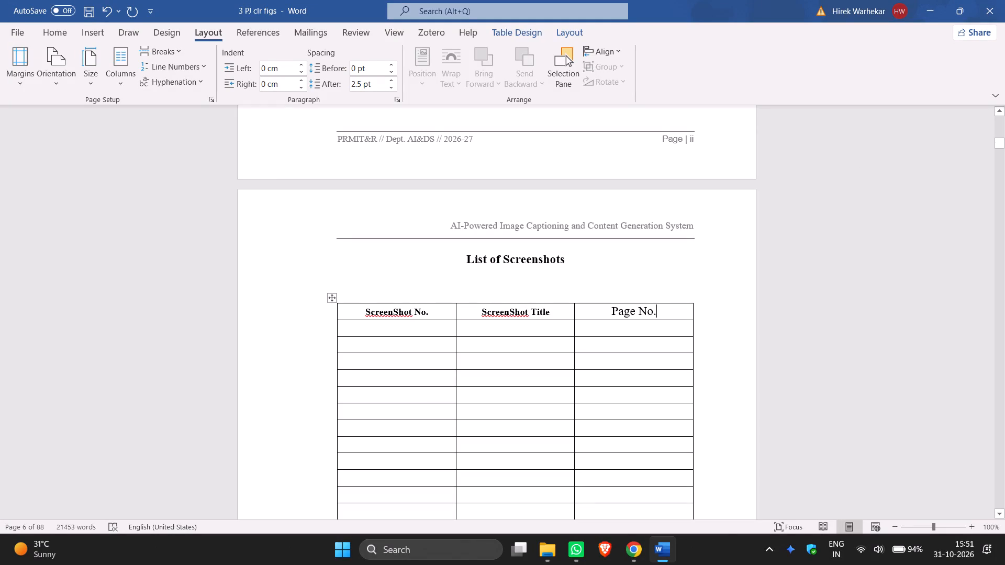
Set the paragraph spacing before the "Page No." heading to 3 pt.
left_click_drag(656, 312, 617, 310)
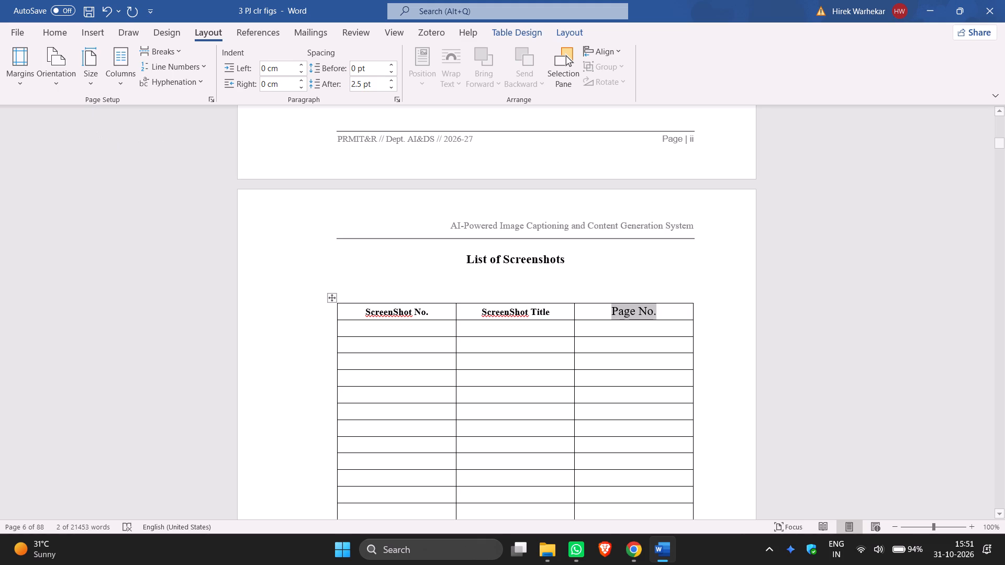
left_click_drag(354, 69, 354, 67)
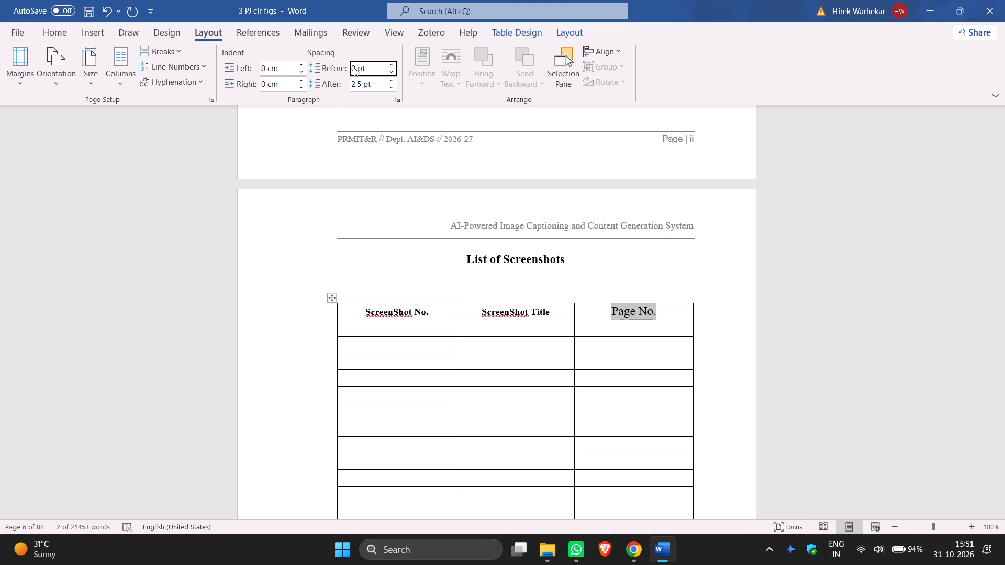
left_click_drag(354, 67, 347, 65)
left_click(353, 66)
key("Right")
key("BackSpace")
key("3")
key("Return")
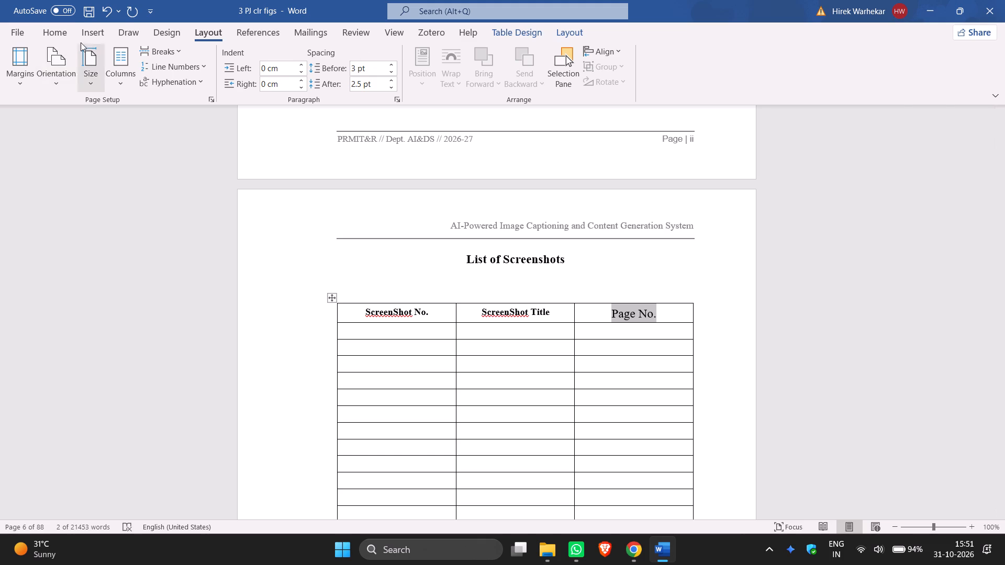
Format the "Page No." heading of the List of Screenshots table as 11 pt bold.
left_click(55, 31)
left_click(211, 61)
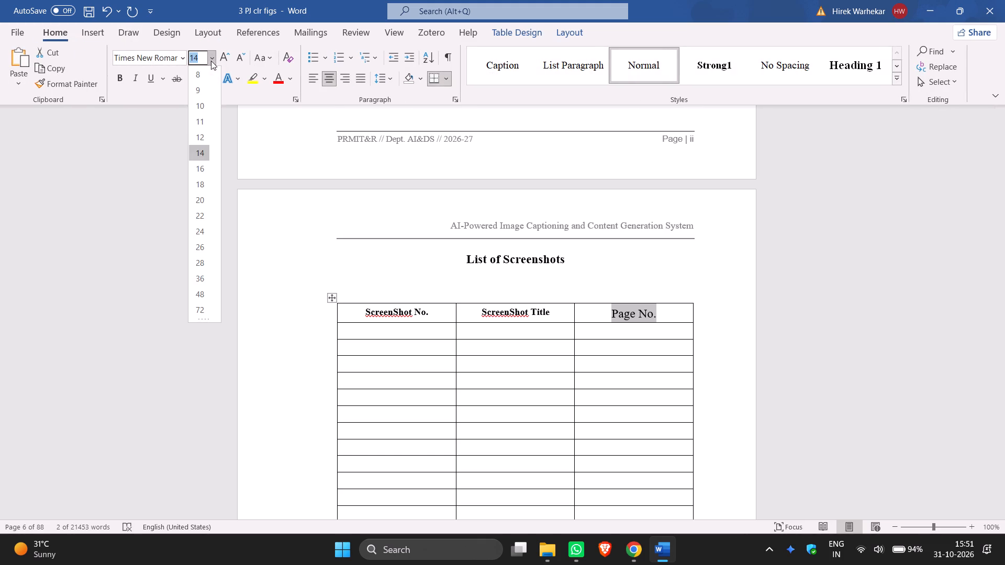
left_click(198, 120)
left_click(122, 71)
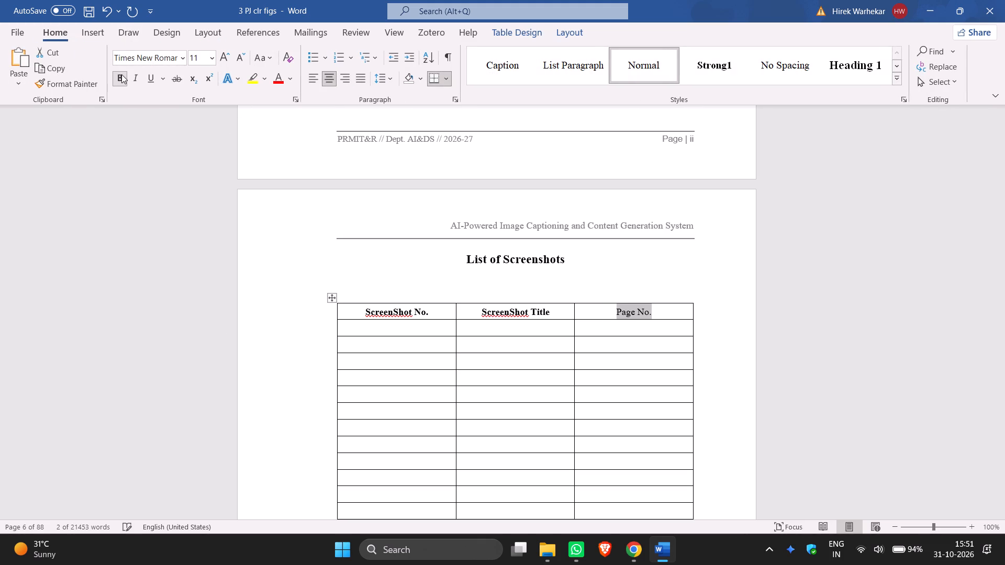
left_click(387, 327)
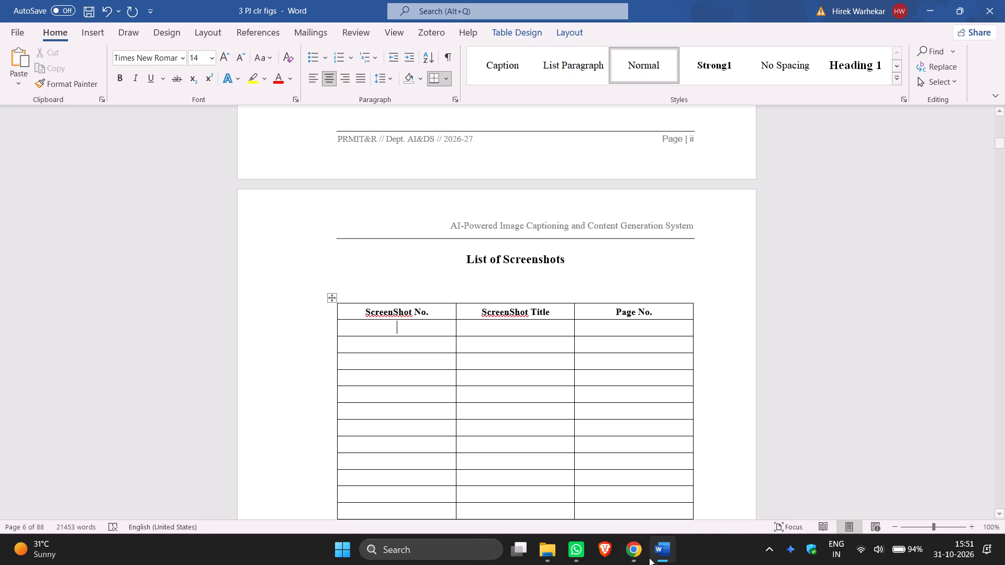
Narrow the table's "ScreenShot No." column until it just fits its heading, giving the width to the title column.
scroll(637, 267, "down", 7)
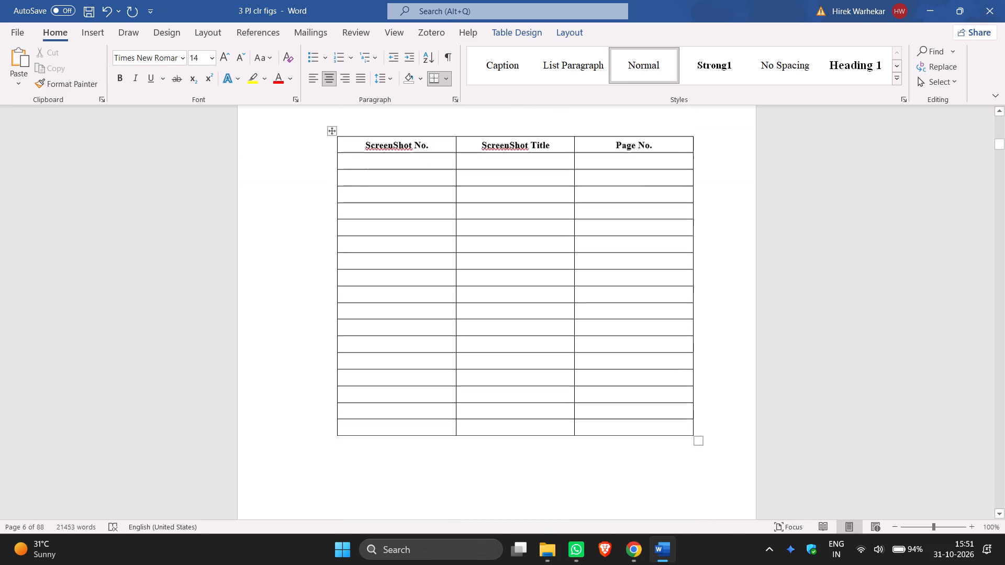
scroll(523, 259, "up", 3)
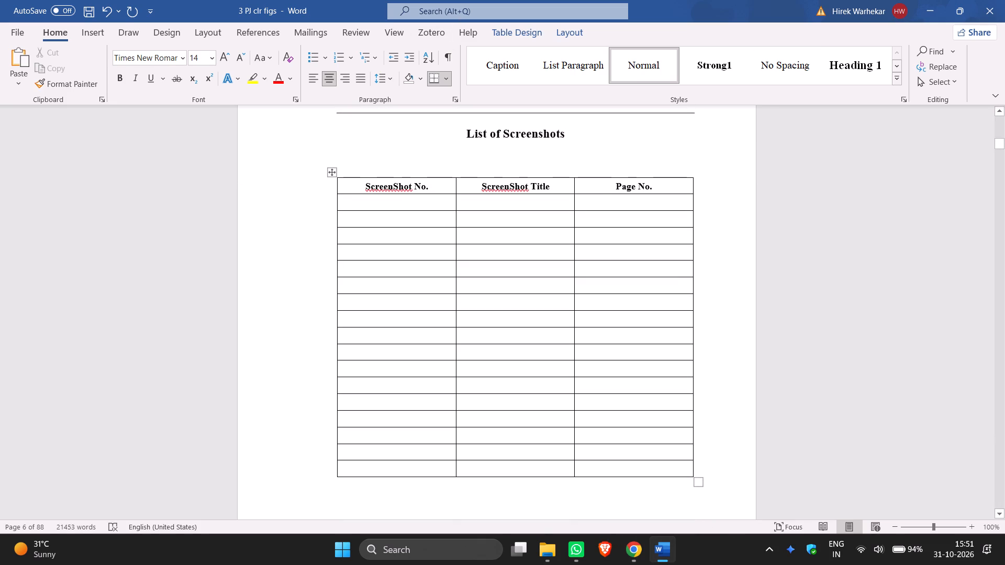
left_click(458, 220)
left_click(457, 230)
left_click(457, 222)
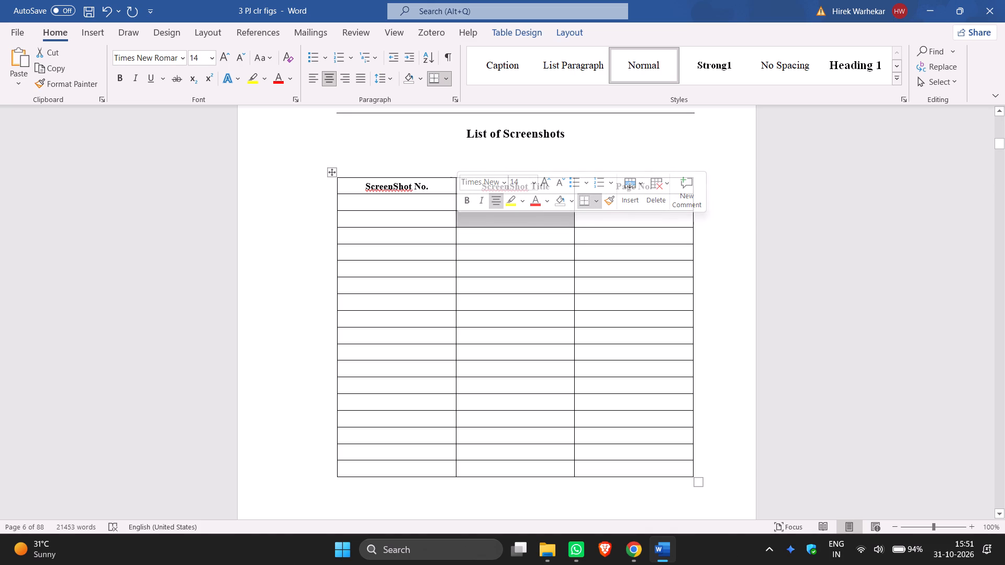
left_click_drag(455, 233, 449, 233)
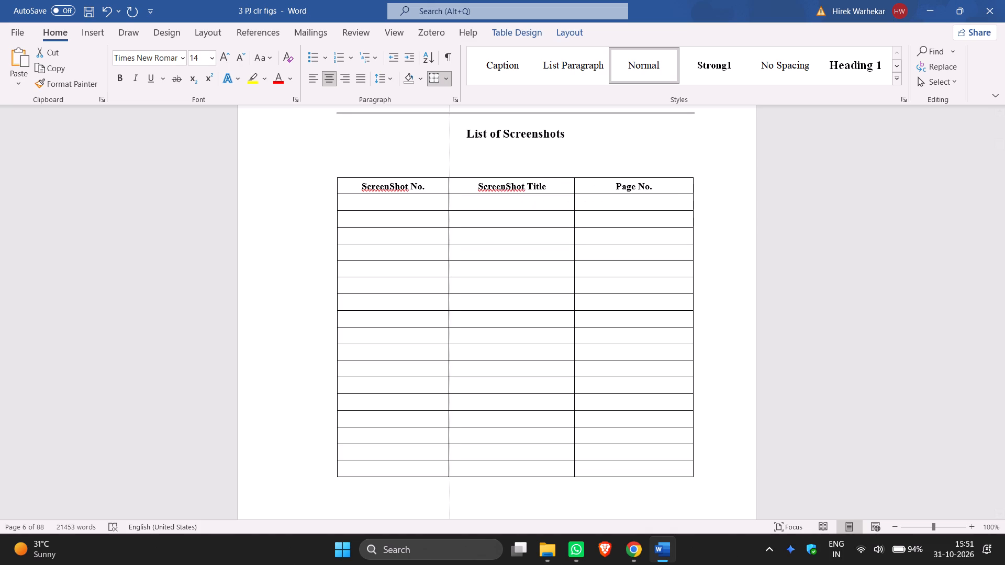
left_click_drag(449, 233, 427, 233)
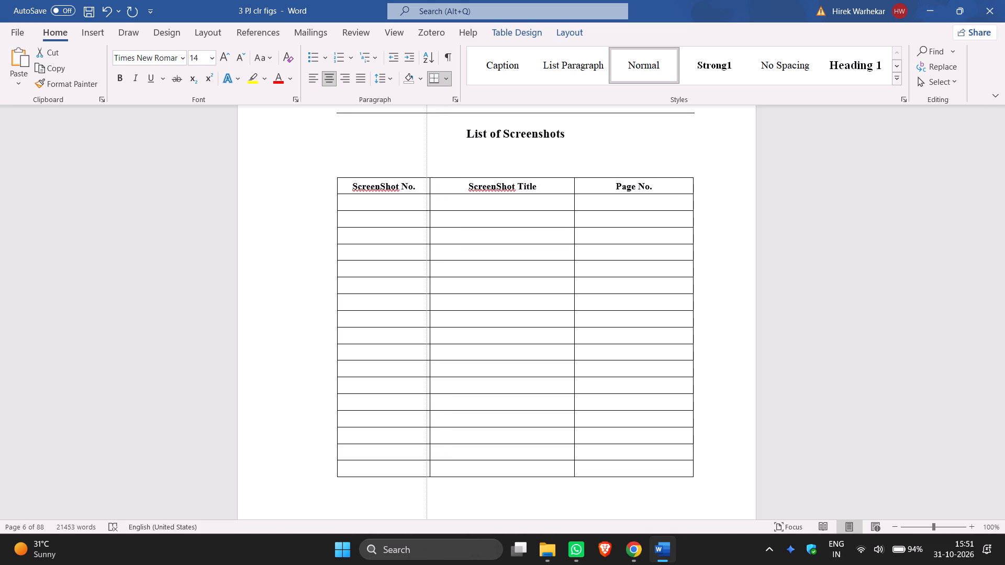
left_click_drag(427, 233, 414, 233)
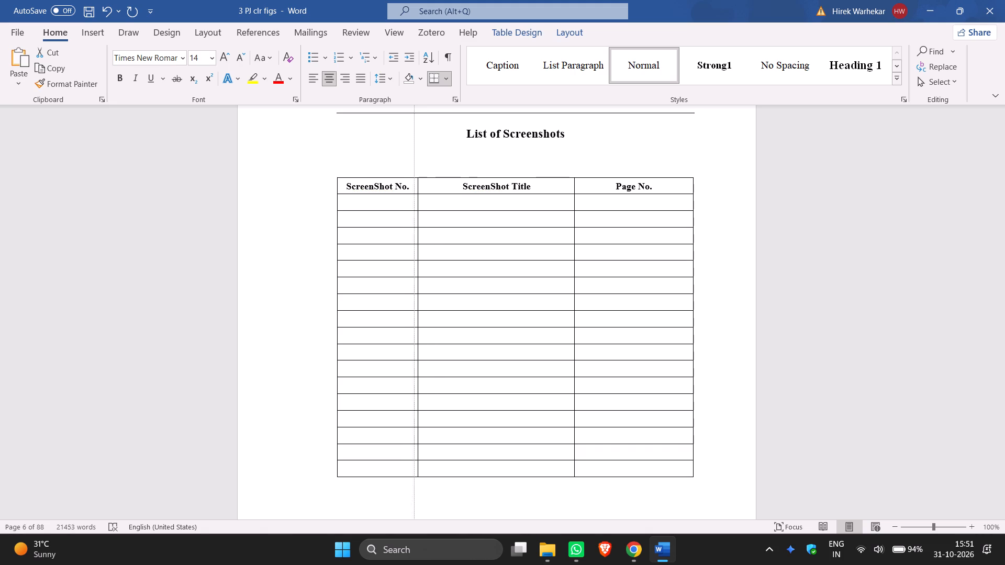
left_click_drag(414, 233, 412, 233)
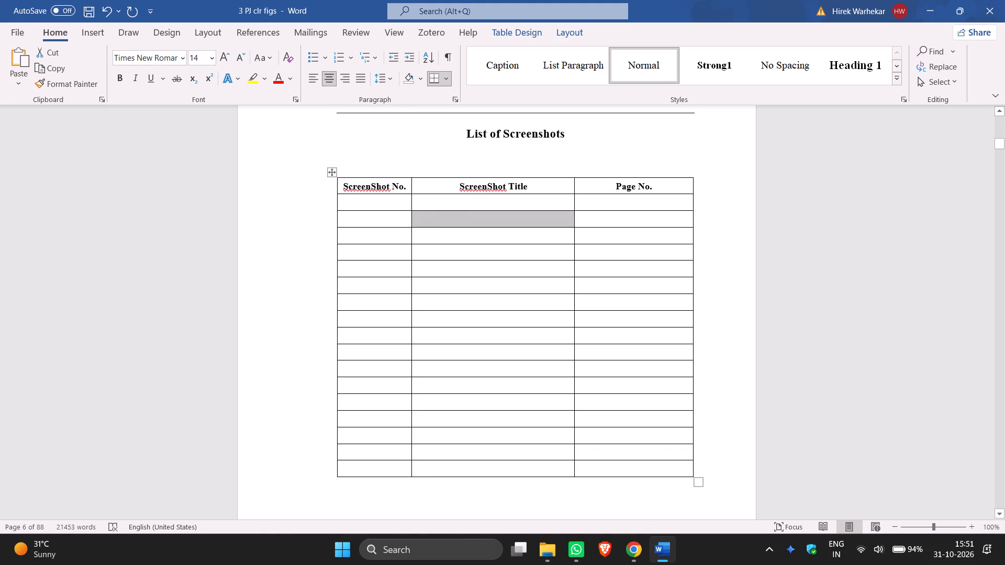
Widen the "ScreenShot Title" column towards "Page No.", leaving the page number column slightly wider than its heading.
left_click_drag(574, 289, 633, 281)
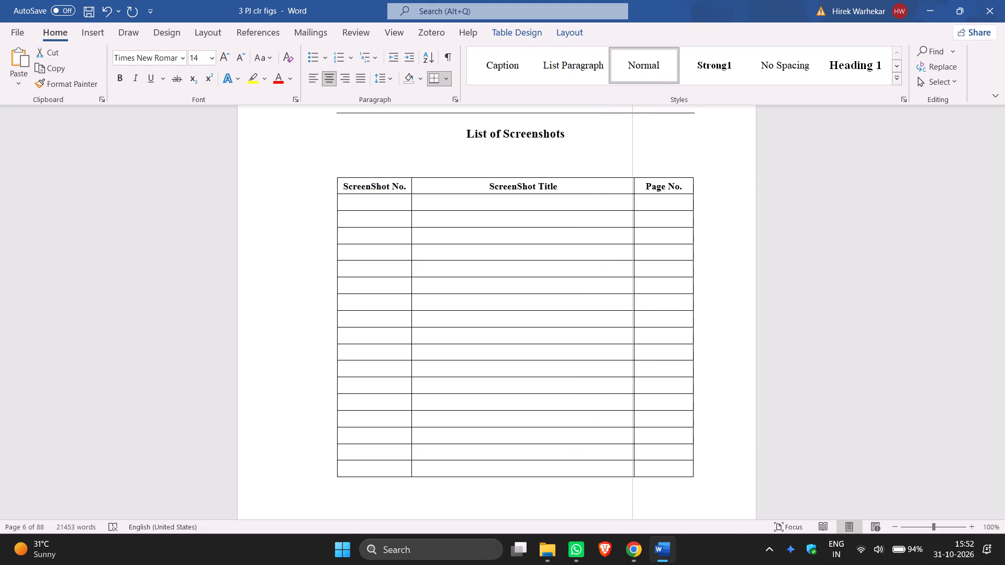
left_click_drag(633, 281, 627, 282)
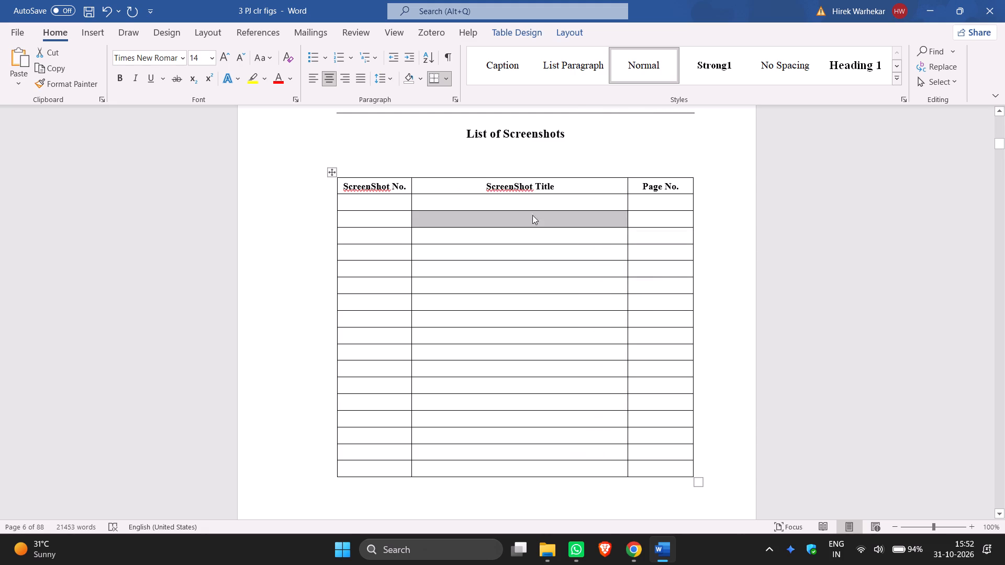
left_click(521, 188)
Copy Screenshot 5.1's title, "Starting the FastAPI back end with Uvicorn; model weights load and application start-up completes", into the title cell below the headings.
scroll(514, 239, "up", 6)
scroll(514, 239, "down", 7)
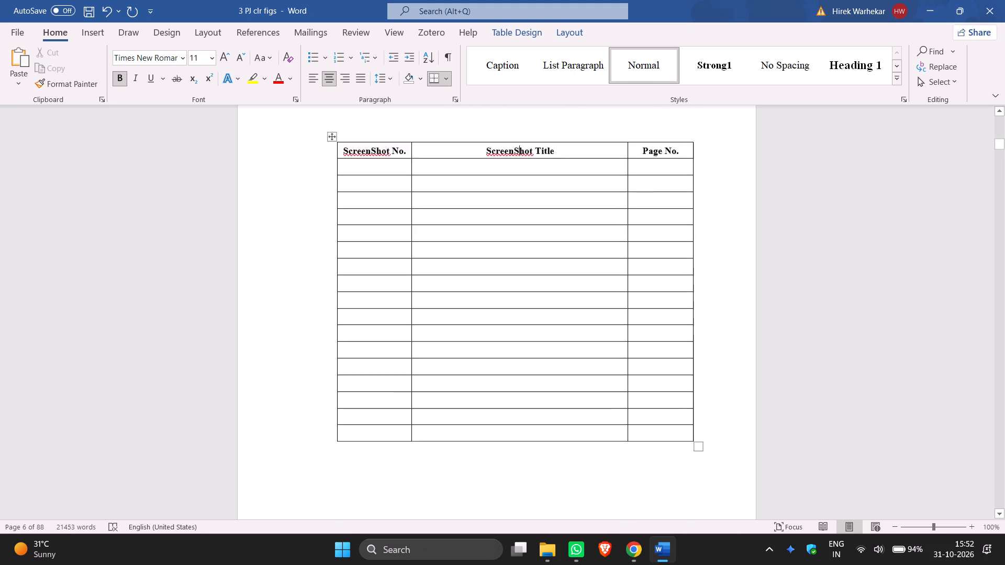
scroll(515, 236, "down", 18)
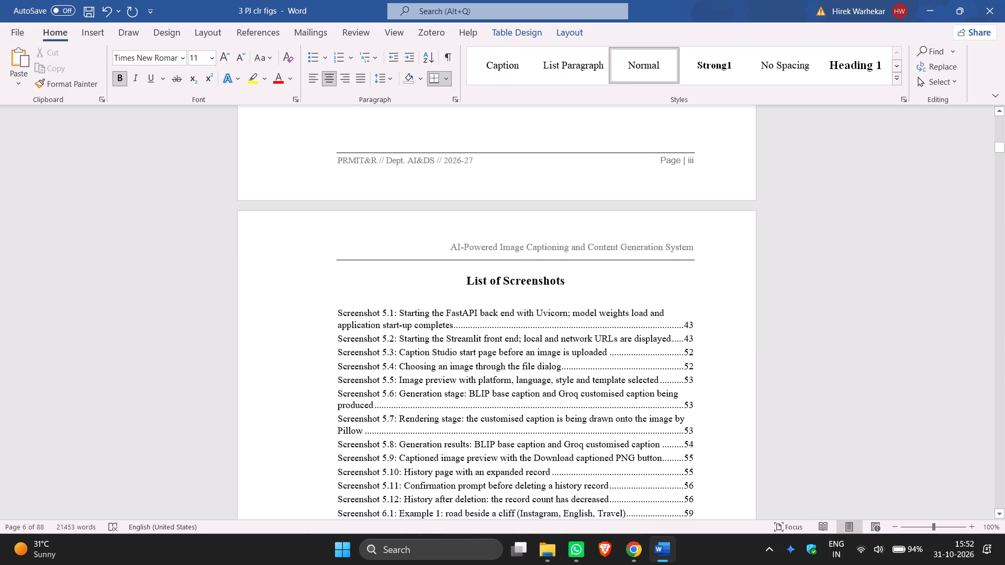
left_click_drag(393, 312, 381, 311)
left_click(440, 336)
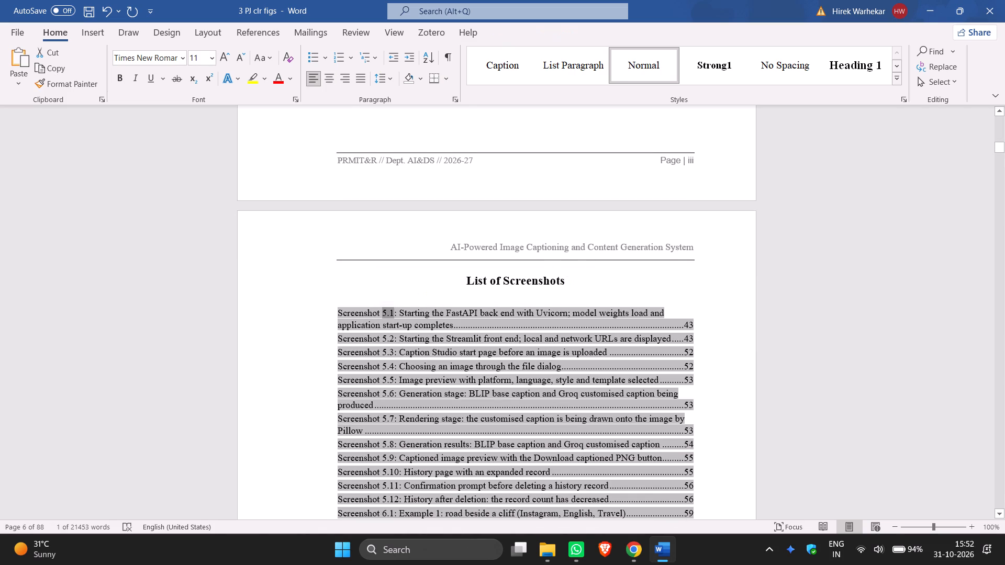
left_click(405, 311)
left_click_drag(400, 311, 429, 311)
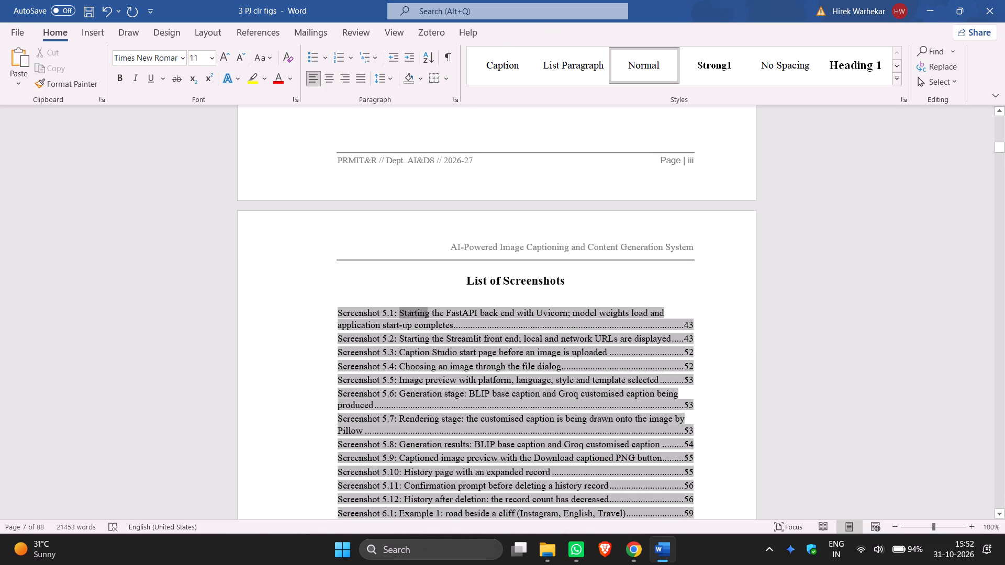
left_click_drag(429, 311, 451, 326)
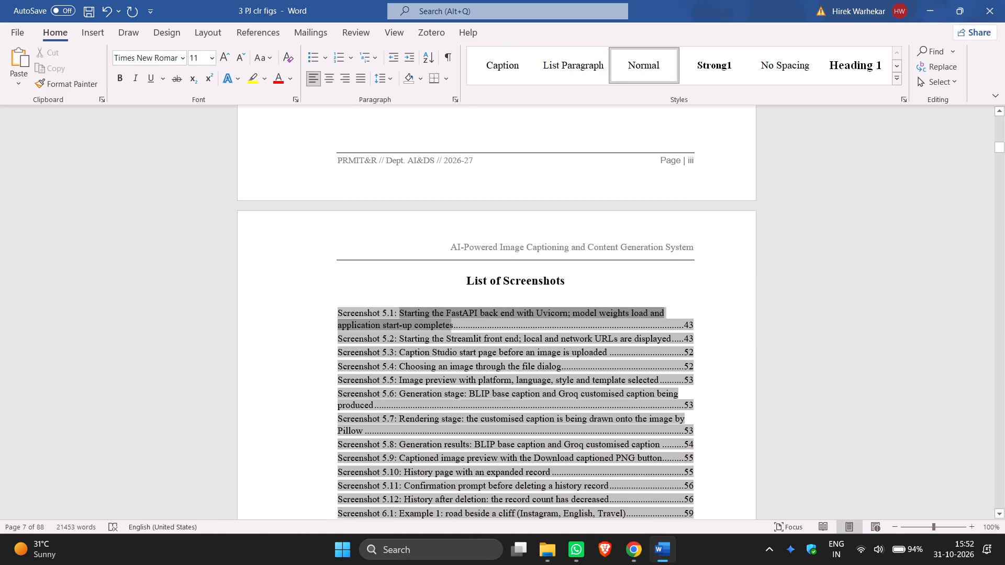
left_click_drag(451, 326, 454, 326)
key("ctrl+c")
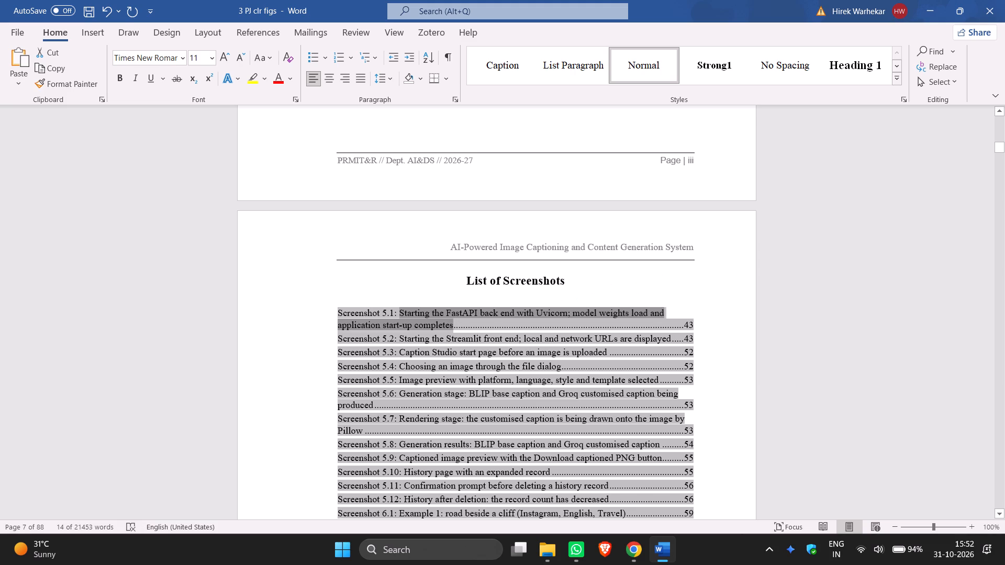
scroll(586, 356, "up", 19)
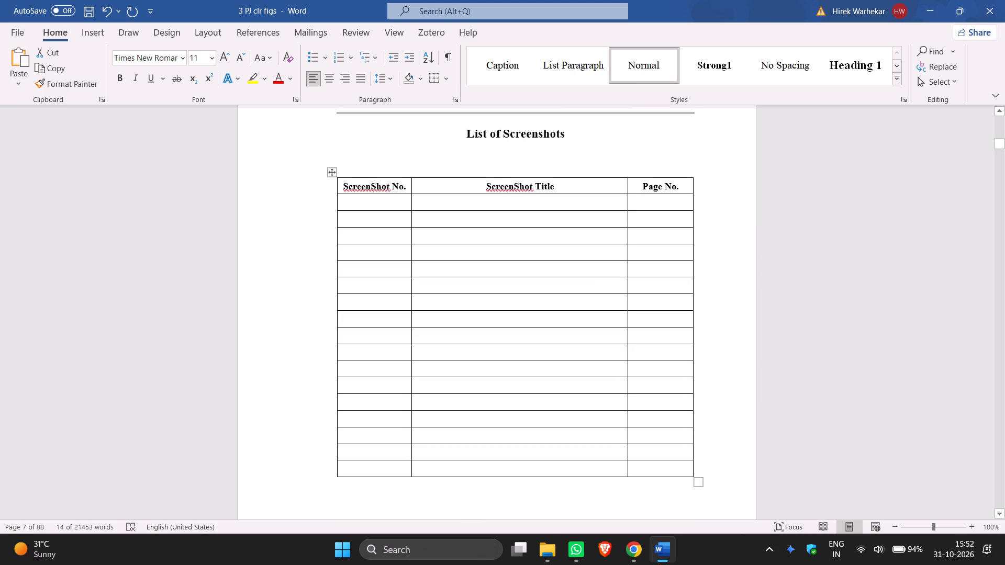
left_click(473, 205)
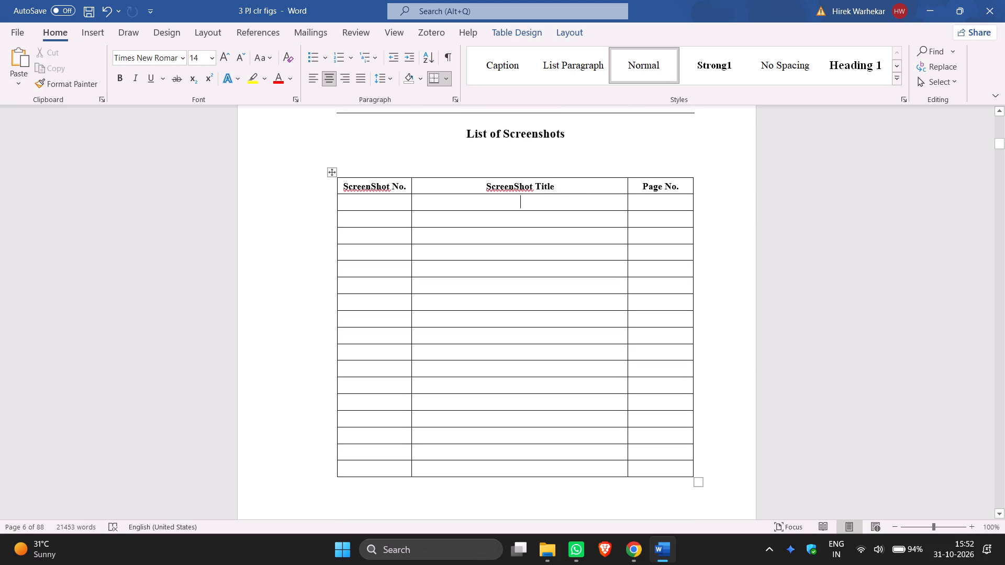
key("ctrl+v")
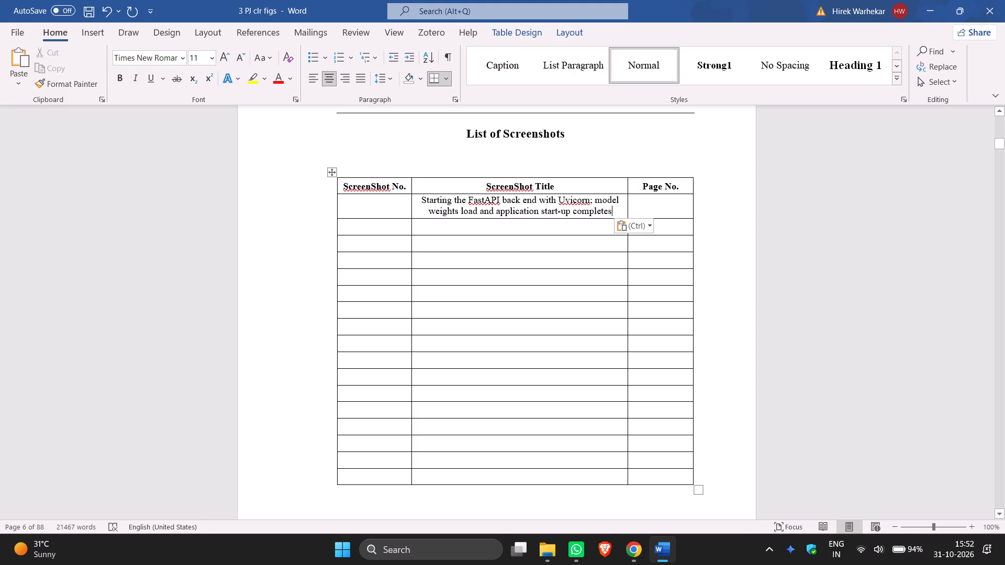
Enter 5.1 as the screenshot number and 43 as the page number in the first entry row.
scroll(510, 225, "down", 7)
scroll(510, 227, "up", 7)
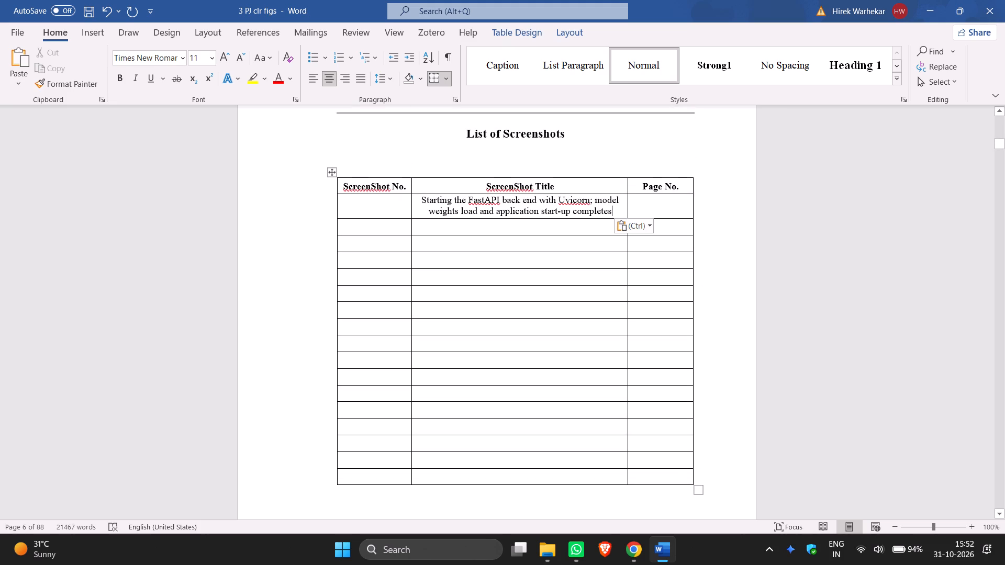
left_click(374, 211)
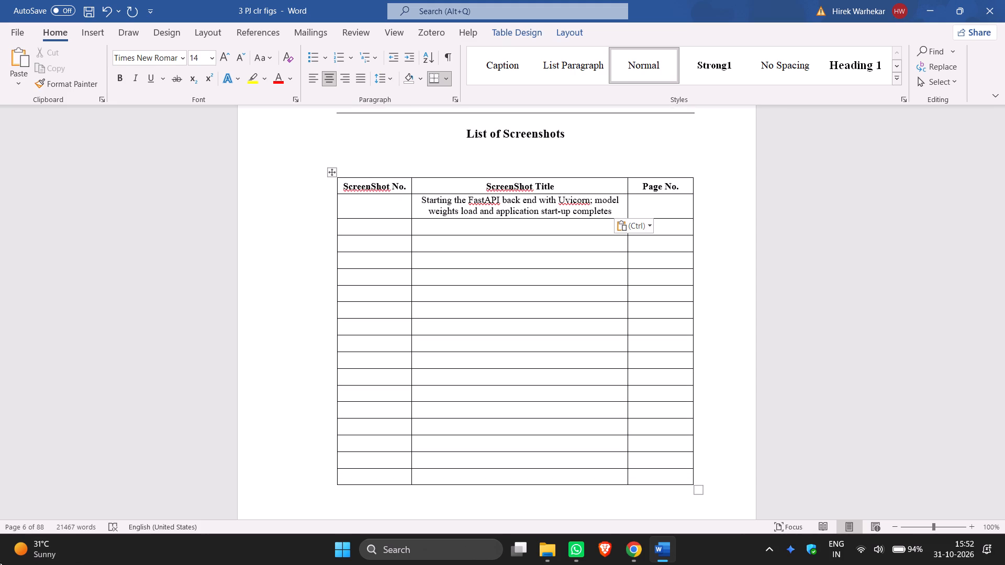
type("5.1")
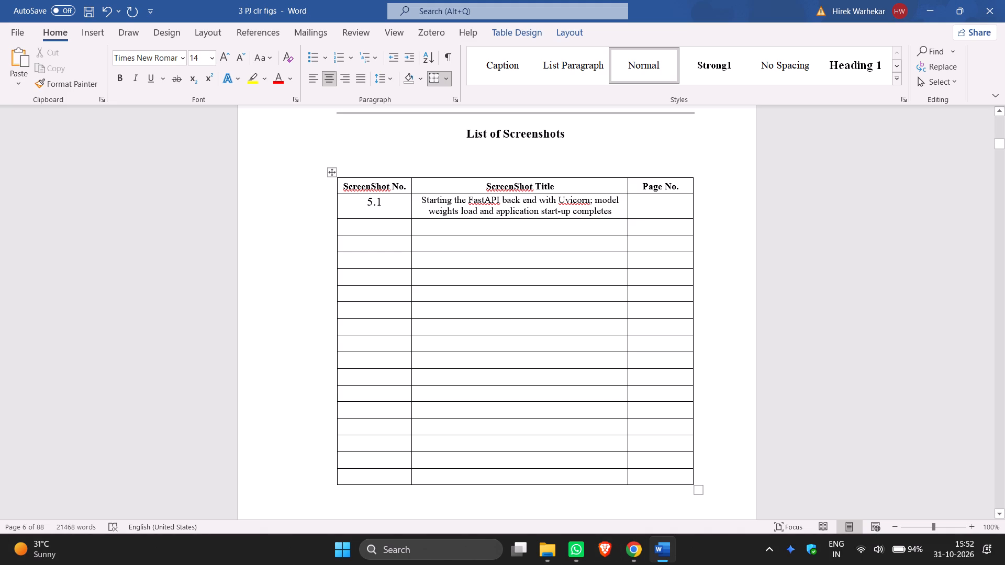
left_click(657, 209)
type("43")
Set the font size of the whole 5.1 entry row to 11 pt.
left_click_drag(365, 200, 658, 209)
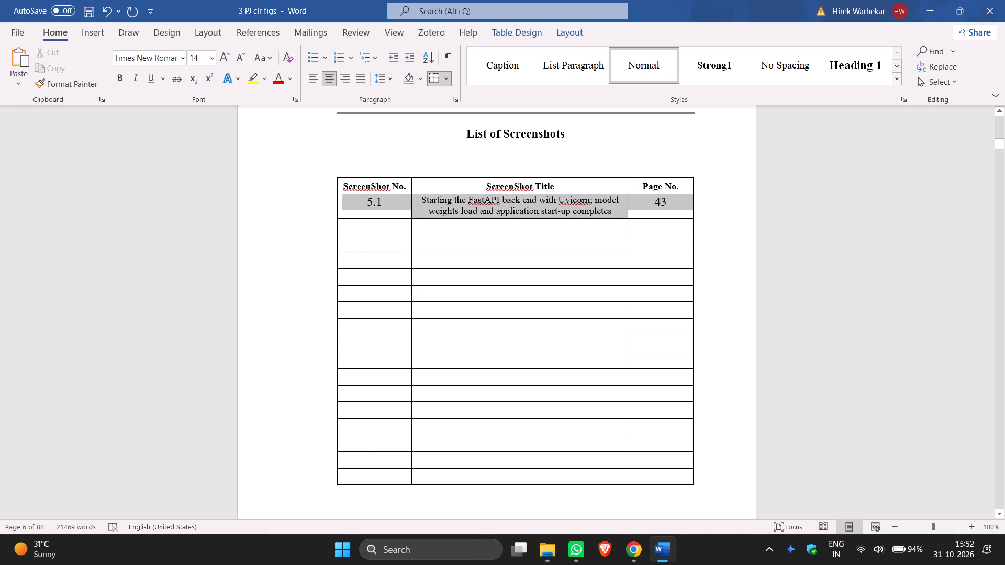
left_click_drag(658, 209, 658, 209)
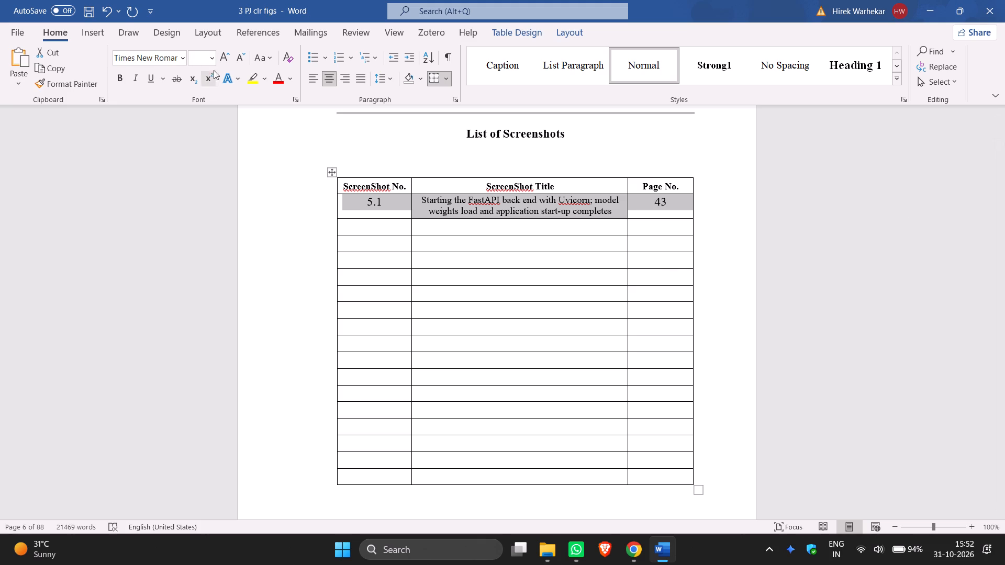
left_click(216, 59)
left_click(214, 59)
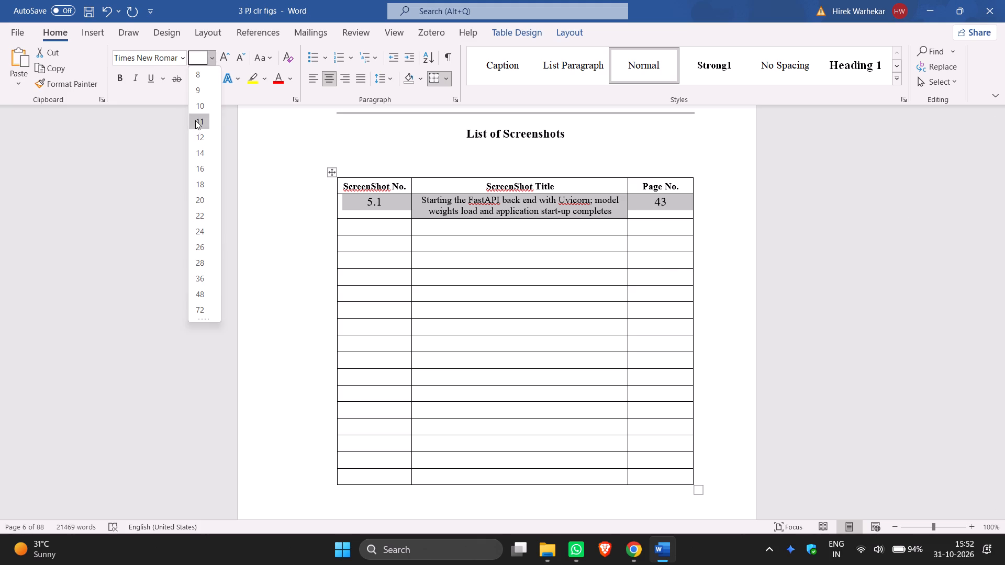
left_click(193, 121)
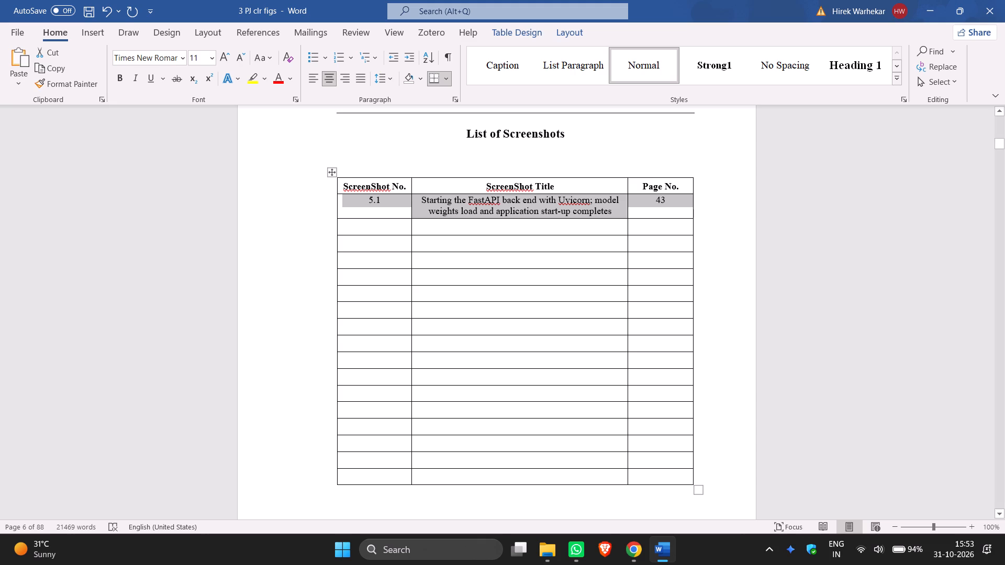
Set the 5.1 entry row's paragraph spacing to 0 pt after and 3 pt before.
left_click(207, 30)
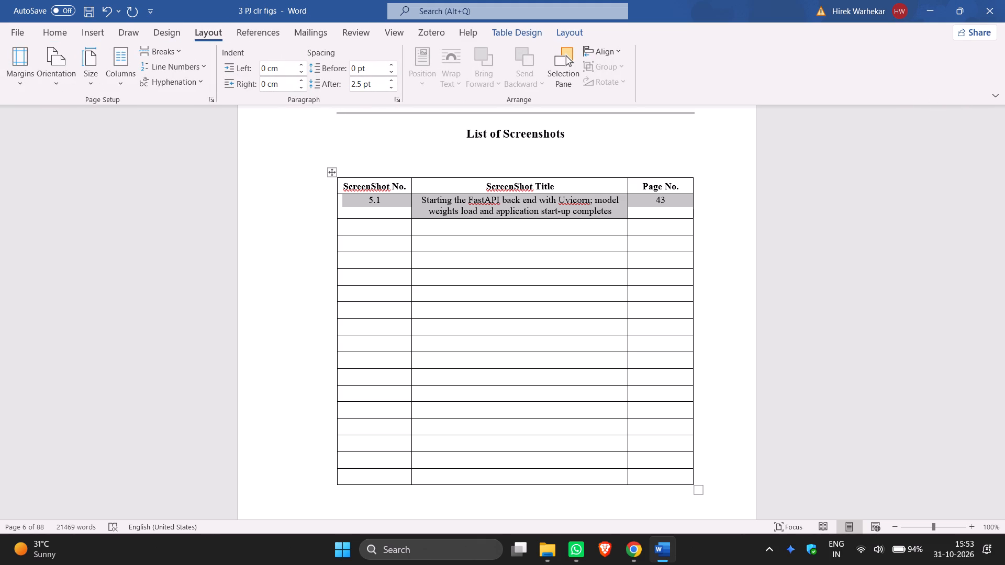
left_click_drag(361, 85, 320, 76)
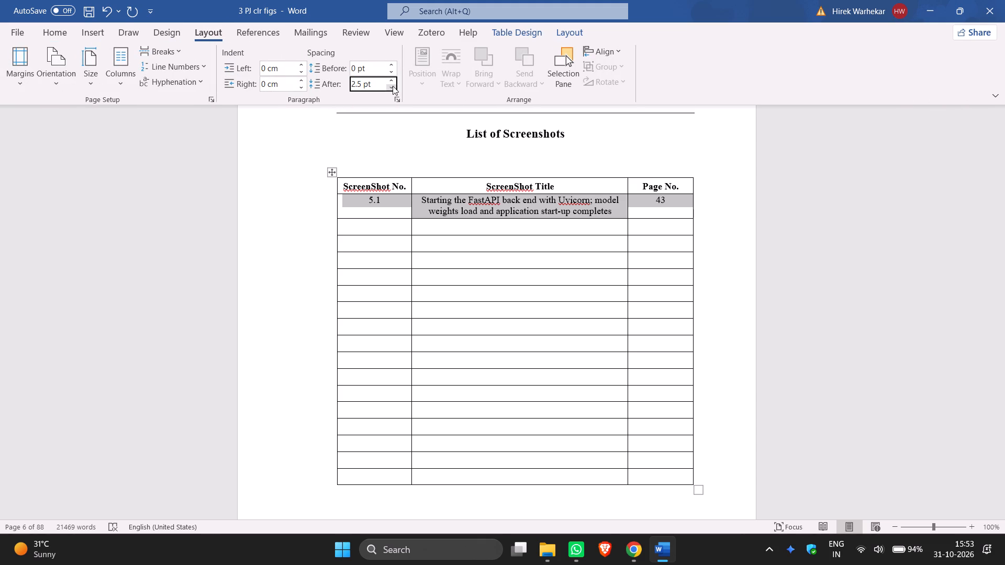
left_click(393, 86)
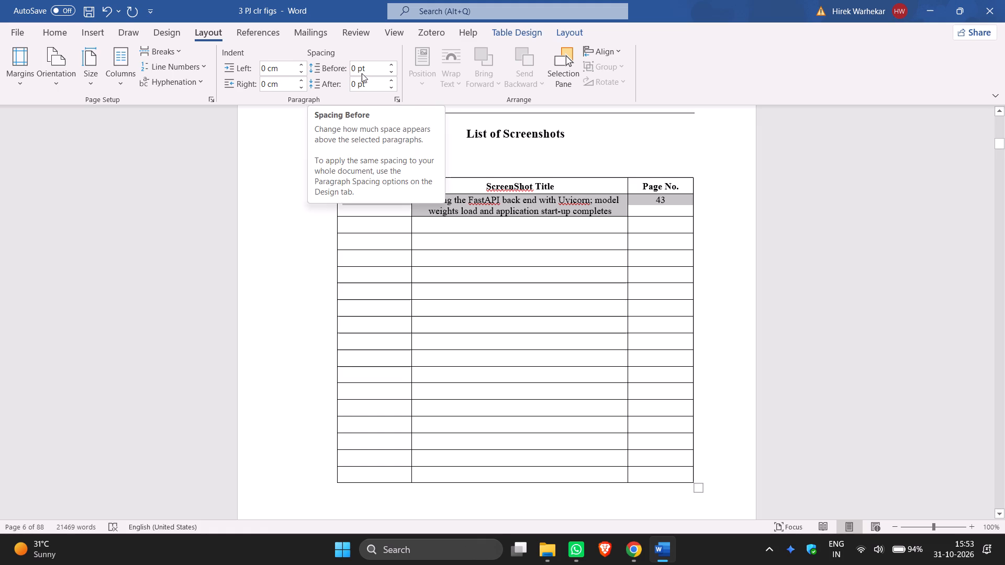
left_click(355, 69)
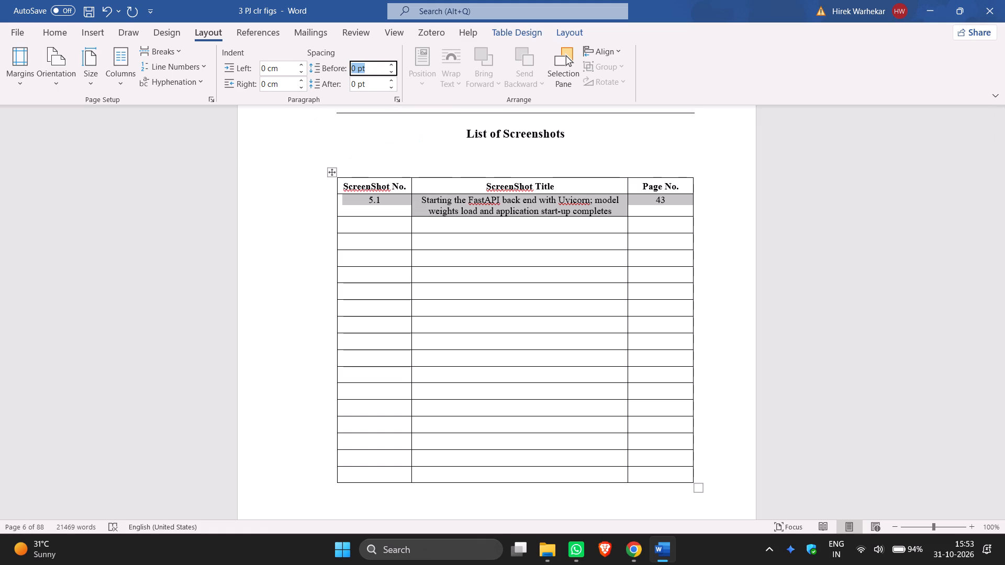
key("Left")
key("Right")
key("BackSpace")
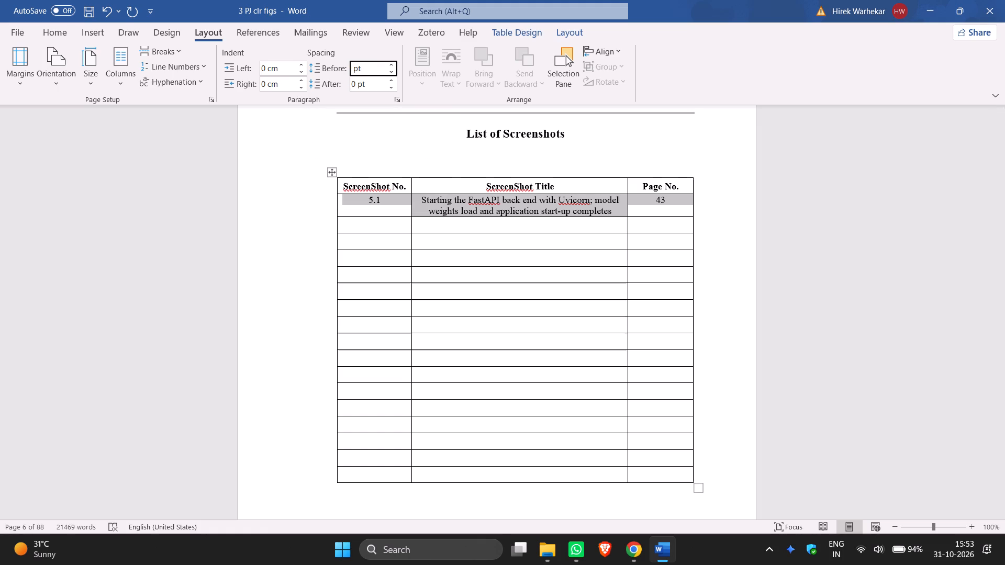
key("3")
key("Return")
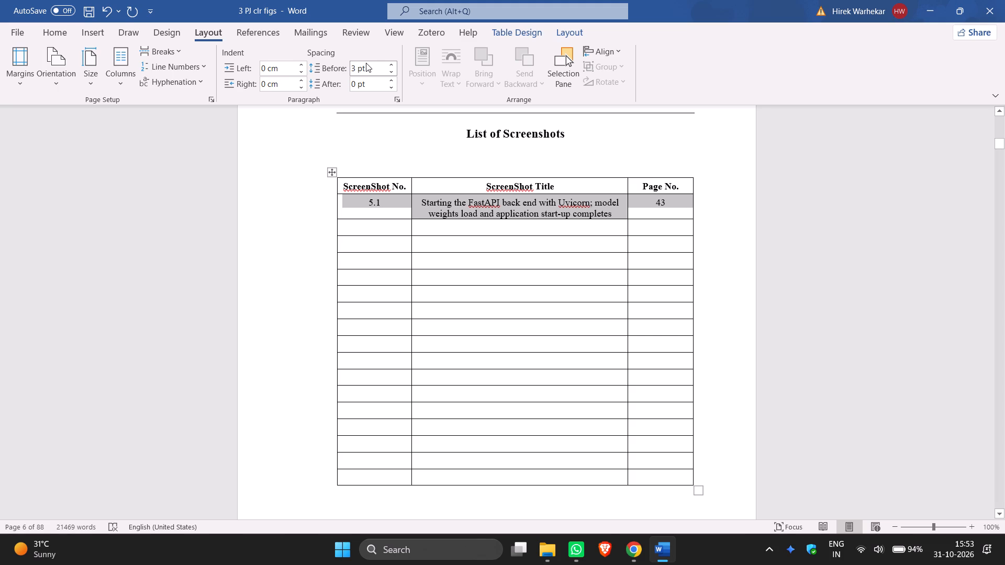
Set the paragraph spacing before to 0 pt for the whole 5.1 entry row.
left_click(385, 204)
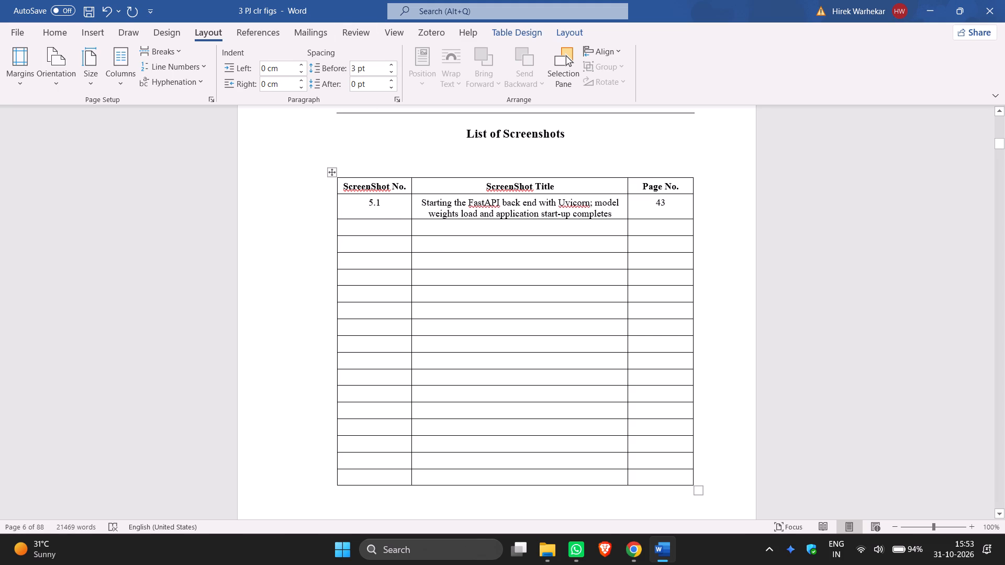
left_click(384, 201)
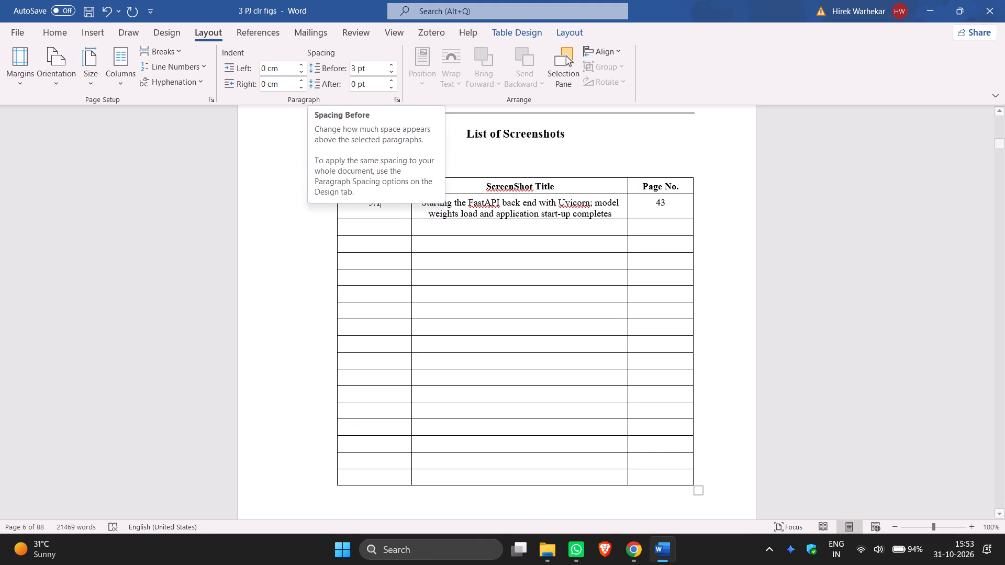
left_click(529, 194)
left_click_drag(365, 204, 578, 208)
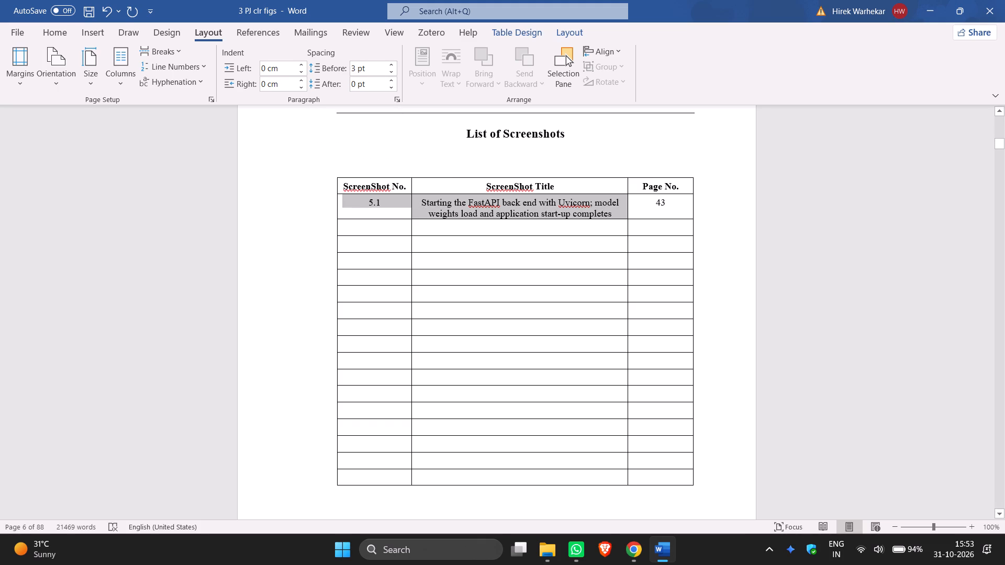
left_click_drag(578, 208, 673, 204)
left_click(390, 71)
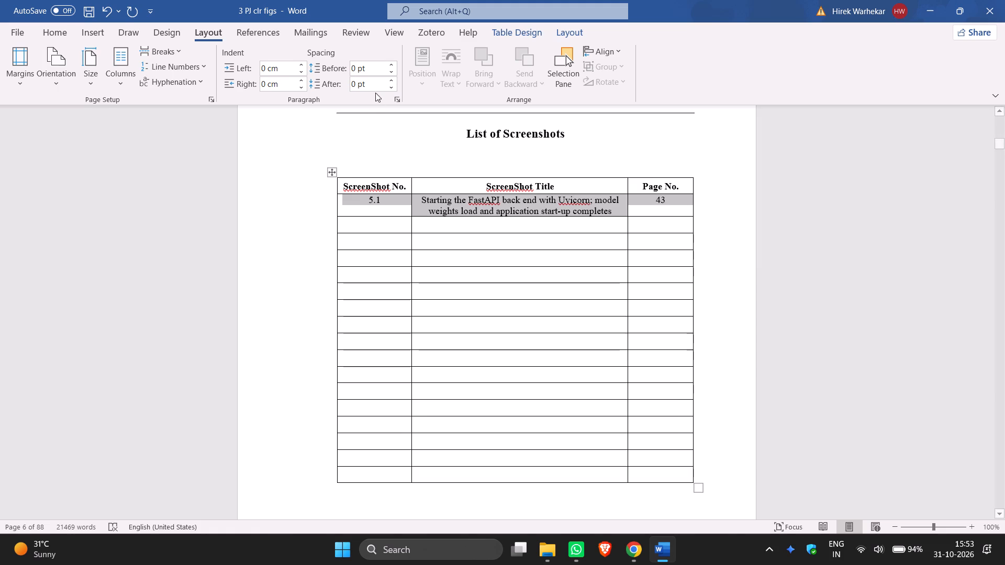
left_click(355, 70)
left_click(375, 75)
Set the paragraph spacing before the screenshot number 5.1 to 3 pt.
left_click(520, 212)
left_click(371, 201)
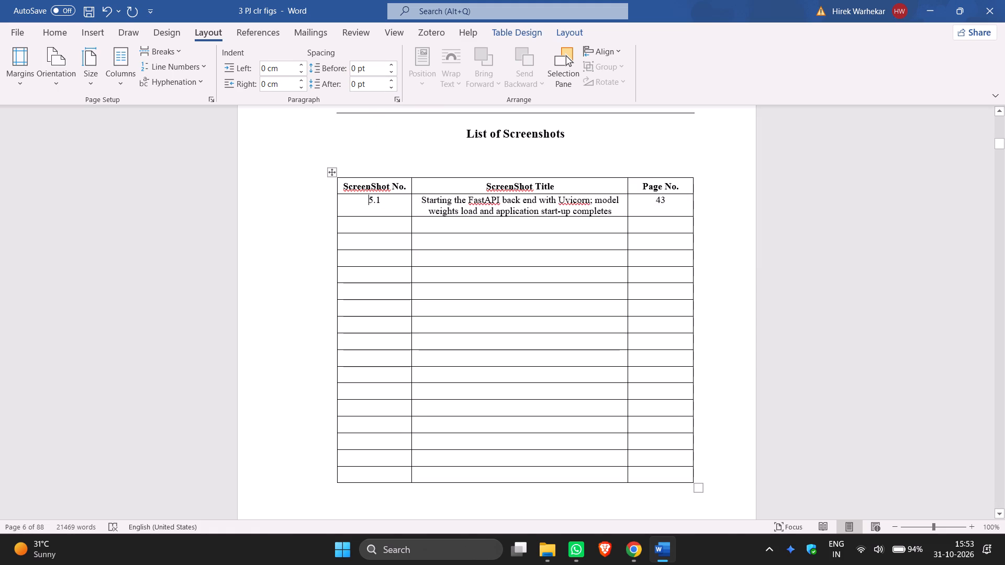
left_click_drag(387, 199, 356, 199)
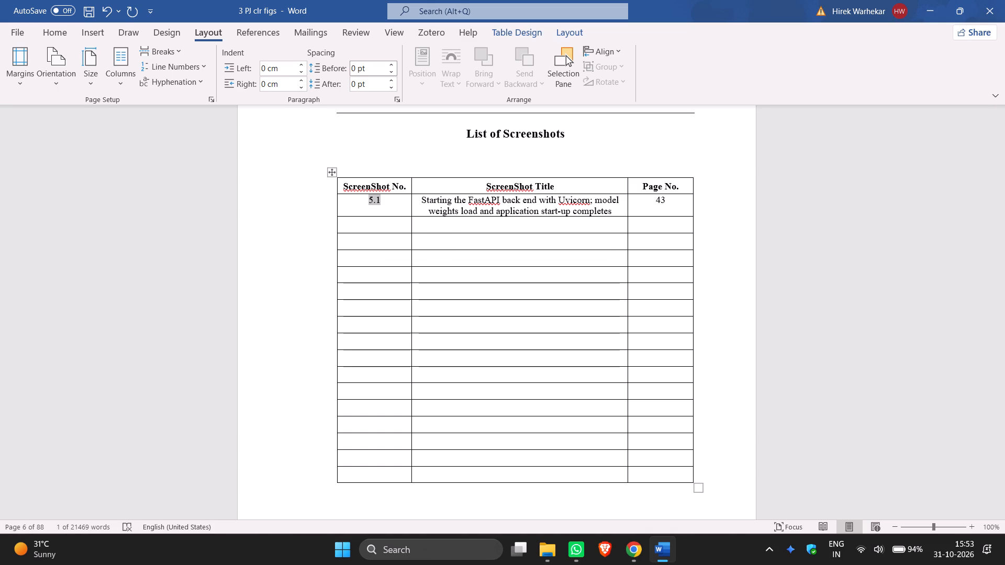
left_click(354, 66)
key("3")
key("Return")
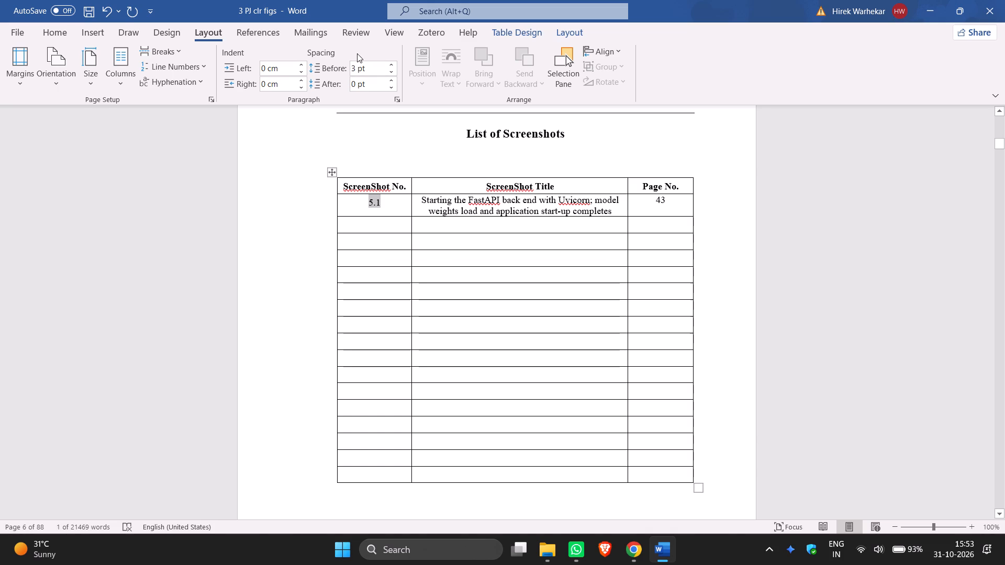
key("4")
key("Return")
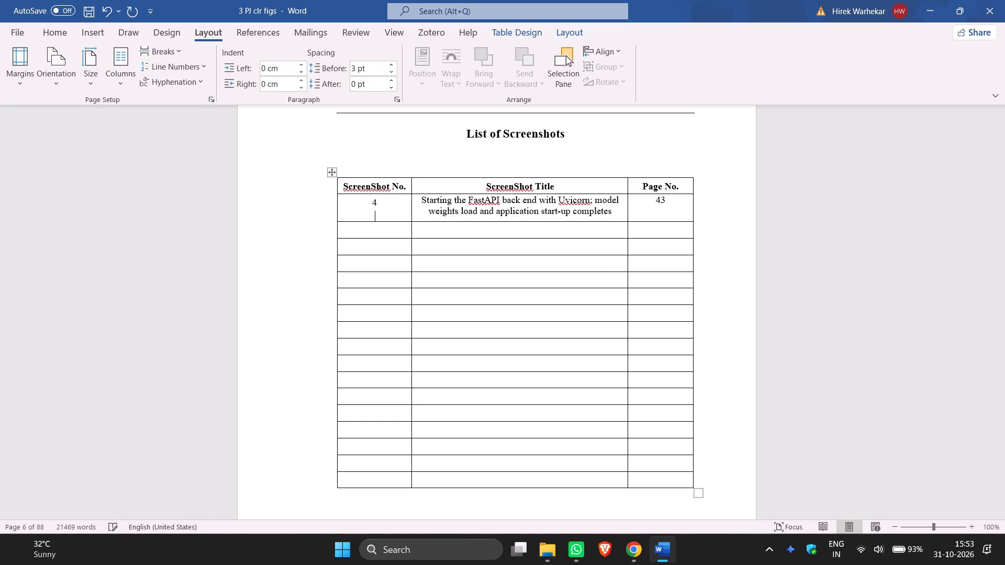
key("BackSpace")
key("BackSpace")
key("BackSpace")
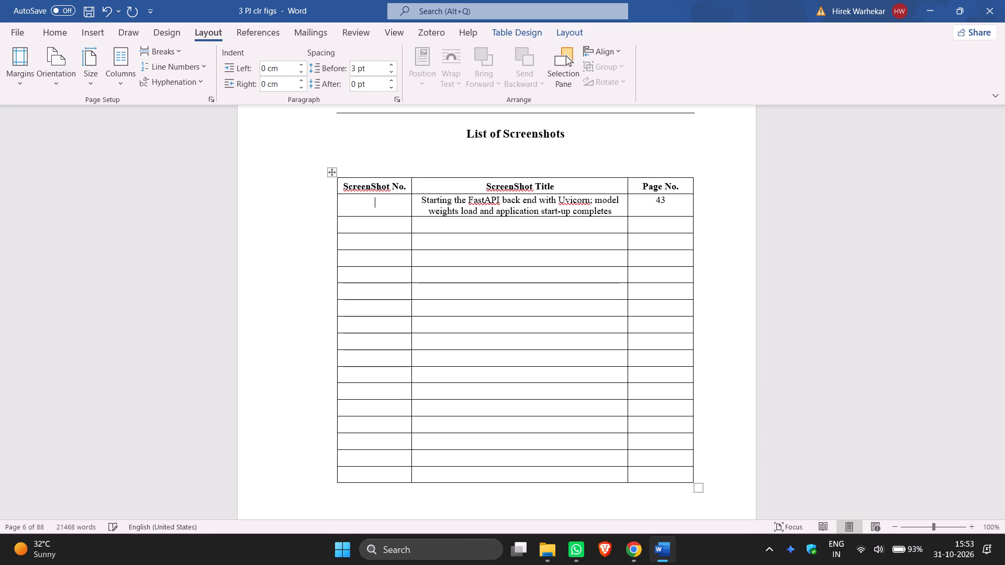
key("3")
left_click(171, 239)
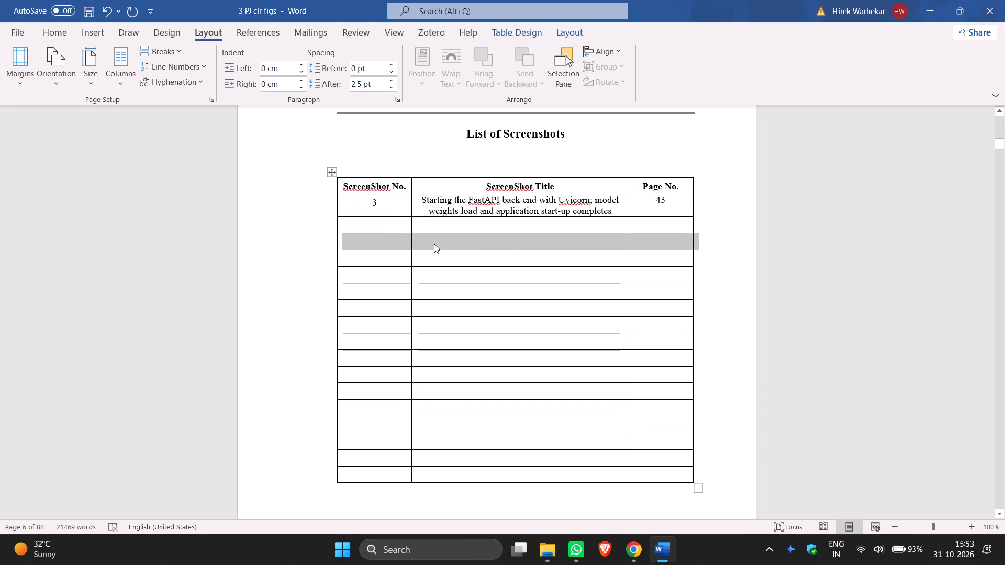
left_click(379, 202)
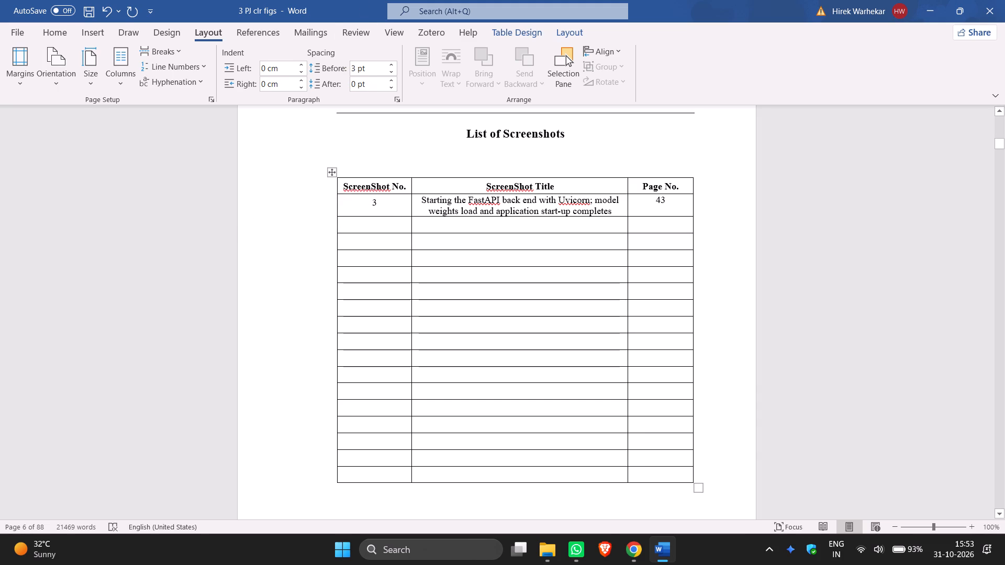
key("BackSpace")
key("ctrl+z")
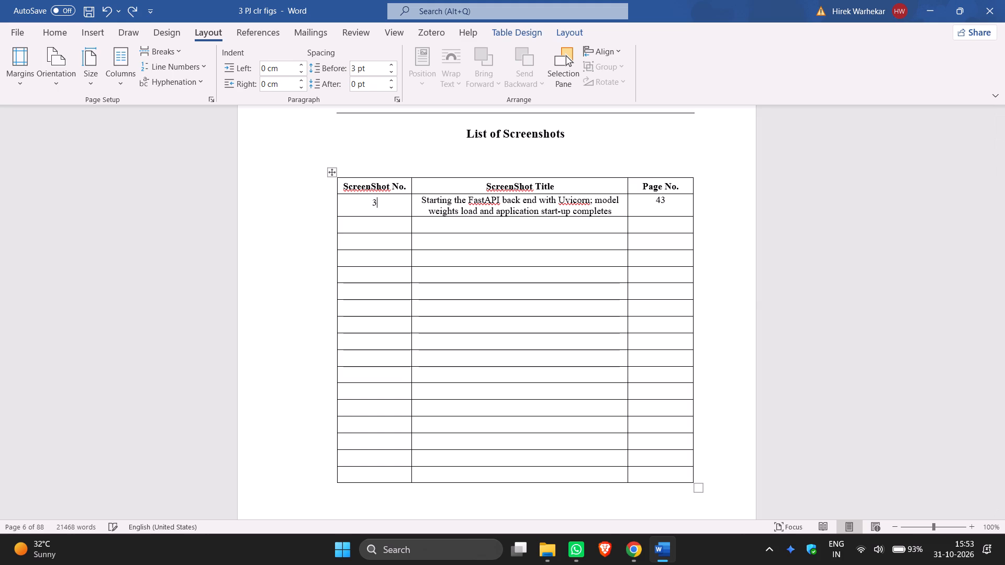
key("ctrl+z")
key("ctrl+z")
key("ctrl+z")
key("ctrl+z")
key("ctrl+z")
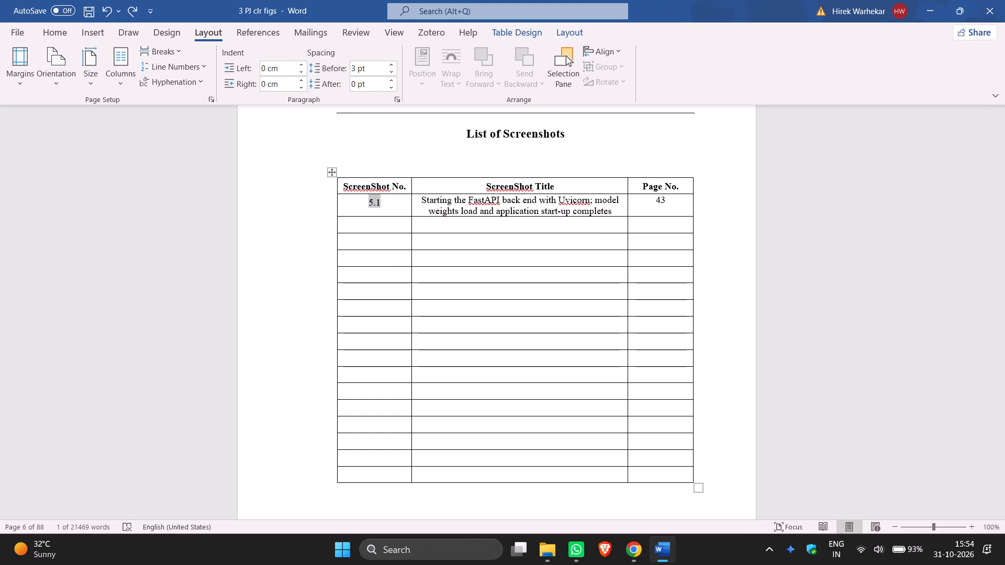
Set the paragraph spacing before to 6 pt for both the screenshot number 5.1 and its page number 43.
left_click(393, 63)
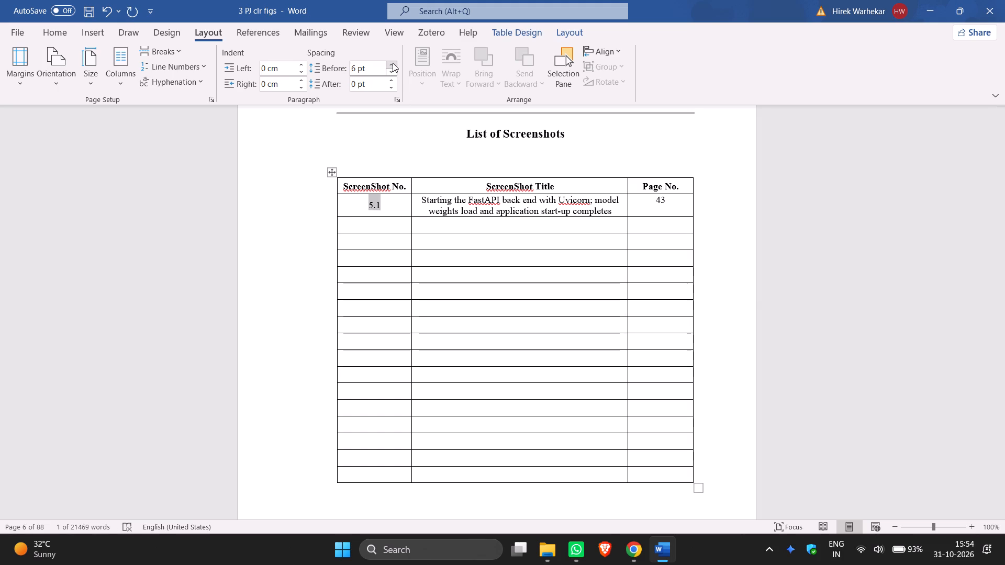
left_click(669, 200)
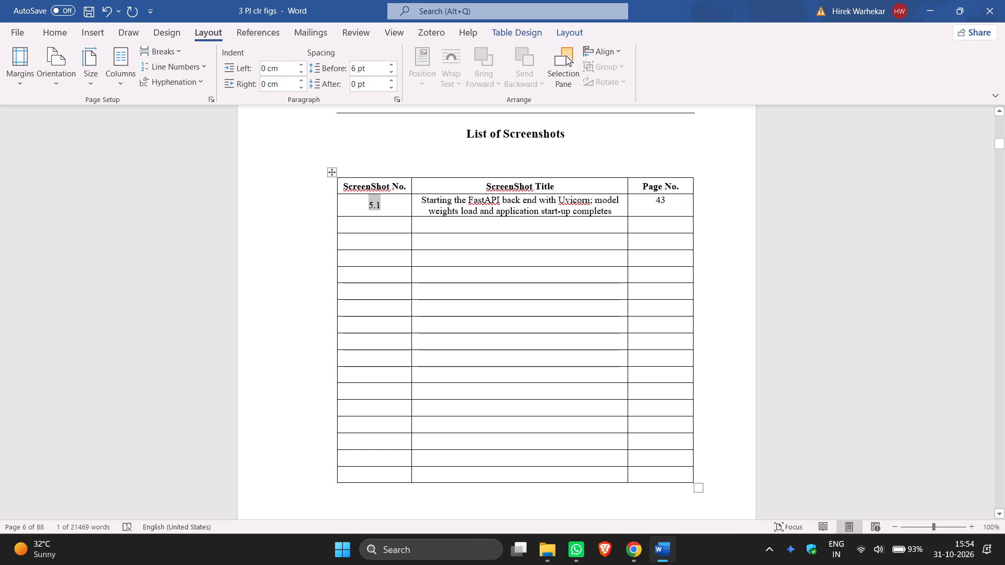
left_click_drag(665, 200, 653, 203)
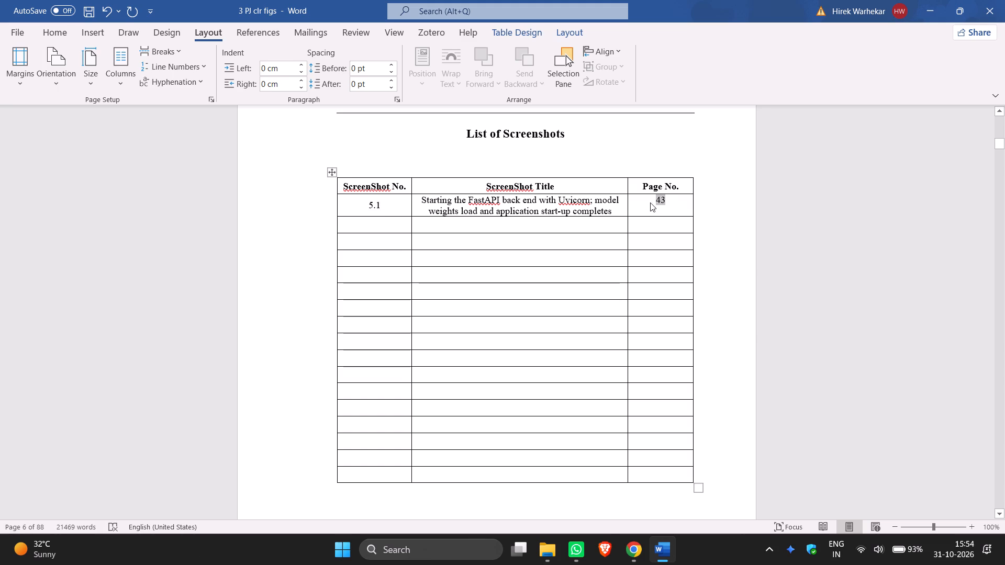
left_click(393, 65)
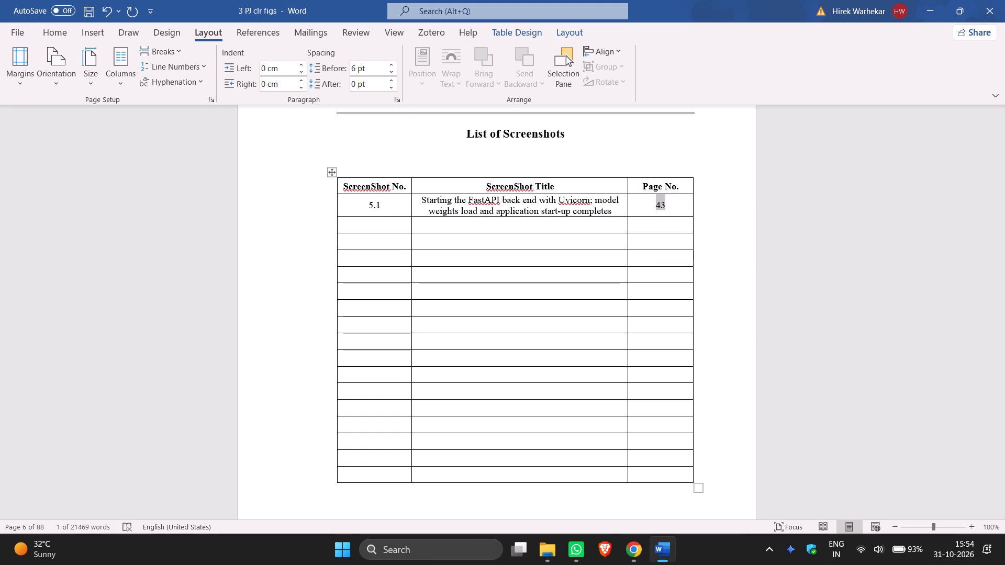
left_click(895, 208)
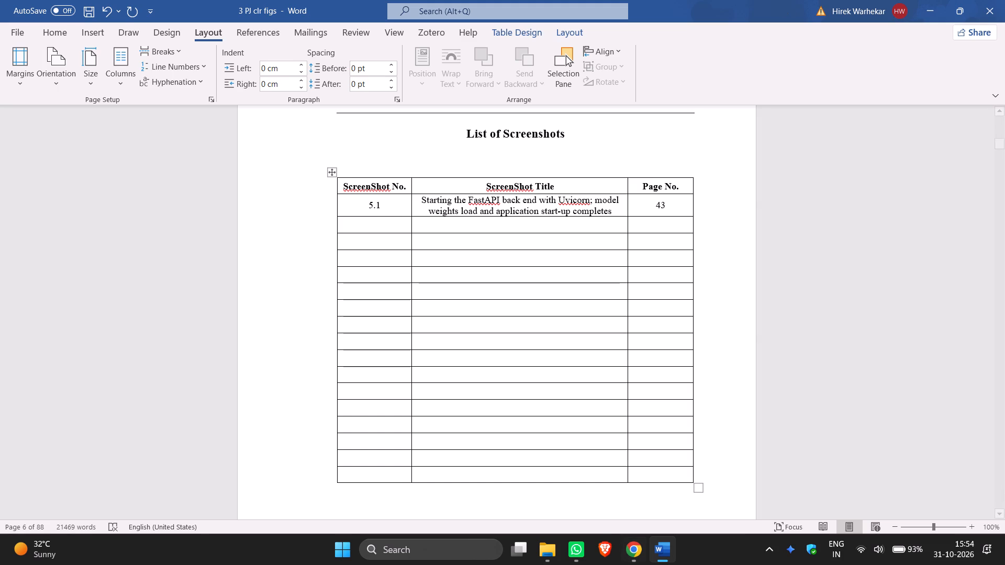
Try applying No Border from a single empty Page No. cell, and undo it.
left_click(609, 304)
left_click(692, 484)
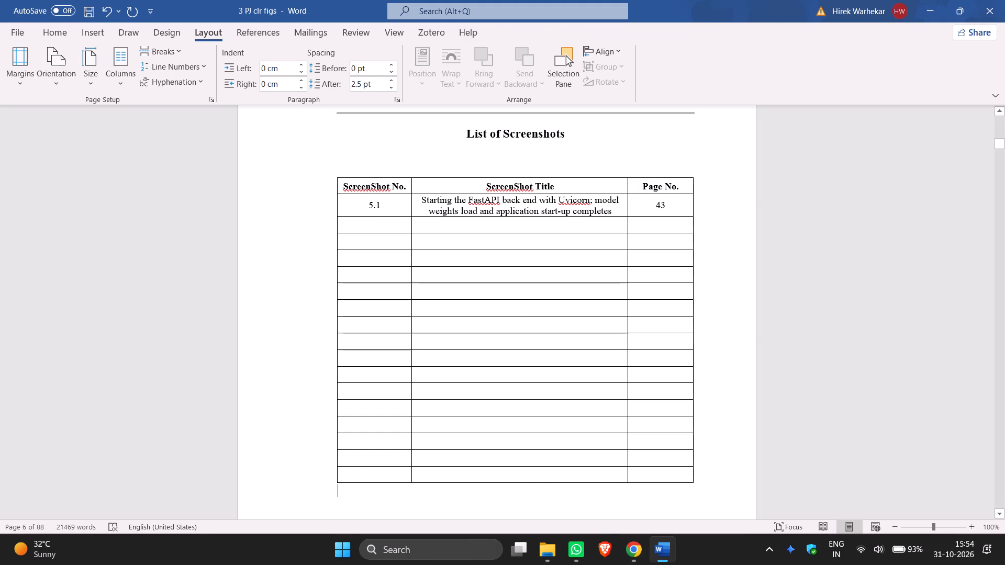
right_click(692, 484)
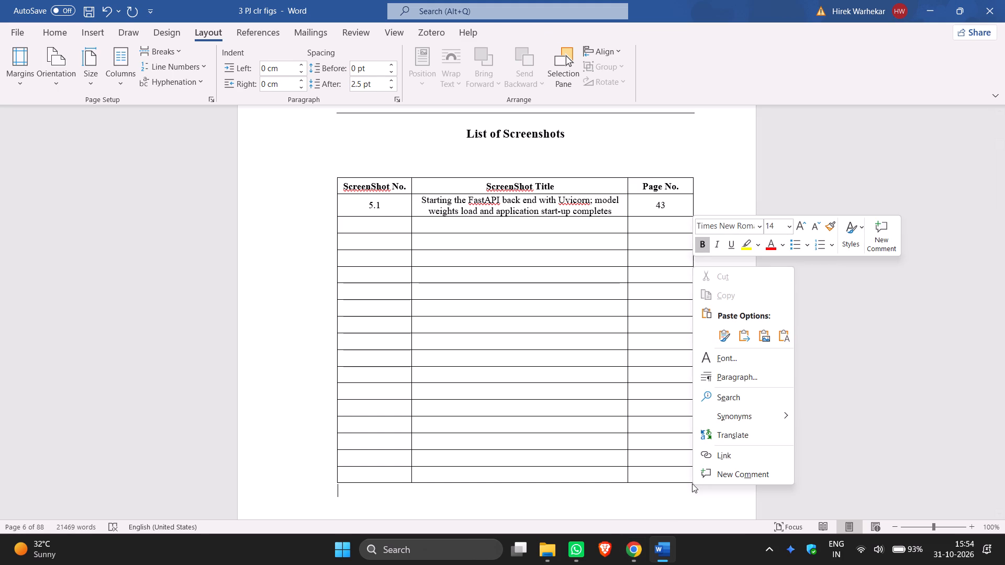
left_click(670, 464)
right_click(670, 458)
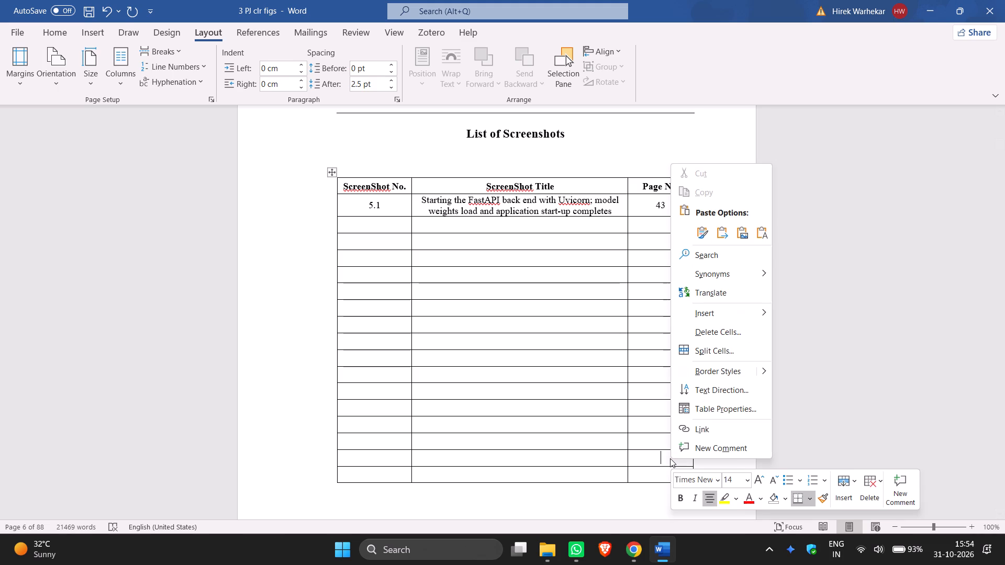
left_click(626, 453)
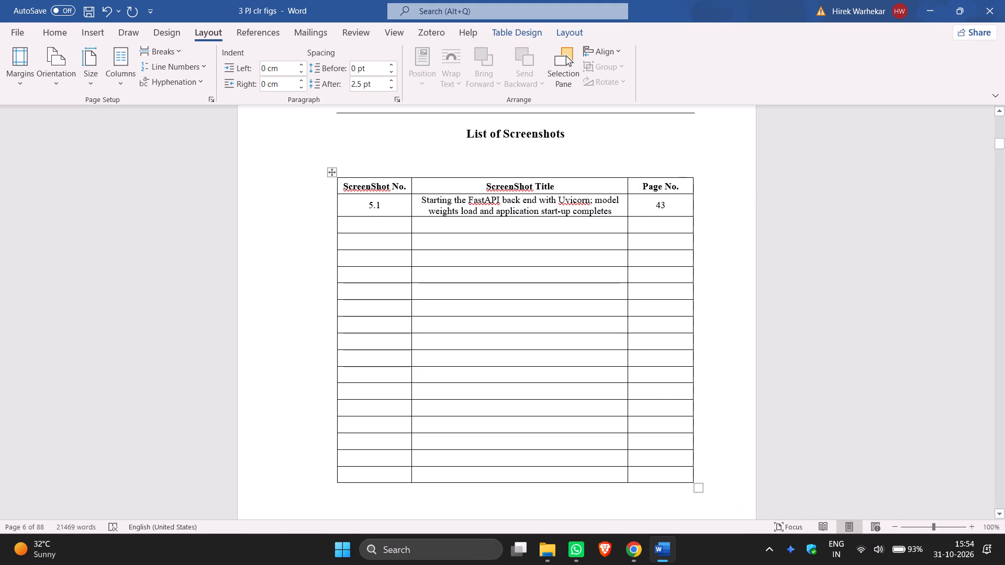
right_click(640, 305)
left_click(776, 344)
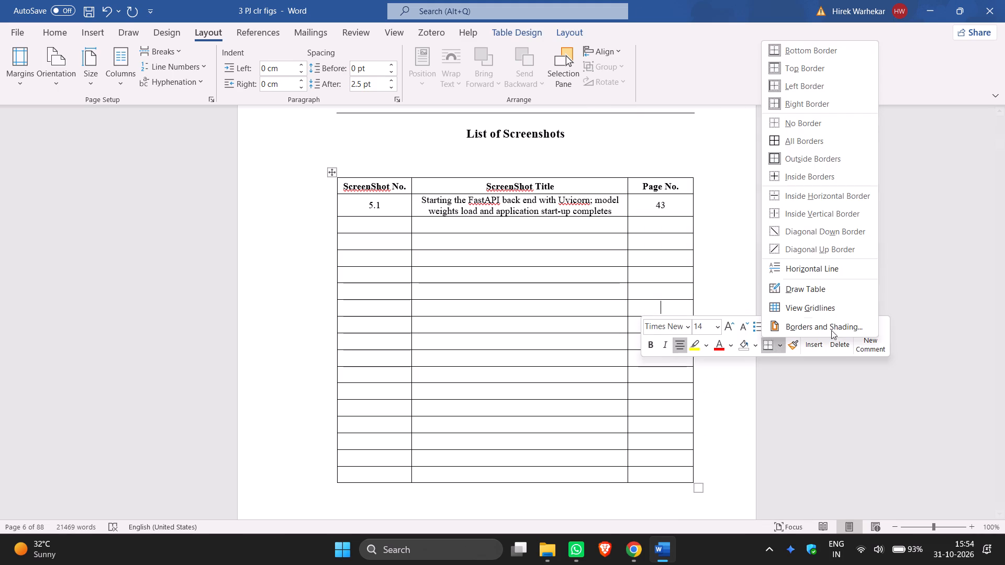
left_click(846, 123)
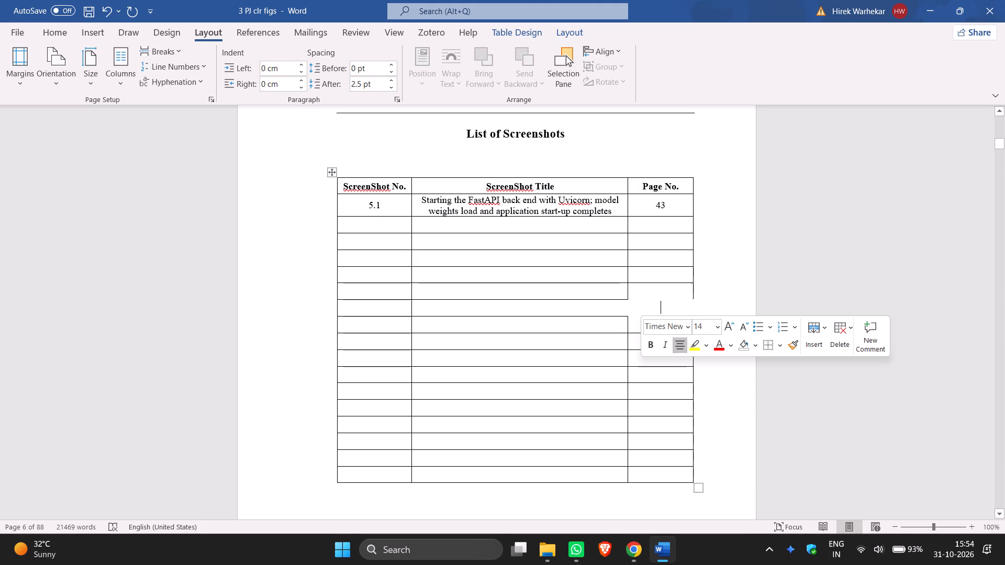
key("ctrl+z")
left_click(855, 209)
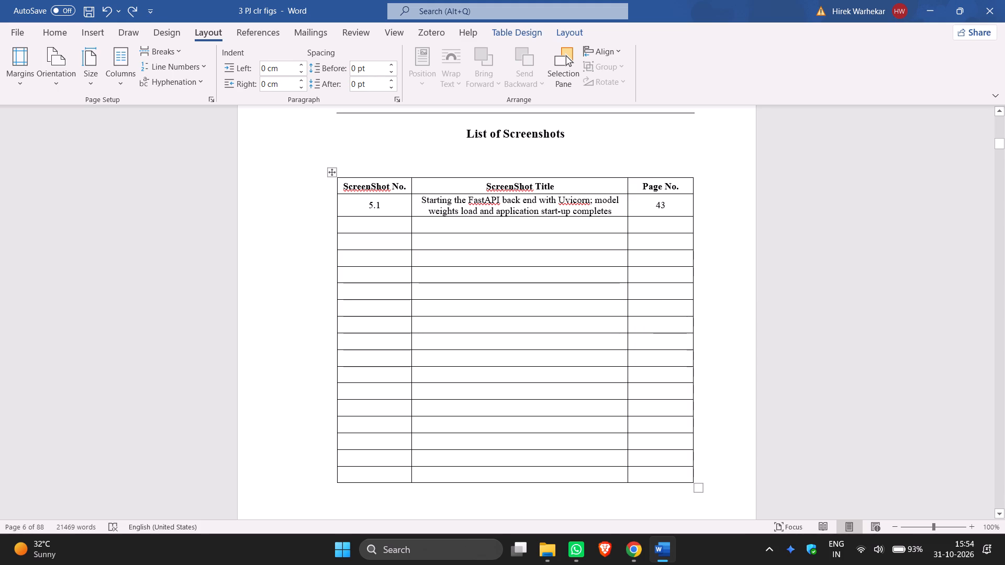
Remove all borders from the entire List of Screenshots table, including the heading row and the empty rows.
left_click(339, 179)
left_click(339, 179)
left_click(337, 192)
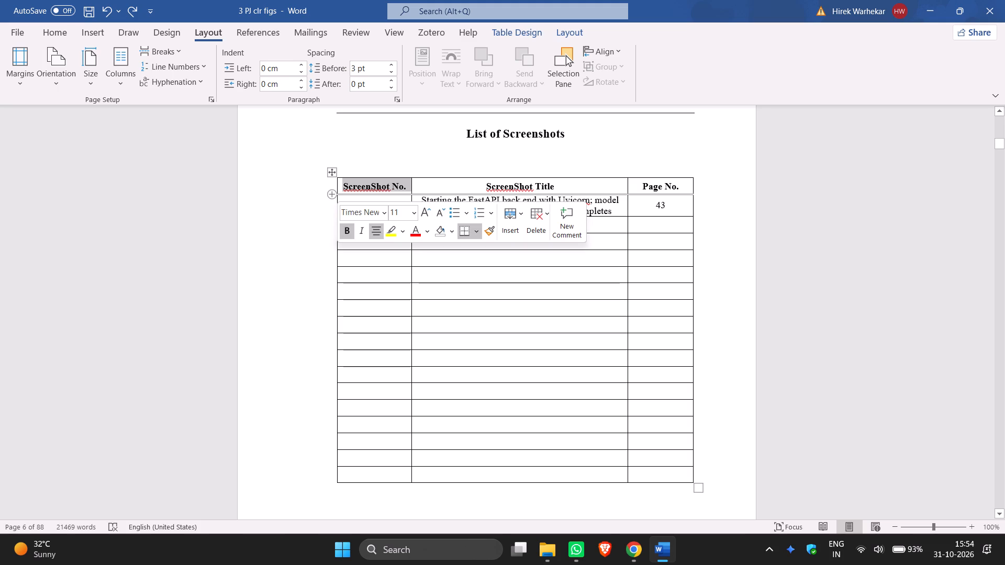
left_click(350, 182)
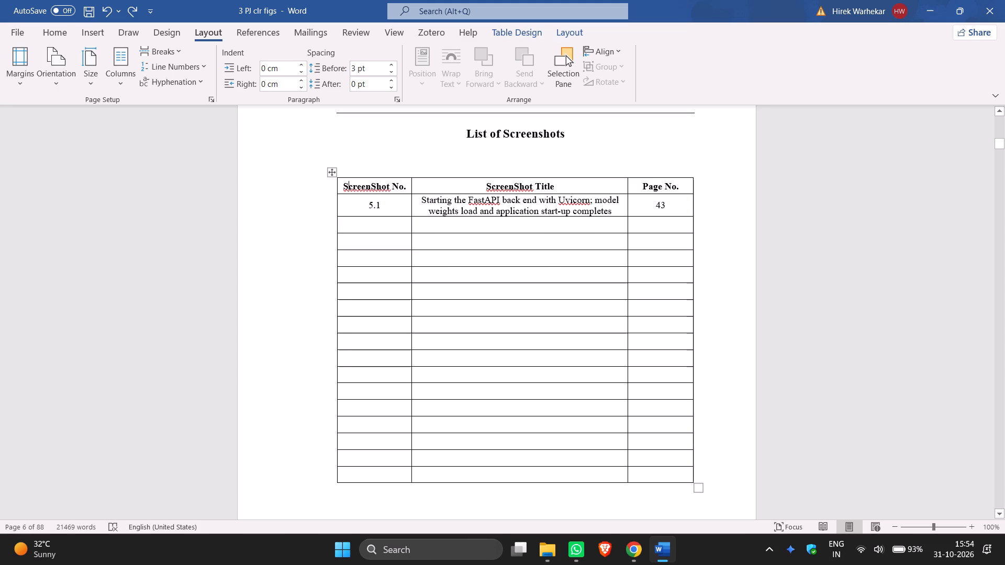
left_click_drag(343, 182, 615, 267)
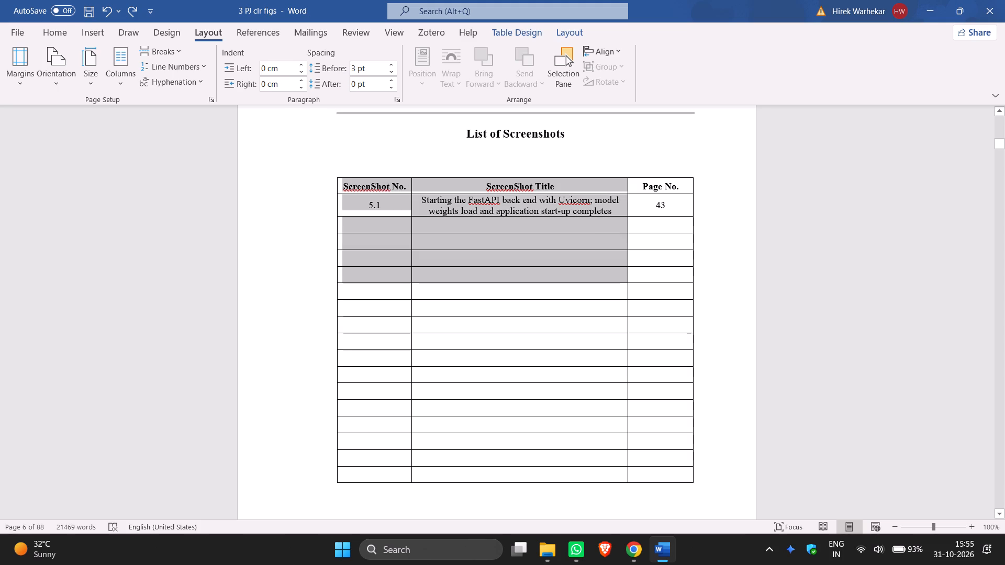
left_click_drag(615, 267, 666, 473)
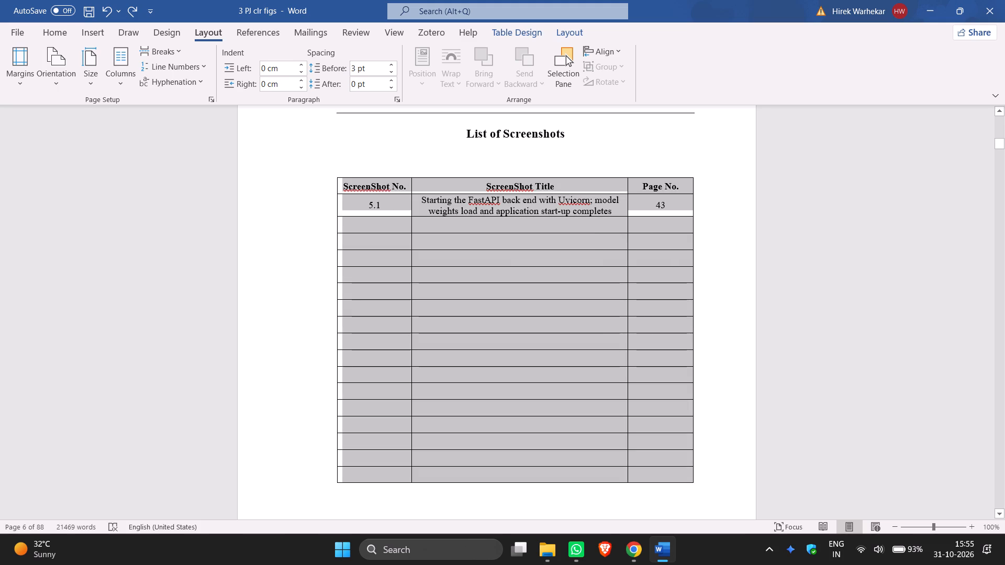
left_click_drag(666, 473, 667, 474)
left_click(806, 451)
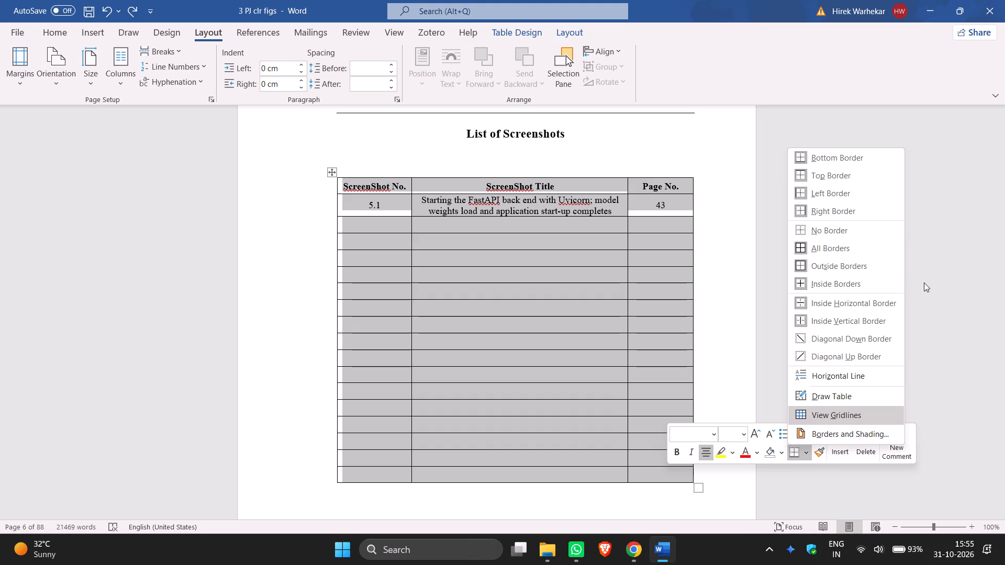
left_click(859, 234)
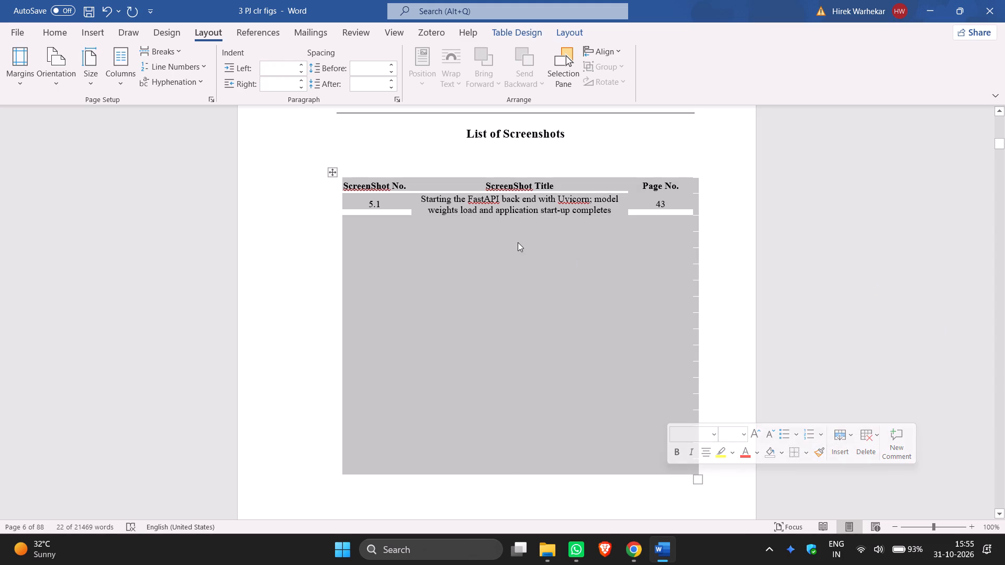
left_click(518, 237)
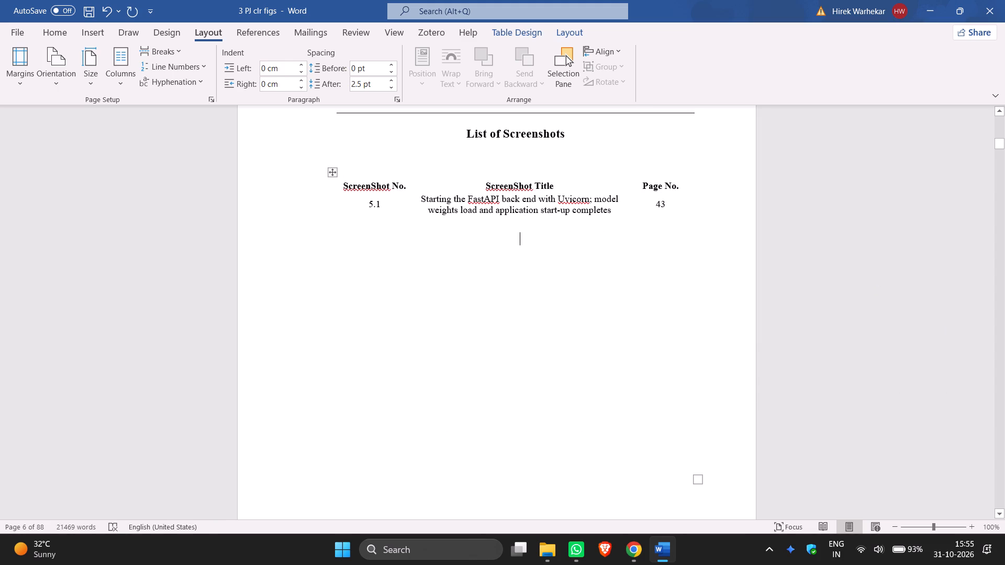
Undo the removal of all borders from the List of Screenshots table.
key("ctrl+z")
Copy the Screenshot 5.2 title "Starting the Streamlit front end; local and network URLs are displayed" into the title cell below the 5.1 entry.
left_click(386, 225)
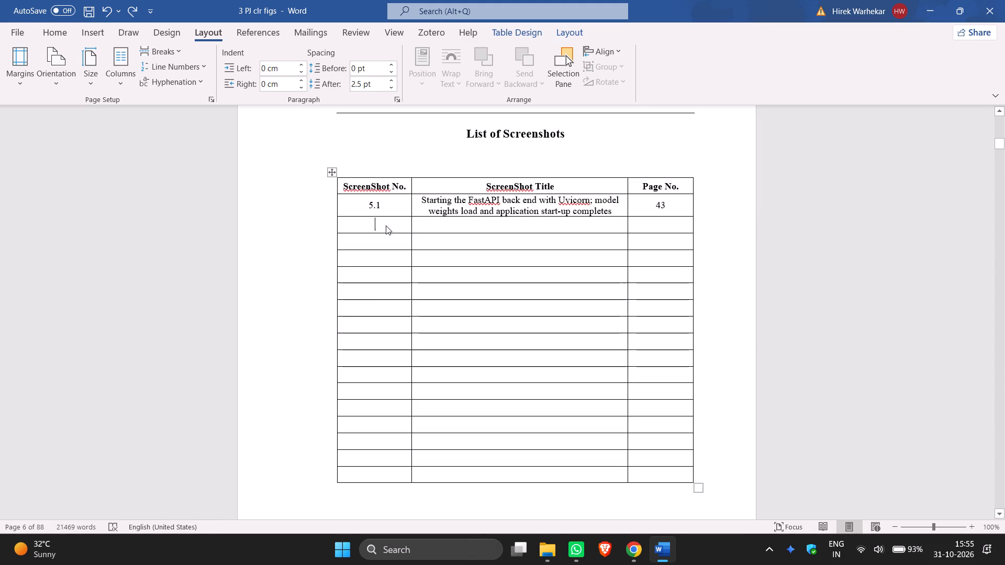
scroll(605, 236, "down", 10)
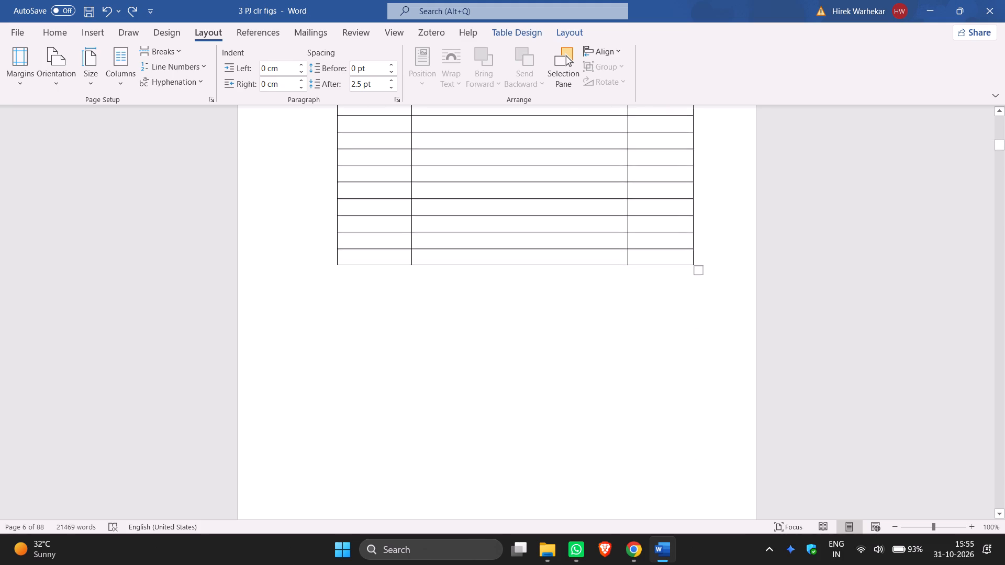
scroll(606, 235, "down", 7)
scroll(608, 233, "up", 18)
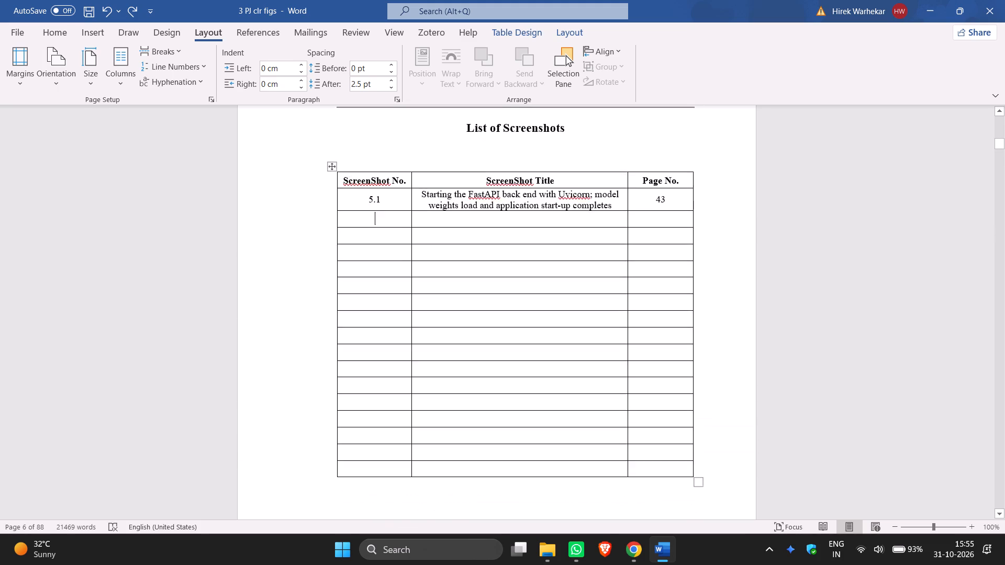
scroll(444, 253, "down", 20)
scroll(450, 246, "down", 2)
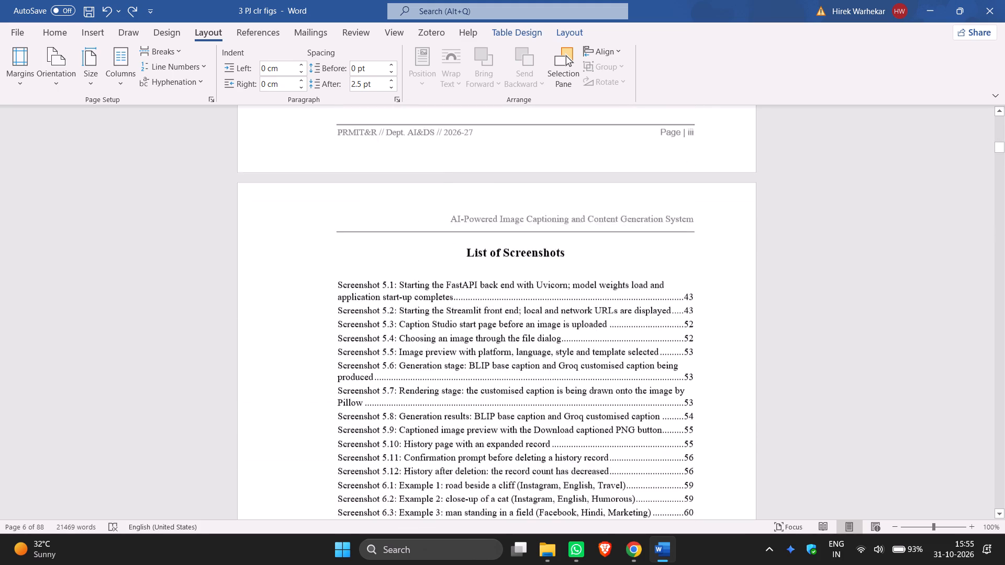
scroll(450, 246, "down", 1)
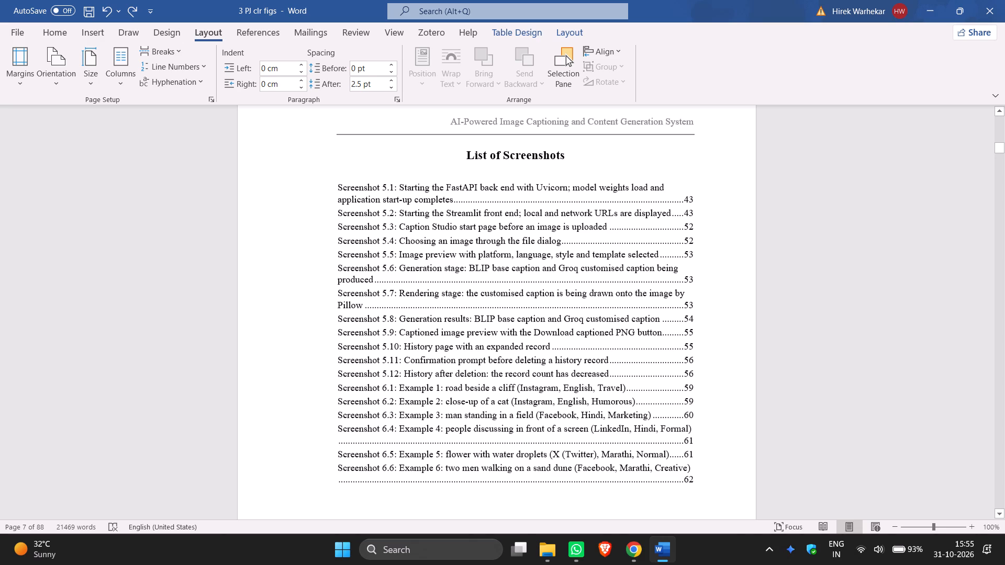
left_click_drag(399, 213, 662, 206)
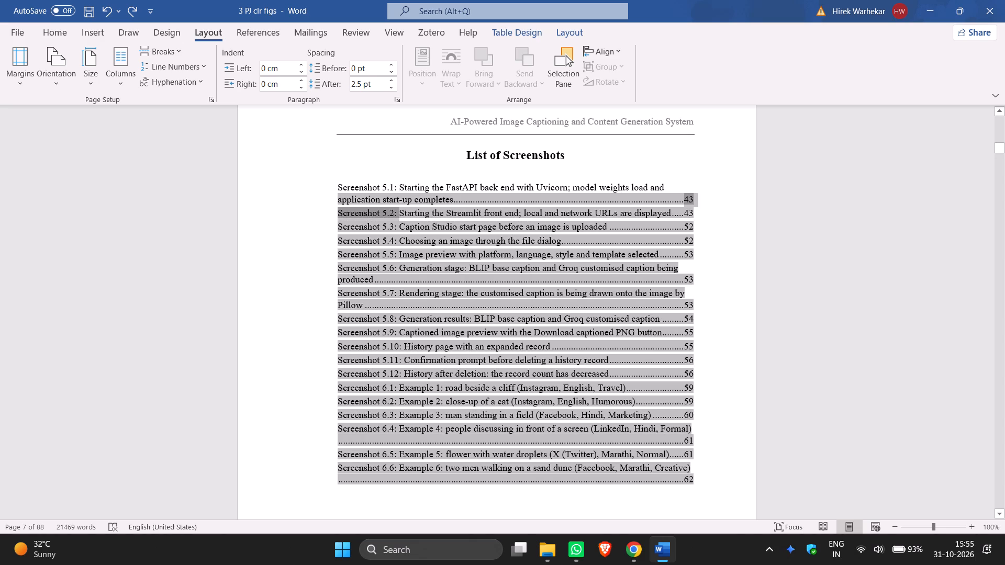
left_click_drag(662, 206, 672, 217)
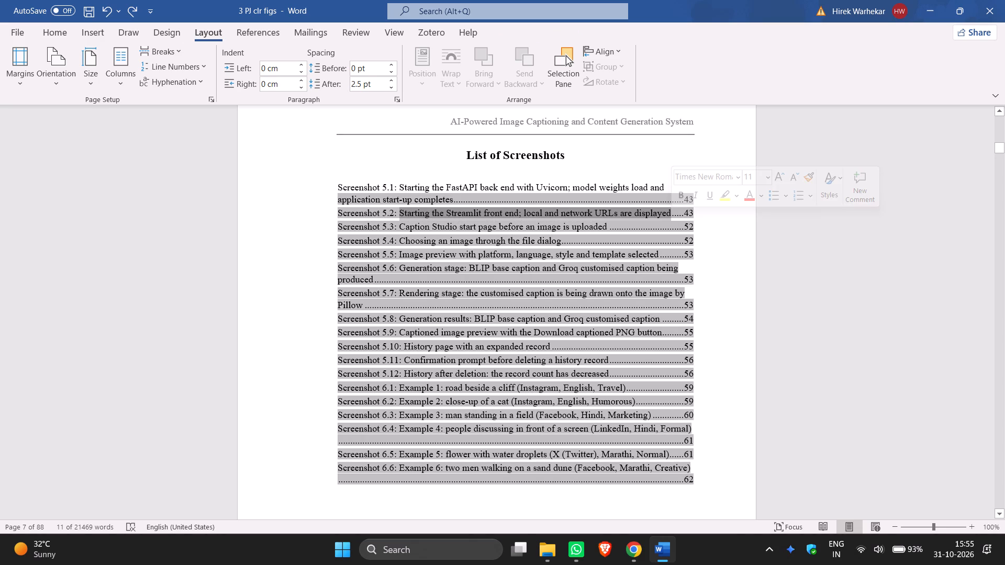
key("ctrl+c")
scroll(926, 259, "up", 14)
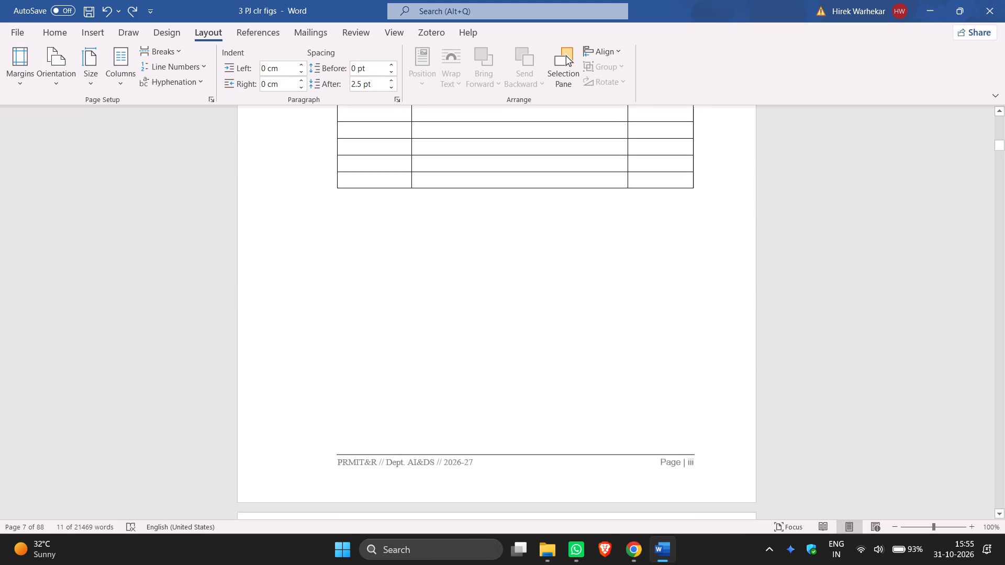
scroll(921, 259, "up", 6)
scroll(833, 280, "up", 4)
left_click(507, 258)
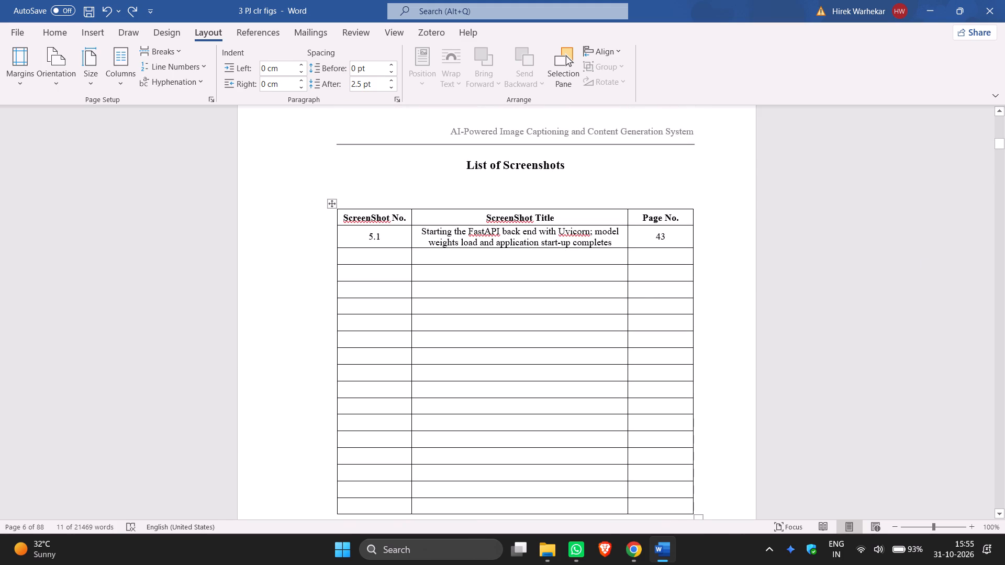
key("ctrl+v")
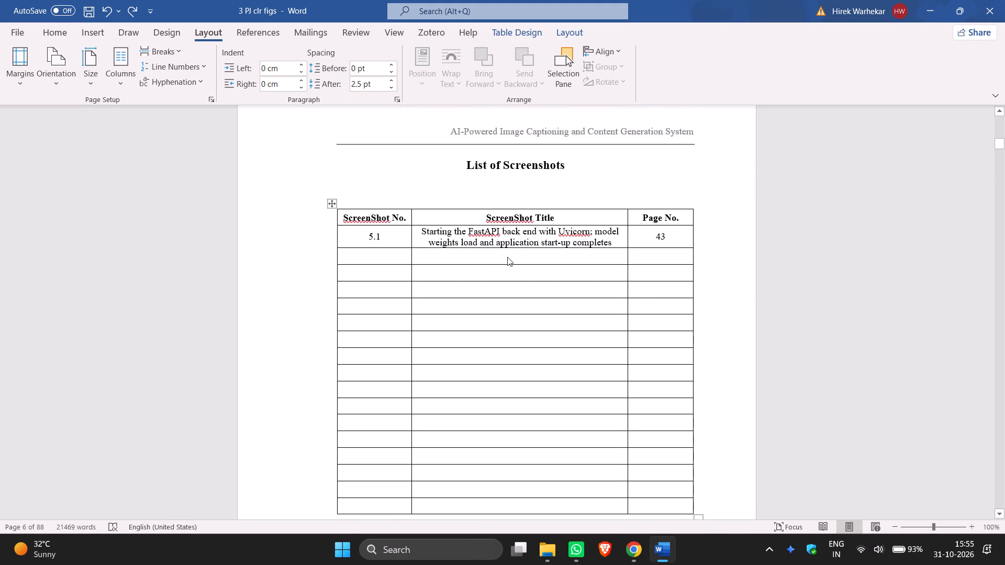
Copy the Screenshot 5.3 title "Caption Studio start page before an image is uploaded" into the next empty ScreenShot Title cell.
left_click(62, 33)
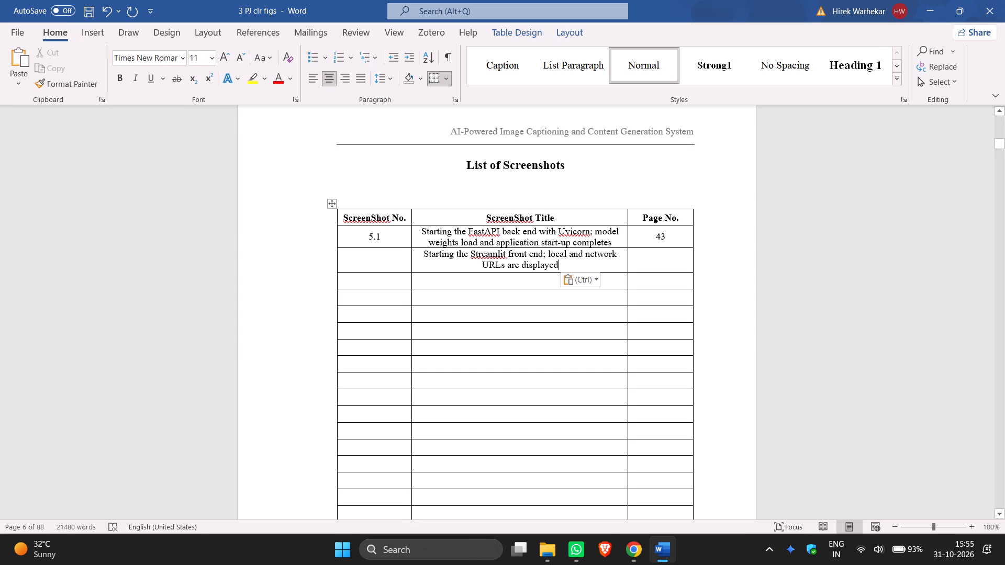
scroll(653, 273, "down", 20)
scroll(653, 273, "down", 2)
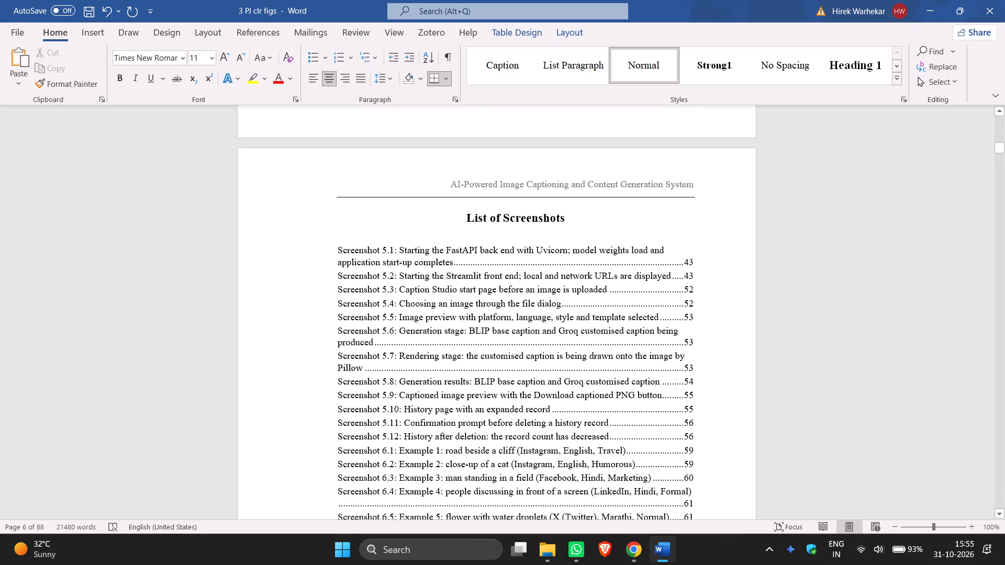
left_click_drag(399, 287, 578, 294)
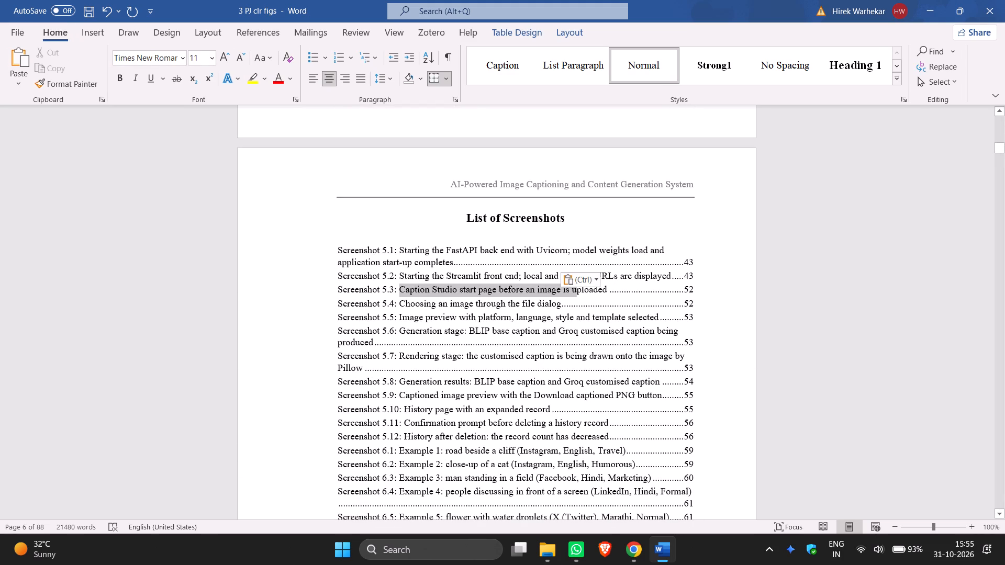
left_click_drag(578, 294, 608, 290)
key("ctrl+c")
scroll(596, 289, "up", 20)
left_click(512, 220)
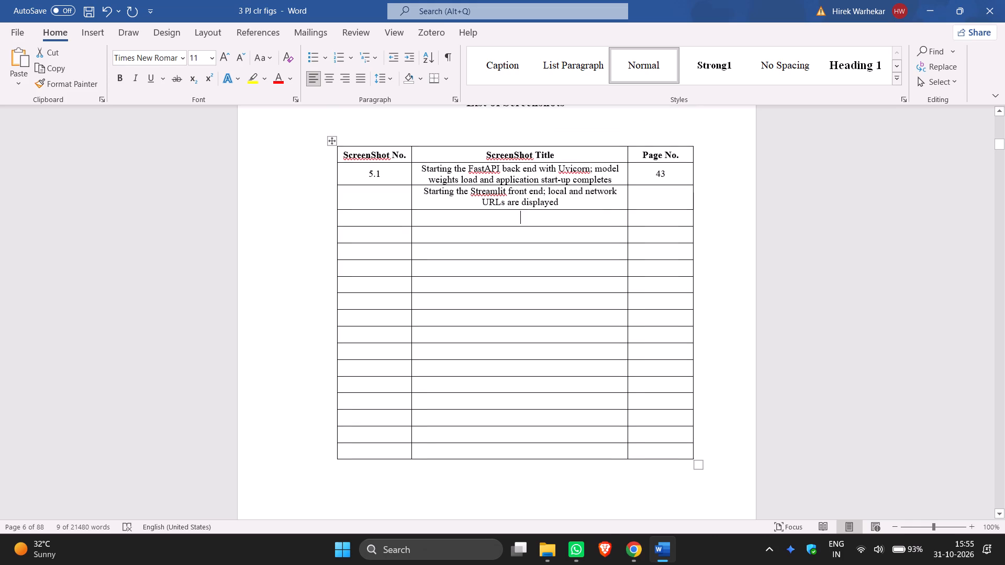
key("ctrl+v")
Copy the Screenshot 5.4 title into the next empty title cell so that it reads "Choosing an image through the file dialog".
scroll(521, 232, "down", 6)
scroll(521, 232, "up", 6)
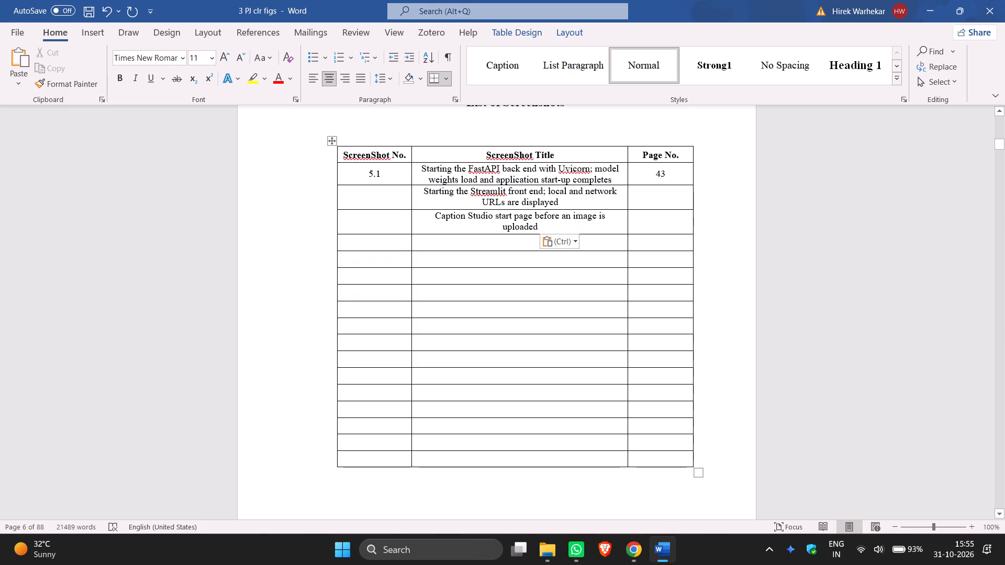
scroll(521, 228, "down", 20)
scroll(521, 228, "down", 2)
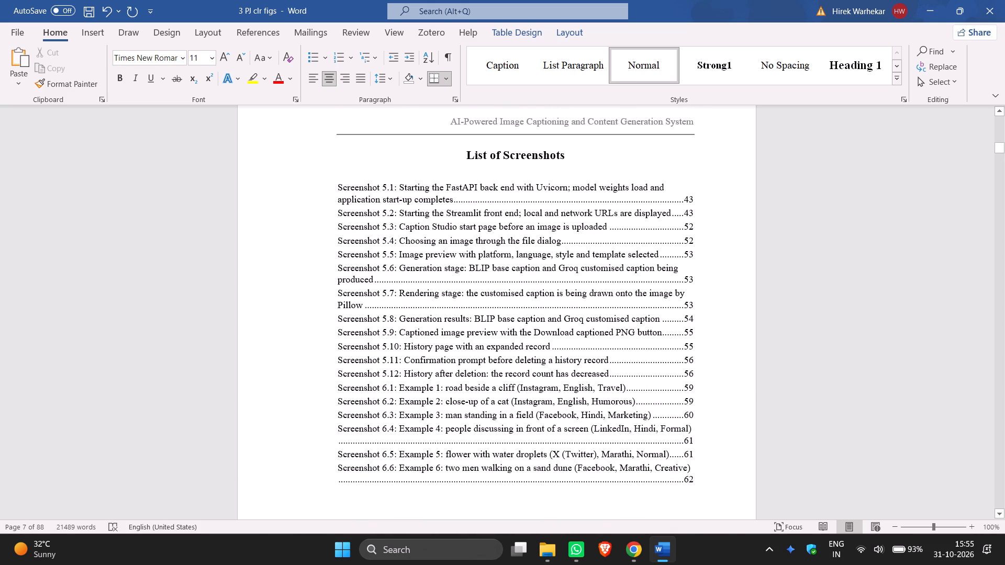
left_click_drag(400, 241, 545, 245)
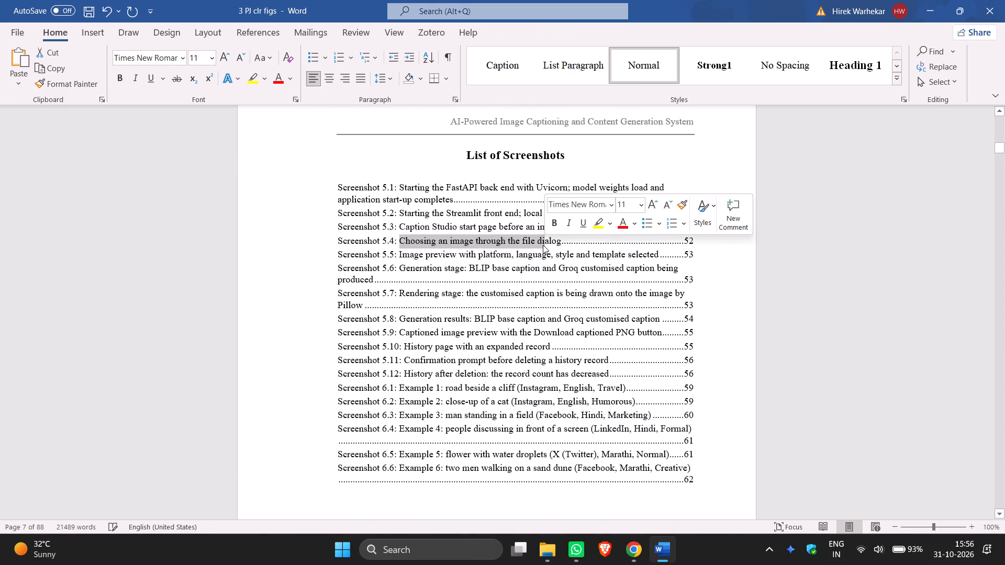
left_click_drag(562, 240, 483, 242)
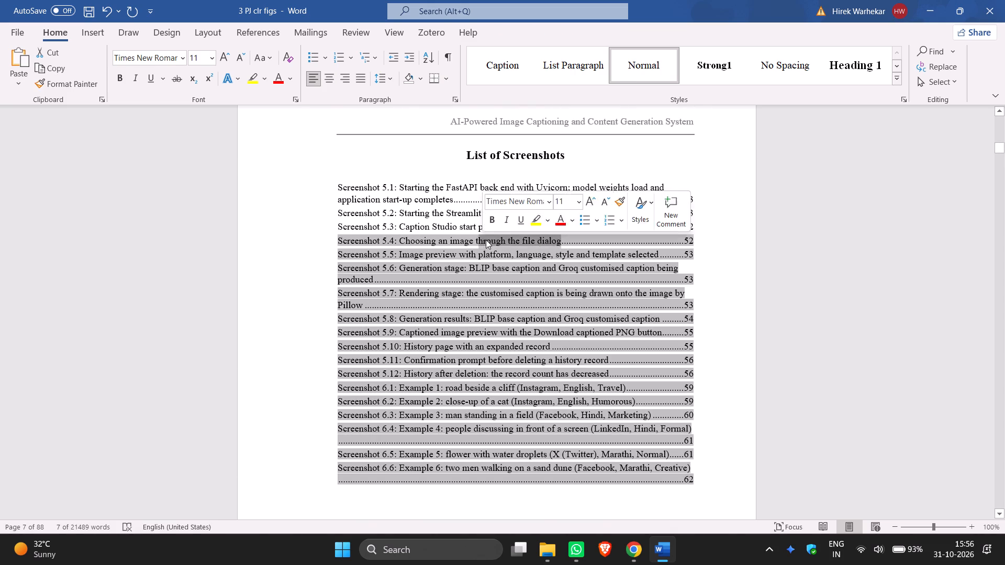
left_click(453, 239)
left_click_drag(401, 238, 400, 238)
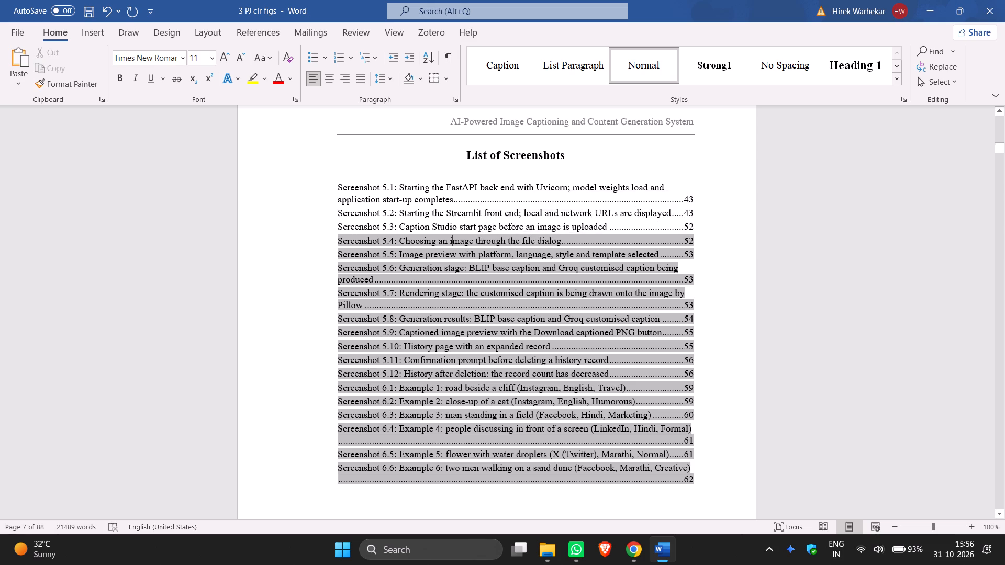
left_click_drag(400, 238, 554, 239)
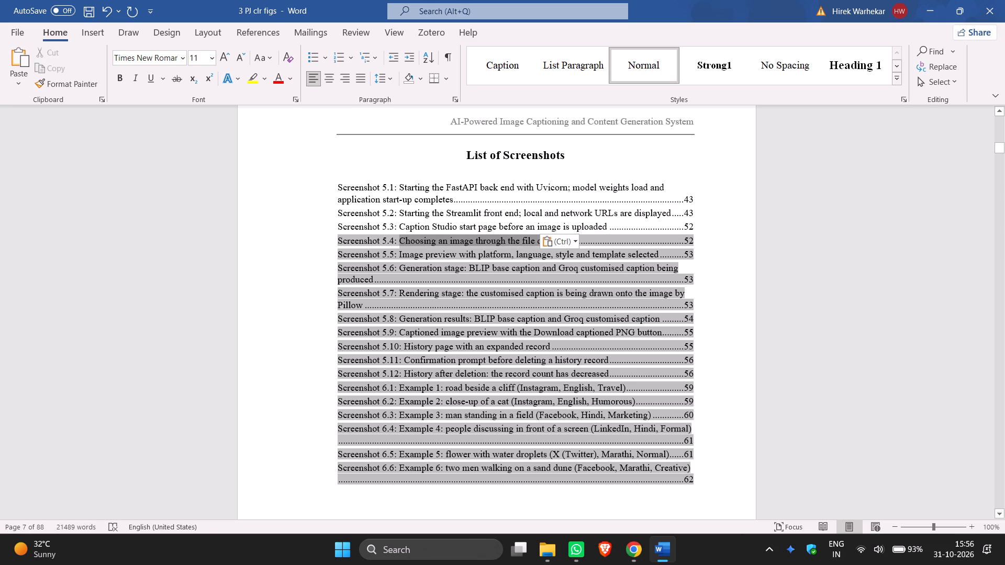
left_click_drag(554, 239, 557, 239)
key("ctrl+c")
scroll(541, 245, "up", 3)
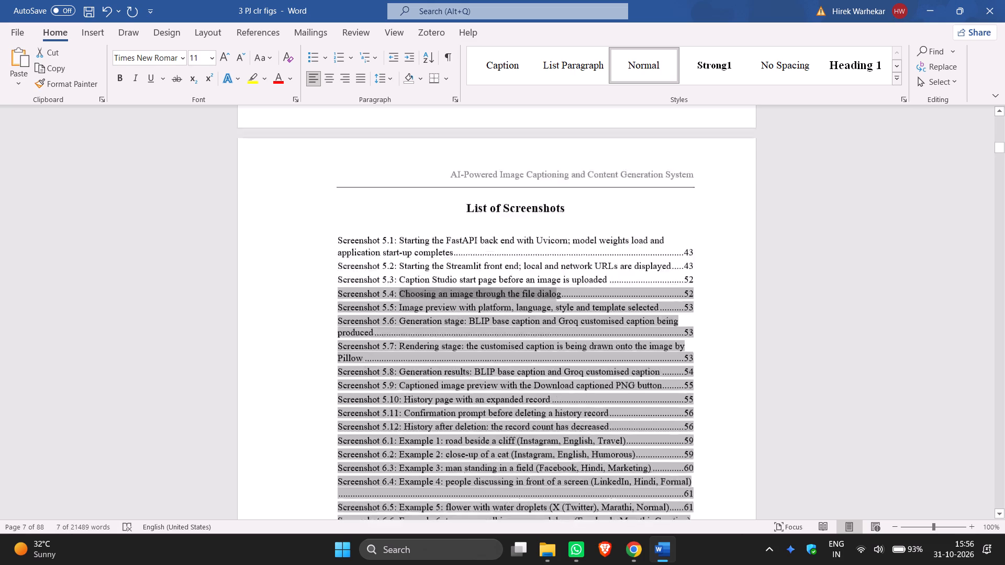
scroll(541, 245, "up", 19)
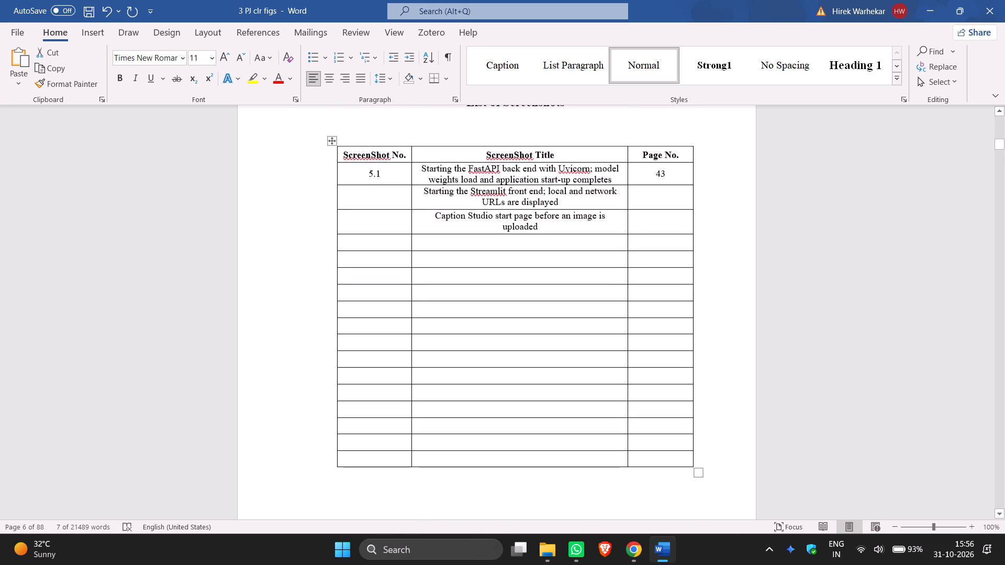
left_click(513, 241)
key("ctrl+v")
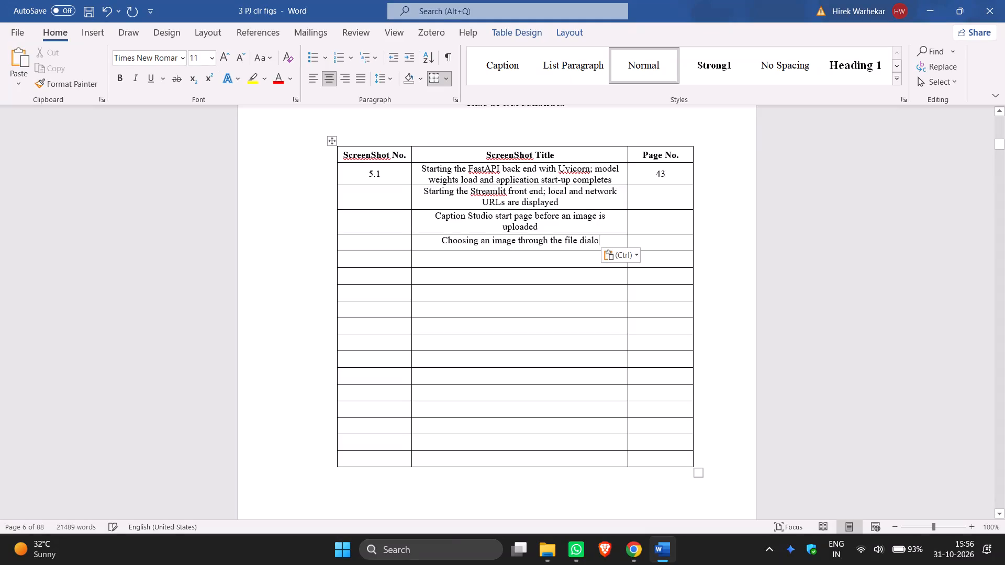
scroll(556, 255, "down", 14)
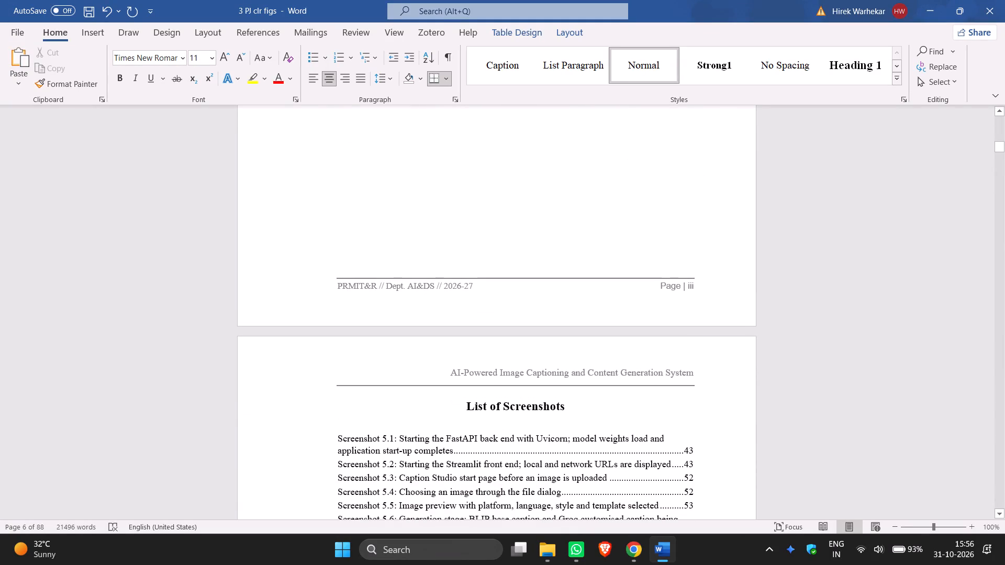
scroll(559, 252, "up", 11)
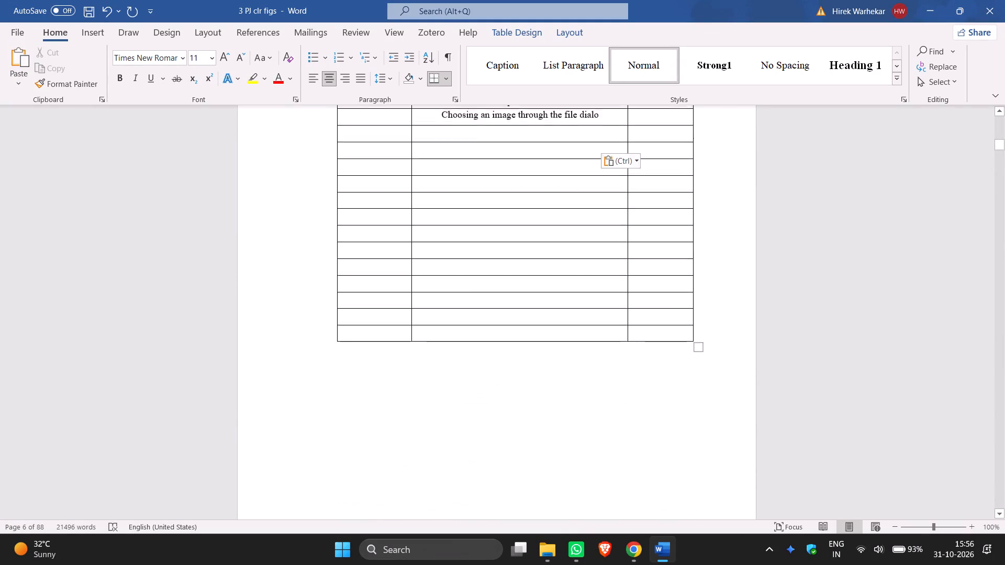
key("g")
Copy the Screenshot 5.5 title "Image preview with platform, language, style and template selected" into the next empty ScreenShot Title cell.
scroll(559, 252, "up", 1)
scroll(559, 252, "down", 13)
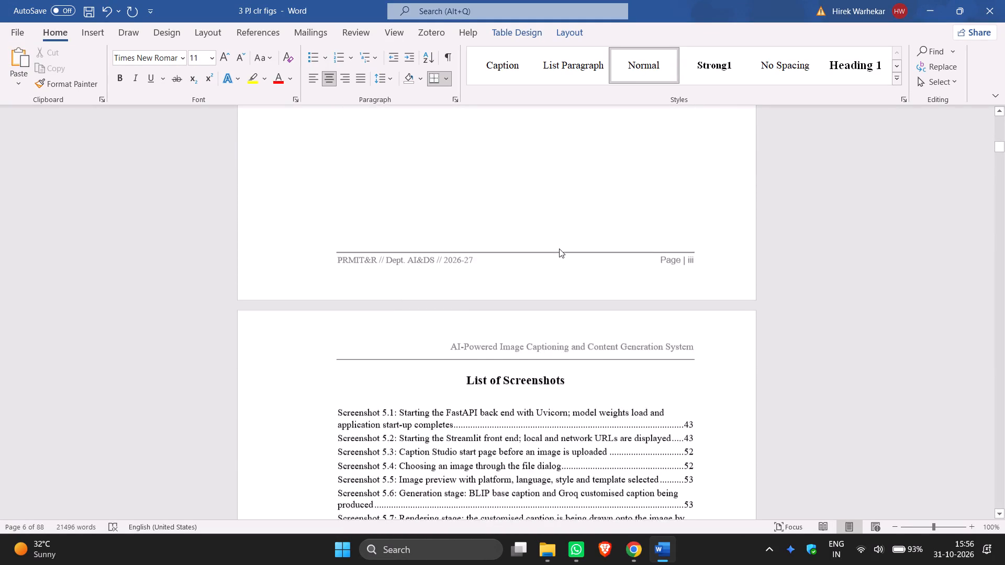
scroll(559, 248, "down", 2)
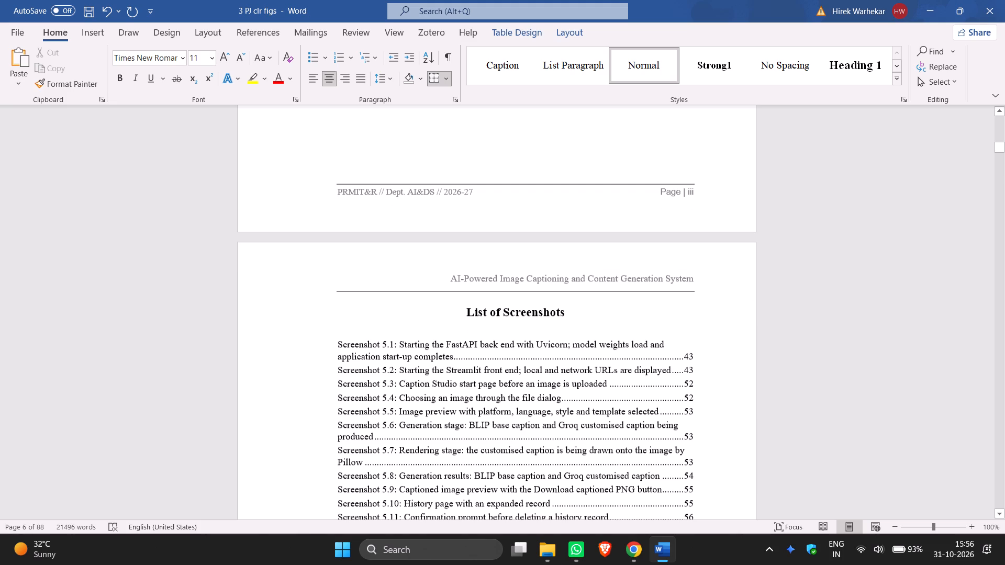
left_click_drag(399, 410, 662, 412)
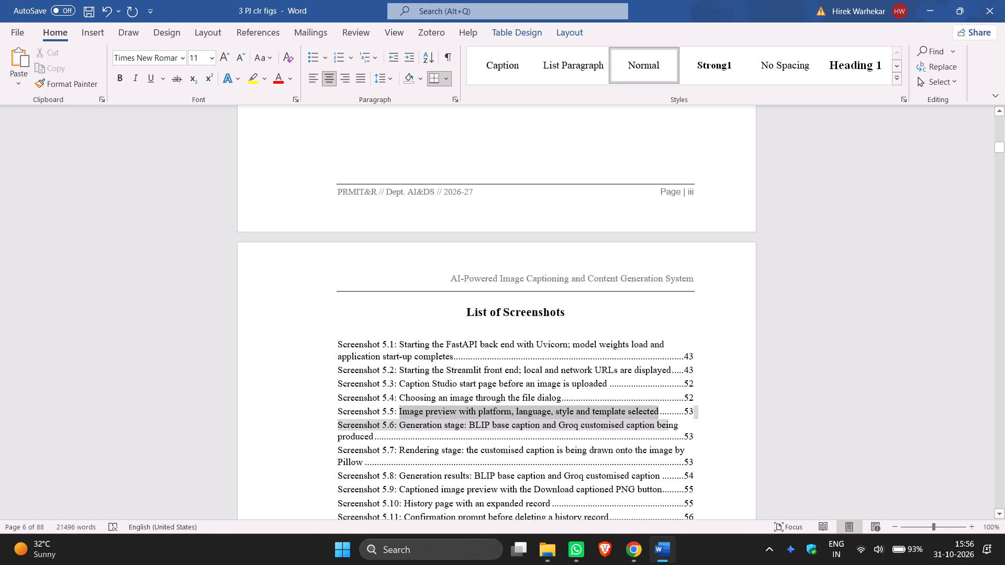
left_click_drag(662, 412, 661, 412)
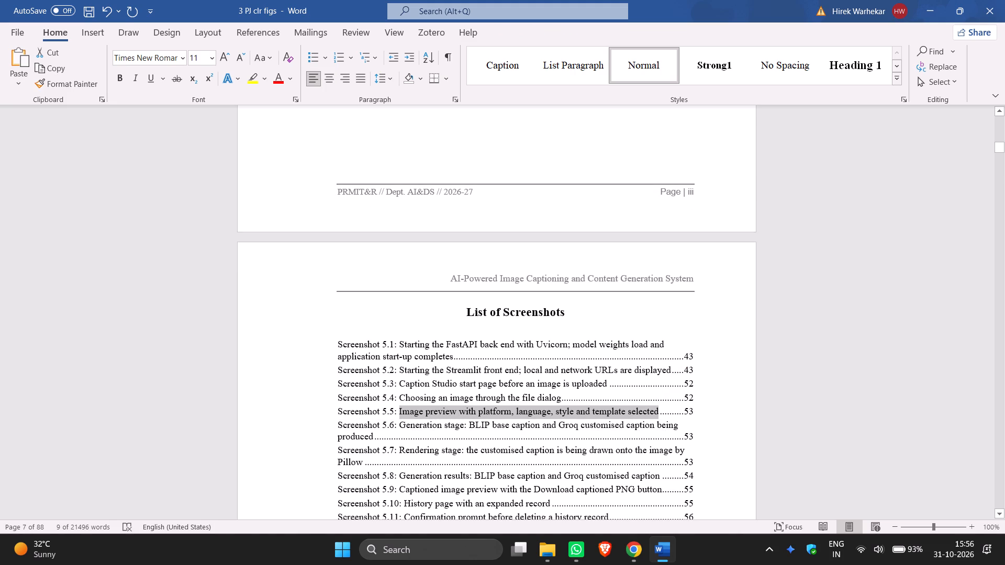
key("ctrl+c")
scroll(921, 458, "up", 18)
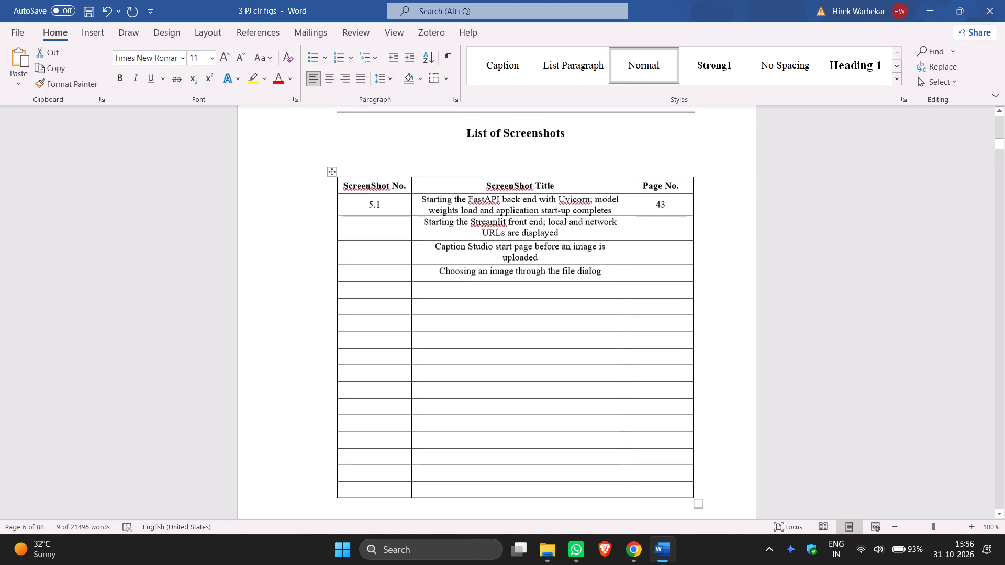
left_click(551, 290)
key("ctrl+v")
Copy the Screenshot 5.6 title "Generation stage: BLIP base caption and Groq customised caption being produced" into the next empty ScreenShot Title cell.
scroll(626, 317, "down", 5)
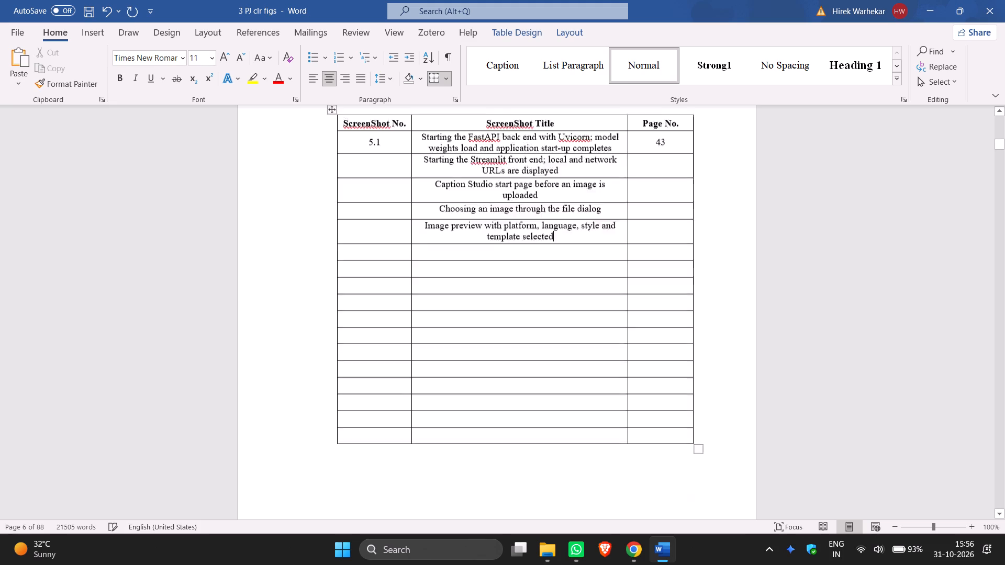
scroll(626, 317, "down", 15)
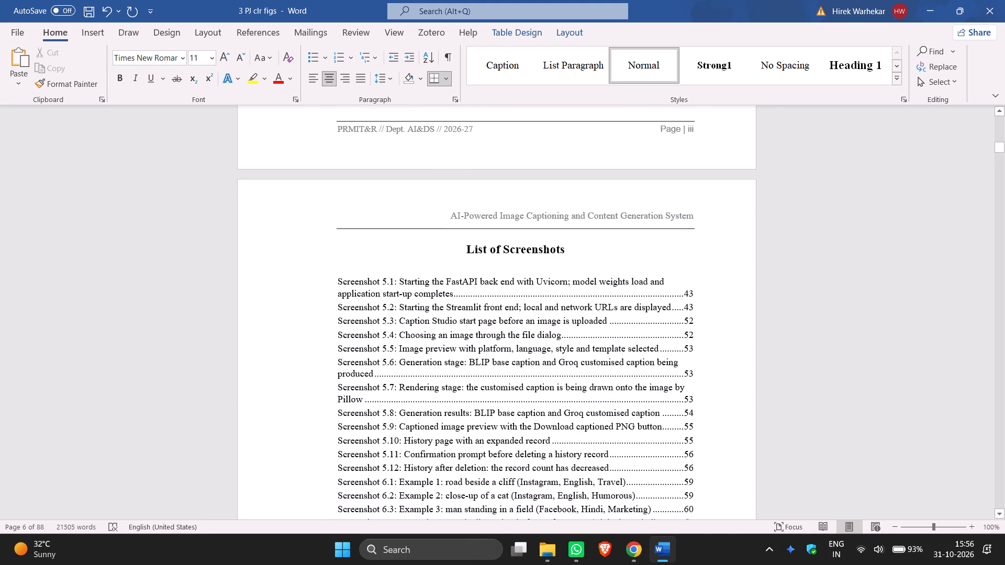
left_click_drag(401, 360, 401, 361)
left_click_drag(401, 361, 375, 376)
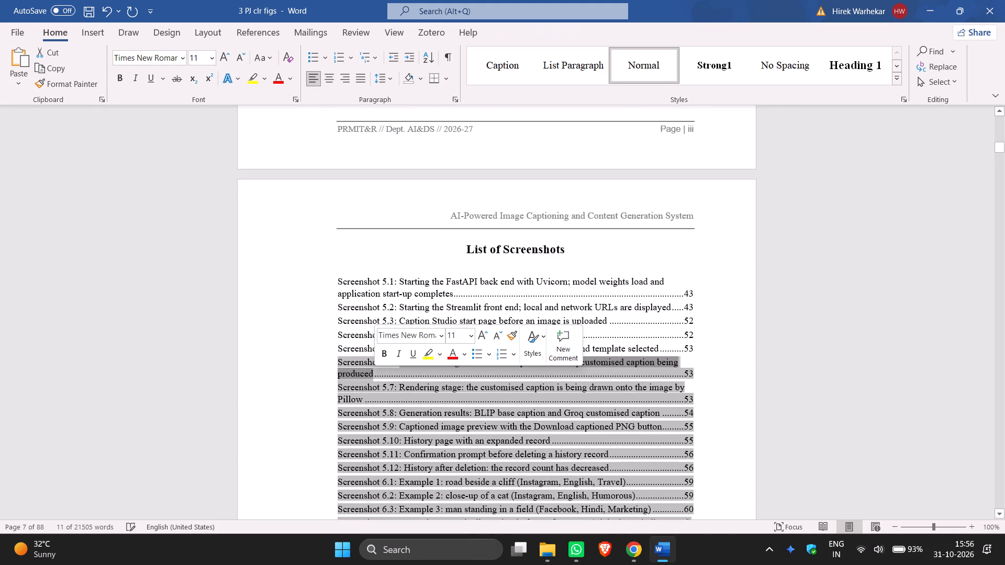
key("ctrl+c")
scroll(380, 374, "up", 20)
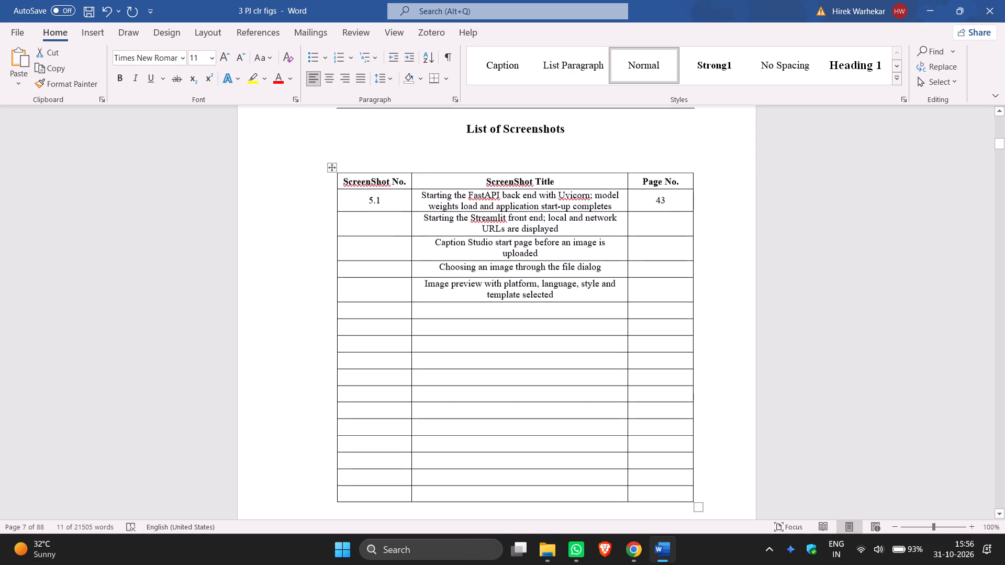
left_click(507, 317)
key("ctrl+v")
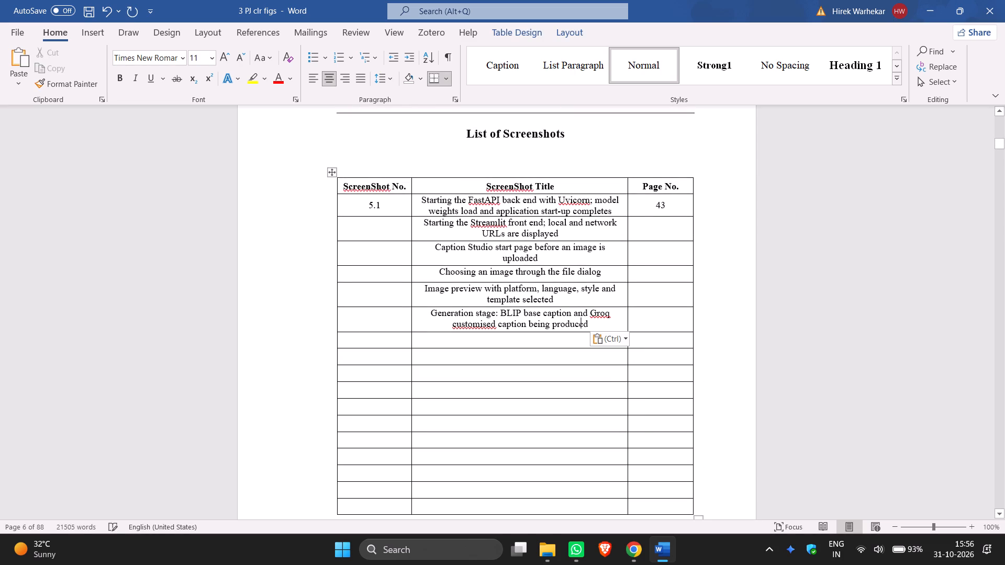
Copy the Screenshot 5.7 title "Rendering stage: the customised caption is being drawn onto the image by Pillow" into the next empty title cell.
scroll(509, 318, "down", 20)
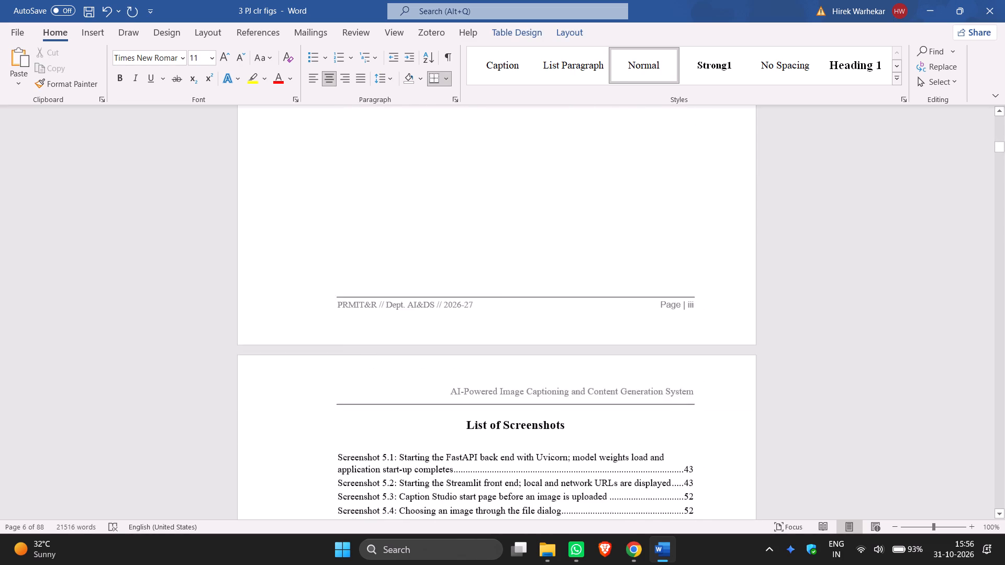
scroll(509, 312, "down", 1)
scroll(391, 341, "down", 1)
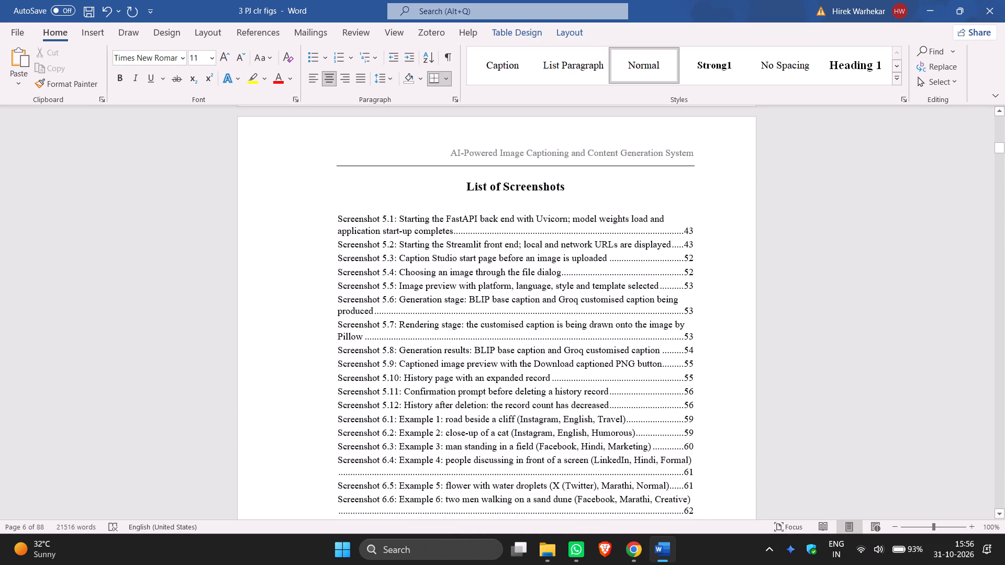
left_click_drag(400, 322, 380, 340)
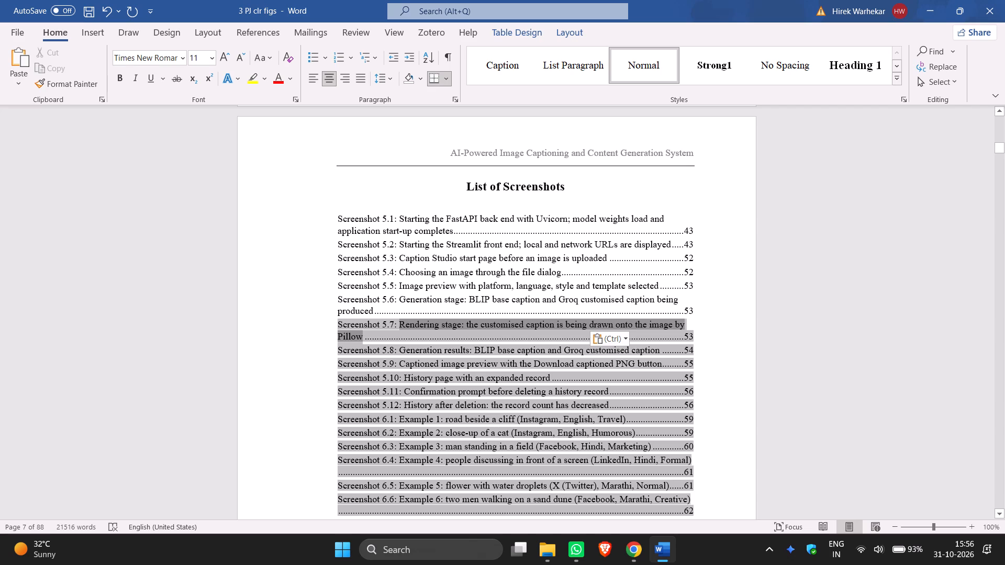
left_click_drag(380, 340, 364, 336)
left_click_drag(364, 336, 365, 335)
key("ctrl+c")
scroll(836, 306, "up", 10)
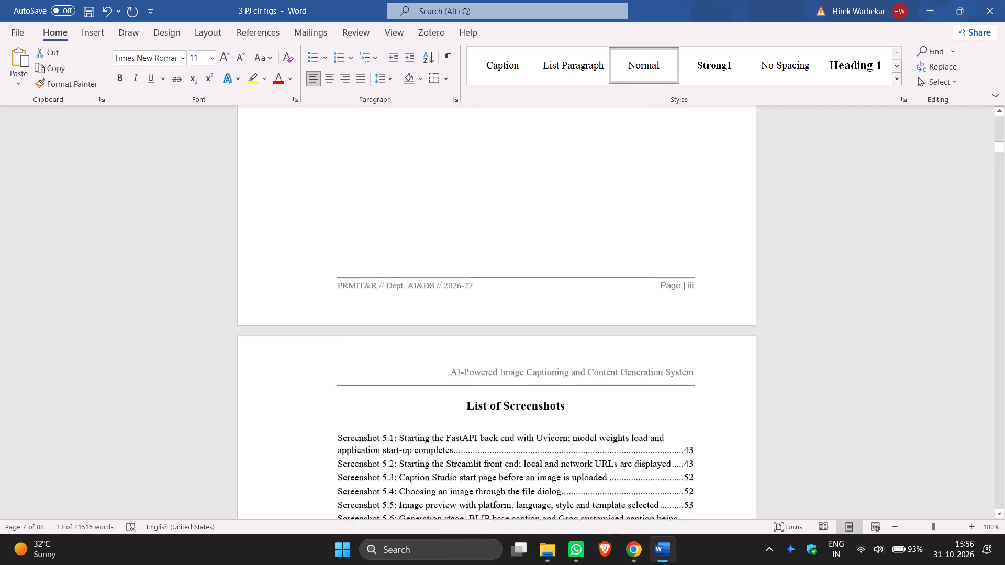
scroll(835, 306, "up", 10)
left_click(525, 279)
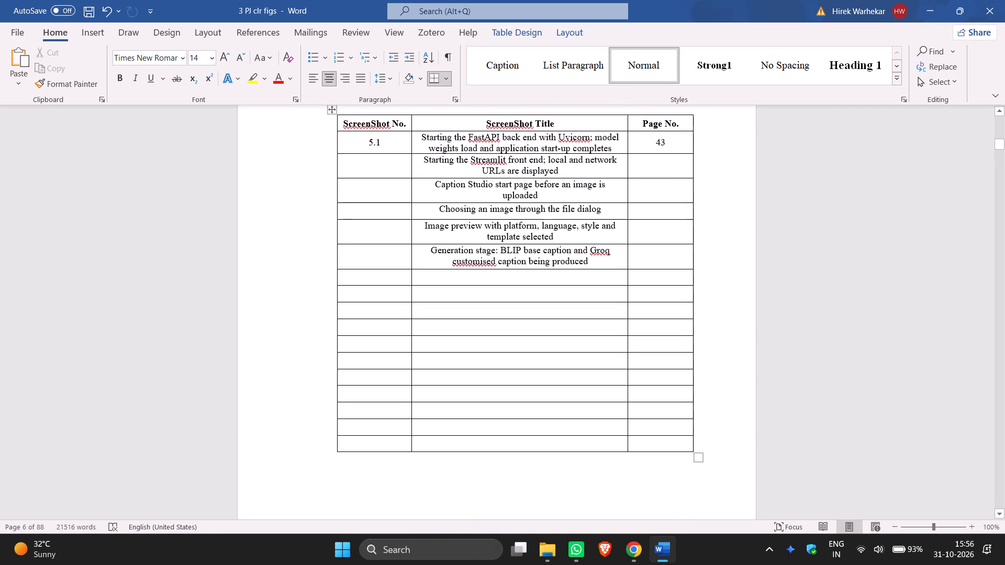
key("ctrl+v")
Copy the Screenshot 5.8 title "Generation results: BLIP base caption and Groq customised caption" into the next empty ScreenShot Title cell.
scroll(551, 286, "down", 20)
scroll(551, 286, "down", 6)
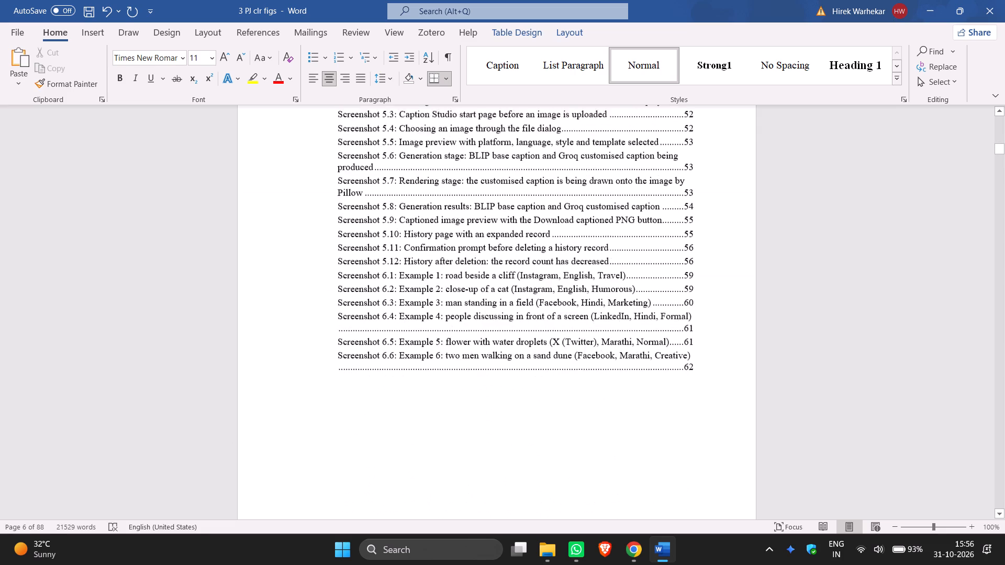
scroll(552, 283, "up", 3)
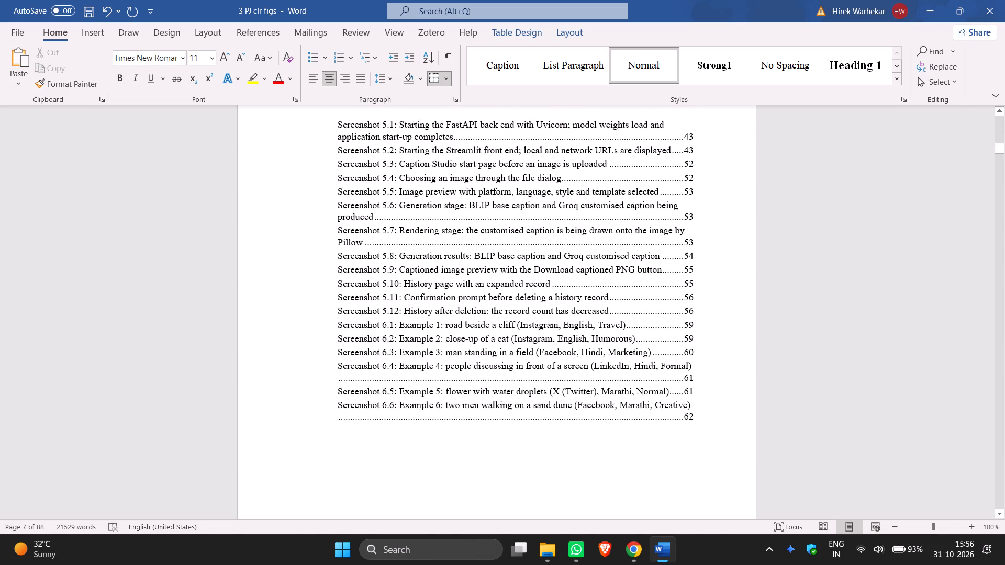
left_click_drag(399, 254, 608, 256)
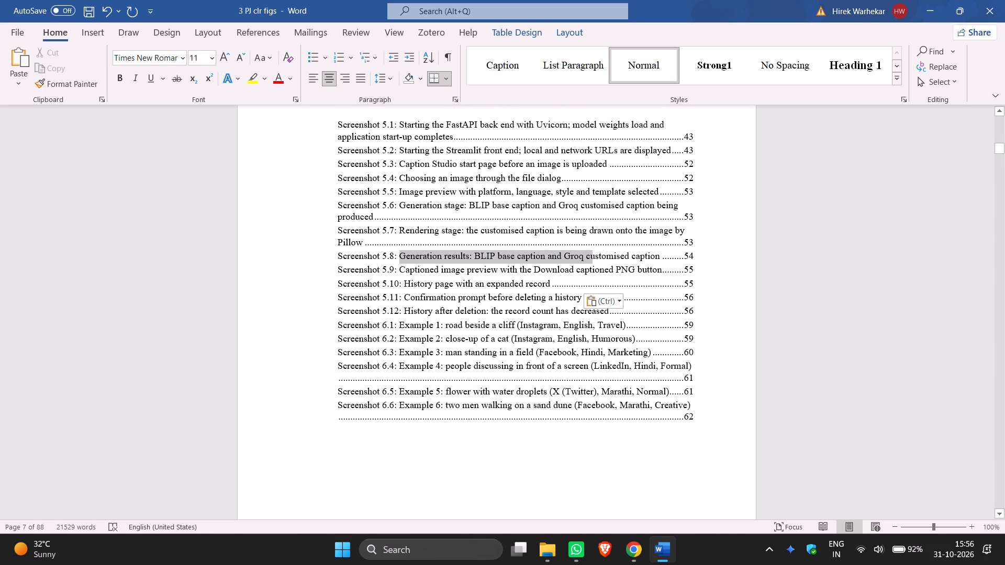
left_click_drag(608, 256, 658, 258)
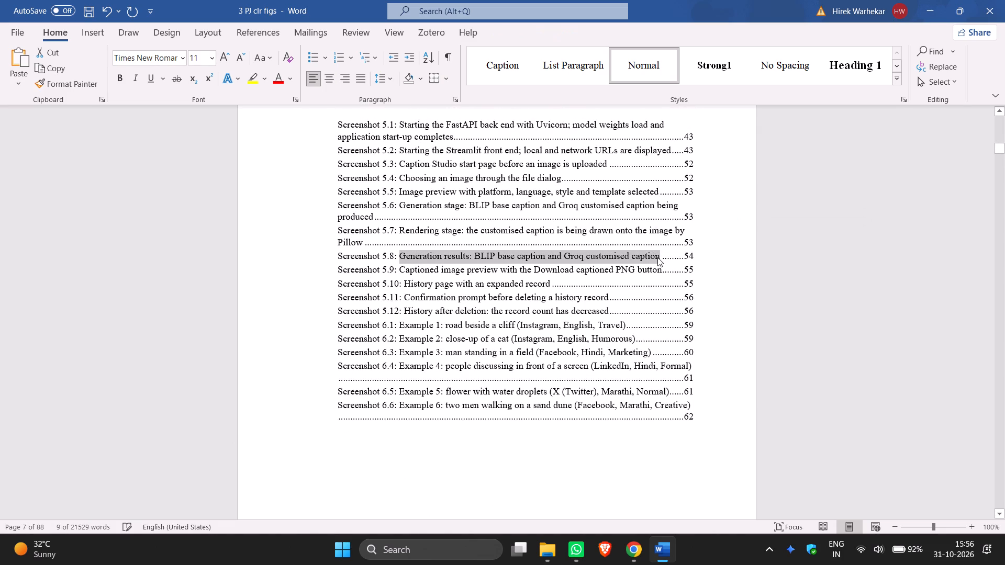
key("ctrl+c")
scroll(642, 258, "up", 19)
scroll(565, 264, "up", 3)
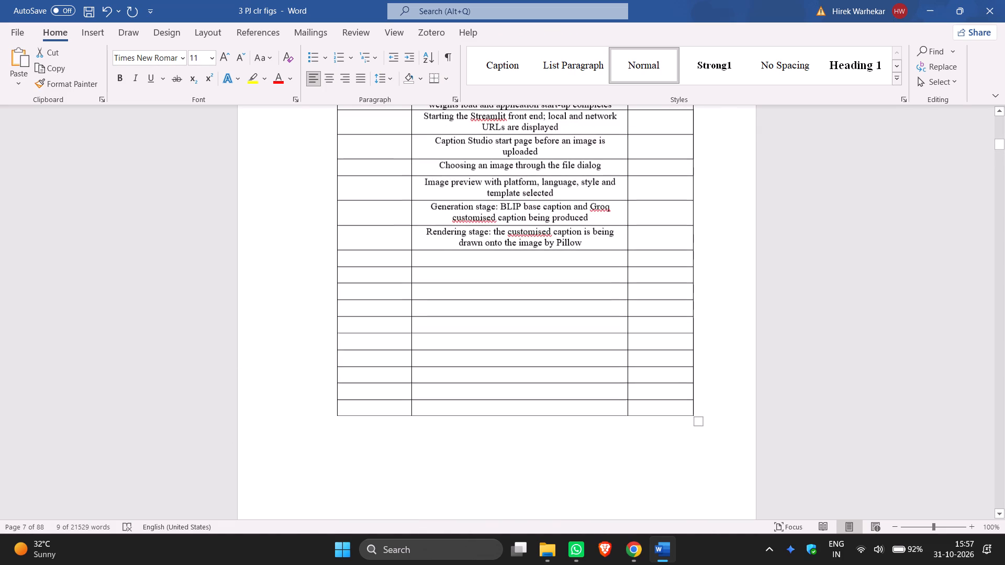
left_click(535, 274)
key("ctrl+v")
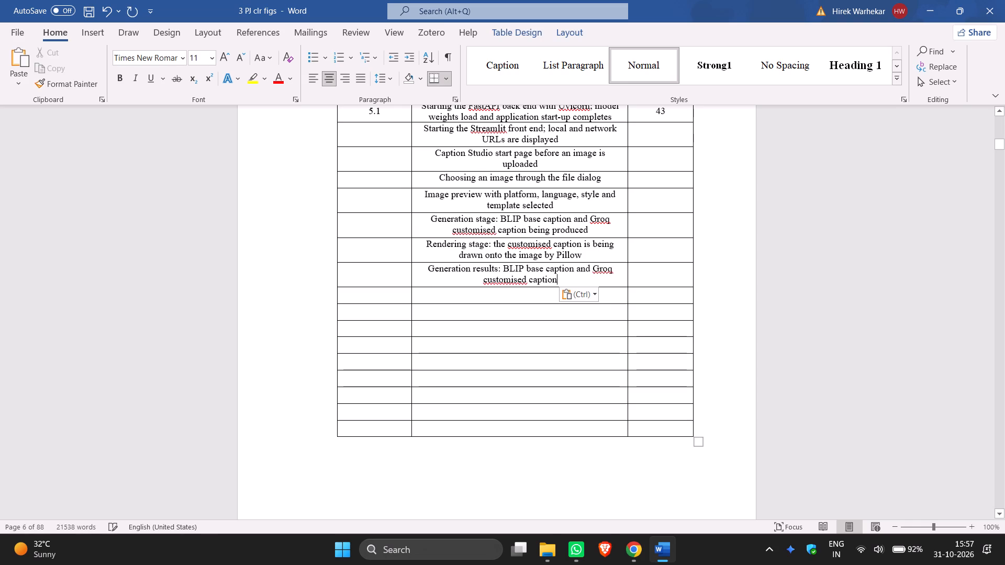
Copy the Screenshot 5.9 title "Captioned image preview with the Download captioned PNG button" into the next empty ScreenShot Title cell.
scroll(555, 272, "down", 4)
scroll(555, 272, "down", 18)
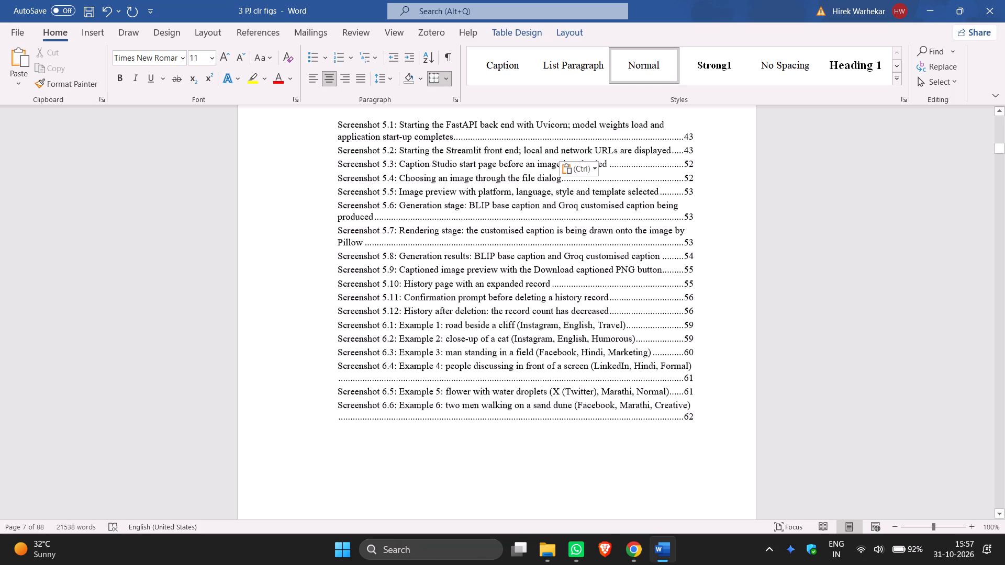
left_click_drag(401, 268, 626, 266)
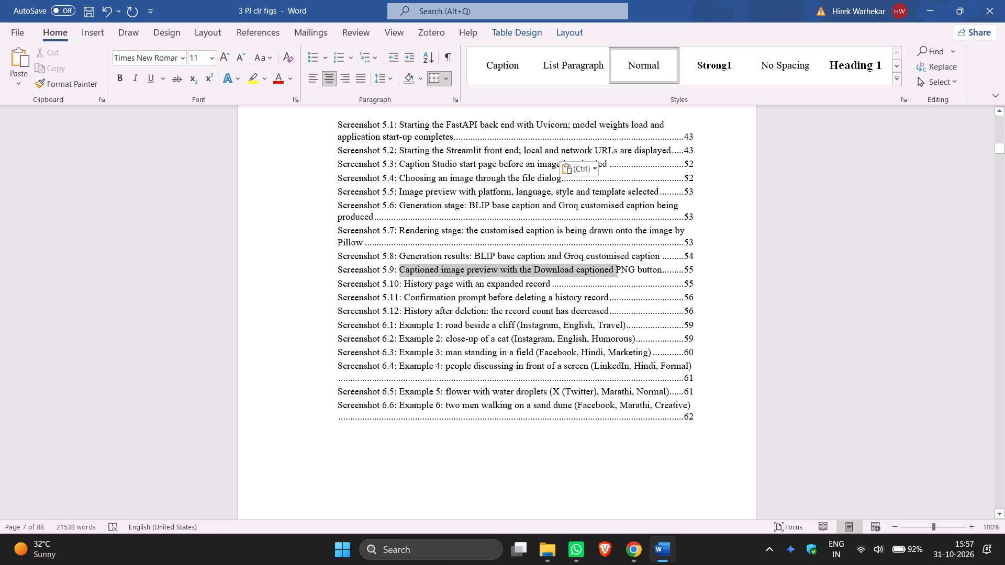
left_click_drag(626, 266, 660, 272)
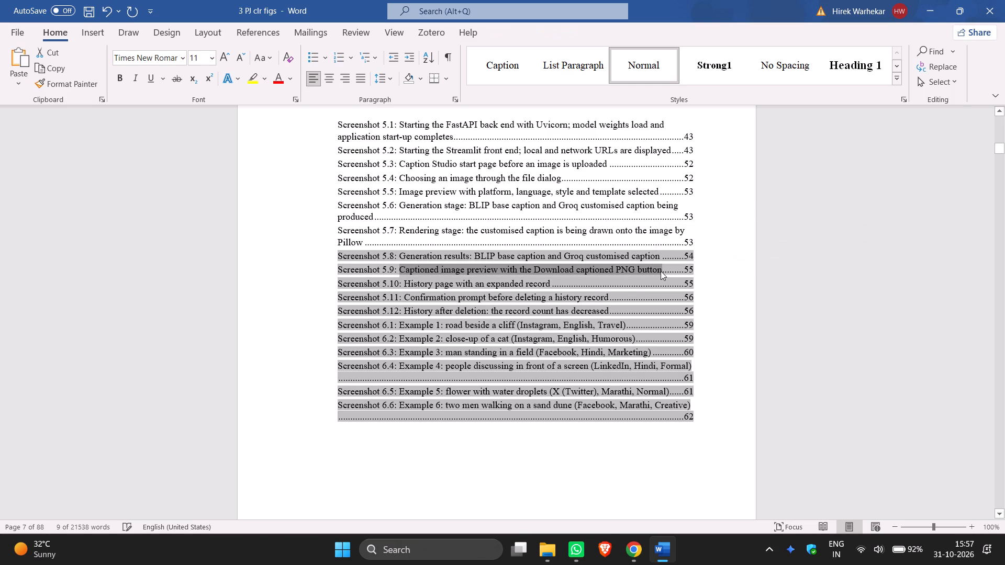
key("ctrl+c")
scroll(651, 270, "up", 10)
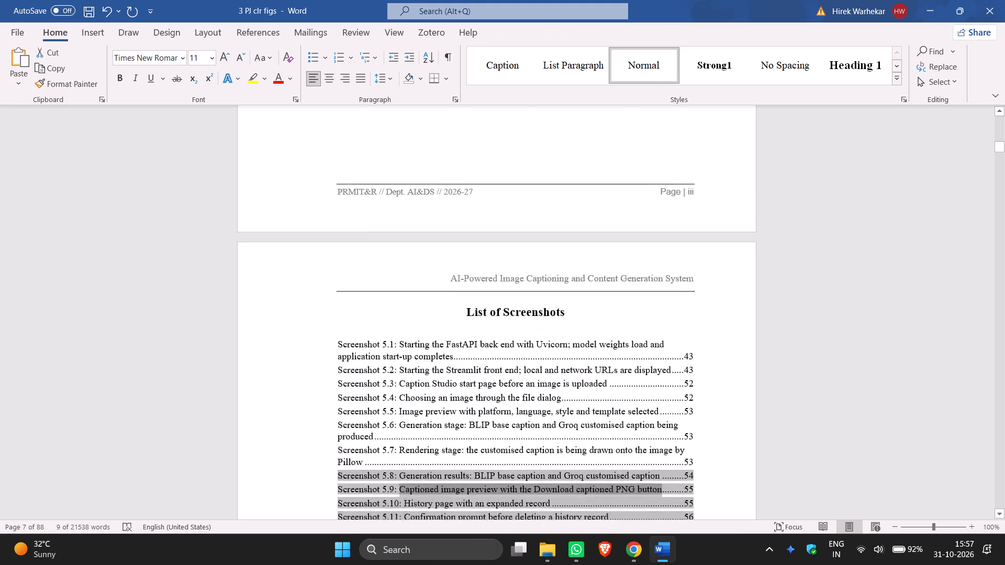
scroll(651, 270, "up", 8)
left_click(533, 168)
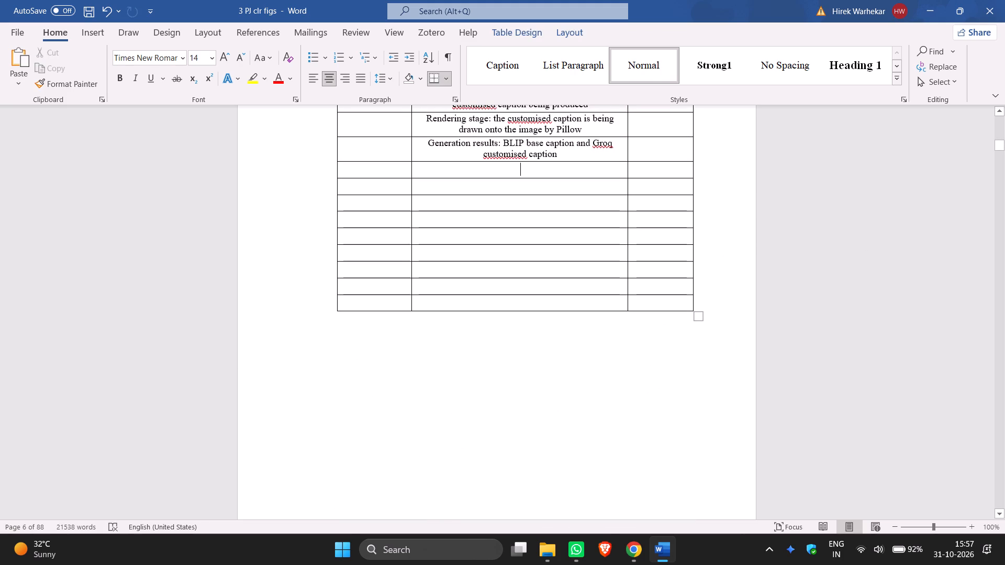
key("ctrl+v")
Copy the Screenshot 5.10 title "History page with an expanded record" into the next empty ScreenShot Title cell.
scroll(542, 211, "up", 1)
scroll(542, 212, "down", 15)
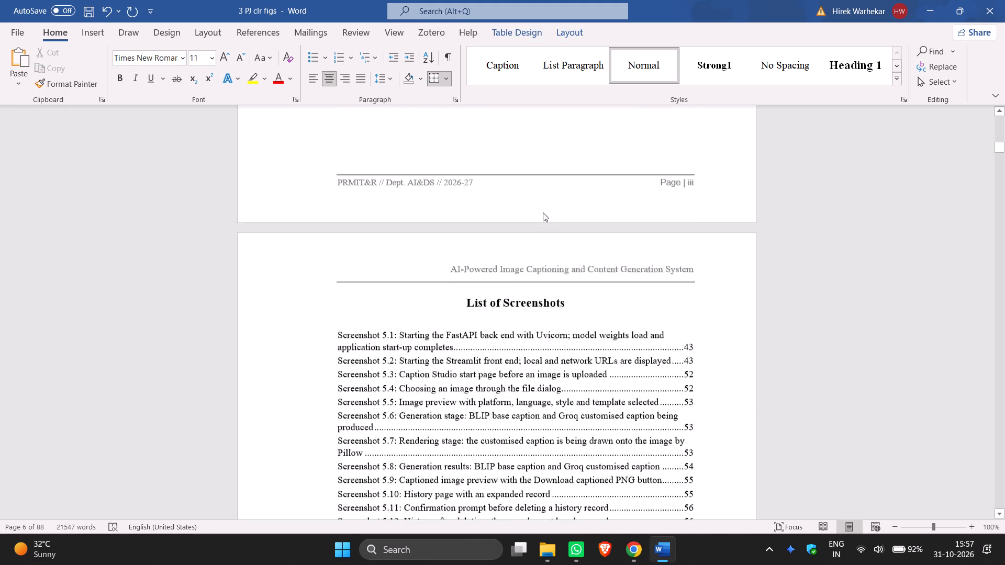
scroll(543, 212, "down", 3)
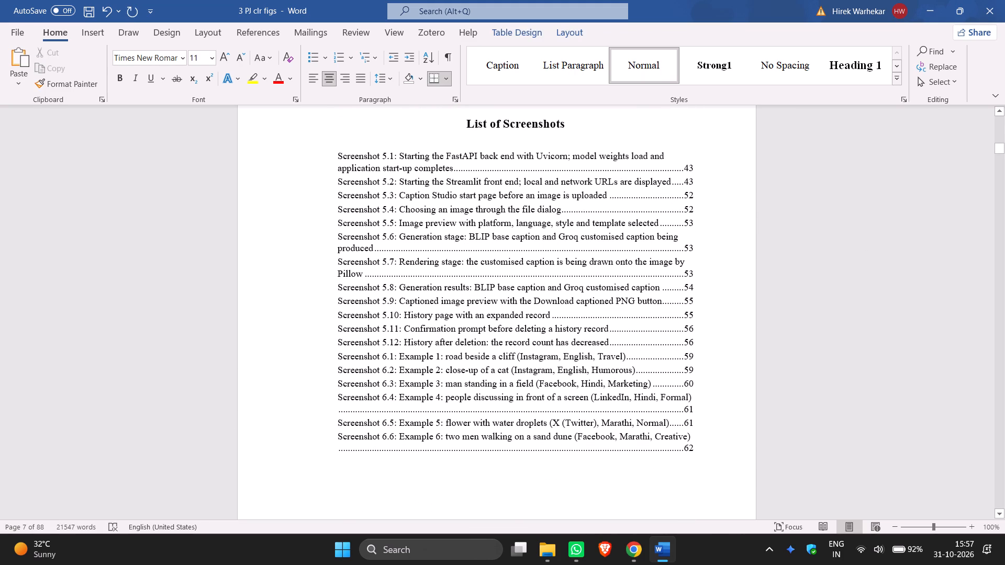
left_click_drag(406, 311, 549, 317)
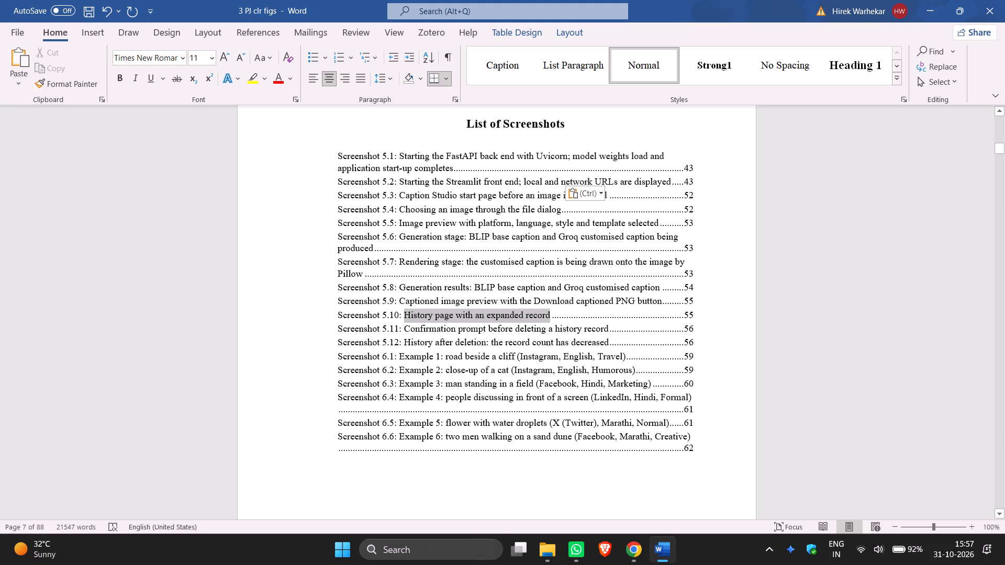
left_click_drag(549, 317, 551, 316)
key("ctrl+c")
scroll(545, 313, "up", 7)
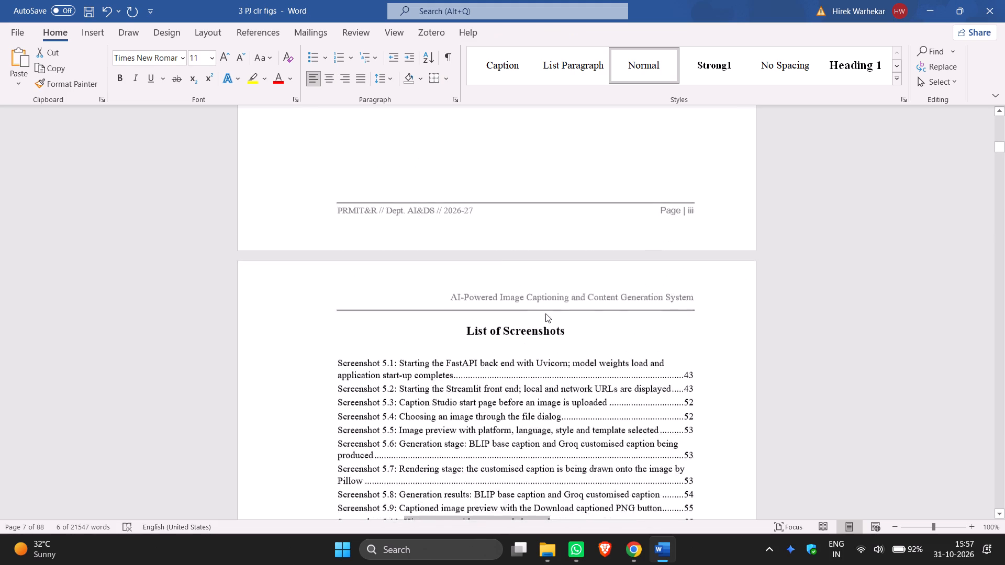
scroll(545, 313, "up", 12)
left_click(505, 260)
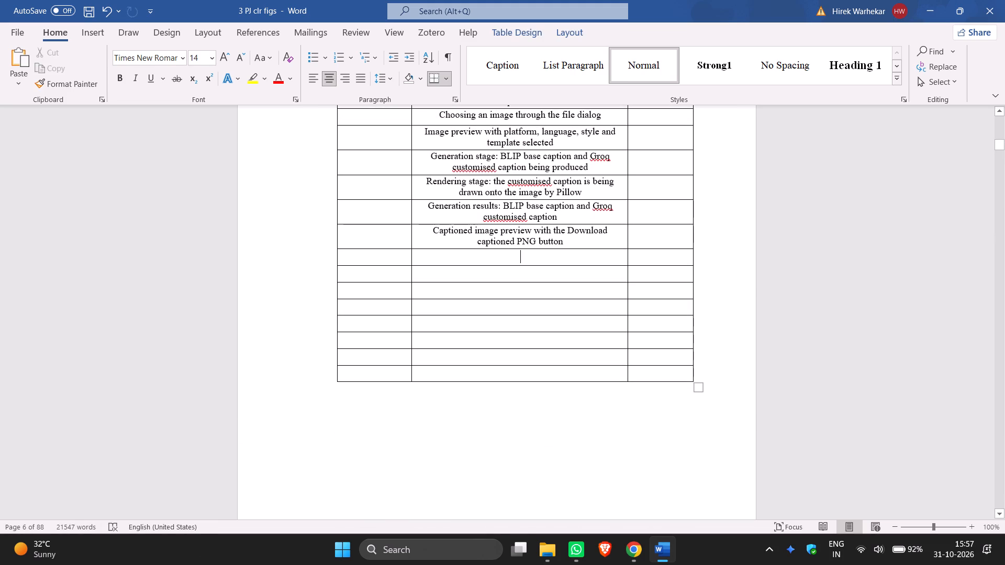
key("ctrl+v")
Copy the Screenshot 5.11 title "Confirmation prompt before deleting a history record" into the next empty ScreenShot Title cell.
scroll(579, 266, "down", 12)
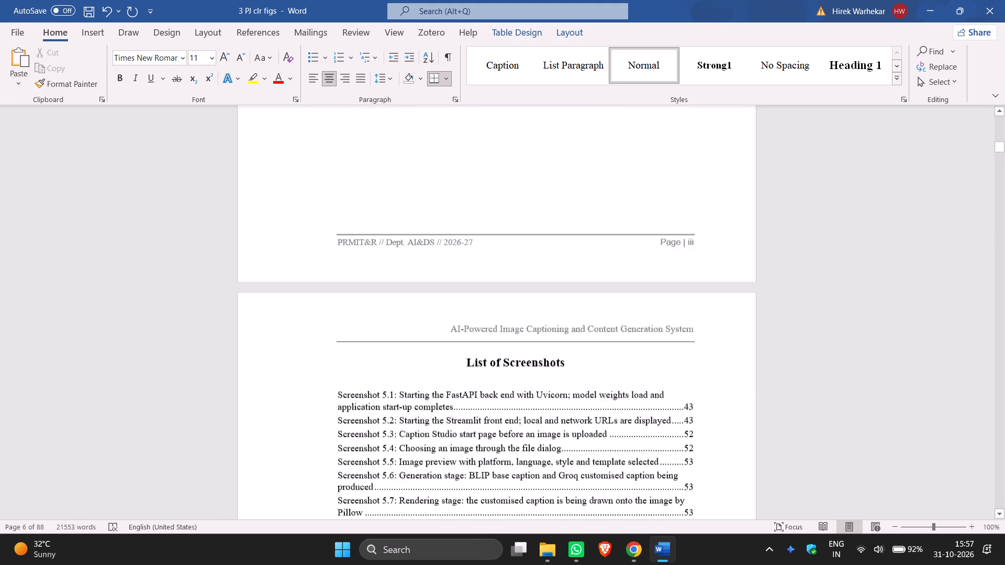
scroll(579, 264, "down", 9)
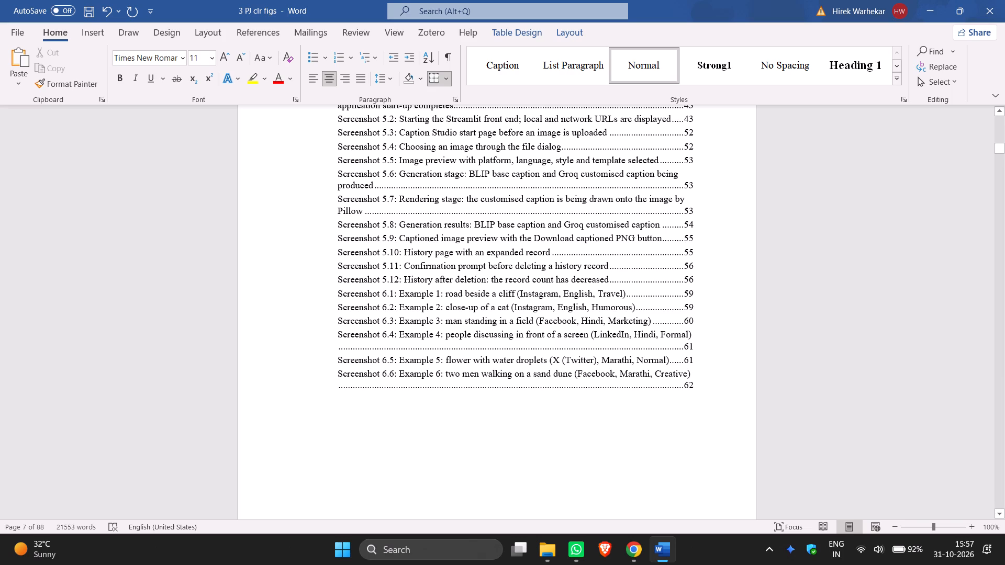
left_click_drag(404, 265, 631, 269)
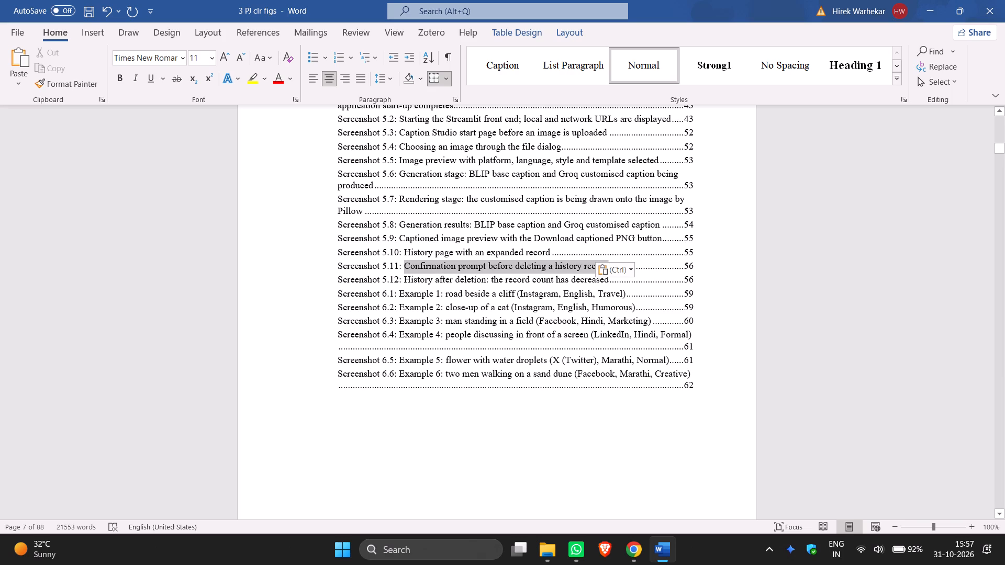
left_click_drag(631, 269, 631, 269)
key("ctrl+c")
scroll(553, 291, "up", 8)
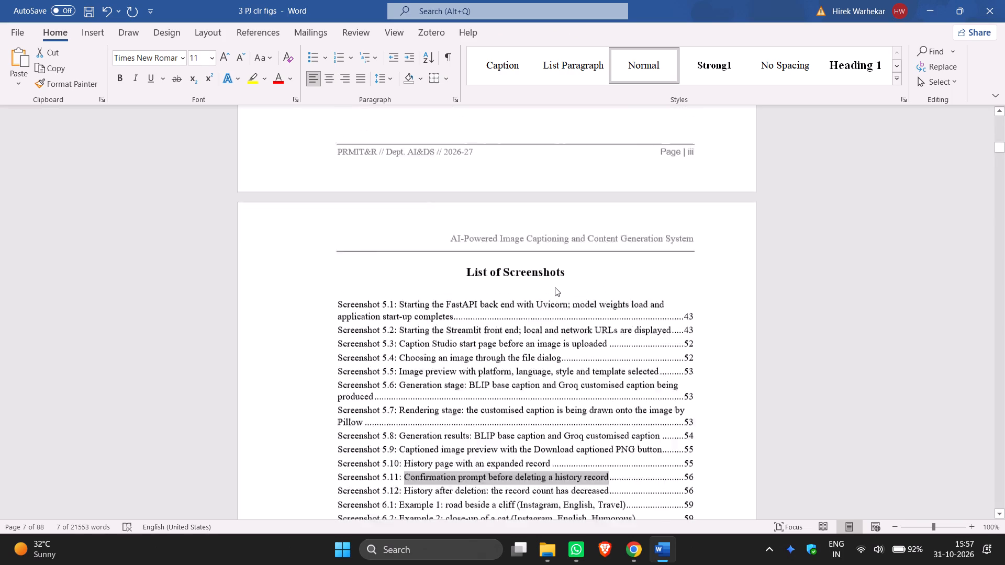
scroll(555, 287, "up", 11)
left_click(533, 208)
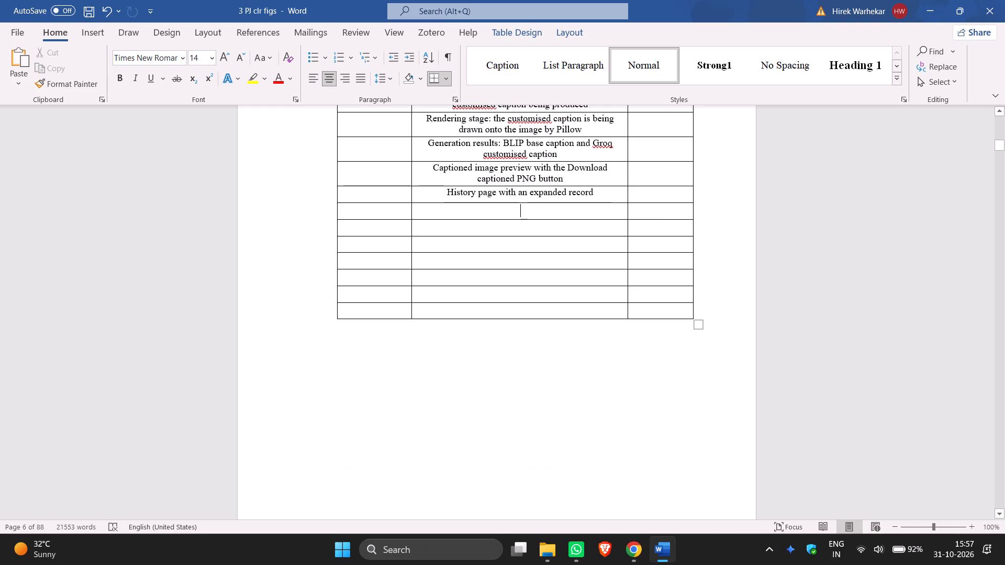
key("ctrl+v")
Copy the Screenshot 5.12 title "History after deletion: the record count has decreased" into the next empty ScreenShot Title cell.
scroll(533, 213, "down", 12)
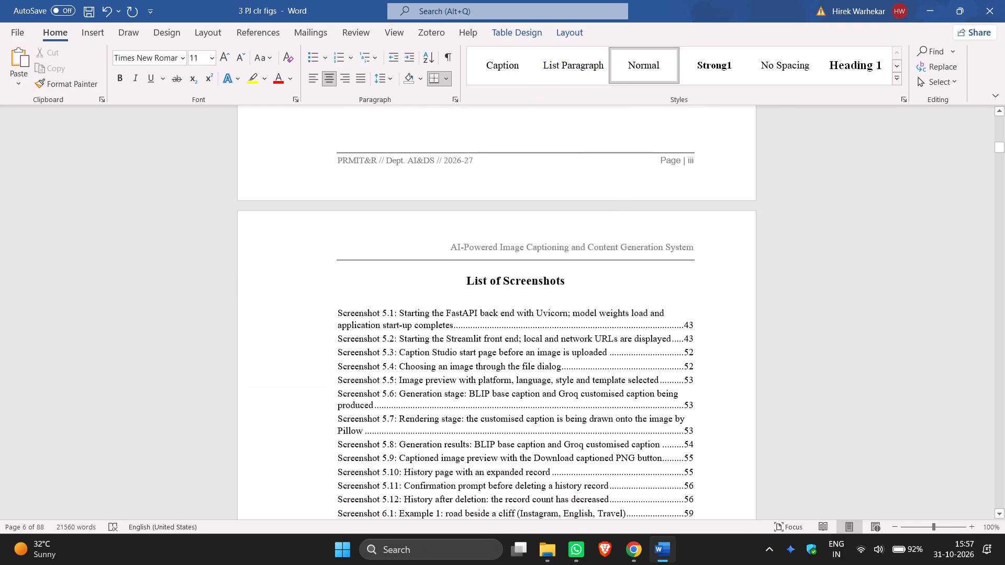
scroll(535, 209, "down", 4)
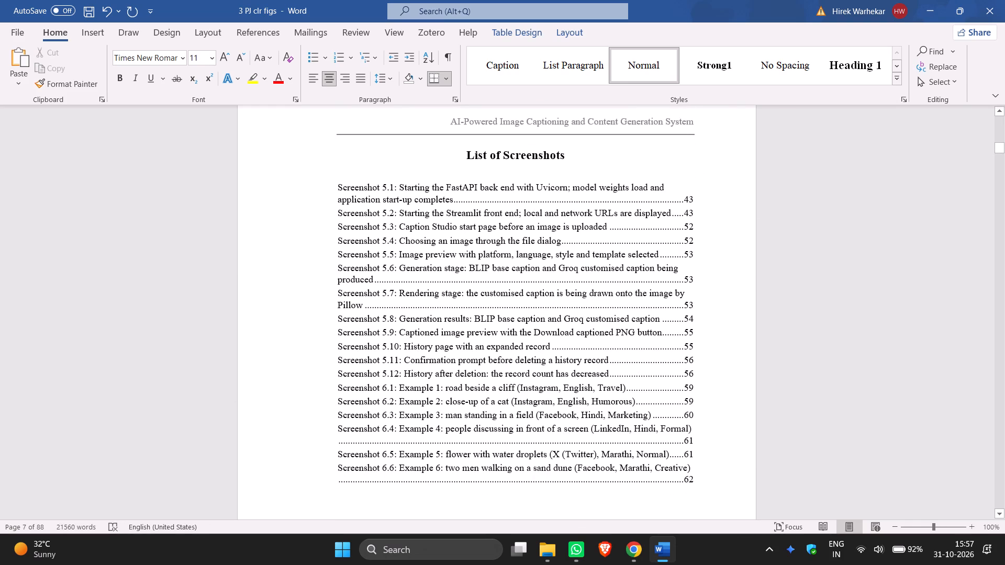
left_click_drag(405, 371, 613, 377)
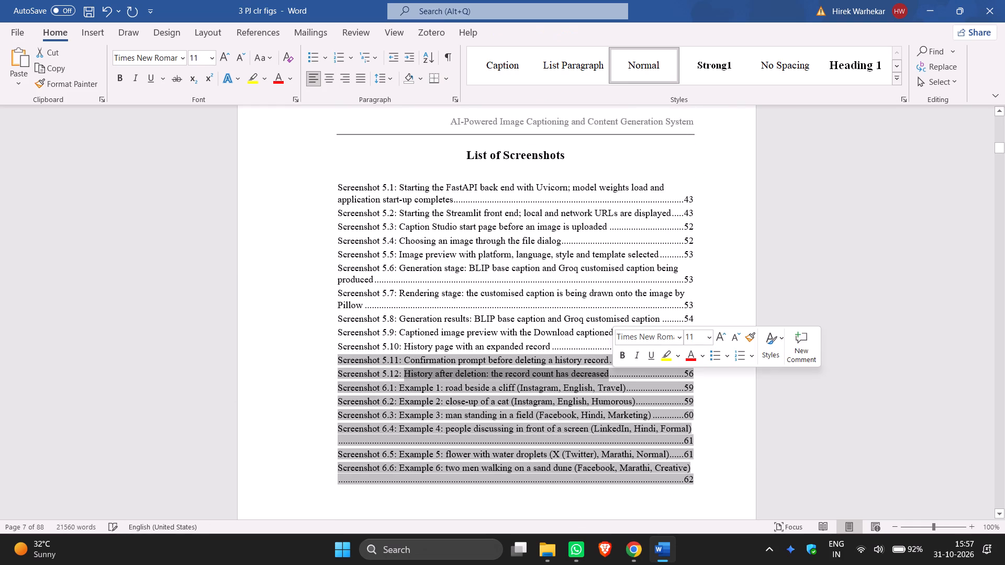
key("ctrl+c")
scroll(601, 375, "up", 20)
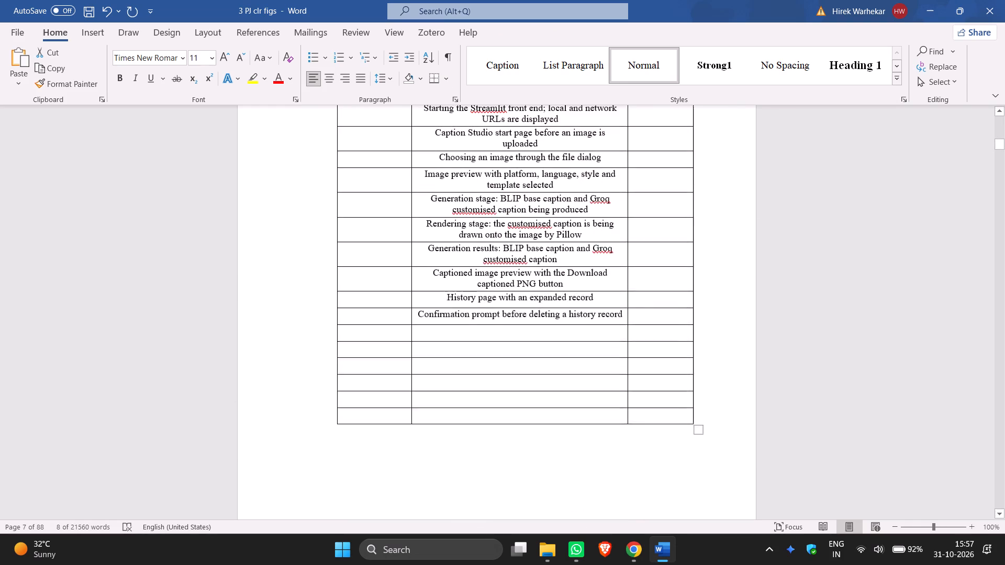
left_click(518, 353)
key("ctrl+v")
scroll(520, 348, "down", 6)
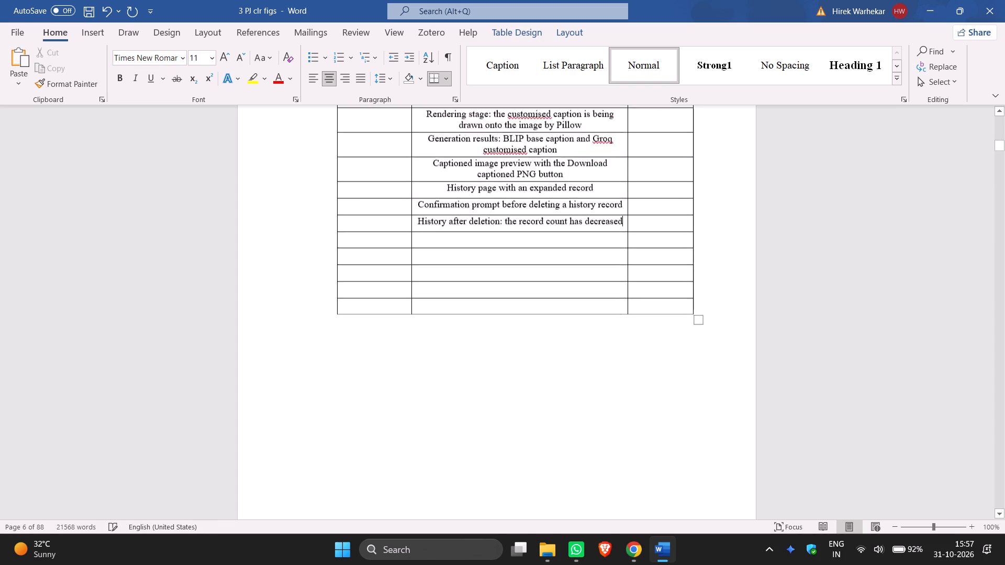
Copy the Screenshot 6.1 title "Example 1: road beside a cliff (Instagram, English, Travel)" into the next empty ScreenShot Title cell.
scroll(521, 346, "down", 18)
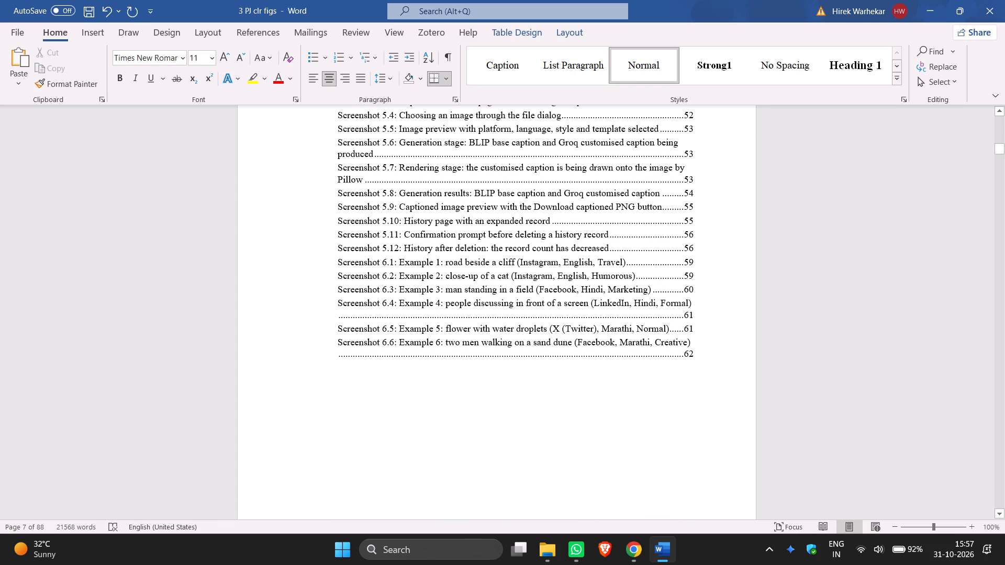
left_click_drag(445, 263, 478, 266)
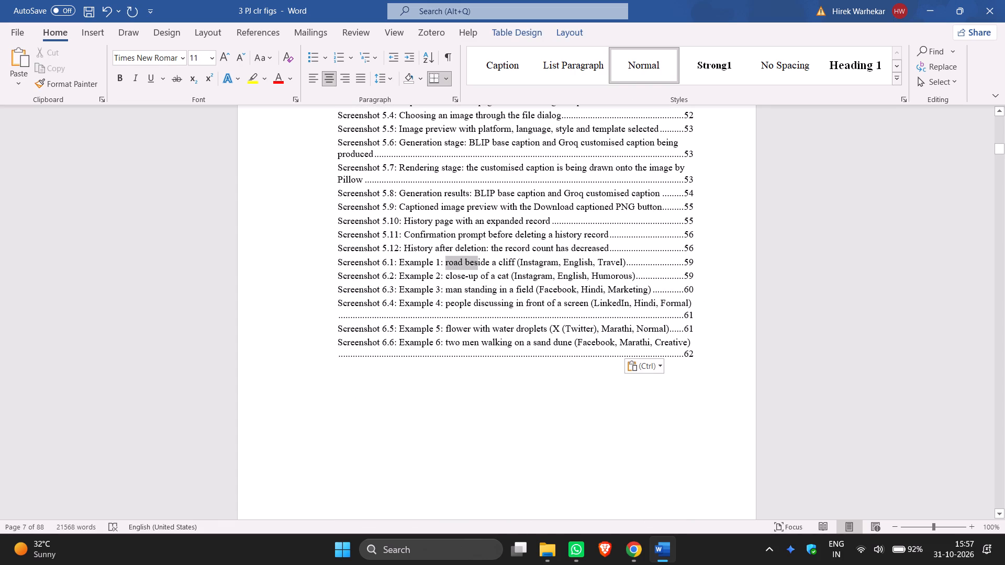
left_click_drag(478, 266, 483, 267)
left_click_drag(399, 260, 409, 262)
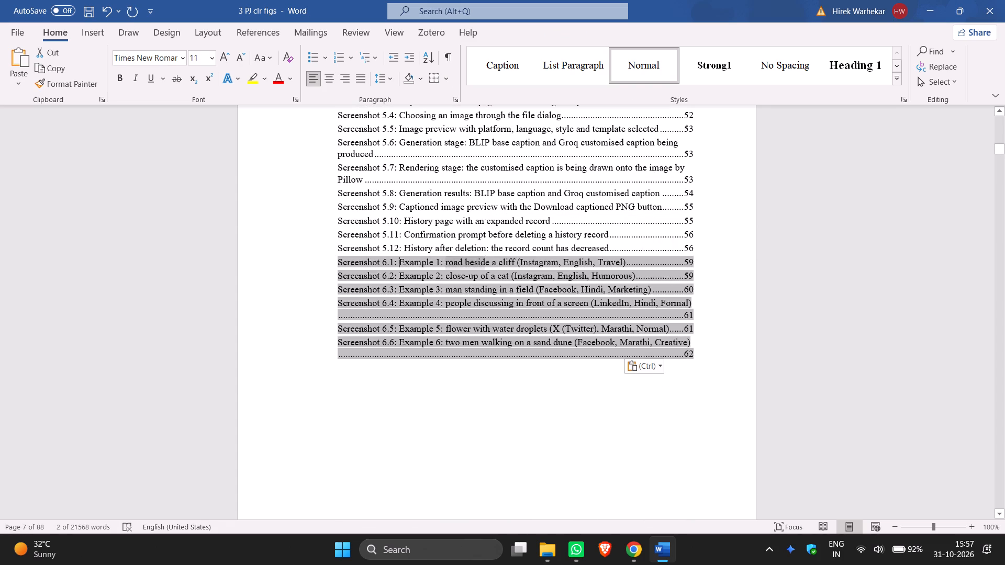
left_click_drag(409, 262, 627, 263)
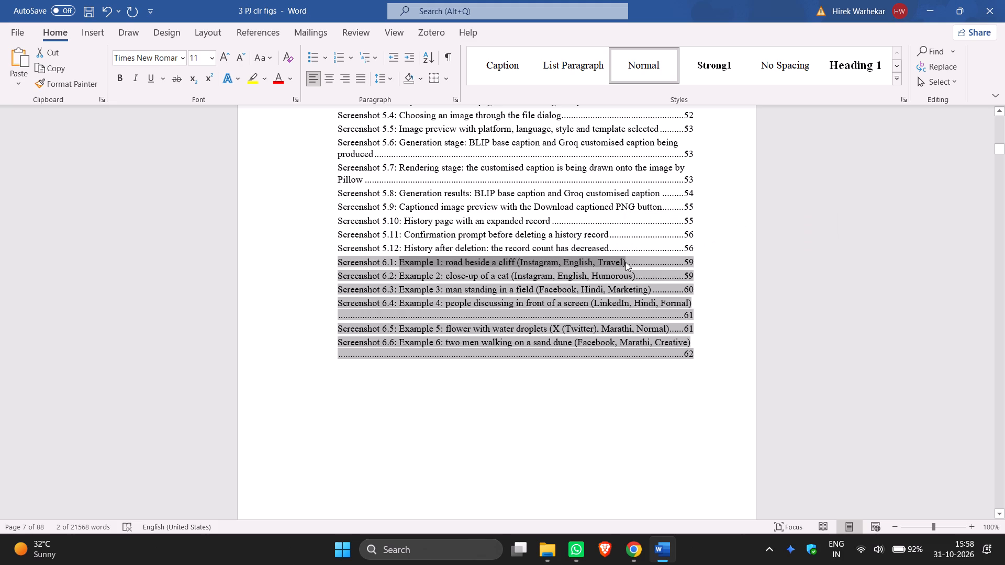
key("ctrl+c")
scroll(612, 267, "up", 20)
scroll(612, 267, "up", 1)
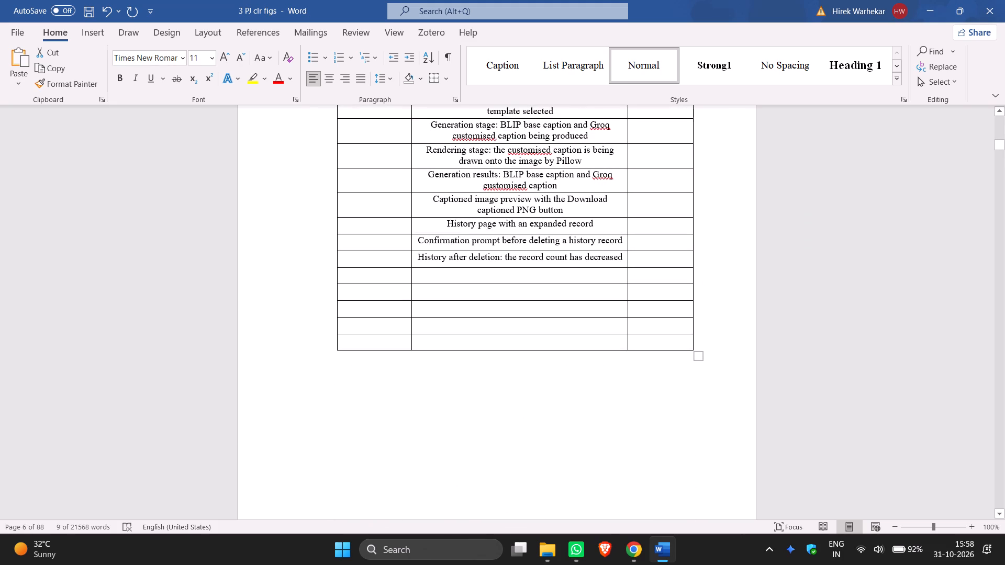
left_click(502, 276)
key("ctrl+v")
Copy the Screenshot 6.2 title "Example 2: close-up of a cat (Instagram, English, Humorous)" into the next empty ScreenShot Title cell.
scroll(507, 276, "down", 18)
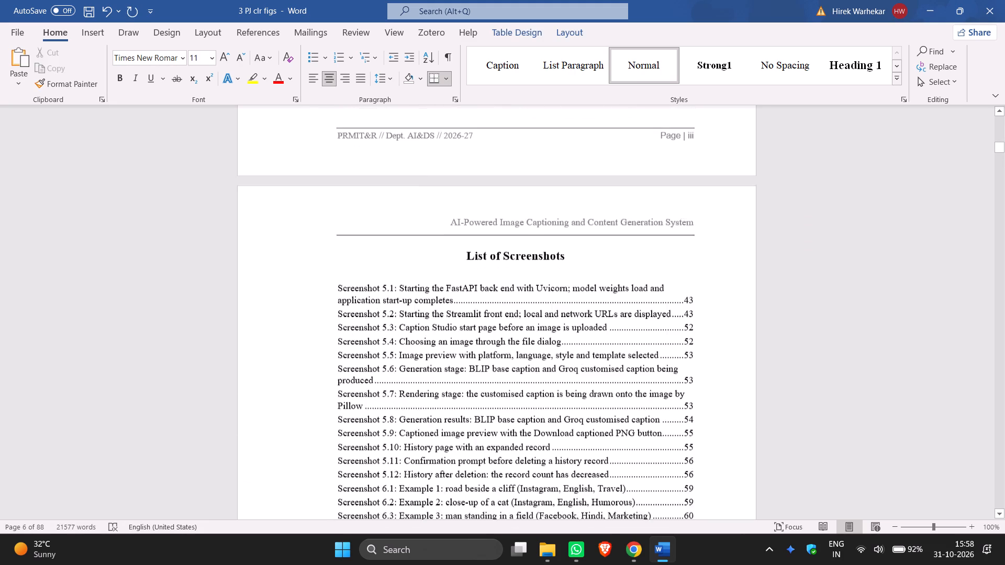
scroll(507, 275, "down", 2)
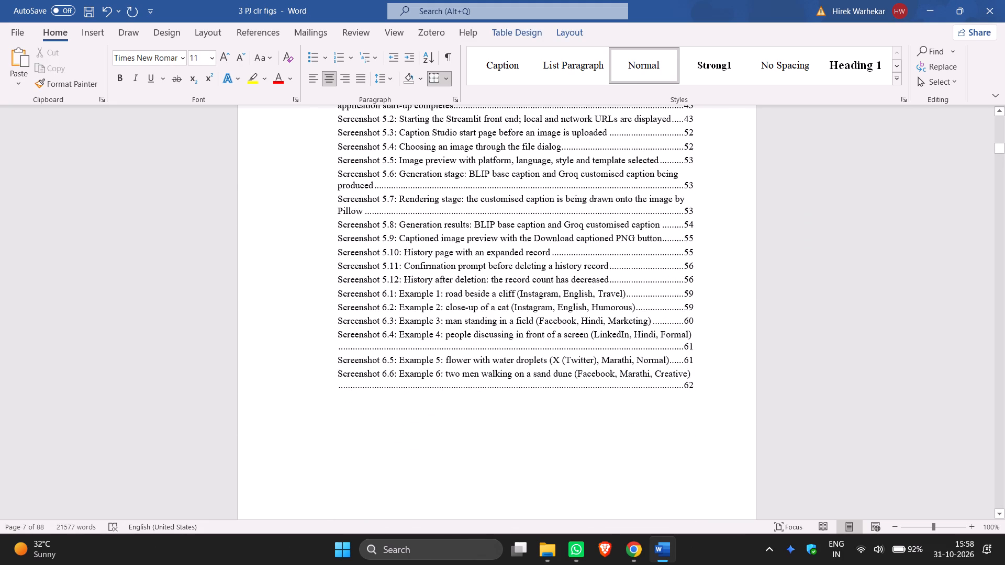
left_click_drag(400, 306, 634, 307)
key("ctrl+c")
scroll(615, 314, "up", 17)
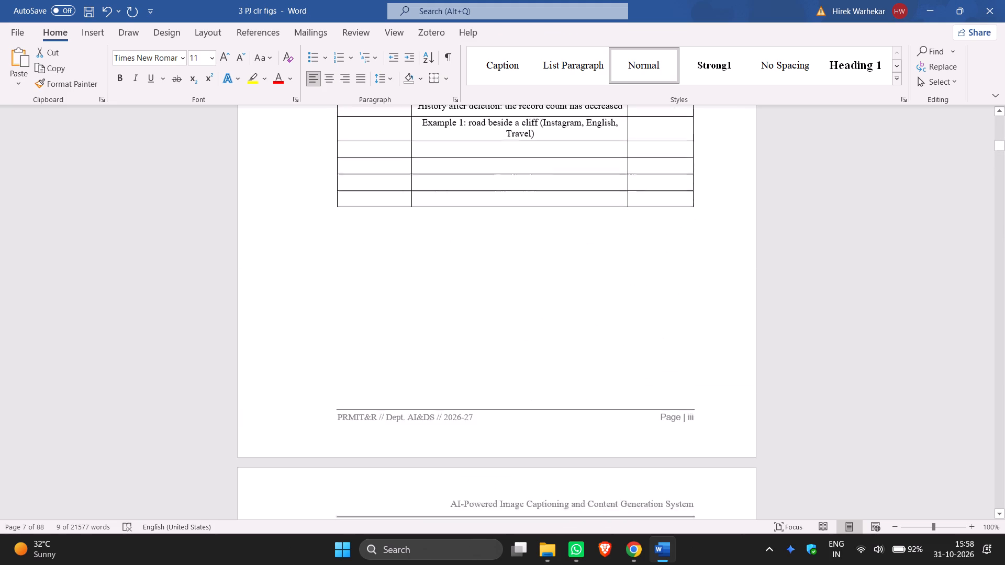
left_click(507, 208)
key("ctrl+v")
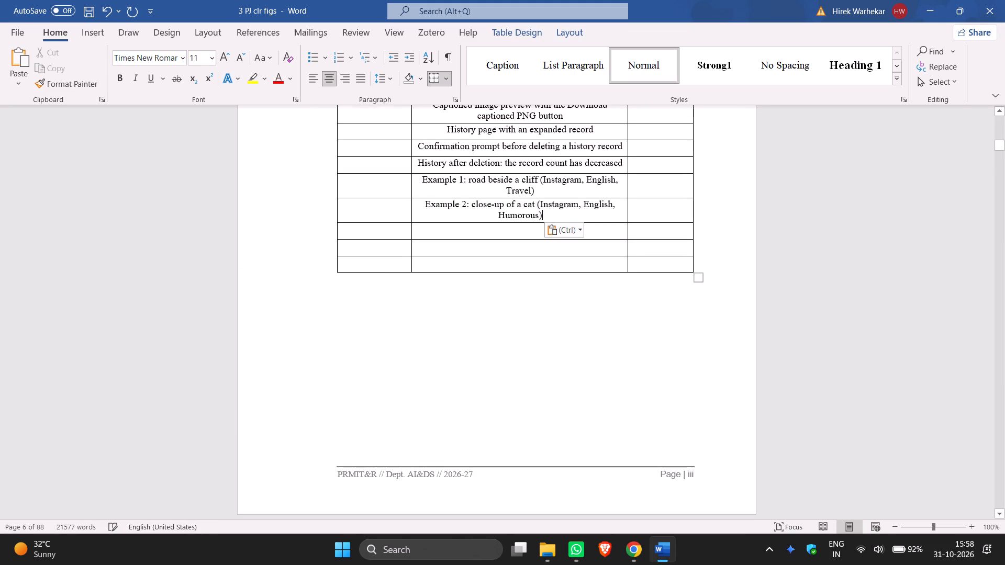
Copy the Screenshot 6.3 title "Example 3: man standing in a field (Facebook, Hindi, Marketing)" into the next empty ScreenShot Title cell.
scroll(502, 219, "down", 17)
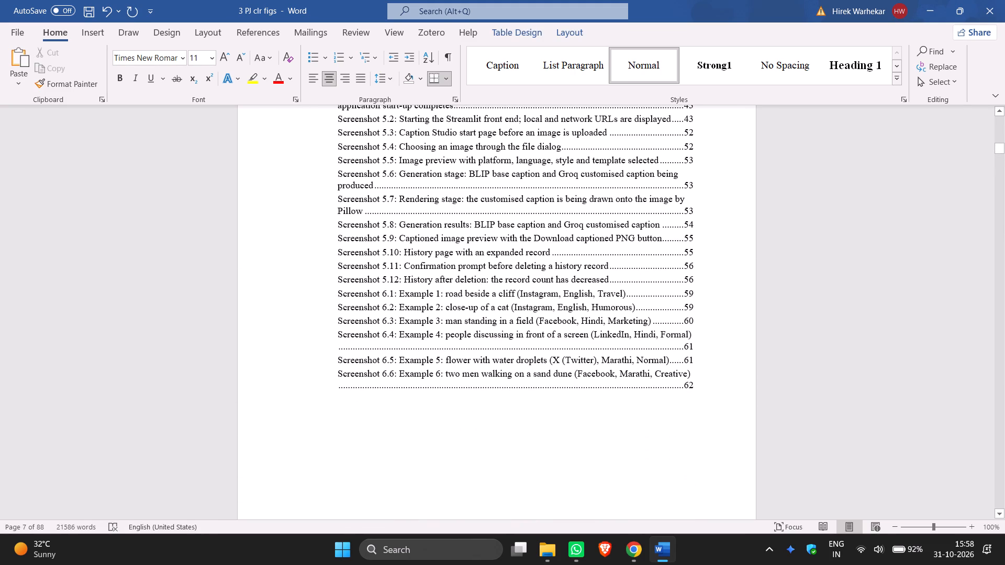
left_click_drag(400, 319, 656, 324)
key("ctrl+c")
scroll(645, 323, "up", 18)
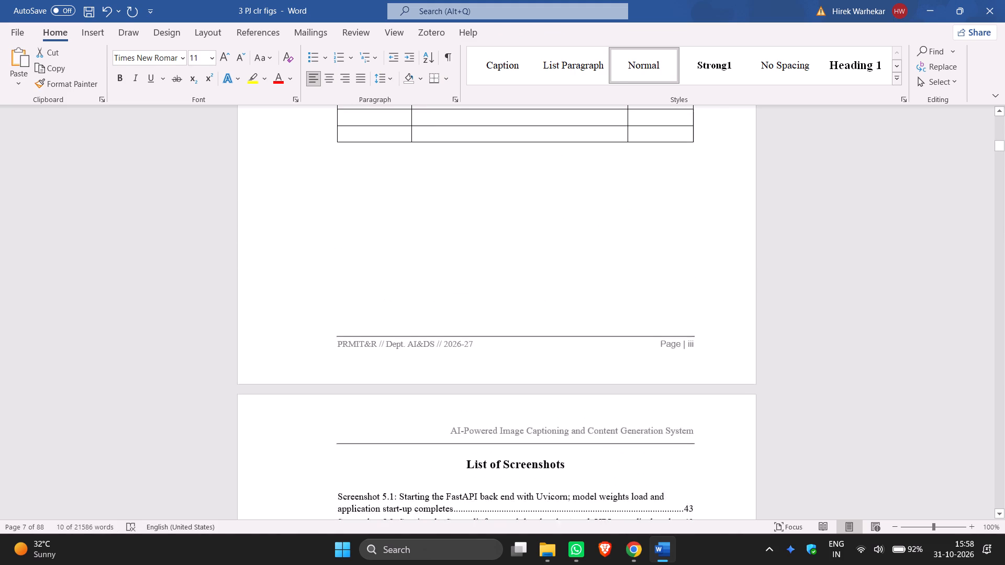
scroll(641, 318, "up", 4)
left_click(509, 389)
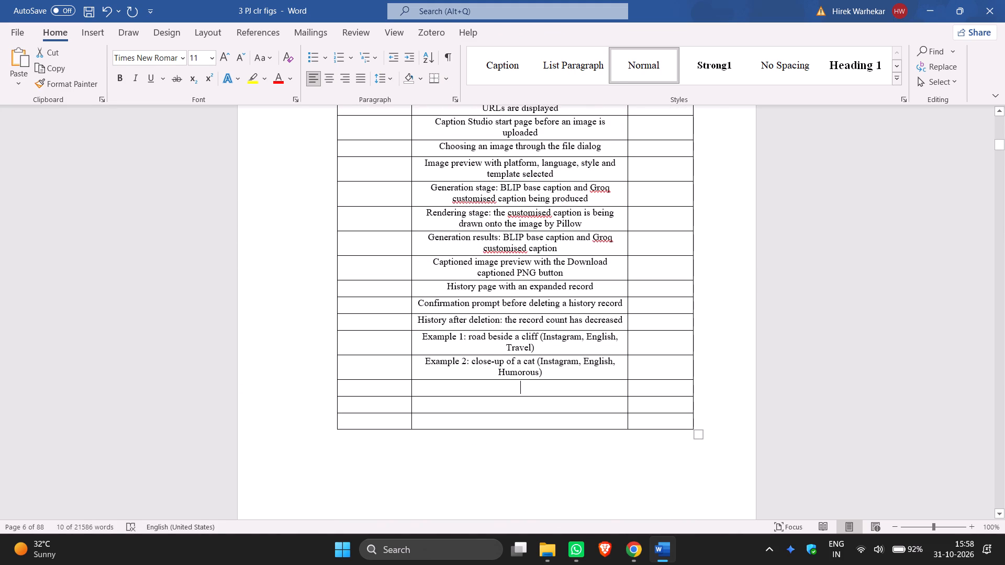
key("ctrl+v")
Copy the Screenshot 6.4 title "Example 4: people discussing in front of a screen (LinkedIn, Hindi, Formal)" into the next empty ScreenShot Title cell.
scroll(515, 380, "down", 20)
scroll(515, 380, "down", 2)
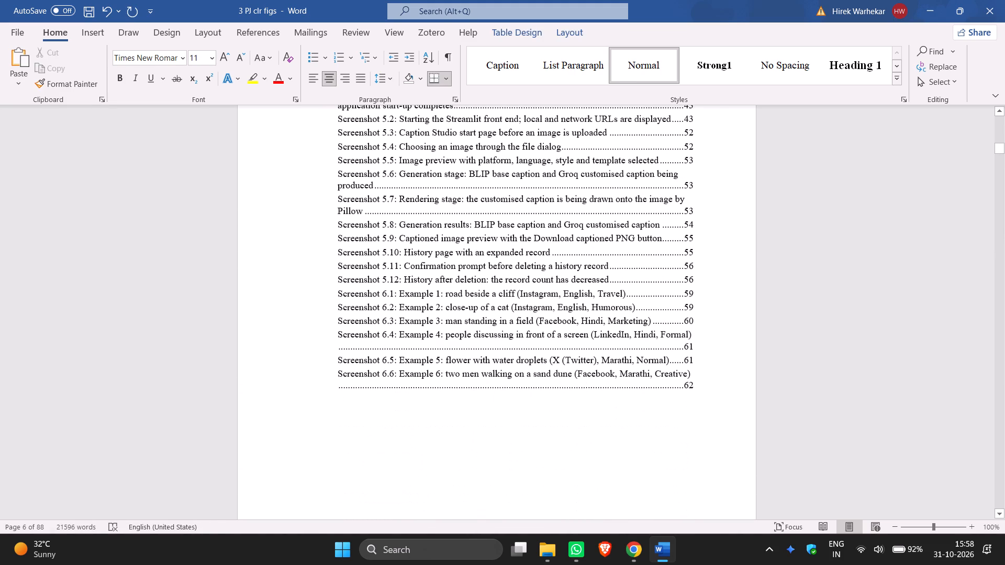
scroll(463, 333, "up", 13)
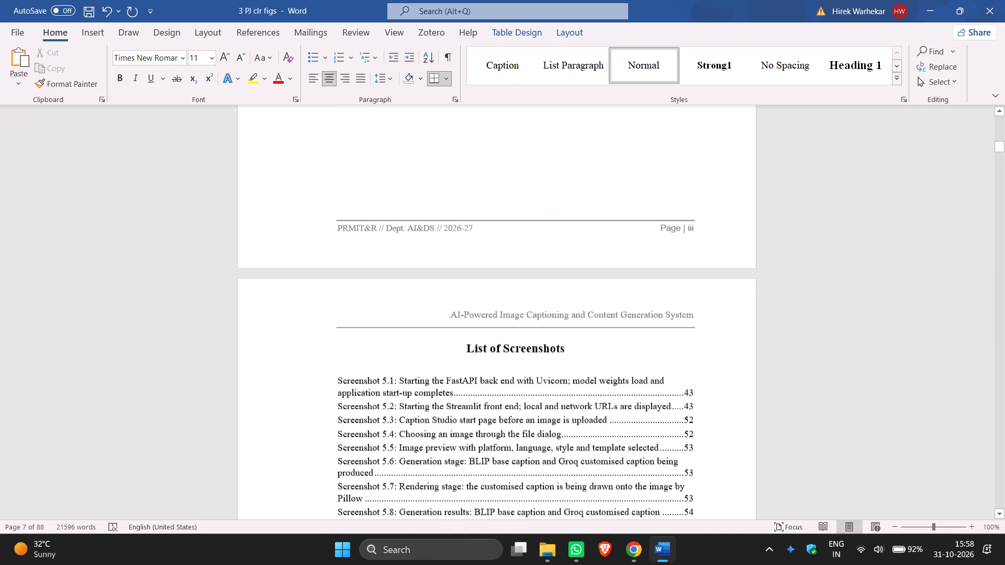
scroll(470, 325, "up", 1)
scroll(471, 324, "down", 12)
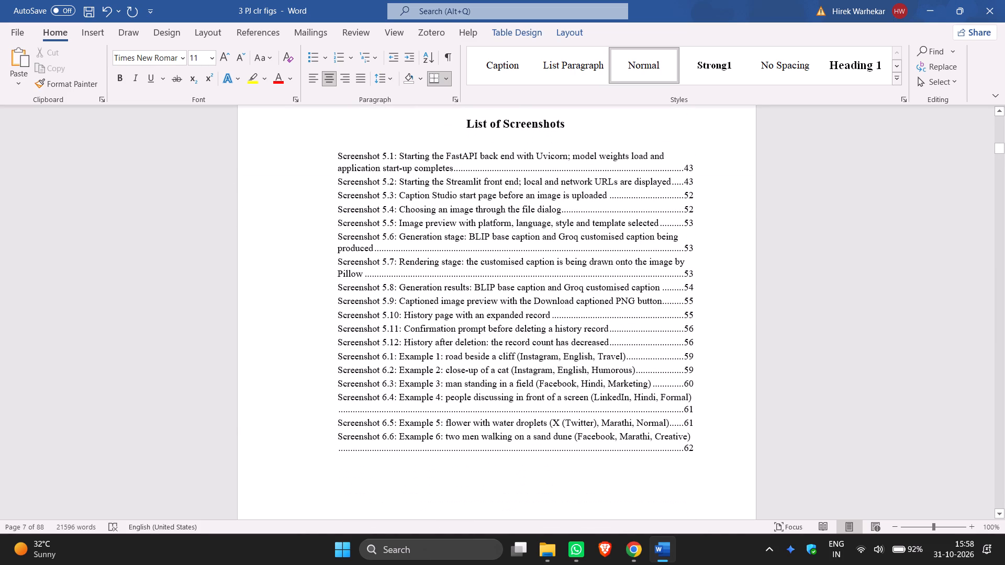
left_click_drag(399, 395, 519, 399)
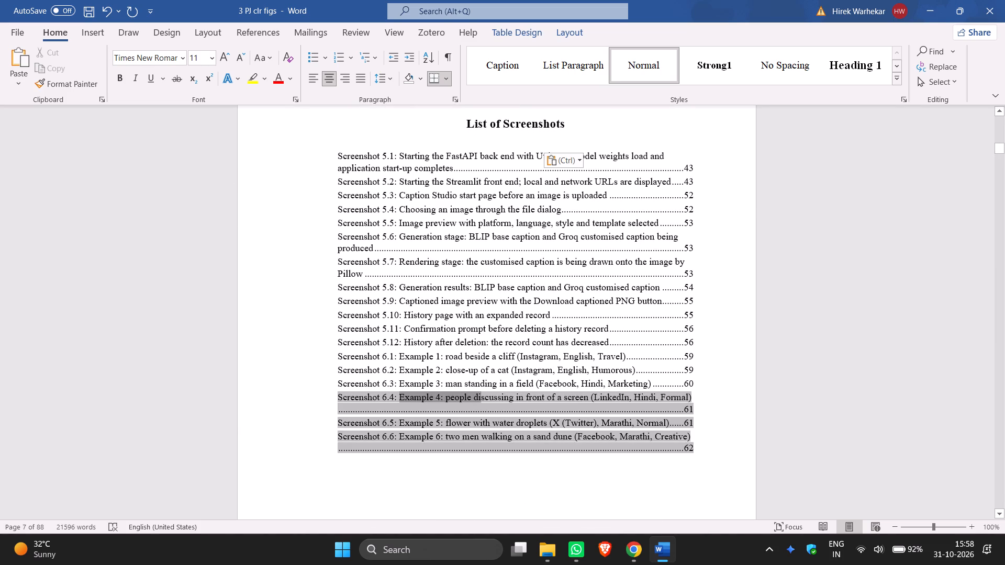
left_click_drag(519, 399, 691, 395)
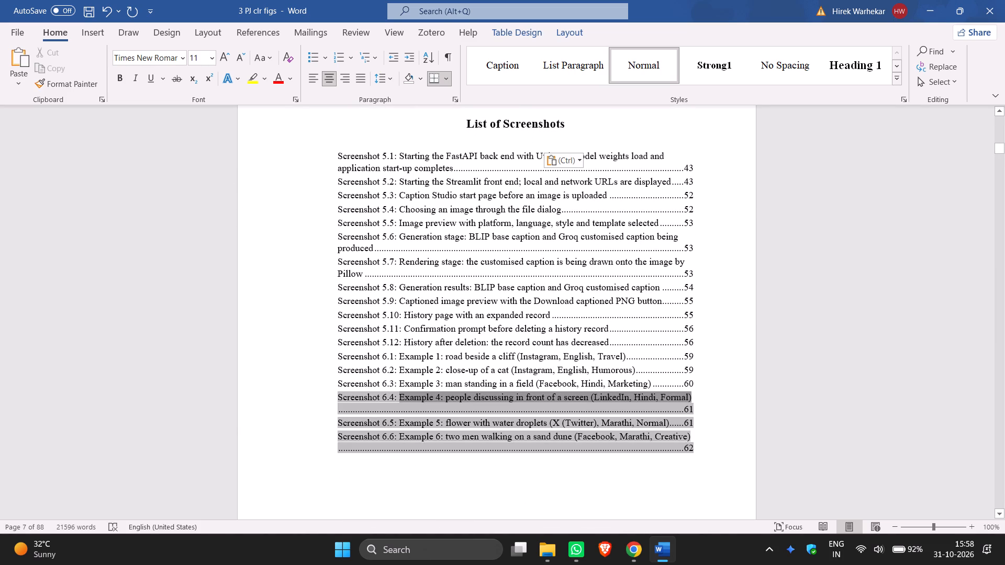
left_click_drag(691, 395, 693, 395)
key("ctrl+c")
scroll(680, 393, "up", 18)
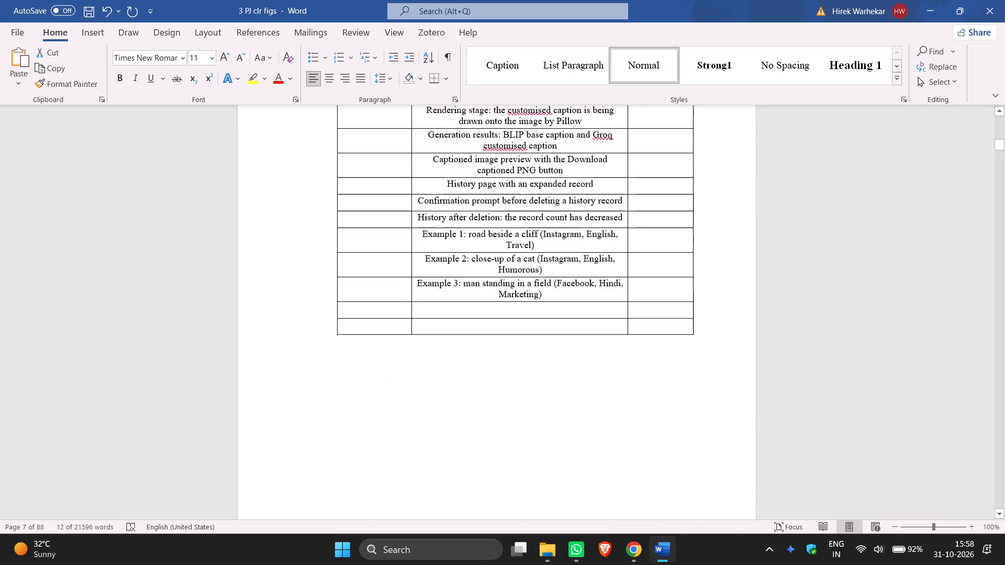
left_click(498, 352)
key("ctrl+v")
Copy the Screenshot 6.5 title "Example 5: flower with water droplets (X (Twitter), Marathi, Normal)" into the last empty ScreenShot Title cell.
scroll(506, 349, "down", 7)
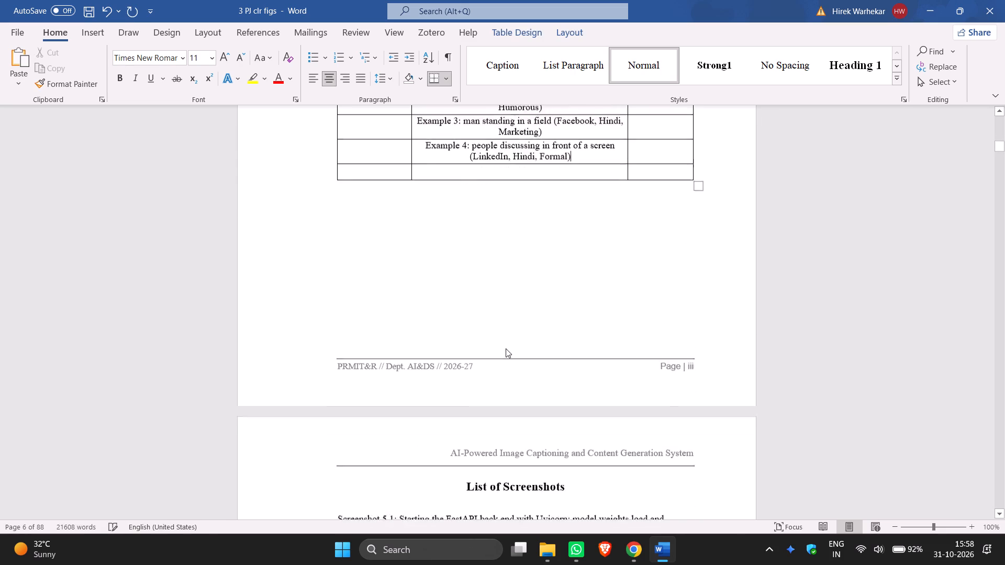
scroll(506, 348, "down", 11)
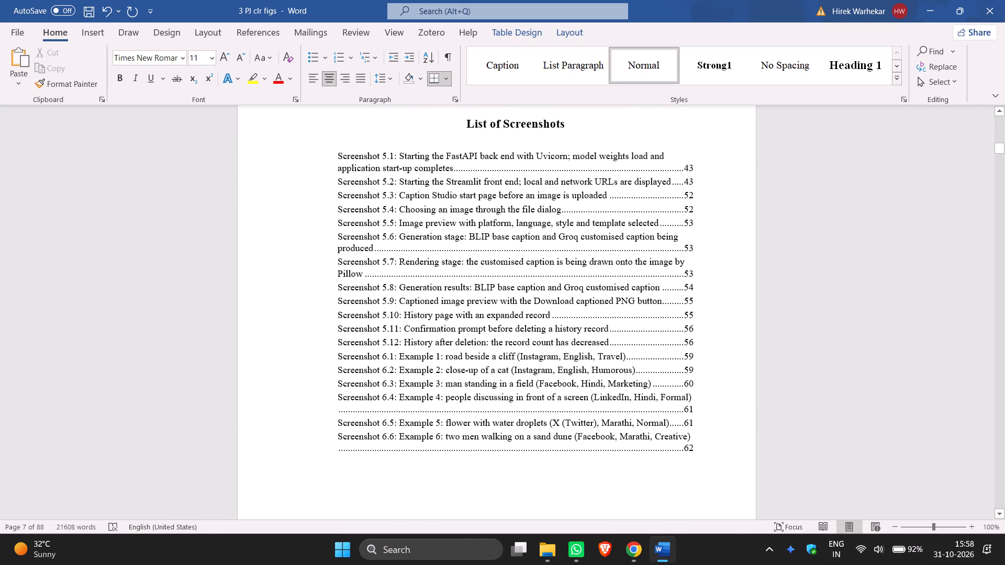
scroll(420, 410, "up", 14)
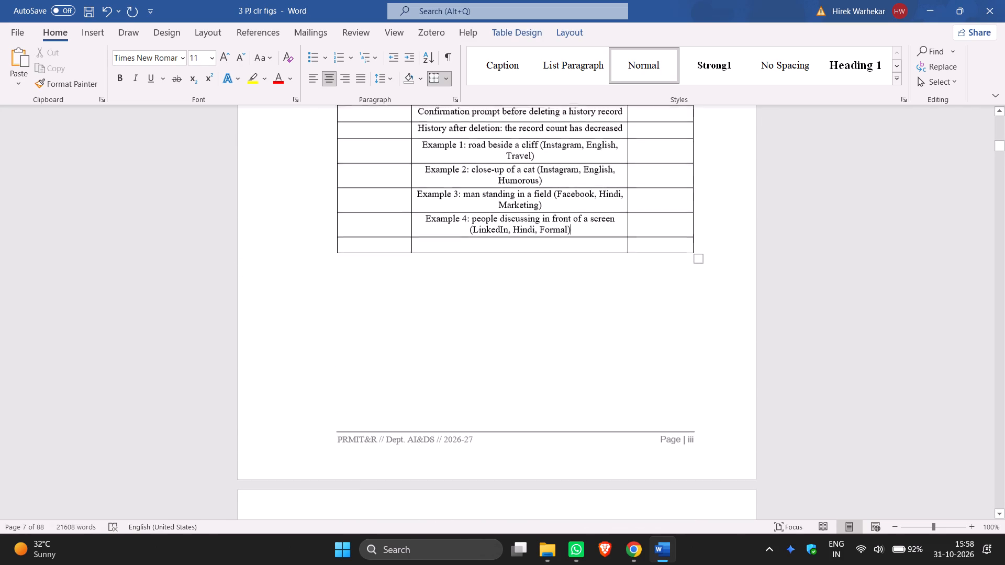
scroll(422, 407, "down", 18)
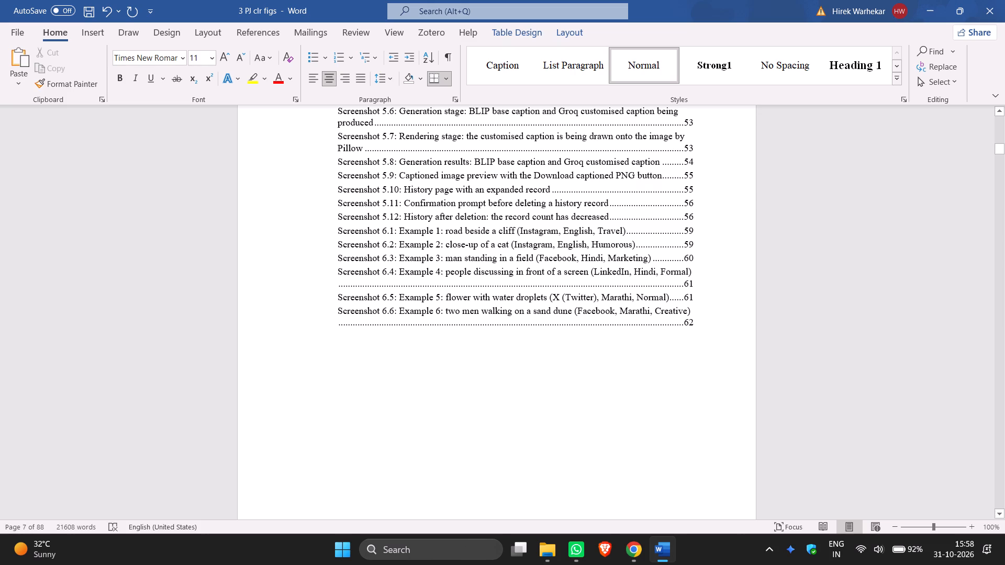
left_click_drag(399, 295, 664, 296)
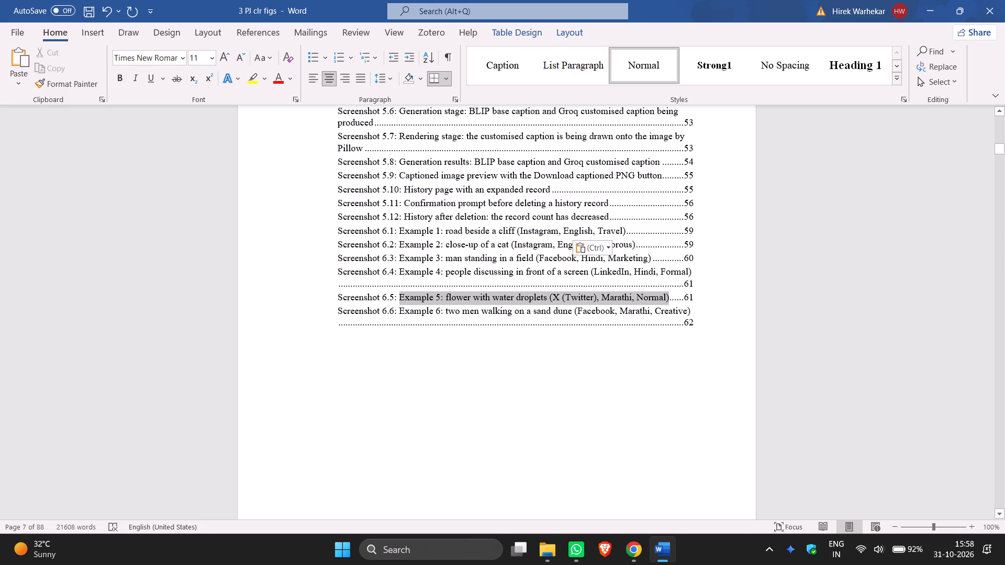
left_click_drag(664, 296, 668, 297)
key("ctrl+c")
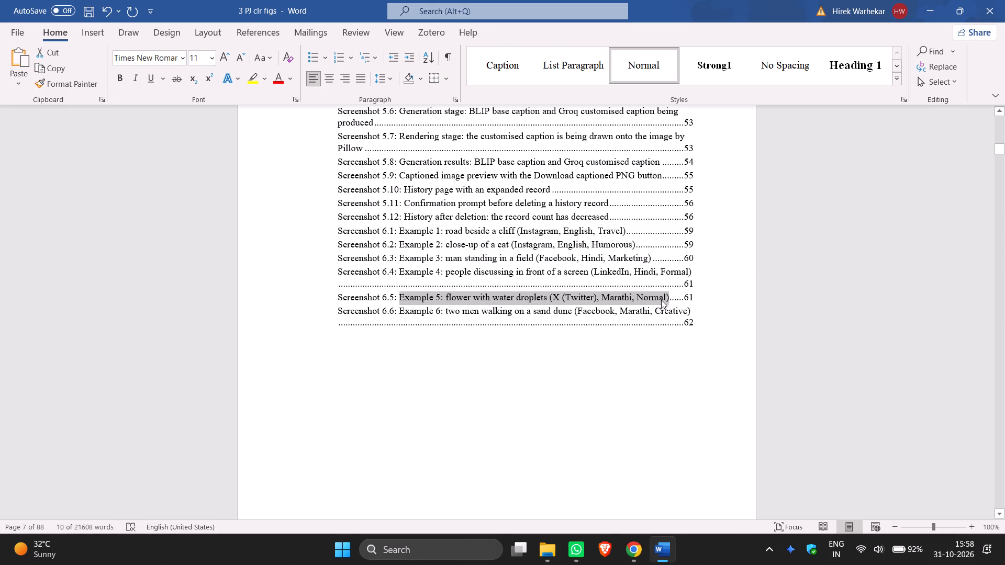
scroll(655, 302, "up", 14)
scroll(602, 236, "up", 4)
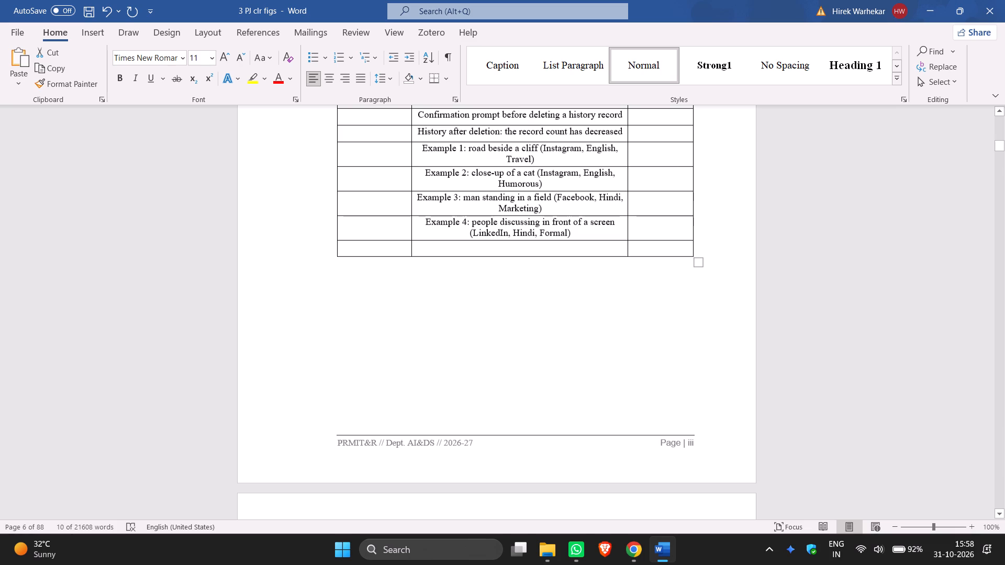
scroll(528, 256, "down", 20)
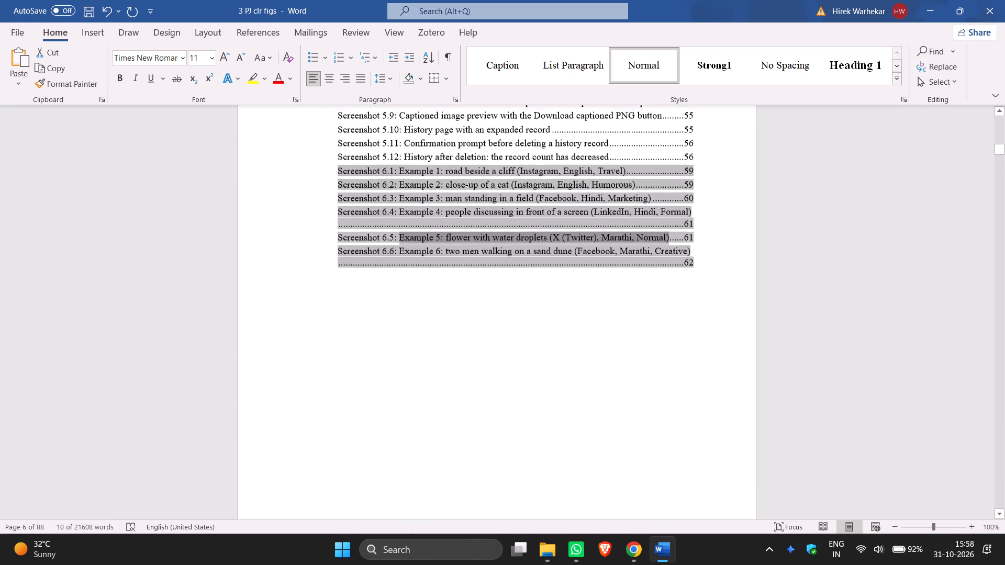
scroll(528, 254, "up", 2)
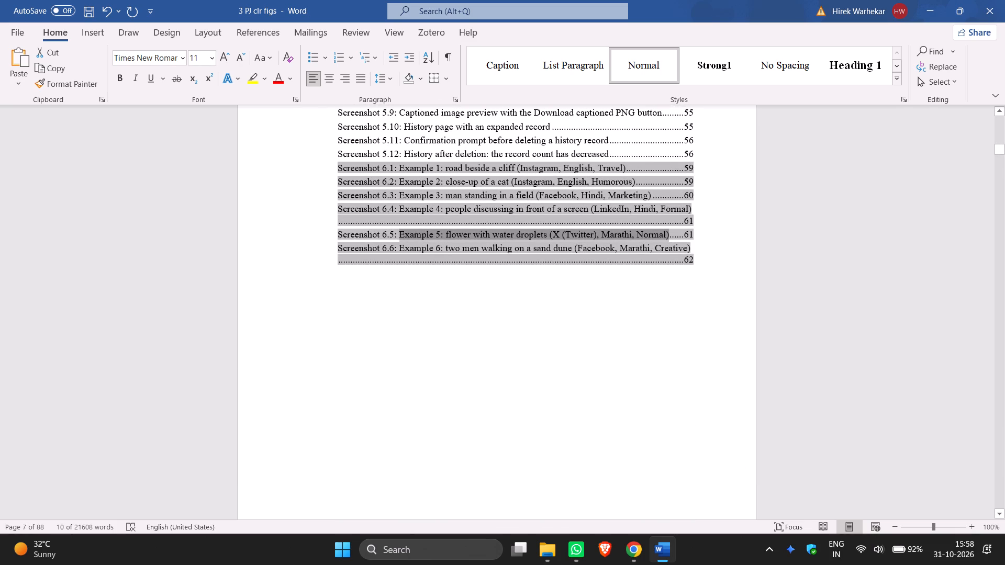
scroll(528, 254, "up", 17)
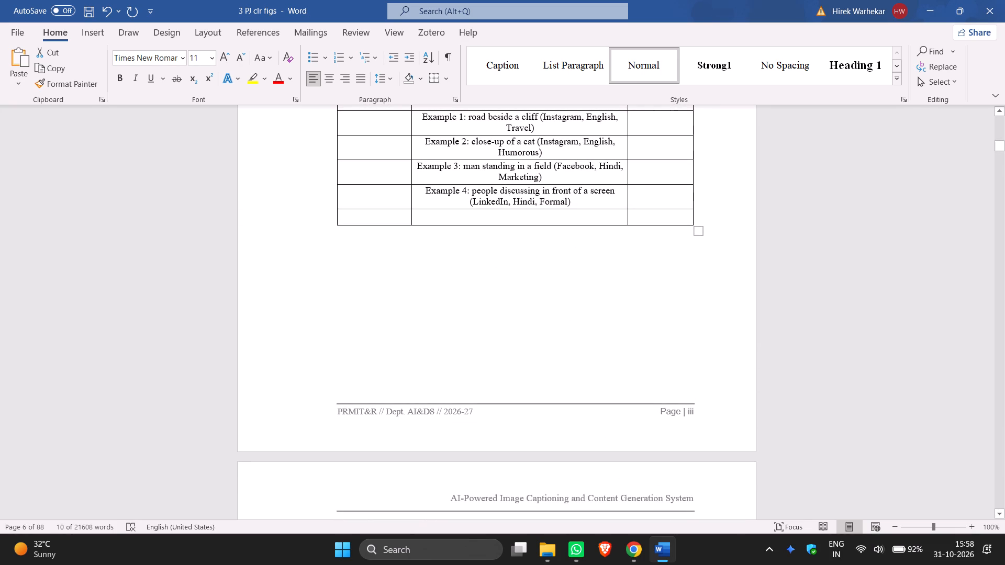
left_click(527, 218)
key("ctrl+v")
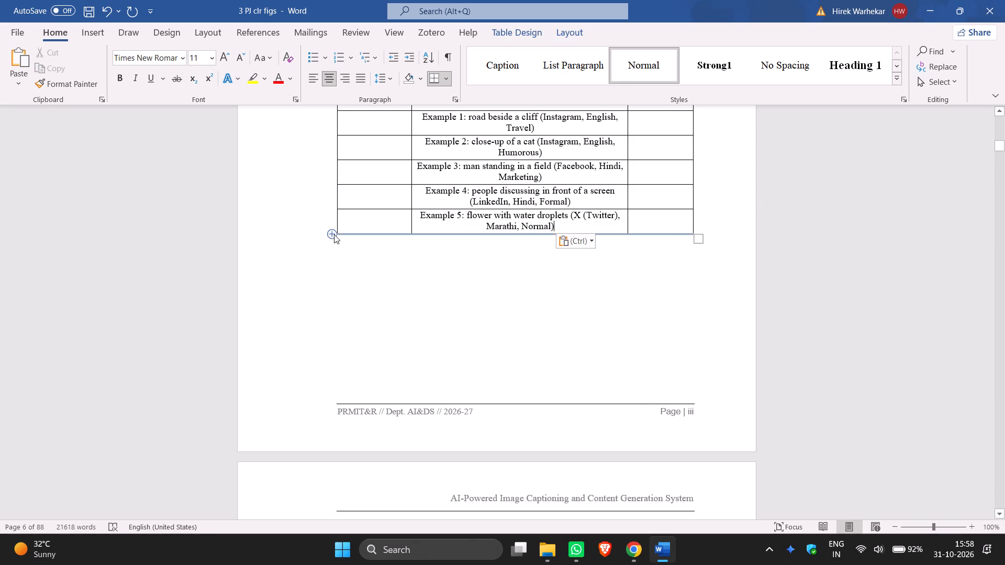
Add an empty row below the Example 5 row at the end of the screenshots table.
left_click(334, 234)
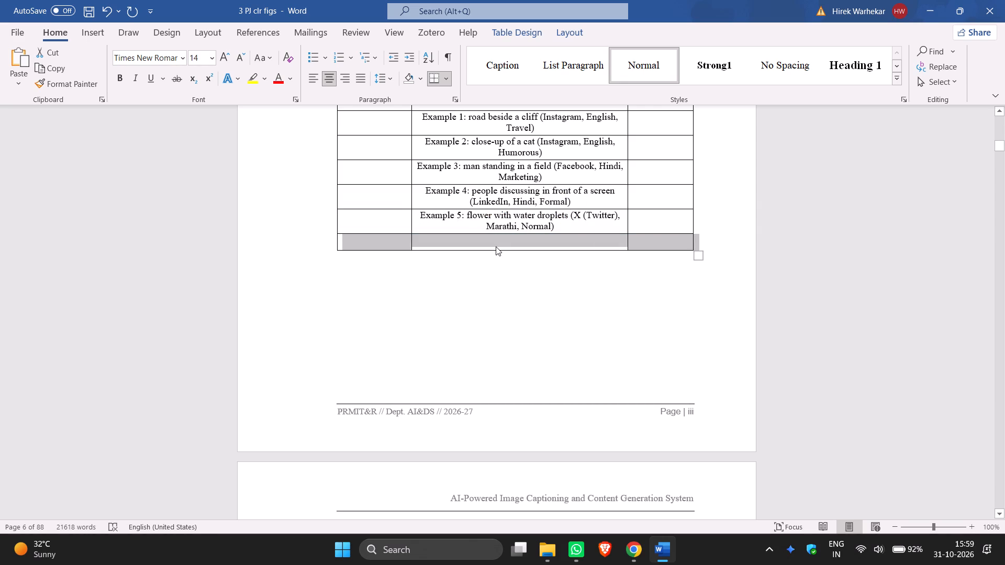
left_click(496, 246)
Copy the Screenshot 6.6 title "Example 6: two men walking on a sand dune (Facebook, Marathi, Creative)" into the new row's ScreenShot Title cell.
scroll(518, 300, "down", 17)
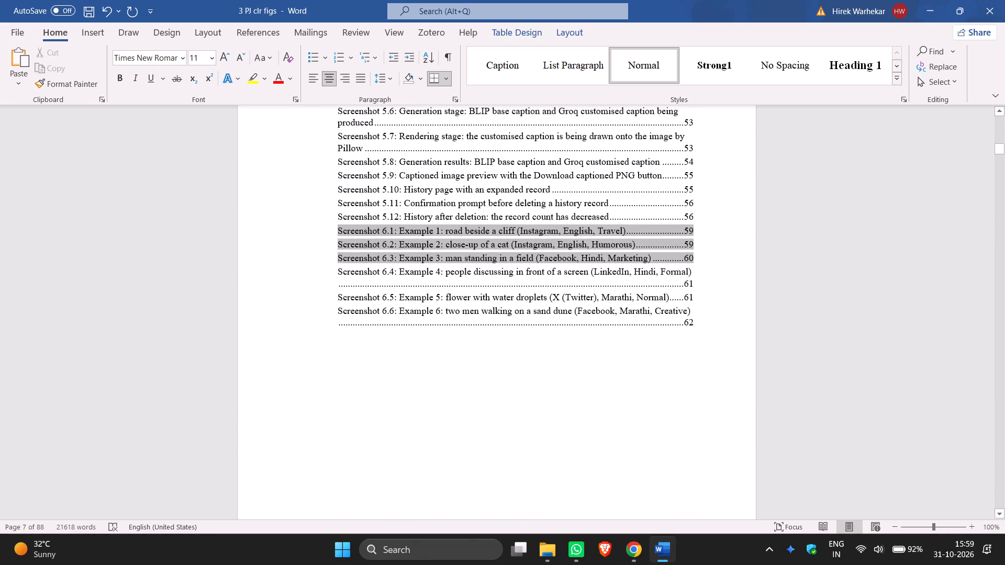
left_click(427, 276)
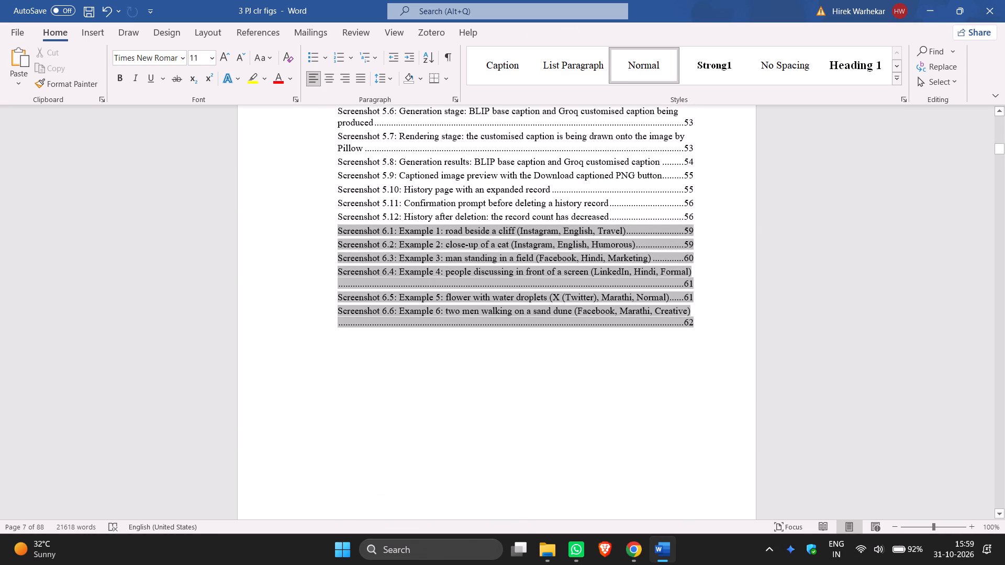
scroll(776, 296, "up", 18)
scroll(792, 282, "down", 17)
left_click(422, 334)
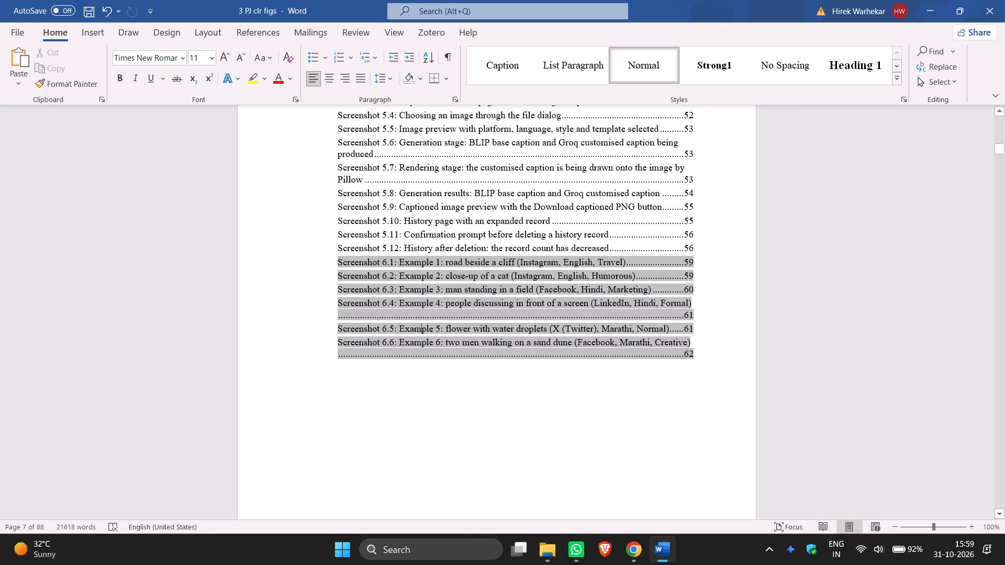
left_click_drag(398, 341, 433, 346)
left_click(430, 344)
left_click_drag(400, 341, 691, 337)
key("ctrl+c")
scroll(676, 344, "up", 18)
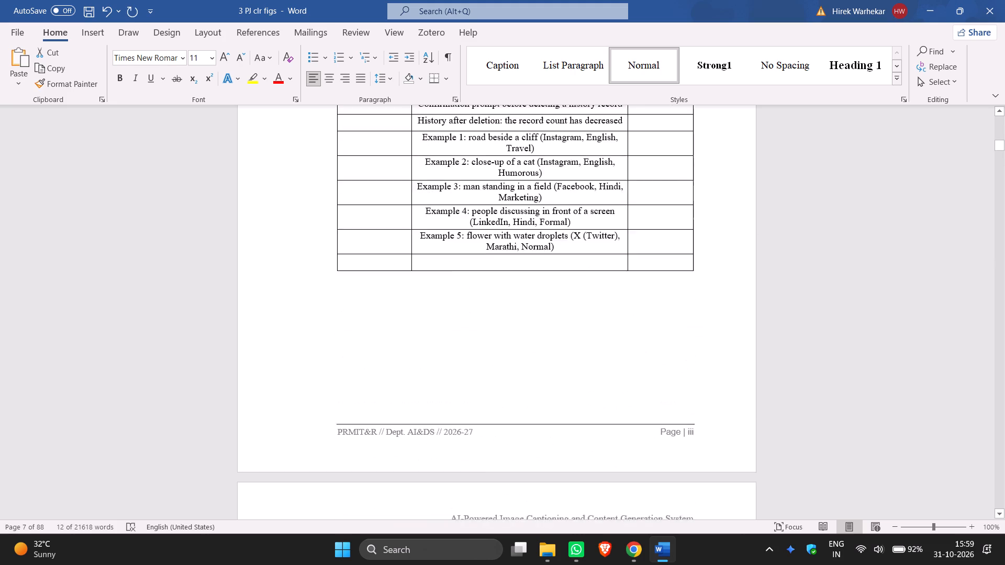
left_click(464, 309)
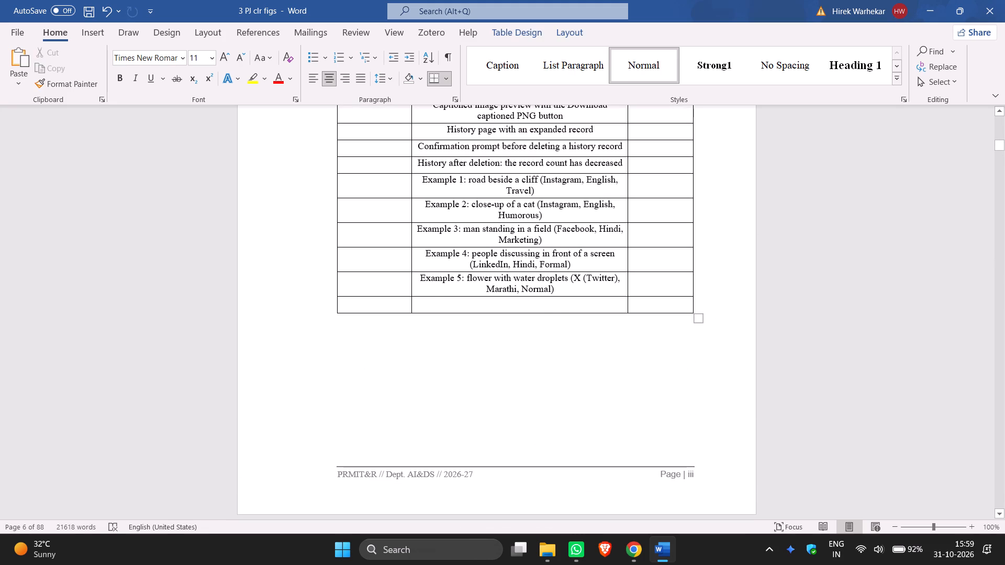
key("ctrl+v")
Correct the capitalisation of the first two column headings to "Screenshot No." and "Screenshot Title".
scroll(872, 248, "up", 13)
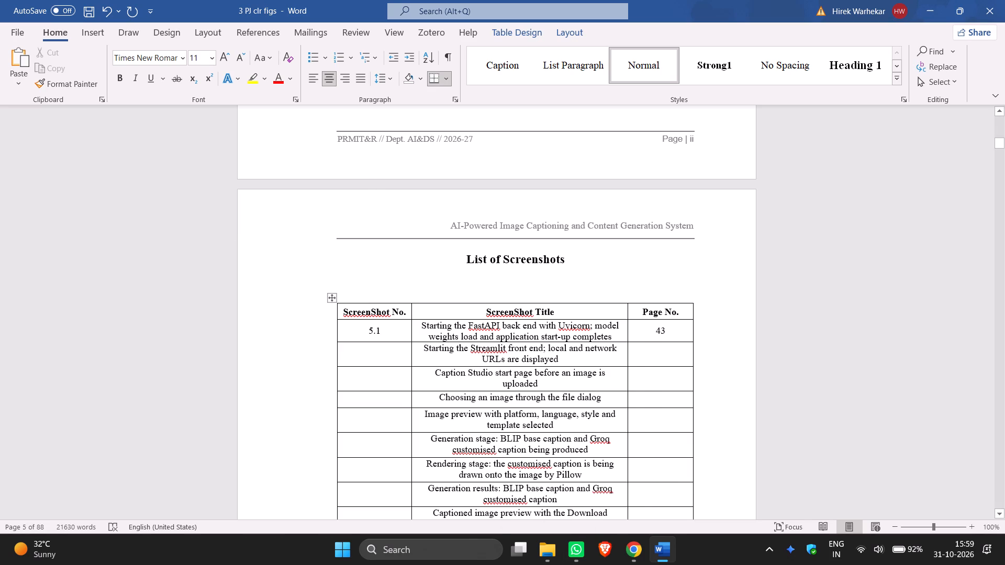
left_click(376, 309)
key("BackSpace")
key("s")
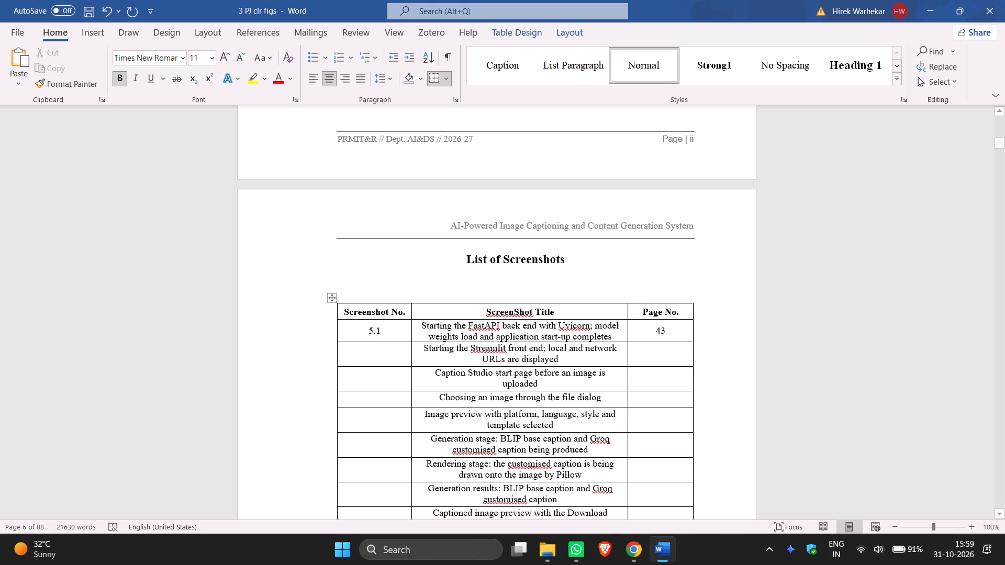
left_click(520, 311)
key("BackSpace")
key("s")
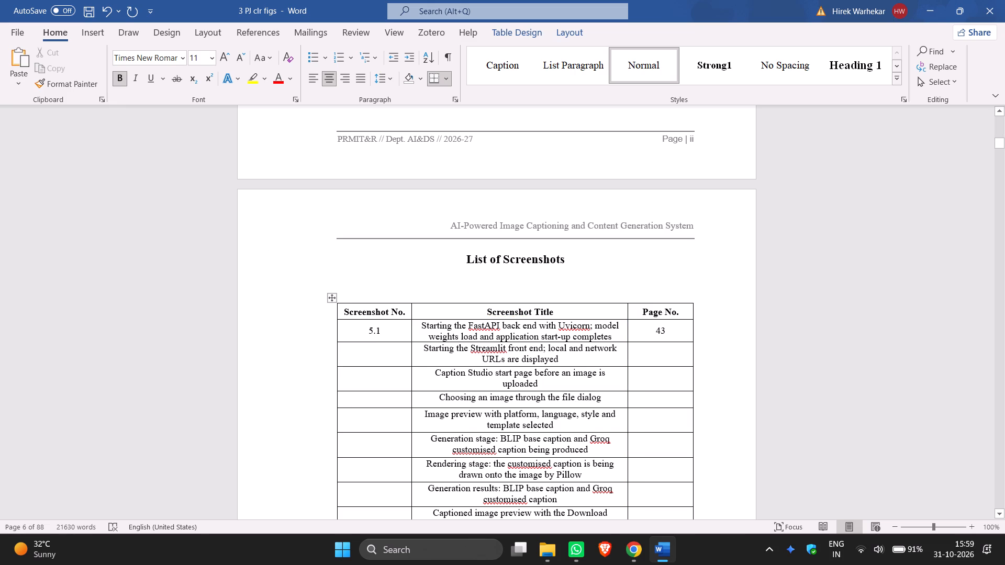
Number the Screenshot No. cells 5.2, 5.3, 5.4 and 5.5, from the Streamlit front end row through the image preview with platform row.
scroll(368, 245, "down", 18)
scroll(382, 213, "down", 8)
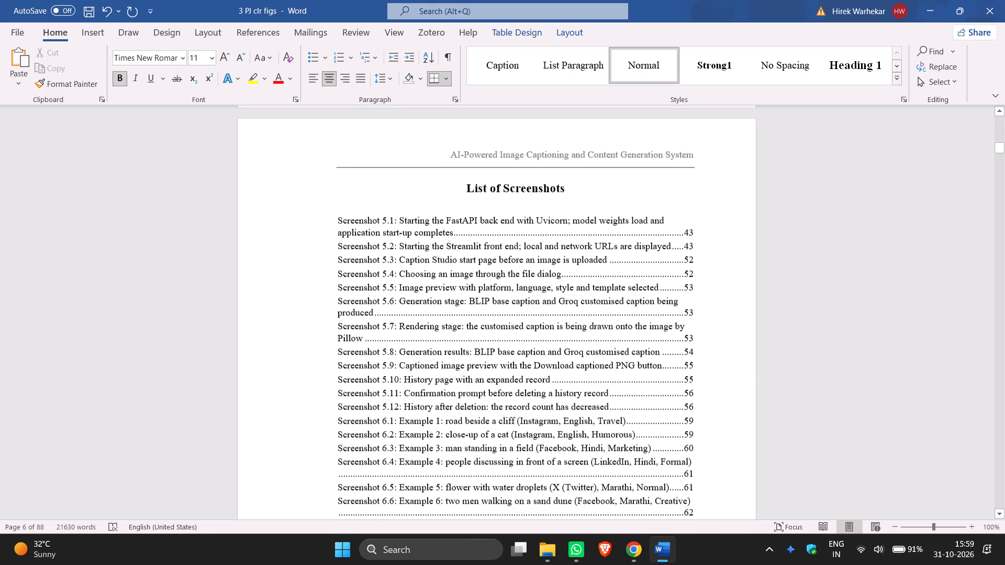
scroll(383, 206, "up", 14)
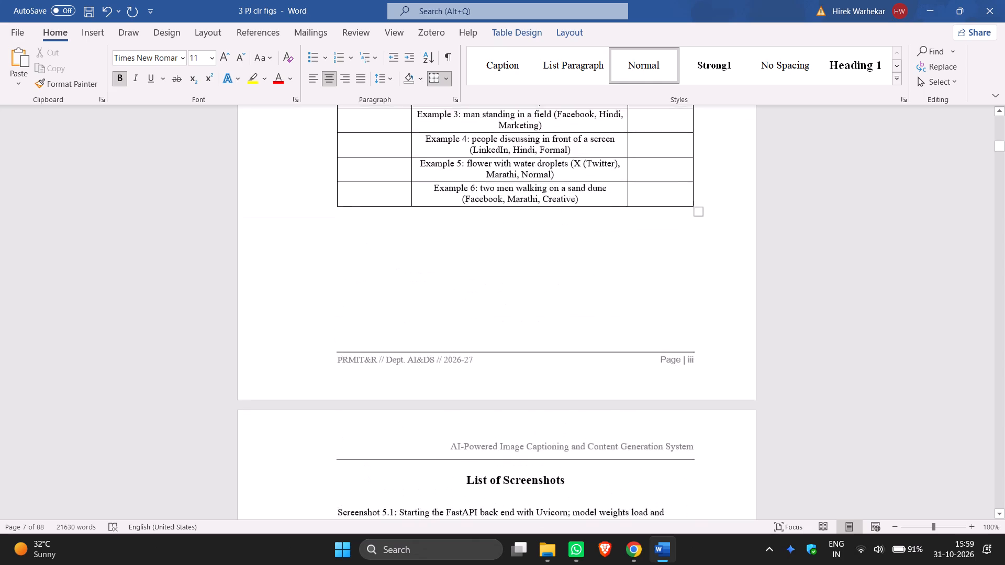
scroll(383, 205, "up", 7)
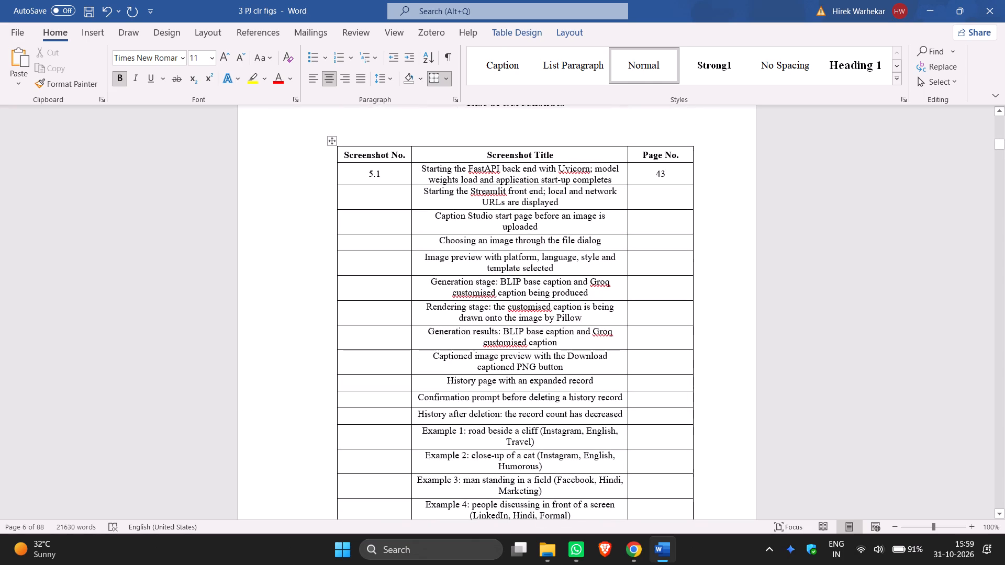
left_click(378, 199)
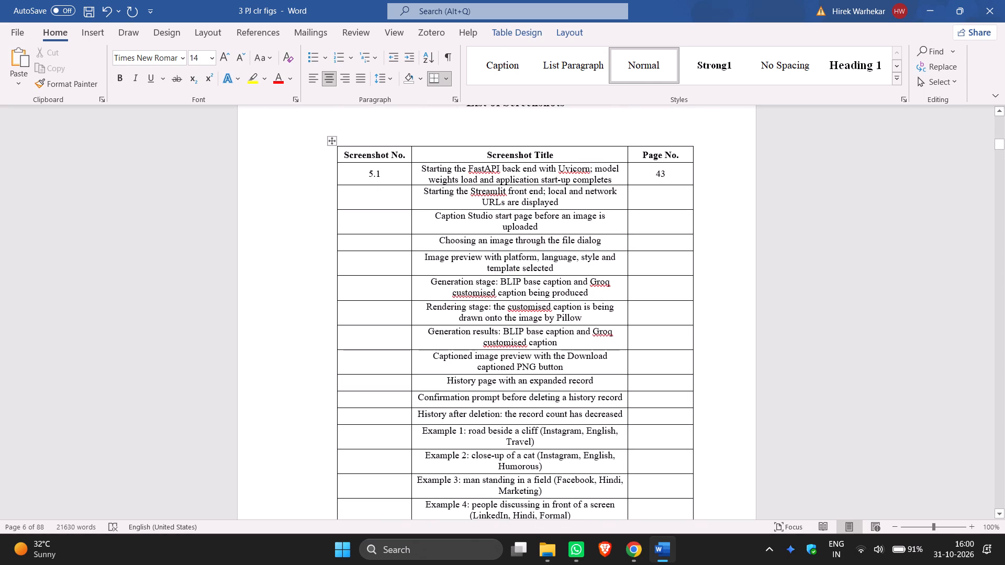
type("5.12")
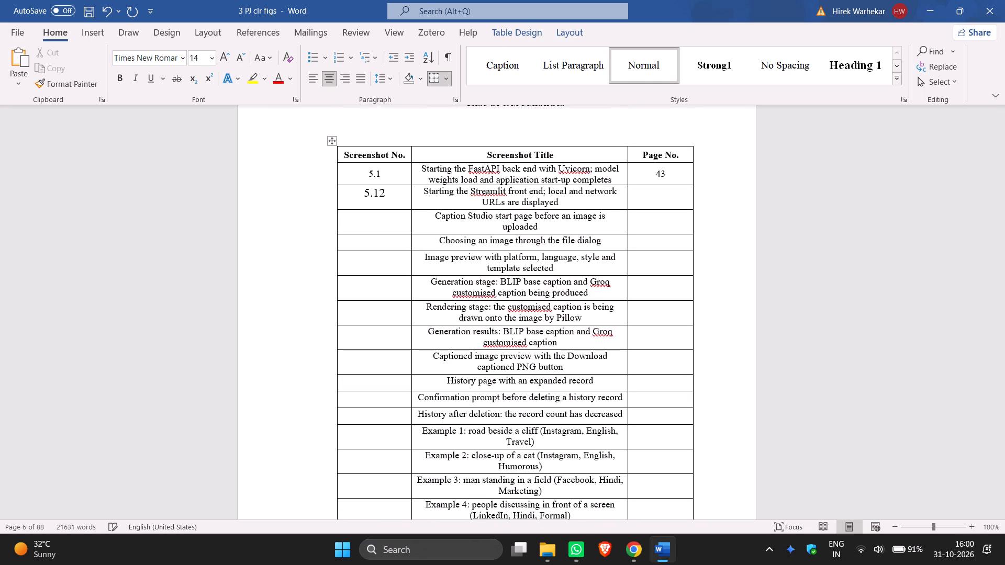
key("BackSpace")
key("BackSpace")
key("2")
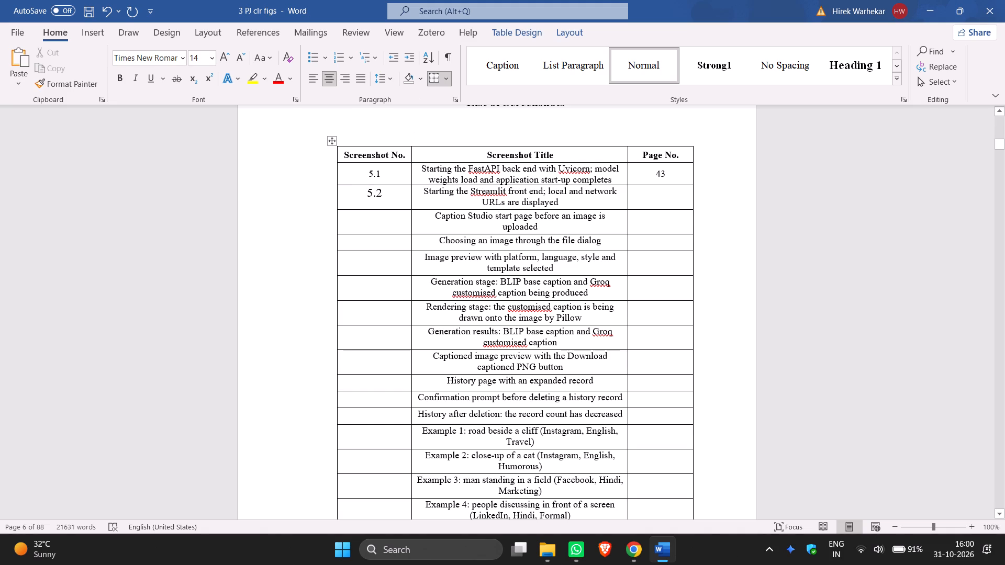
left_click(387, 228)
type("5.3")
left_click(385, 247)
type("5.4")
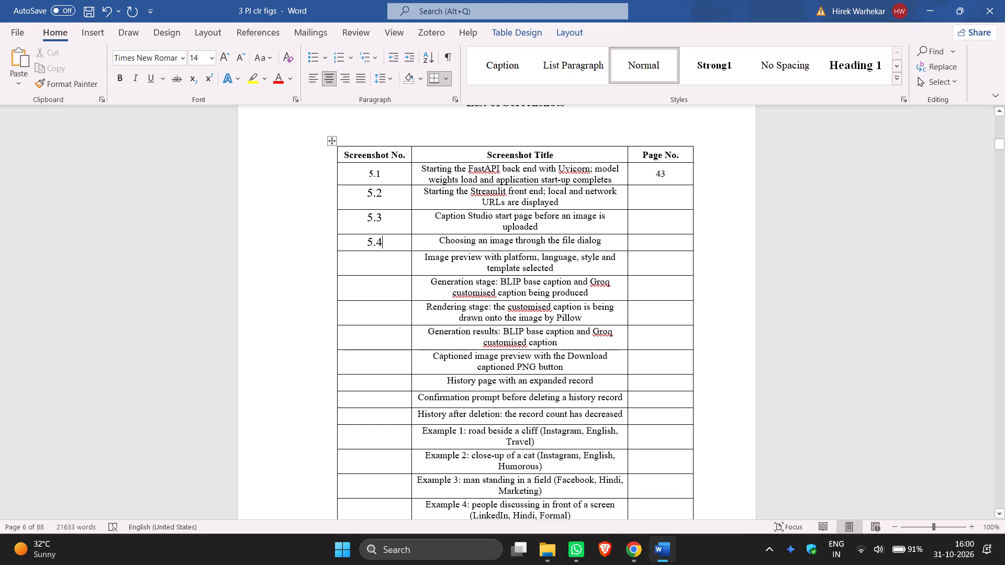
left_click(376, 261)
type("5.5")
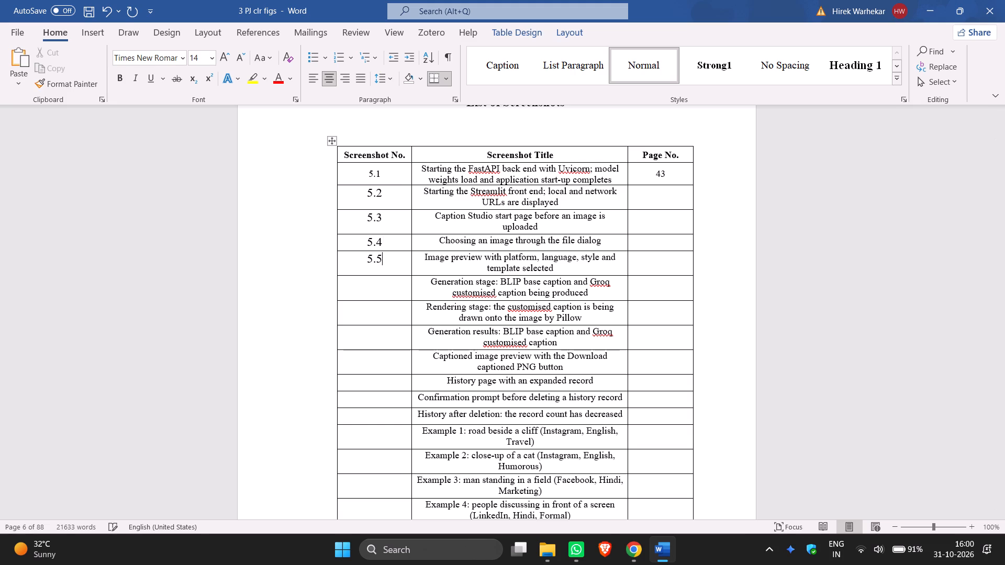
Number the Screenshot No. cells 5.6, 5.7, 5.8 and 5.9, from the Generation stage row through the Captioned image preview row.
left_click(372, 285)
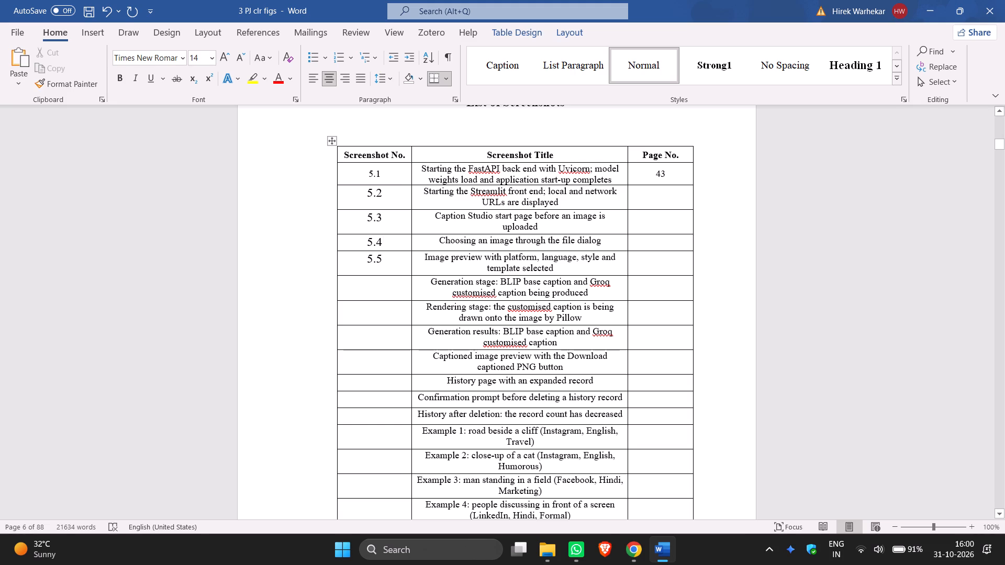
type("5.6")
left_click(386, 311)
type("5.")
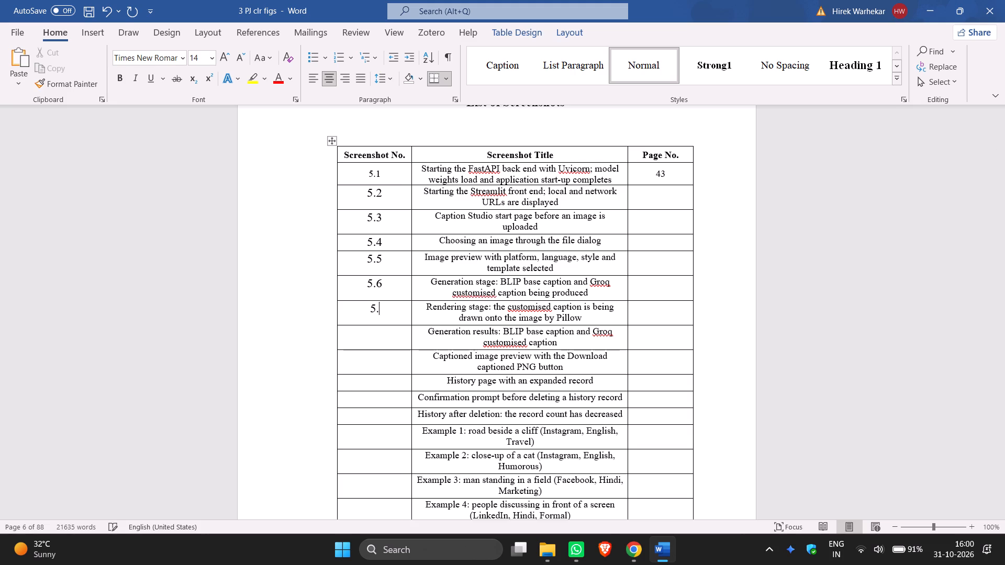
key("7")
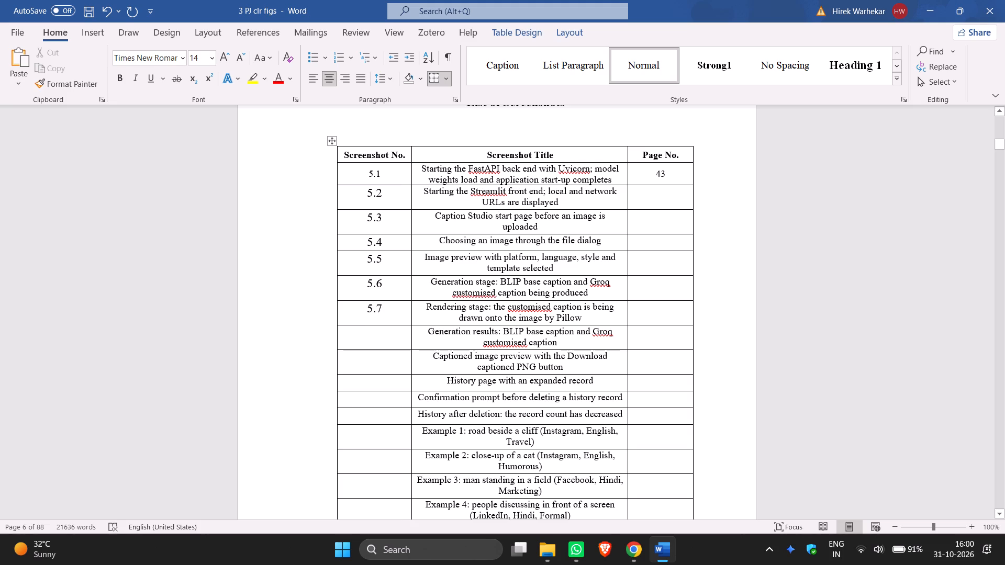
left_click(379, 340)
type("5.8")
left_click(378, 368)
type("5.9")
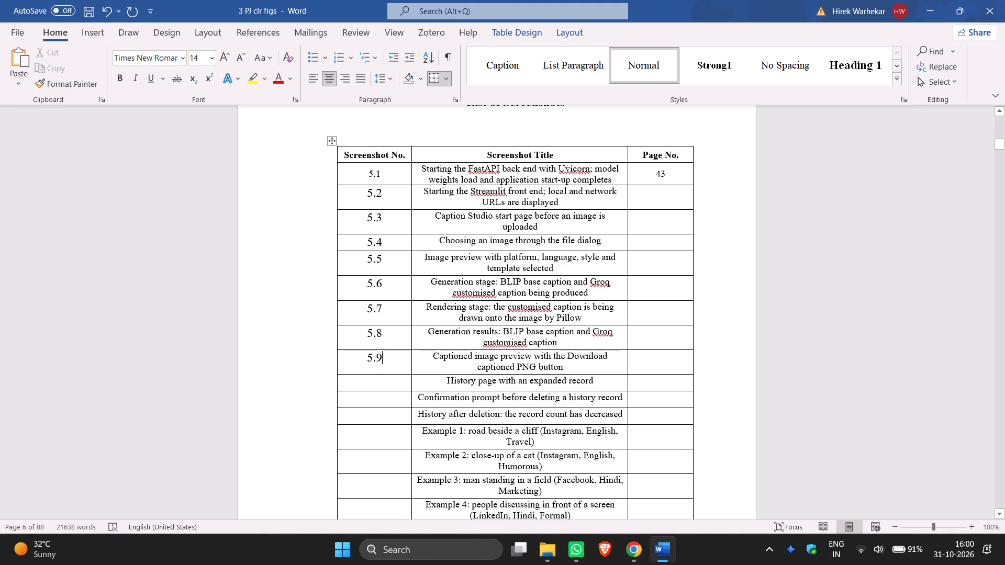
Enter screenshot numbers 5.10, 5.11 and 5.12 for the history page, deletion confirmation prompt and history after deletion rows.
left_click(387, 379)
type("5.10")
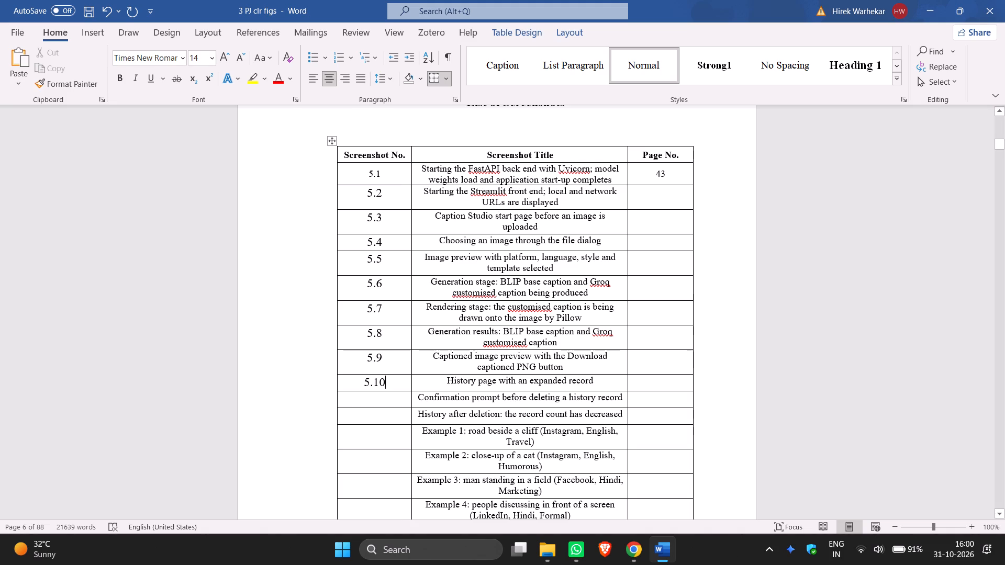
left_click(387, 397)
type("5.")
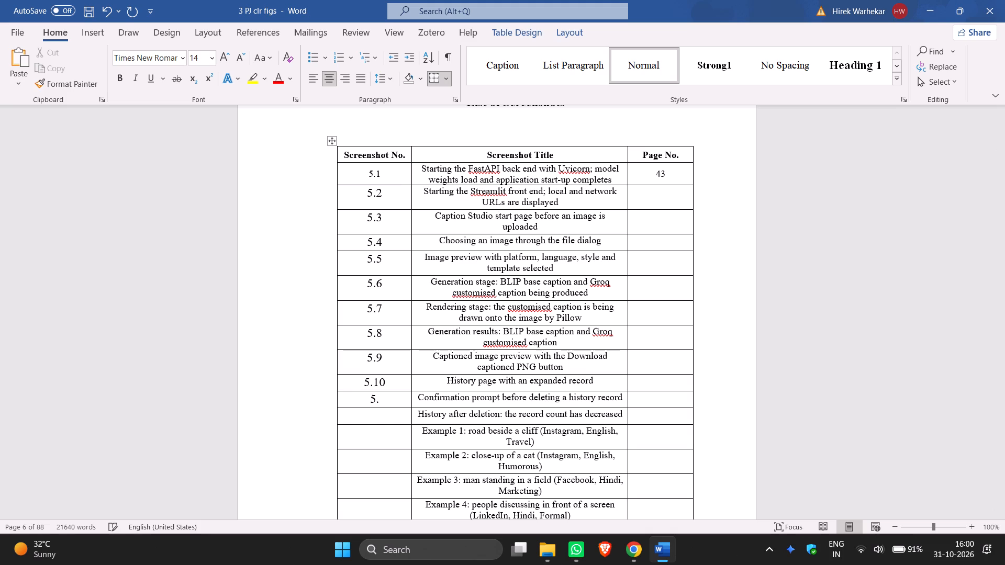
type("11")
scroll(396, 402, "down", 2)
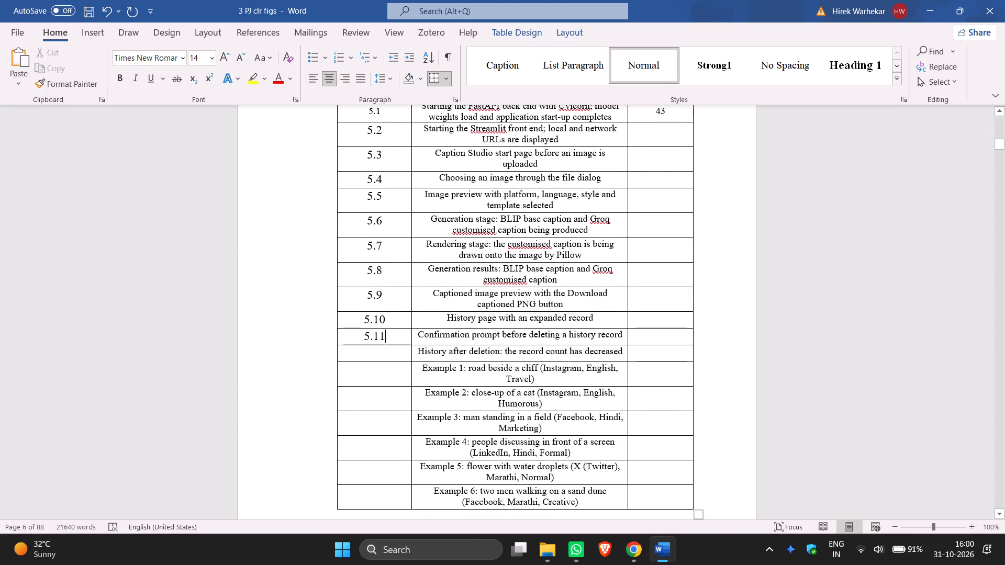
left_click(391, 353)
type("5.12")
Enter screenshot numbers 6.1, 6.2 and 6.3 beside the Example 1, Example 2 and Example 3 titles.
left_click(377, 388)
left_click(381, 371)
type("6.1")
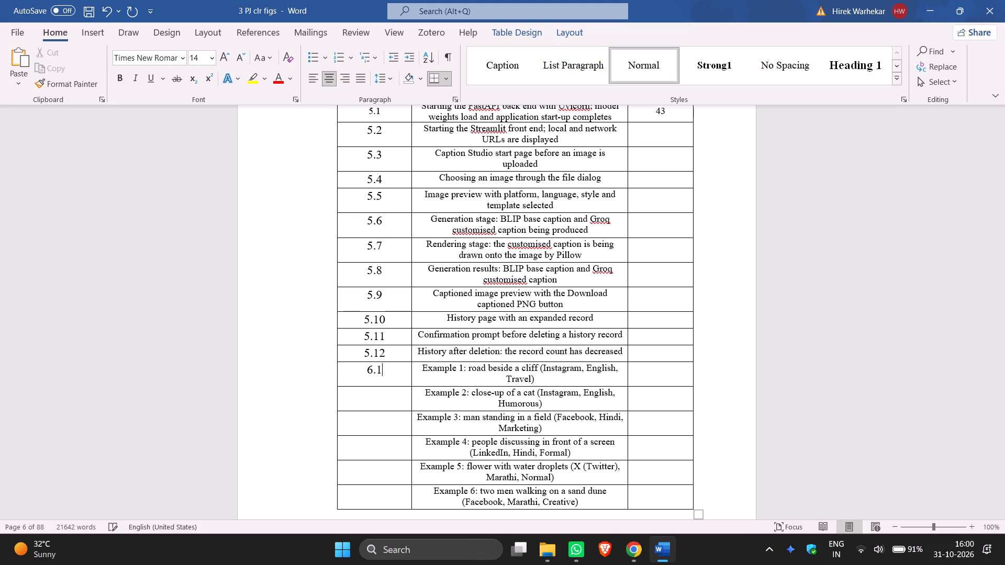
left_click(384, 400)
type("6.")
key("2")
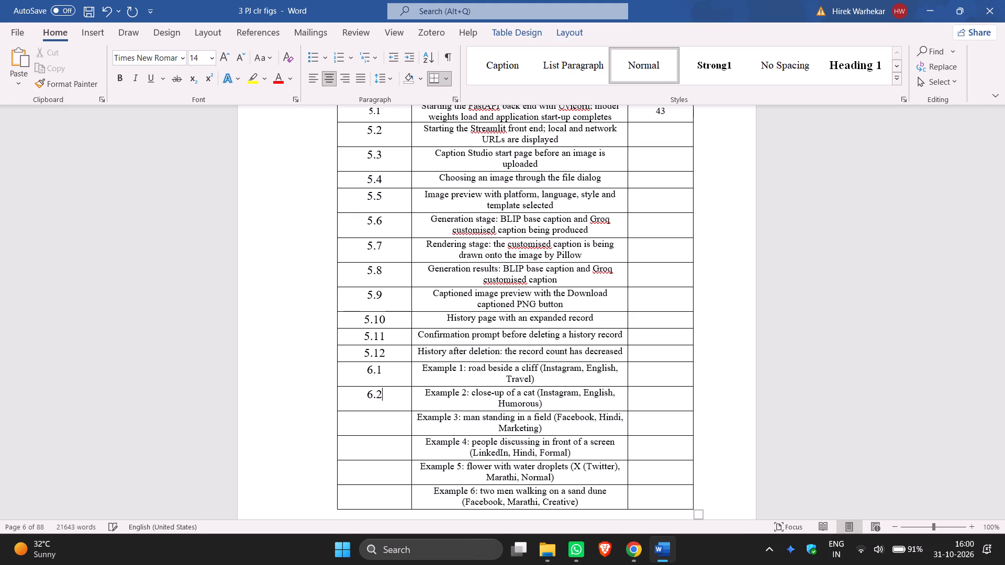
left_click(386, 435)
type("6.3")
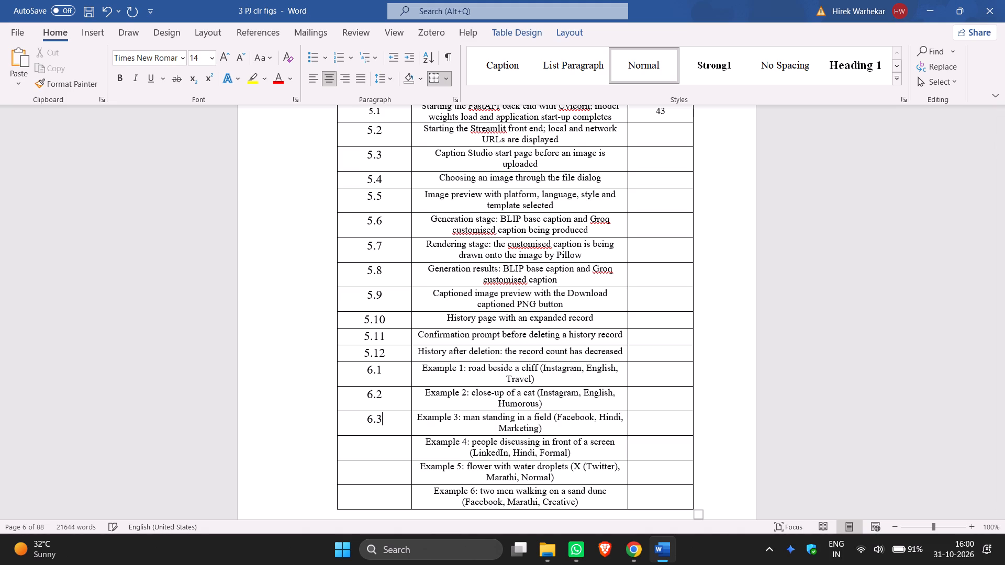
Enter screenshot numbers 6.4, 6.5 and 6.6 beside the Example 4, Example 5 and Example 6 titles.
left_click(397, 452)
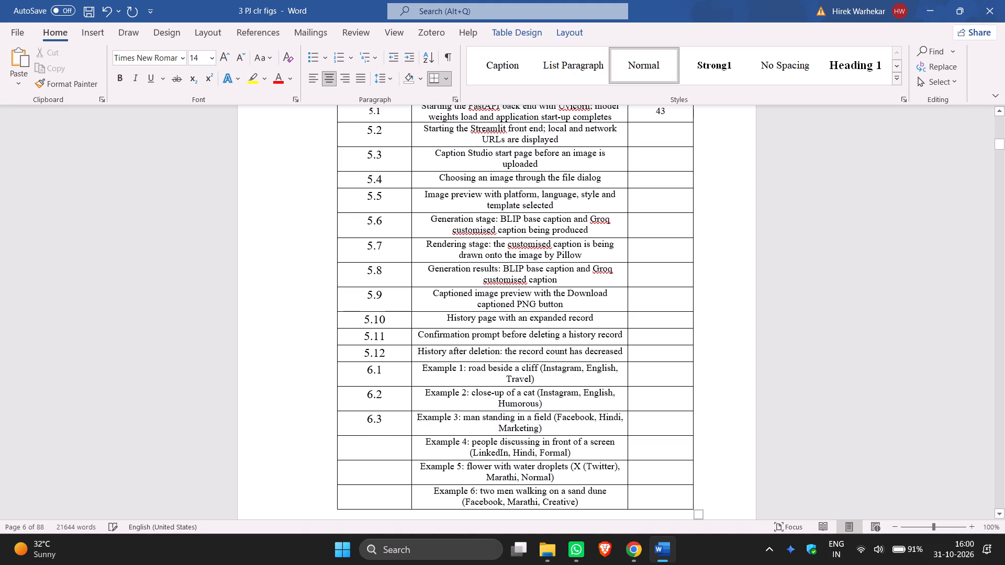
type("6.4")
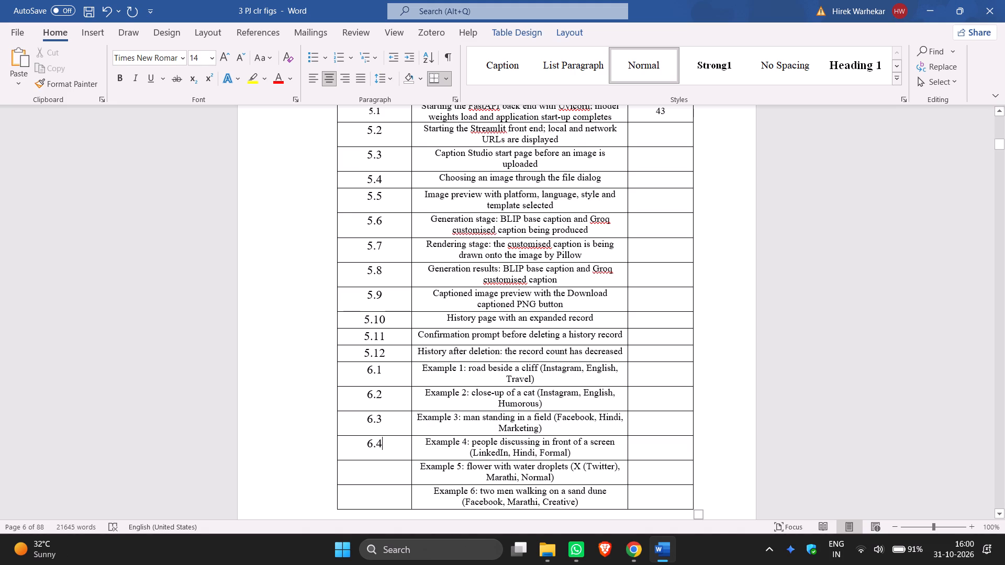
left_click(393, 472)
type("6.5")
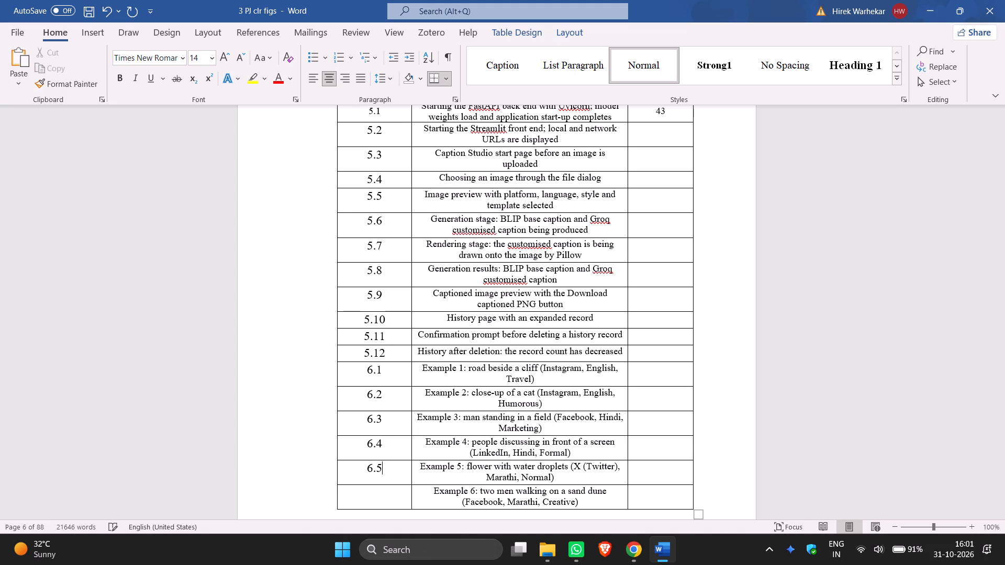
left_click(396, 485)
left_click(384, 497)
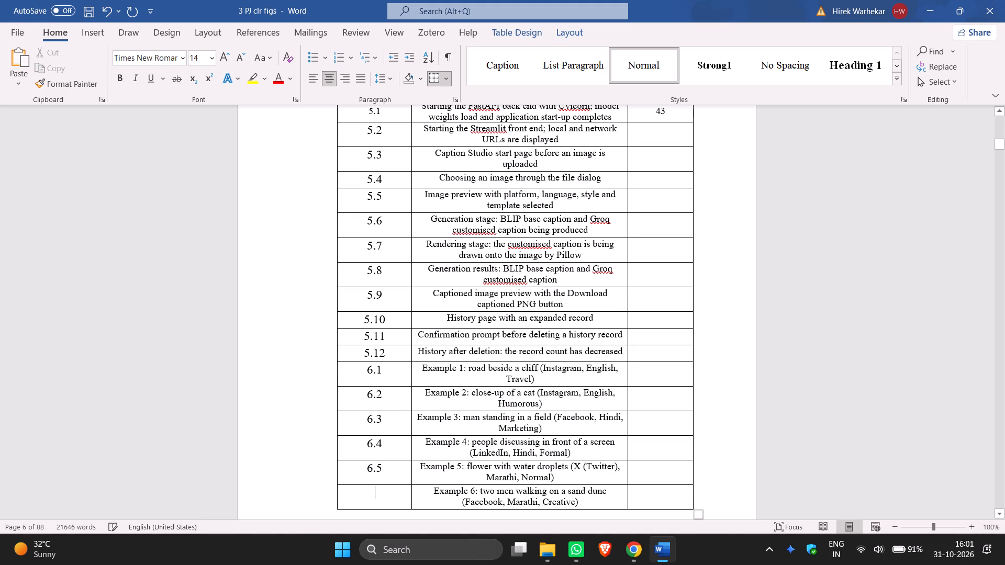
type("6.")
key("4")
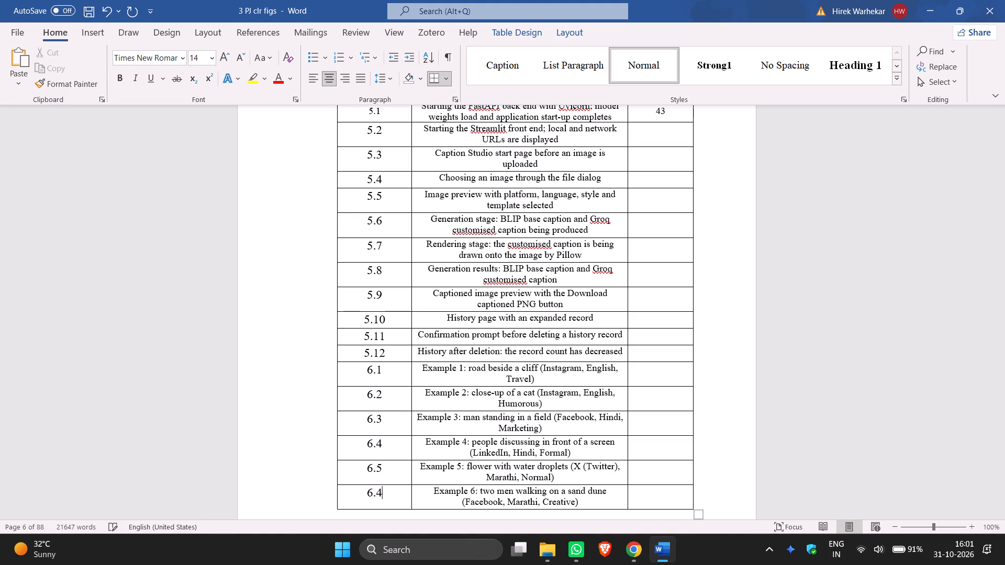
scroll(487, 415, "down", 6)
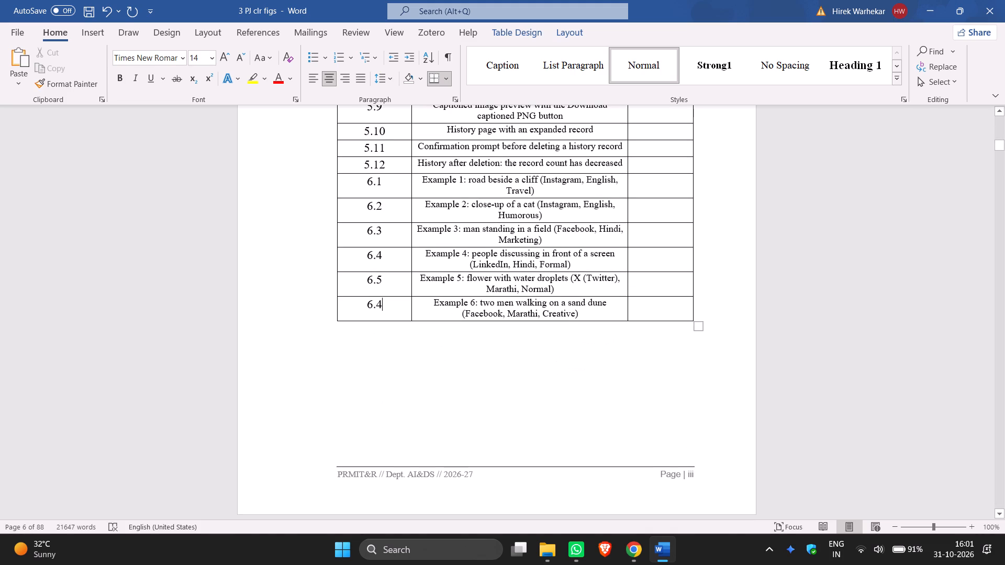
key("BackSpace")
key("6")
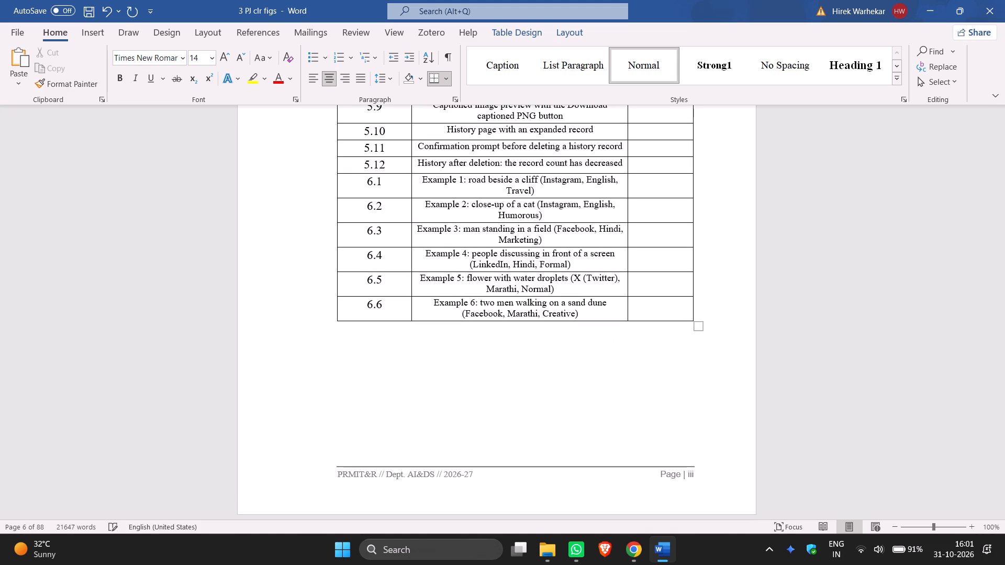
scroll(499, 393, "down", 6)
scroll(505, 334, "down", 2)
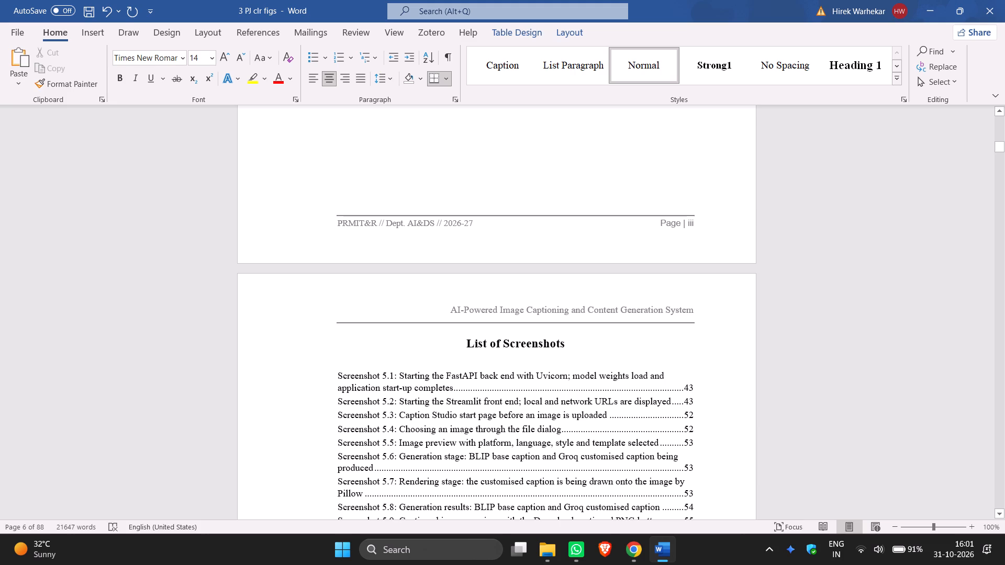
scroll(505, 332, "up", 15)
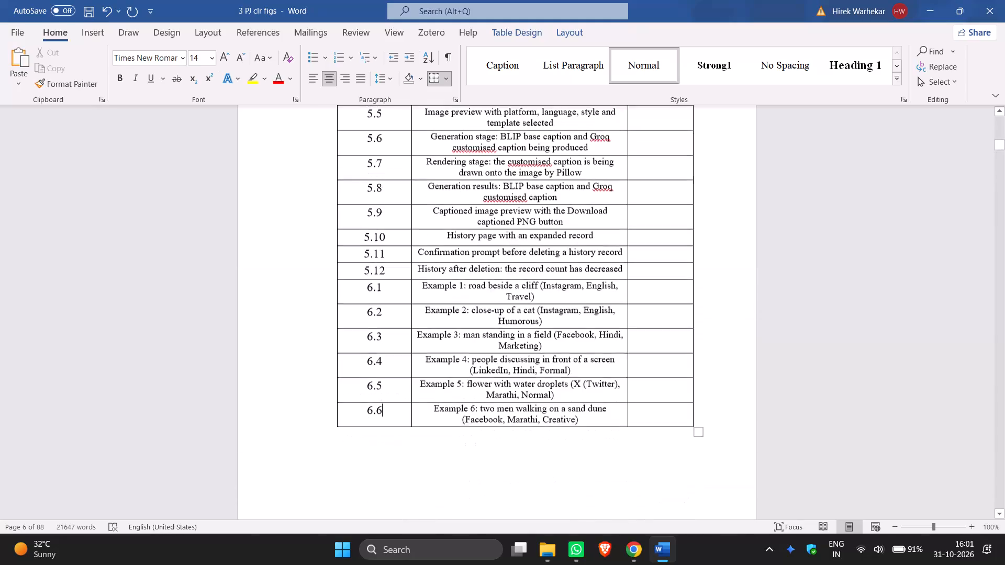
Enter page numbers 43, 52, 52, 53 and 53 for screenshots 5.2 through 5.6 in the List of Screenshots table.
scroll(745, 206, "up", 4)
left_click(662, 291)
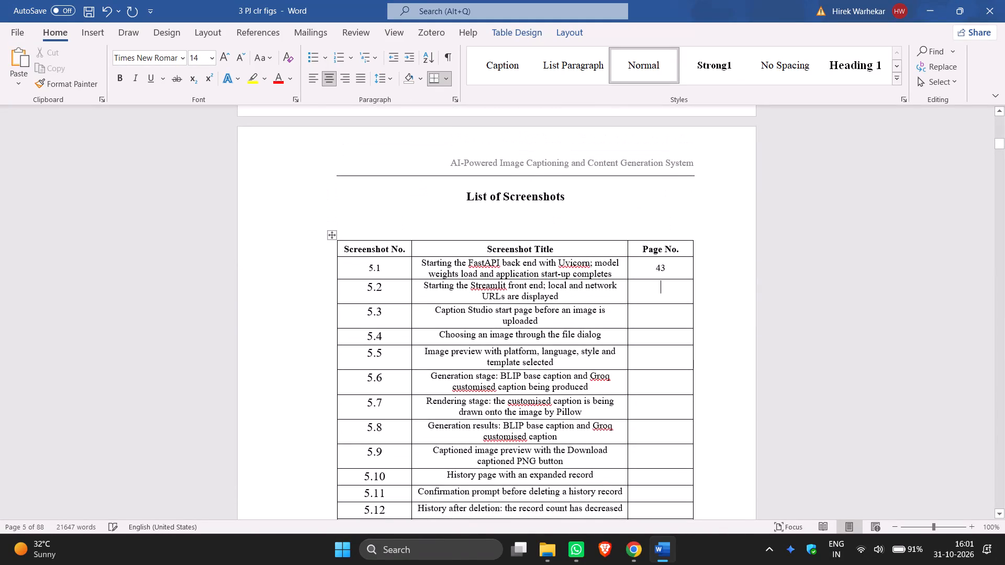
type("43")
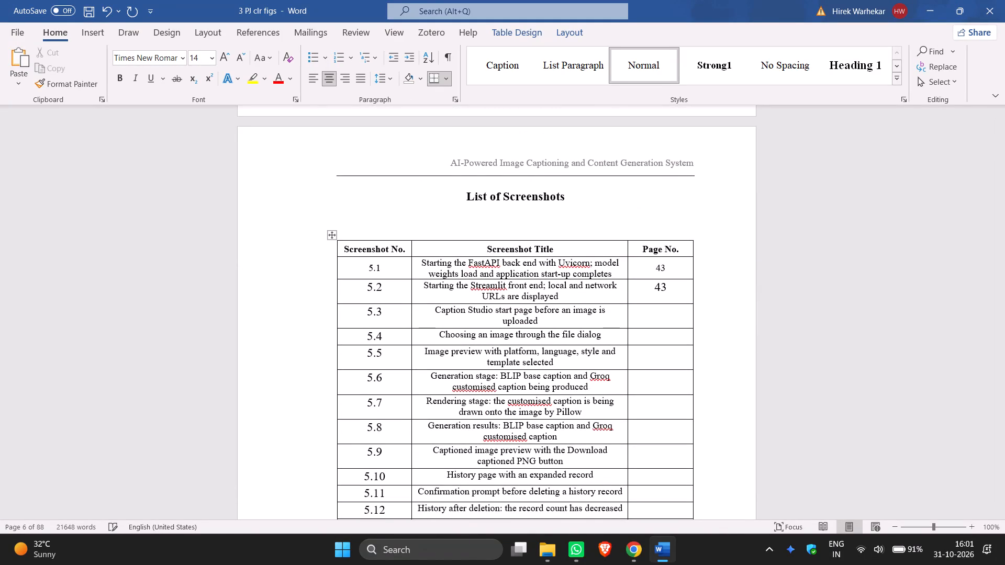
left_click(659, 313)
type("52")
left_click(662, 334)
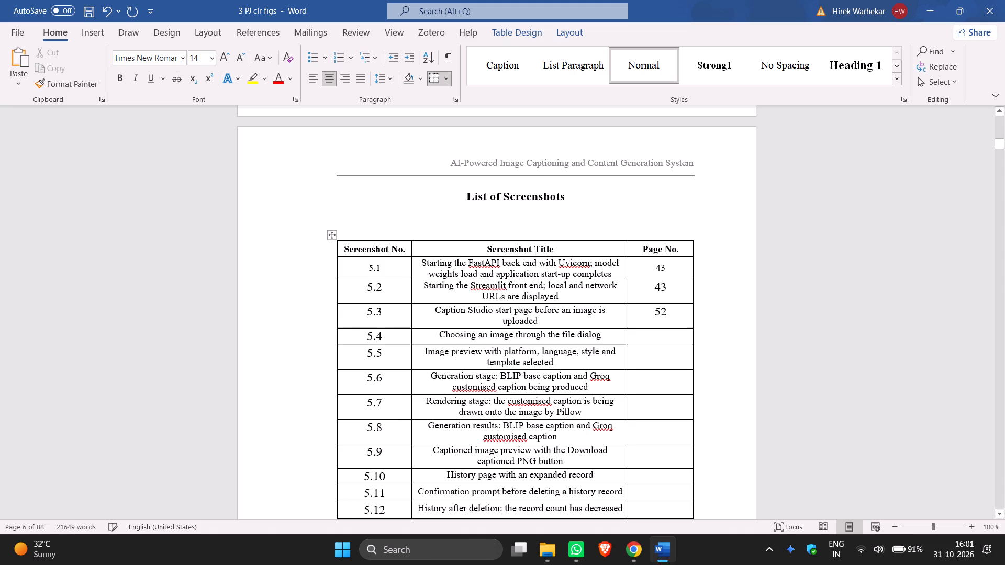
type("52")
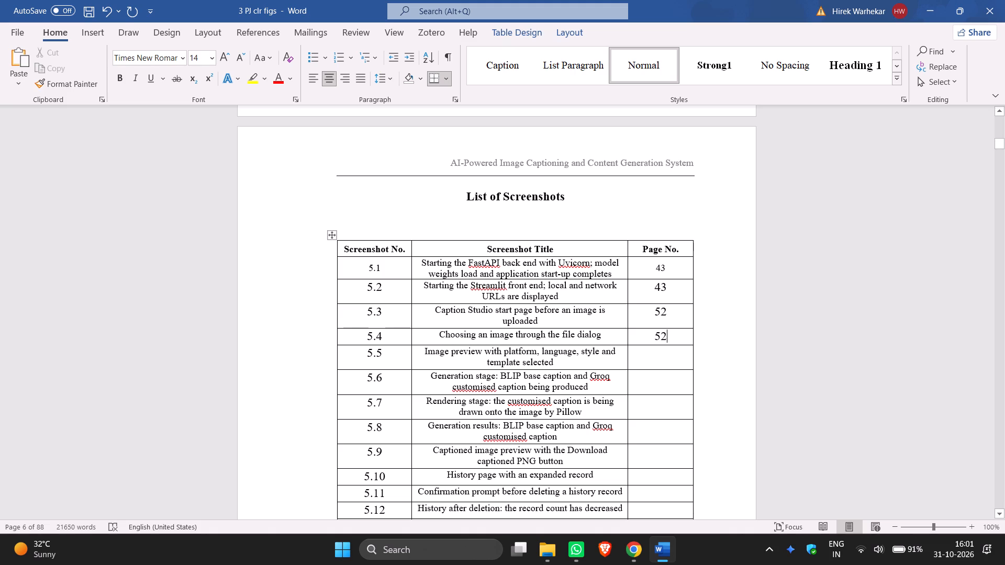
left_click(664, 355)
type("53")
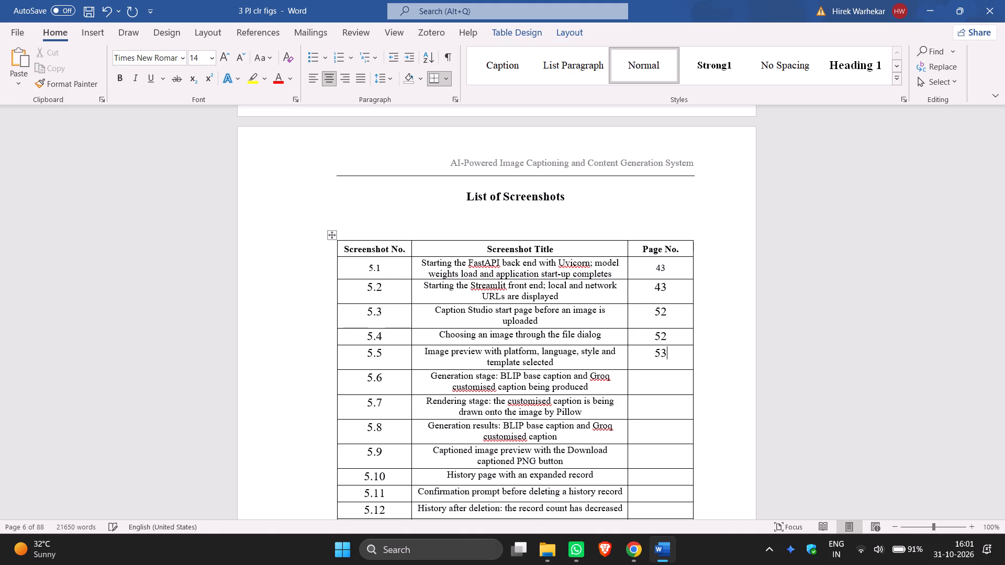
left_click(661, 389)
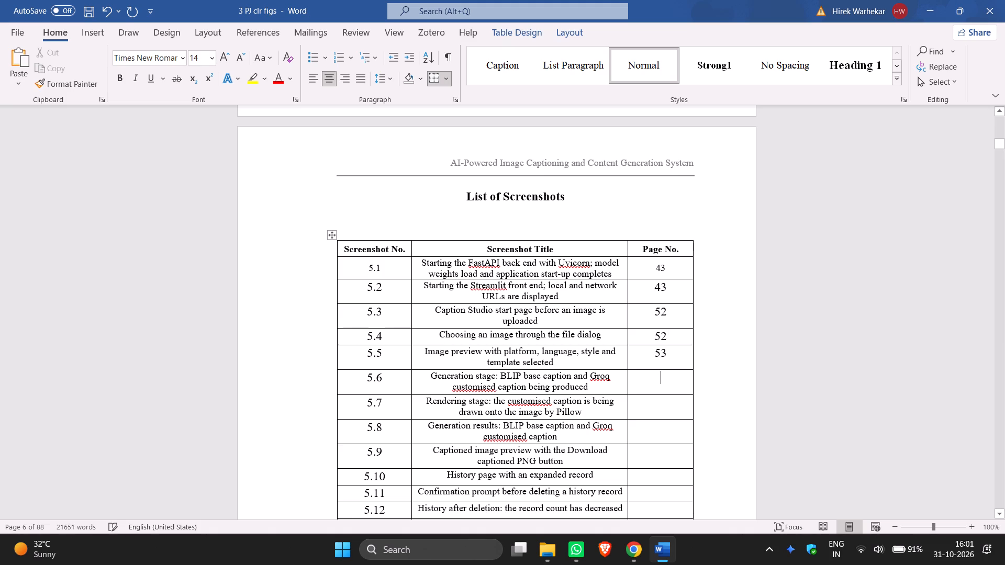
type("53")
Following the old list, enter page numbers 53, 54 and 55 for screenshots 5.7, 5.8 and 5.9.
scroll(666, 388, "down", 13)
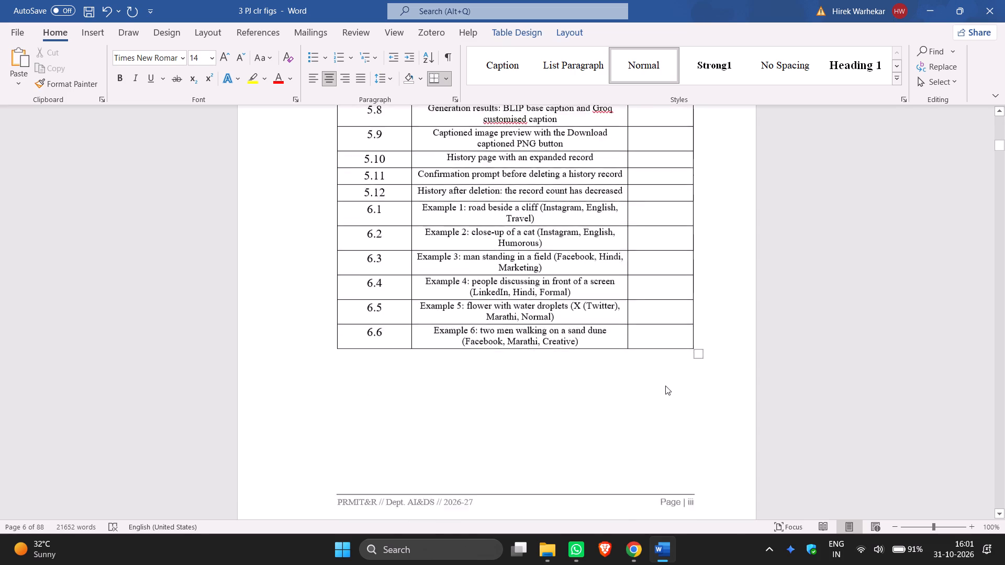
scroll(665, 386, "down", 6)
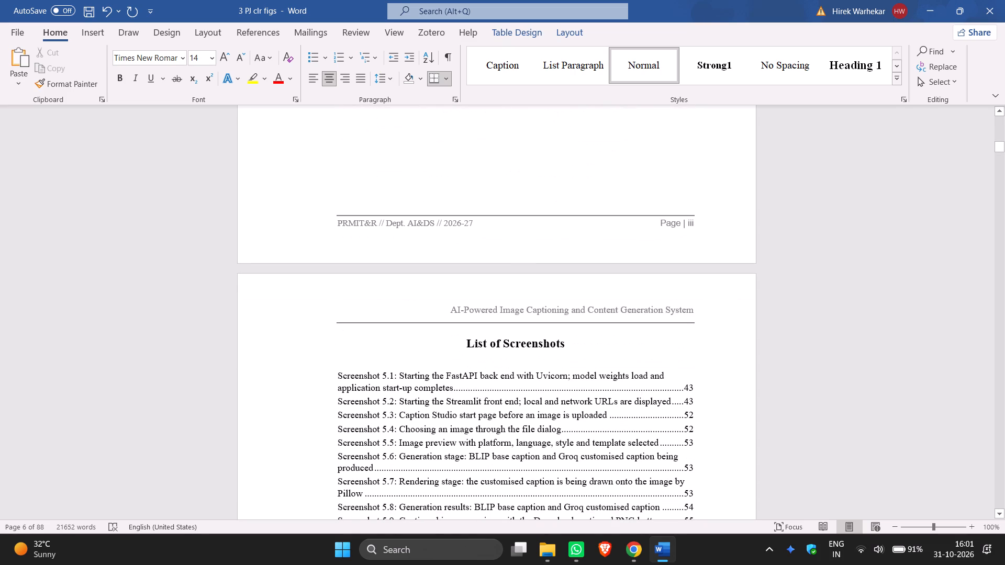
scroll(667, 384, "down", 1)
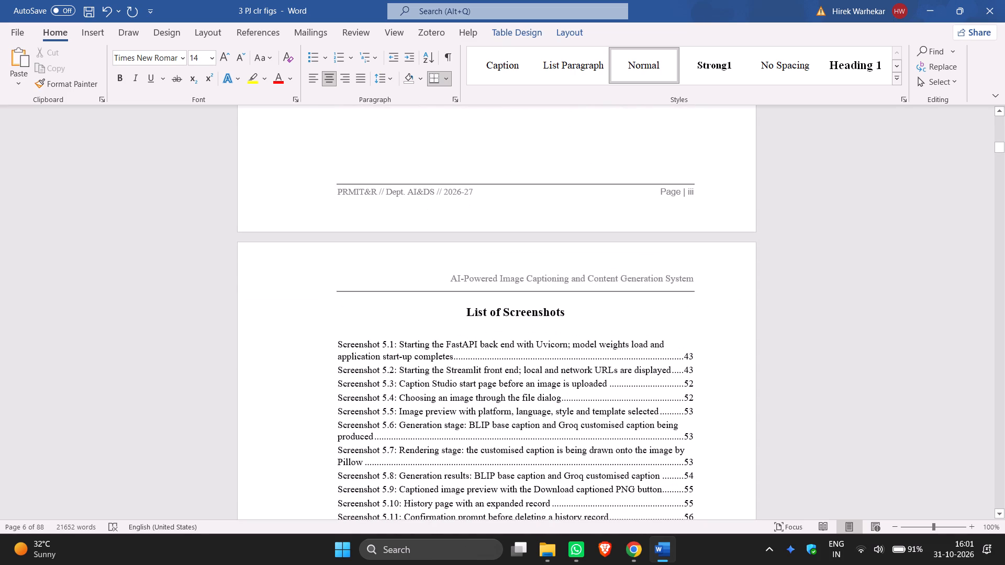
scroll(667, 384, "up", 13)
left_click(665, 187)
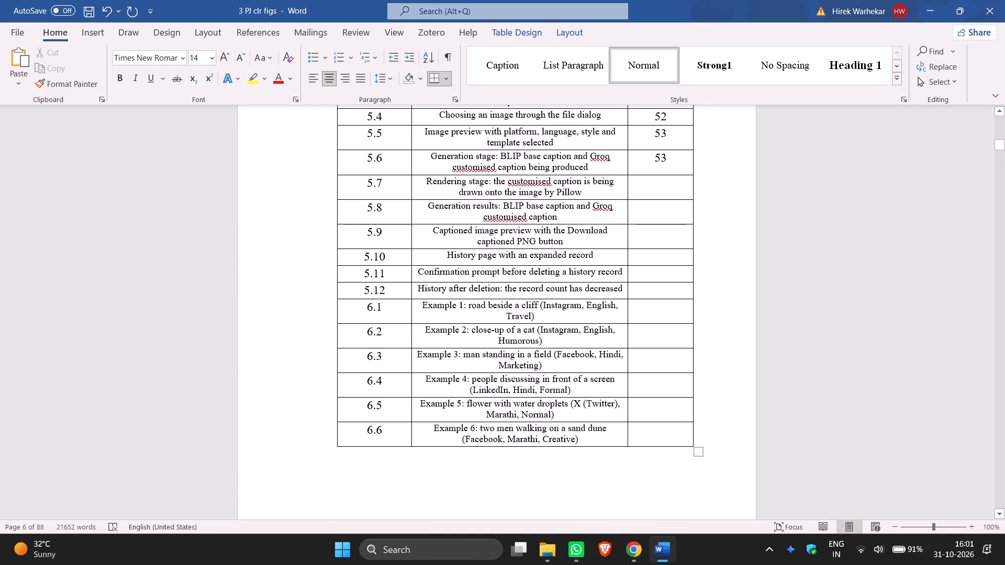
type("53")
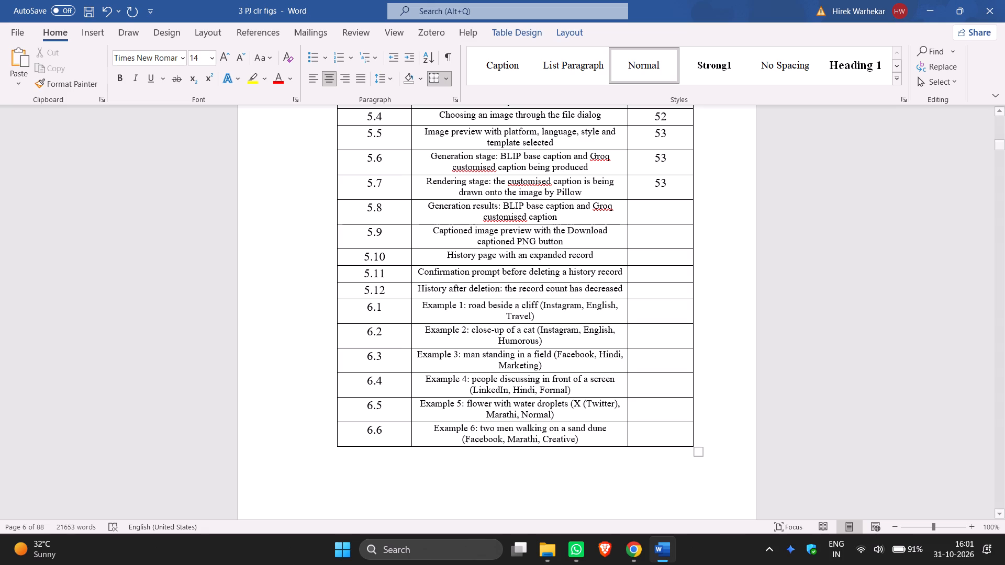
left_click(658, 206)
type("54")
left_click(663, 238)
type("55")
Enter page numbers 55, 56 and 56 from the old list for screenshots 5.10, 5.11 and 5.12.
scroll(623, 237, "down", 12)
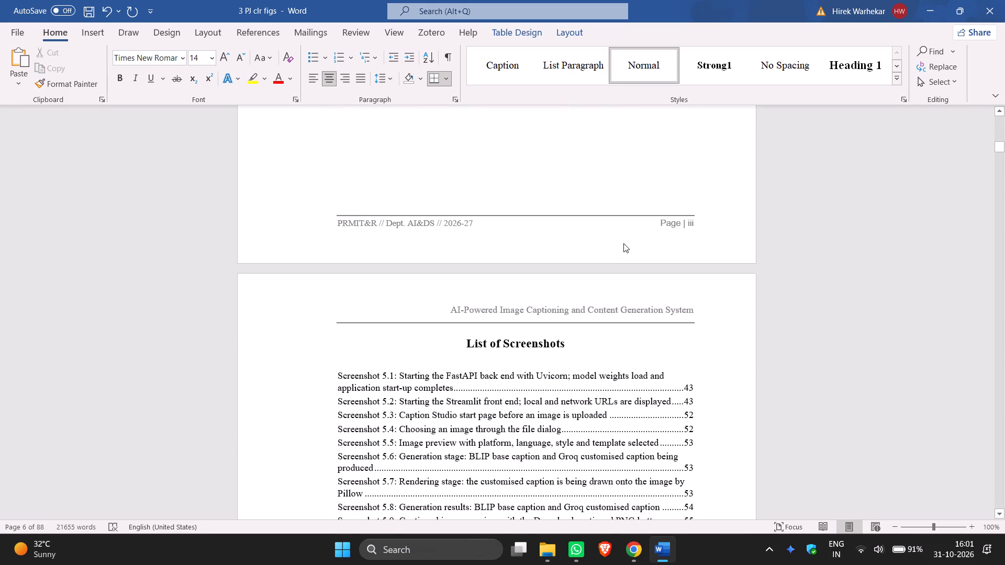
scroll(623, 243, "down", 2)
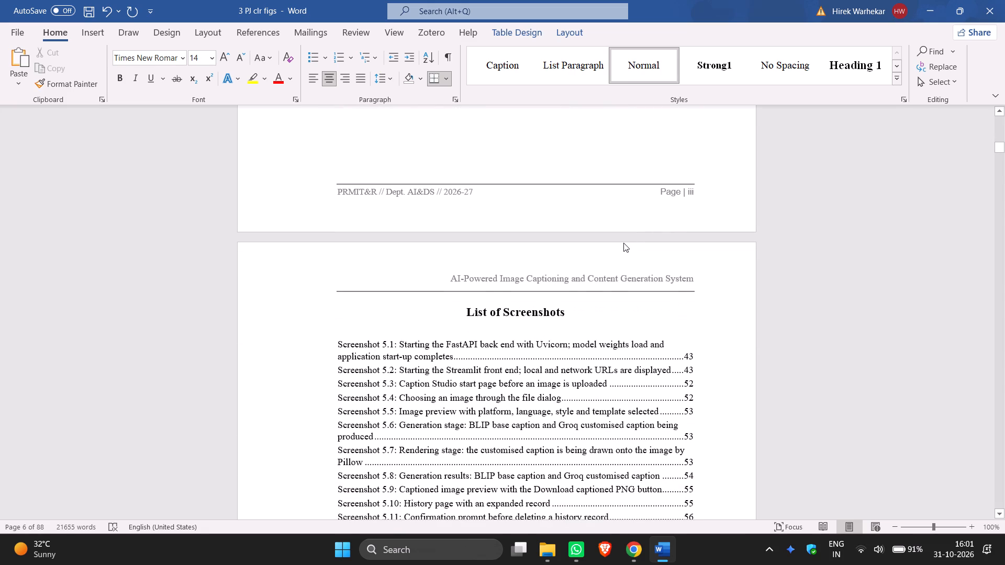
scroll(623, 243, "up", 11)
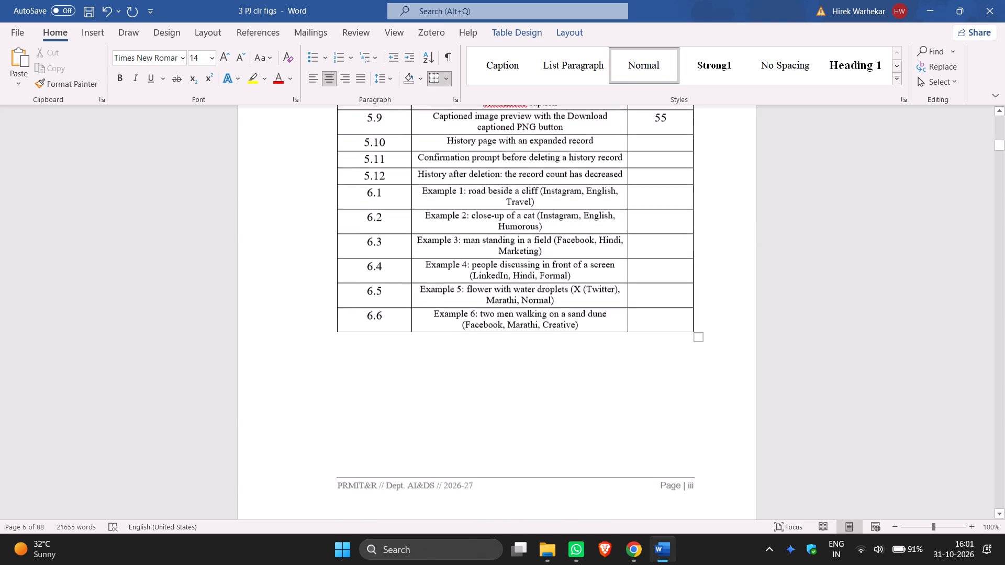
scroll(667, 180, "up", 3)
left_click(661, 263)
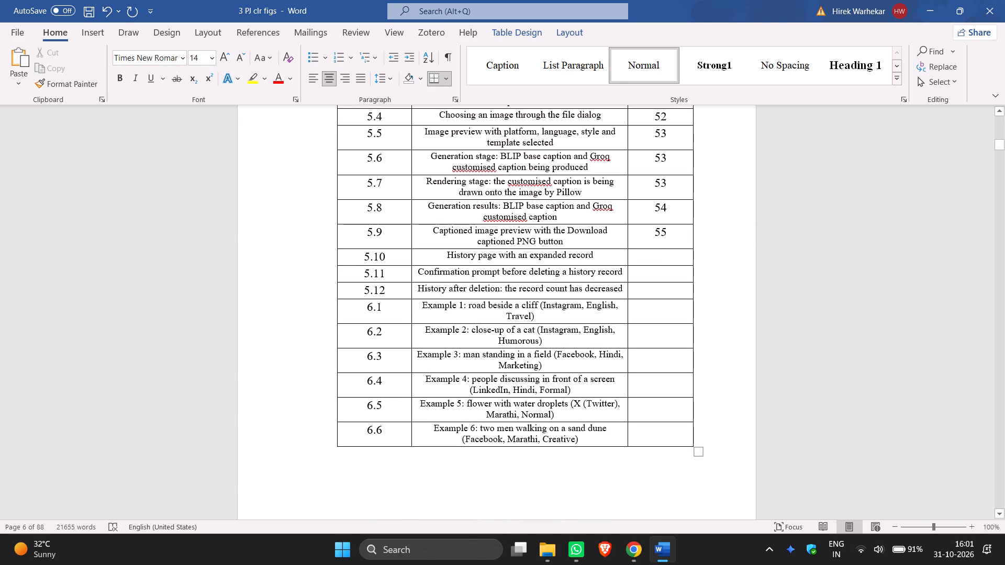
type("55")
left_click(664, 267)
type("56")
left_click(664, 293)
type("56")
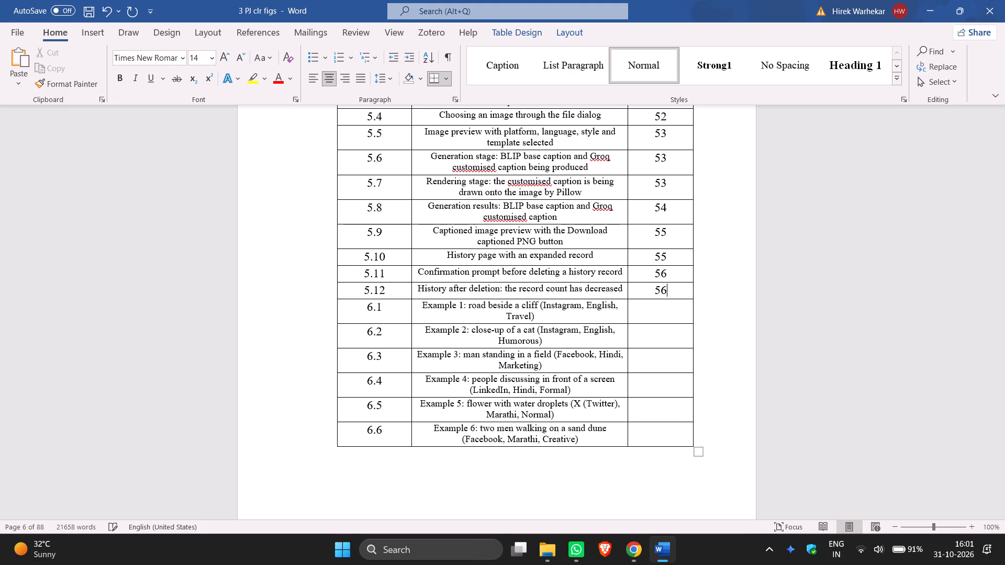
Enter page numbers 59, 59 and 60 from the old list for screenshots 6.1, 6.2 and 6.3.
scroll(662, 293, "down", 14)
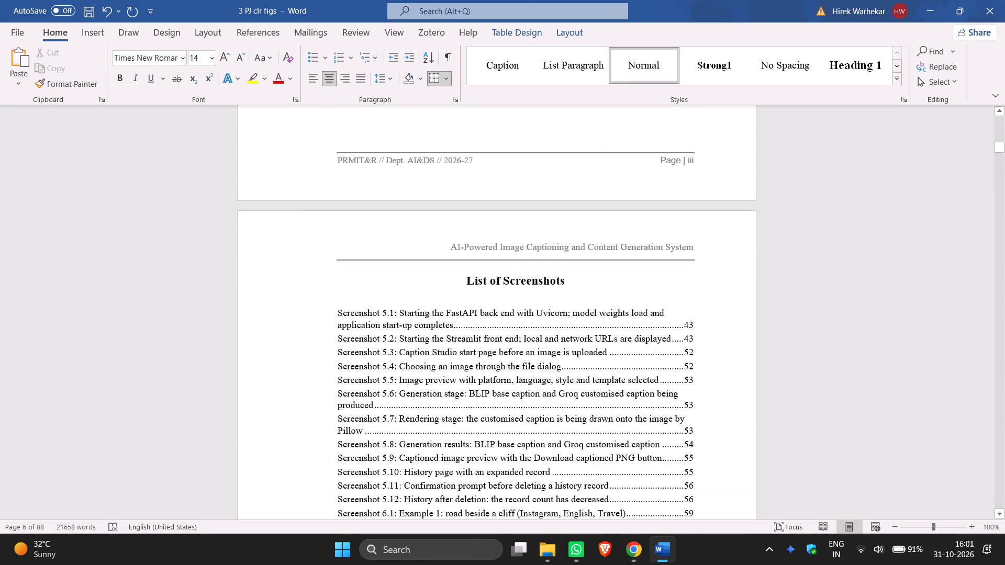
scroll(663, 288, "down", 1)
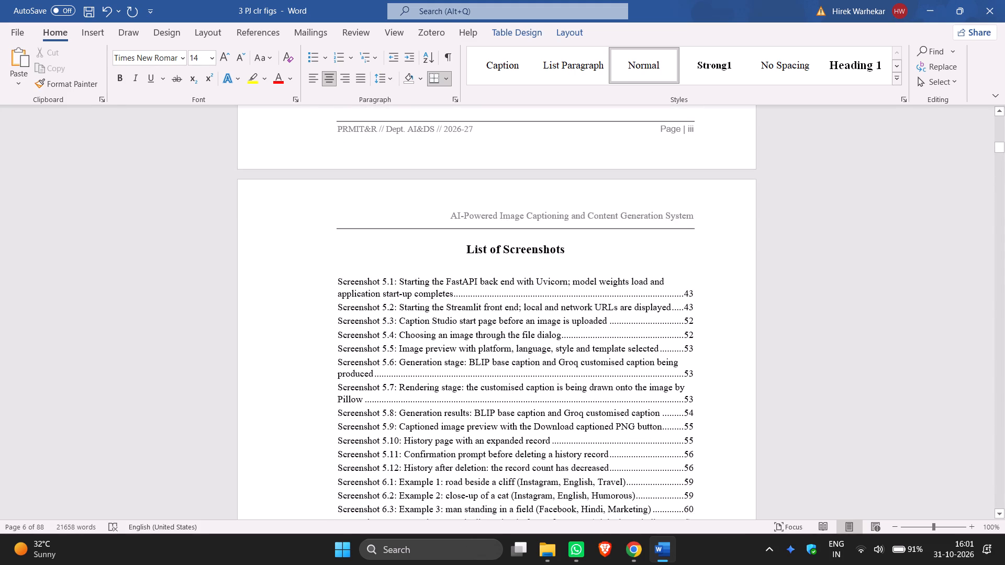
scroll(660, 287, "up", 12)
left_click(671, 219)
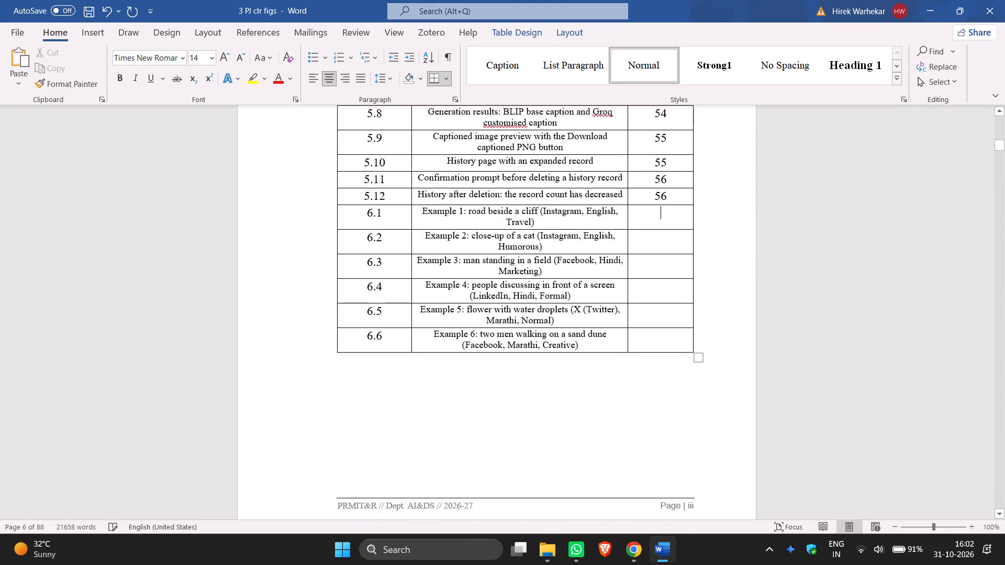
type("59")
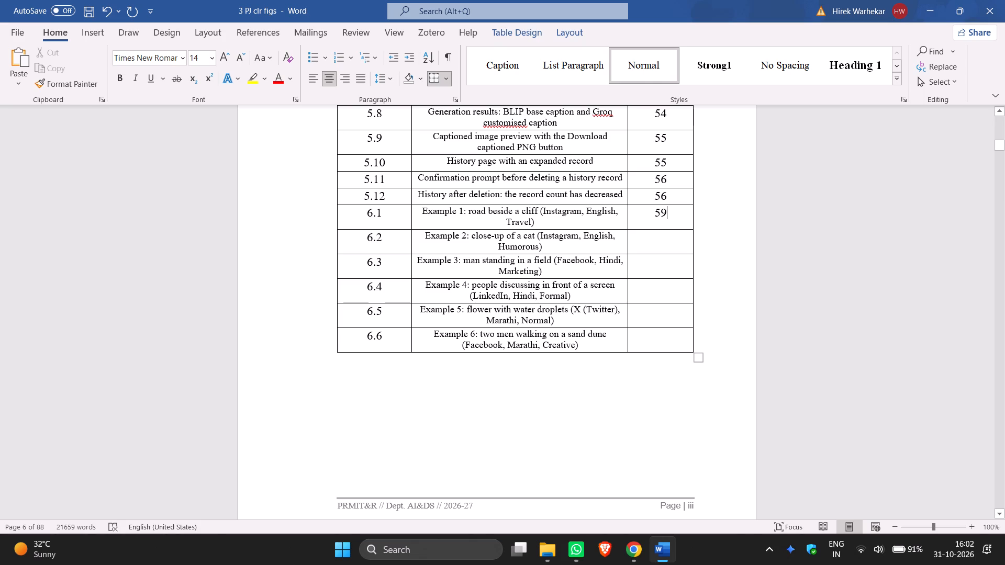
left_click(666, 242)
type("59")
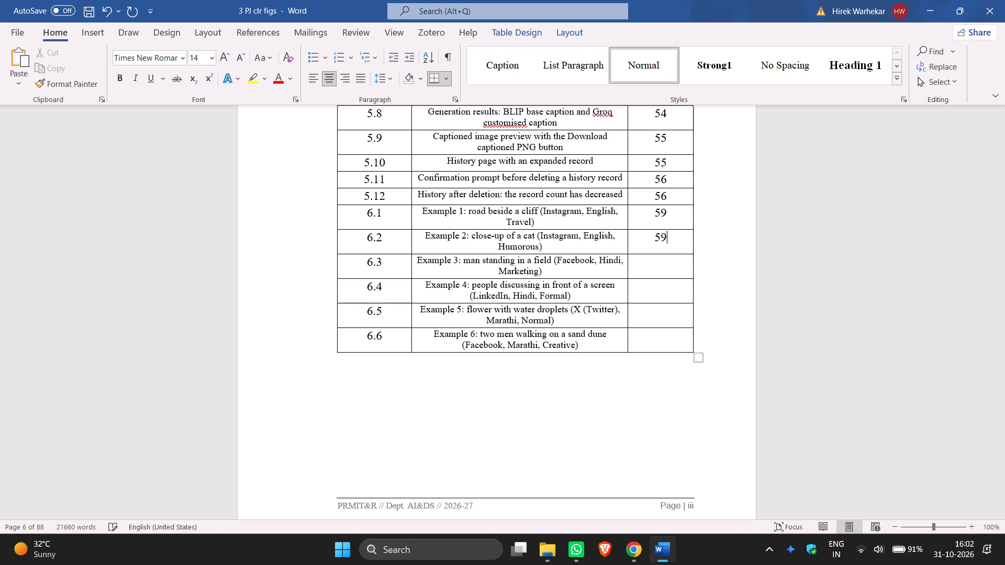
left_click(671, 267)
type("60")
Enter page numbers 61, 61 and 62 from the old list for screenshots 6.4, 6.5 and 6.6.
scroll(680, 258, "down", 16)
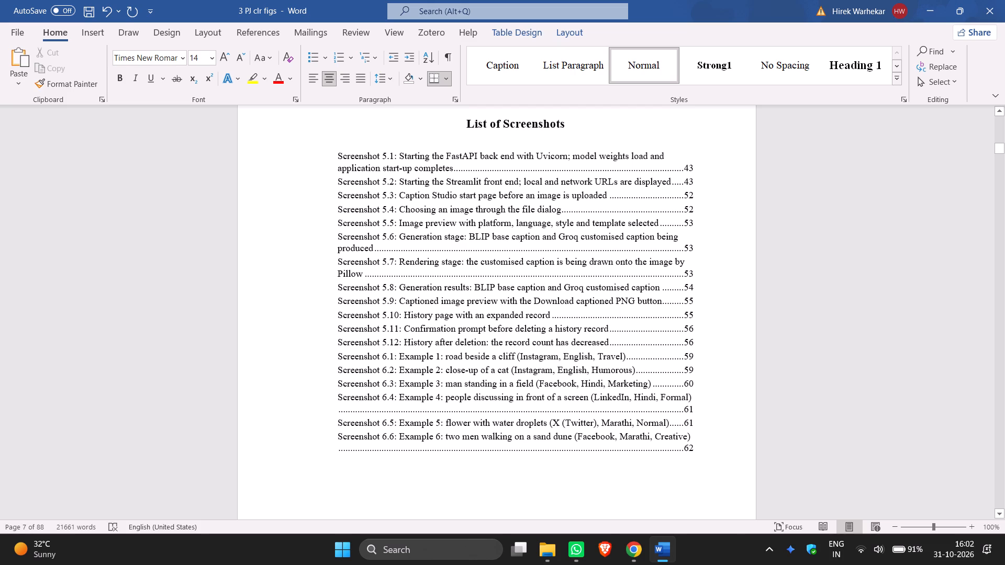
scroll(699, 327, "up", 14)
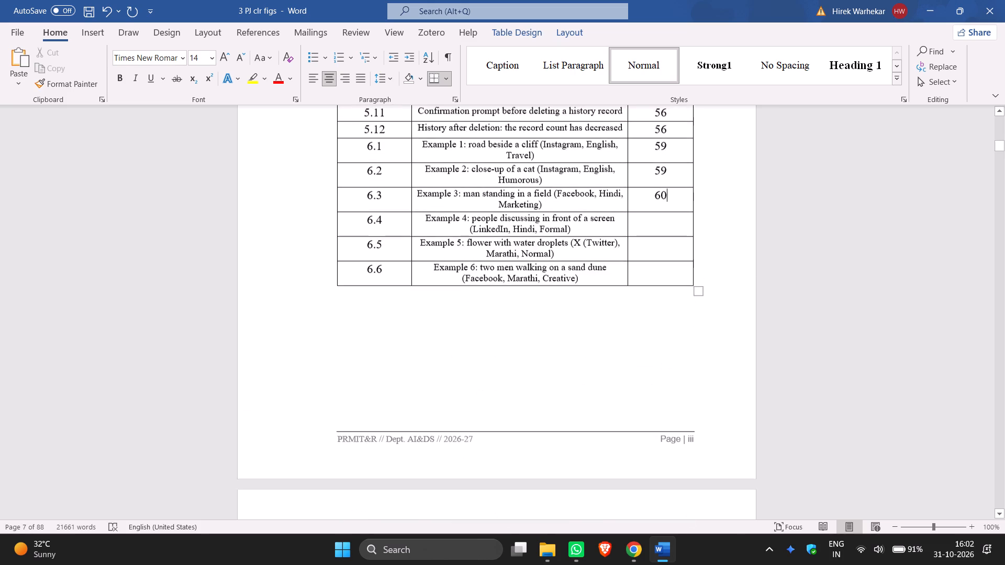
scroll(699, 326, "up", 1)
left_click(665, 263)
type("61")
left_click(662, 284)
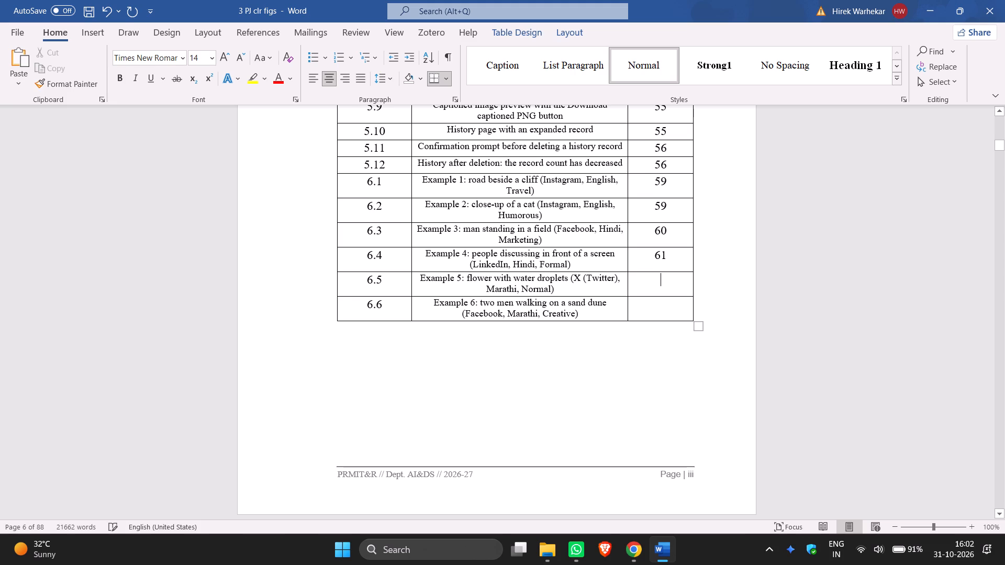
type("61")
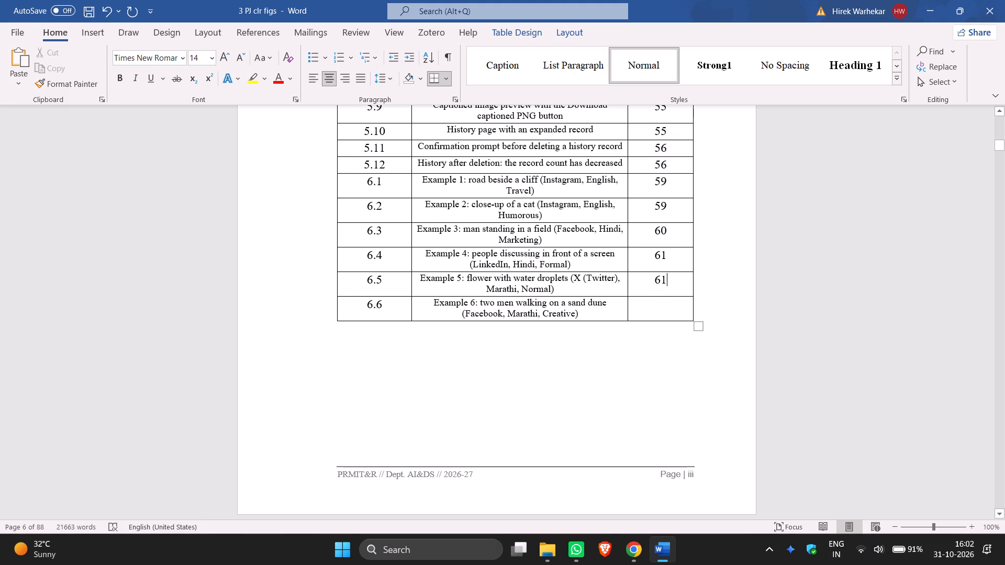
left_click(664, 302)
type("62")
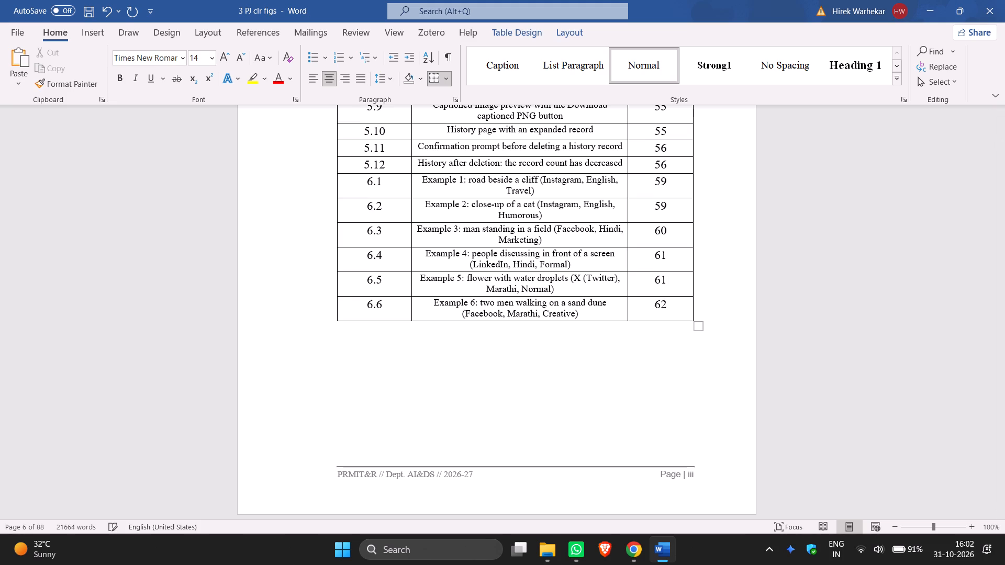
Compare the font sizes of the number, title and page cells in the first rows of the List of Screenshots table.
scroll(647, 219, "up", 8)
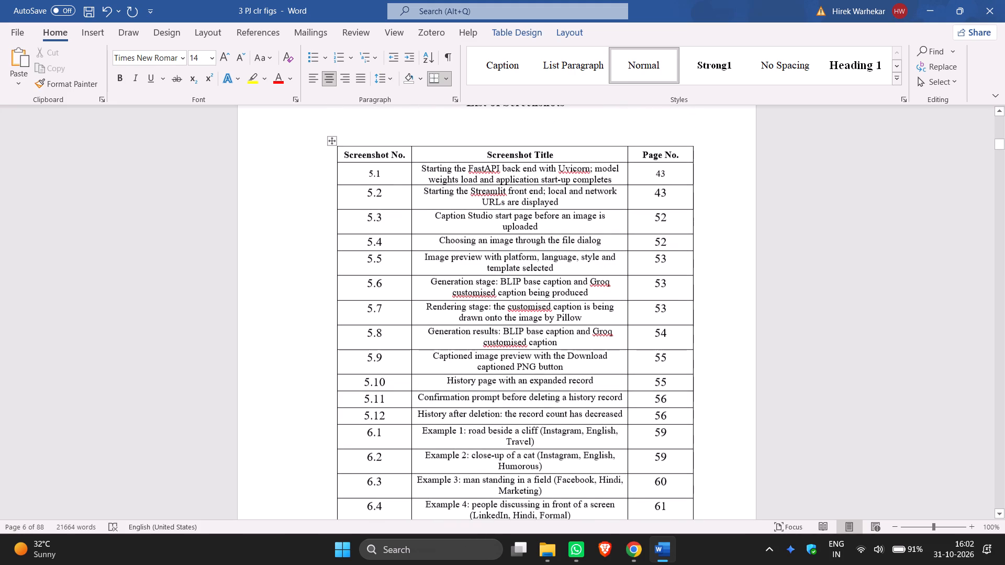
left_click(378, 172)
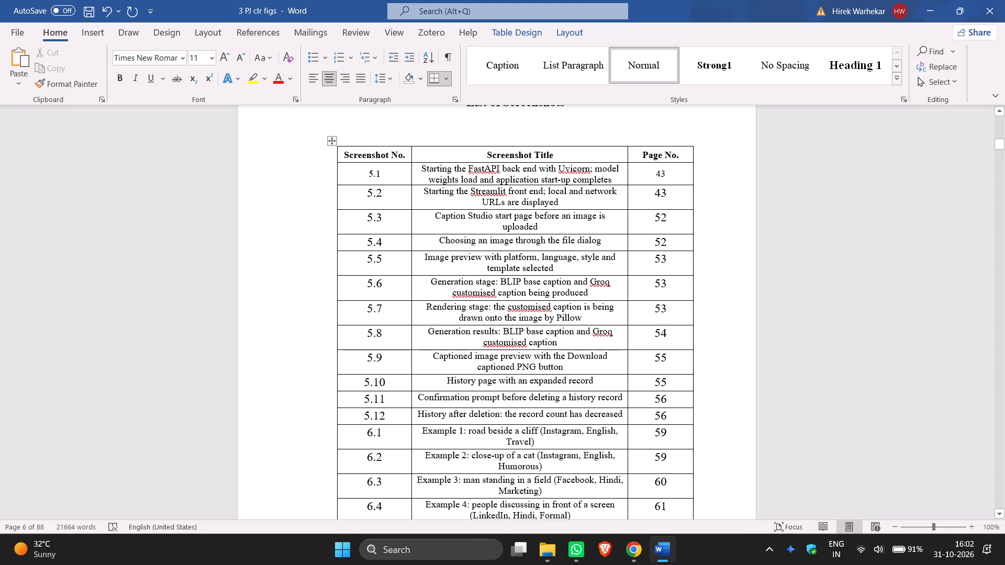
left_click(567, 173)
left_click(555, 196)
left_click(544, 246)
left_click(664, 173)
left_click(660, 194)
Check the font size and paragraph spacing of screenshot number 5.1 as the reference for the other number cells.
left_click_drag(363, 191, 380, 207)
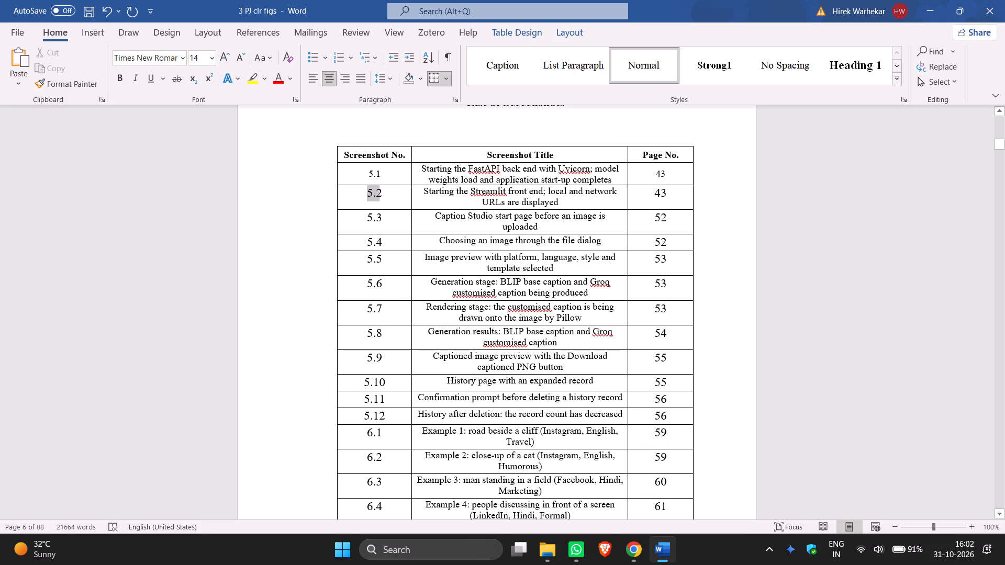
left_click_drag(380, 207, 397, 412)
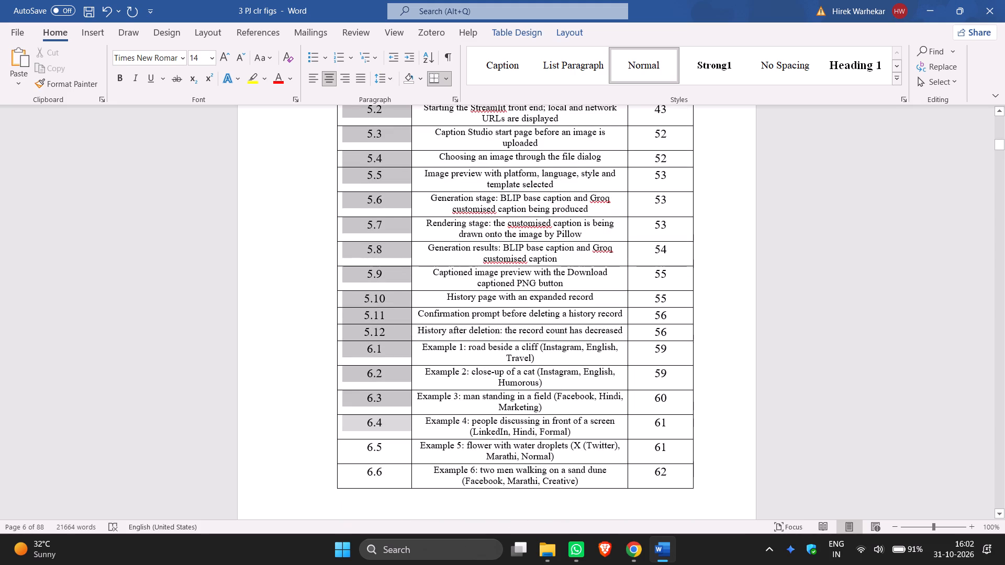
left_click_drag(397, 412, 384, 472)
scroll(224, 287, "up", 6)
left_click(287, 274)
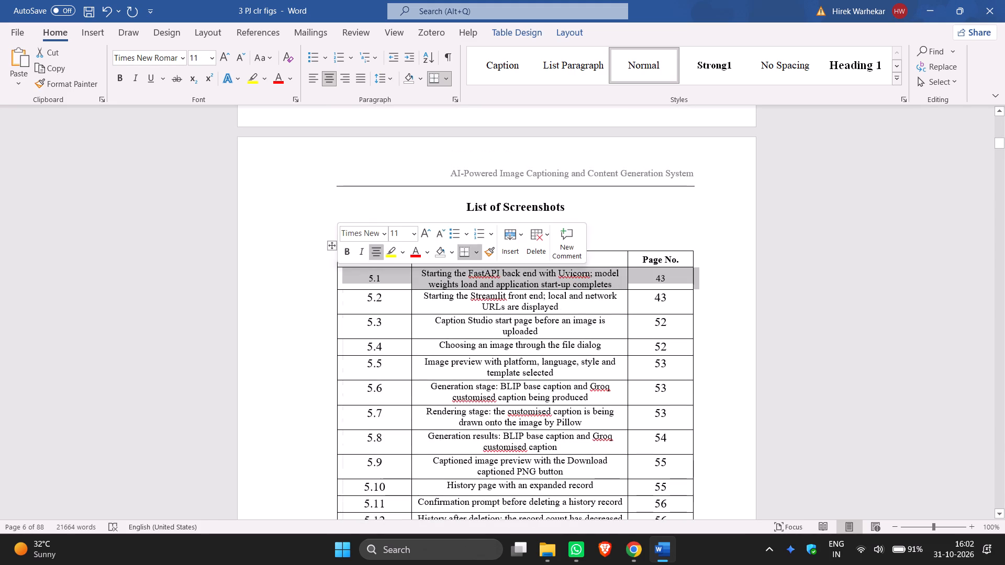
left_click(370, 274)
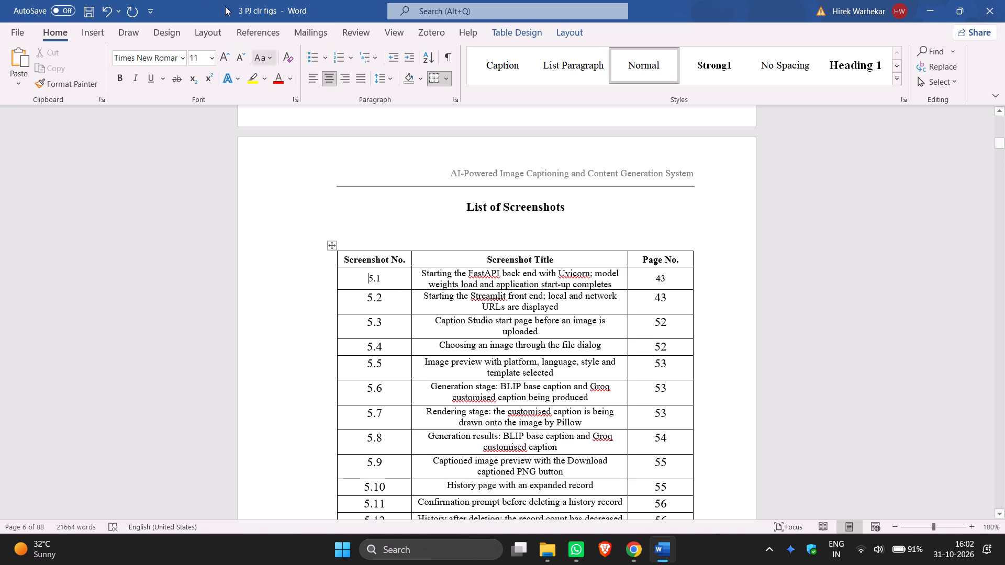
left_click(210, 31)
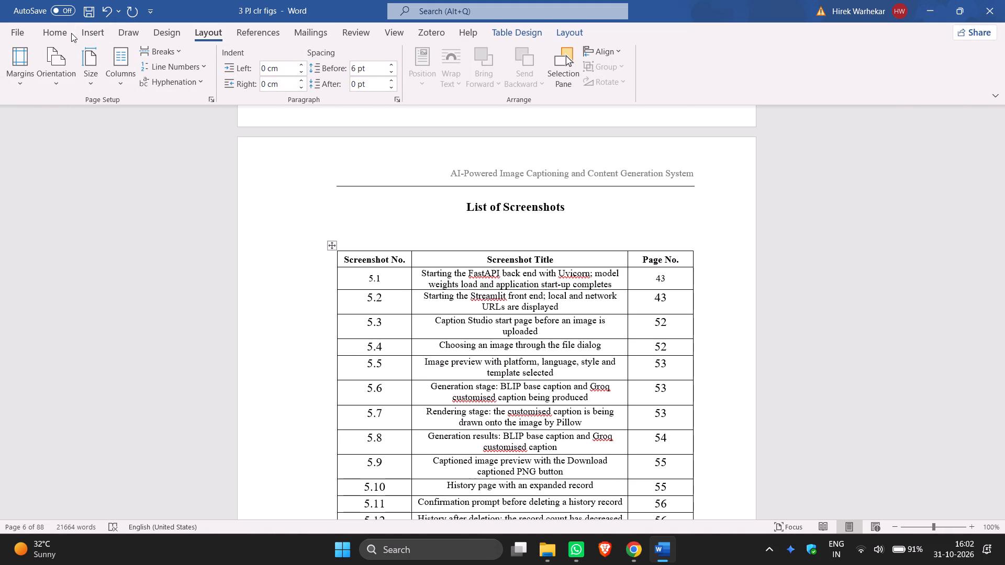
left_click(71, 33)
Set the font size of screenshot numbers 5.2 to 6.6 in the Screenshot No. column to 11.
scroll(467, 303, "down", 3)
scroll(420, 258, "down", 3)
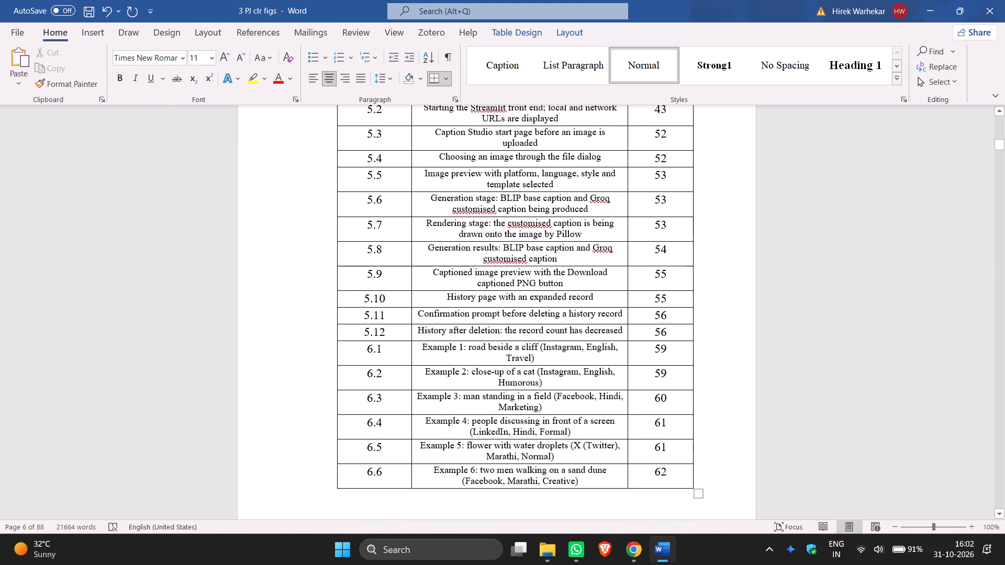
scroll(375, 154, "up", 2)
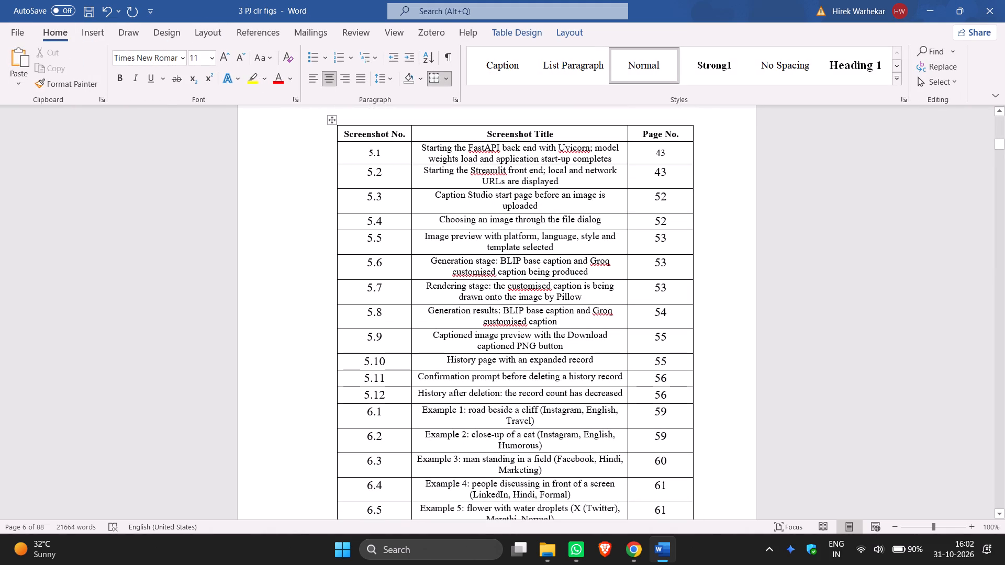
left_click_drag(366, 169, 385, 265)
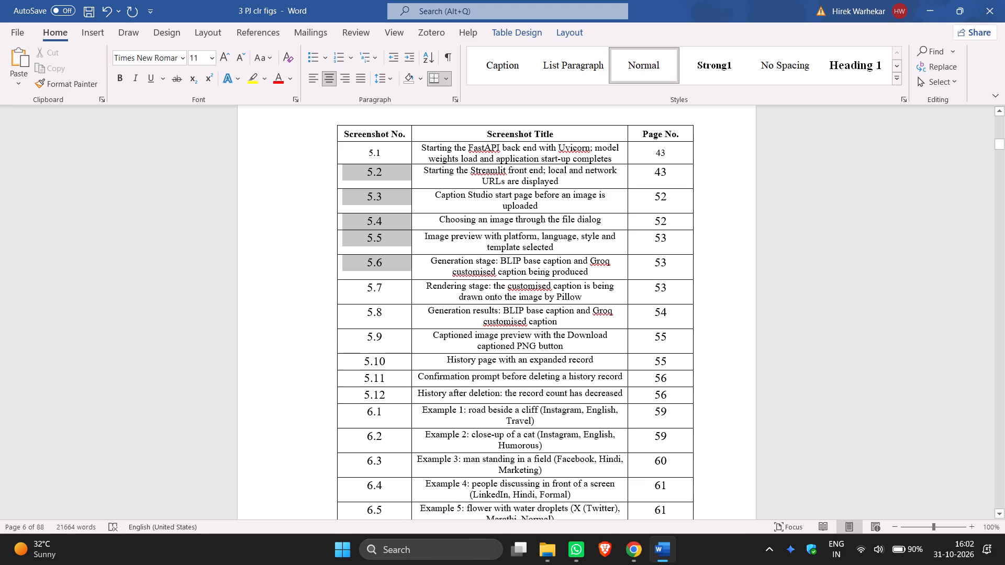
left_click_drag(385, 265, 374, 466)
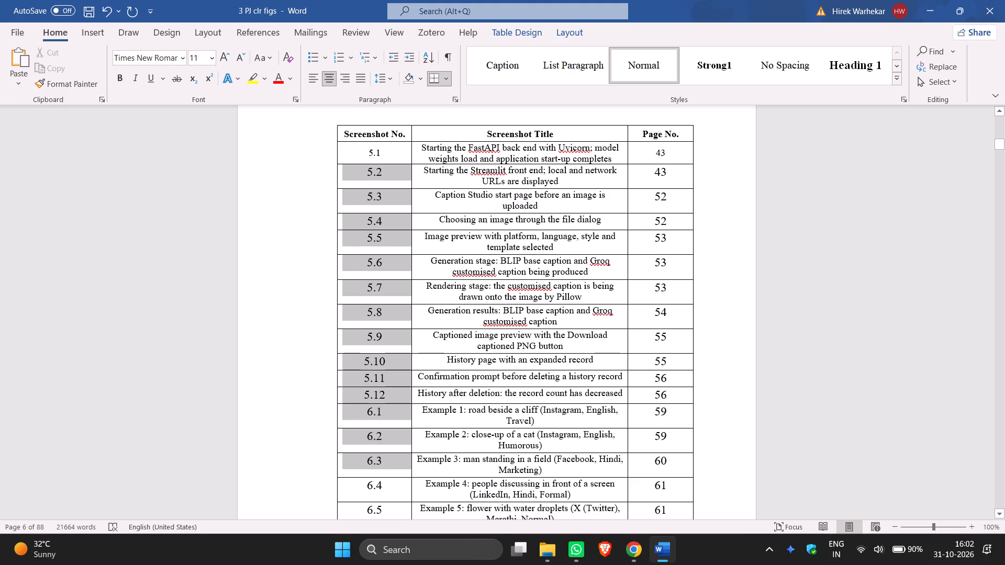
left_click_drag(374, 466, 382, 468)
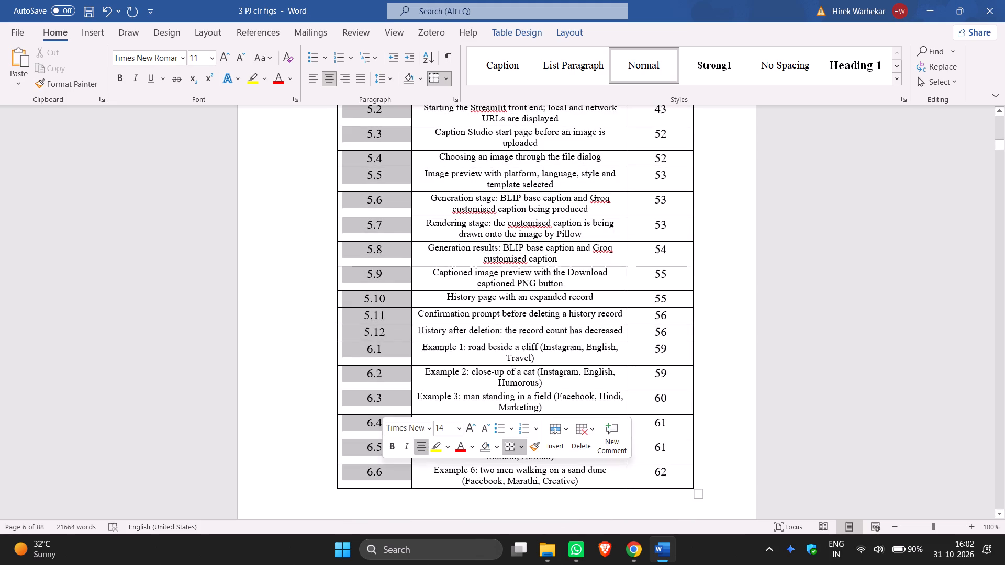
left_click(209, 55)
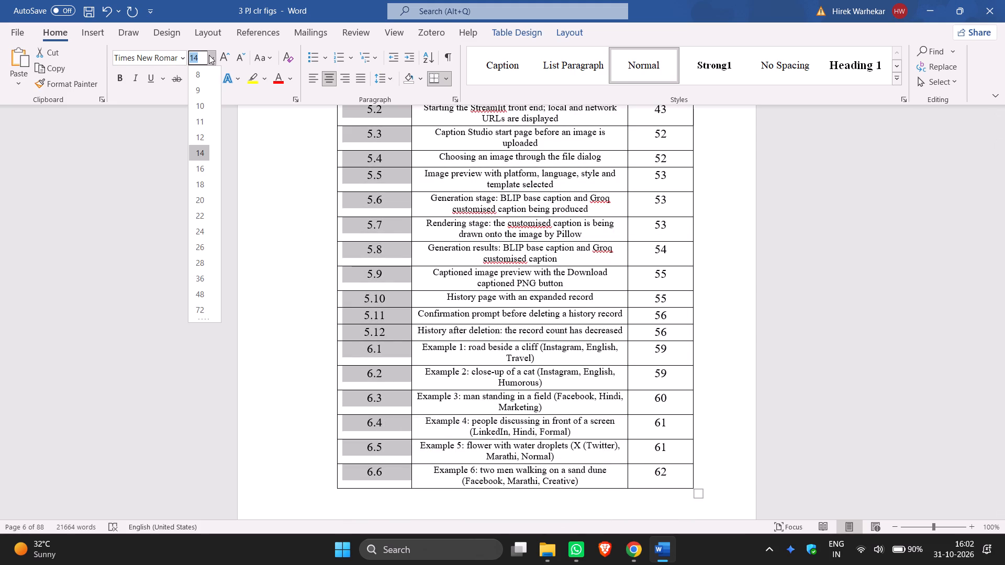
left_click(203, 119)
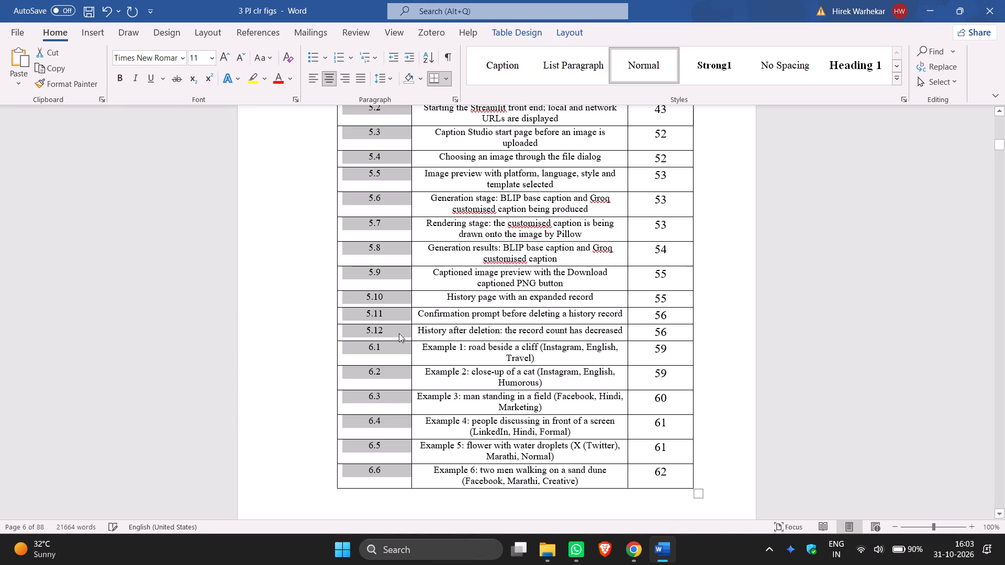
Set the paragraph spacing before screenshot numbers 5.2 to 6.6 to 6 pt and look over the column.
left_click(208, 28)
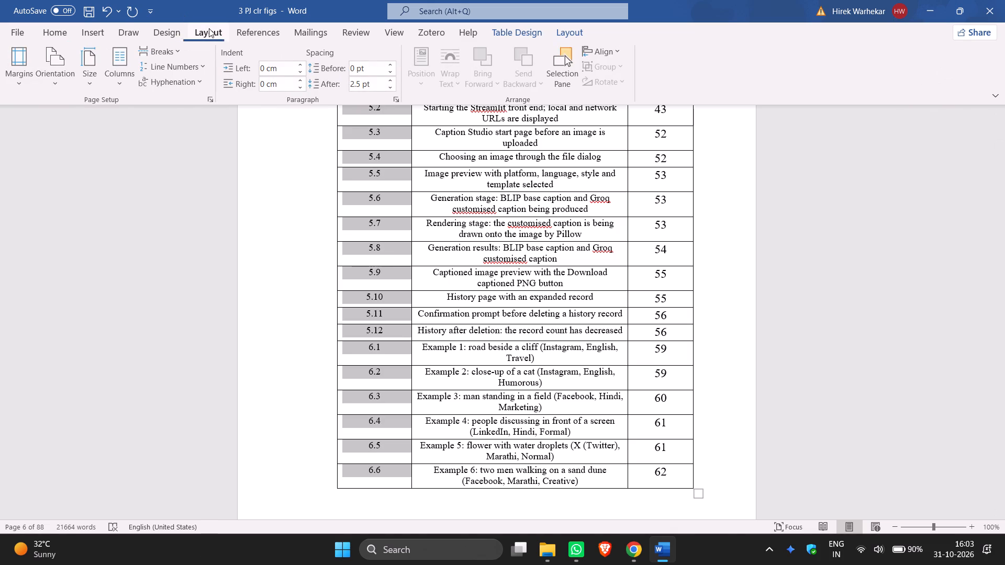
left_click(392, 64)
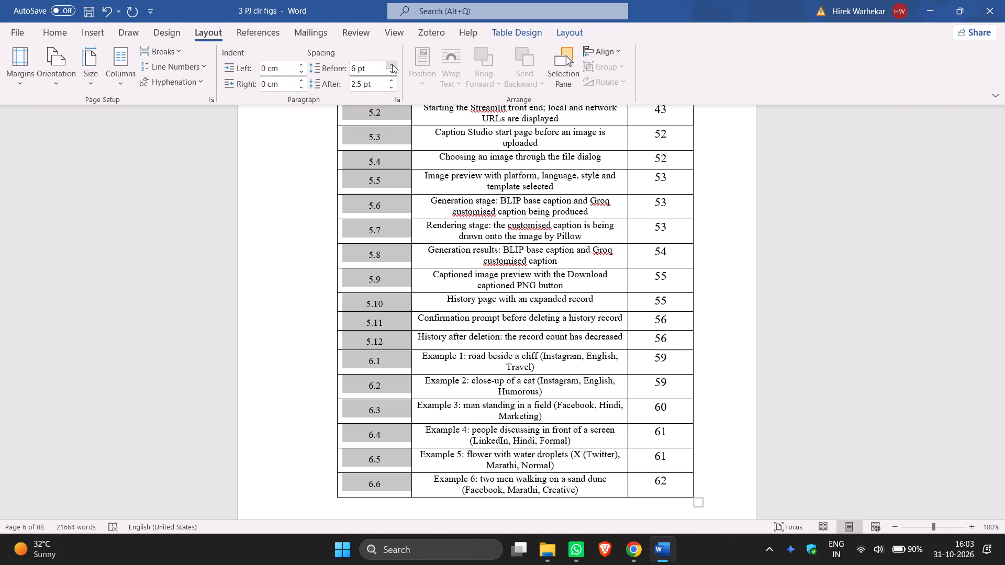
left_click(146, 237)
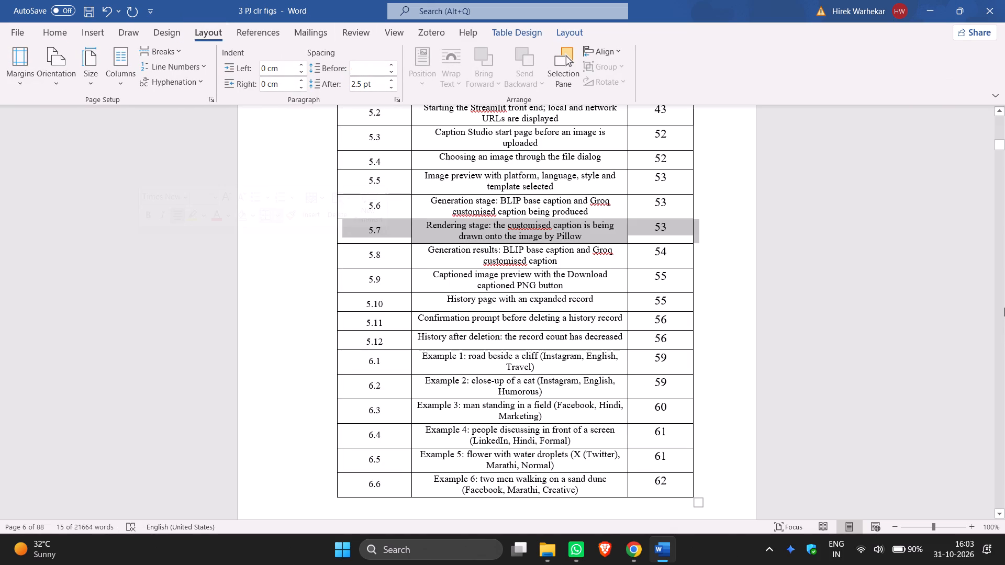
left_click(1004, 303)
scroll(1004, 303, "up", 6)
scroll(1004, 303, "down", 5)
scroll(1004, 303, "up", 7)
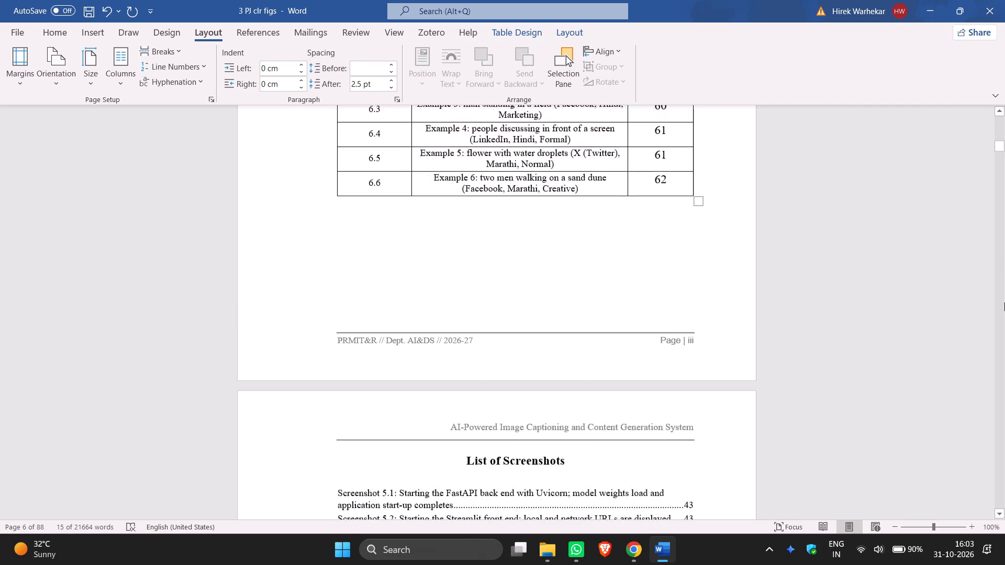
scroll(1004, 302, "up", 9)
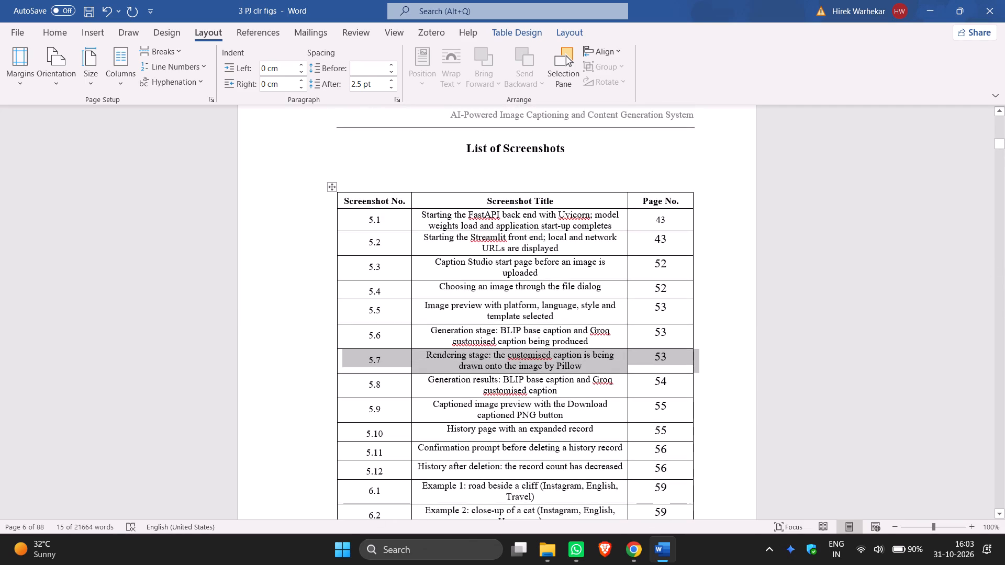
left_click(865, 259)
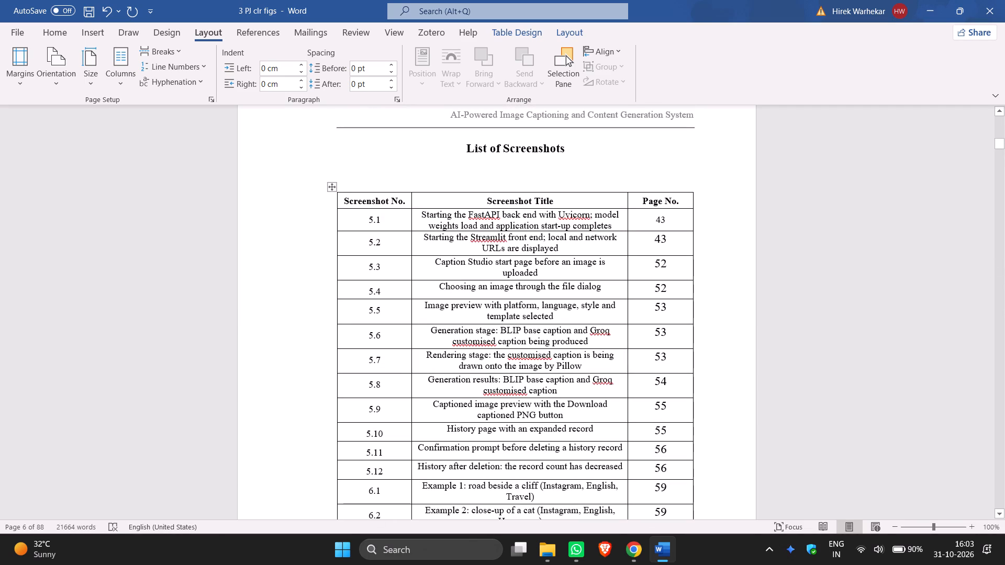
Set the font size of the page numbers for screenshots 5.2 to 6.6 to 11.
left_click_drag(653, 239, 660, 485)
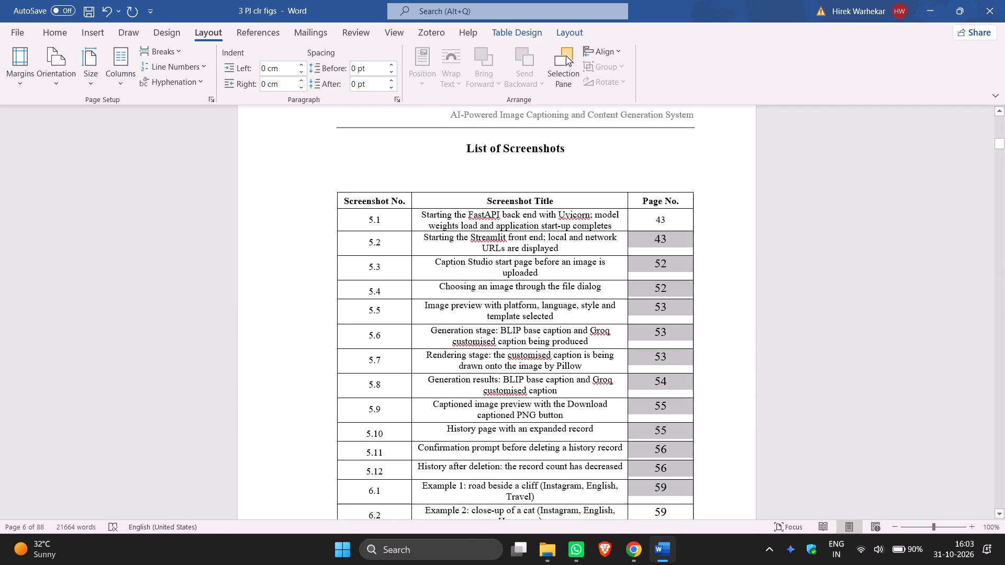
left_click_drag(660, 485, 668, 448)
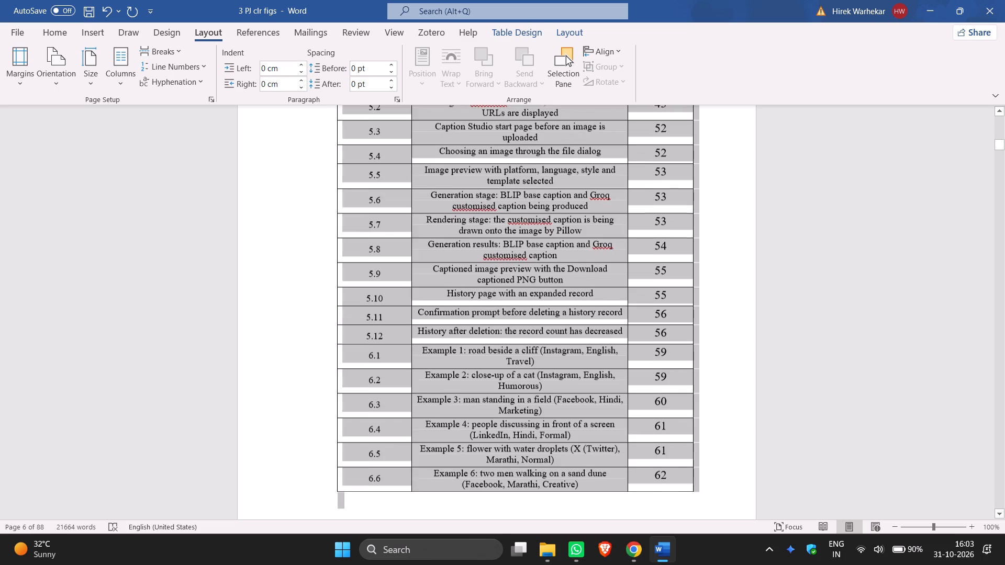
left_click_drag(668, 448, 665, 471)
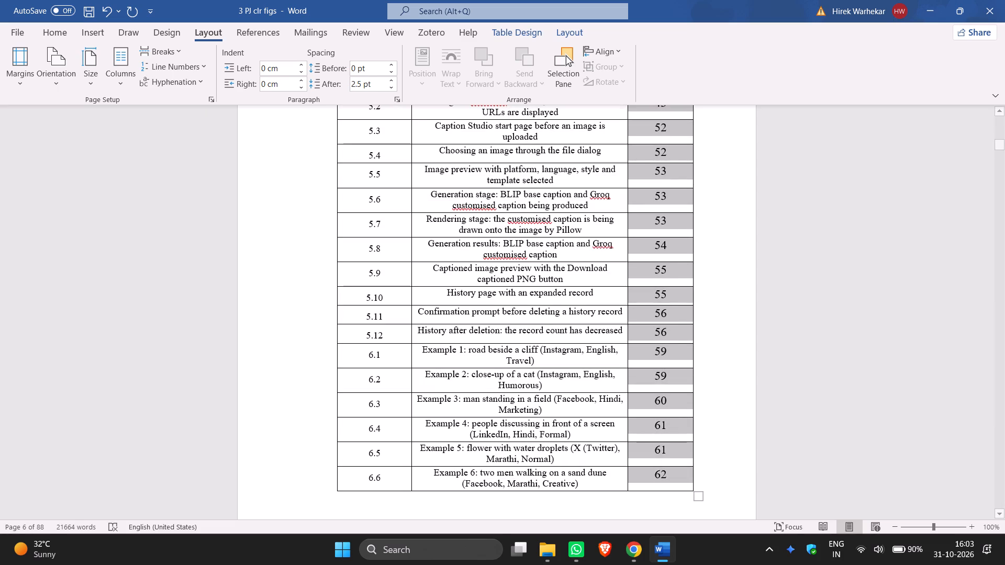
left_click(66, 31)
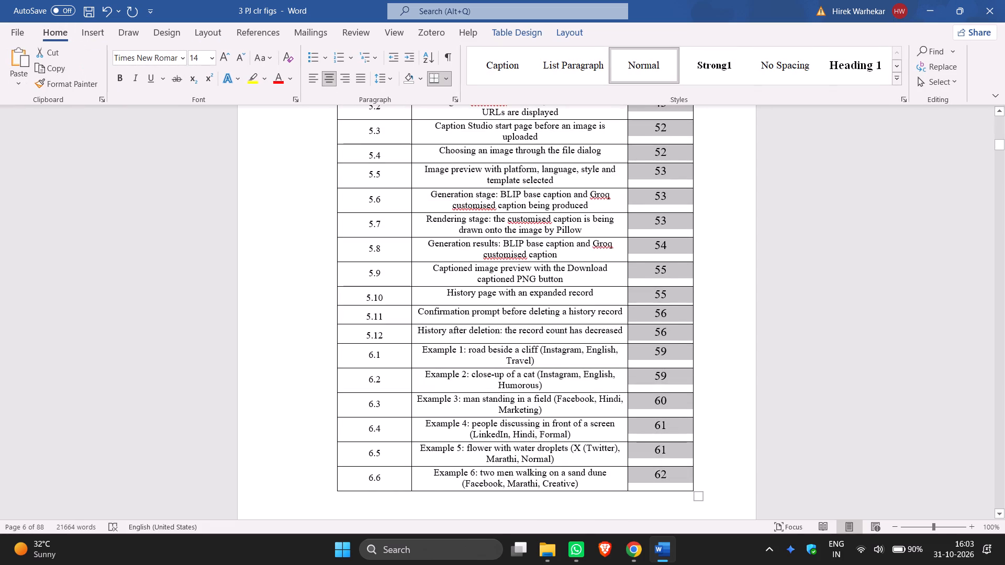
scroll(207, 204, "up", 6)
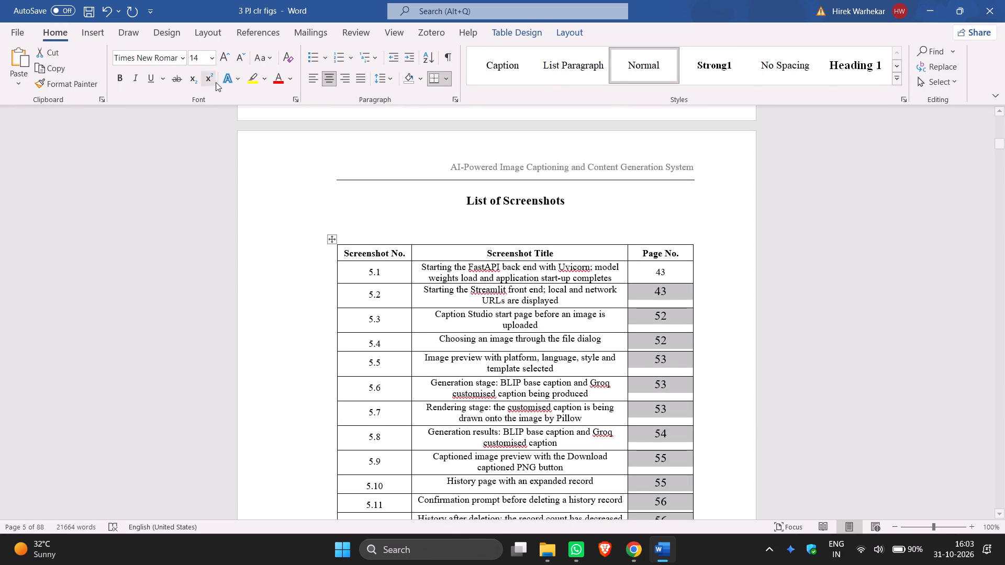
left_click(213, 61)
left_click(208, 123)
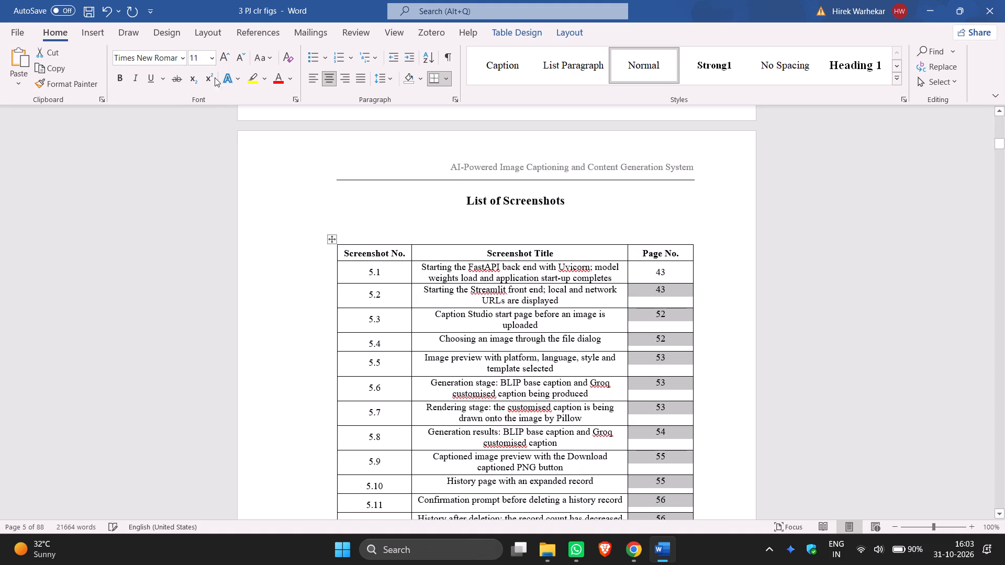
Set the paragraph spacing of those page numbers to 6 pt before and 0 pt after.
left_click(213, 33)
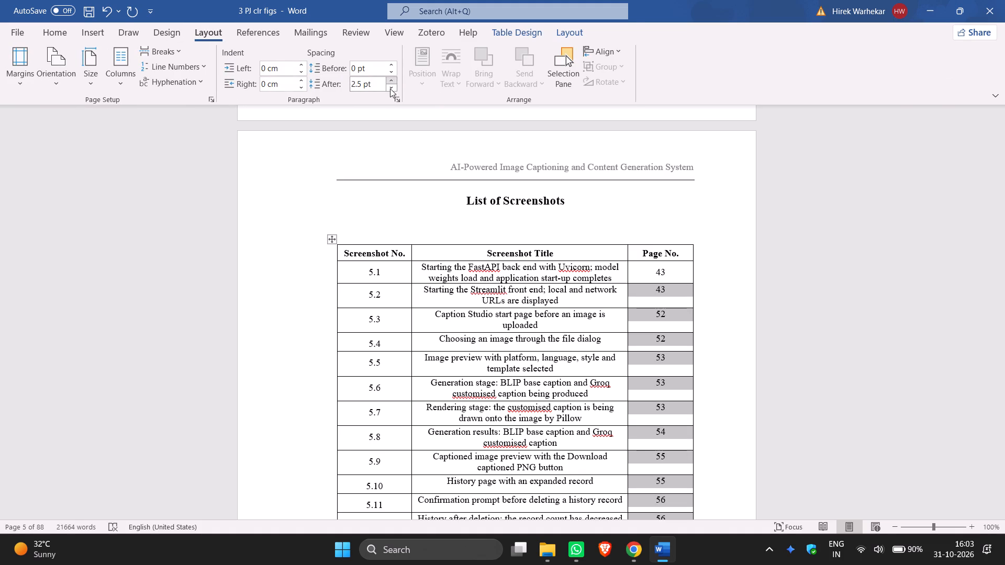
left_click(392, 89)
left_click(391, 65)
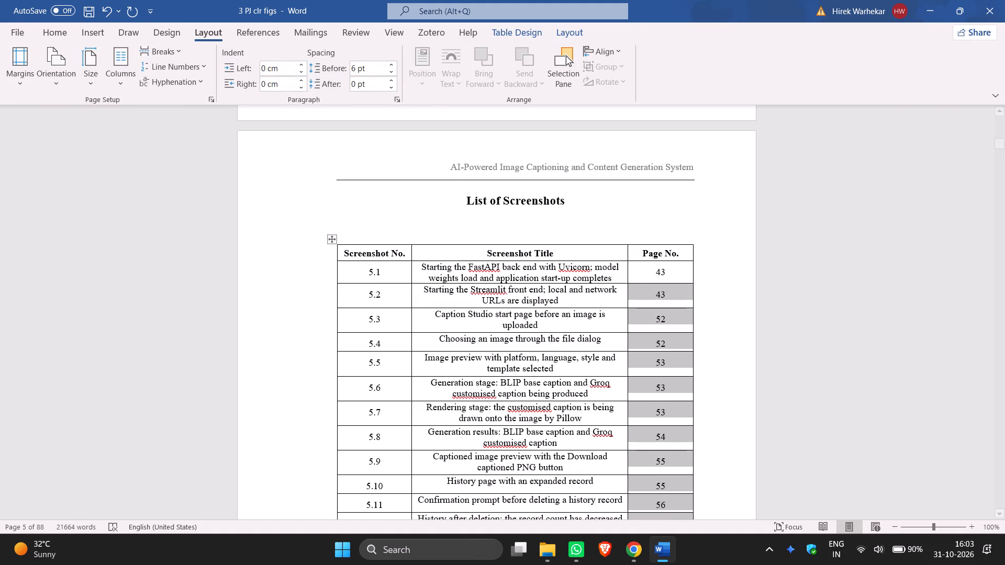
left_click(828, 278)
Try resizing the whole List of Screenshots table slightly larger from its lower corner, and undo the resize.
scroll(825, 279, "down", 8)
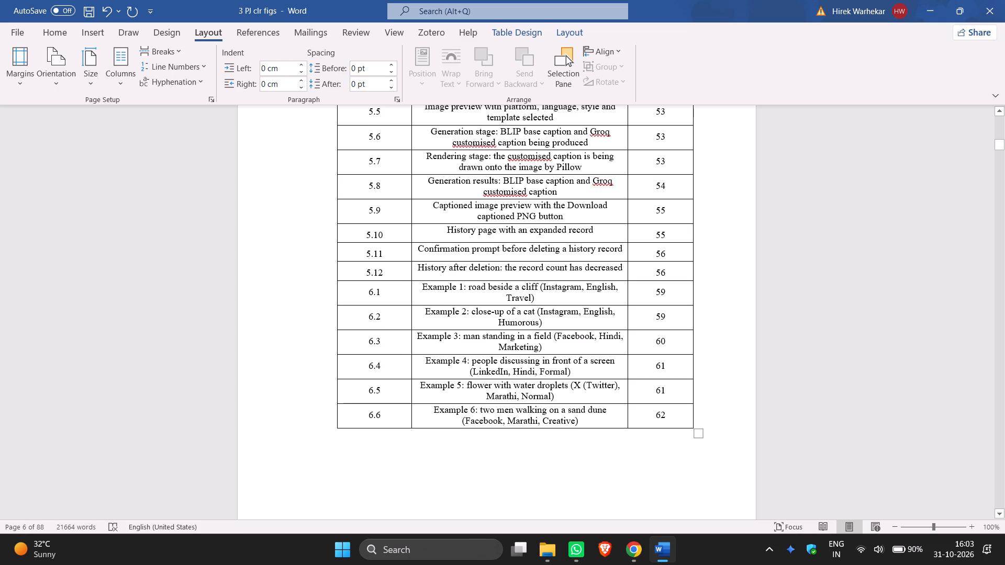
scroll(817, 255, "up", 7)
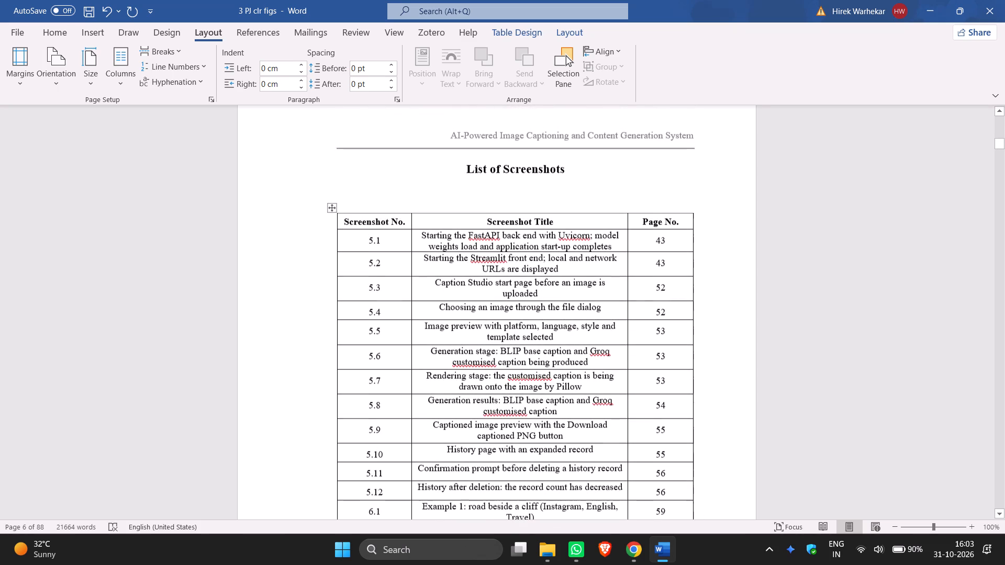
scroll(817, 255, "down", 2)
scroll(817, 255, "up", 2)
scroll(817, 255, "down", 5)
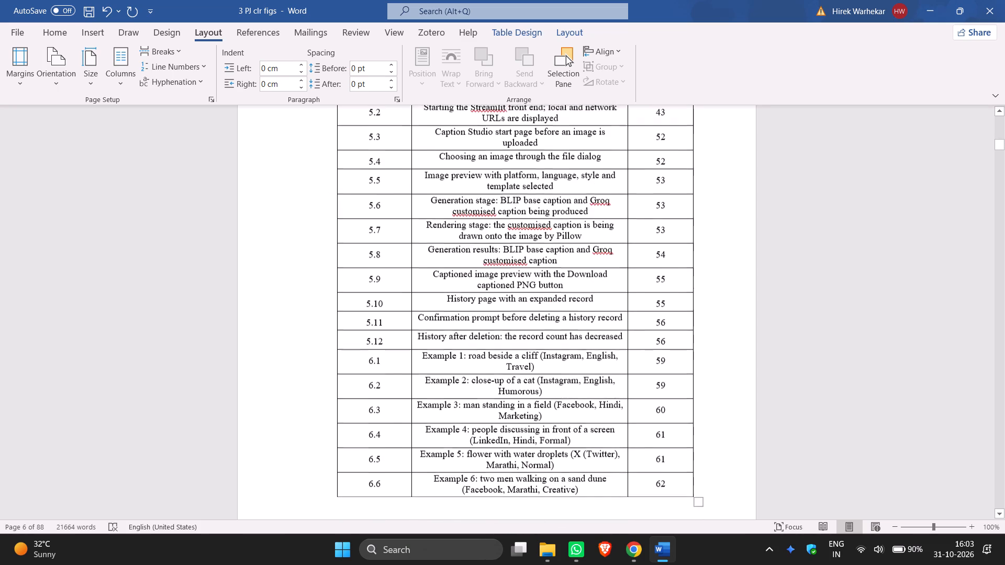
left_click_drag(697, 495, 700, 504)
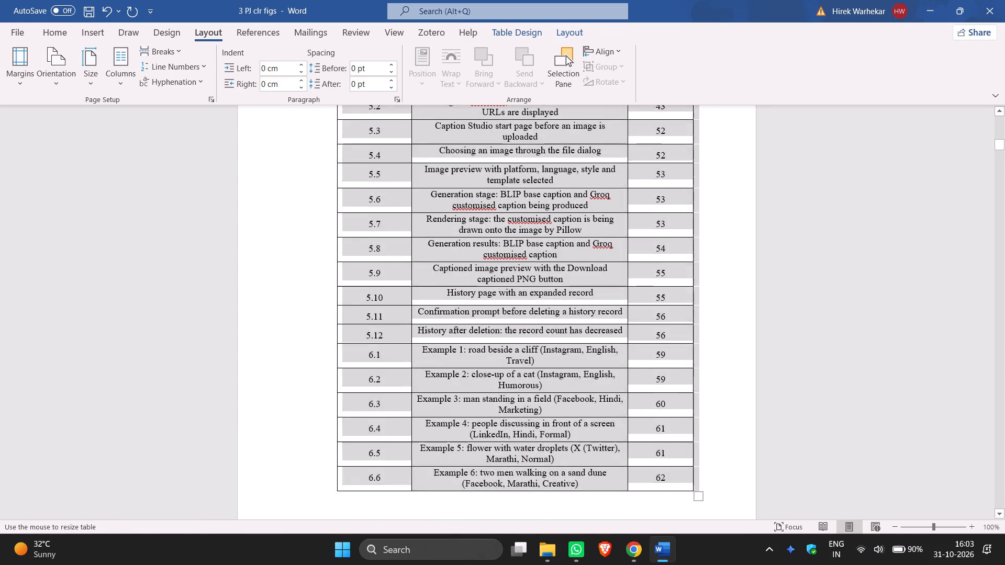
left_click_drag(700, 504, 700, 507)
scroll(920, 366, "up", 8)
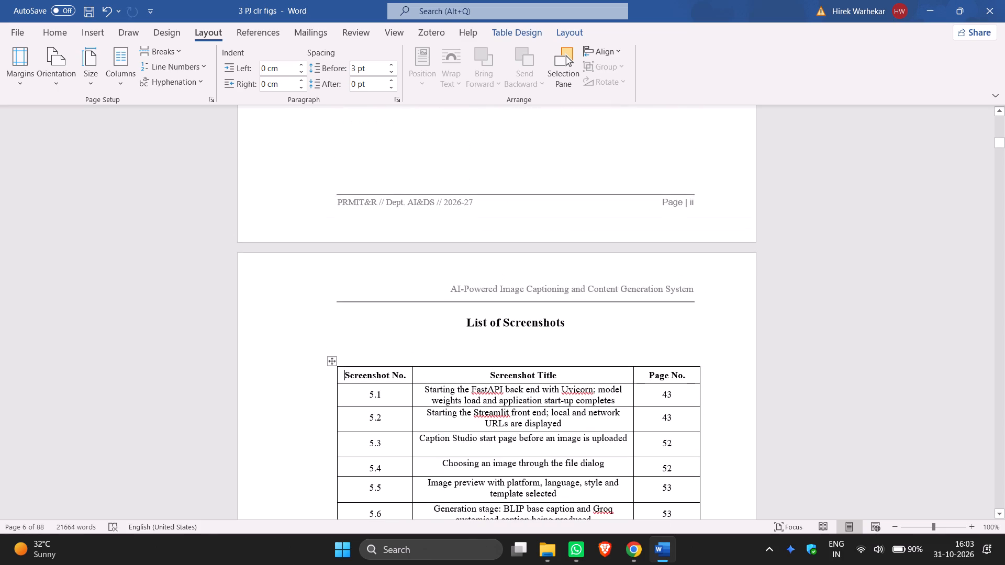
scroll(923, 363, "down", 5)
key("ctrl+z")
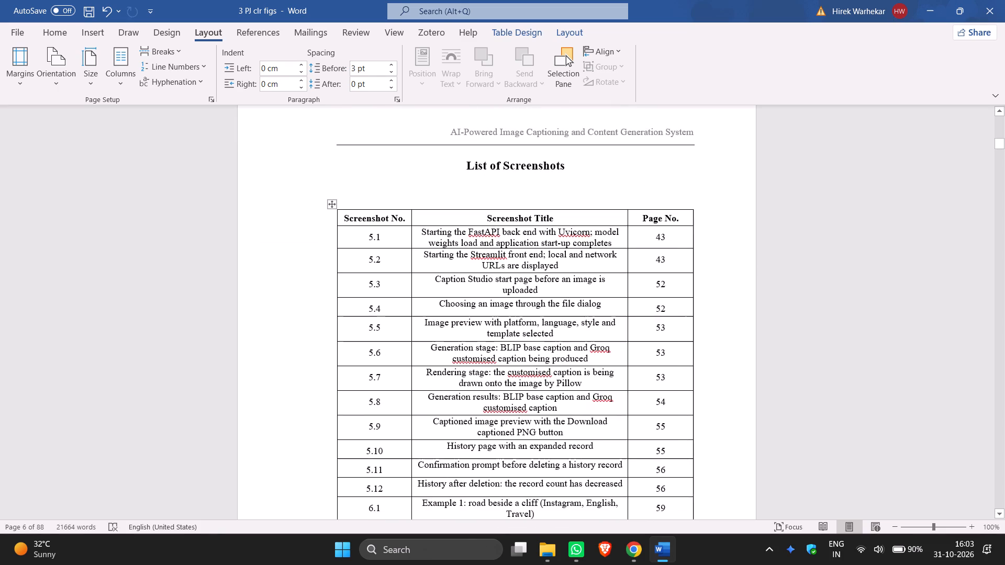
Increase the height of the 5.1 row slightly by moving its lower border down.
left_click(851, 347)
scroll(851, 346, "down", 1)
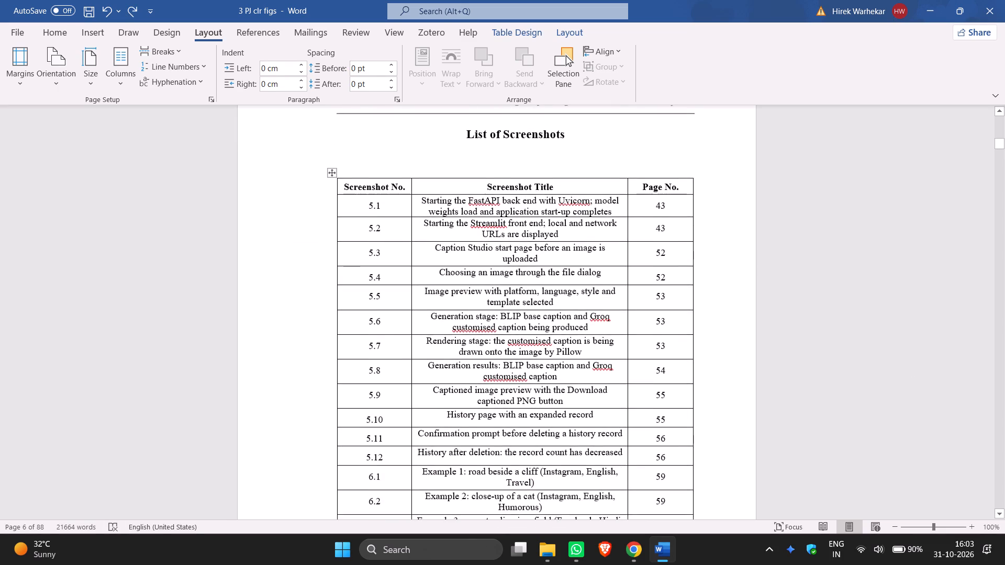
scroll(851, 346, "up", 1)
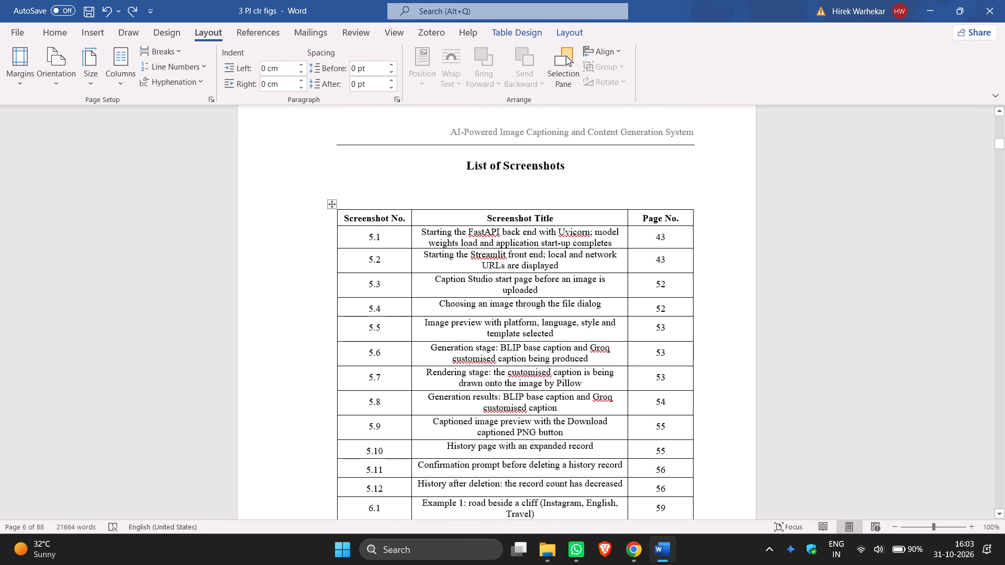
left_click(632, 248)
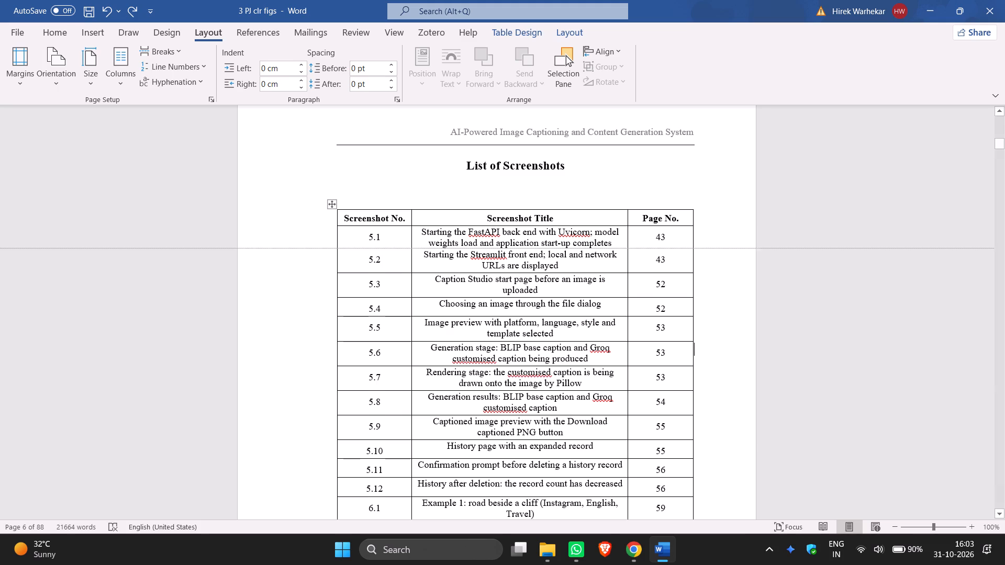
Review the row heights and text layout of the List of Screenshots table from its header to the 6.6 row.
left_click(639, 275)
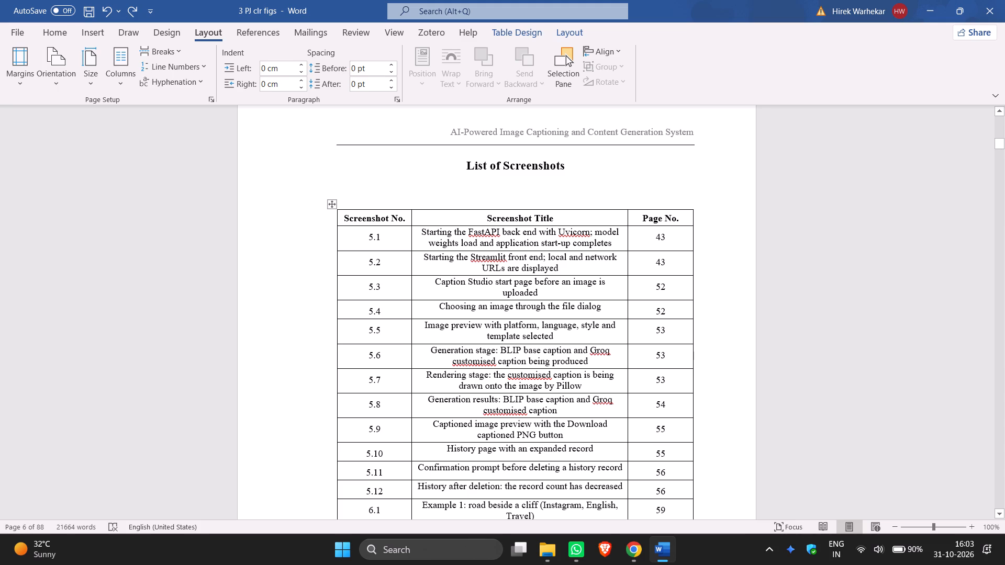
scroll(632, 315, "down", 1)
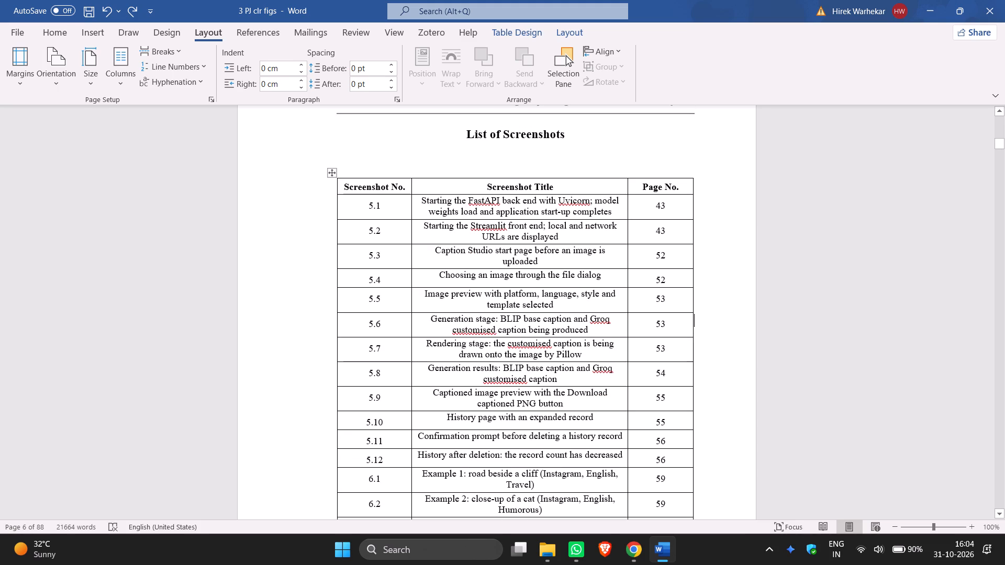
left_click_drag(638, 337, 638, 345)
left_click_drag(638, 345, 639, 345)
scroll(635, 345, "down", 7)
scroll(630, 342, "up", 6)
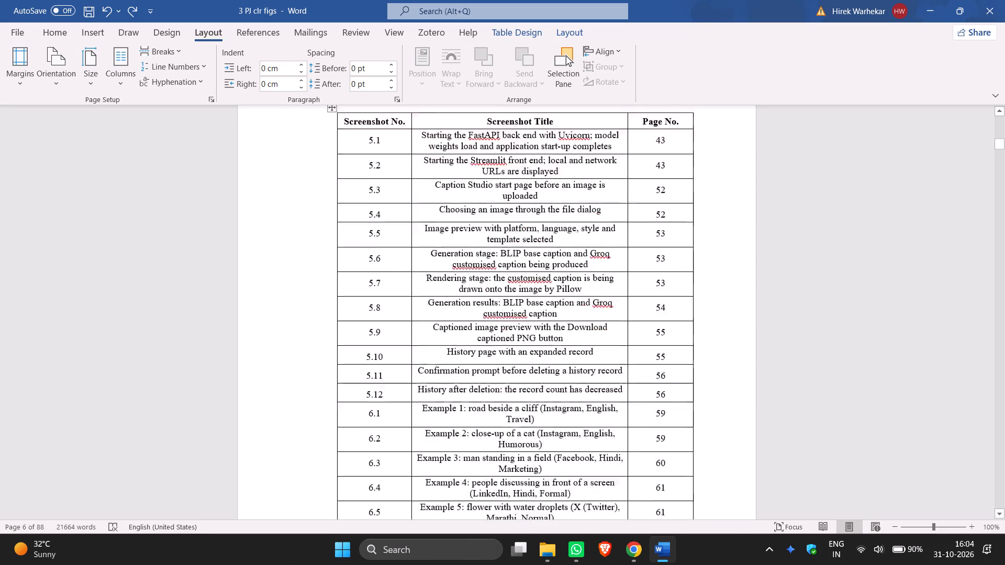
scroll(630, 342, "up", 3)
left_click(969, 274)
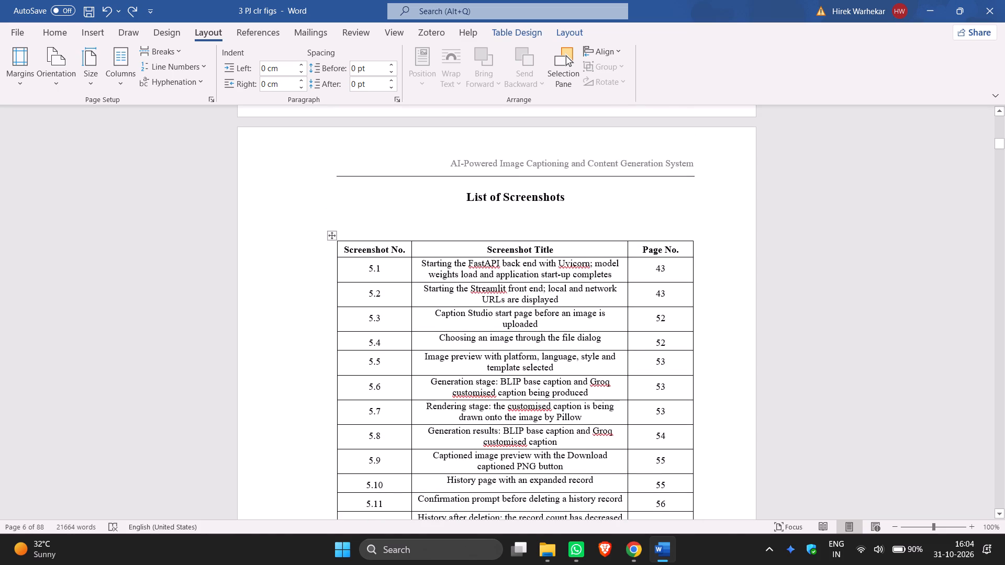
scroll(880, 258, "down", 8)
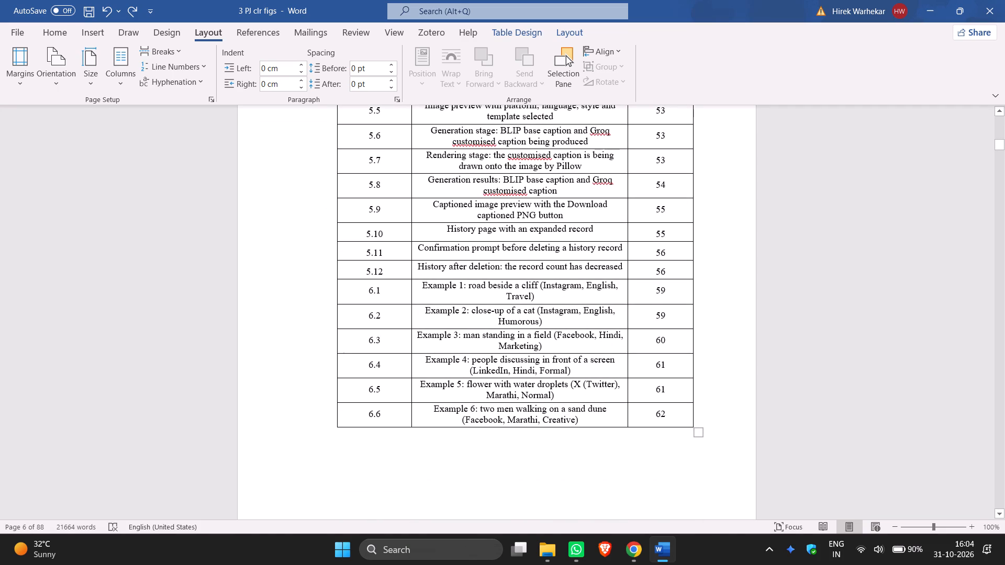
scroll(884, 242, "up", 6)
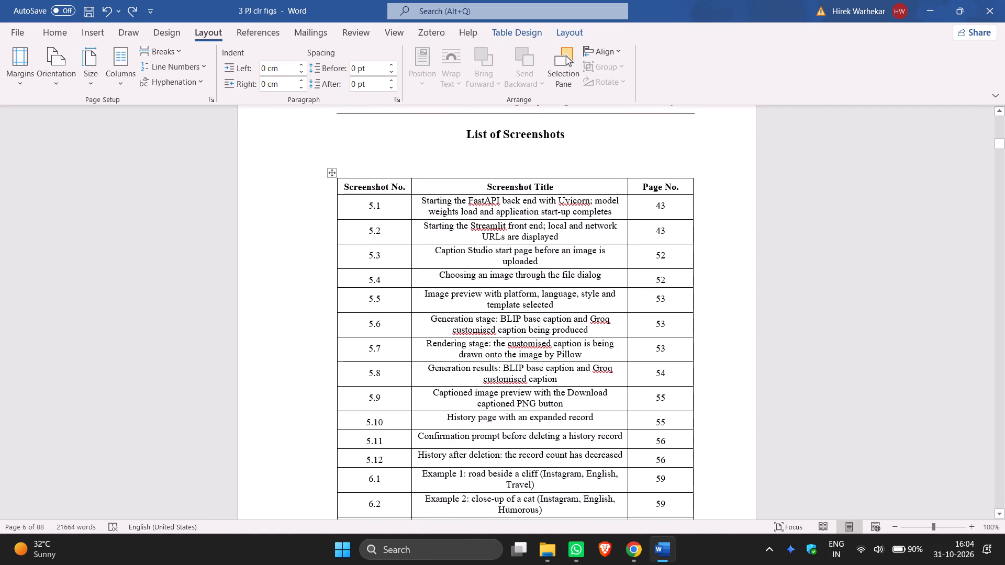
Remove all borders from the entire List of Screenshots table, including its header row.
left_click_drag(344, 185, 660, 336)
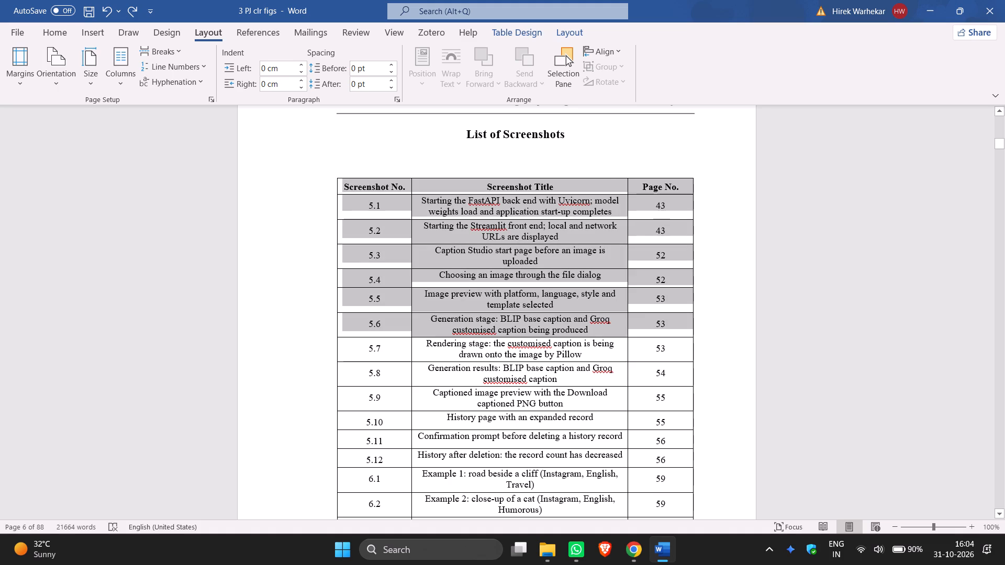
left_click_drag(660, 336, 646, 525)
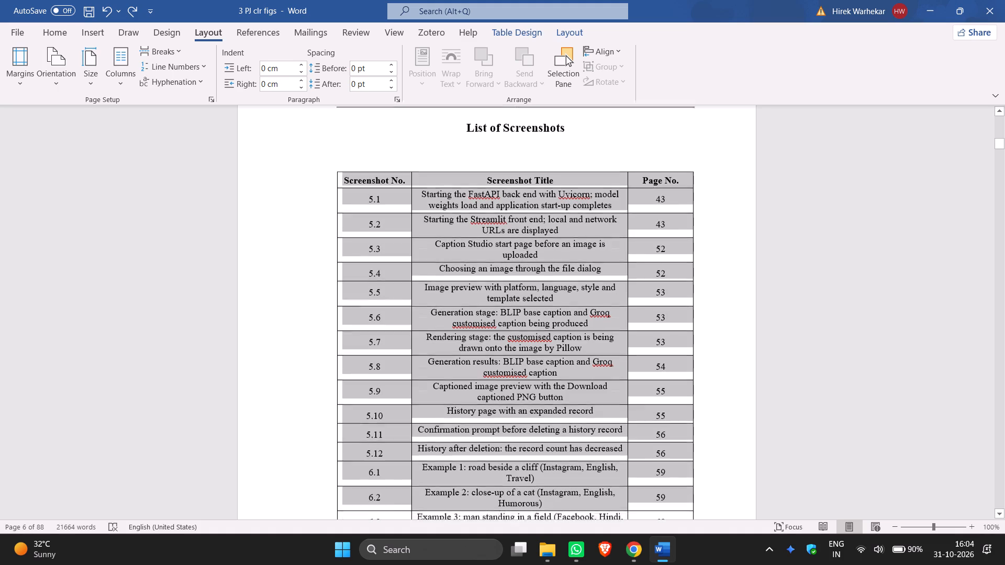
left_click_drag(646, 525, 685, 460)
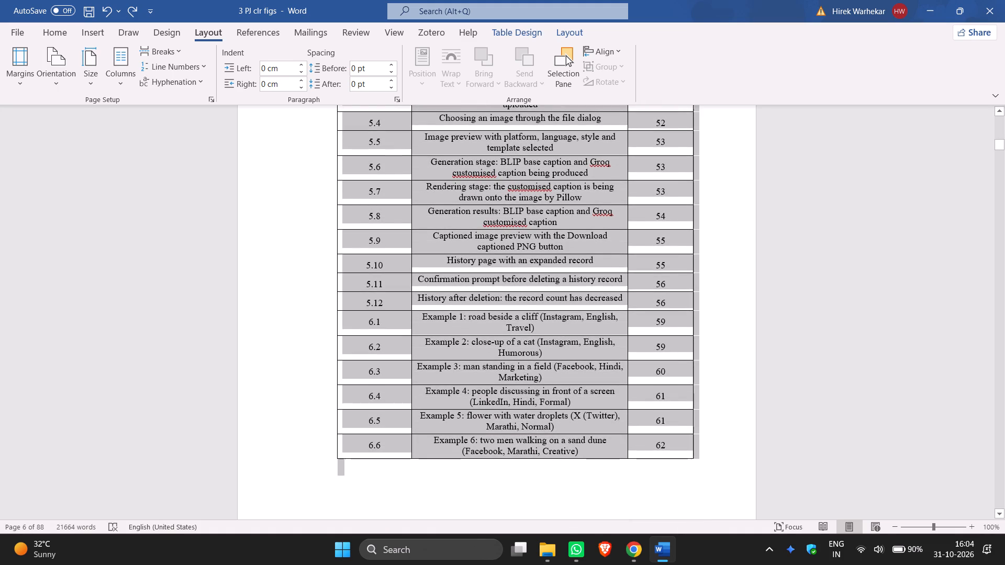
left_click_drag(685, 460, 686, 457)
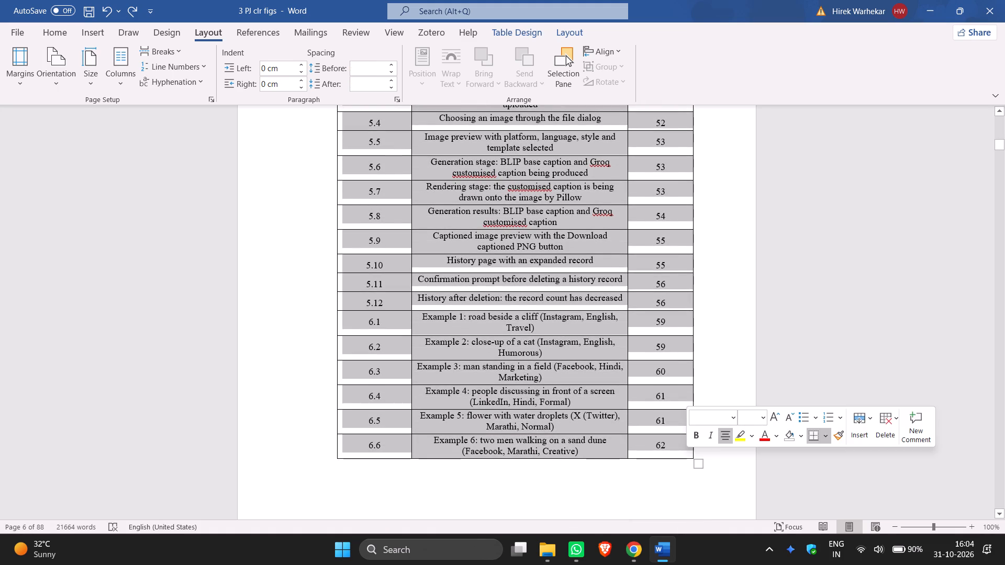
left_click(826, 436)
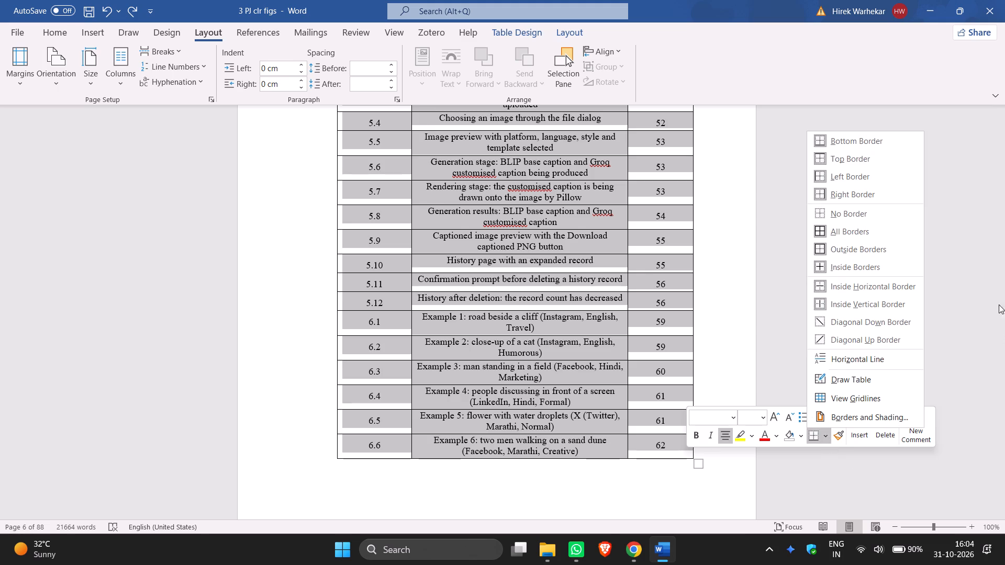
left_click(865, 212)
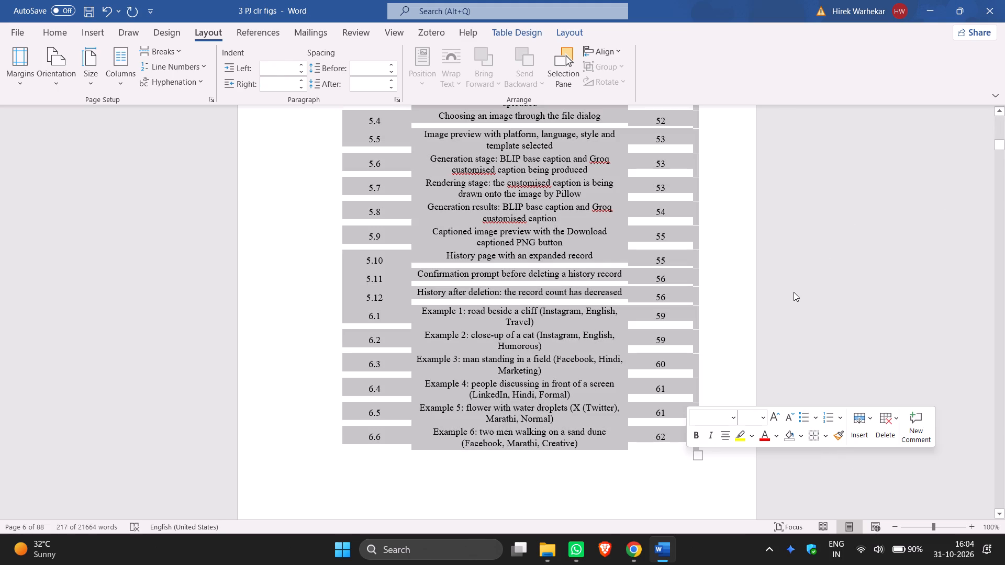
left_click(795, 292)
Examine the borderless List of Screenshots table against the dotted-leader screenshot list and the List of Abbreviations on the following pages.
scroll(816, 289, "up", 6)
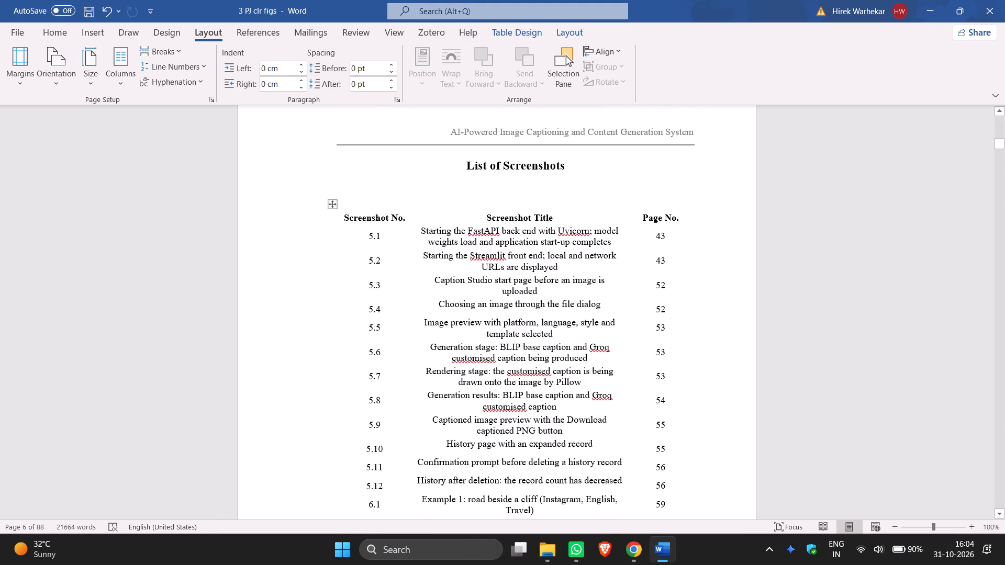
scroll(817, 286, "up", 2)
scroll(817, 286, "down", 6)
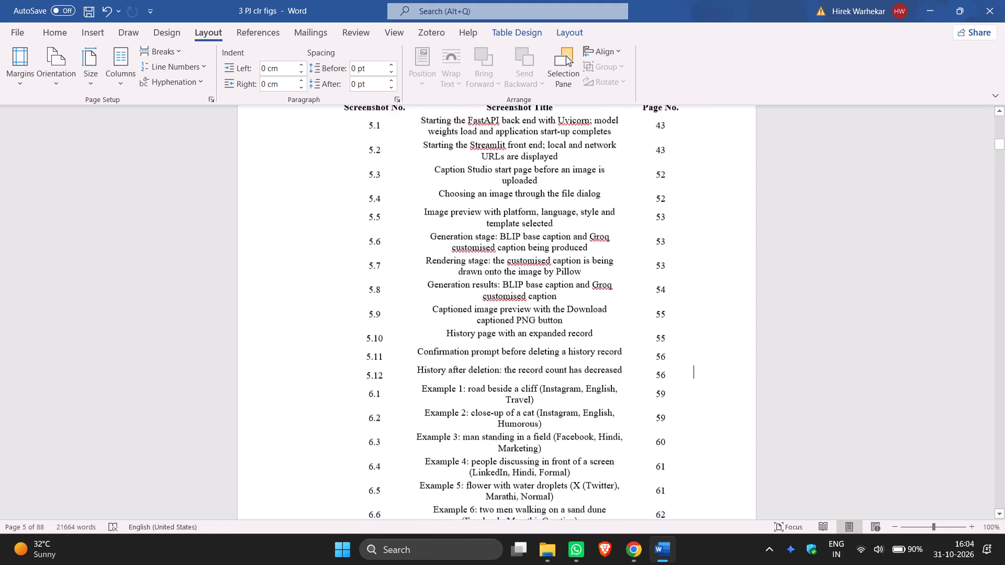
scroll(817, 286, "down", 11)
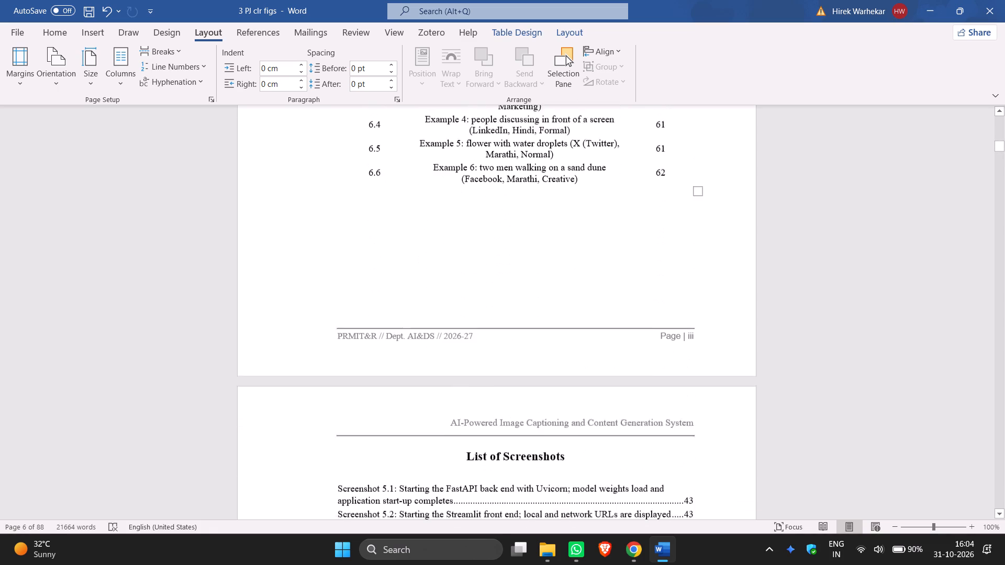
scroll(817, 285, "down", 10)
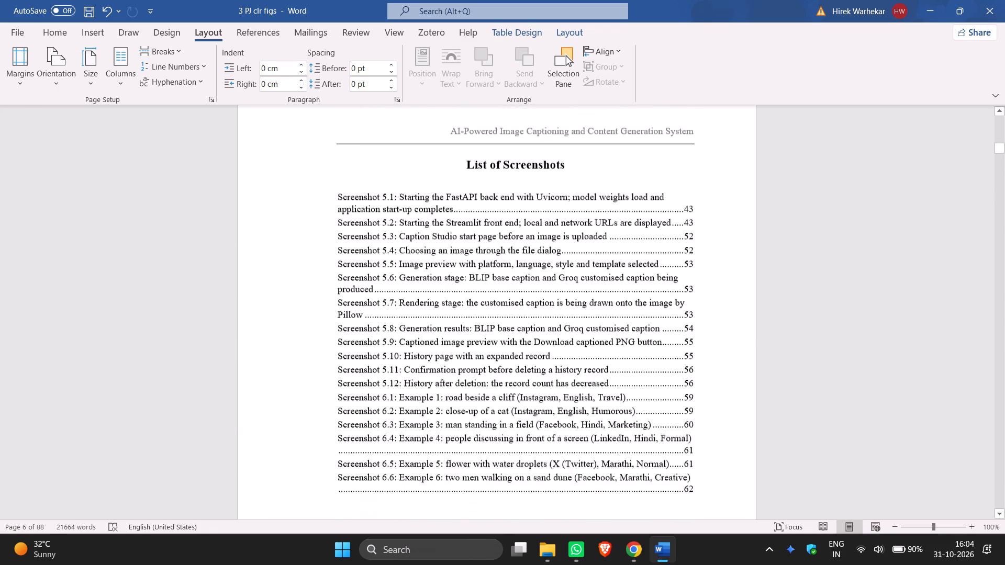
scroll(817, 283, "down", 18)
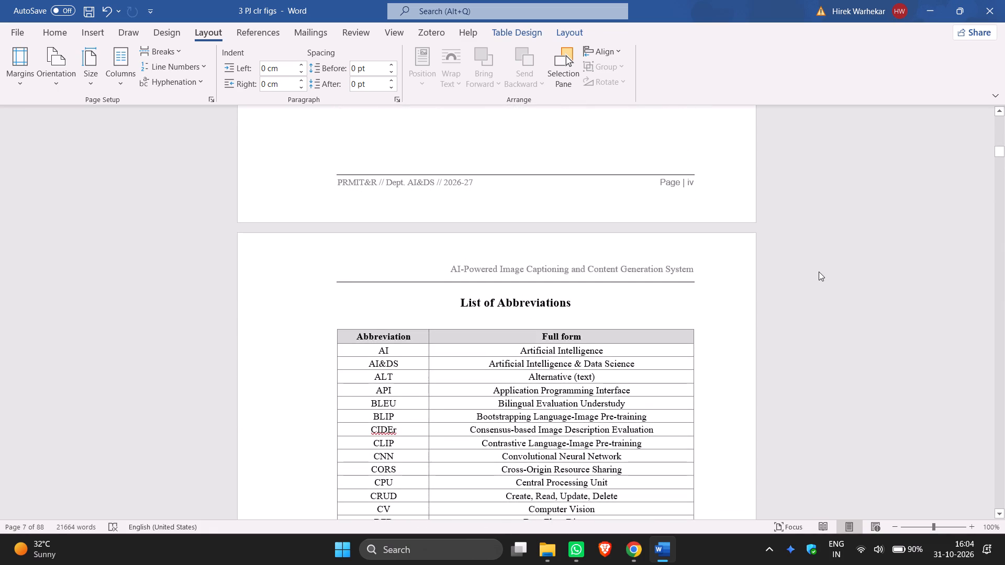
scroll(819, 272, "down", 8)
scroll(819, 269, "up", 19)
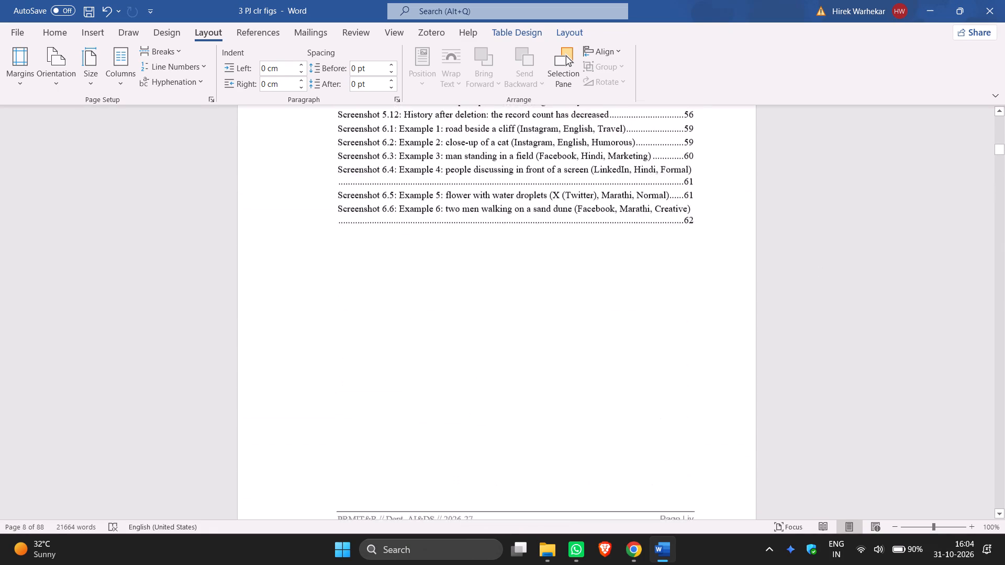
scroll(822, 265, "up", 3)
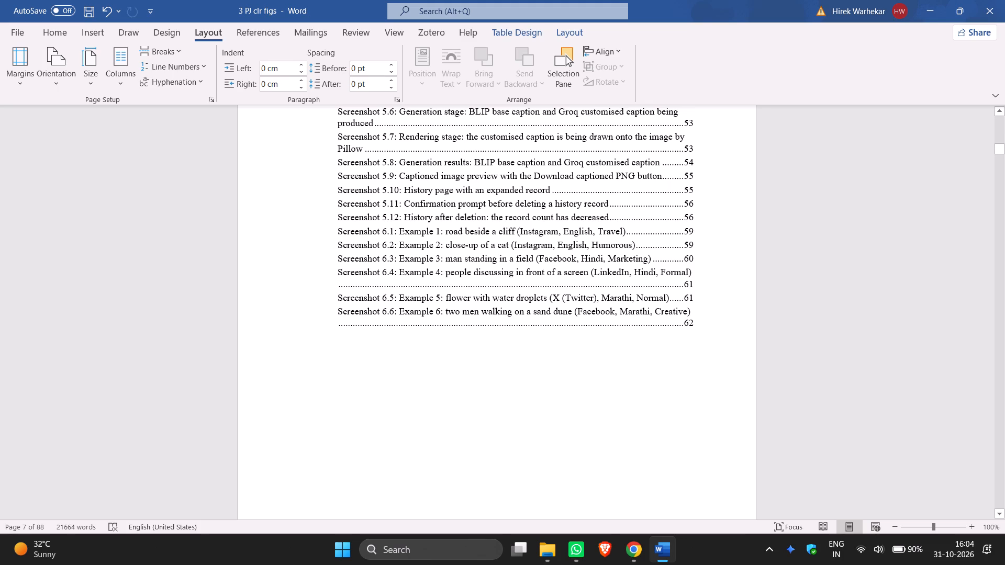
scroll(613, 253, "up", 15)
scroll(613, 234, "up", 6)
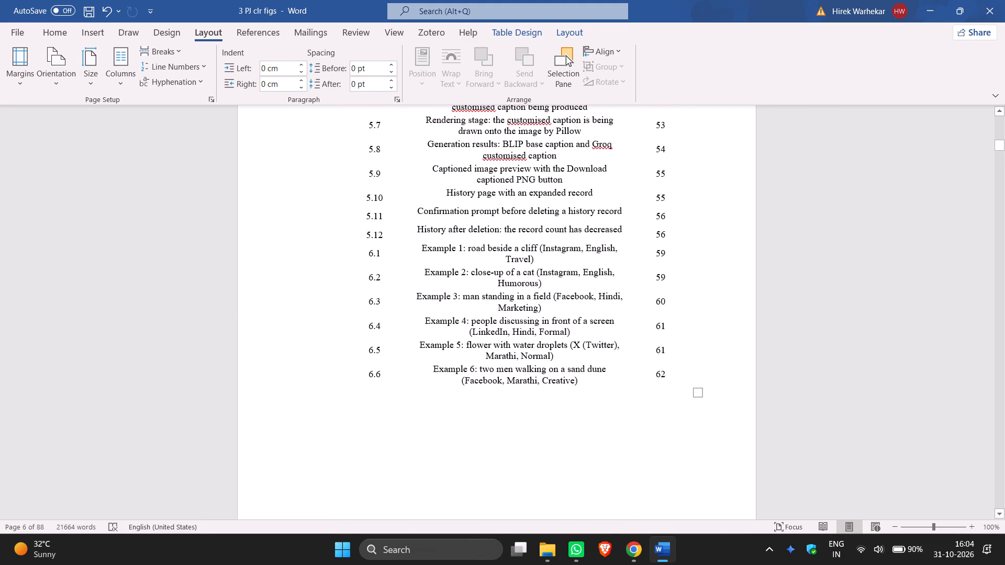
scroll(615, 330, "up", 2)
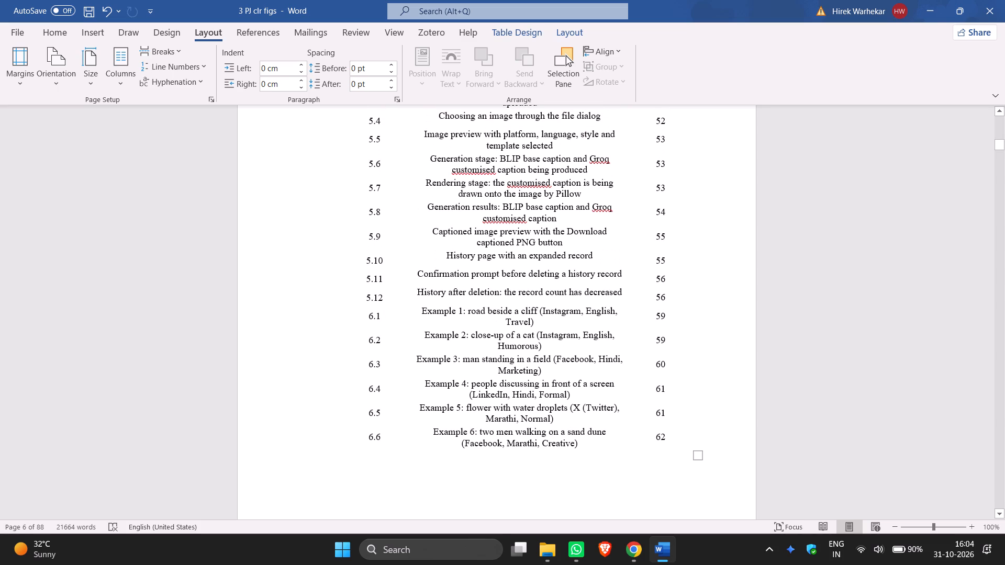
scroll(615, 327, "up", 3)
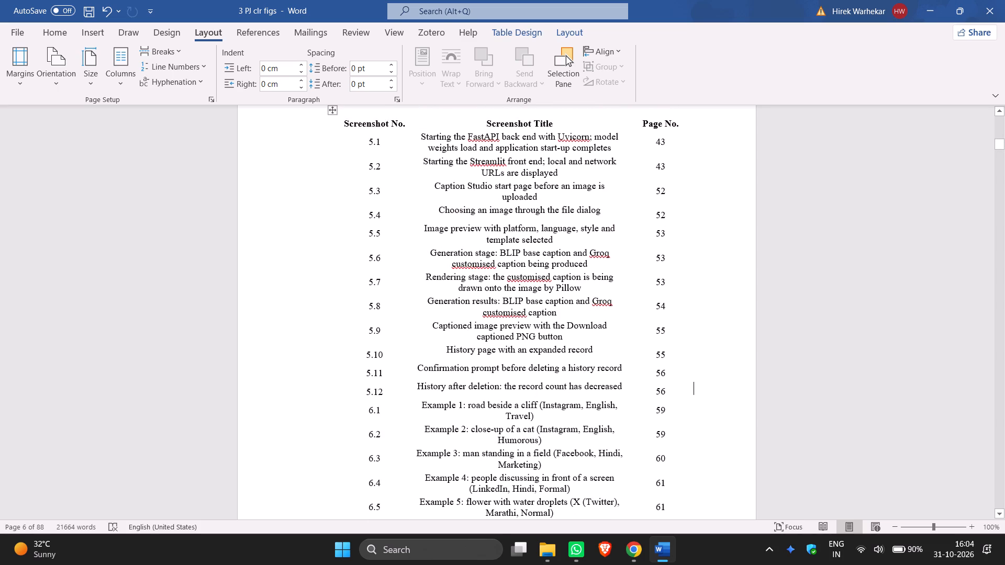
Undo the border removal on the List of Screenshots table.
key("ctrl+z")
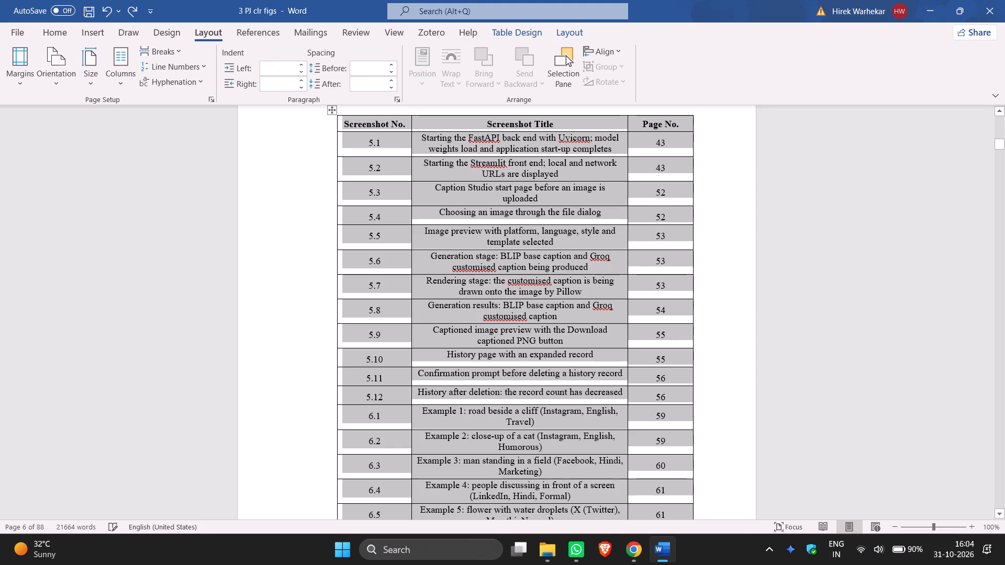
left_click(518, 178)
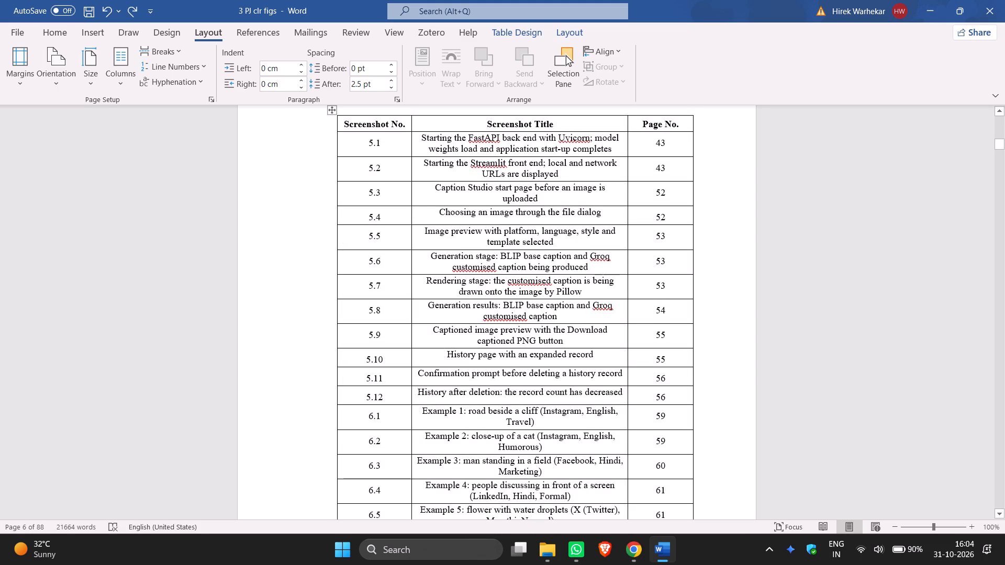
Left-align the screenshot titles for rows 5.1 to 6.6, leaving out the Screenshot Title header.
left_click_drag(421, 138, 539, 510)
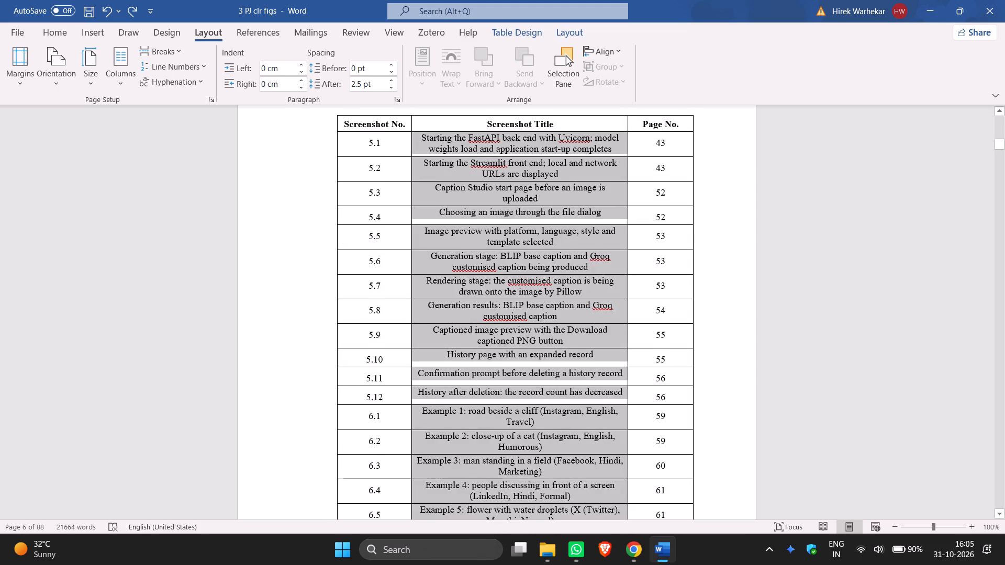
left_click_drag(539, 510, 594, 367)
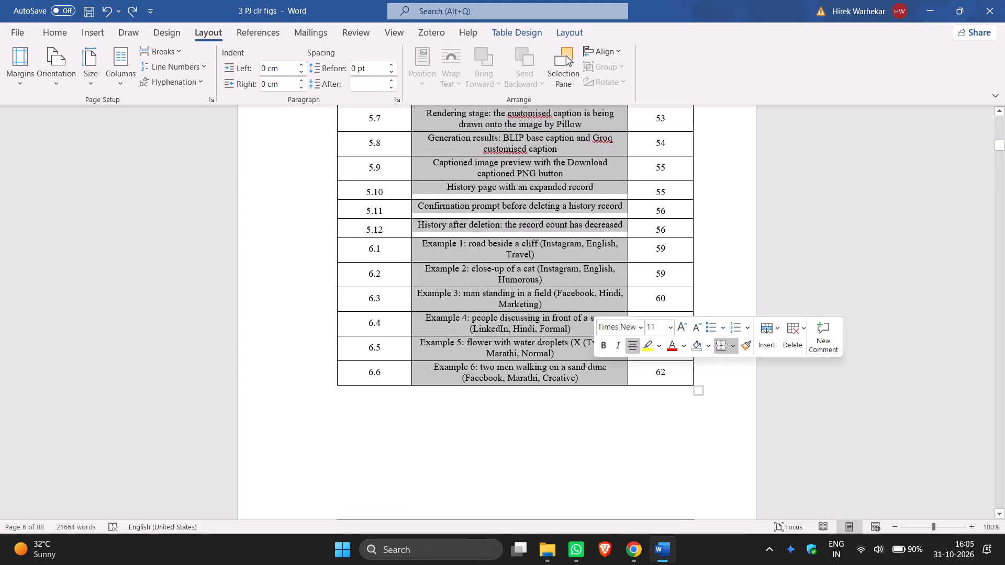
left_click(52, 31)
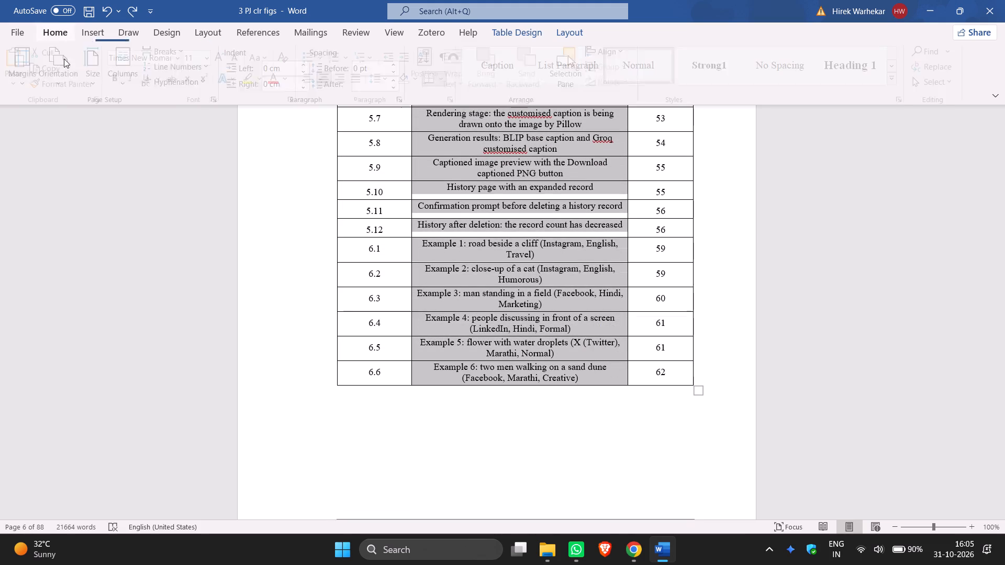
scroll(122, 204, "up", 7)
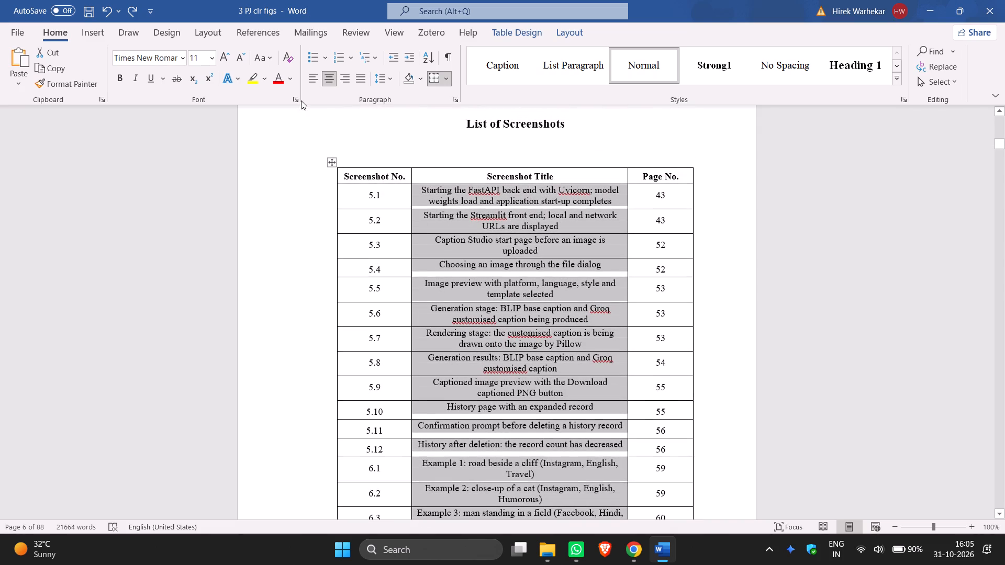
left_click(314, 78)
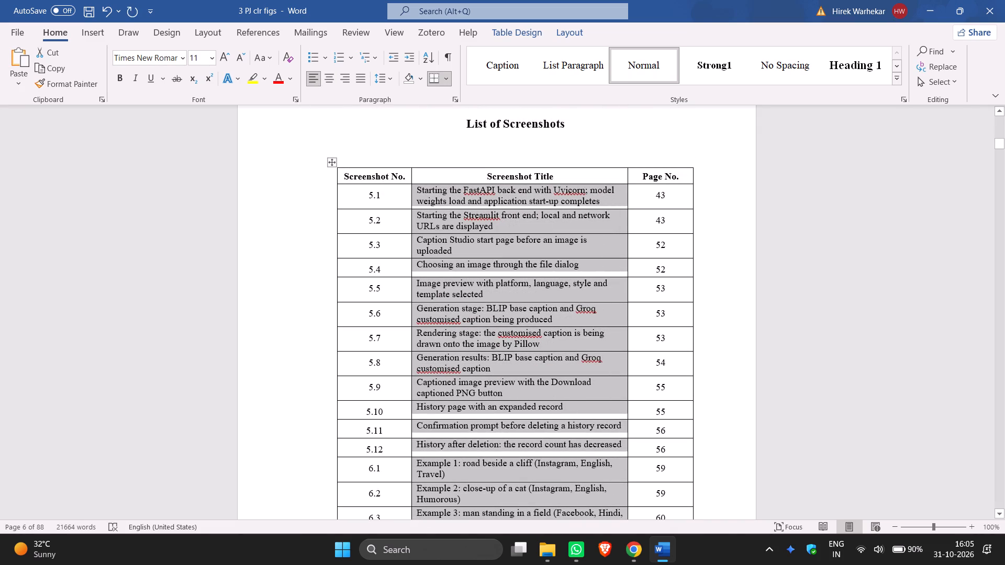
left_click(842, 299)
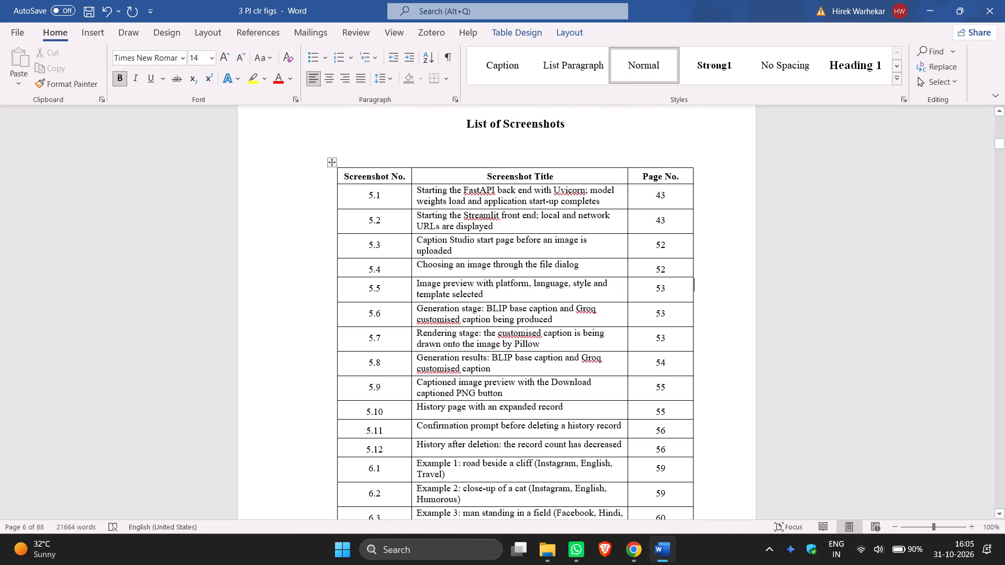
Remove all borders from the entire List of Screenshots table, from the header row through row 6.6.
left_click_drag(343, 174, 656, 435)
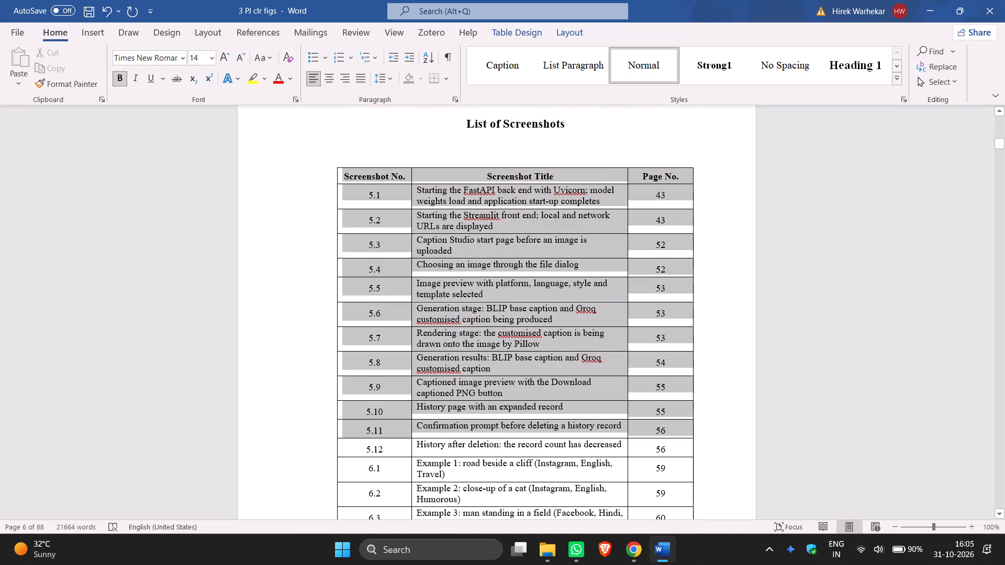
left_click_drag(656, 435, 676, 501)
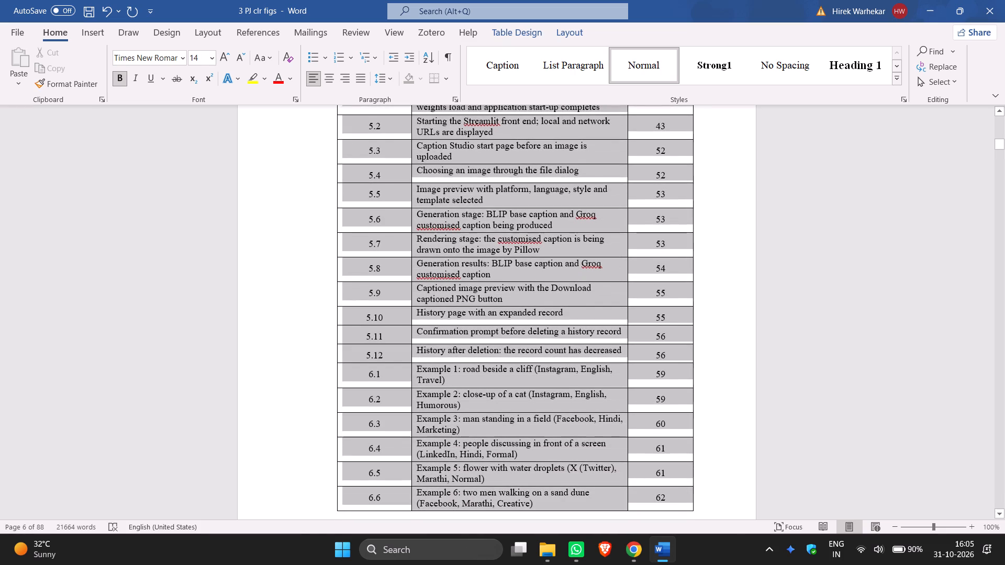
left_click_drag(676, 501, 676, 507)
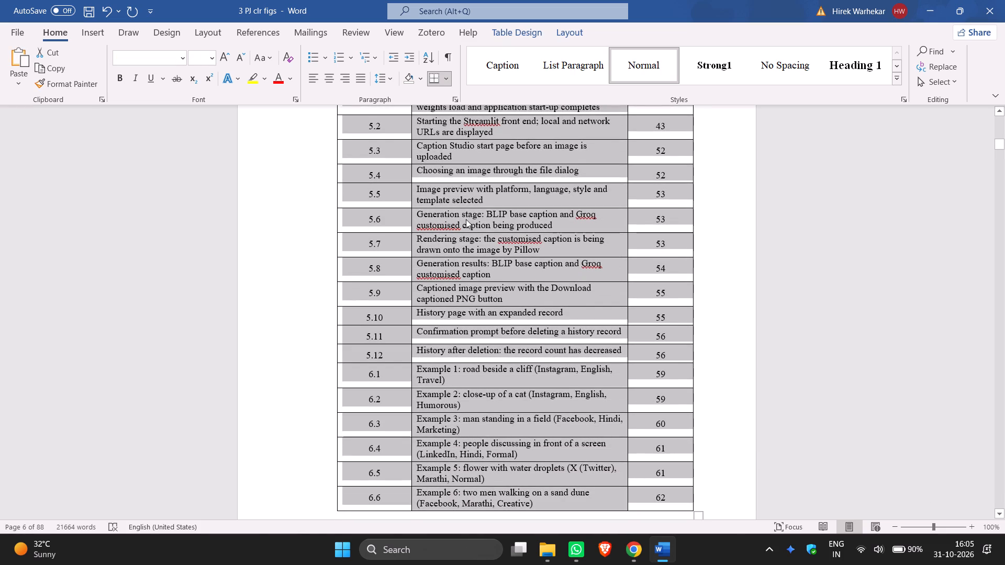
left_click(447, 78)
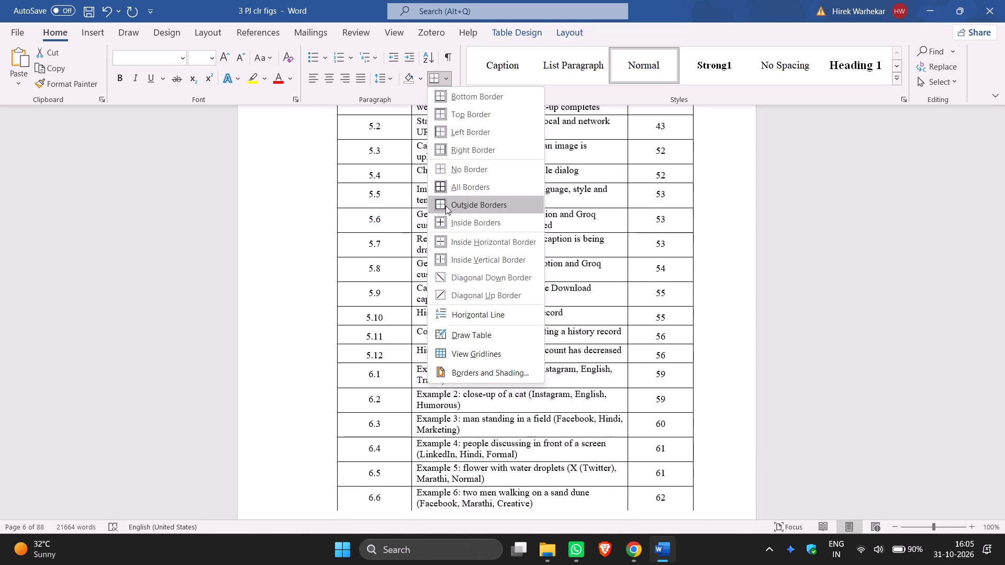
left_click(455, 172)
left_click(876, 326)
scroll(794, 321, "up", 4)
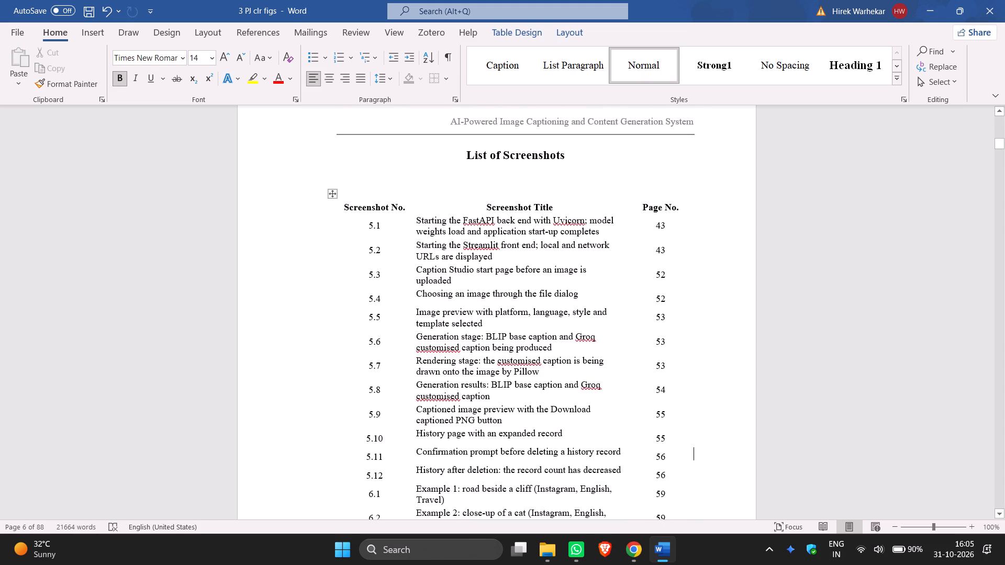
left_click(794, 318)
Delete the duplicate dotted-leader screenshot list on the following page, including its List of Screenshots heading.
scroll(793, 316, "down", 7)
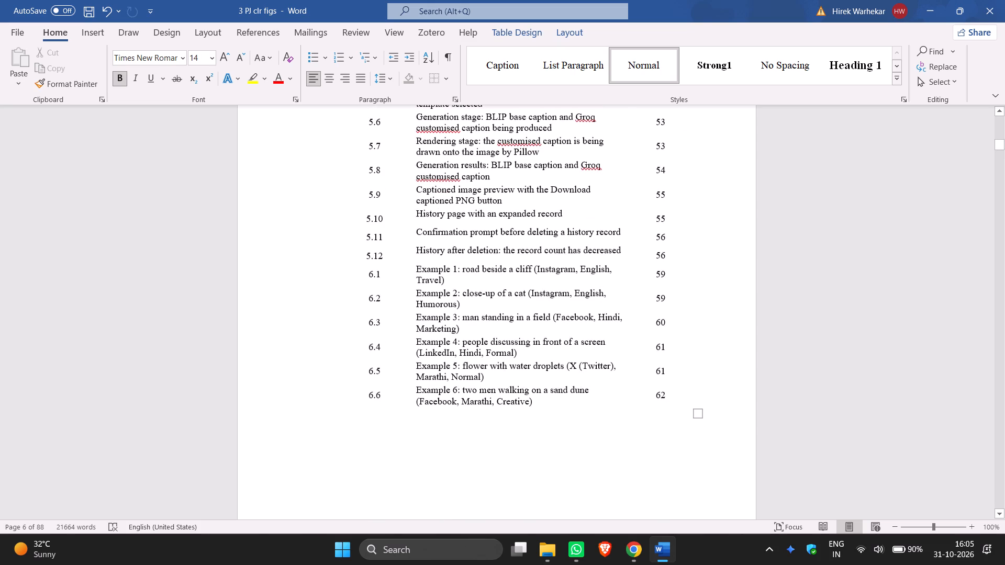
scroll(792, 312, "down", 19)
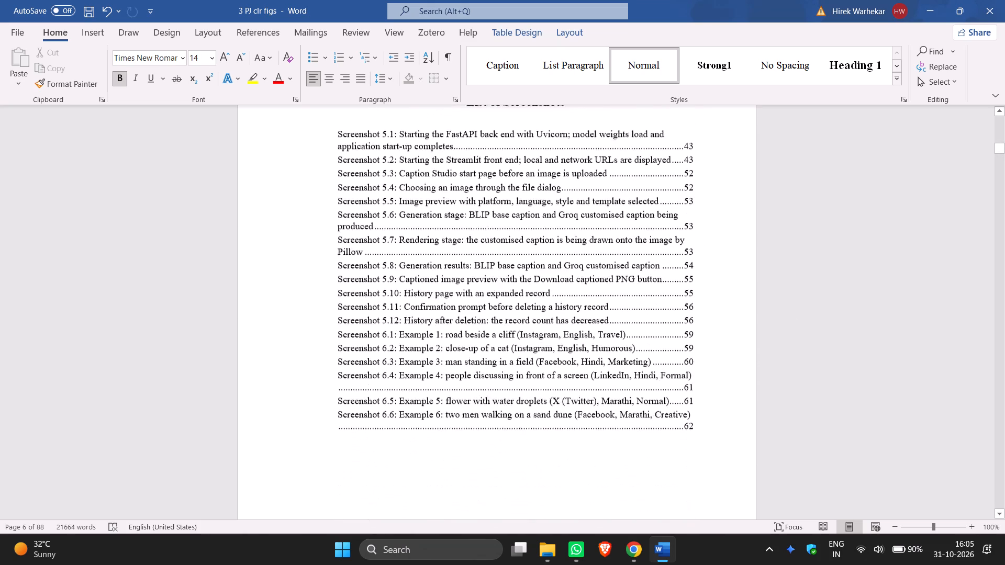
scroll(789, 302, "down", 10)
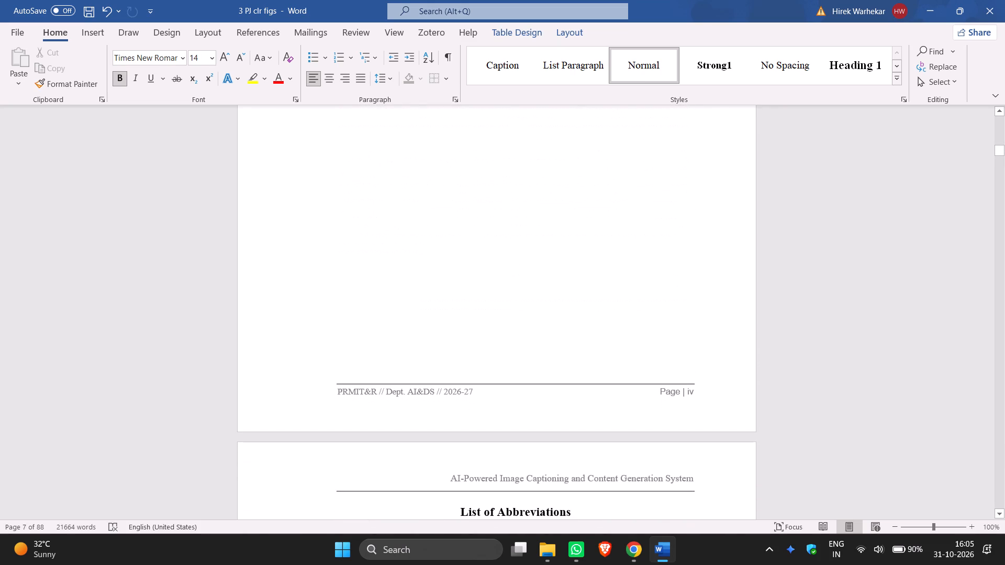
scroll(788, 299, "up", 4)
left_click_drag(707, 220, 707, 219)
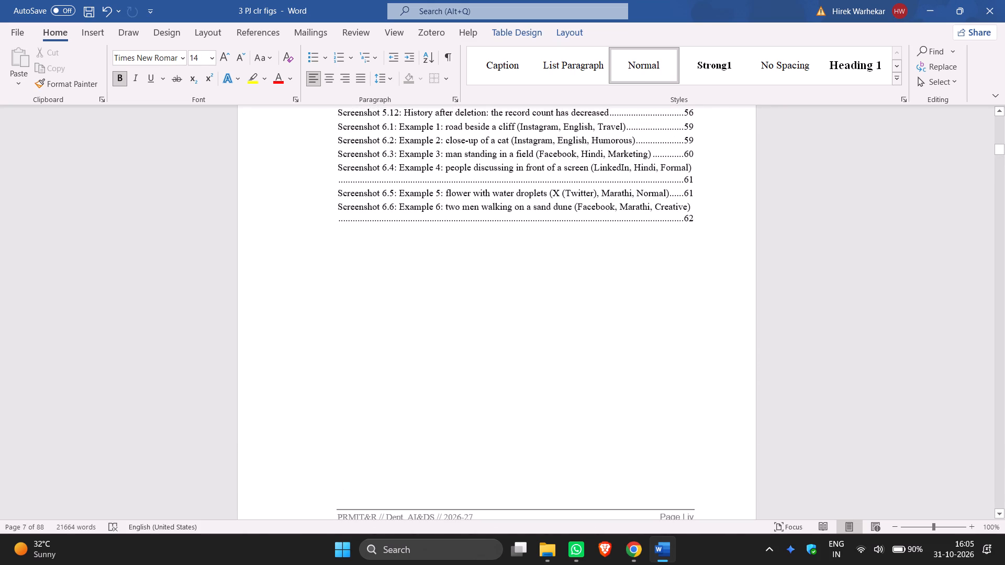
left_click_drag(707, 219, 400, 101)
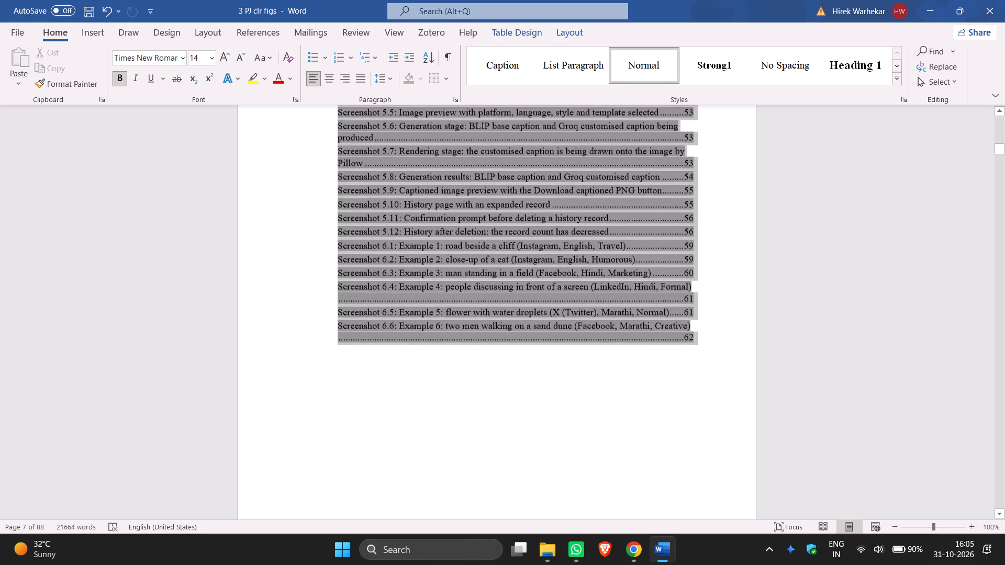
left_click_drag(400, 101, 392, 154)
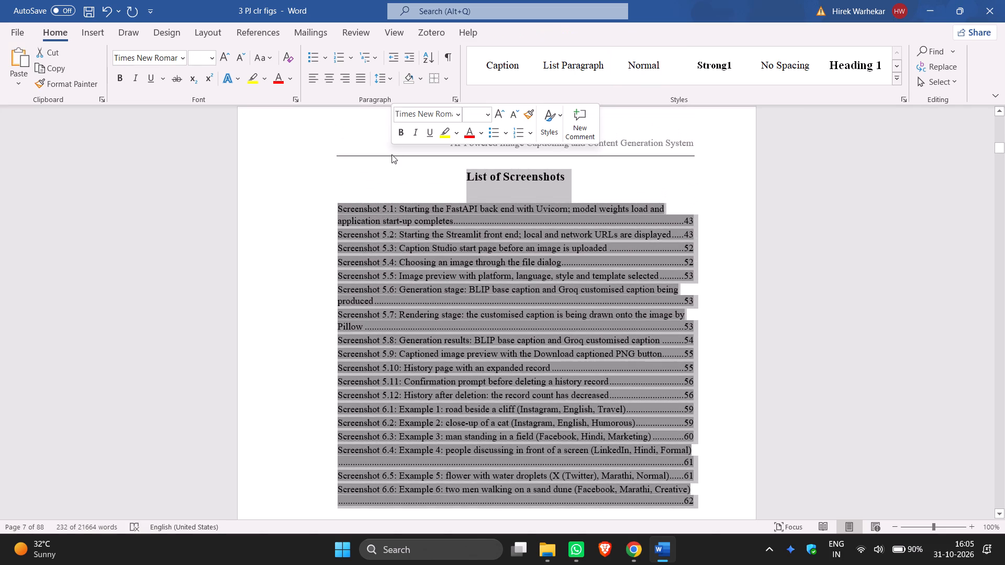
key("BackSpace")
Remove the empty line between the List of Screenshots heading and its table.
scroll(708, 220, "down", 3)
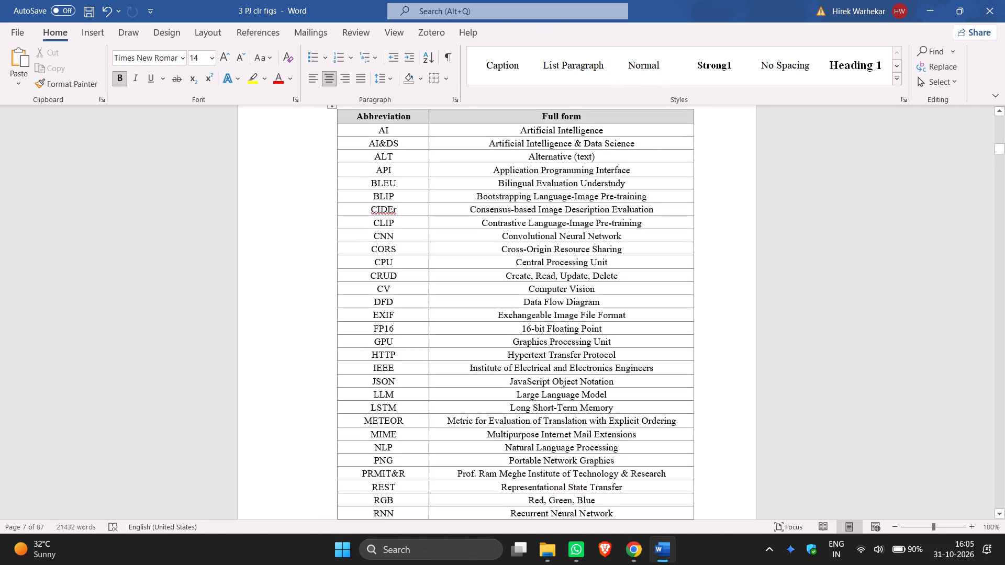
scroll(709, 220, "down", 10)
scroll(709, 219, "up", 12)
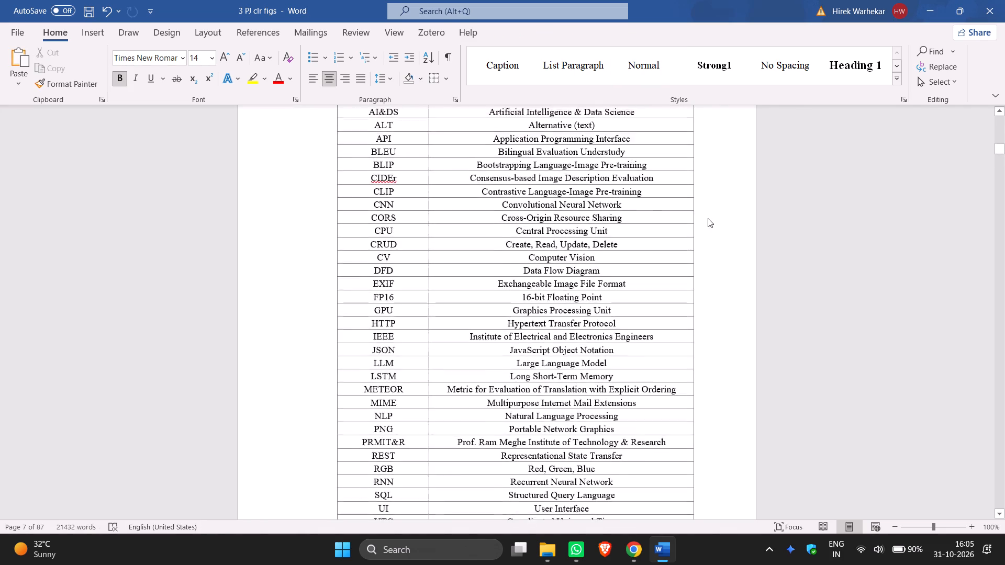
scroll(708, 218, "up", 10)
scroll(707, 216, "up", 14)
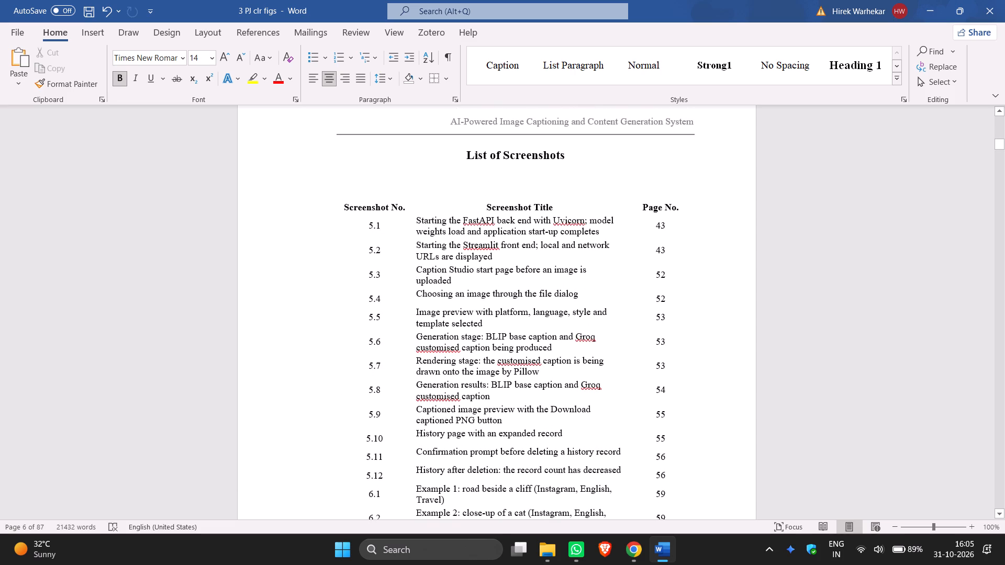
scroll(728, 193, "up", 20)
scroll(728, 191, "down", 15)
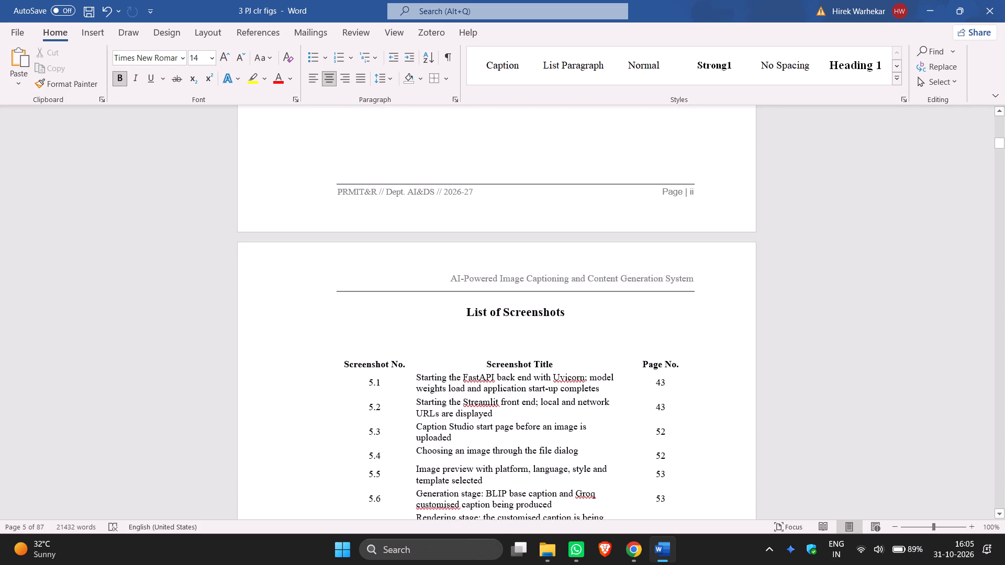
left_click(363, 341)
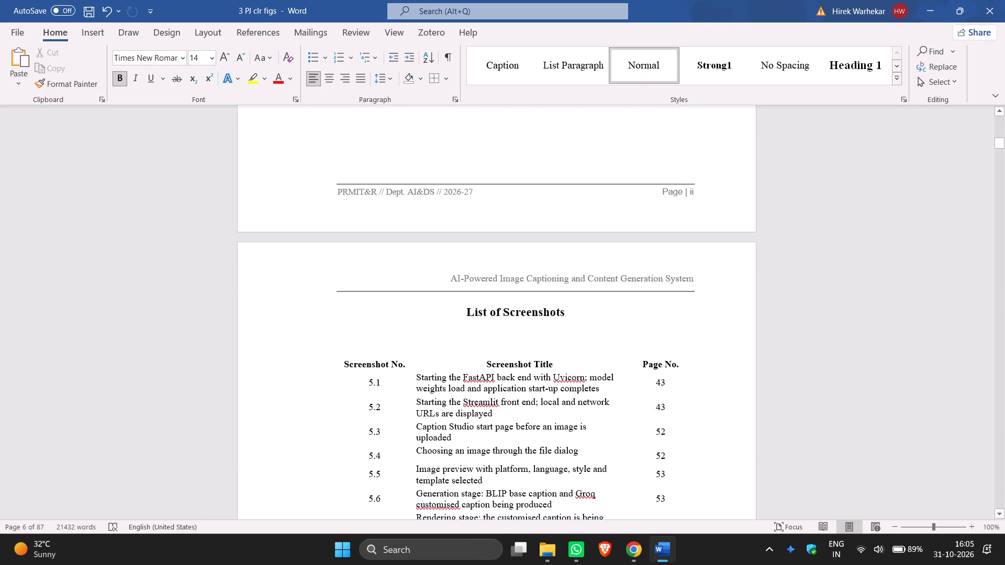
key("BackSpace")
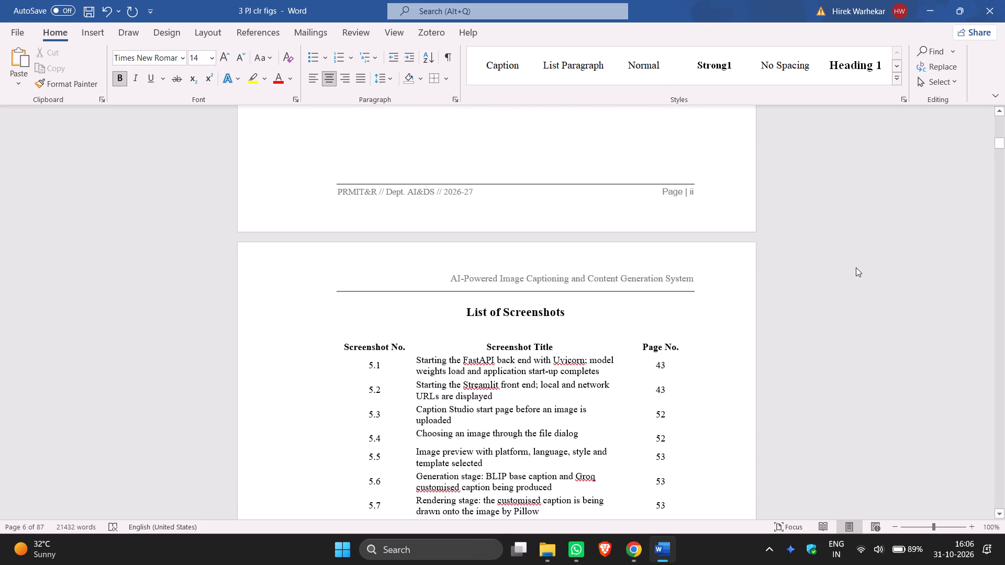
left_click(856, 267)
Save the document.
scroll(856, 267, "down", 16)
scroll(855, 258, "up", 12)
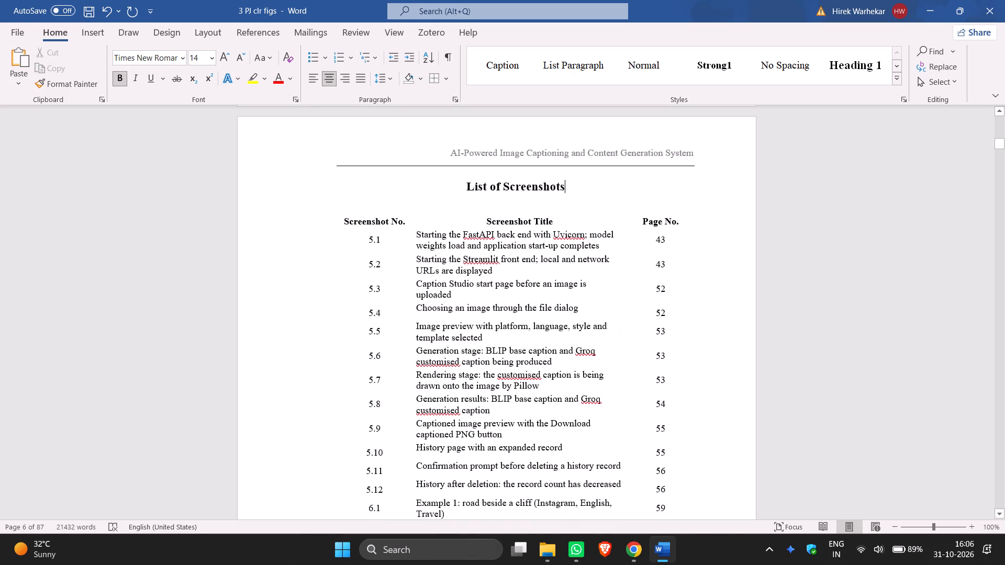
scroll(855, 255, "up", 20)
scroll(860, 231, "up", 2)
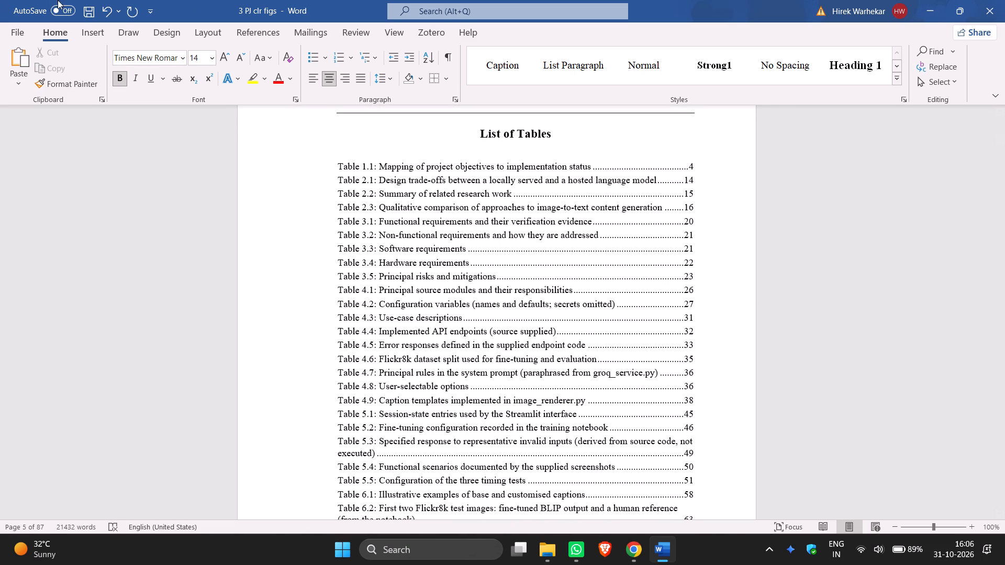
left_click(84, 8)
Slightly increase the List of Screenshots table's header row height to separate it from row 5.1.
scroll(1003, 242, "down", 2)
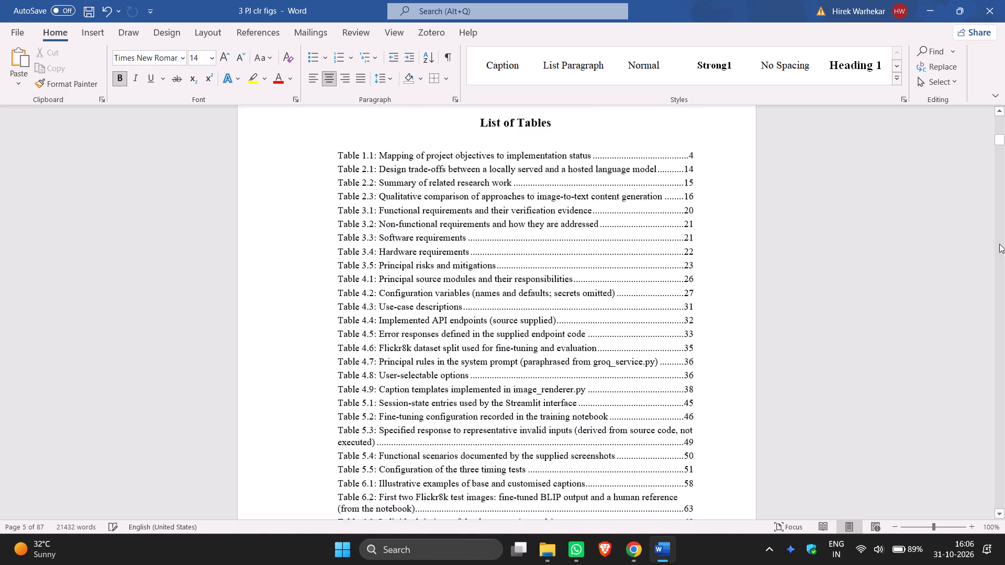
scroll(999, 244, "down", 17)
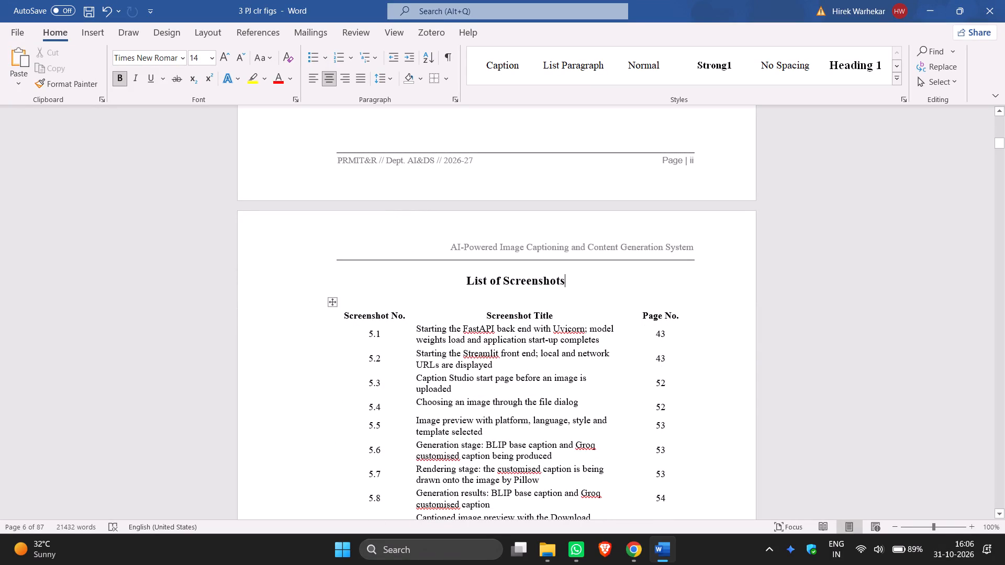
left_click(419, 316)
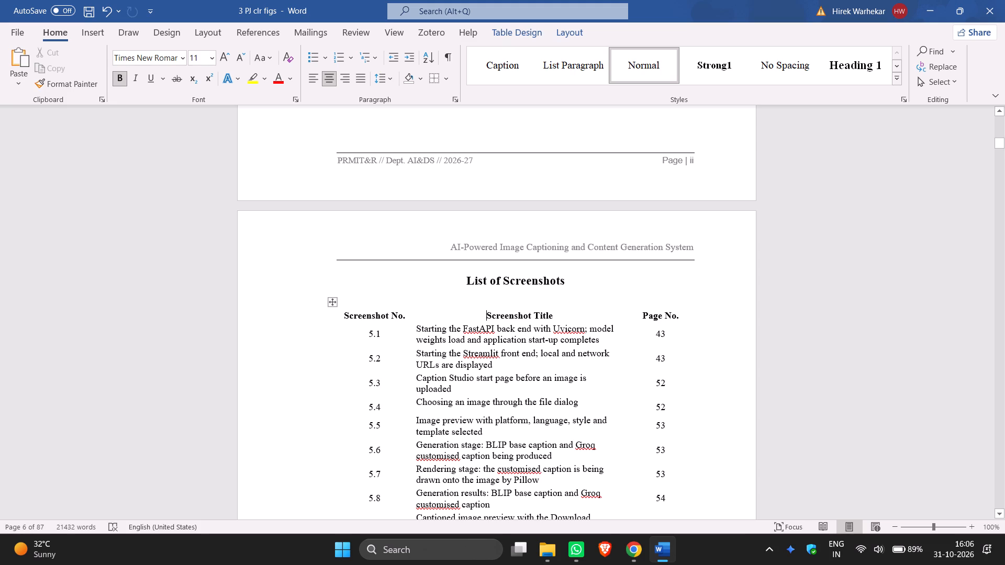
left_click_drag(633, 323, 633, 331)
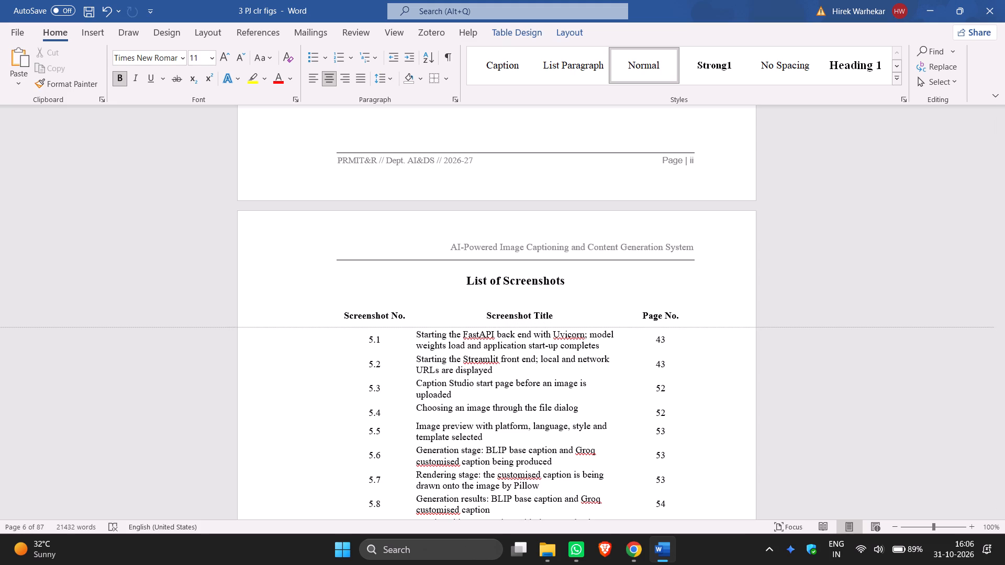
left_click_drag(633, 331, 633, 333)
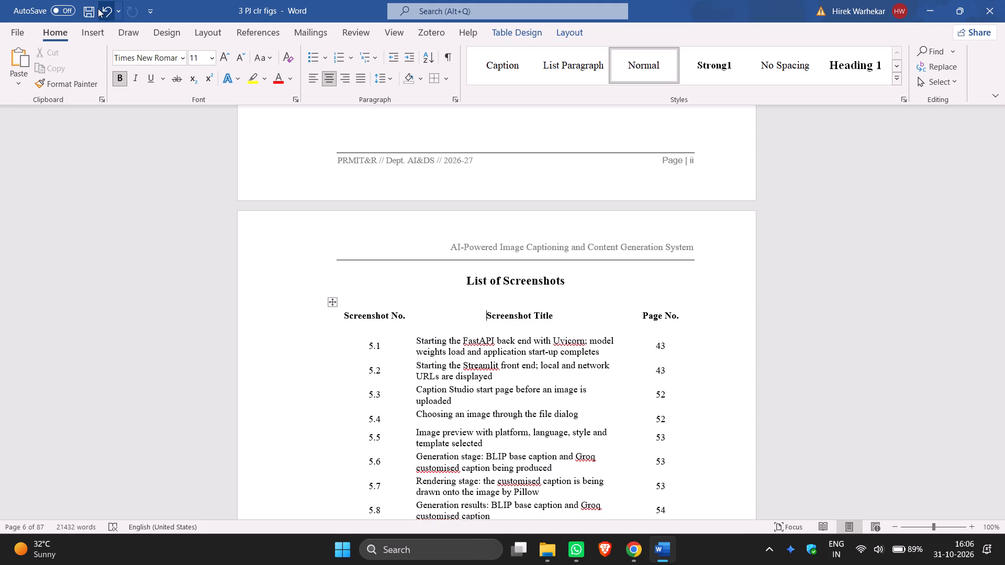
Save the document again.
left_click(94, 7)
Examine the borderless List of Screenshots table's layout and spacing, and compare it with the List of Tables page.
scroll(870, 313, "up", 1)
scroll(870, 315, "down", 7)
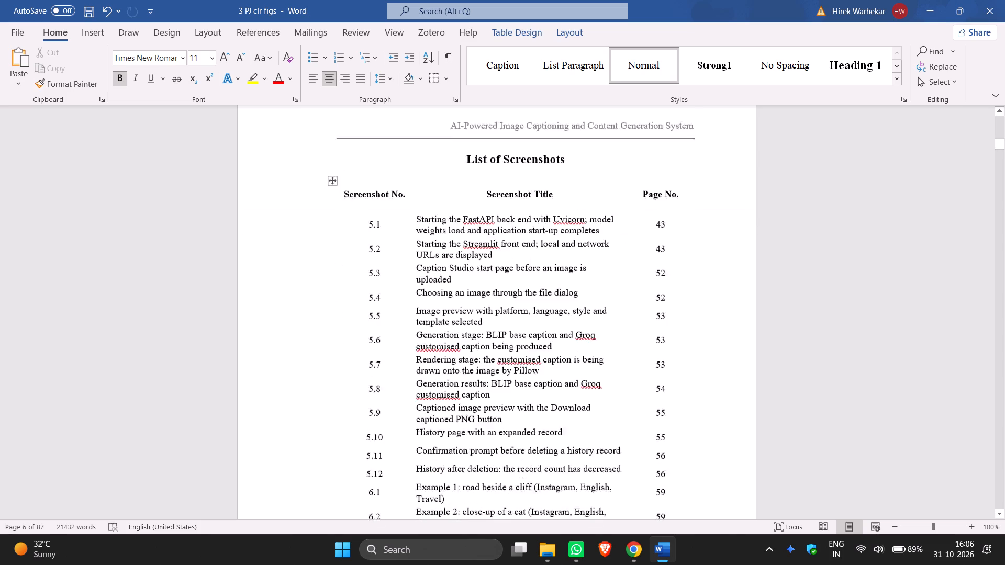
scroll(871, 329, "down", 6)
scroll(872, 320, "up", 7)
scroll(872, 314, "down", 4)
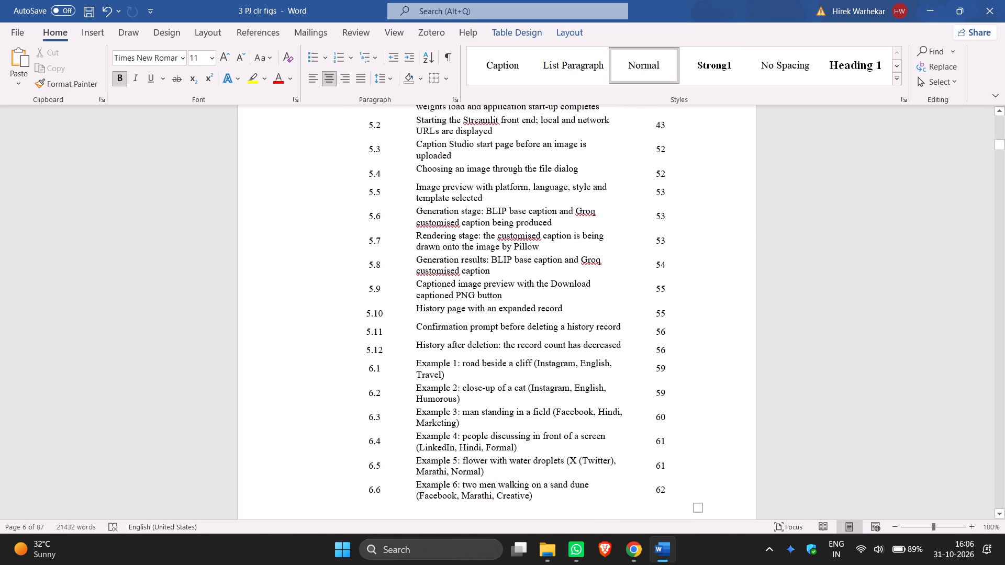
scroll(872, 310, "up", 8)
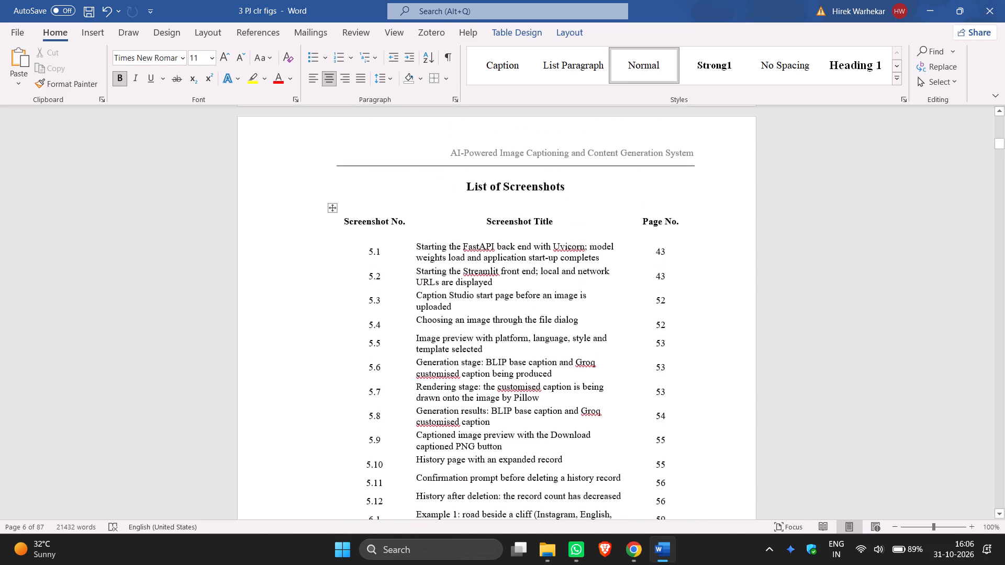
scroll(872, 305, "up", 20)
scroll(871, 304, "up", 2)
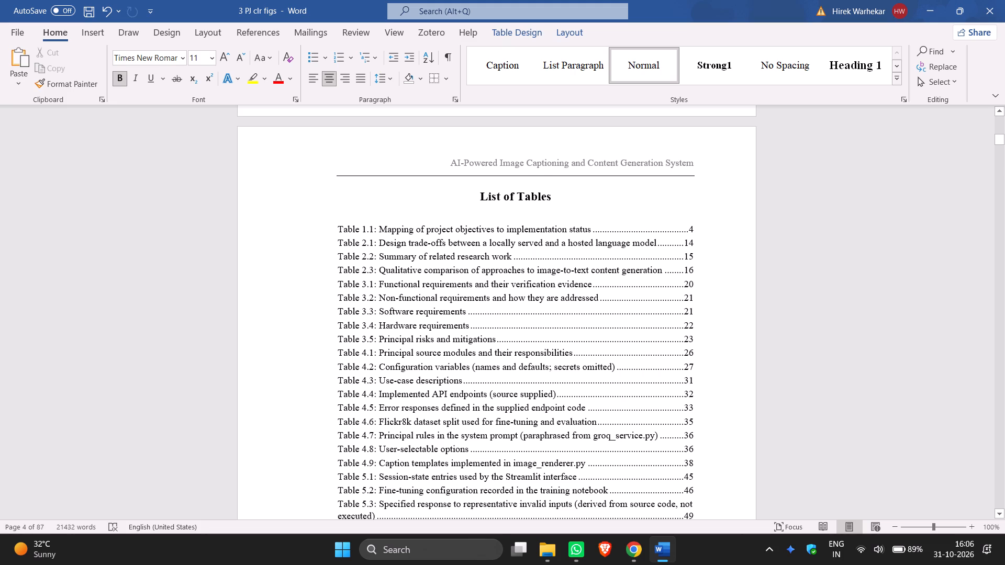
Insert a blank page after the last List of Figures entry, Figure 6.3, ahead of the List of Tables page.
scroll(621, 149, "up", 1)
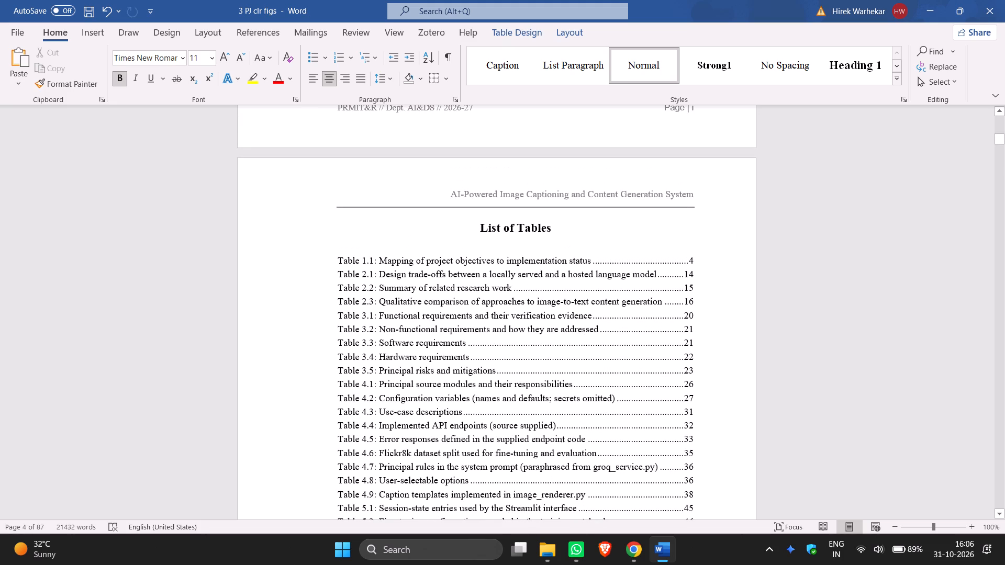
scroll(620, 149, "up", 10)
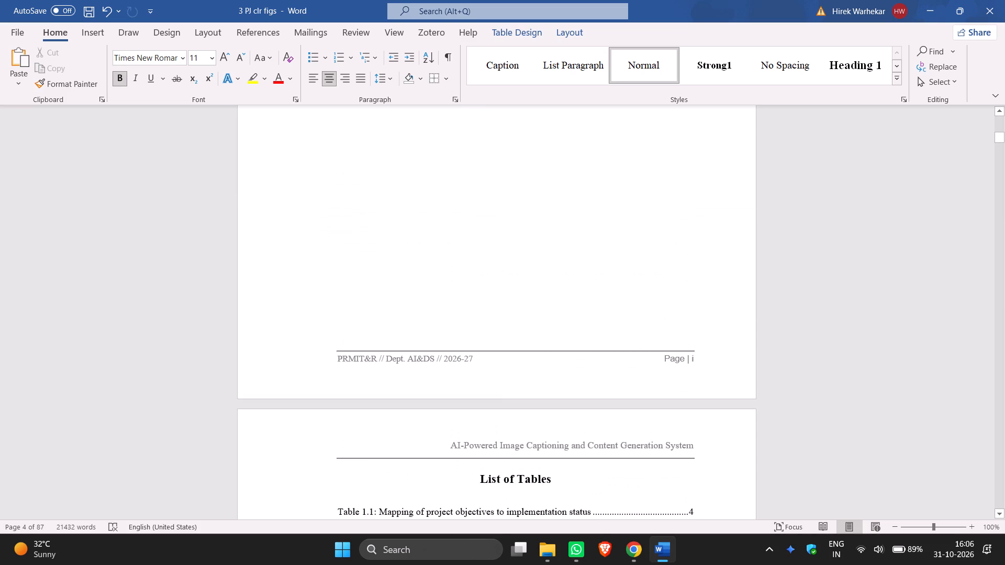
scroll(620, 149, "up", 3)
left_click(694, 151)
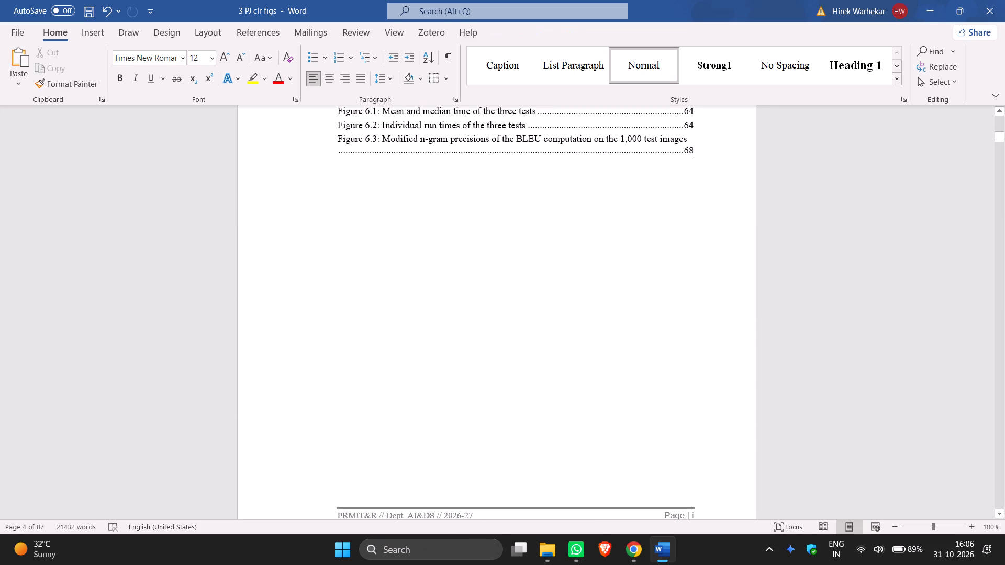
key("Down")
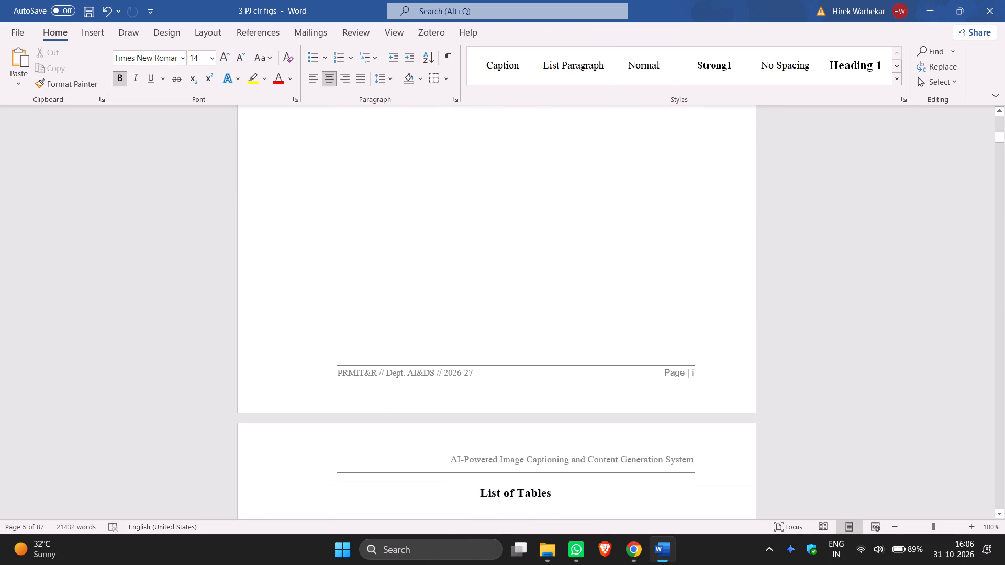
key("Up")
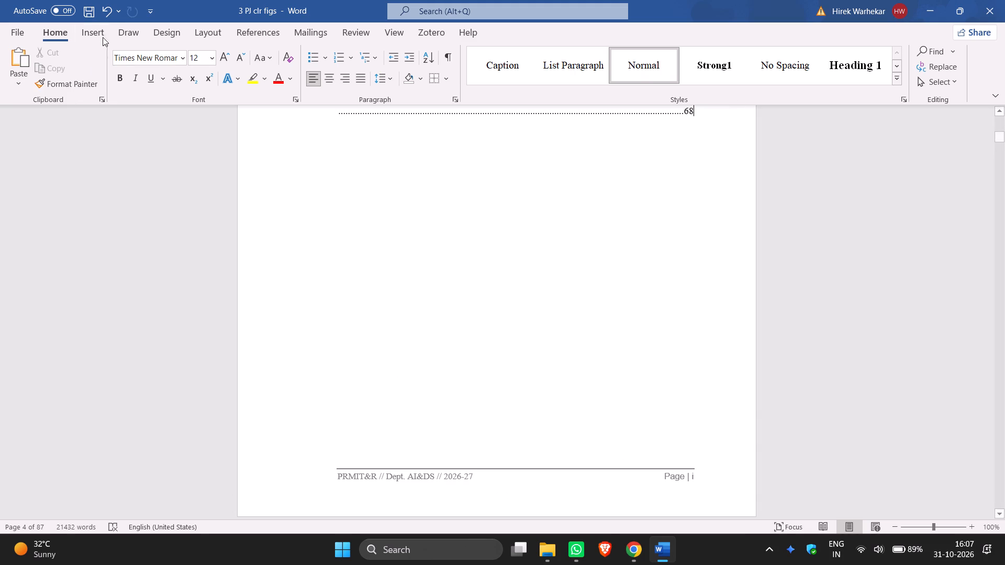
scroll(110, 204, "up", 5)
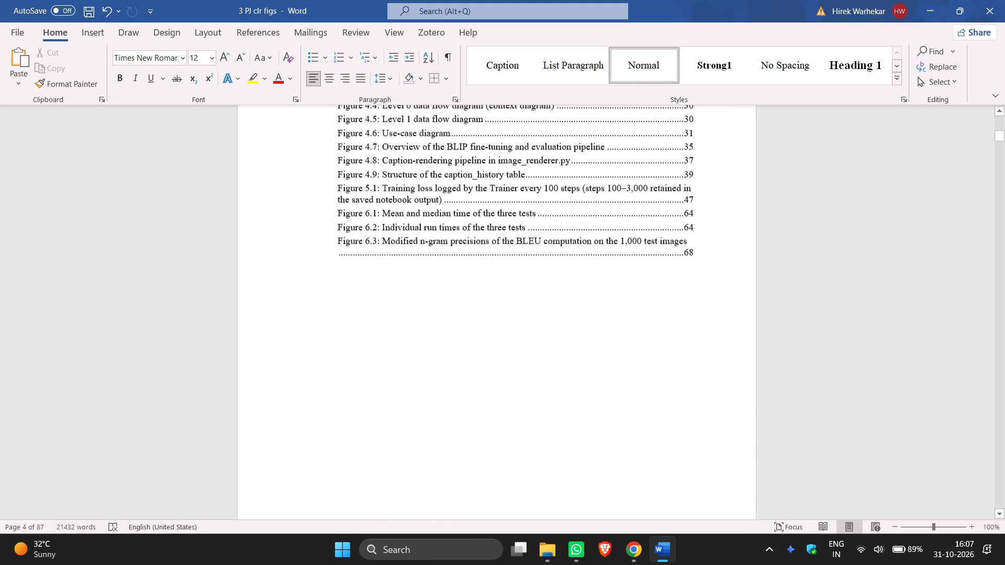
scroll(110, 204, "down", 17)
scroll(106, 201, "down", 12)
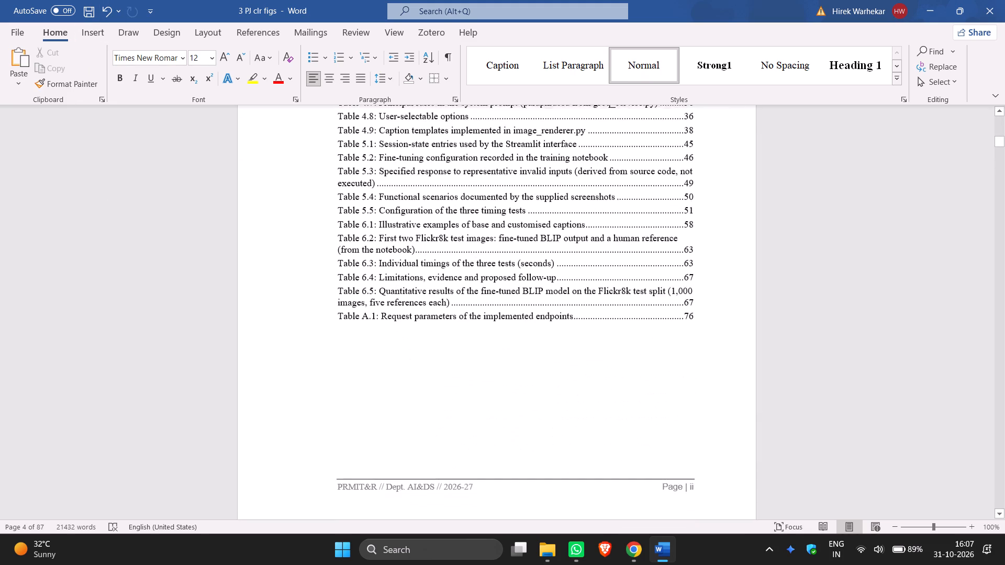
scroll(106, 200, "down", 9)
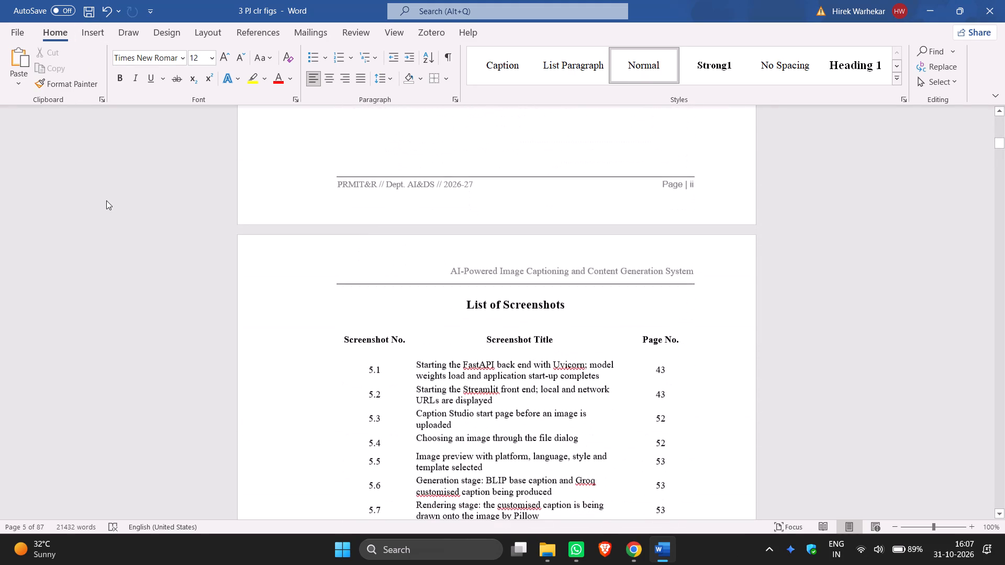
scroll(106, 200, "up", 12)
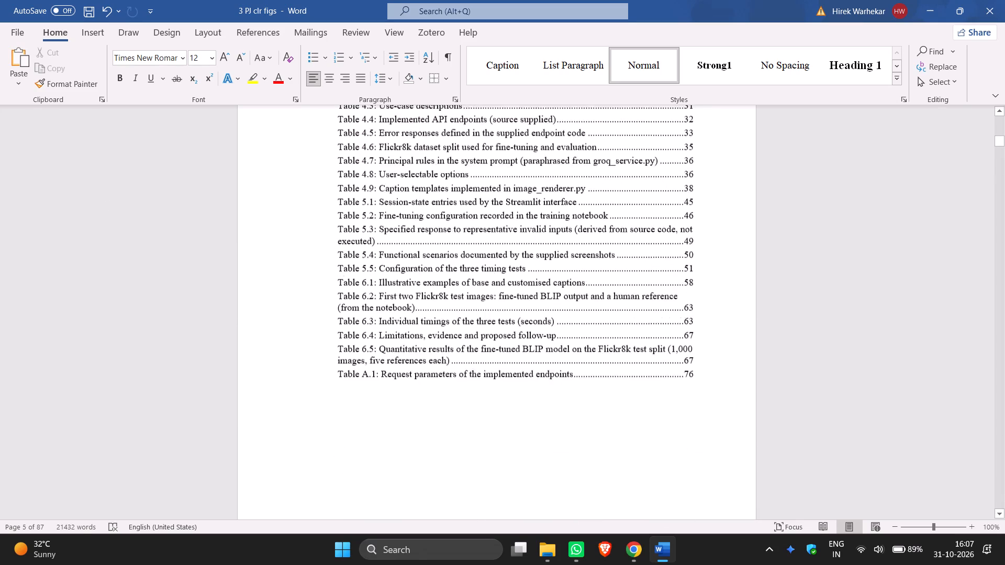
scroll(106, 200, "up", 11)
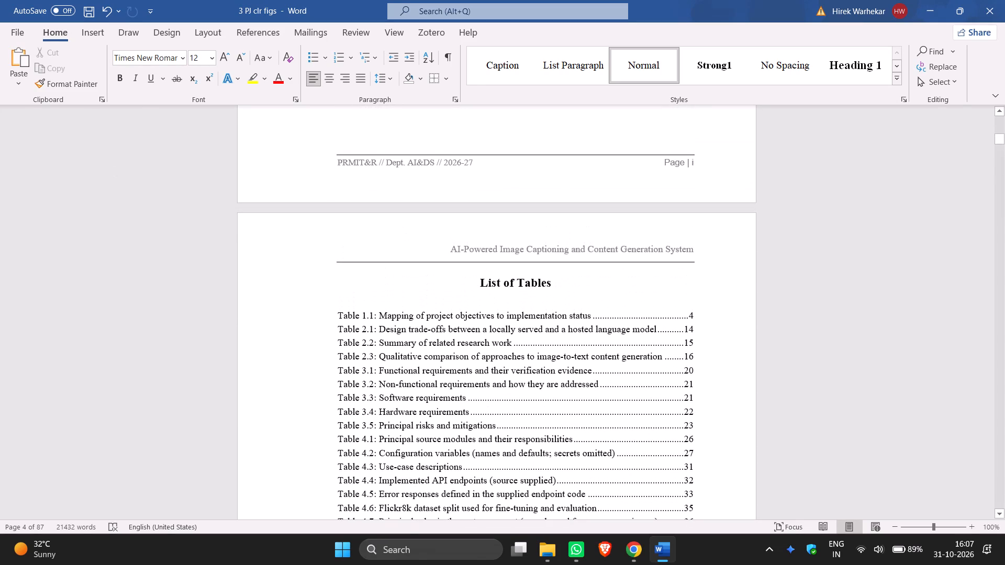
left_click(96, 30)
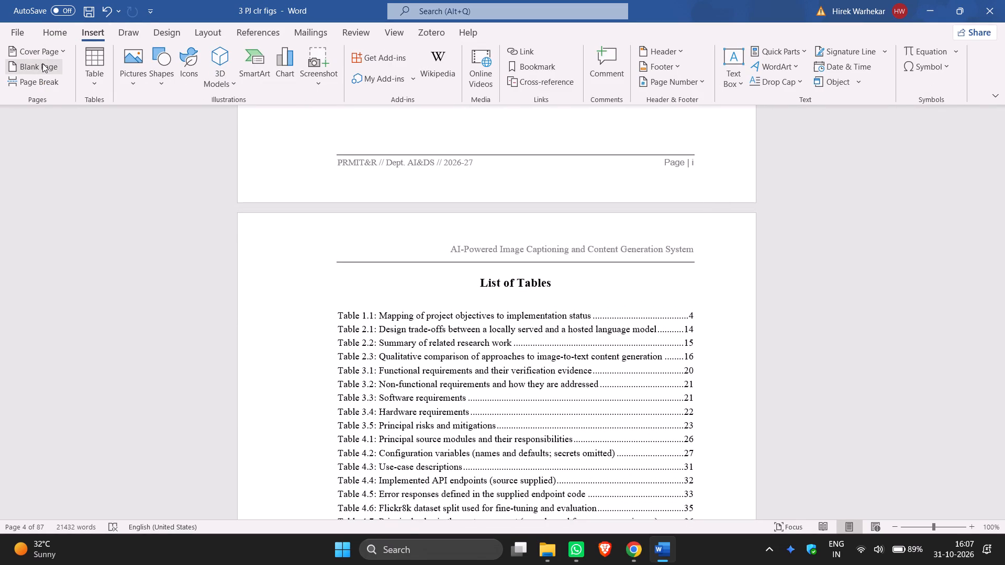
left_click(42, 63)
Examine the page order and footer numbering from the inserted blank page through the List of Abbreviations to the start of Chapter 1.
scroll(533, 325, "down", 9)
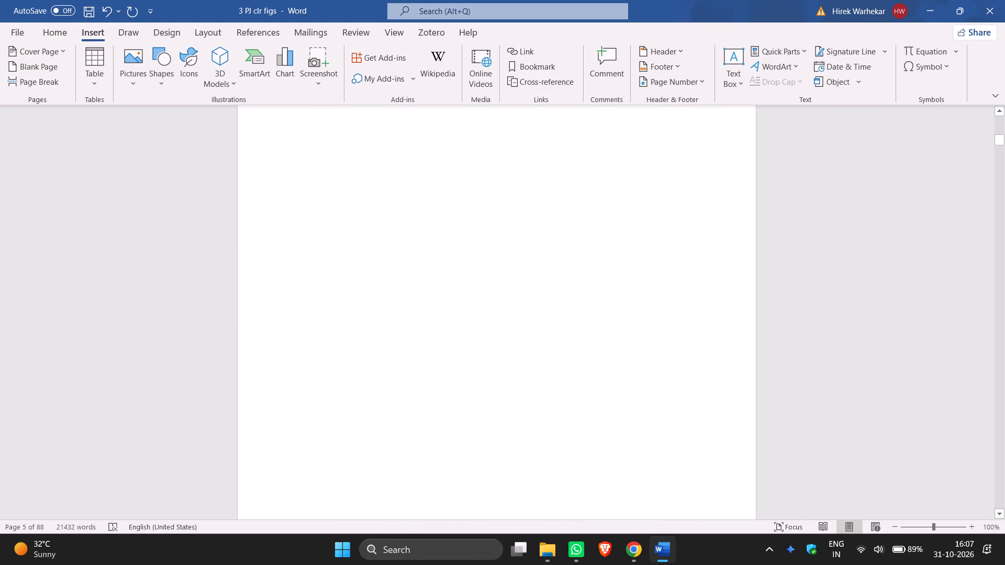
scroll(533, 321, "down", 11)
scroll(531, 319, "down", 15)
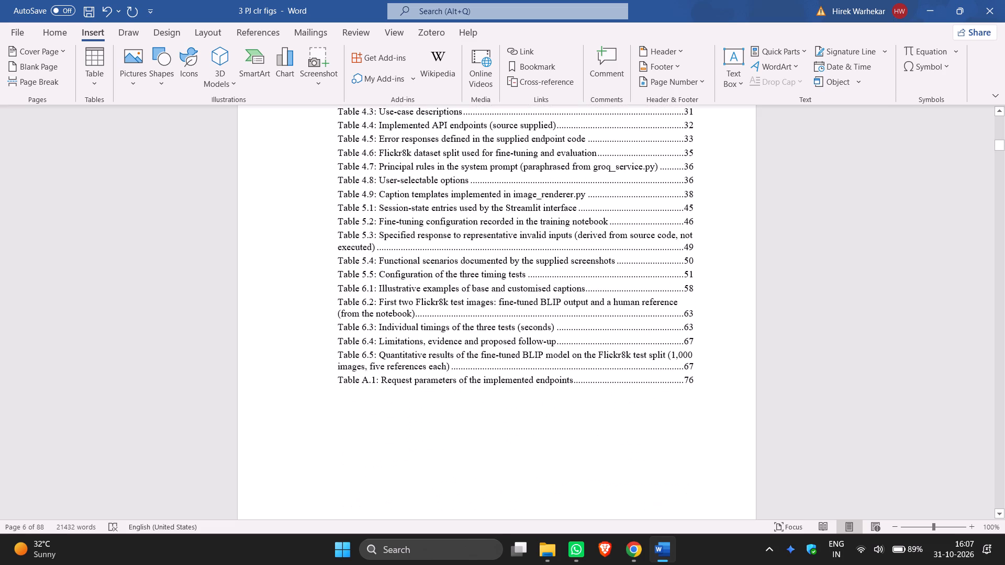
scroll(531, 316, "down", 5)
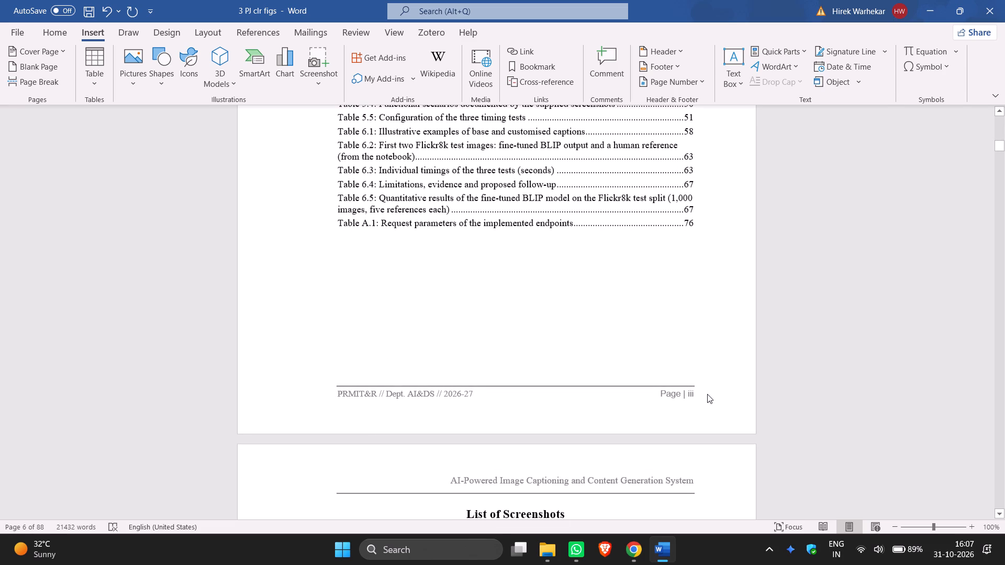
scroll(707, 393, "down", 20)
scroll(707, 393, "down", 12)
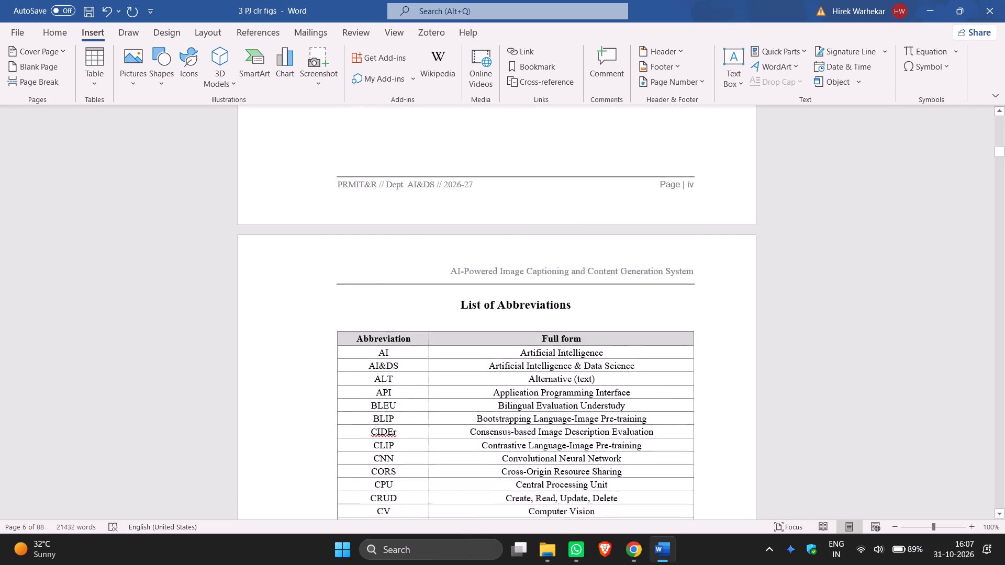
scroll(706, 386, "down", 17)
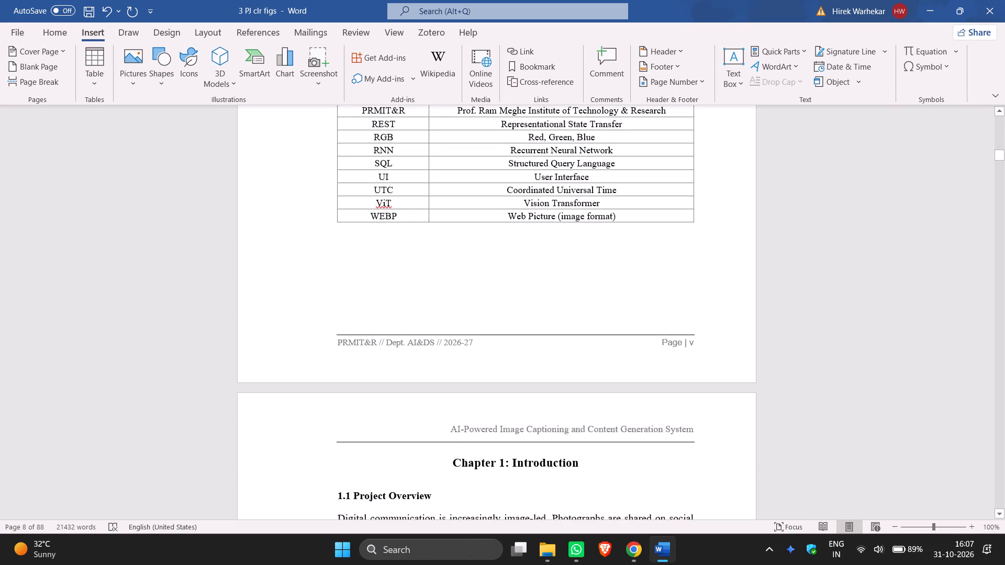
scroll(706, 385, "up", 1)
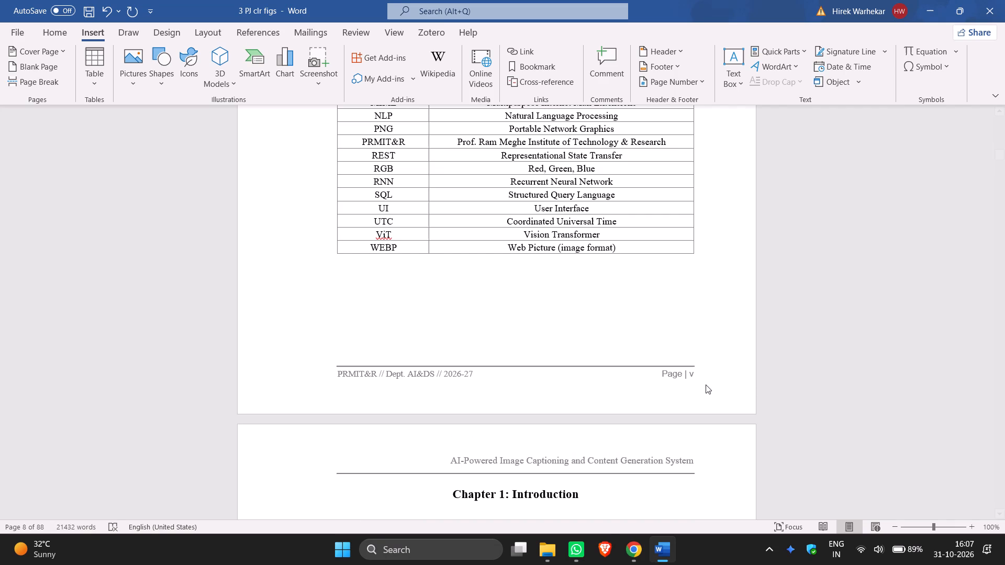
scroll(706, 385, "up", 19)
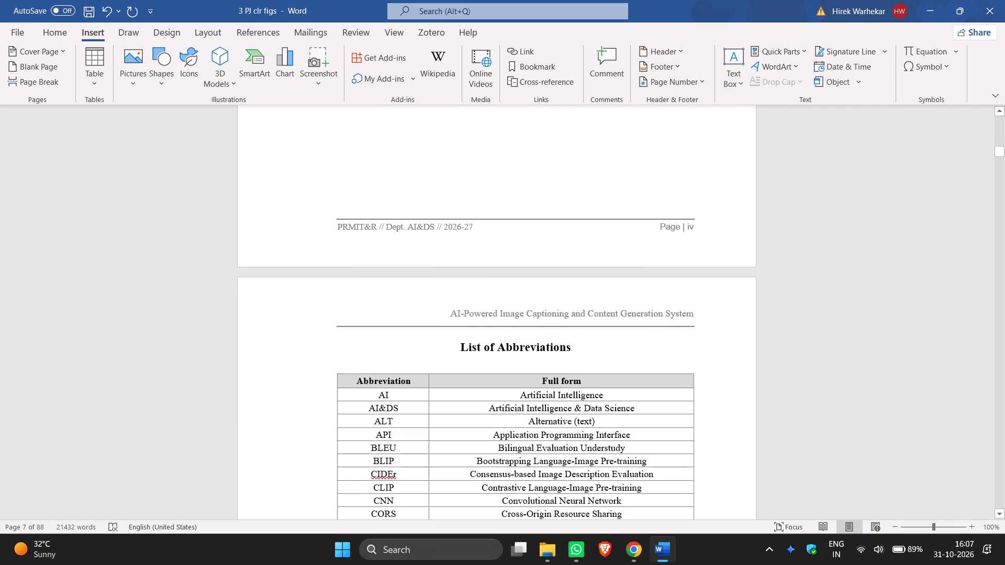
scroll(706, 385, "up", 15)
scroll(706, 384, "down", 15)
scroll(706, 383, "up", 16)
scroll(706, 383, "down", 6)
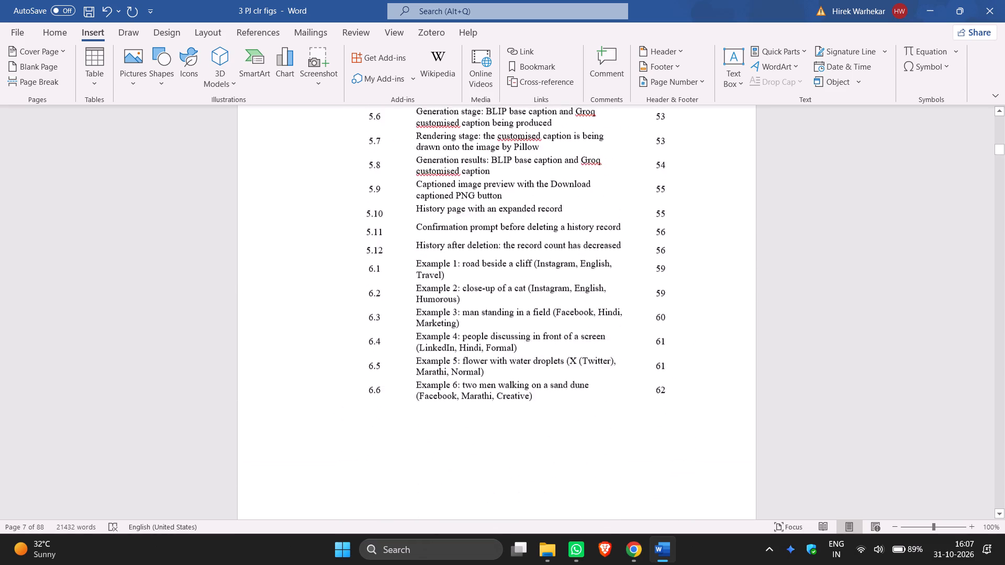
scroll(706, 383, "down", 9)
scroll(706, 383, "up", 16)
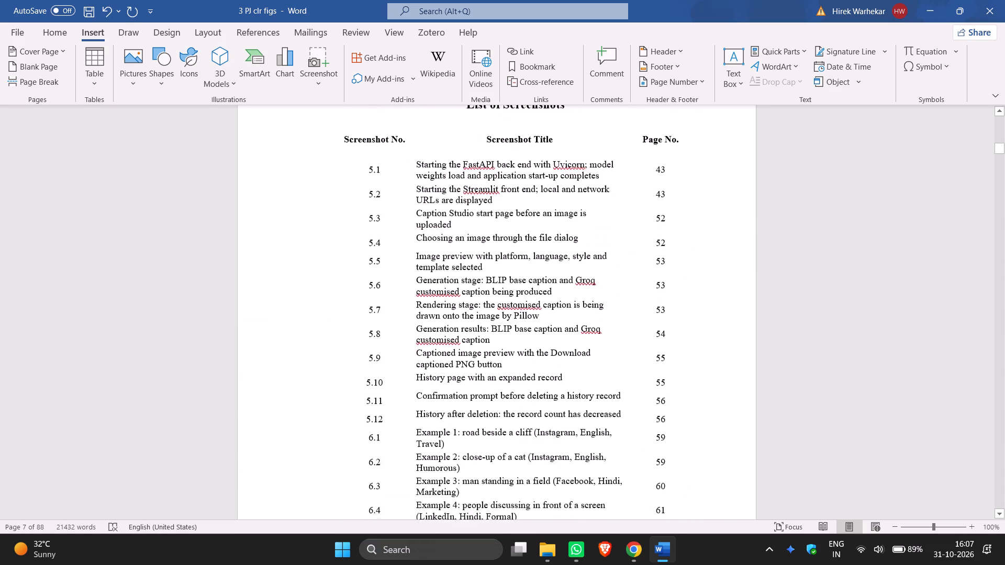
scroll(706, 383, "up", 16)
scroll(706, 383, "up", 16)
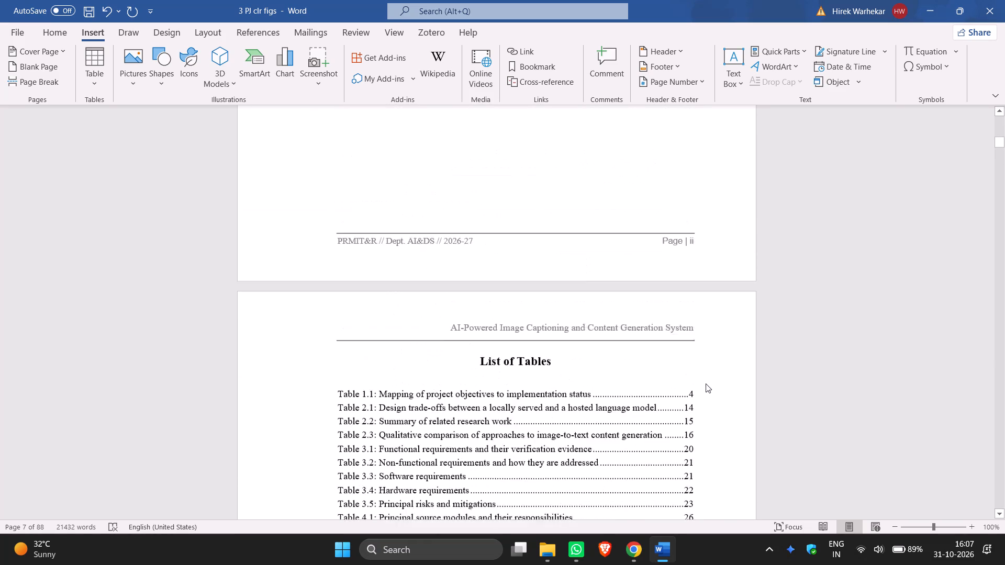
Examine the table of contents, List of Figures and blank page, comparing their headings and layout with the List of Tables.
scroll(706, 383, "up", 16)
scroll(706, 383, "up", 15)
scroll(706, 383, "up", 8)
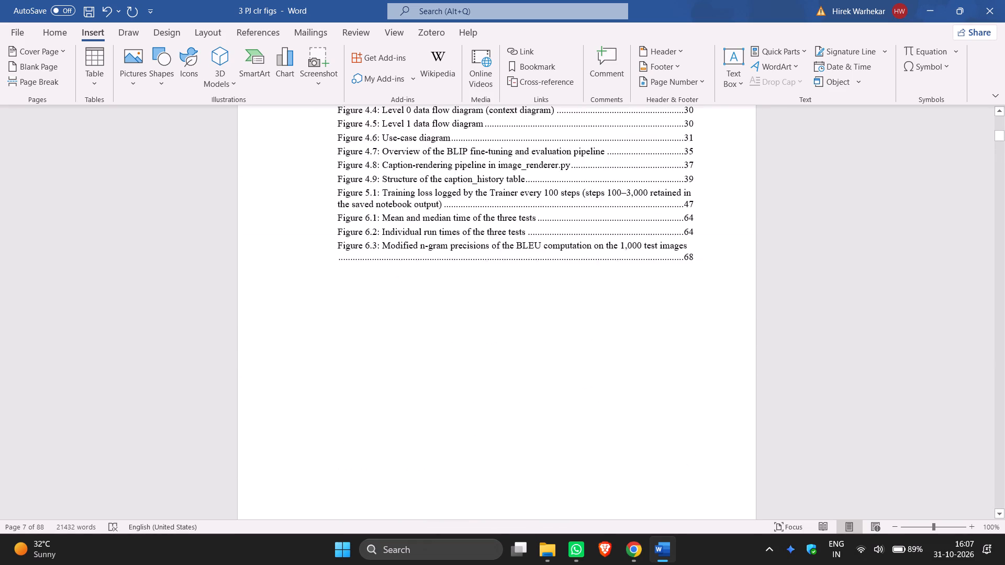
scroll(706, 382, "up", 14)
scroll(706, 382, "up", 8)
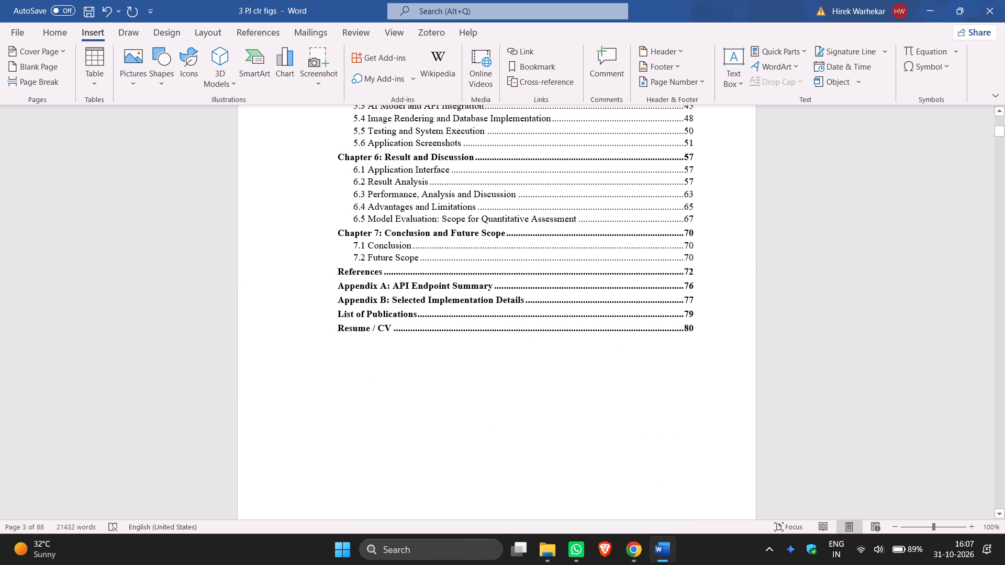
scroll(706, 382, "down", 17)
scroll(706, 382, "down", 8)
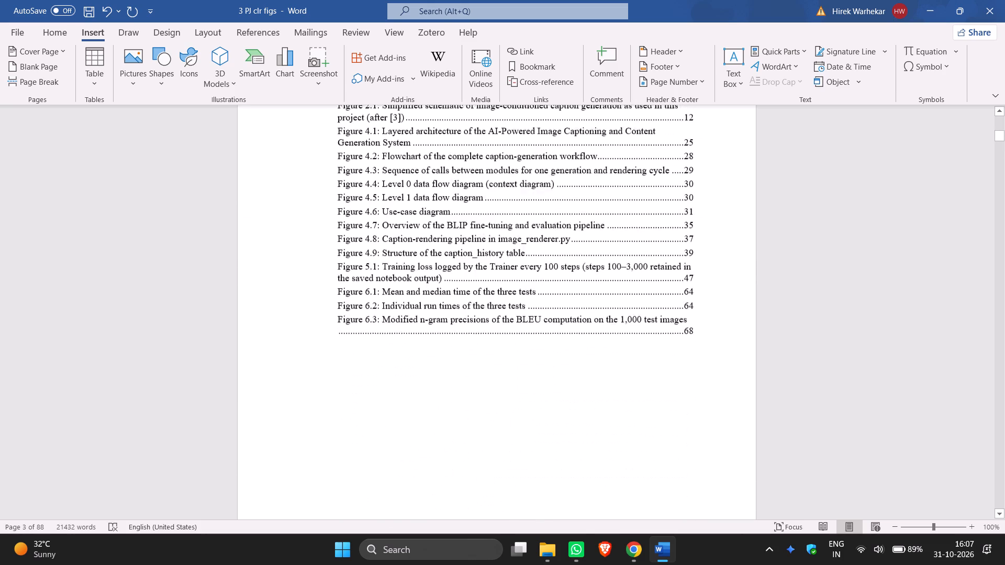
scroll(706, 382, "down", 20)
scroll(706, 382, "up", 14)
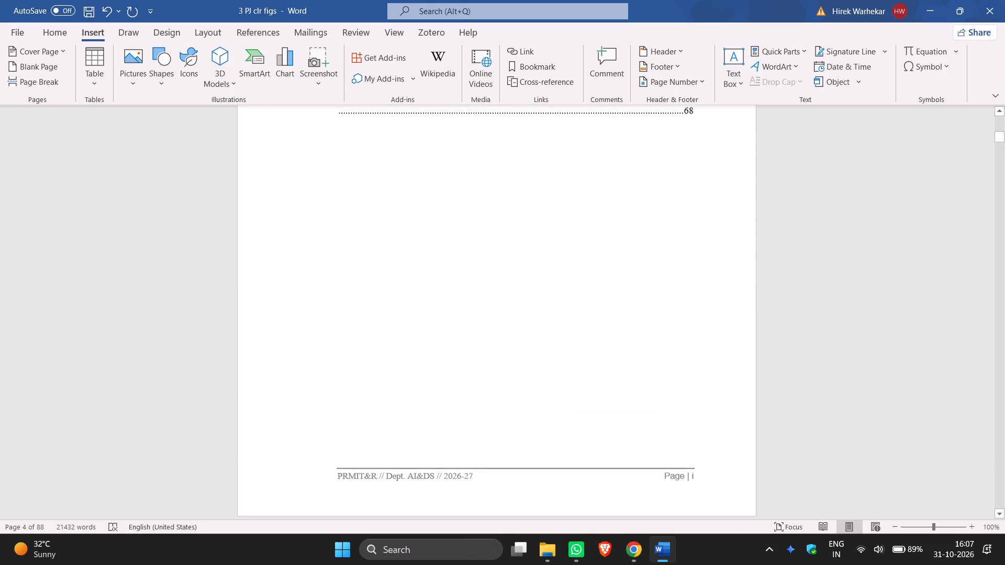
scroll(726, 375, "up", 6)
scroll(708, 303, "up", 12)
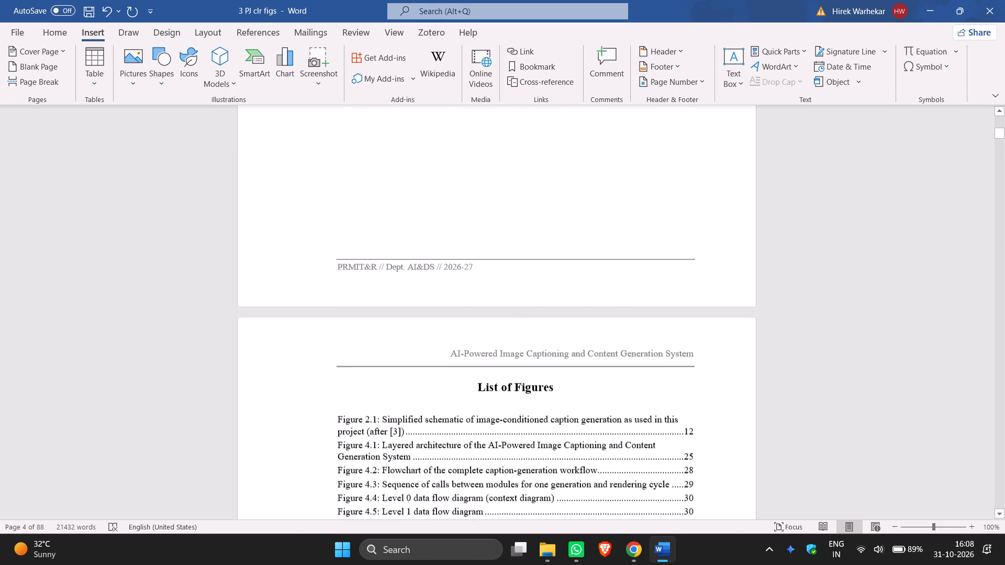
scroll(703, 267, "down", 5)
scroll(671, 266, "up", 4)
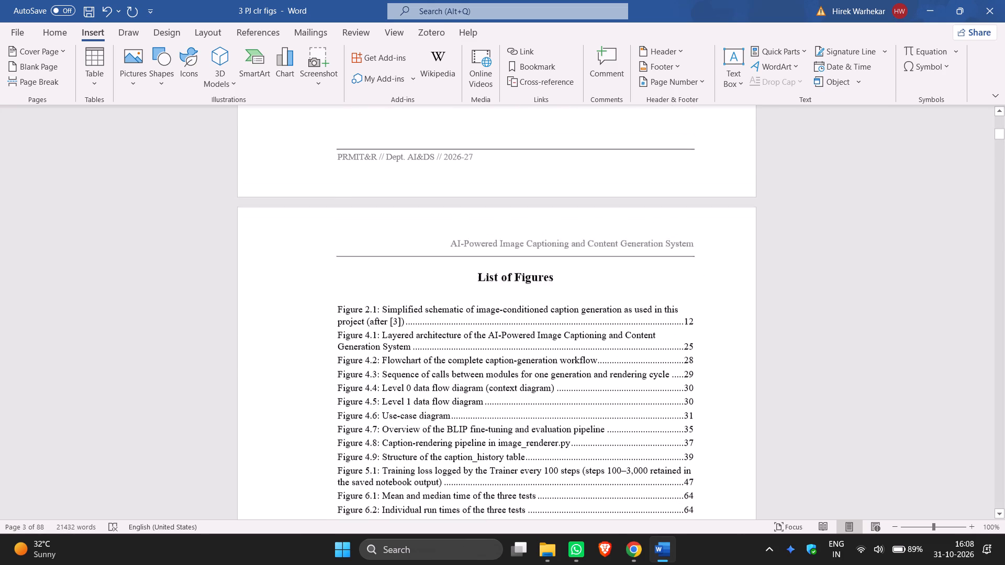
scroll(671, 265, "up", 14)
scroll(672, 258, "down", 20)
scroll(672, 258, "down", 7)
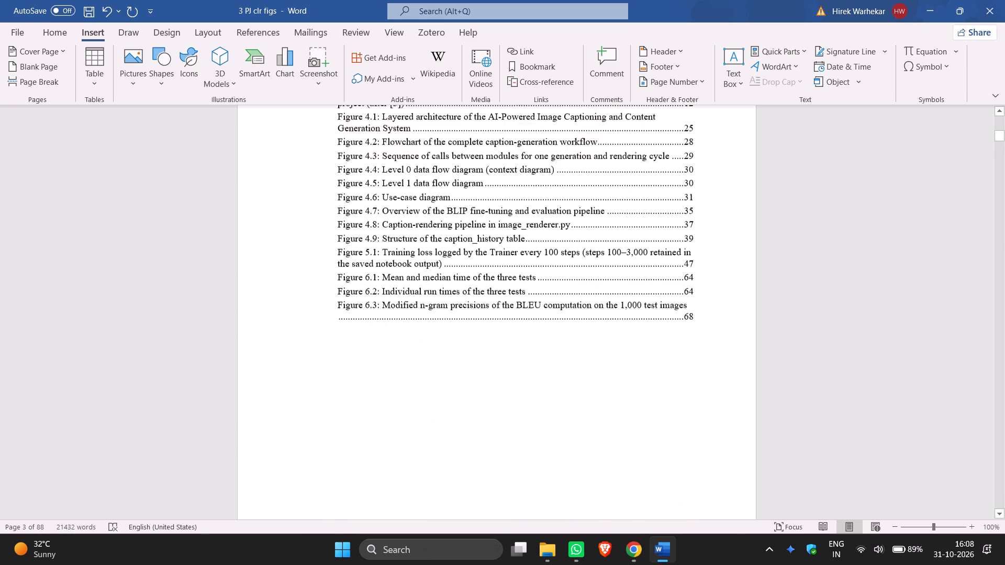
scroll(678, 258, "down", 20)
scroll(678, 258, "down", 20)
scroll(678, 258, "down", 4)
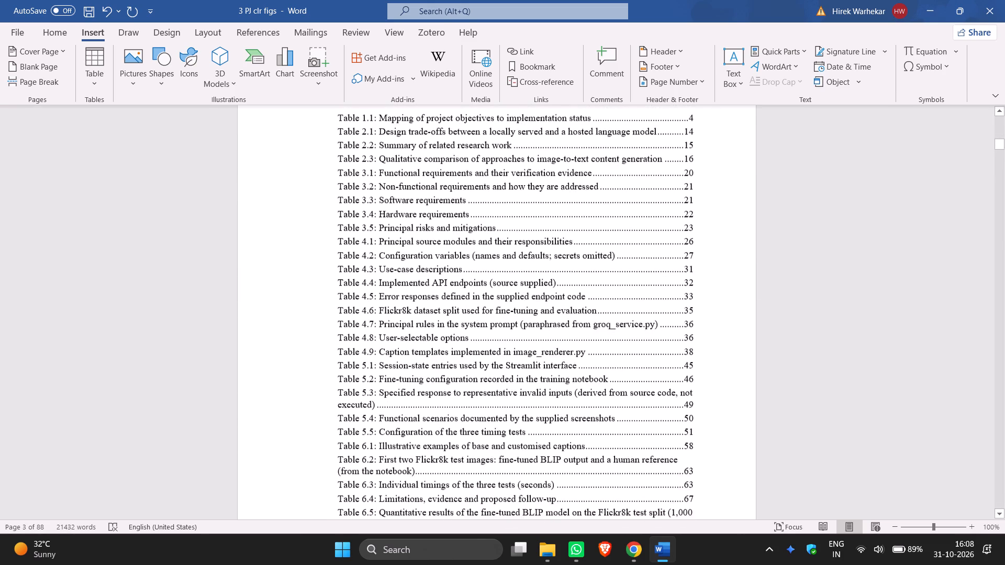
Copy the List of Tables heading from the page that holds the existing table entries.
scroll(682, 258, "up", 3)
left_click(548, 179)
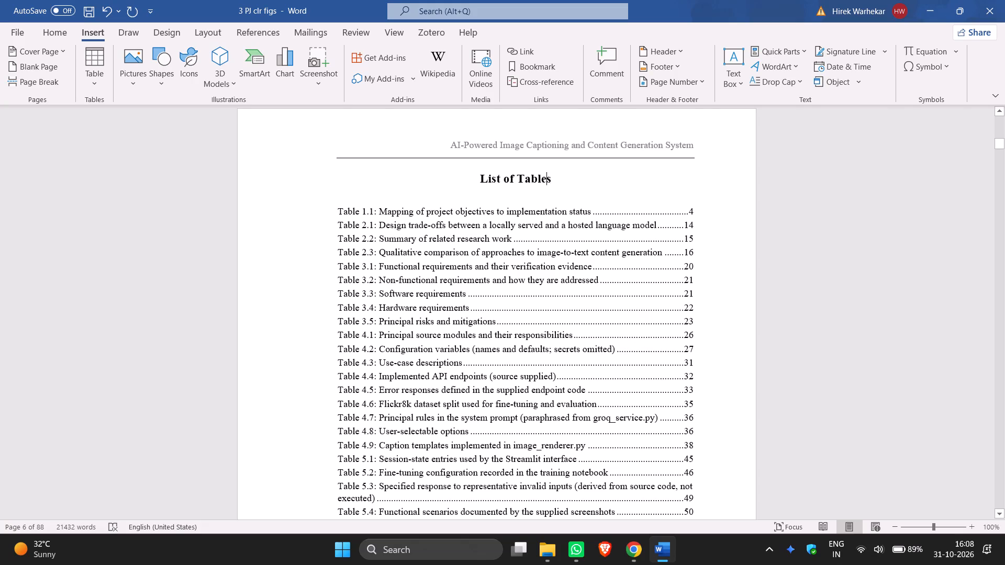
left_click(58, 29)
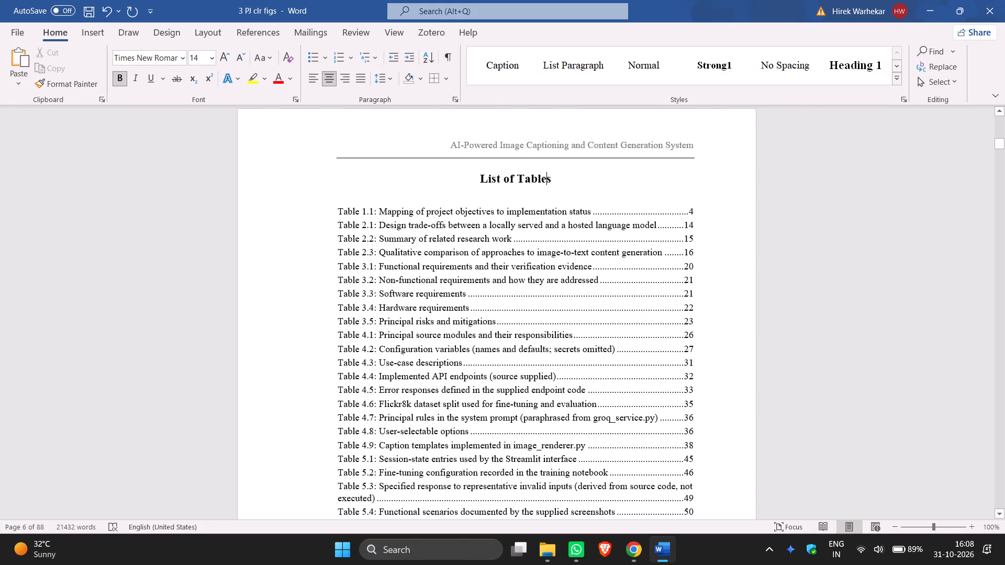
left_click_drag(557, 175, 487, 176)
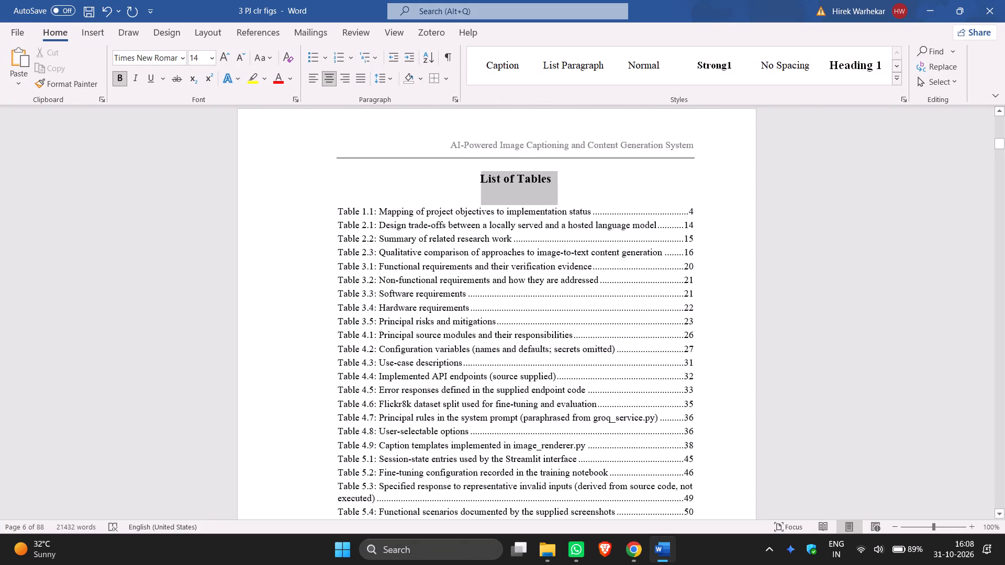
left_click_drag(487, 176, 472, 172)
key("ctrl+c")
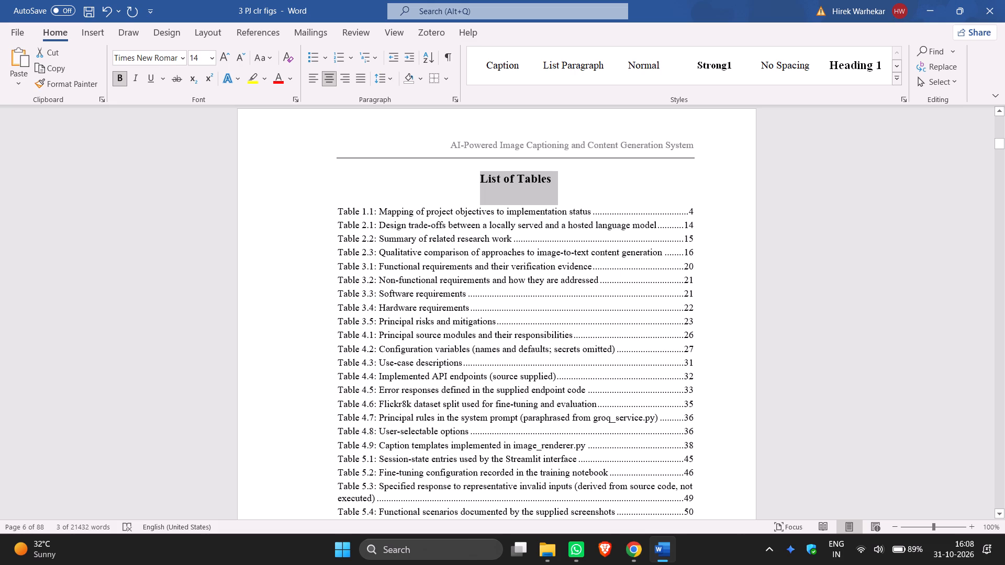
Paste the copied heading at the start of the blank page before the existing list, on a centred, 14 pt bold line.
scroll(636, 246, "up", 1)
scroll(636, 246, "down", 7)
scroll(636, 246, "up", 7)
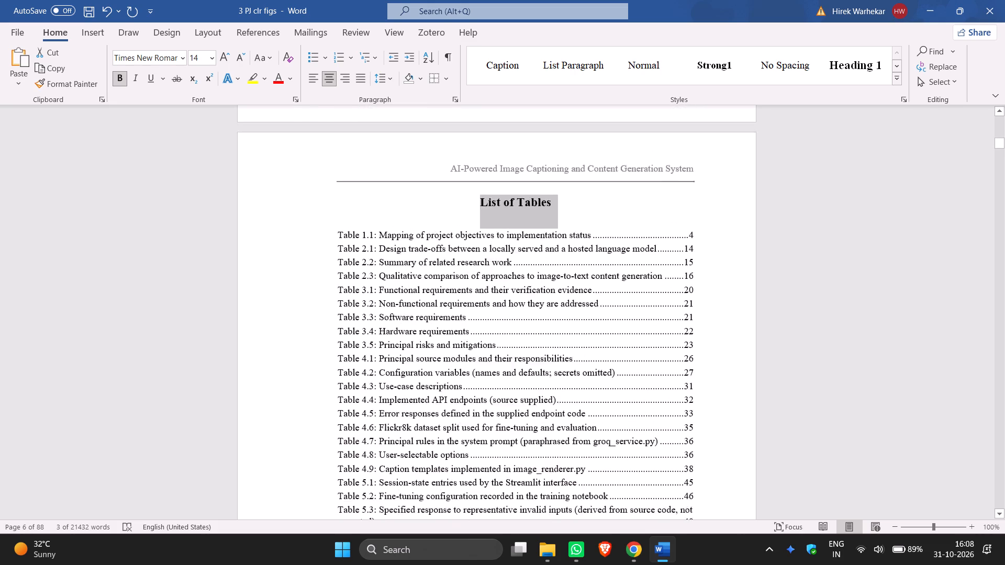
scroll(636, 246, "up", 20)
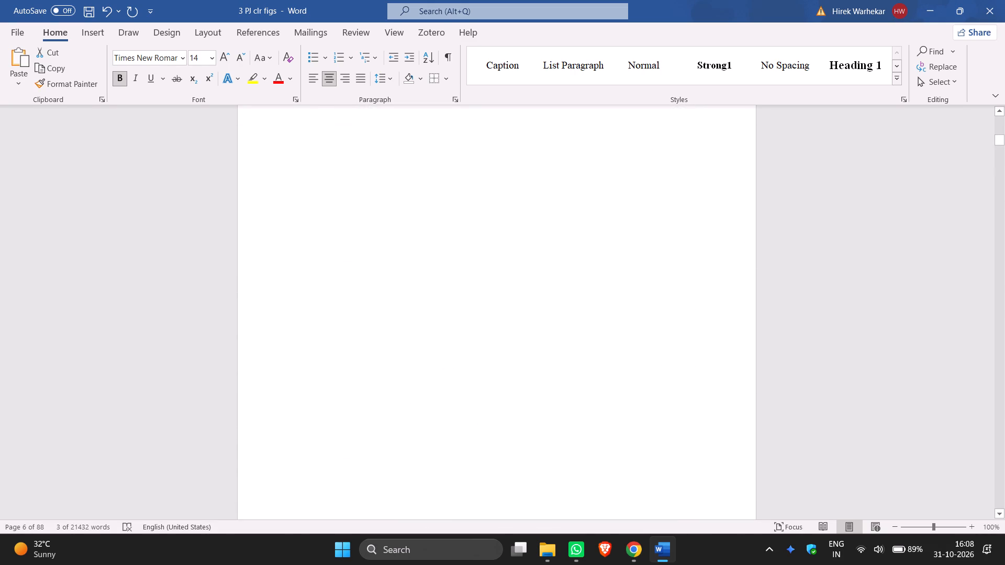
scroll(636, 245, "up", 5)
left_click(490, 253)
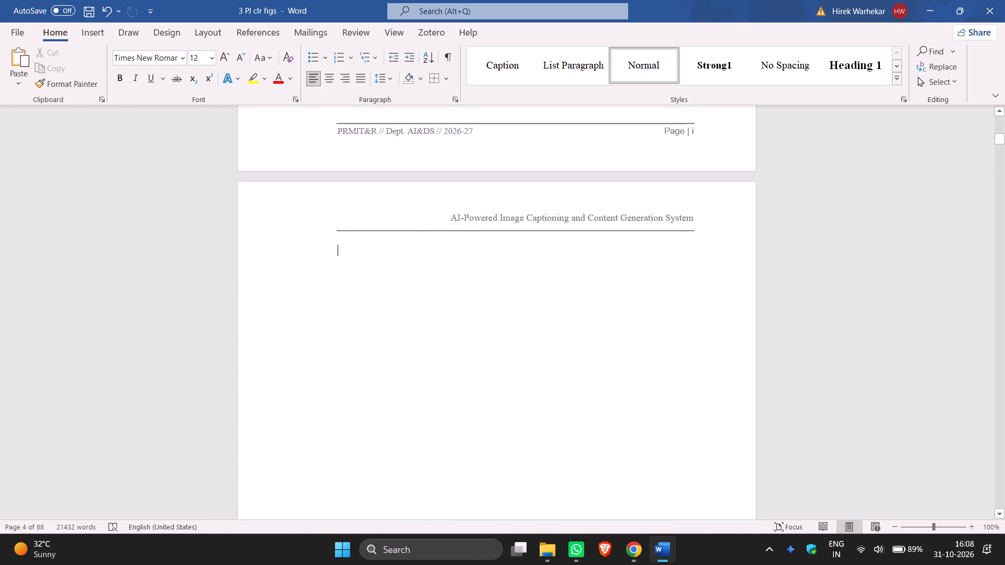
left_click(332, 78)
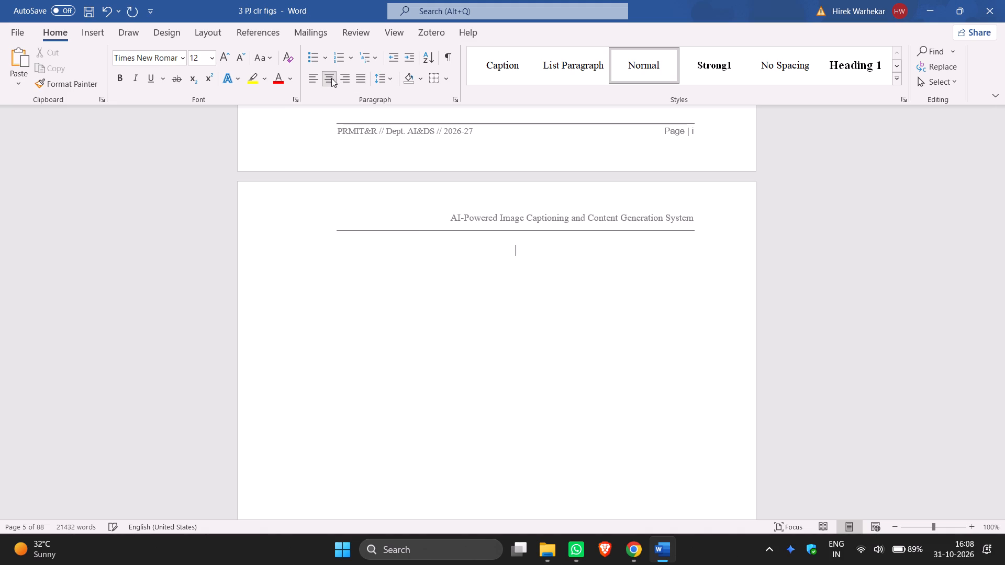
left_click(220, 58)
left_click(118, 77)
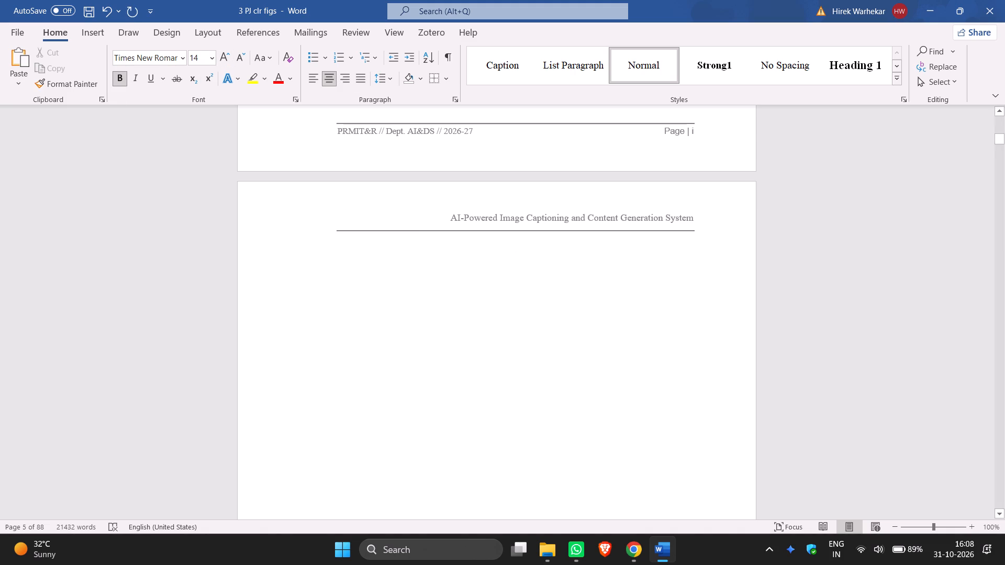
key("ctrl+v")
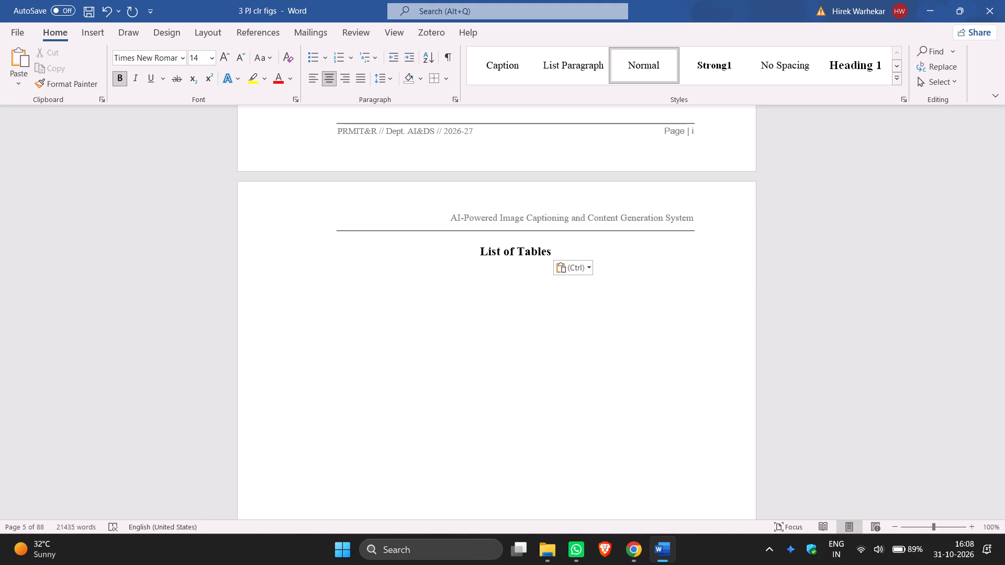
Set the empty line below the pasted heading to 11 pt, non-bold and left-aligned.
left_click(240, 54)
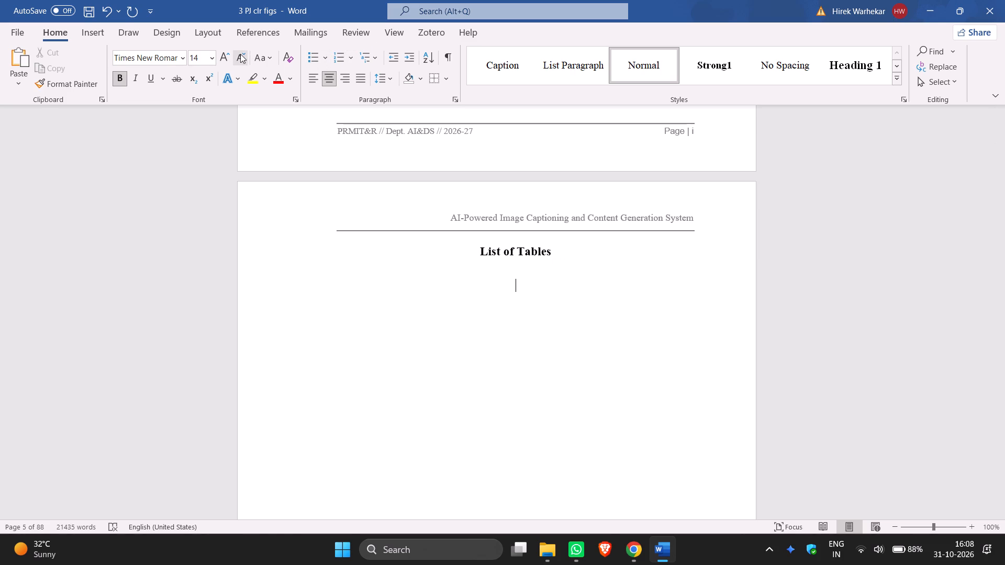
left_click(240, 54)
left_click(122, 81)
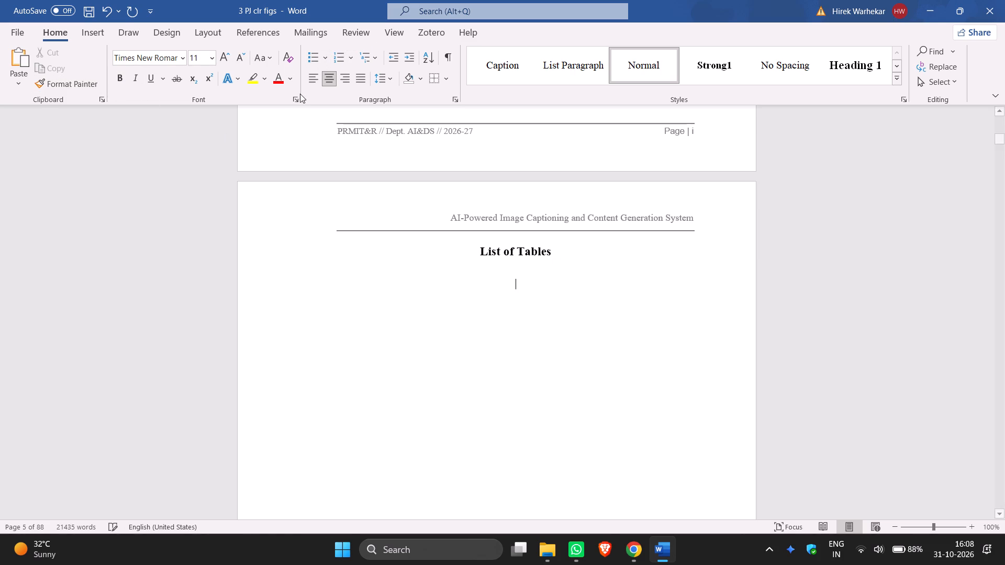
left_click(319, 76)
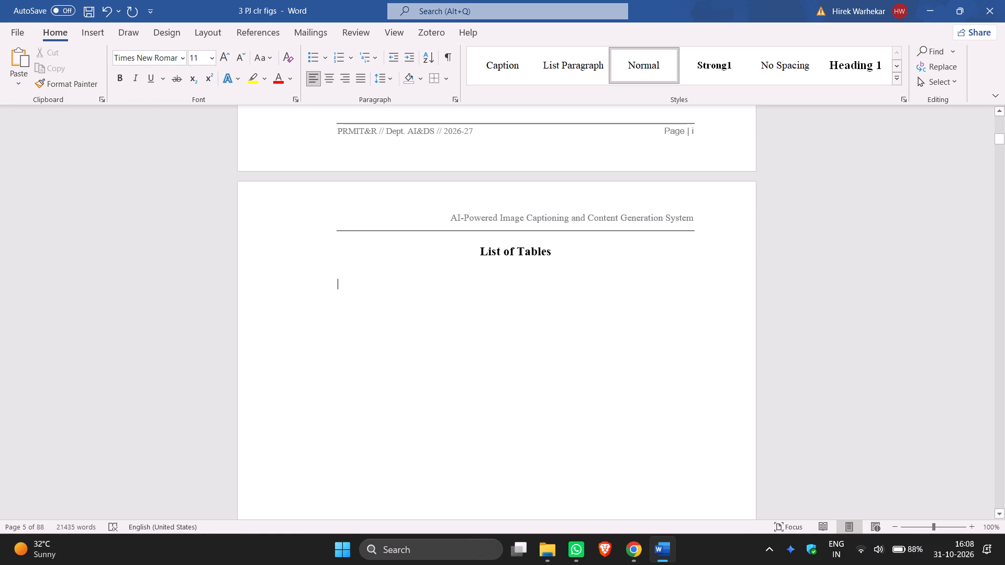
Examine the existing List of Tables entries from Table 1.1 to Table A.1 as reference for the new table.
scroll(713, 331, "down", 4)
scroll(717, 326, "down", 20)
scroll(717, 326, "down", 2)
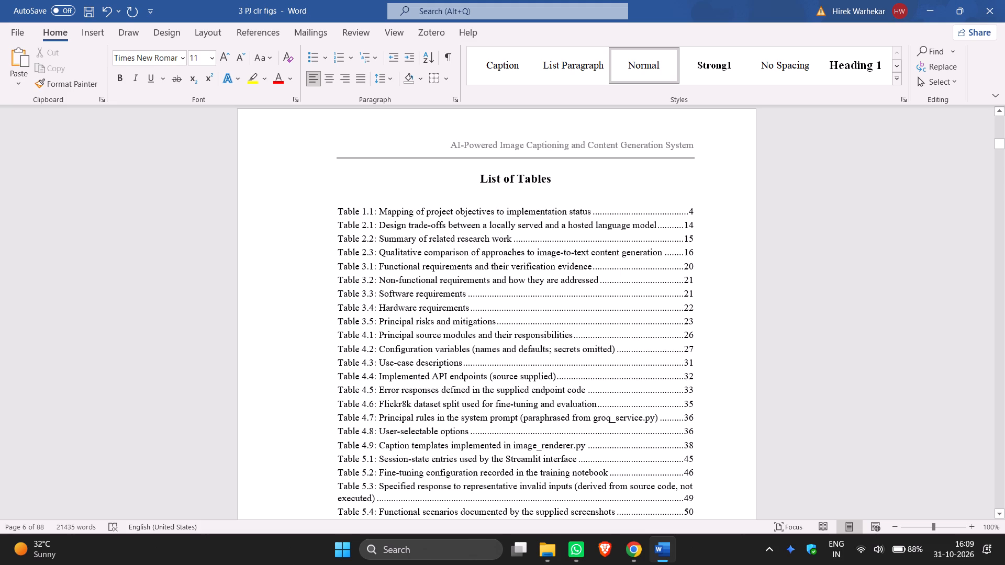
scroll(375, 488, "down", 1)
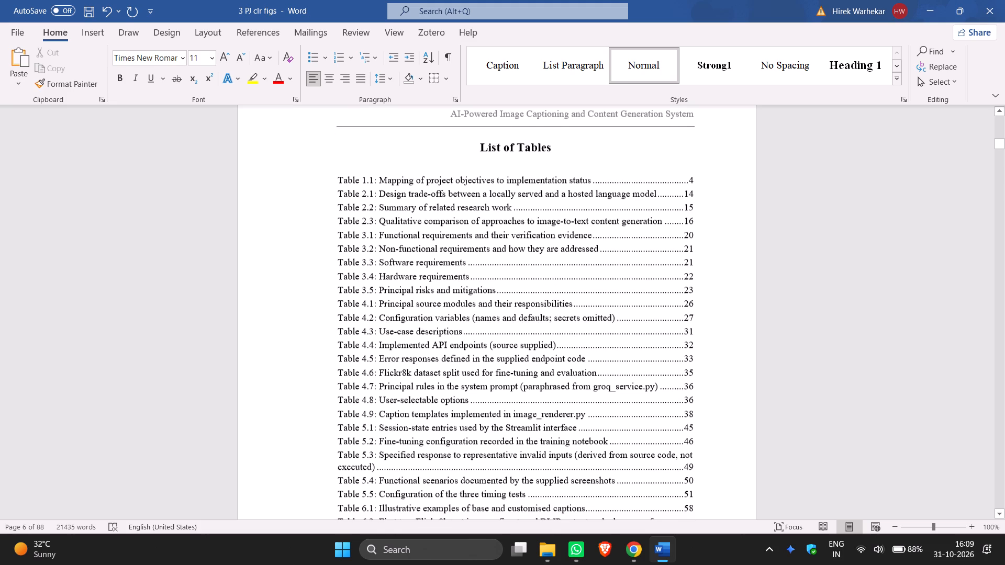
scroll(373, 499, "down", 2)
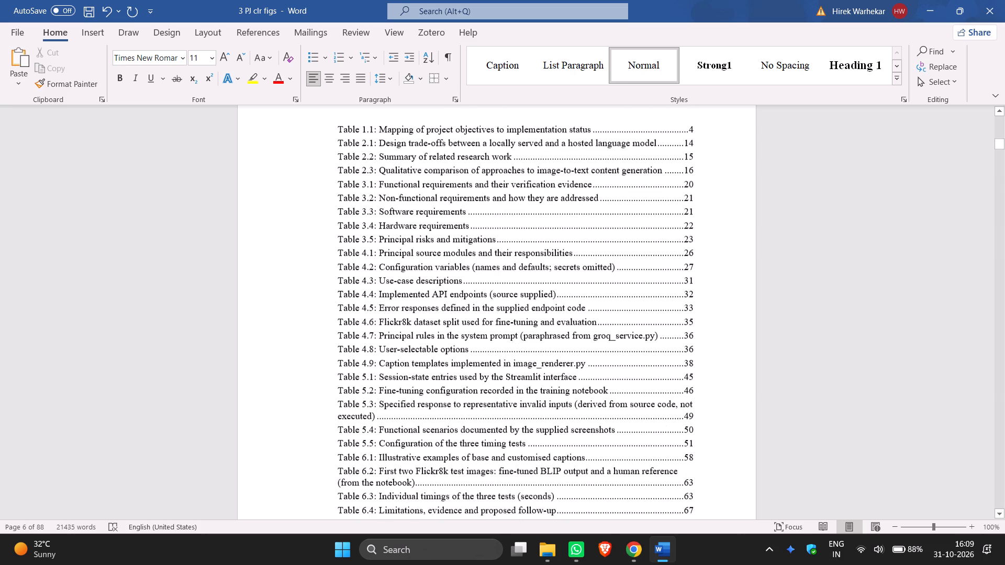
scroll(376, 494, "down", 1)
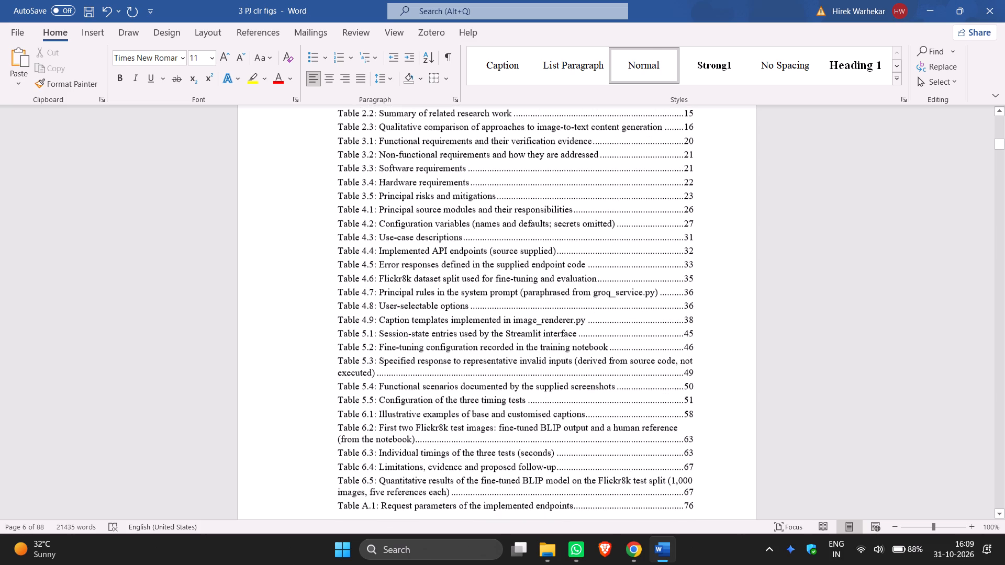
scroll(378, 481, "down", 1)
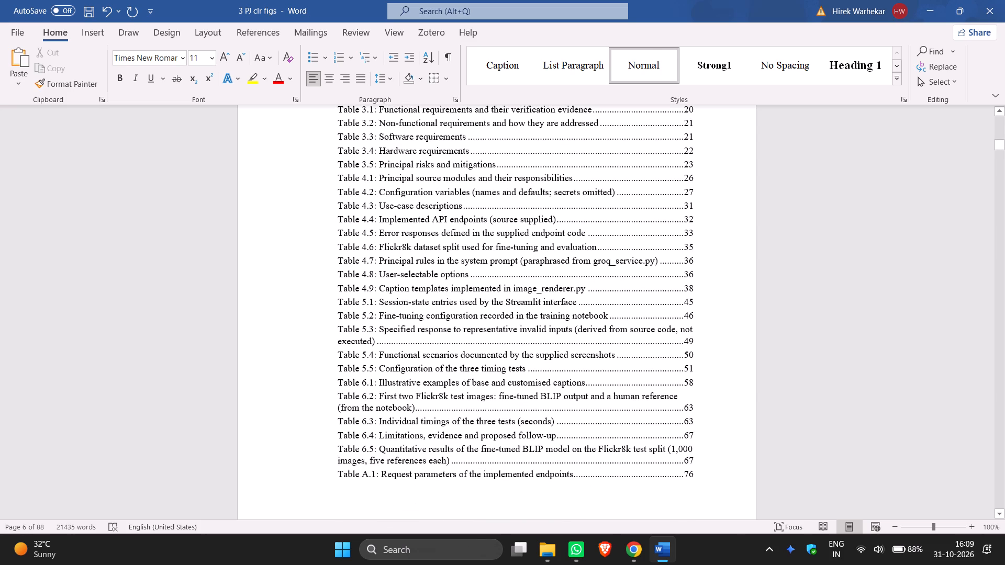
scroll(377, 491, "down", 12)
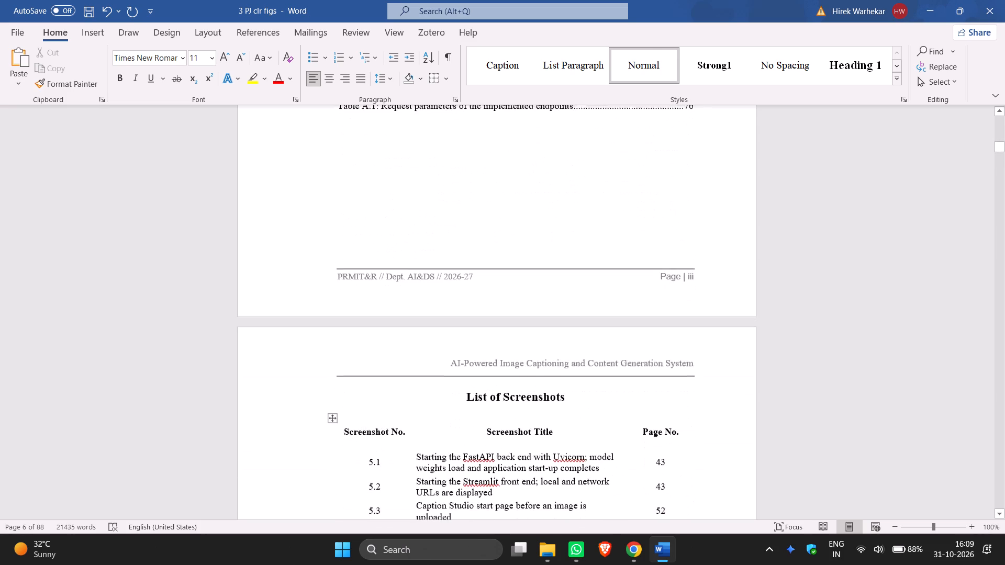
scroll(384, 460, "up", 8)
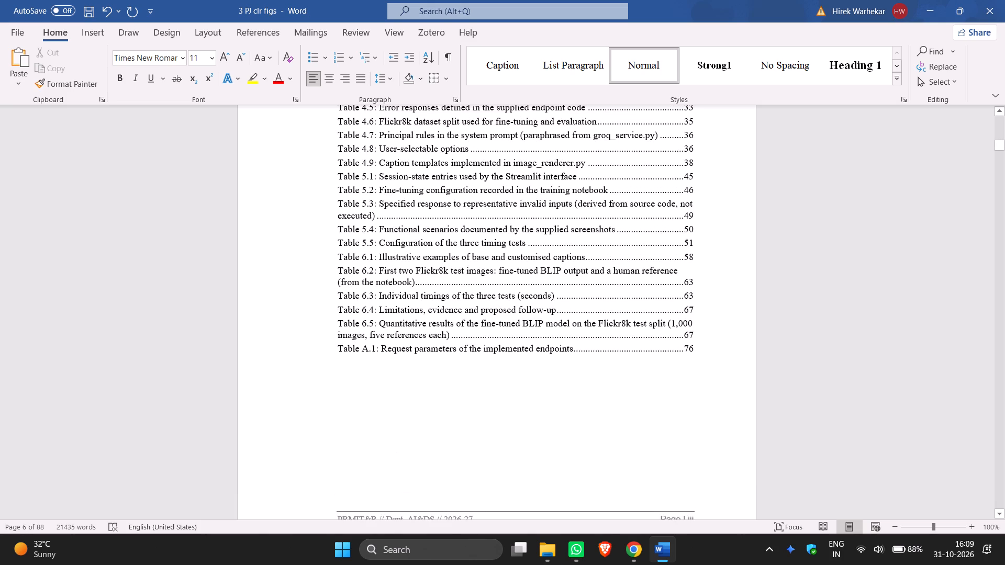
scroll(474, 356, "up", 8)
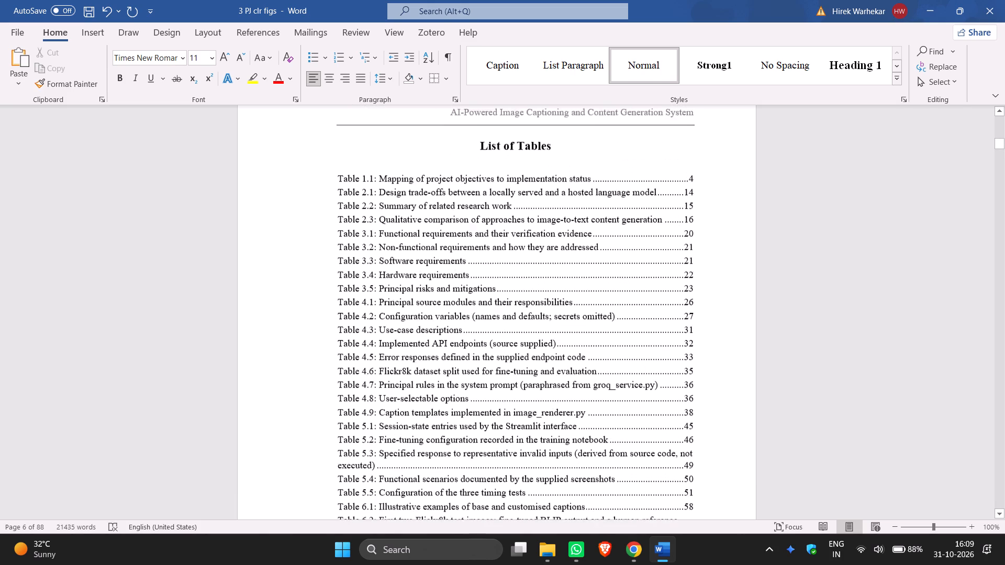
Insert a table with 3 columns and 22 rows below the List of Tables heading on the new page.
scroll(473, 356, "up", 9)
scroll(473, 357, "down", 1)
scroll(473, 357, "up", 8)
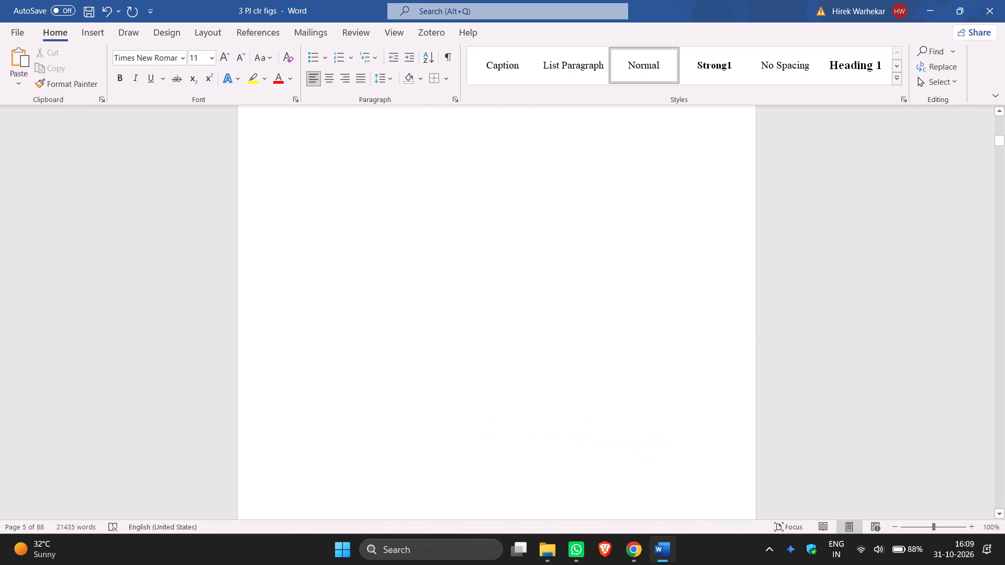
scroll(474, 356, "up", 8)
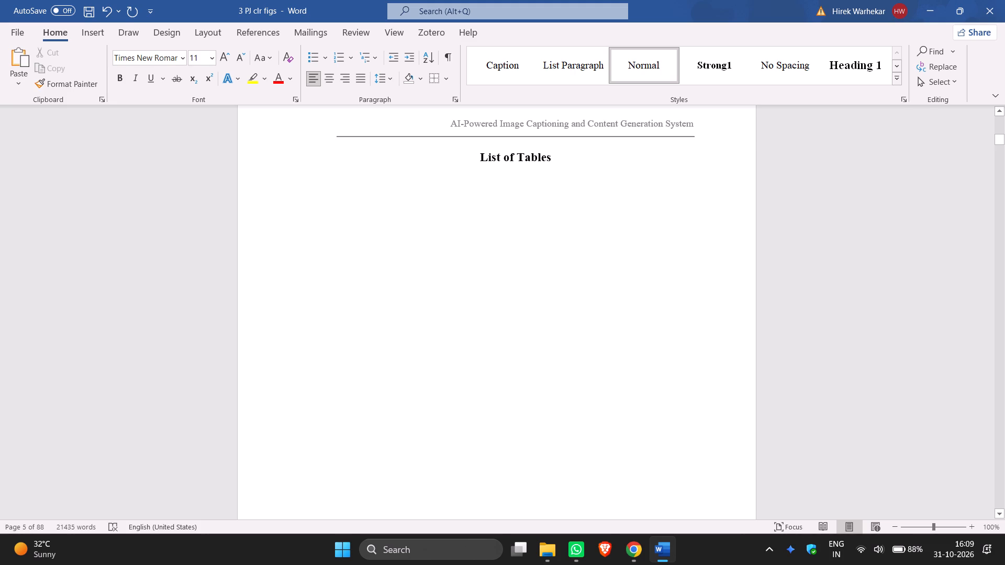
left_click(92, 35)
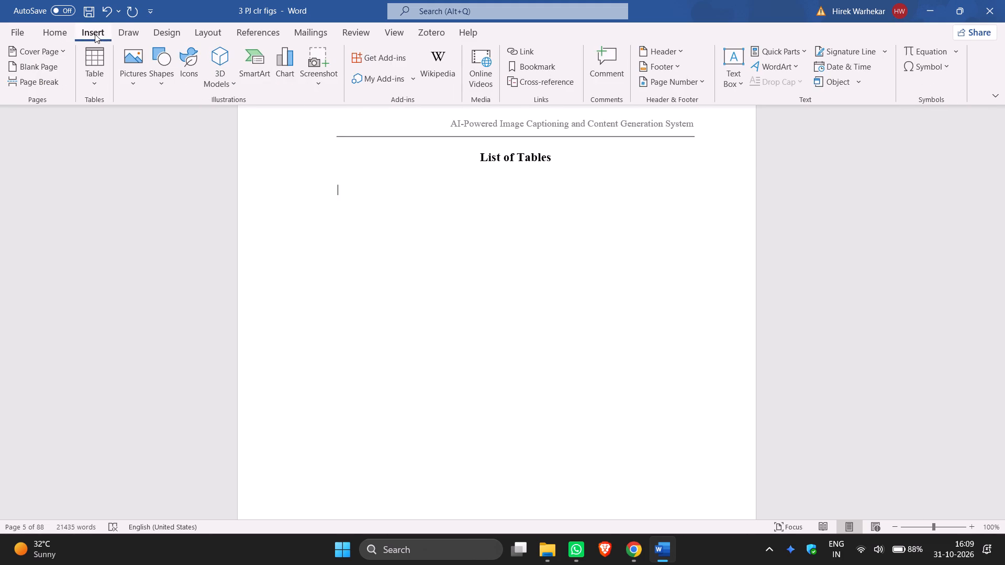
left_click(103, 87)
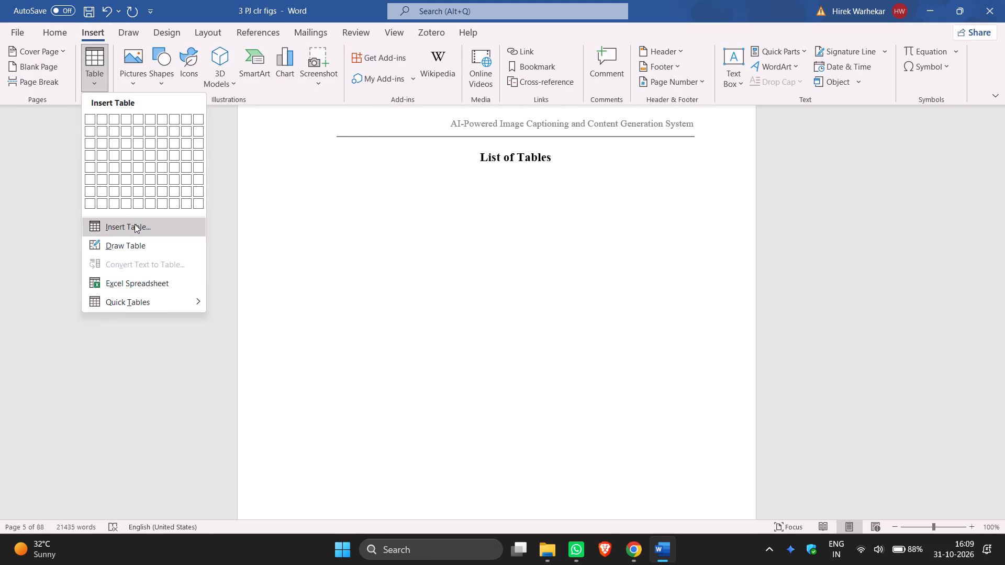
left_click(138, 227)
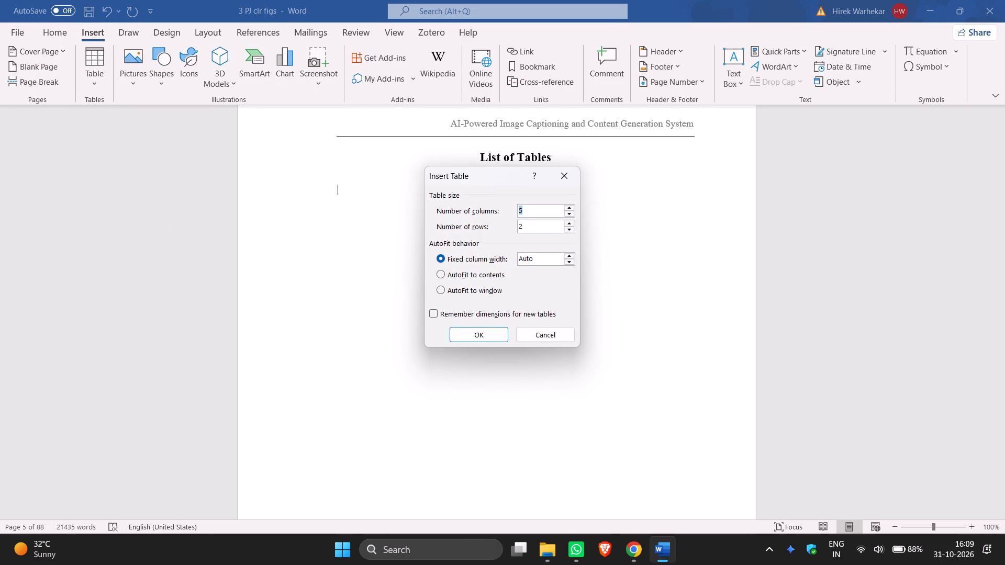
key("3")
left_click(528, 227)
key("2")
left_click(492, 335)
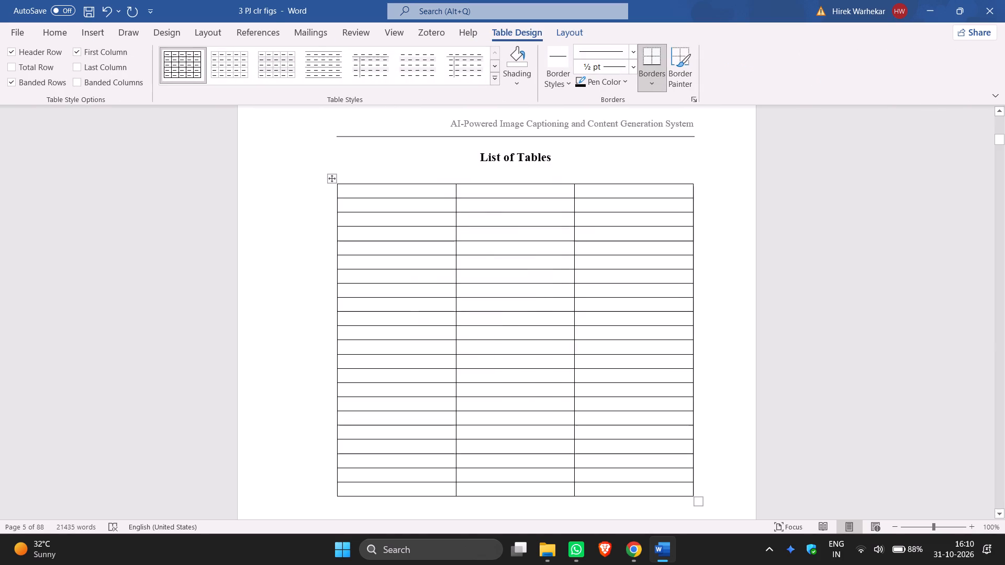
Check the new empty table's placement on its page against the existing List of Tables page that follows.
scroll(965, 355, "down", 19)
scroll(964, 356, "up", 6)
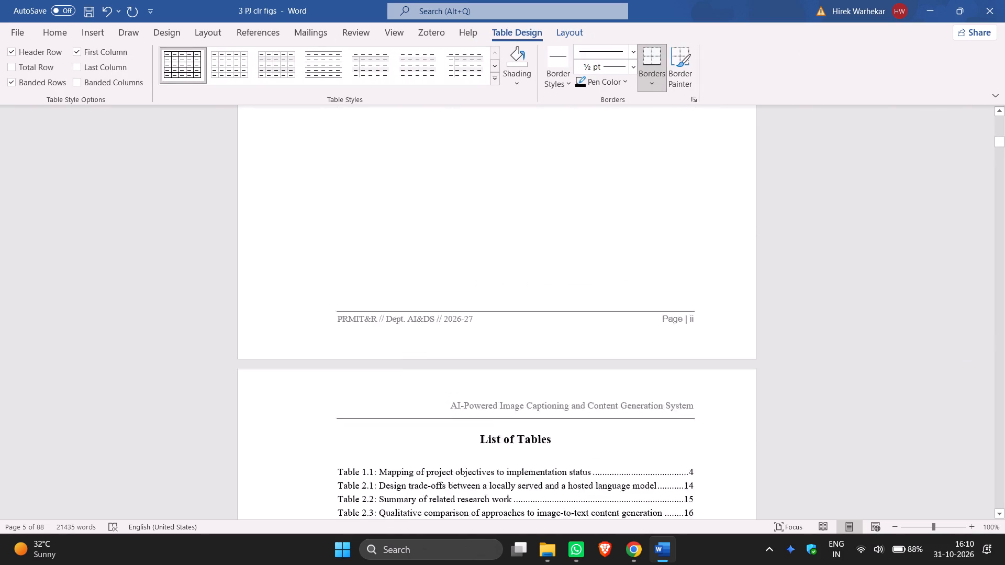
scroll(964, 356, "up", 14)
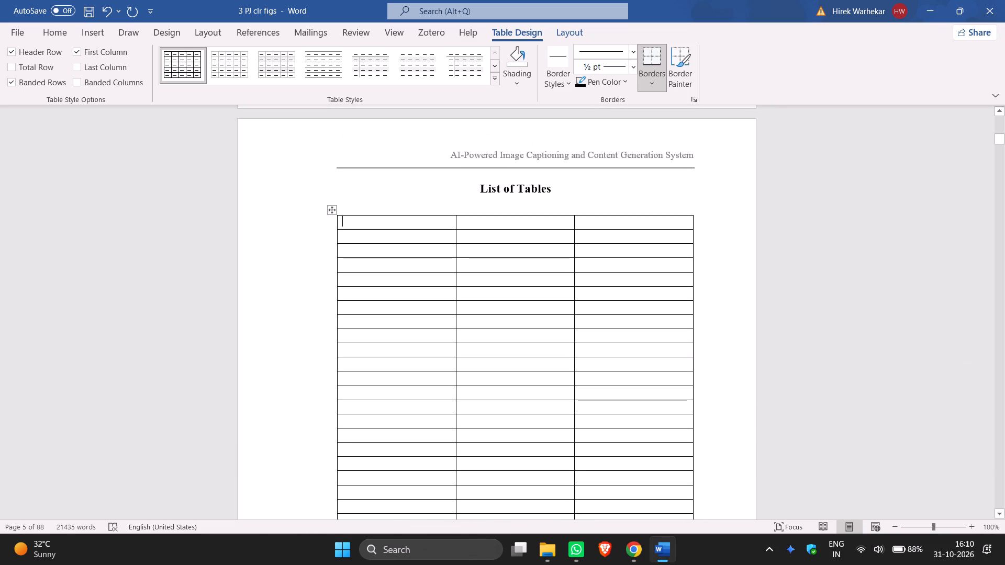
scroll(965, 352, "up", 2)
scroll(965, 352, "down", 1)
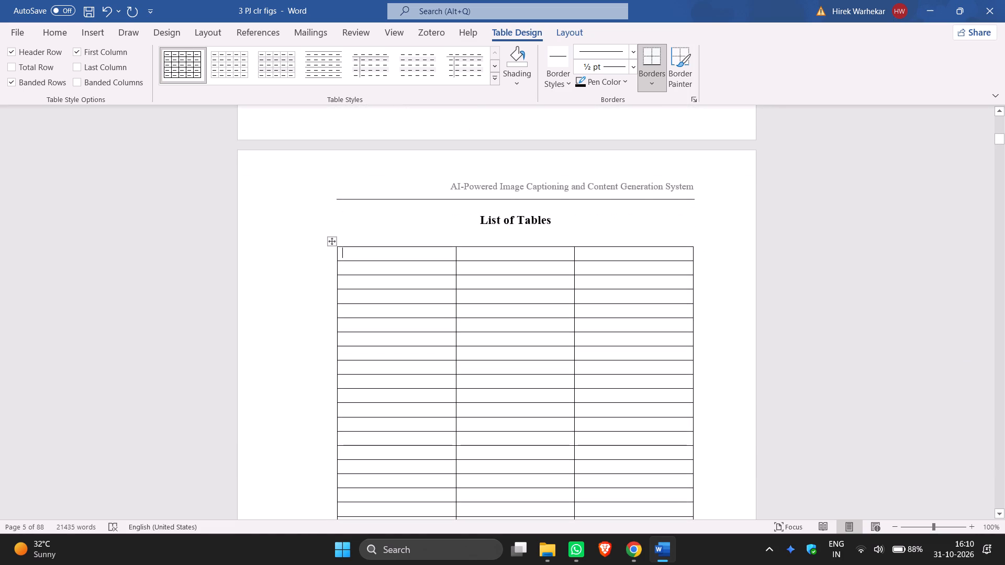
Enter "Table No." as the first column heading of the new List of Tables table.
scroll(902, 324, "down", 20)
scroll(902, 324, "down", 3)
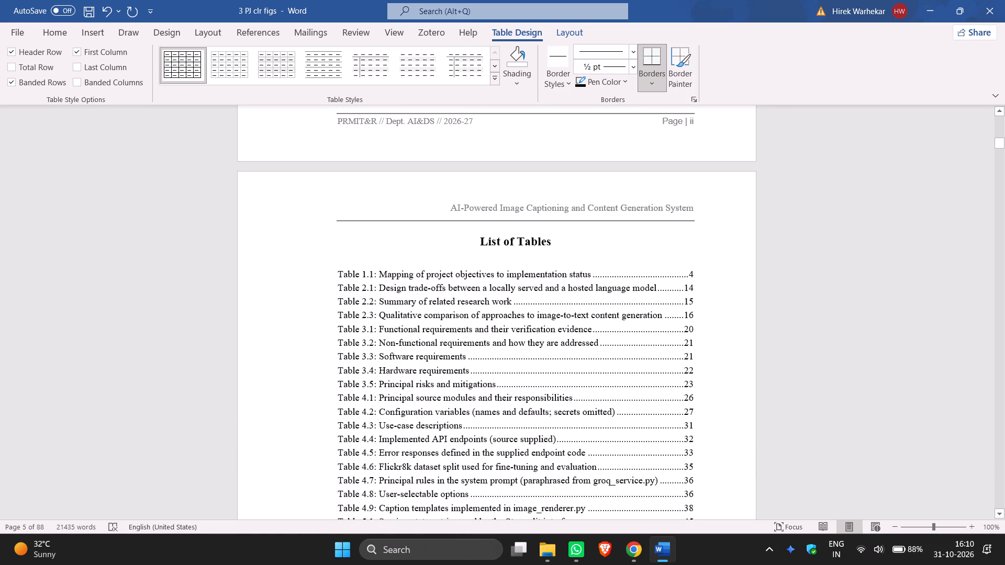
scroll(905, 323, "up", 14)
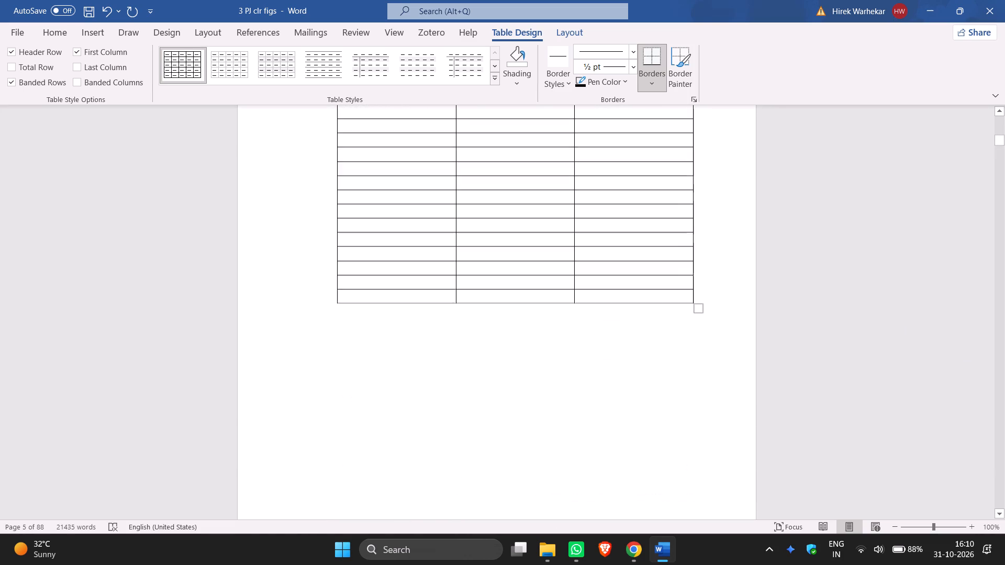
scroll(906, 322, "up", 6)
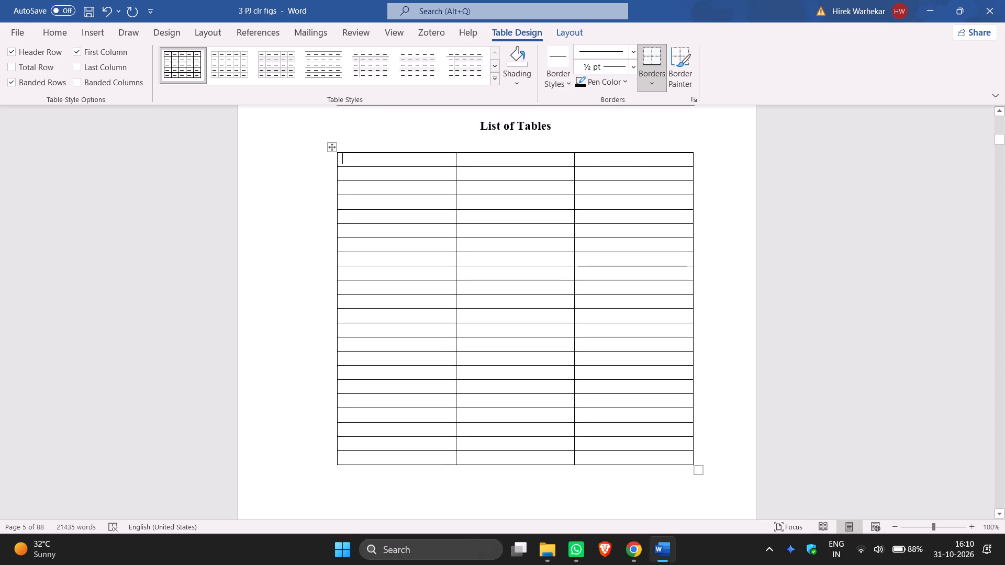
type("Ta")
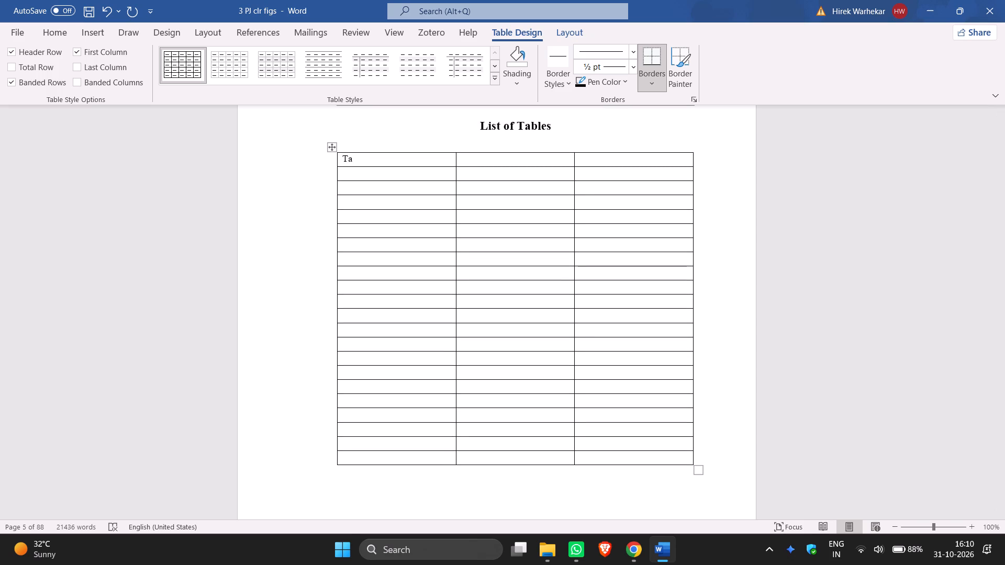
key("b")
left_click(58, 35)
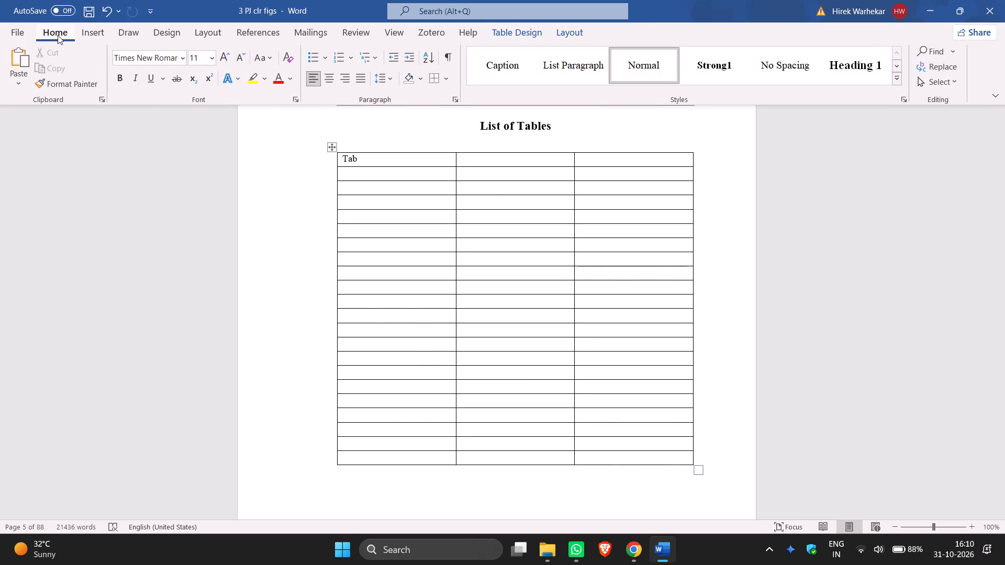
type("le")
key("space")
type("No")
key("period")
Enter "Table Name" and "Page No." as the second and third column headings in the table's header row.
left_click(529, 162)
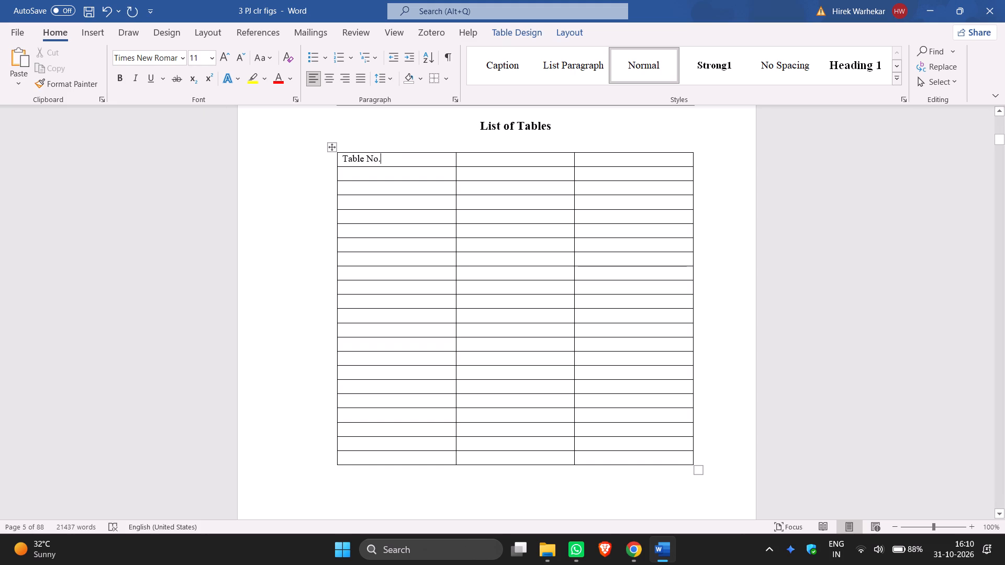
scroll(529, 163, "down", 15)
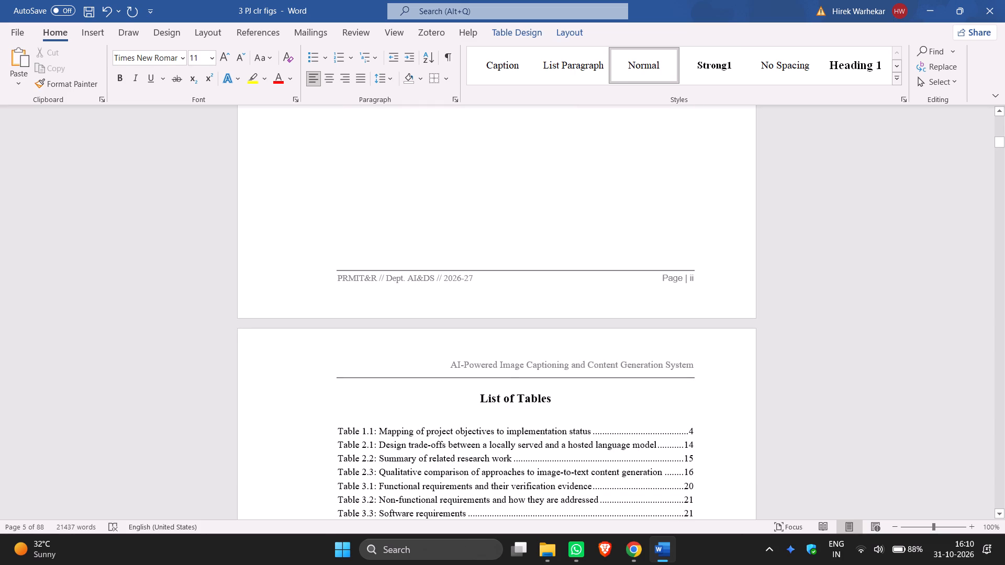
scroll(529, 166, "up", 19)
type("Table Nam")
key("e")
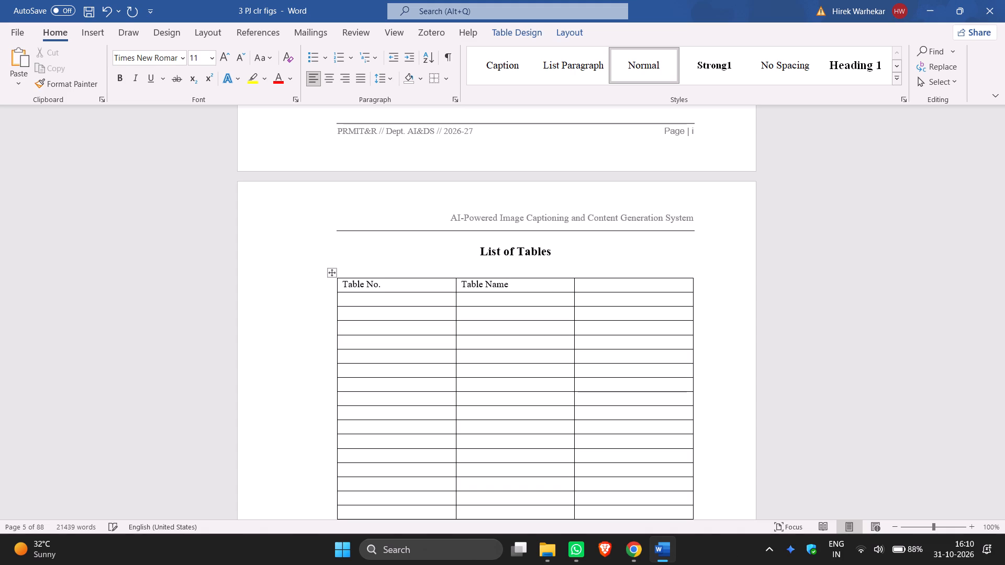
left_click(625, 285)
type("Page No")
key("period")
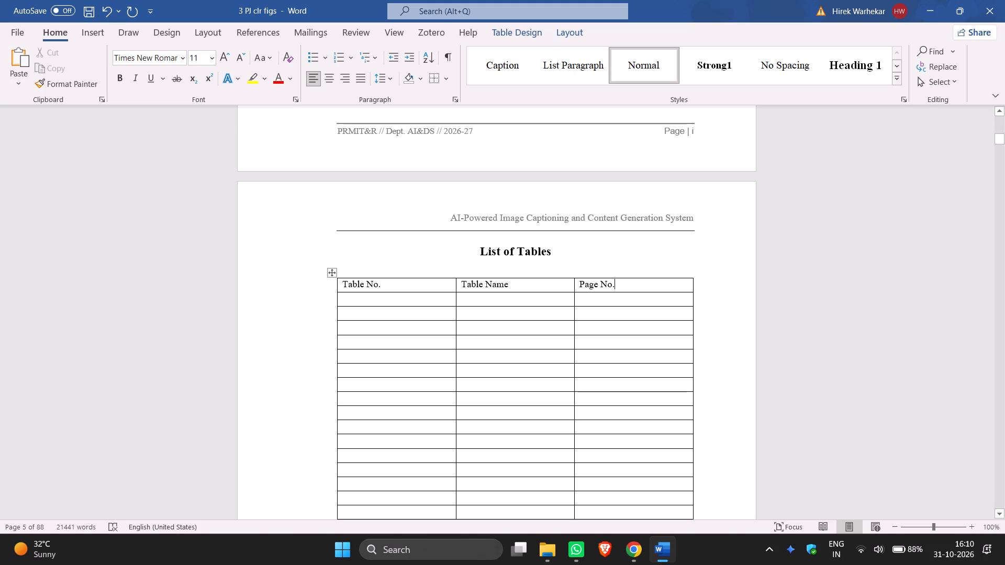
Make the three header cells of the new table bold and centre-aligned.
left_click_drag(625, 284, 349, 287)
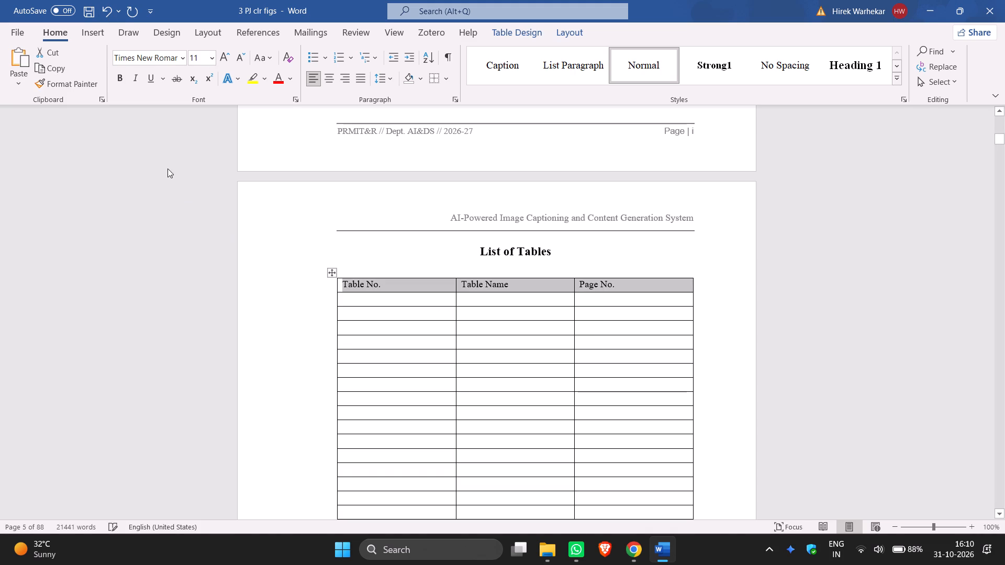
left_click(120, 84)
left_click(329, 80)
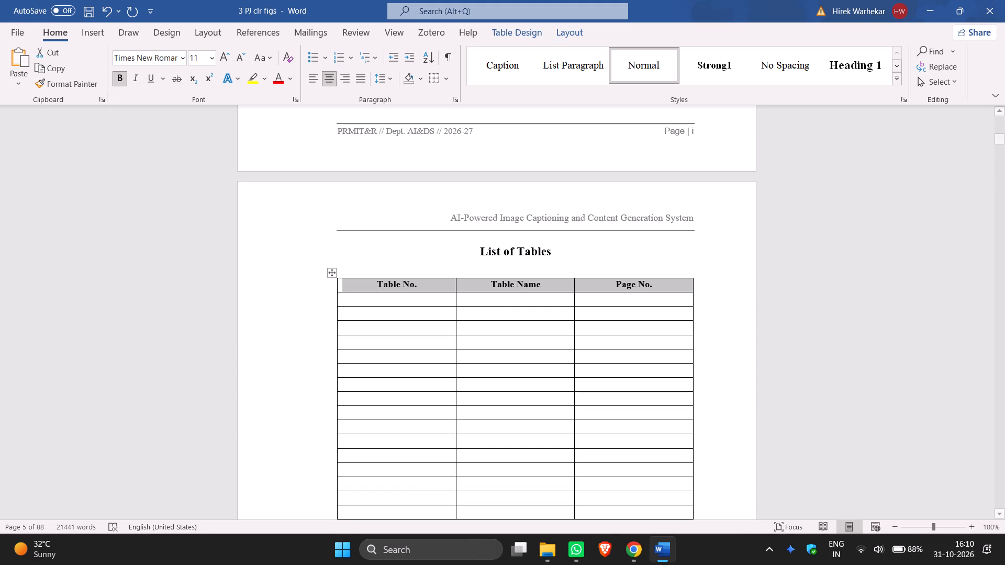
left_click(856, 233)
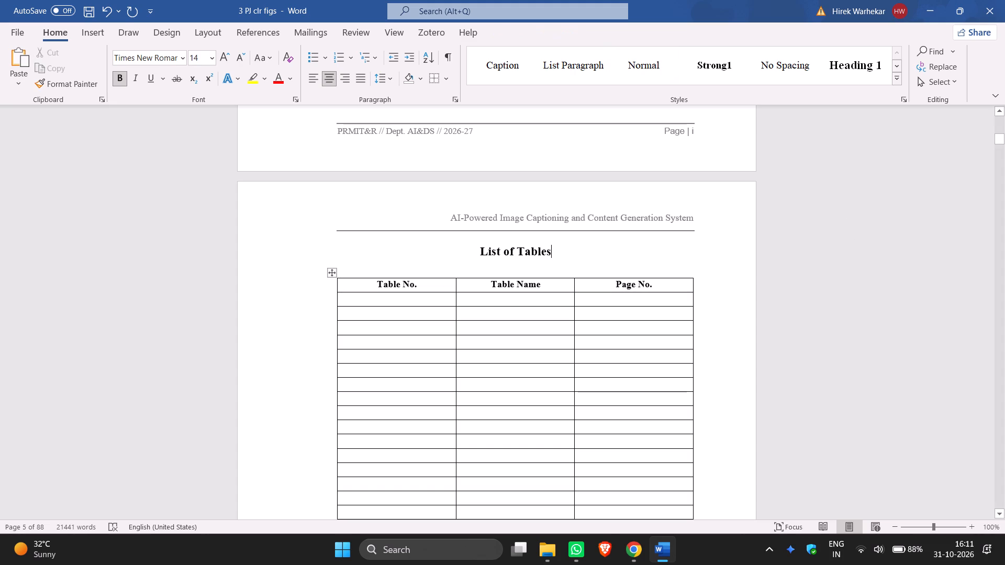
Increase the header row's height slightly by moving its bottom border down.
left_click_drag(594, 292, 595, 297)
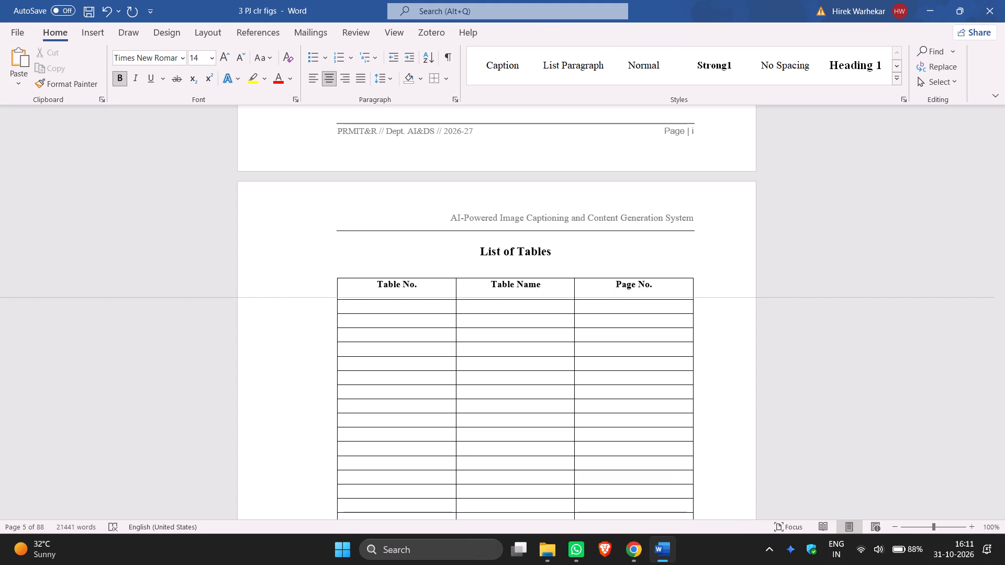
left_click_drag(595, 297, 595, 297)
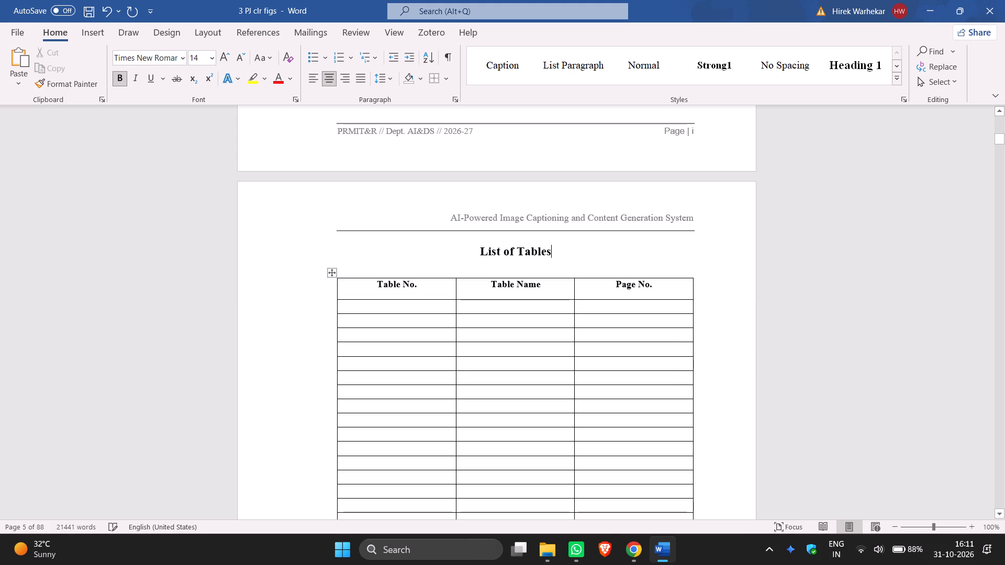
Set the header row's paragraph spacing to 0 pt after and raise the spacing before by one increment.
left_click_drag(665, 284, 379, 288)
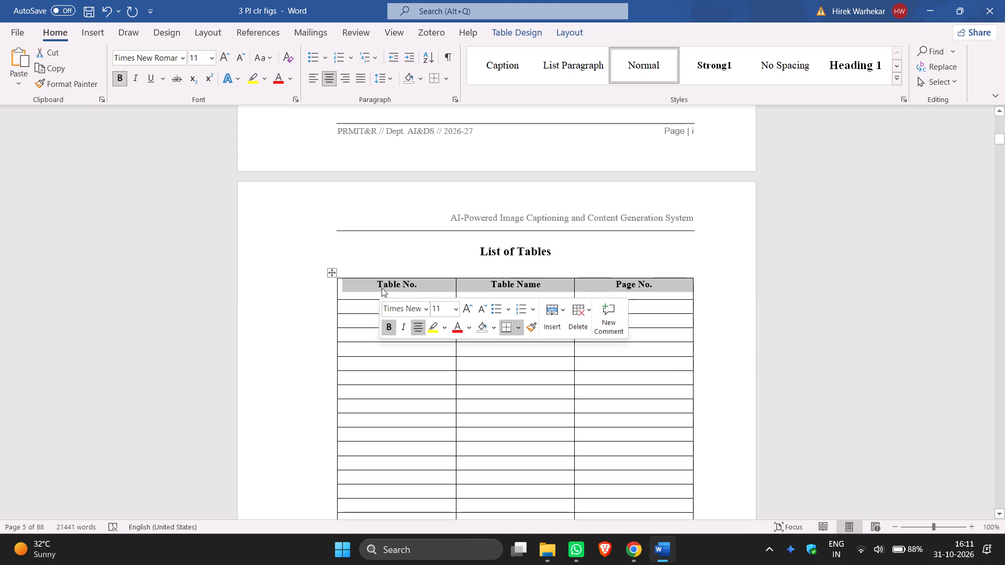
left_click(205, 33)
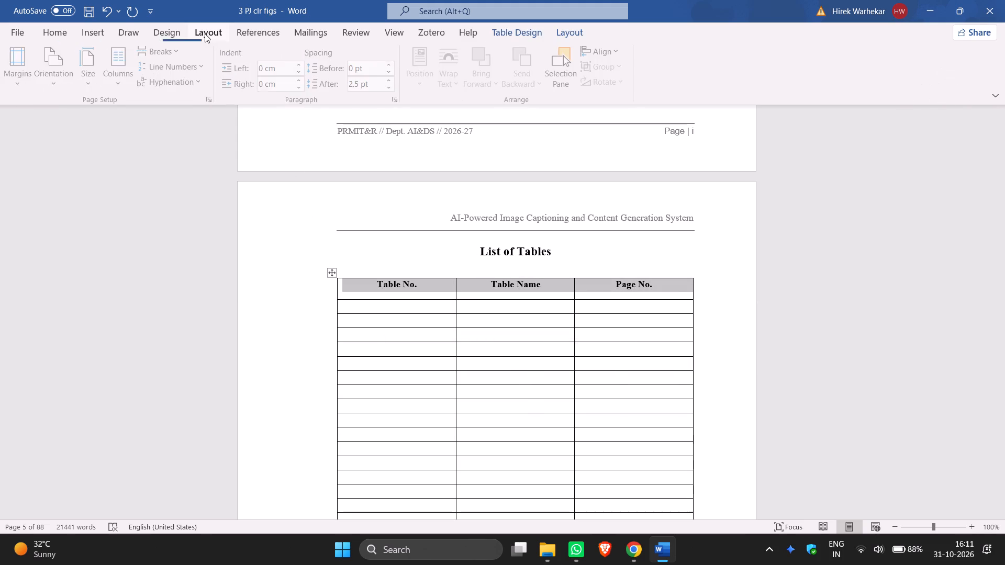
left_click(390, 86)
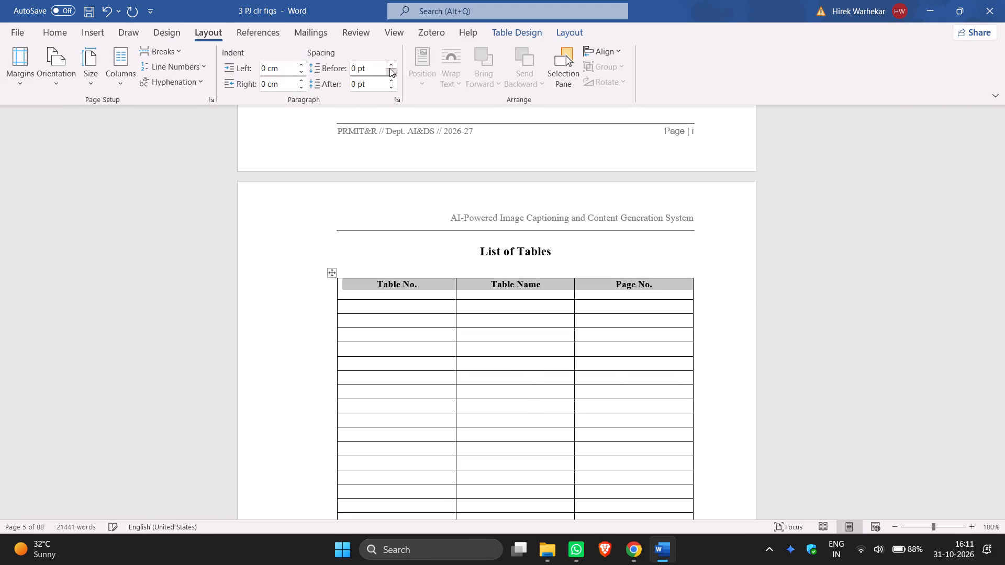
left_click(391, 64)
left_click(804, 280)
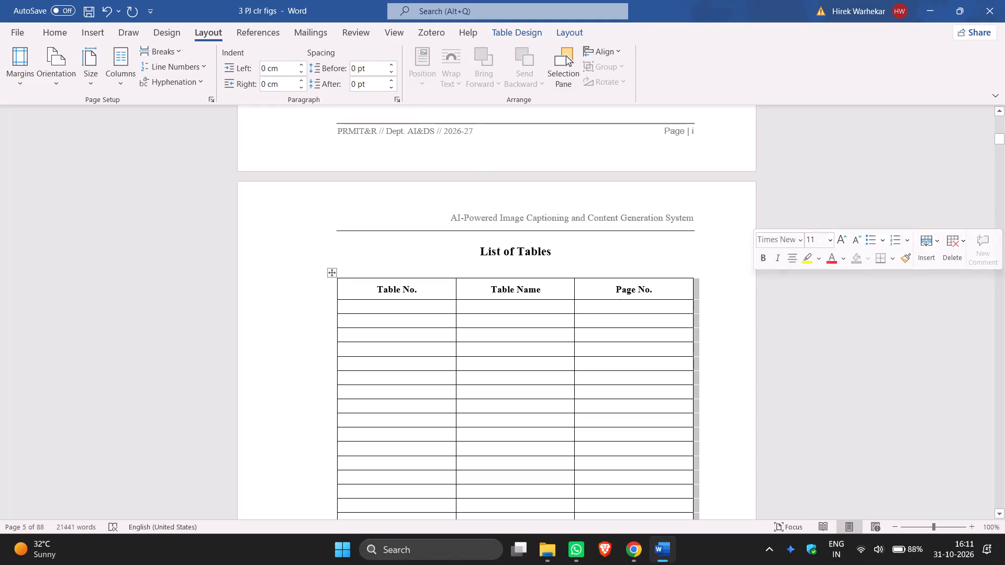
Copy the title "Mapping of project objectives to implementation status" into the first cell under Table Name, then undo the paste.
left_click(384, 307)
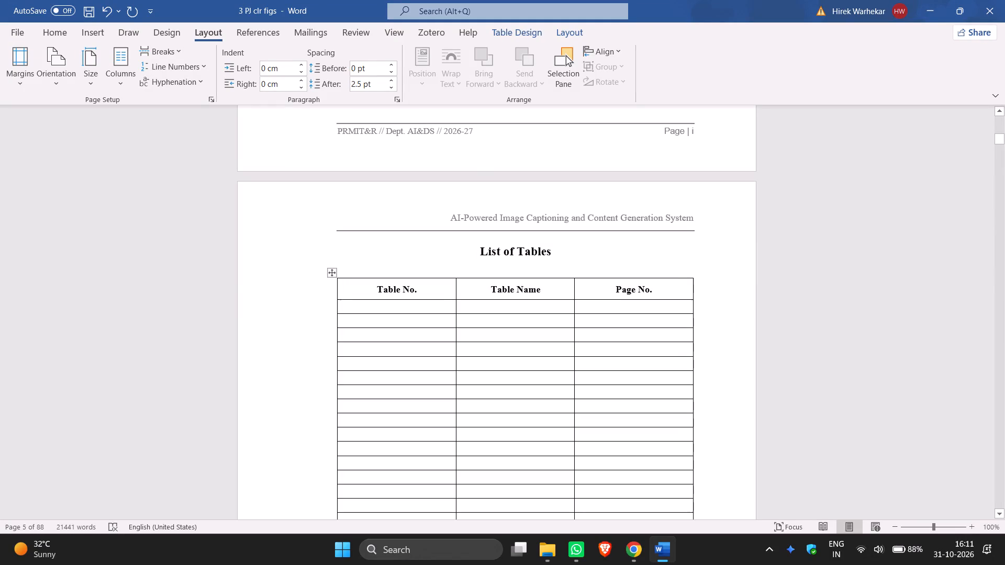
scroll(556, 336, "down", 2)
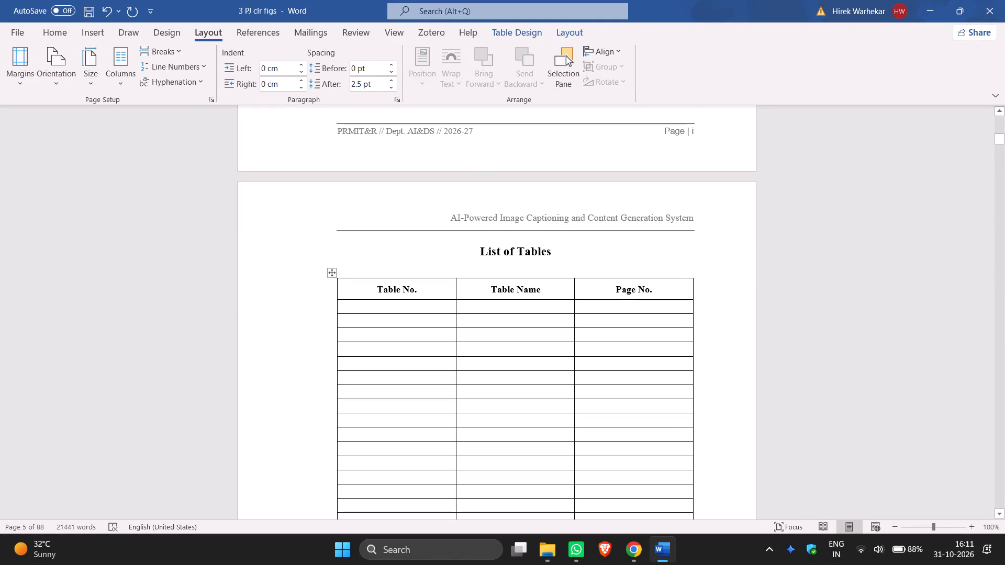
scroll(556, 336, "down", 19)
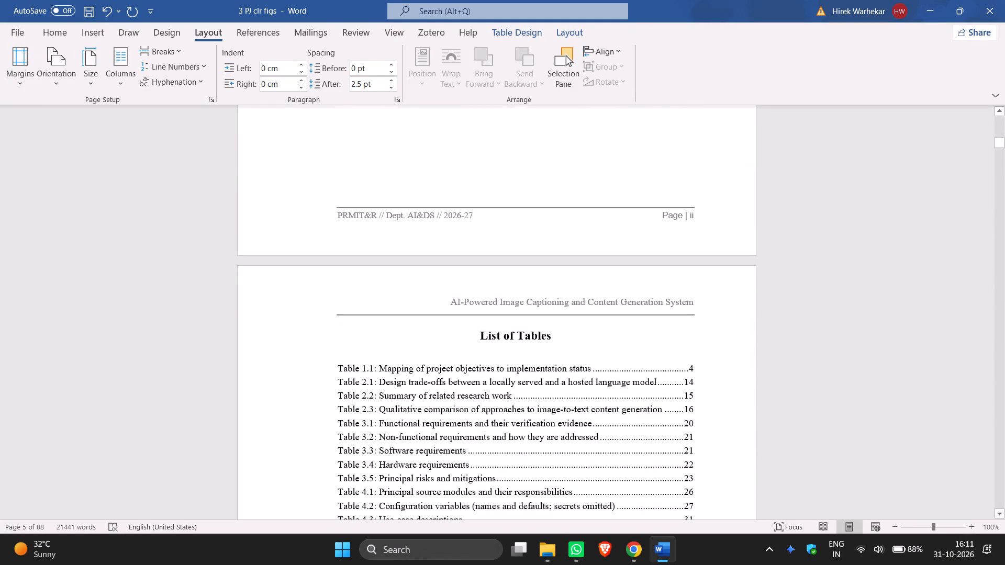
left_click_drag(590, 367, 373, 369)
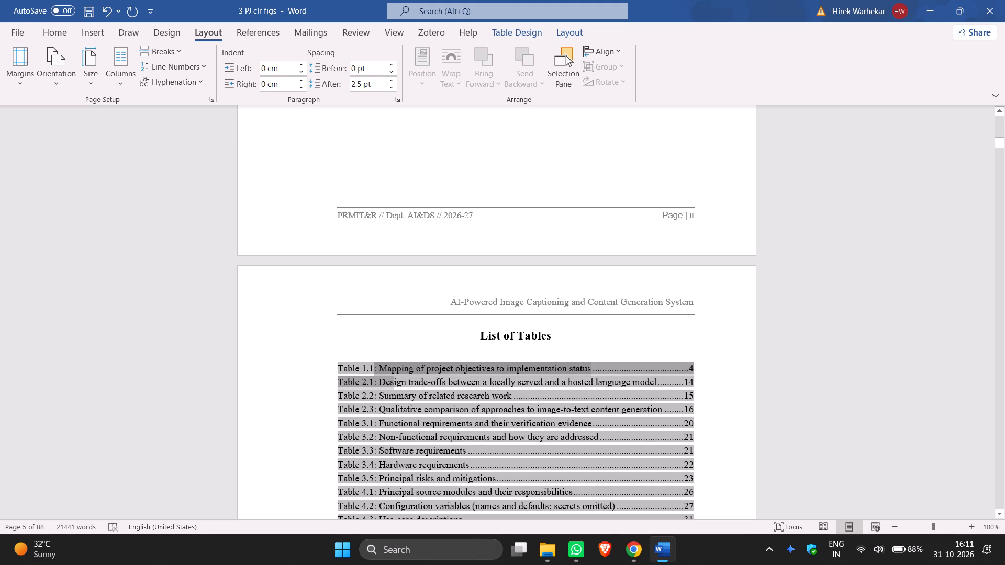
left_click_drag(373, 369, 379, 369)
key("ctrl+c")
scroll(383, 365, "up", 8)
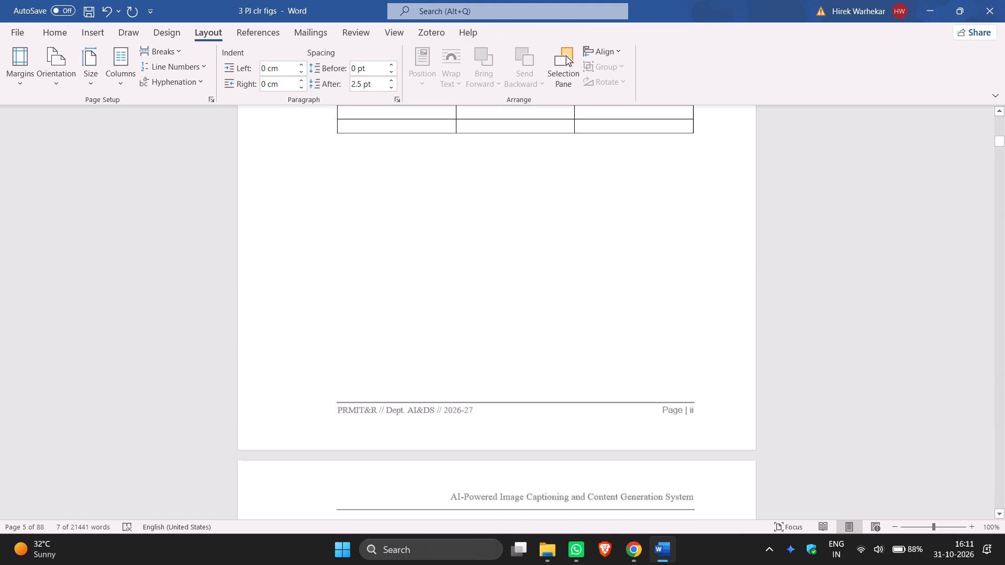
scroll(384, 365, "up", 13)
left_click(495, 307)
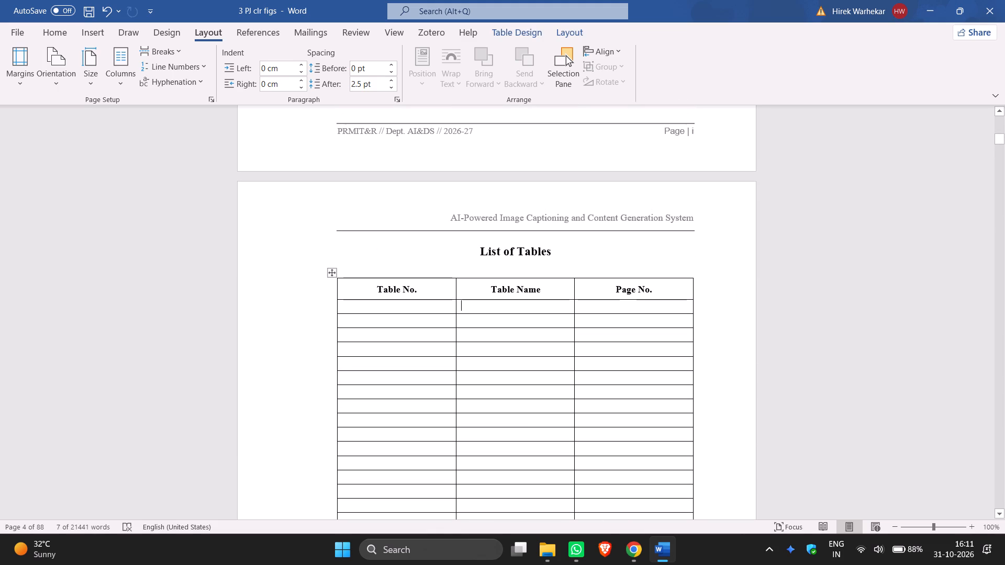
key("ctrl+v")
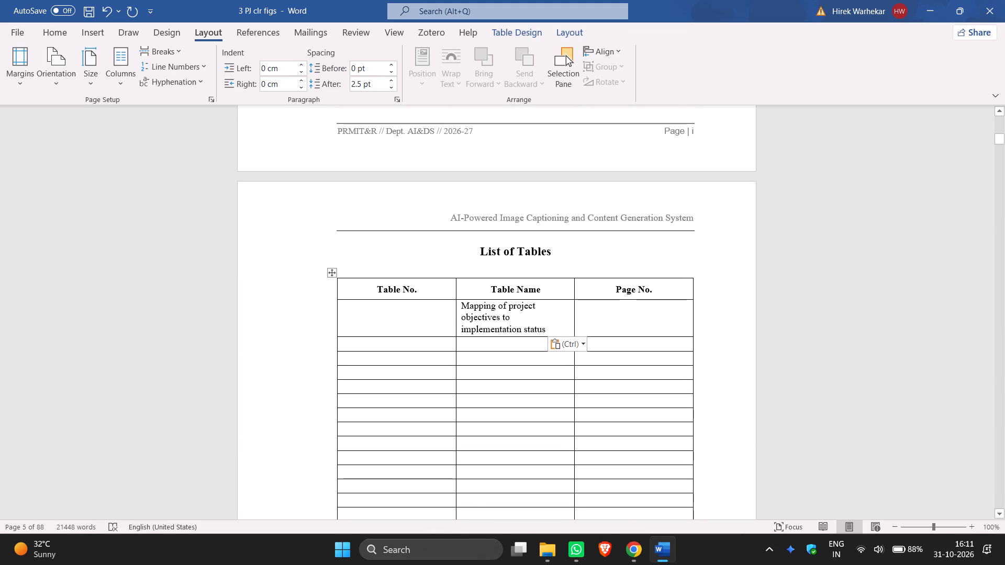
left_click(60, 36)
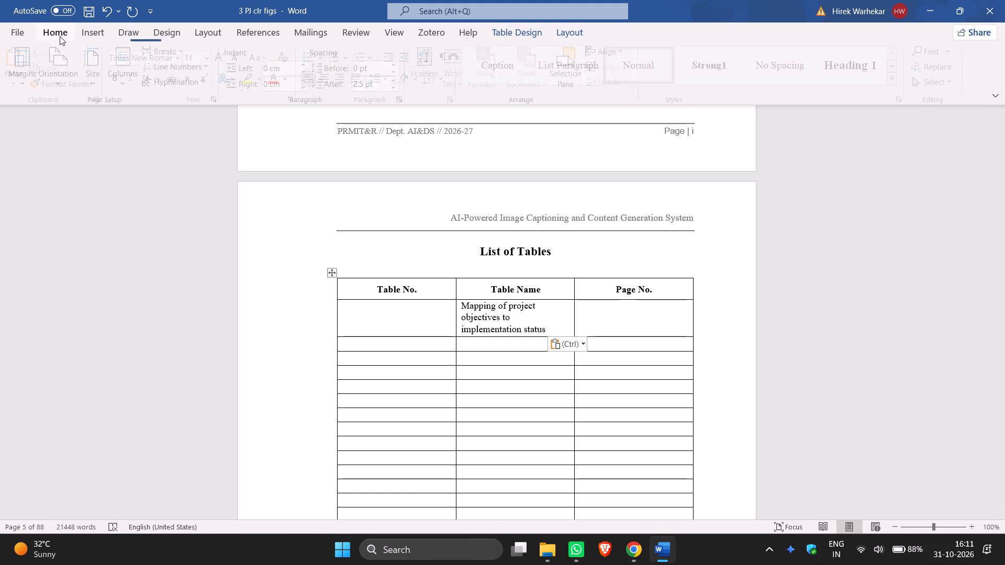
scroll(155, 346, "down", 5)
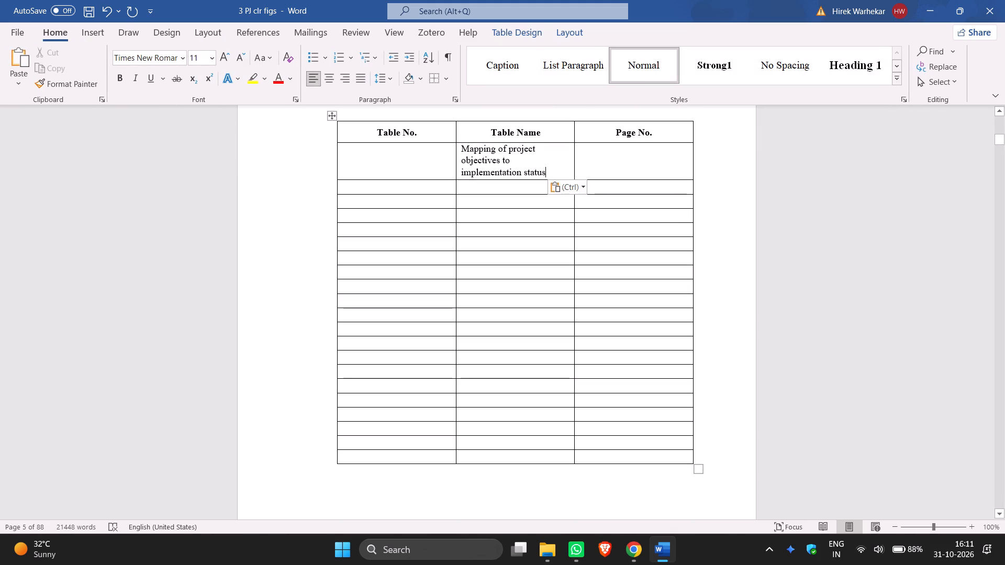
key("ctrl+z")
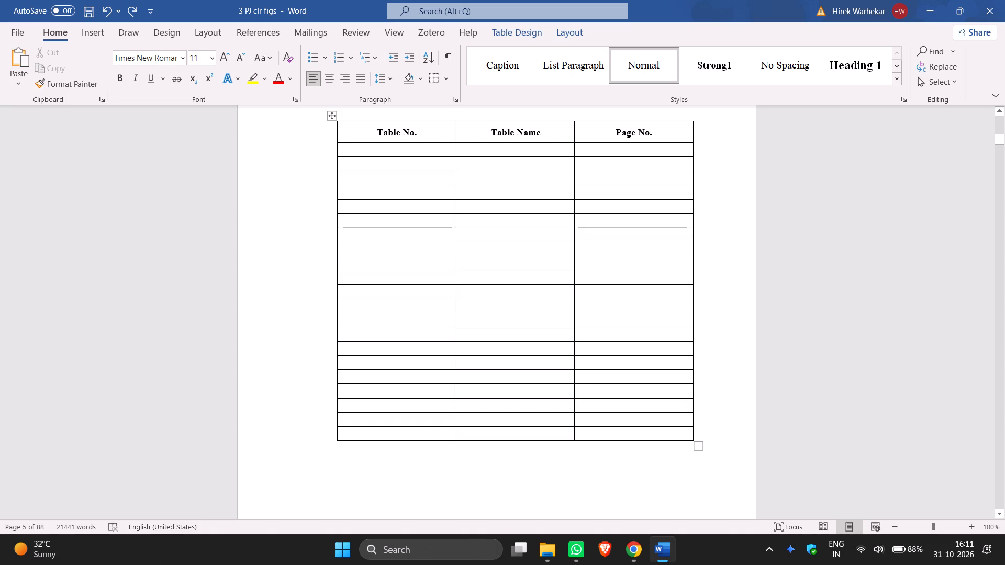
Narrow the Table No. and Page No. columns to just fit their headings, widening the Table Name column between them.
left_click_drag(455, 148, 429, 154)
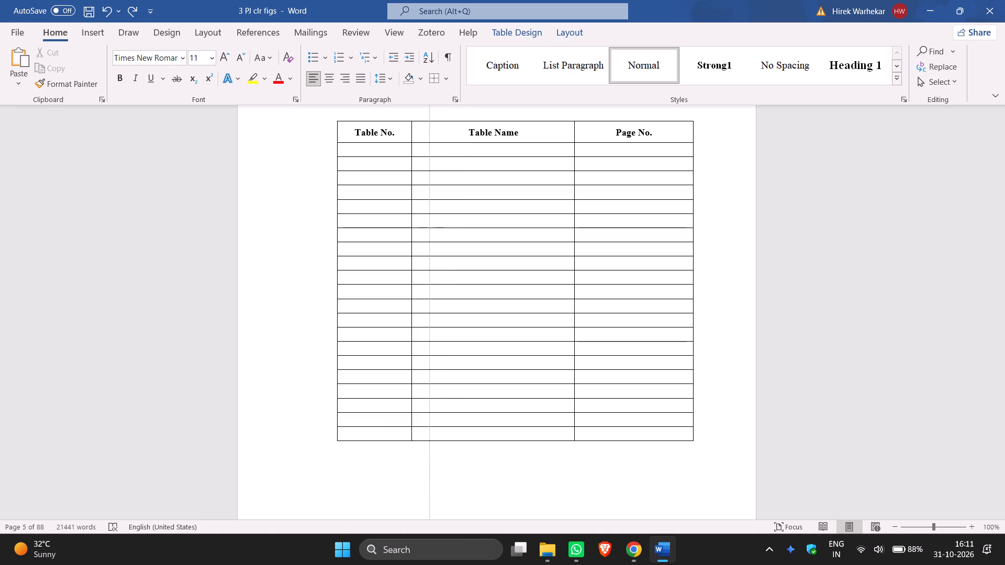
left_click_drag(429, 154, 410, 155)
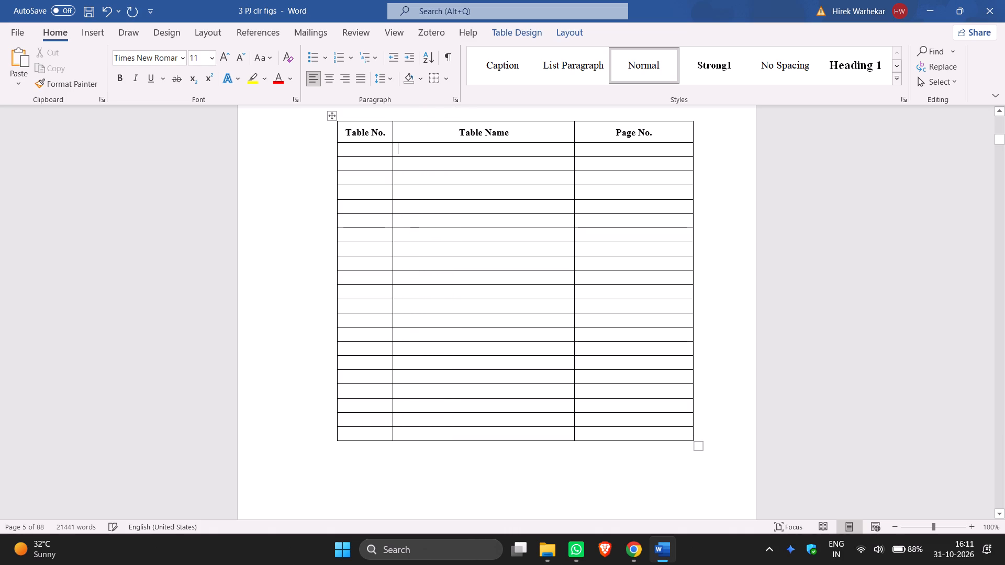
left_click_drag(574, 149, 609, 153)
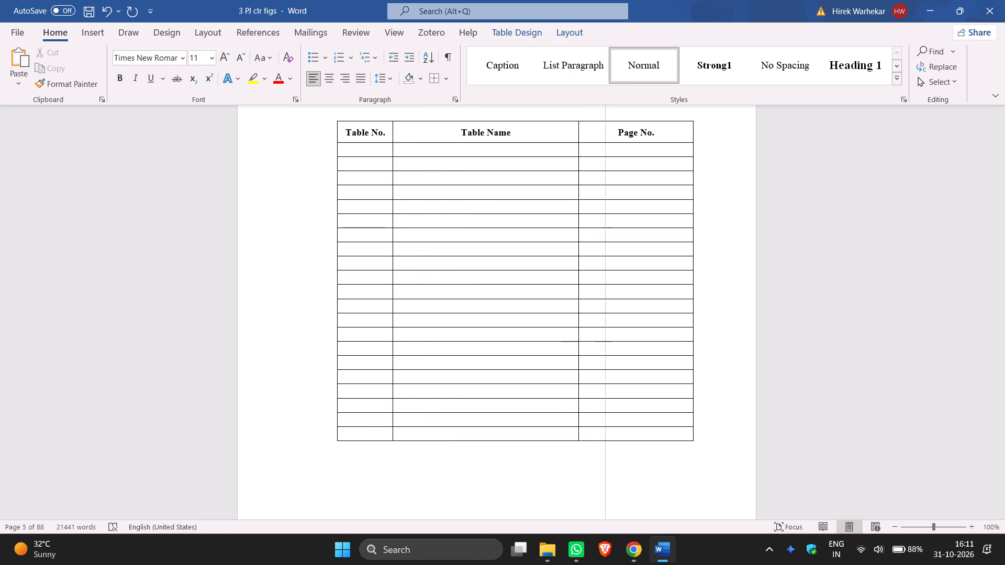
left_click_drag(609, 153, 656, 157)
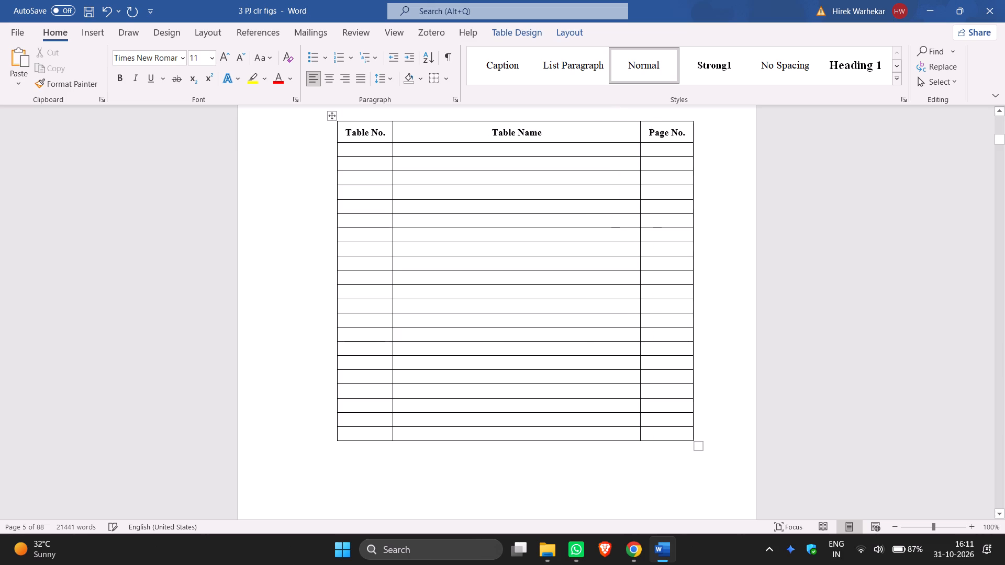
Paste the copied title "Mapping of project objectives to implementation status" into the first empty cell under Table Name.
scroll(831, 248, "up", 6)
scroll(811, 267, "up", 16)
scroll(806, 280, "up", 8)
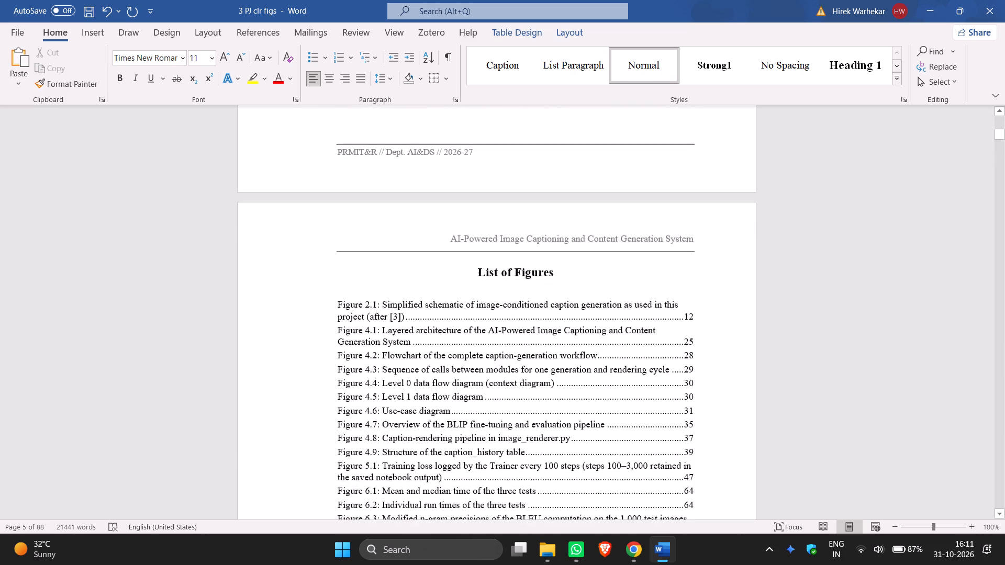
scroll(806, 280, "down", 20)
scroll(806, 280, "down", 20)
scroll(806, 280, "down", 11)
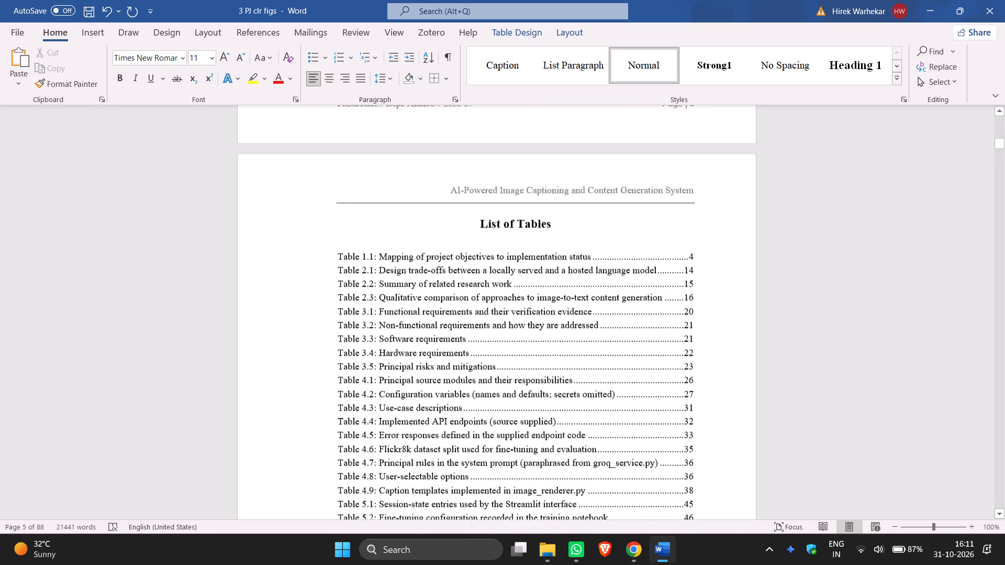
scroll(807, 274, "down", 20)
scroll(807, 274, "down", 2)
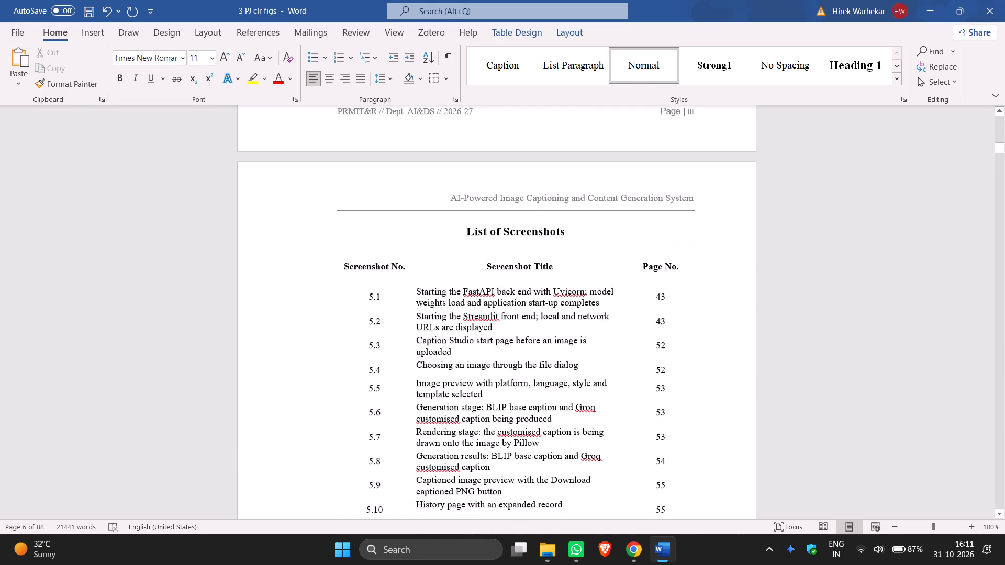
scroll(807, 274, "down", 3)
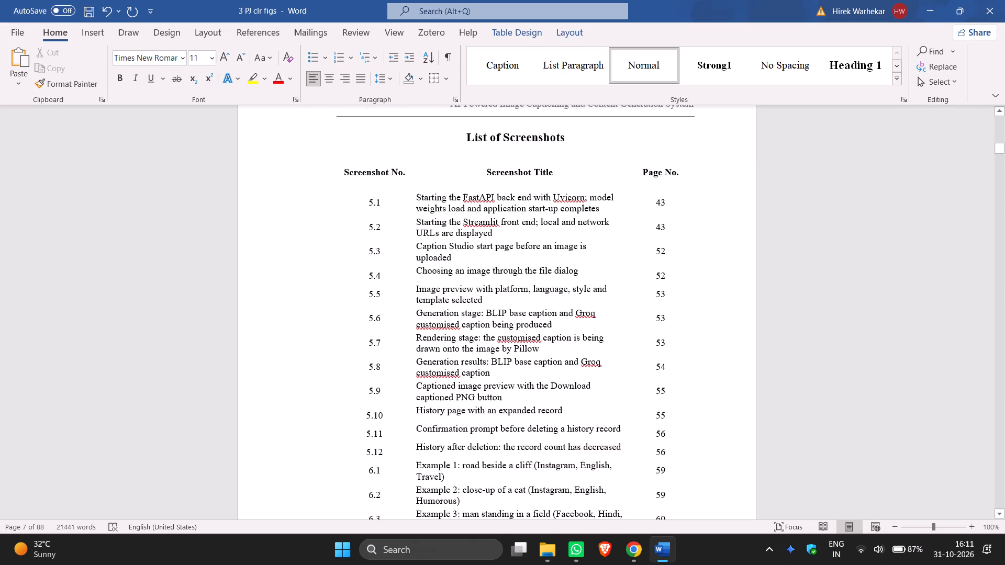
scroll(807, 274, "up", 14)
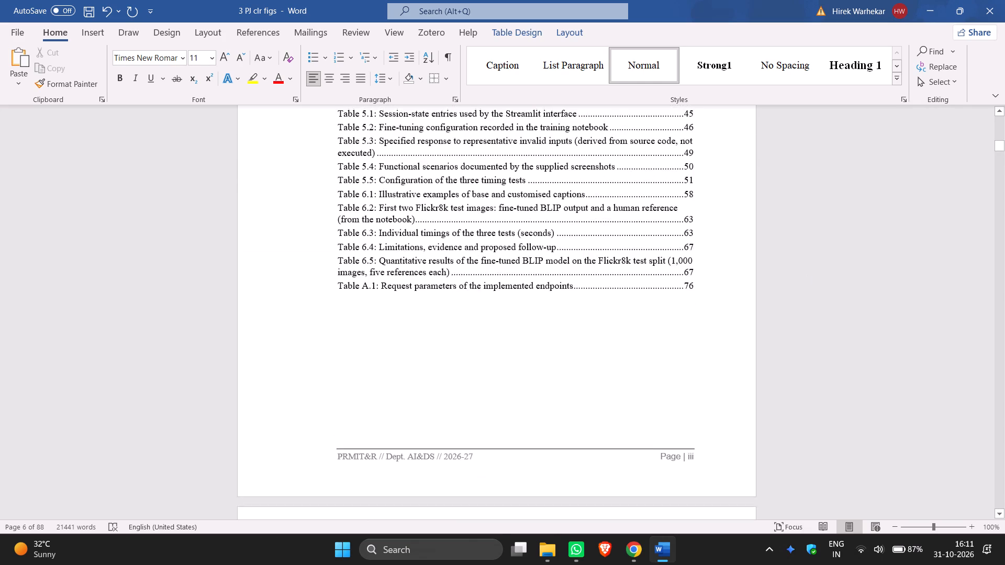
scroll(807, 274, "up", 8)
scroll(807, 274, "up", 20)
scroll(807, 274, "up", 8)
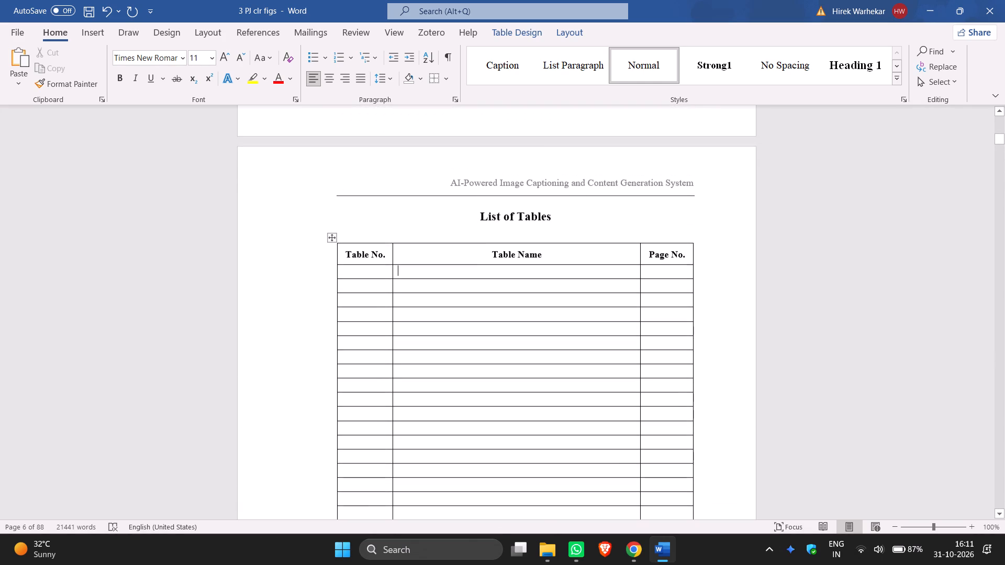
left_click(441, 273)
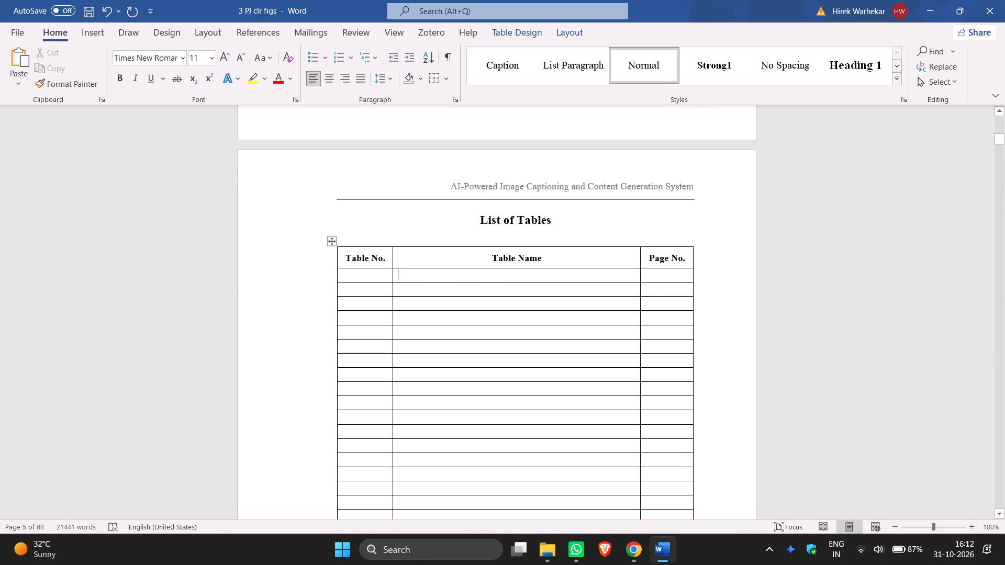
key("ctrl+v")
Copy the Table 2.1 title "Design trade-offs between a locally served and a hosted language model" into the second Table Name row.
scroll(475, 308, "down", 16)
scroll(477, 303, "down", 5)
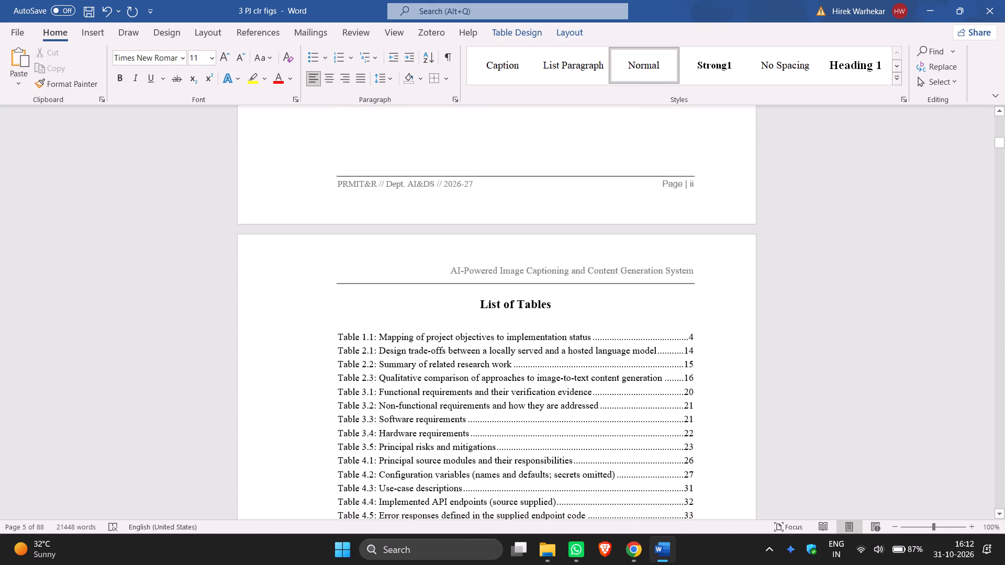
left_click_drag(656, 349, 359, 344)
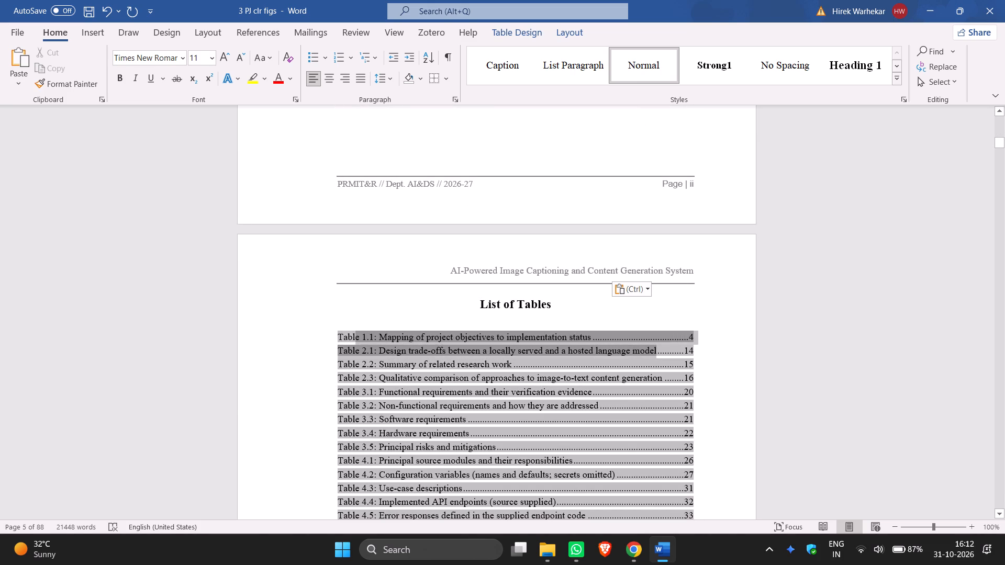
left_click_drag(359, 344, 380, 350)
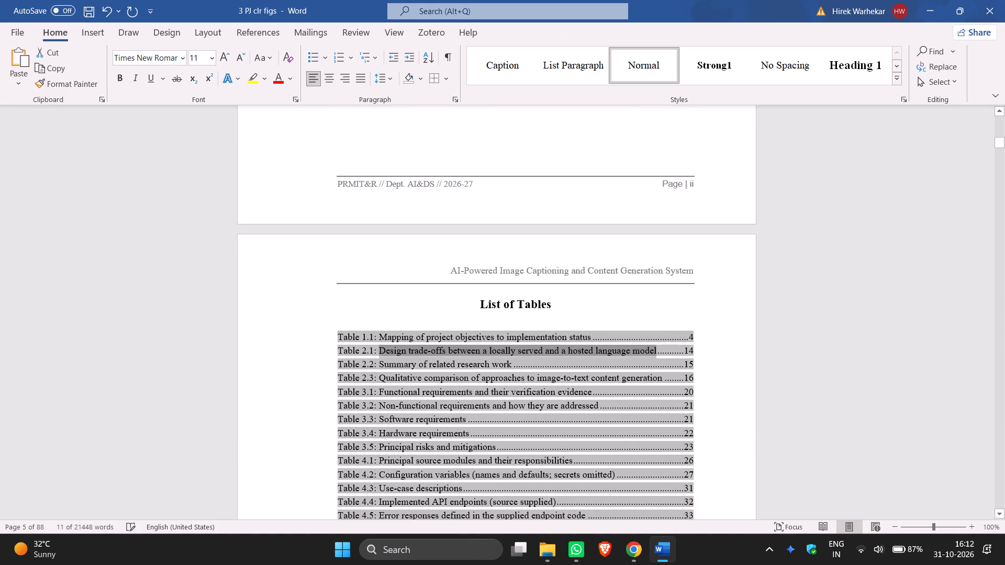
key("ctrl+c")
scroll(878, 375, "up", 20)
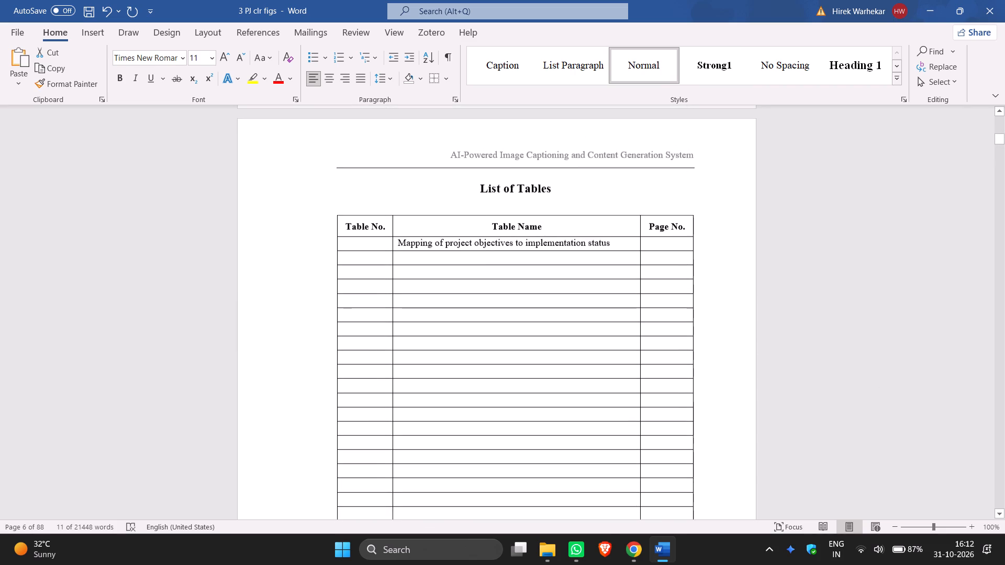
left_click(465, 259)
key("ctrl+v")
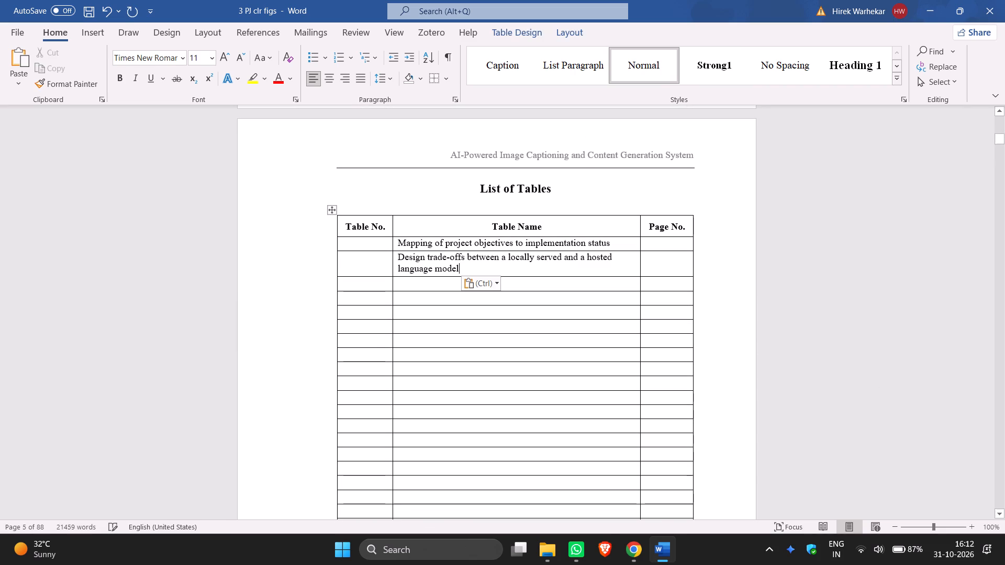
Copy the Table 2.2 title "Summary of related research work" from the old list into the third Table Name row.
scroll(587, 295, "down", 19)
scroll(587, 294, "down", 3)
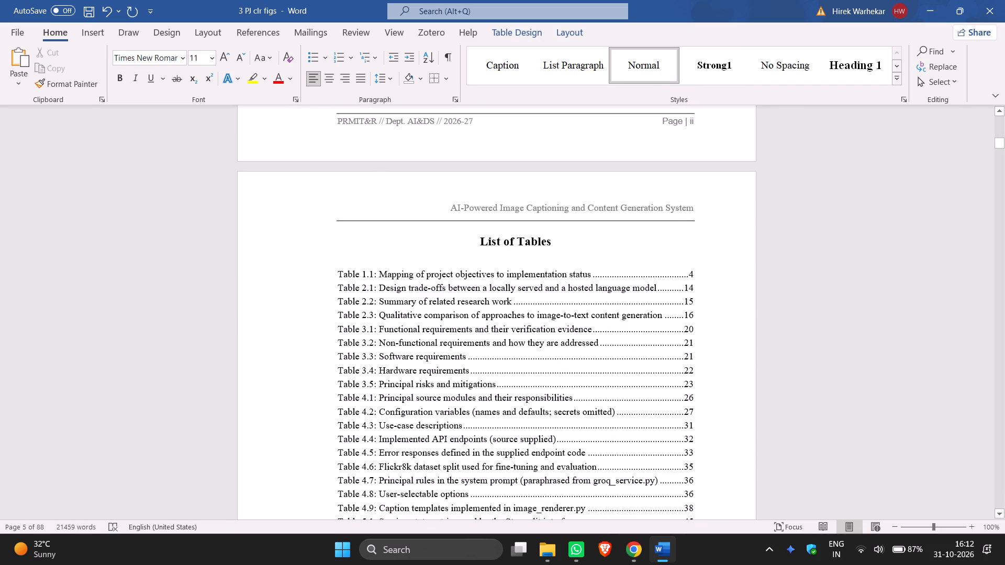
left_click_drag(511, 300, 393, 301)
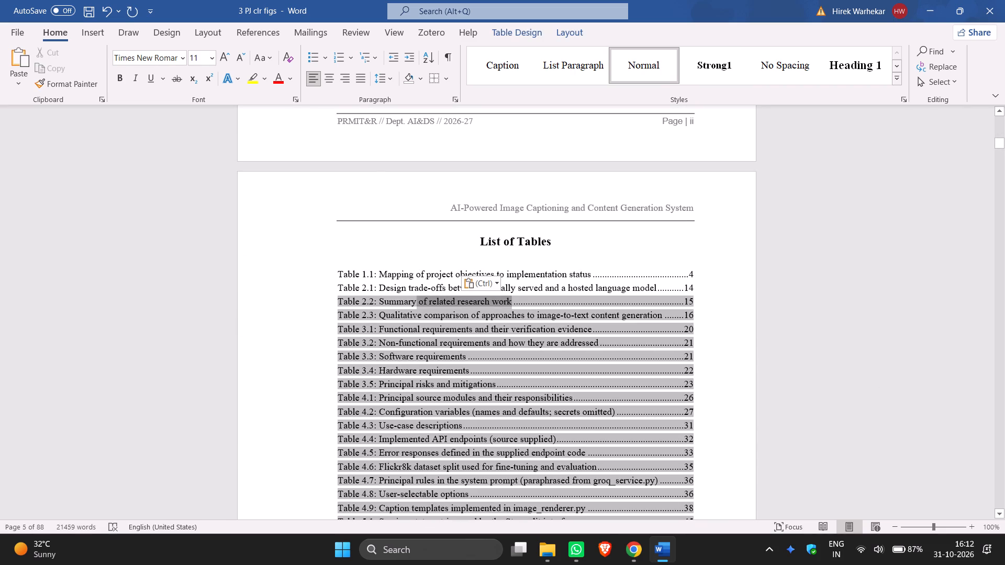
left_click_drag(393, 301, 378, 301)
key("ctrl+c")
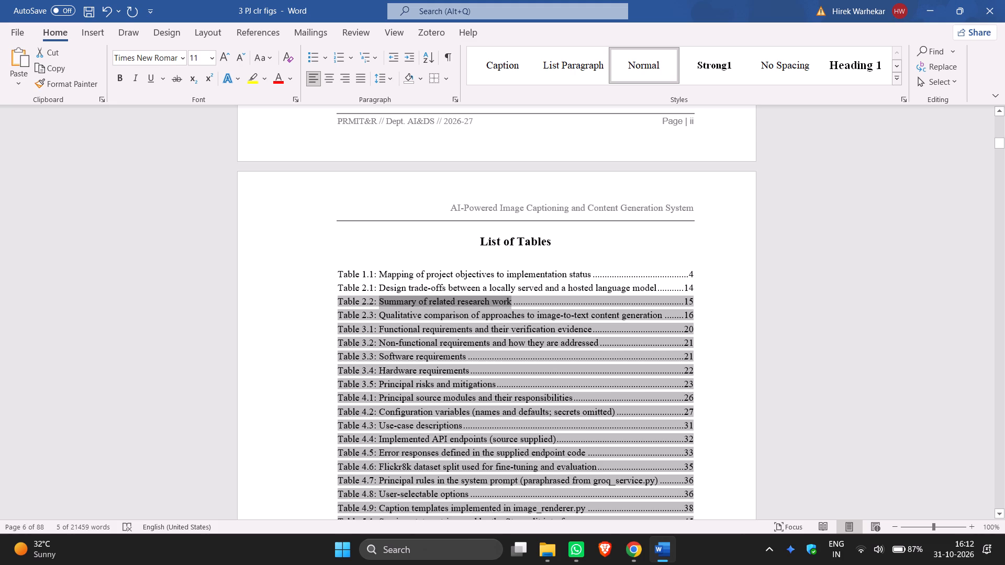
scroll(938, 358, "up", 20)
scroll(938, 358, "up", 1)
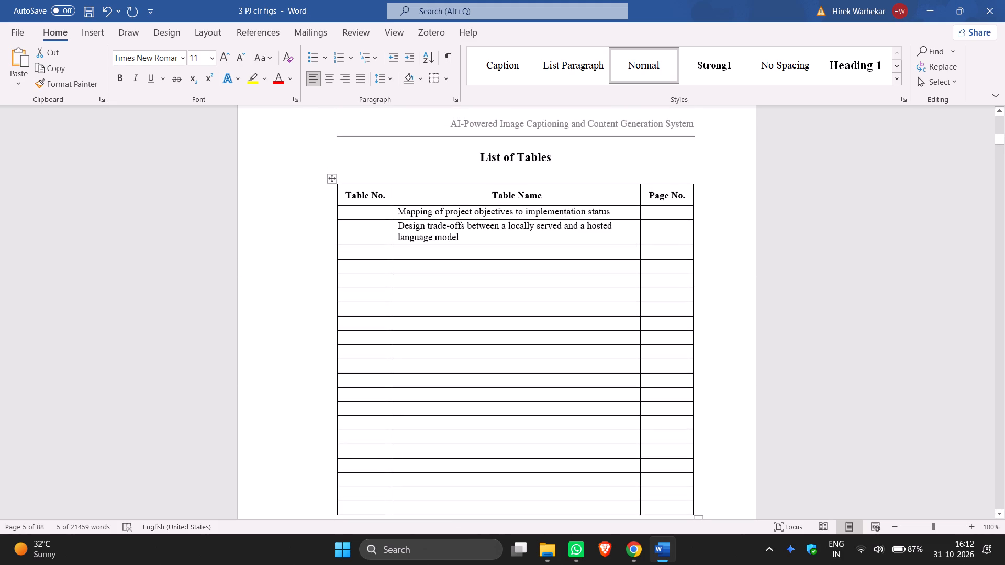
left_click(451, 254)
key("ctrl+v")
Copy the Table 2.3 title "Qualitative comparison of approaches to image-to-text content generation" into the fourth Table Name row.
scroll(466, 259, "down", 14)
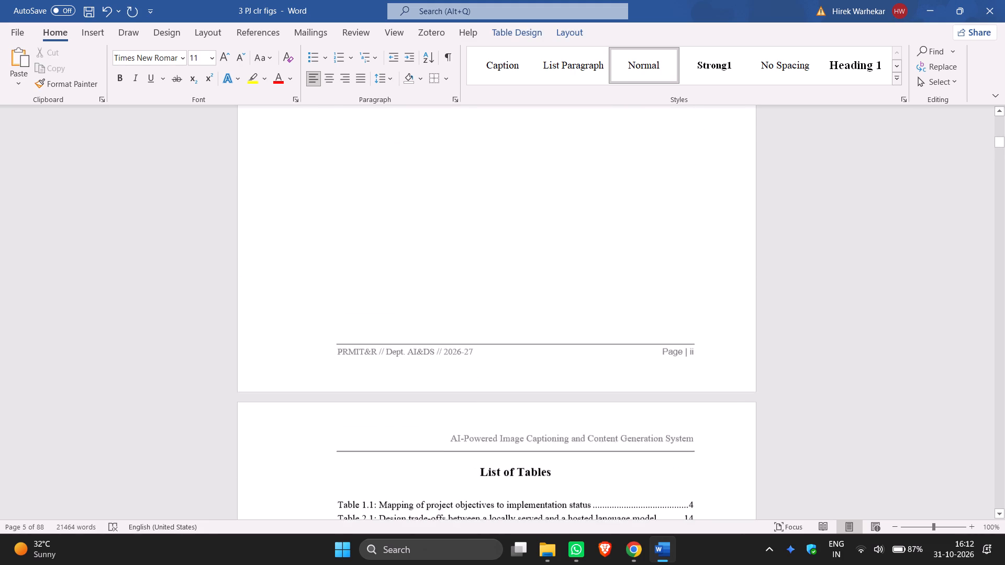
scroll(466, 258, "down", 4)
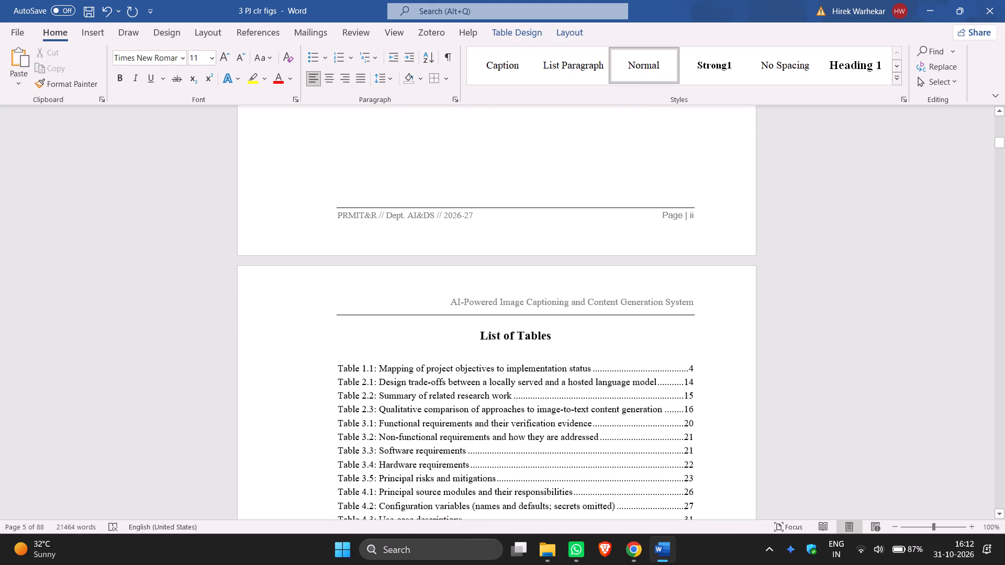
left_click_drag(660, 408, 430, 390)
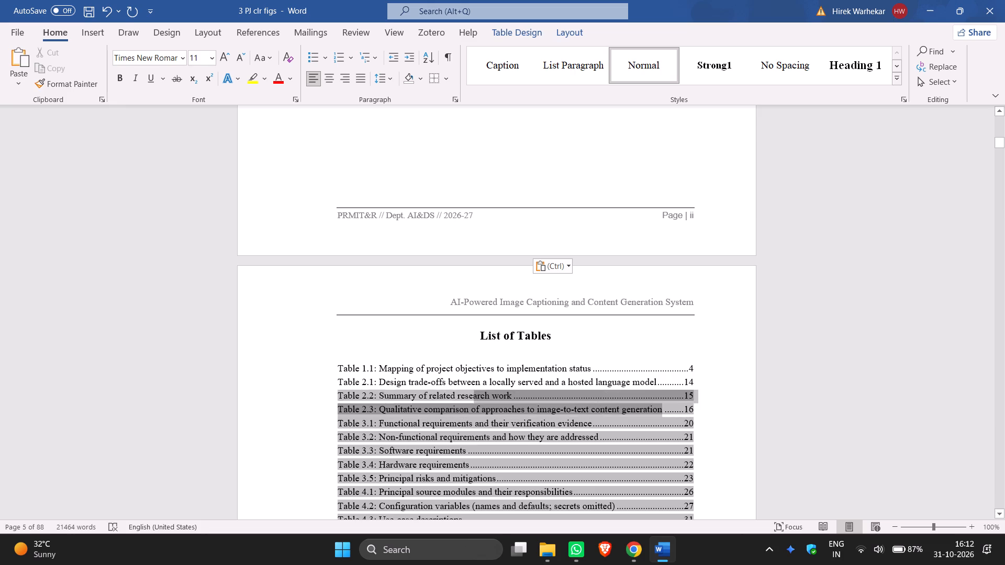
left_click_drag(430, 390, 381, 412)
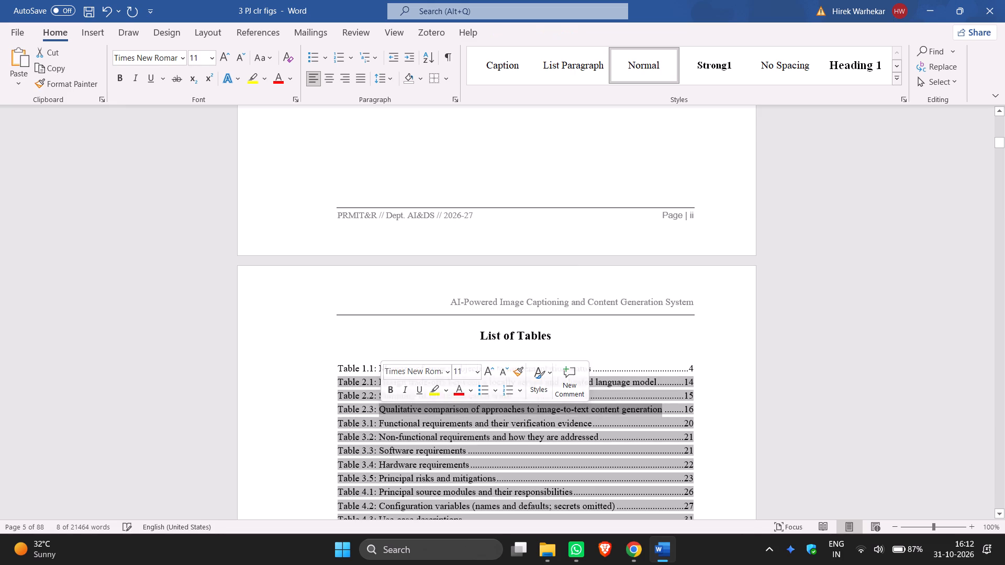
key("ctrl+c")
scroll(895, 439, "up", 13)
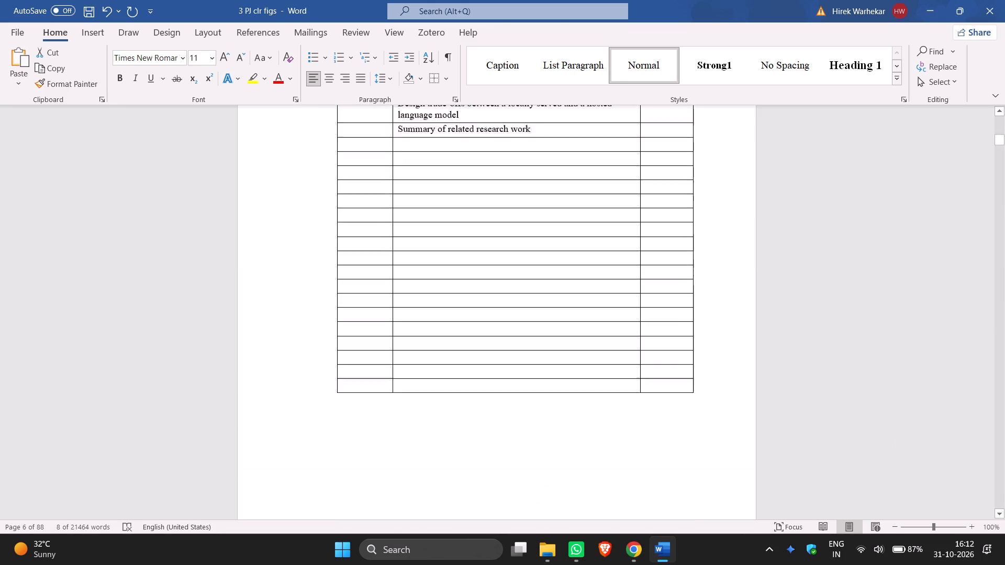
scroll(894, 437, "up", 6)
left_click(441, 299)
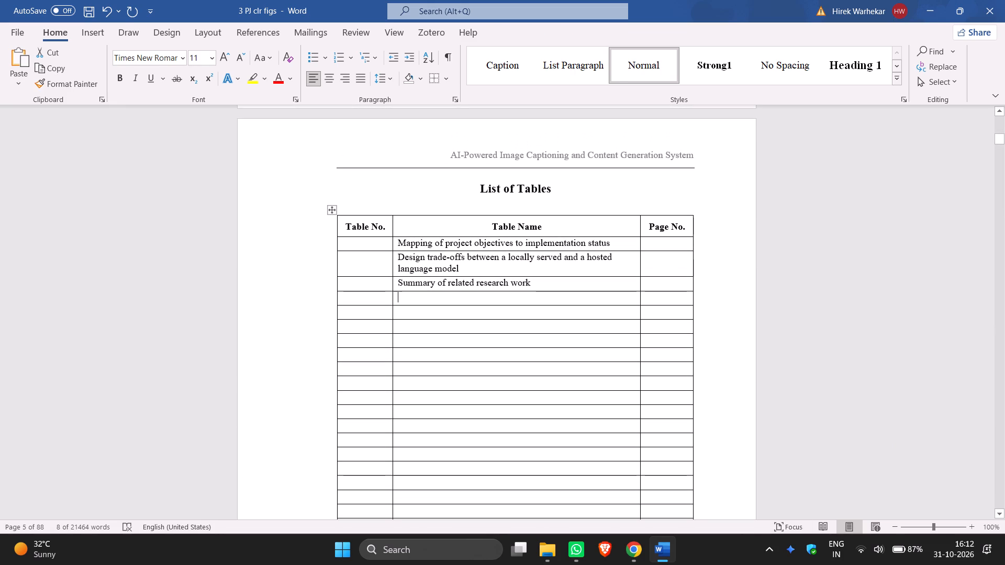
key("ctrl+v")
Copy the Table 3.1 title "Functional requirements and their verification evidence" from the old list into the fifth Table Name row.
scroll(566, 332, "down", 15)
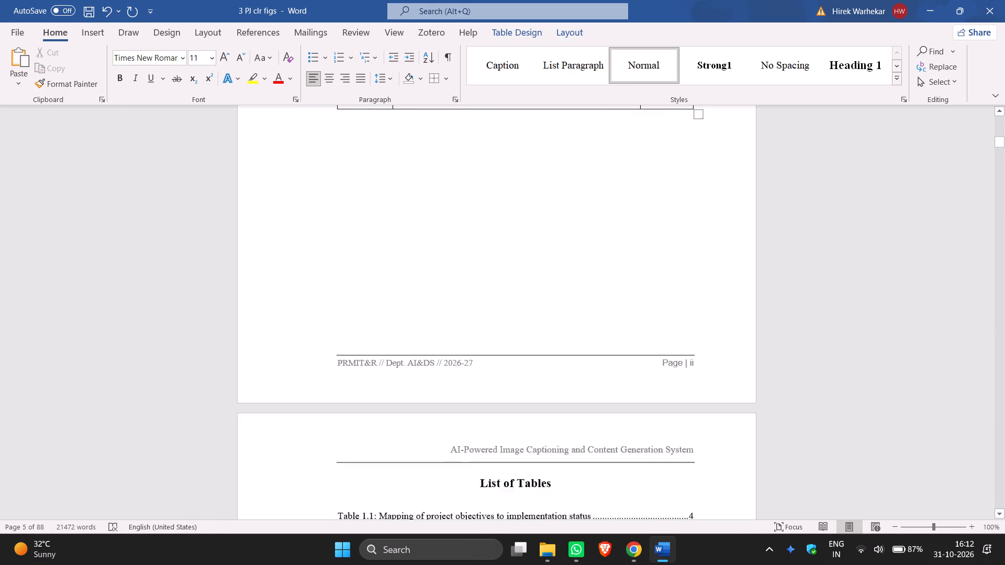
scroll(568, 330, "down", 6)
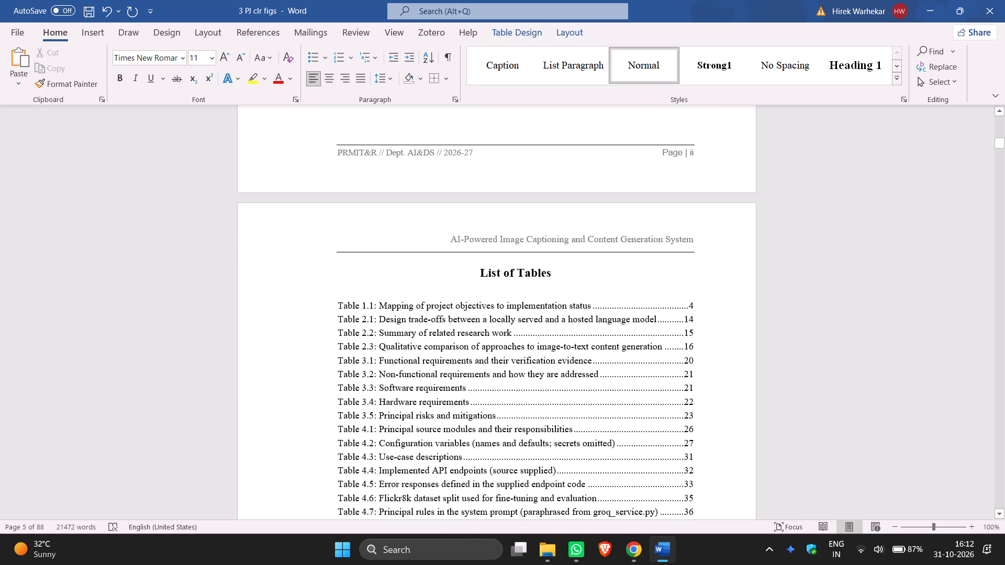
left_click_drag(590, 362, 397, 360)
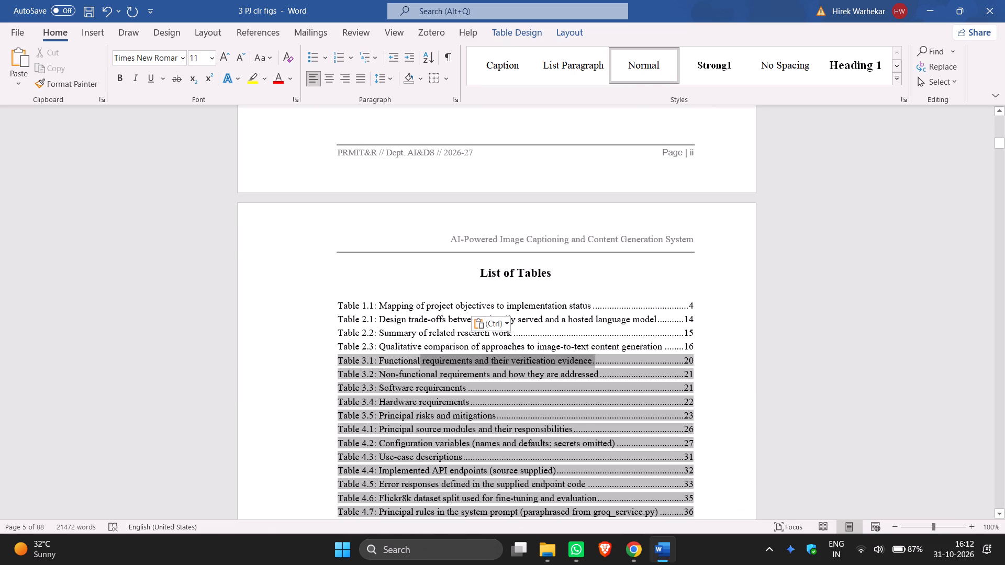
left_click_drag(397, 360, 379, 358)
key("ctrl+c")
scroll(998, 466, "up", 7)
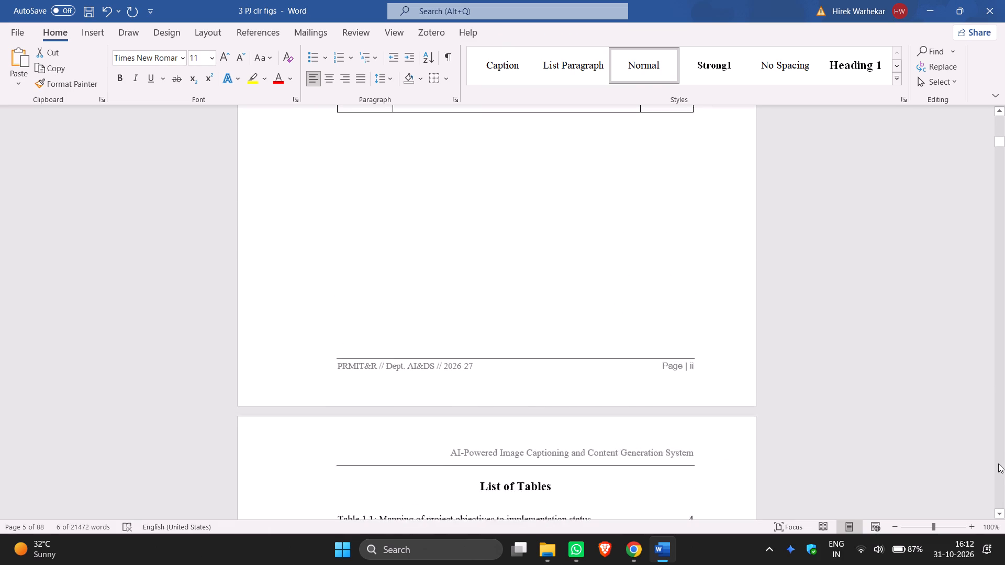
scroll(998, 462, "up", 12)
left_click(423, 261)
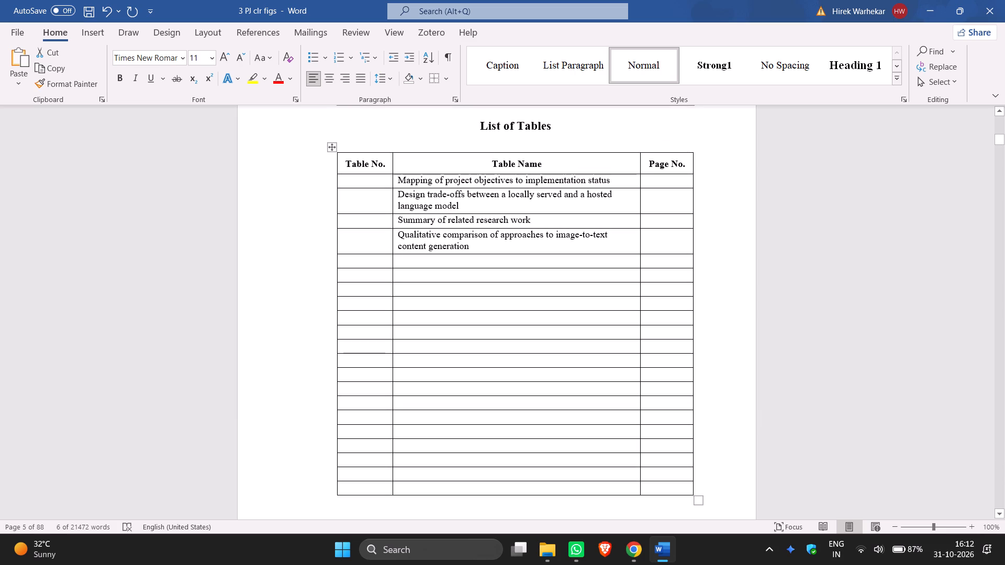
key("ctrl+v")
Copy the Table 3.2 title "Non-functional requirements and how they are addressed" from the old list into the sixth Table Name row.
scroll(517, 298, "down", 15)
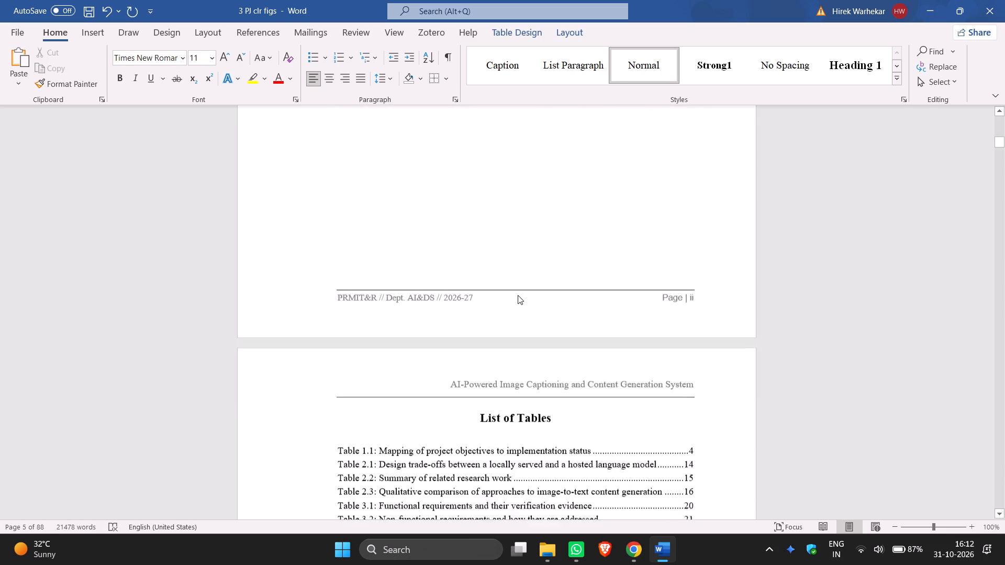
scroll(518, 295, "down", 5)
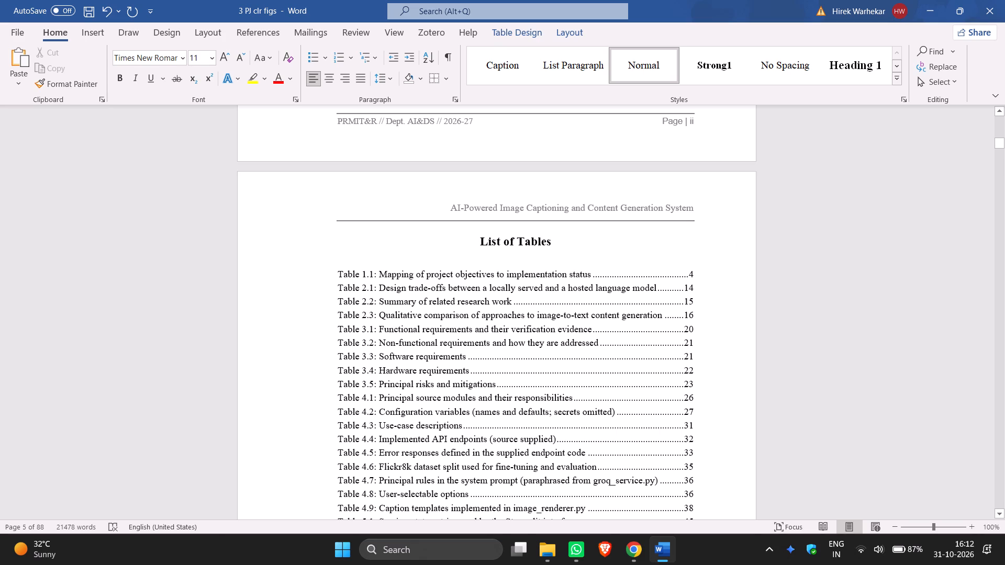
left_click_drag(597, 341, 381, 337)
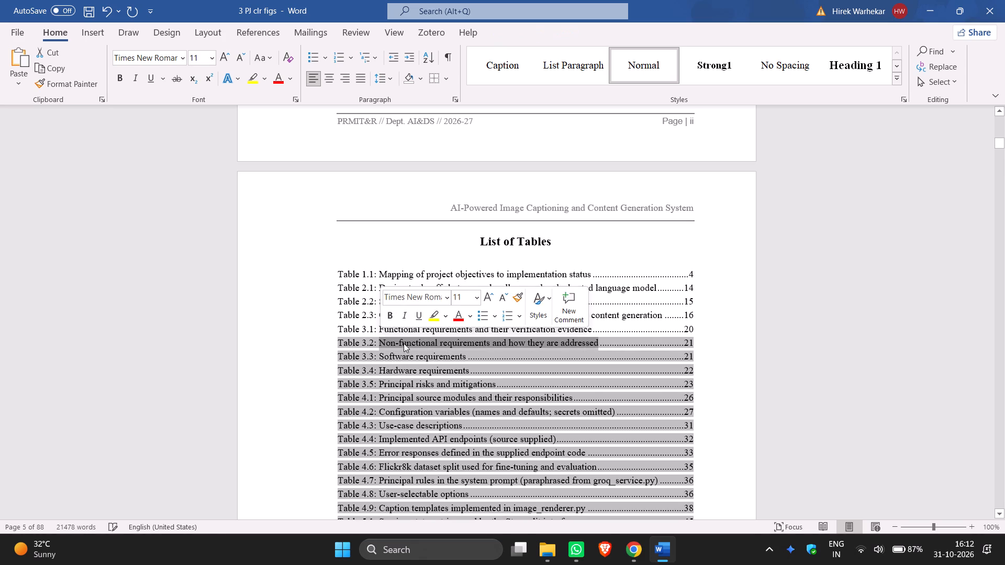
key("ctrl+c")
scroll(951, 390, "up", 16)
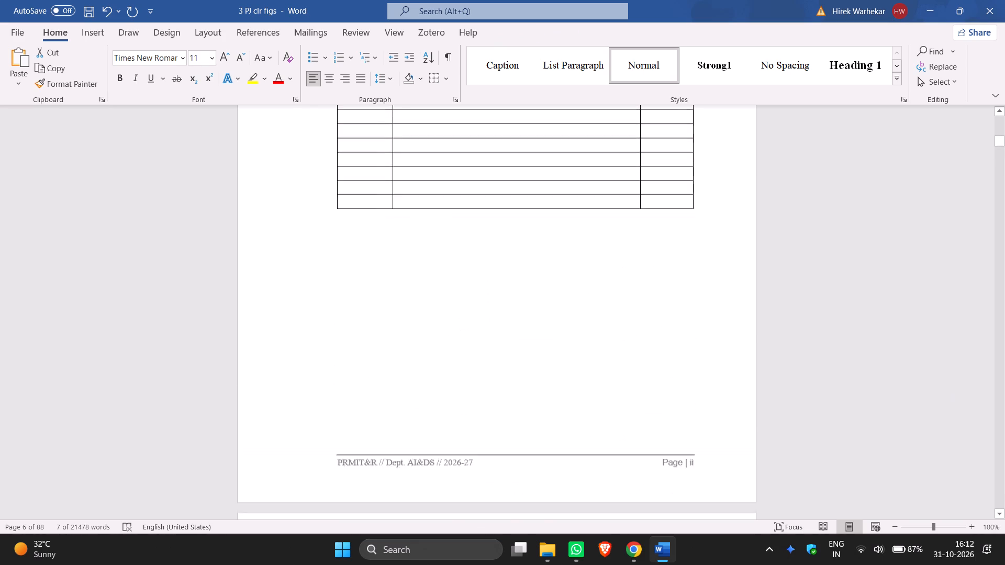
scroll(946, 390, "up", 6)
left_click(473, 340)
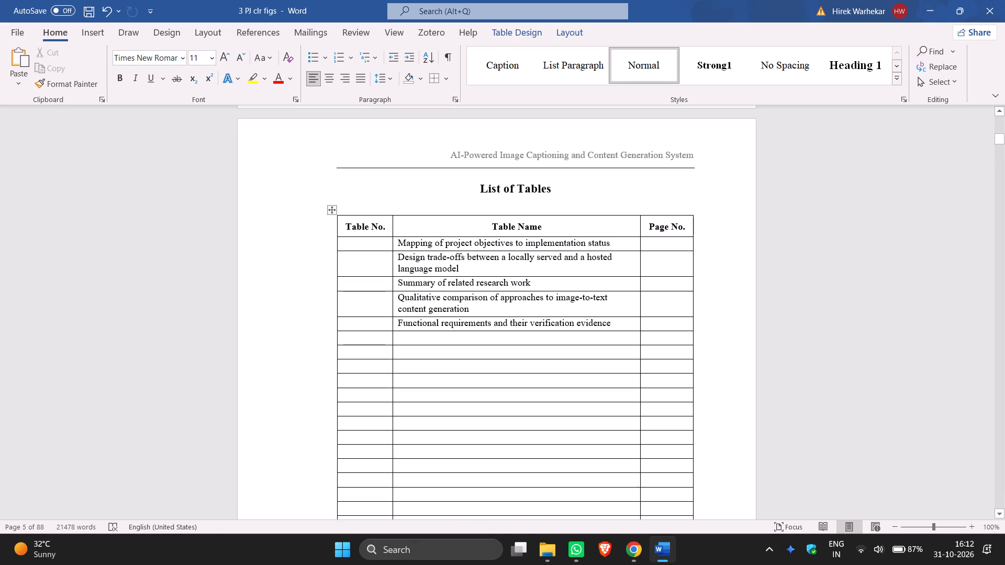
key("ctrl+v")
Copy the Table 3.3 title "Software requirements" from the old list into the seventh Table Name row.
scroll(529, 343, "down", 20)
scroll(529, 335, "down", 2)
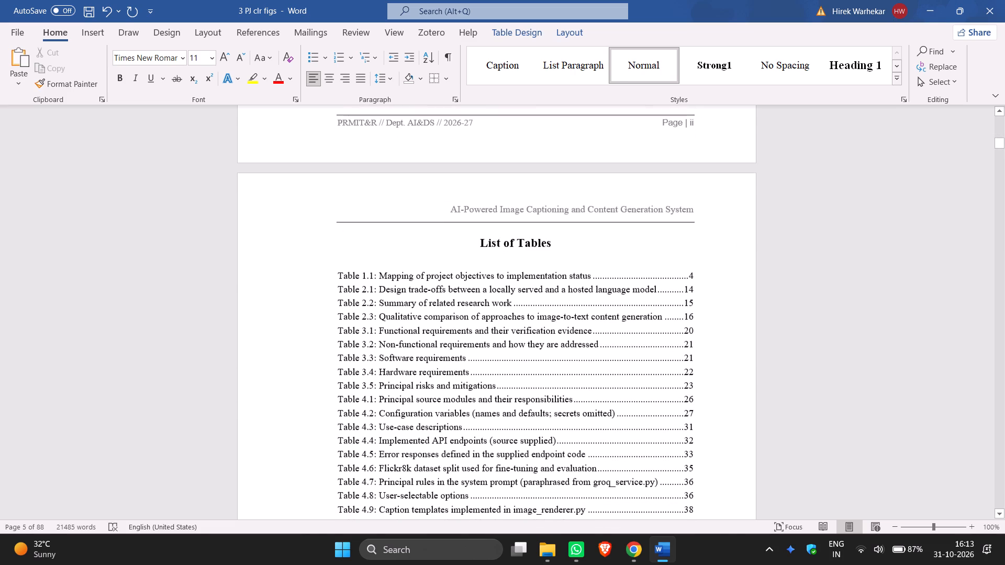
left_click_drag(465, 356, 460, 356)
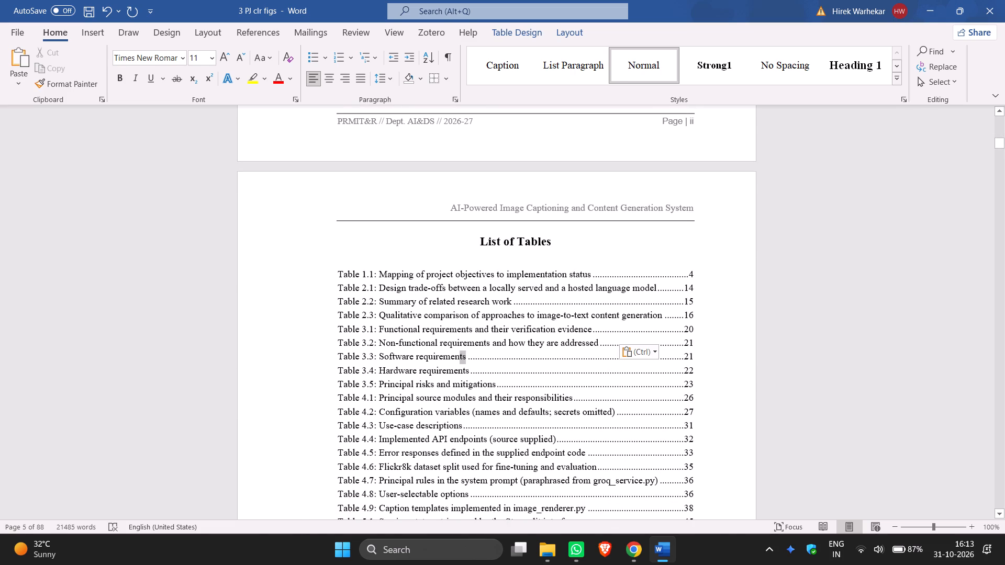
left_click_drag(460, 356, 380, 358)
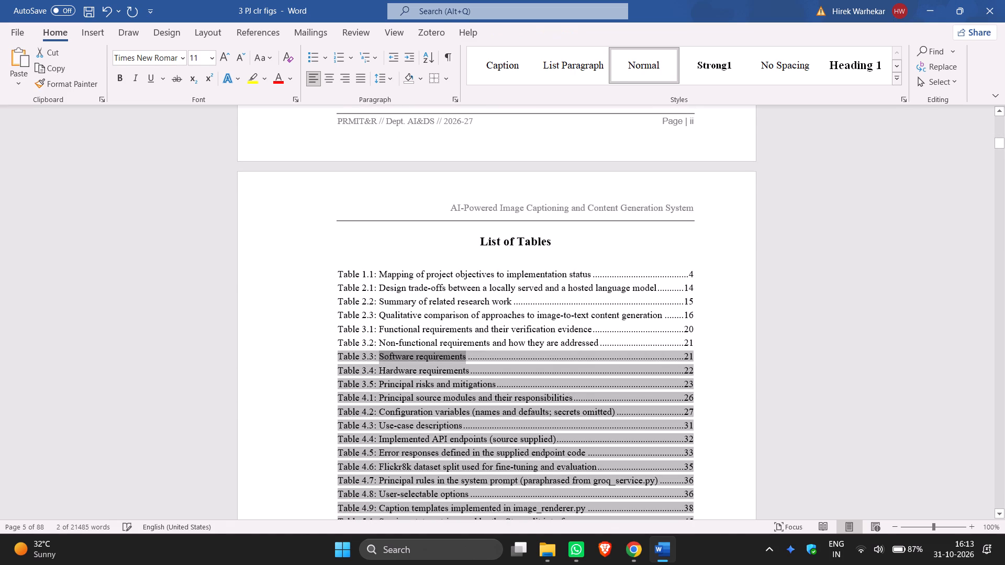
key("ctrl+c")
scroll(892, 337, "up", 20)
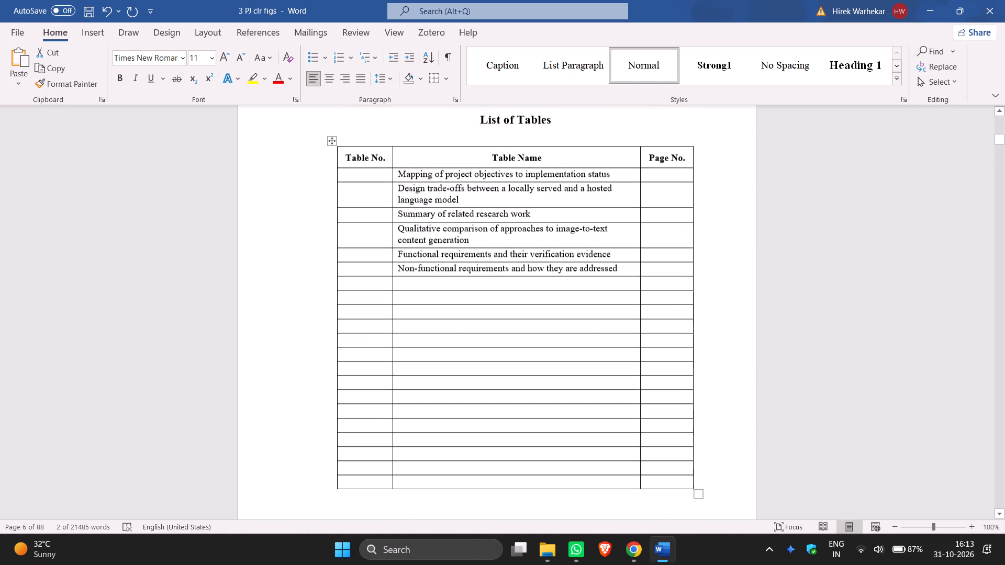
left_click(430, 289)
key("ctrl+v")
Copy the Table 3.4 title "Hardware requirements" from the old list into the eighth Table Name row.
scroll(464, 292, "down", 2)
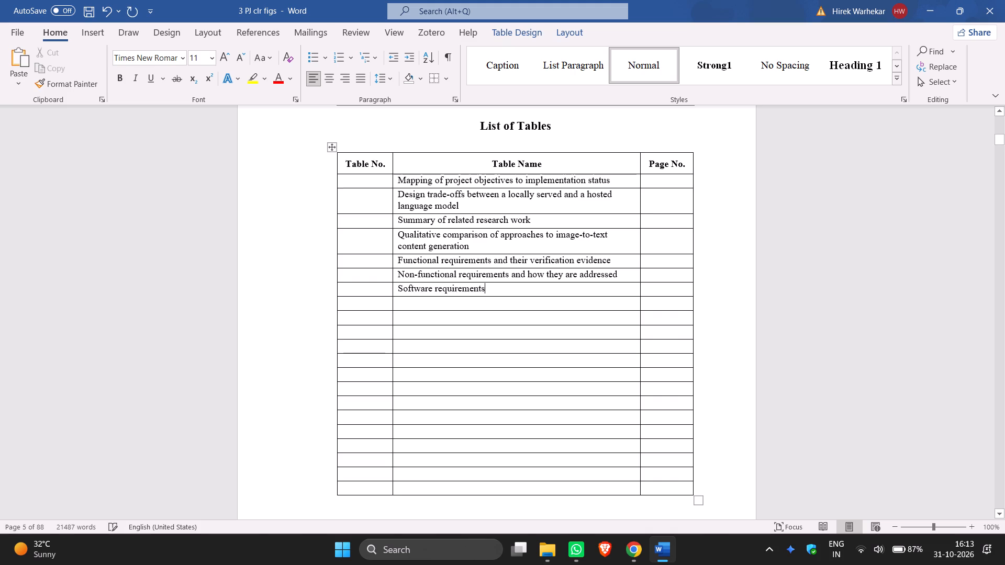
scroll(464, 292, "down", 18)
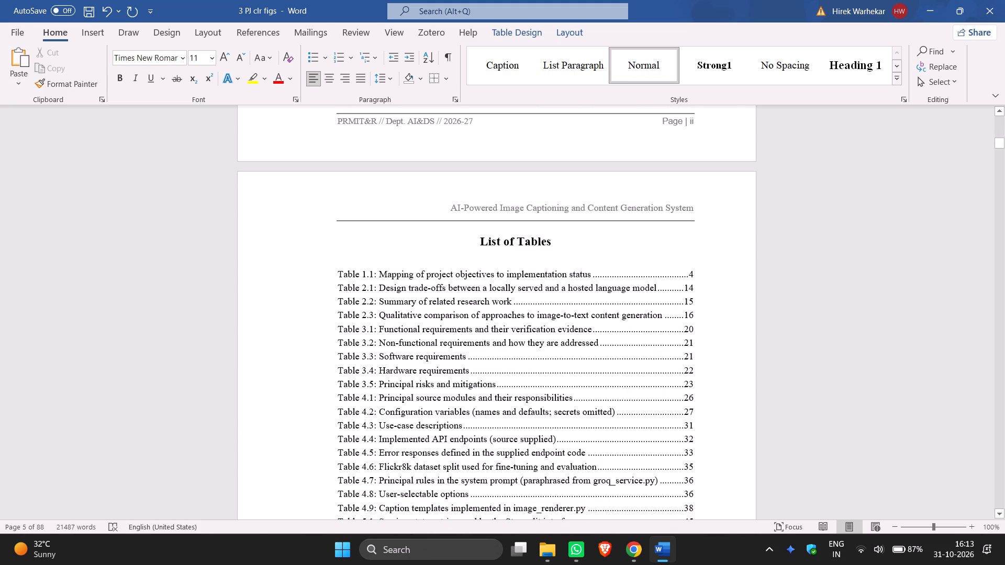
left_click_drag(468, 369, 382, 370)
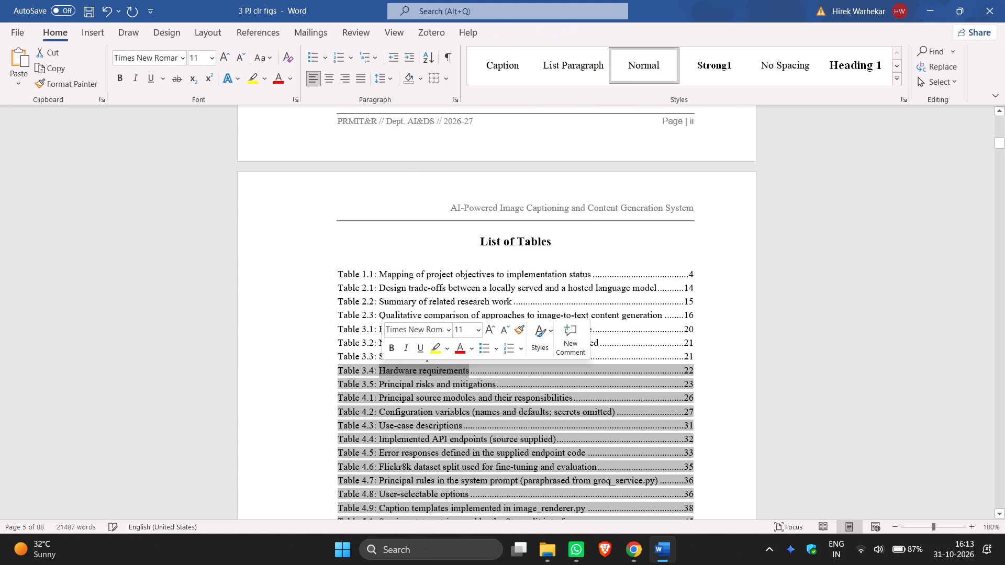
key("ctrl+c")
scroll(994, 396, "up", 20)
scroll(994, 396, "up", 1)
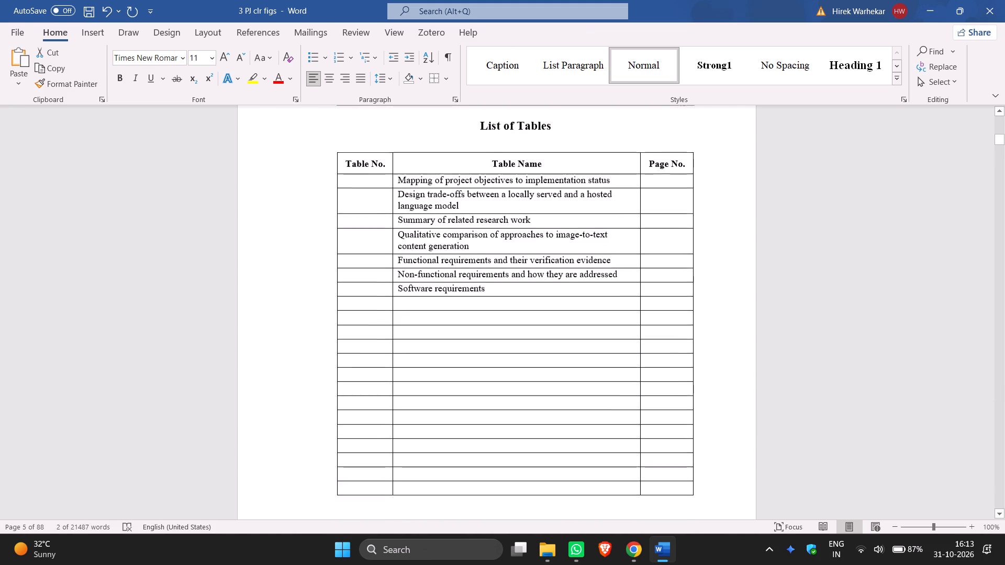
left_click(481, 334)
key("ctrl+v")
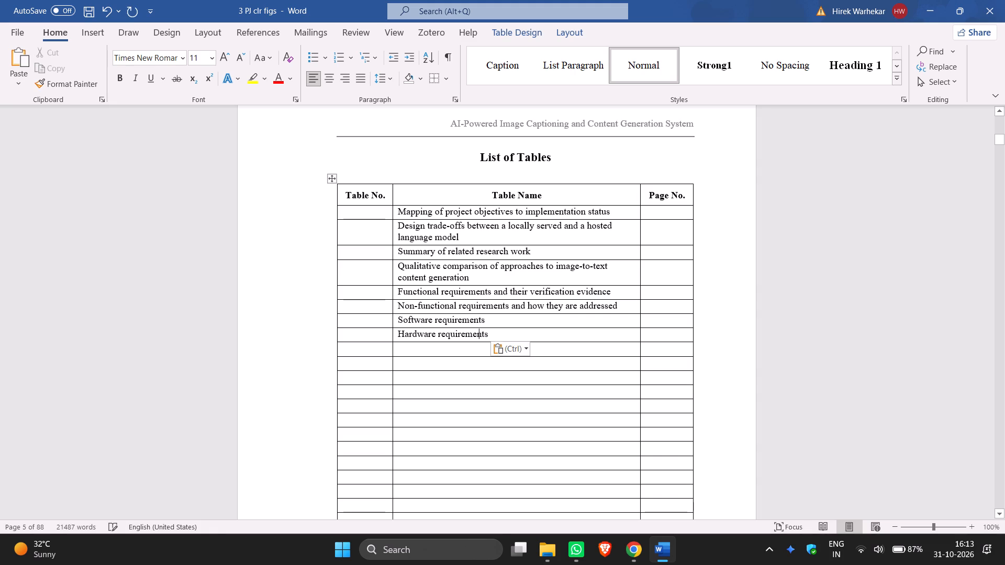
Copy the Table 3.5 title "Principal risks and mitigations" from the old list into the ninth Table Name row.
scroll(535, 343, "down", 8)
scroll(540, 335, "down", 16)
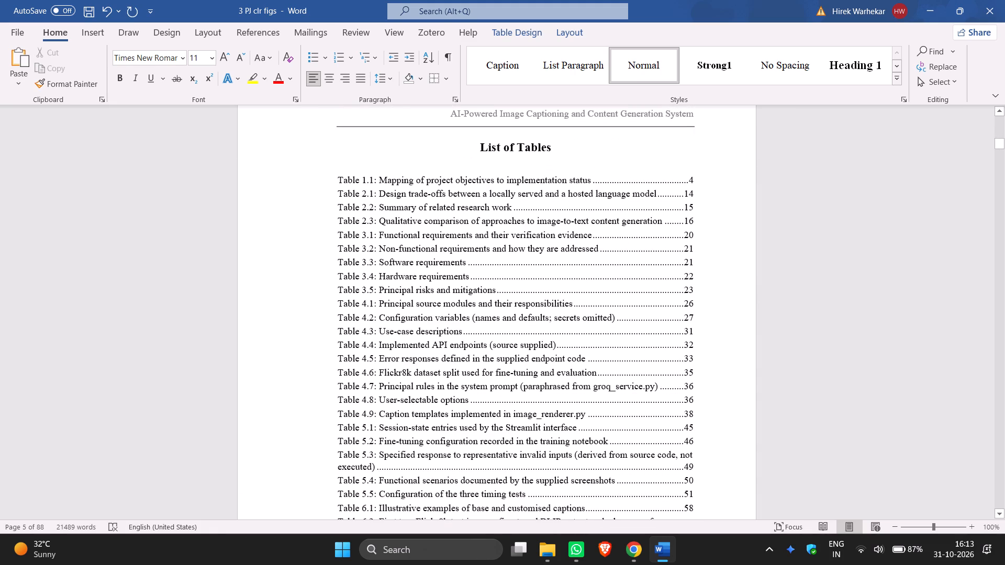
left_click_drag(495, 291, 404, 289)
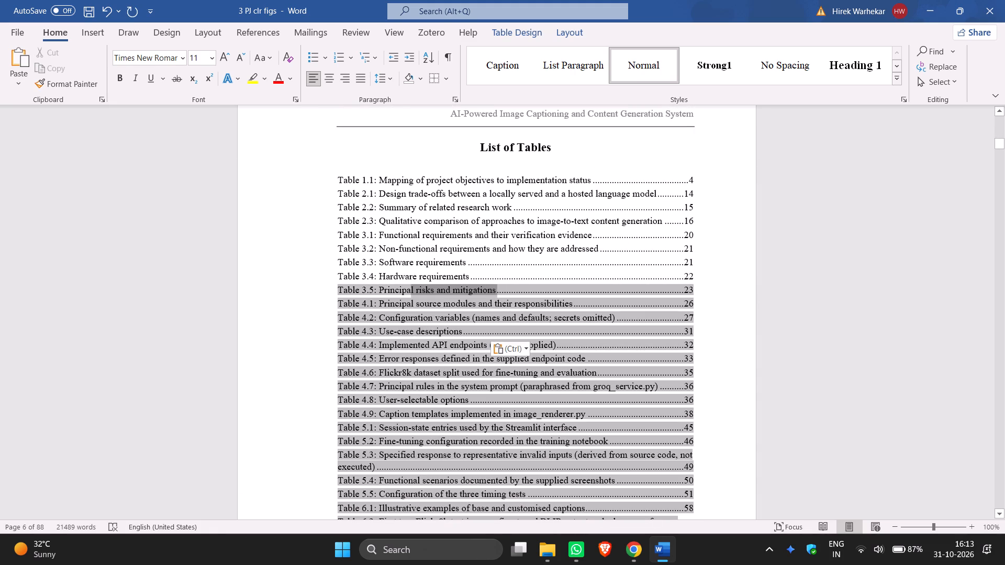
left_click_drag(404, 289, 378, 290)
key("ctrl+c")
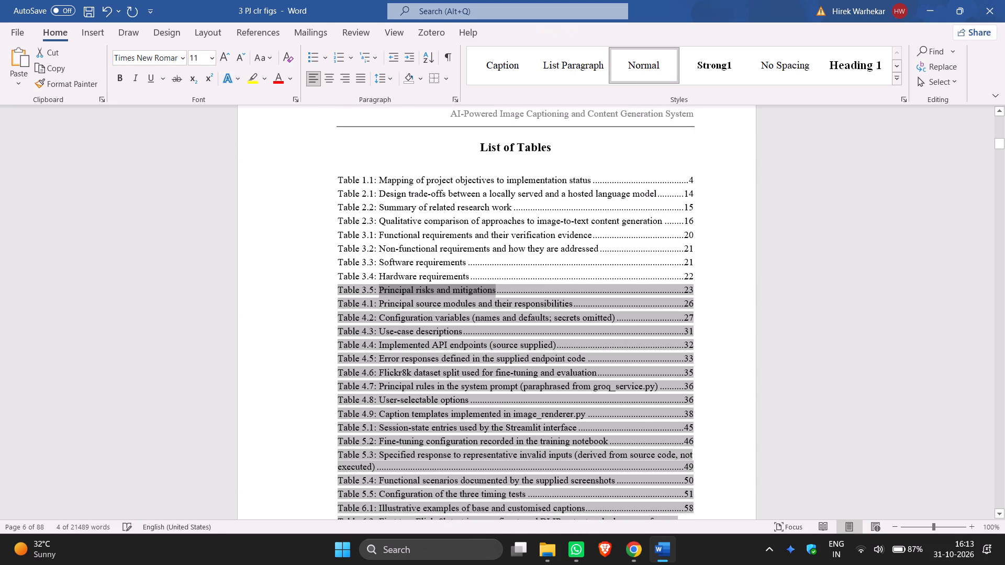
scroll(509, 319, "up", 20)
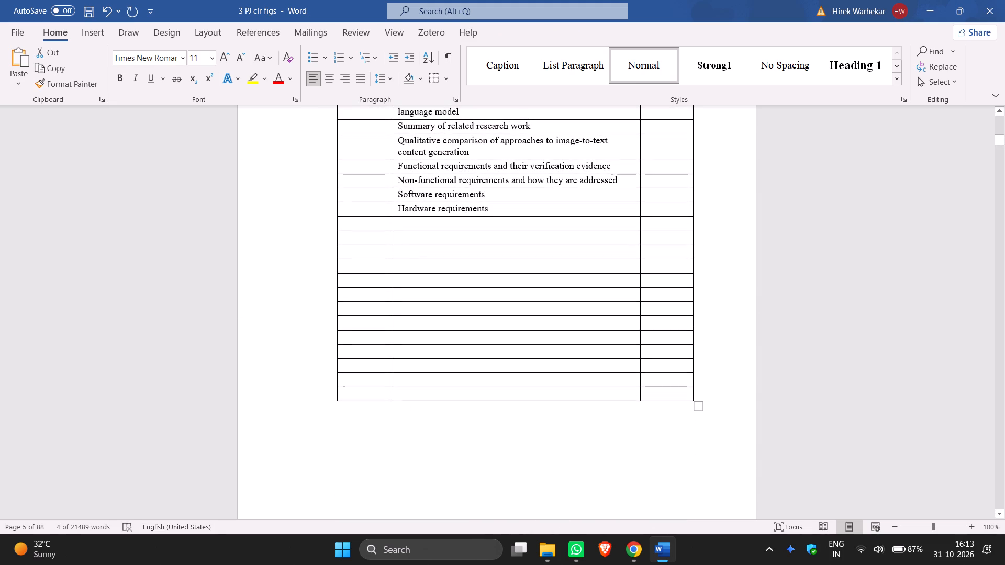
left_click(425, 224)
key("ctrl+v")
Copy the Table 4.1 title "Principal source modules and their responsibilities" from the old list into the tenth Table Name row.
scroll(460, 240, "down", 17)
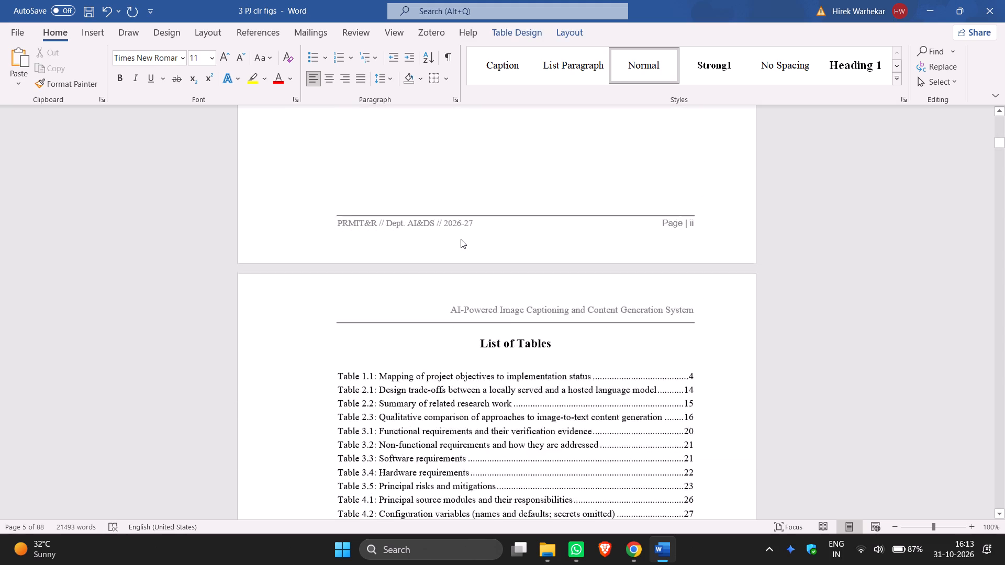
scroll(461, 239, "down", 3)
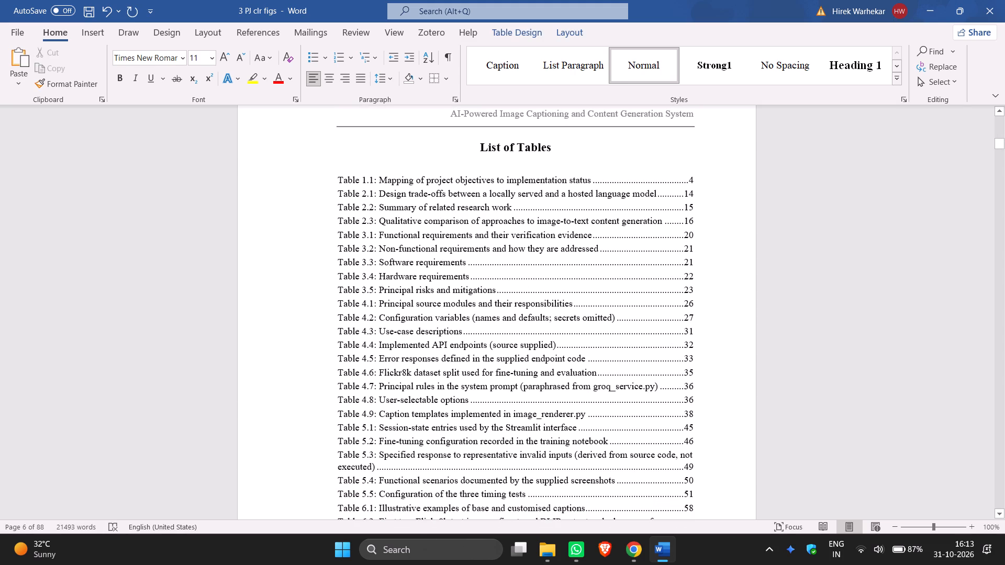
left_click_drag(572, 303, 381, 302)
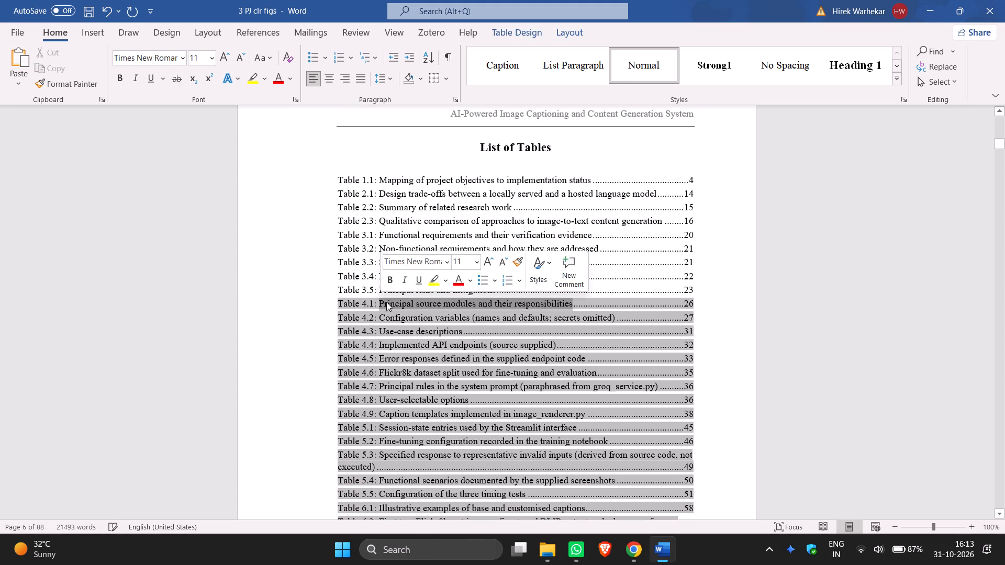
key("ctrl+c")
scroll(996, 374, "up", 19)
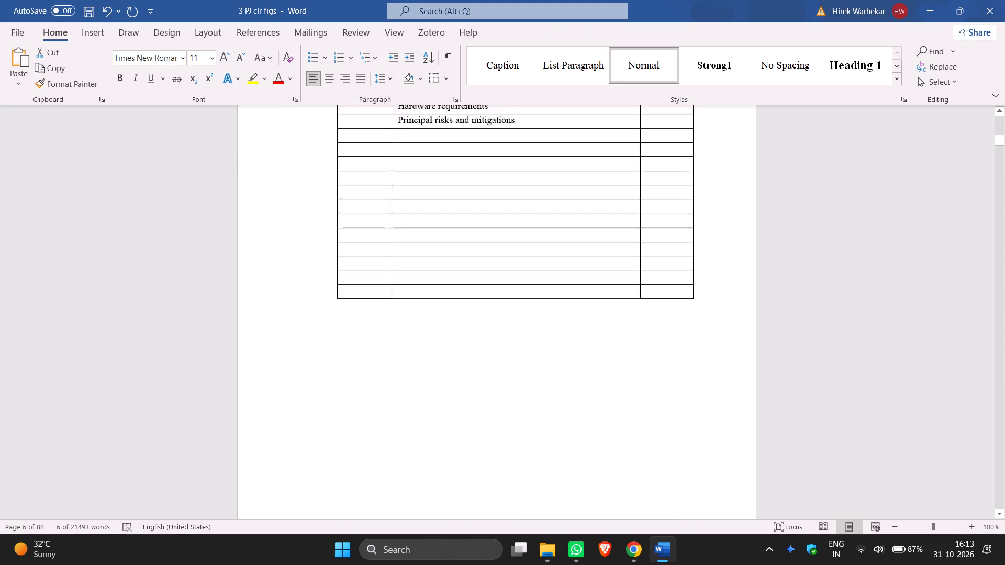
scroll(985, 374, "up", 3)
left_click(423, 305)
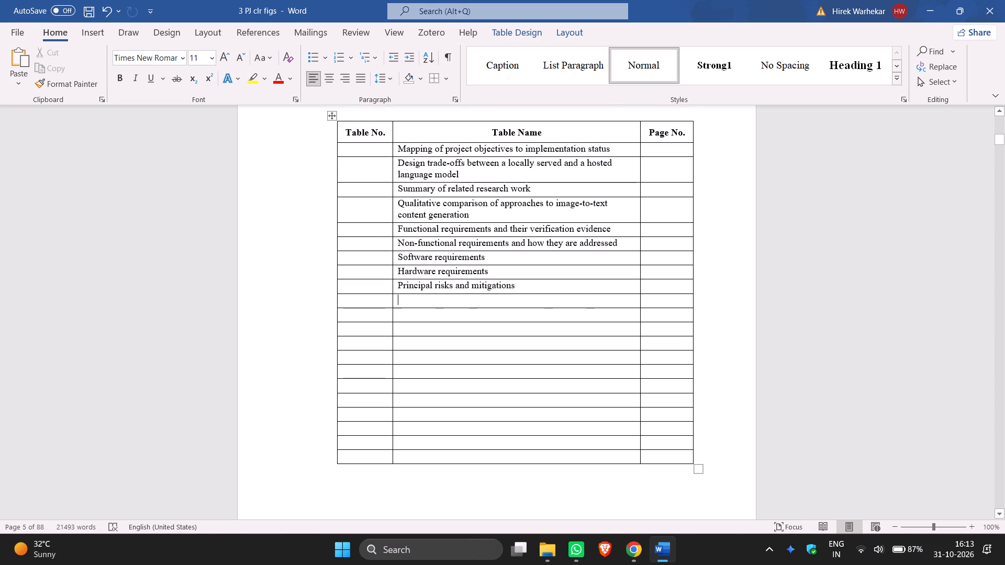
key("ctrl+v")
Copy the Table 4.2 title "Configuration variables (names and defaults; secrets omitted)" from the old list into the eleventh Table Name row.
scroll(444, 313, "down", 20)
scroll(444, 313, "down", 1)
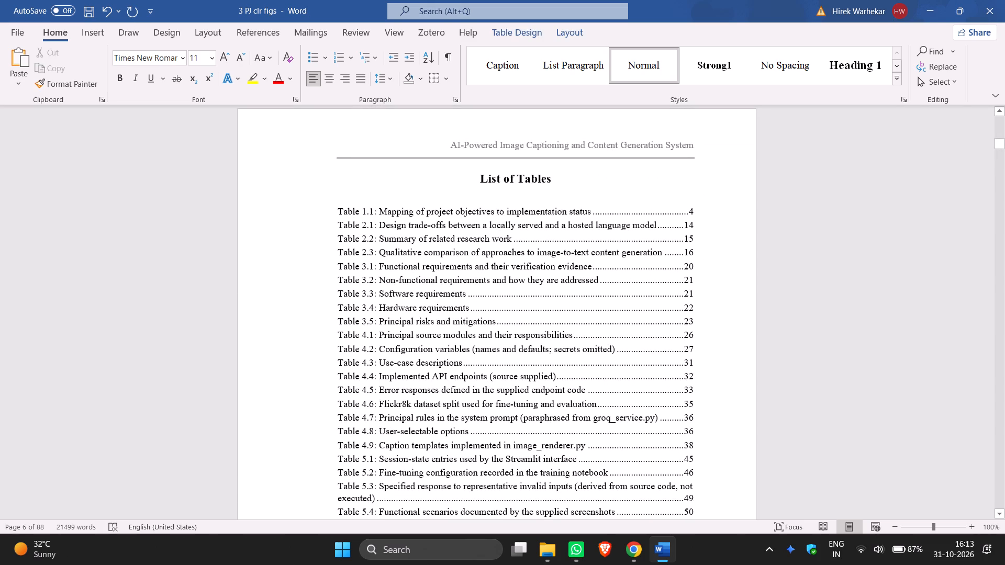
left_click_drag(614, 351, 379, 346)
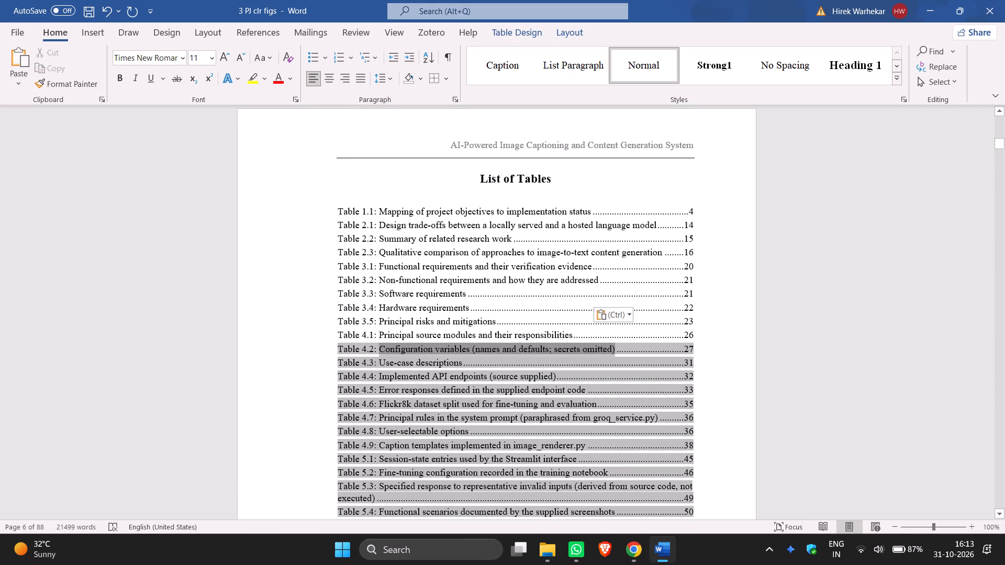
left_click_drag(379, 346, 382, 347)
key("ctrl+c")
scroll(835, 422, "up", 4)
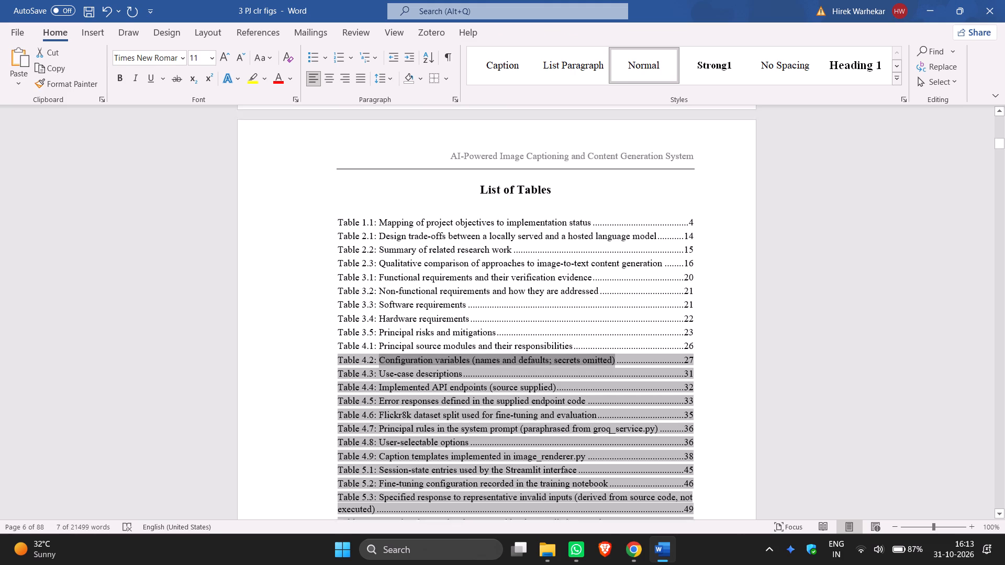
scroll(835, 422, "up", 13)
left_click(449, 187)
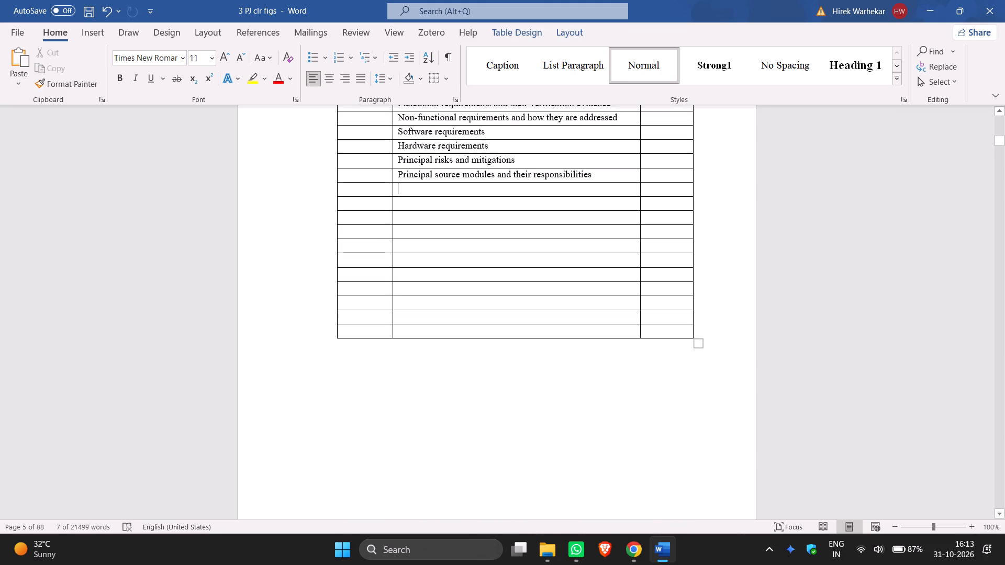
key("ctrl+v")
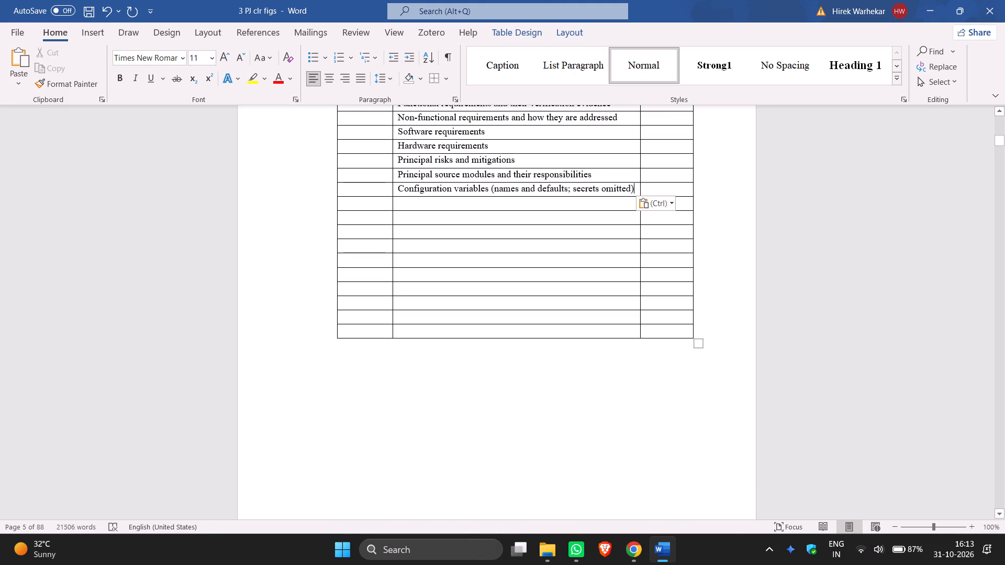
Copy the Table 4.3 title "Use-case descriptions" from the old list into the twelfth Table Name row.
scroll(460, 191, "down", 17)
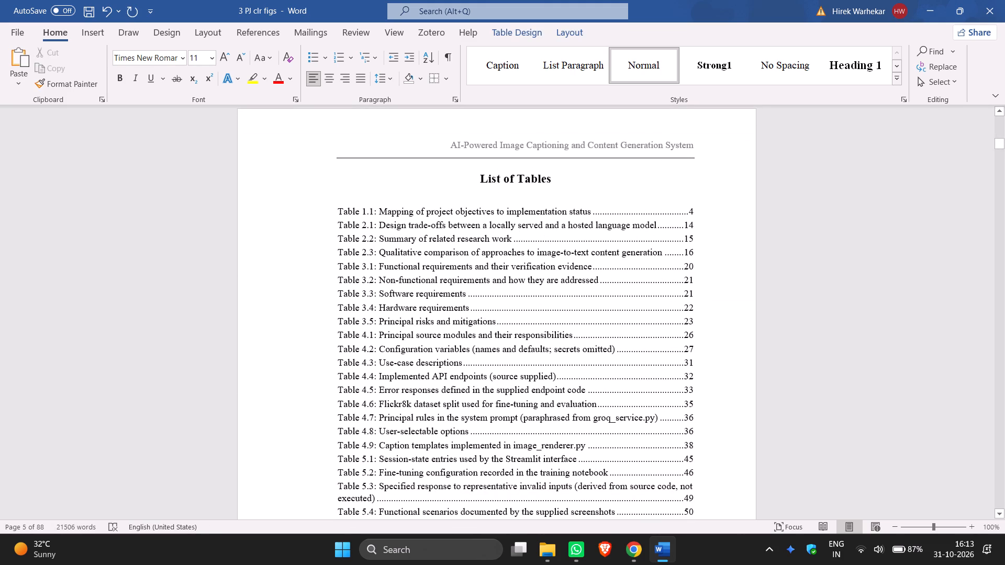
left_click_drag(460, 362, 425, 363)
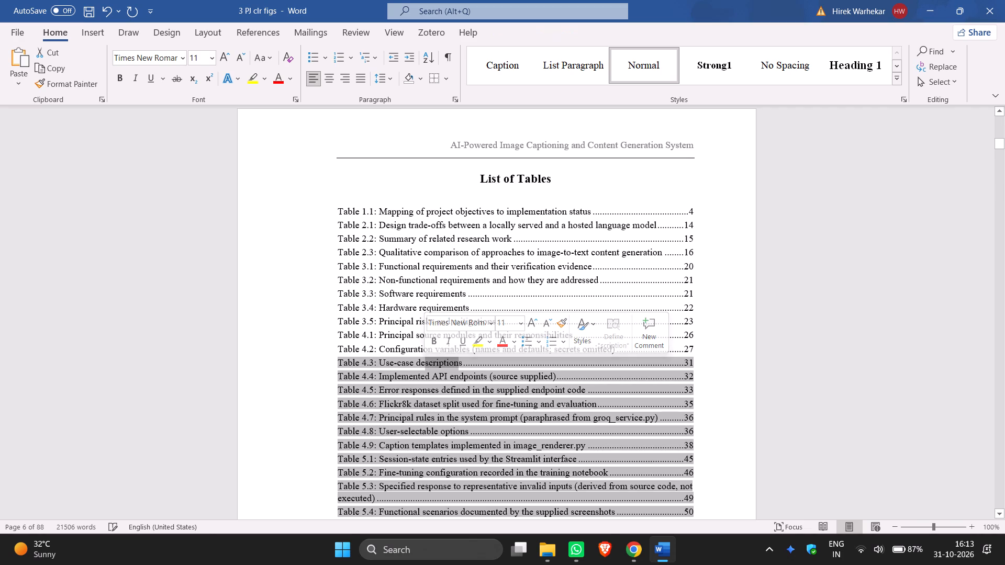
left_click(460, 368)
left_click_drag(462, 361, 384, 360)
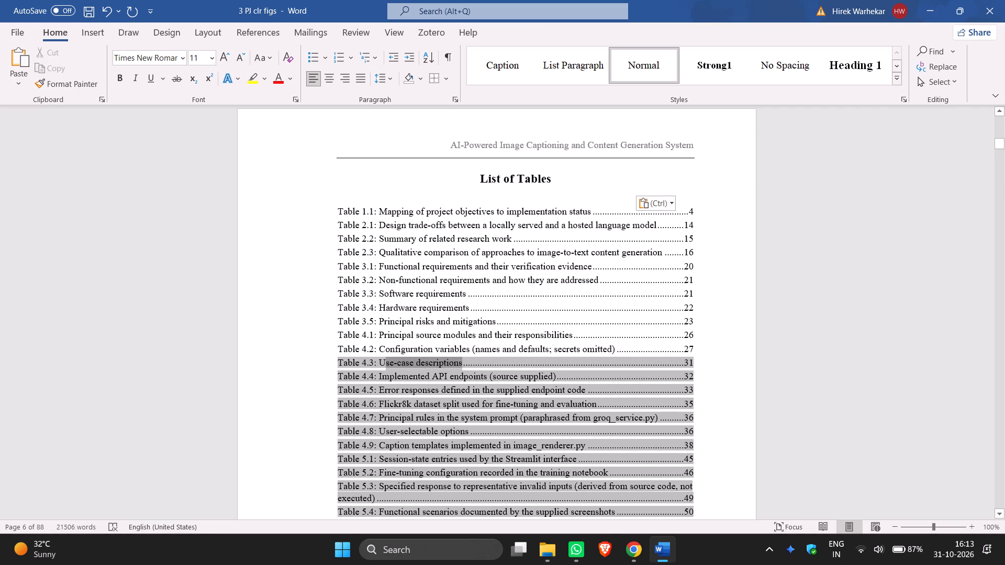
left_click_drag(384, 360, 382, 360)
key("ctrl+c")
scroll(450, 359, "up", 10)
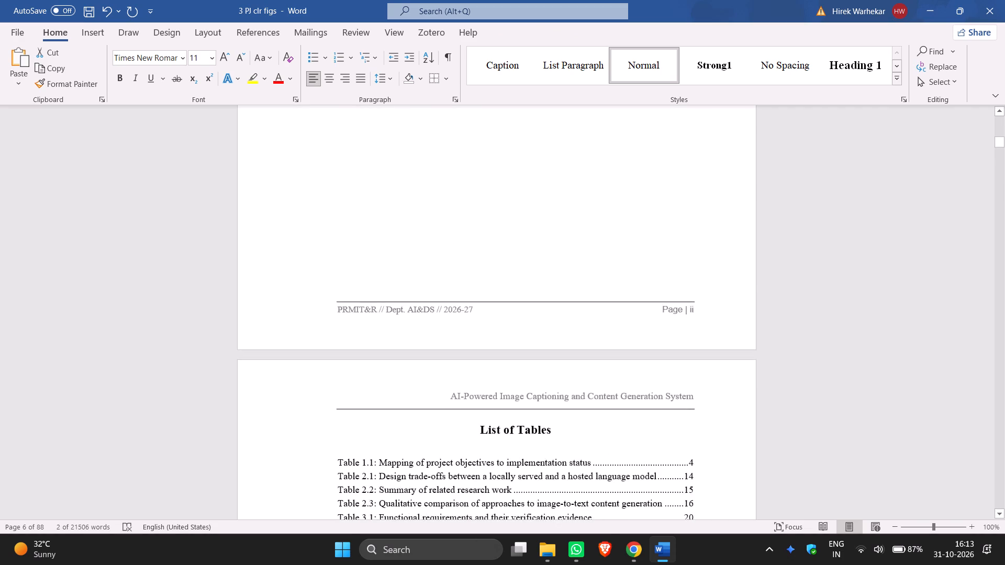
scroll(450, 357, "up", 11)
left_click(431, 332)
key("ctrl+v")
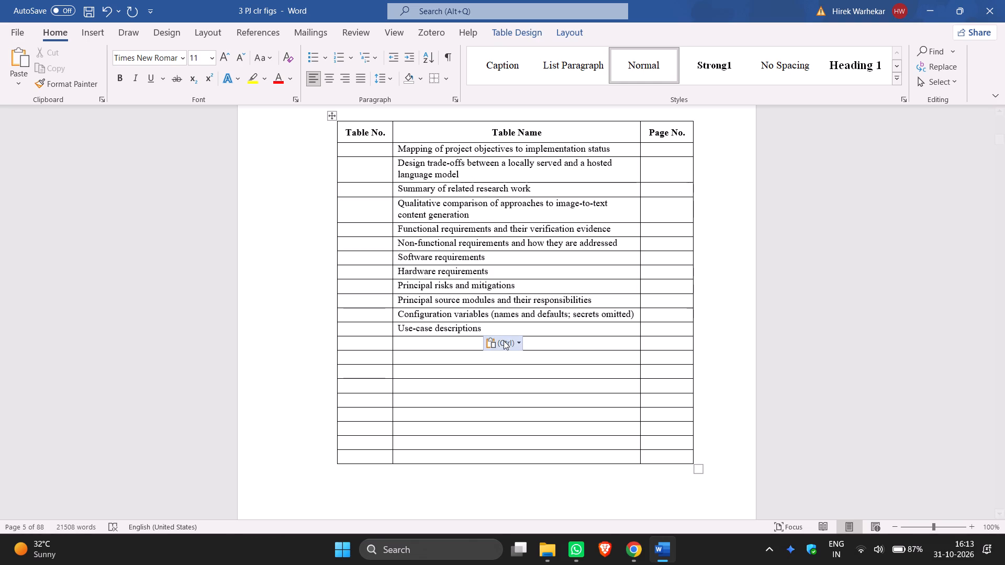
Copy the Table 4.4 title "Implemented API endpoints (source supplied)" from the old list into the thirteenth Table Name row.
scroll(666, 333, "down", 9)
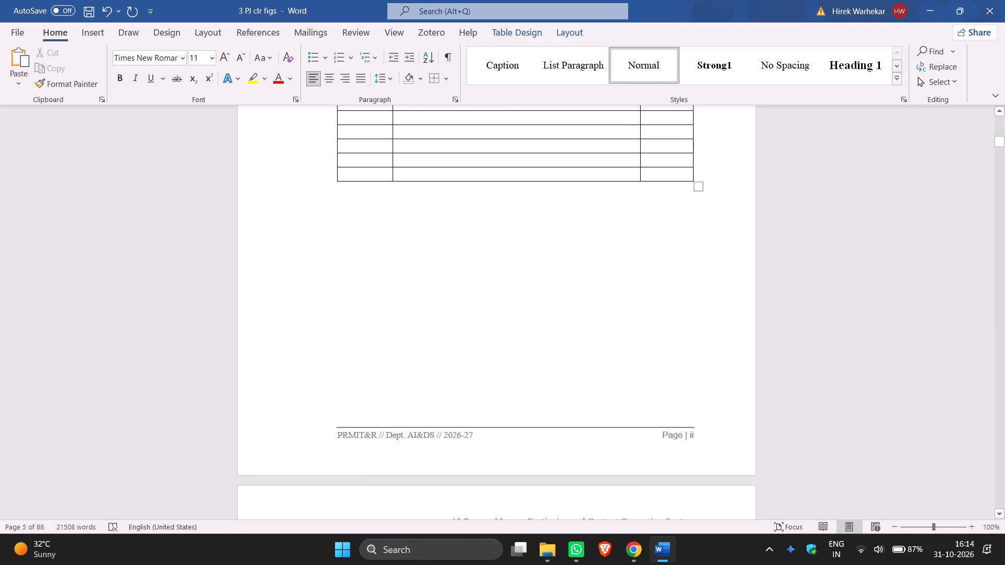
scroll(668, 331, "down", 9)
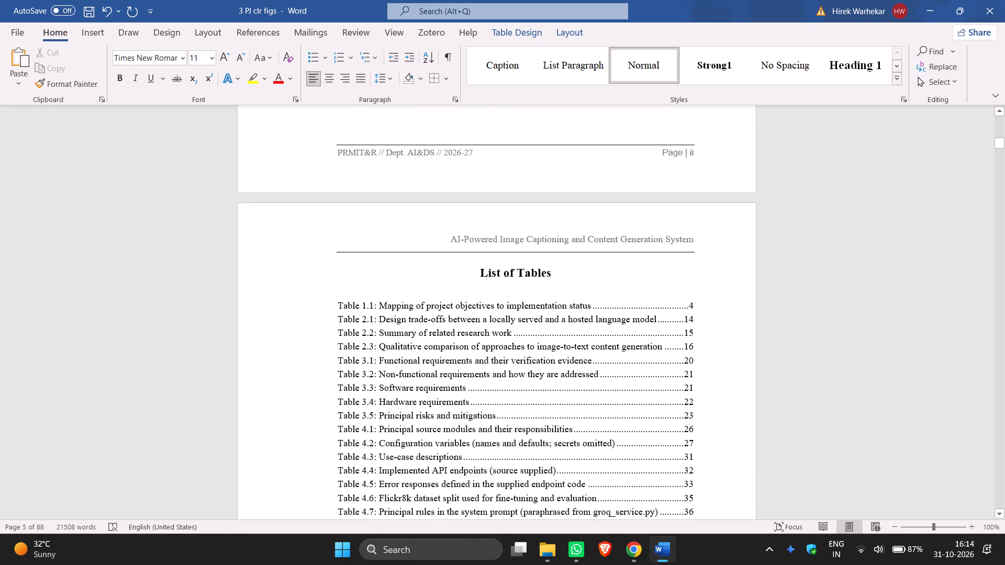
left_click_drag(554, 469, 477, 466)
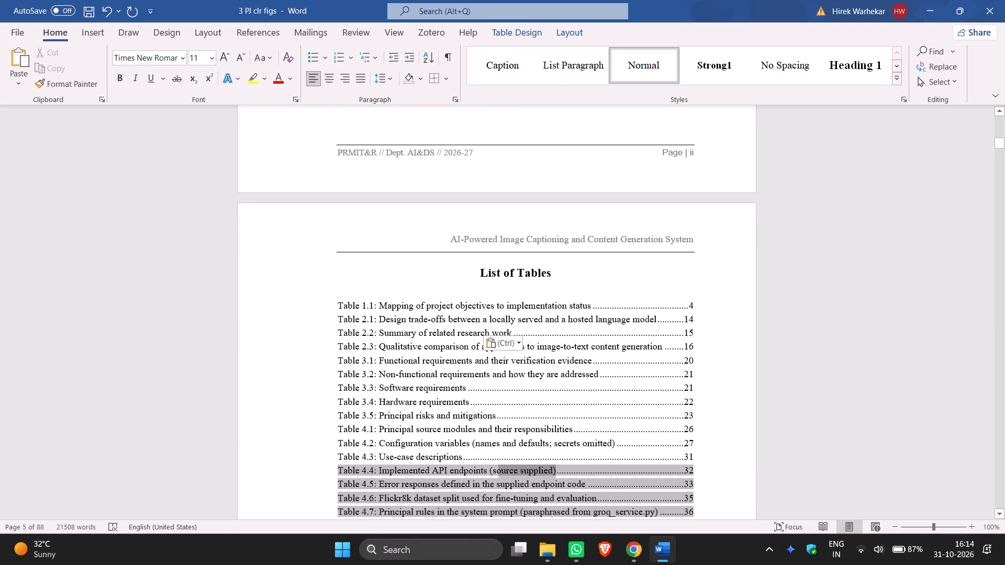
left_click_drag(477, 466, 379, 469)
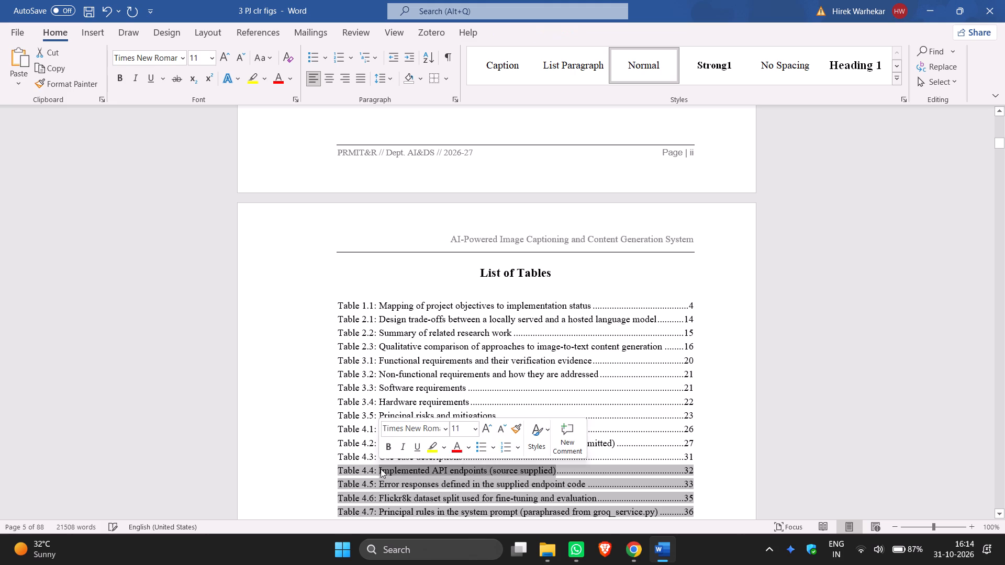
key("ctrl+c")
scroll(1000, 485, "up", 14)
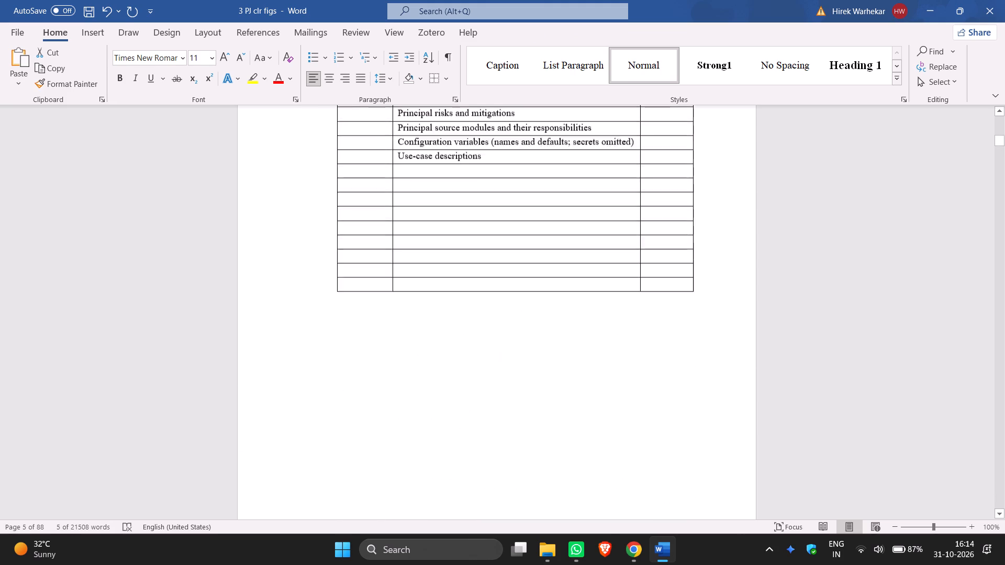
left_click(456, 220)
key("ctrl+v")
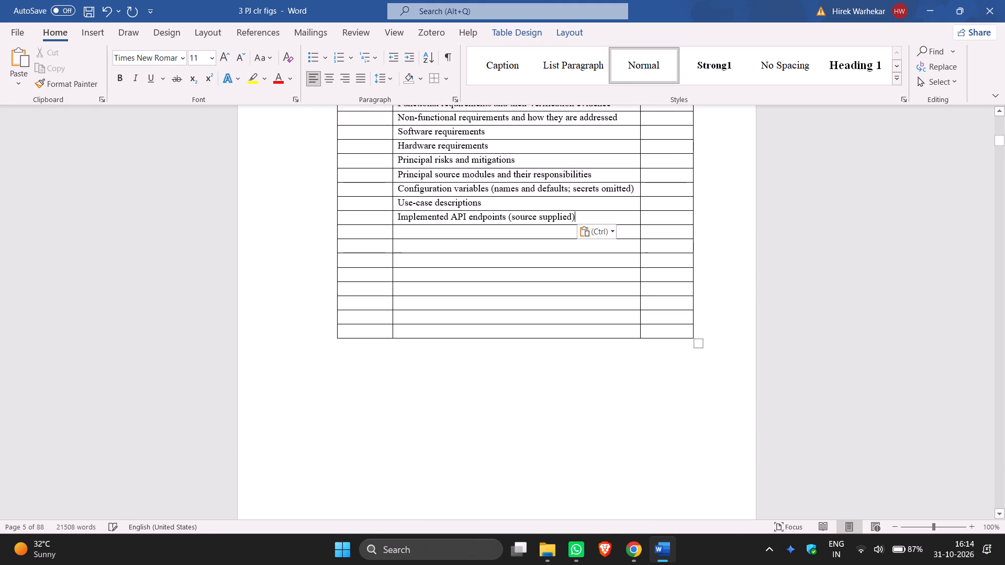
Copy the Table 4.5 title "Error responses defined in the supplied endpoint code" from the old list into the fourteenth Table Name row.
scroll(463, 232, "down", 17)
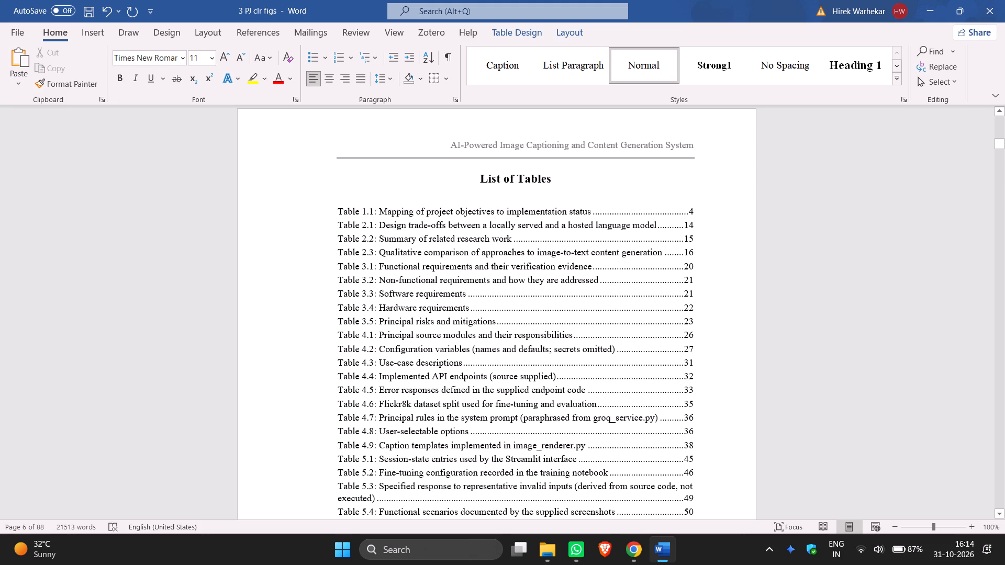
left_click_drag(586, 389, 414, 380)
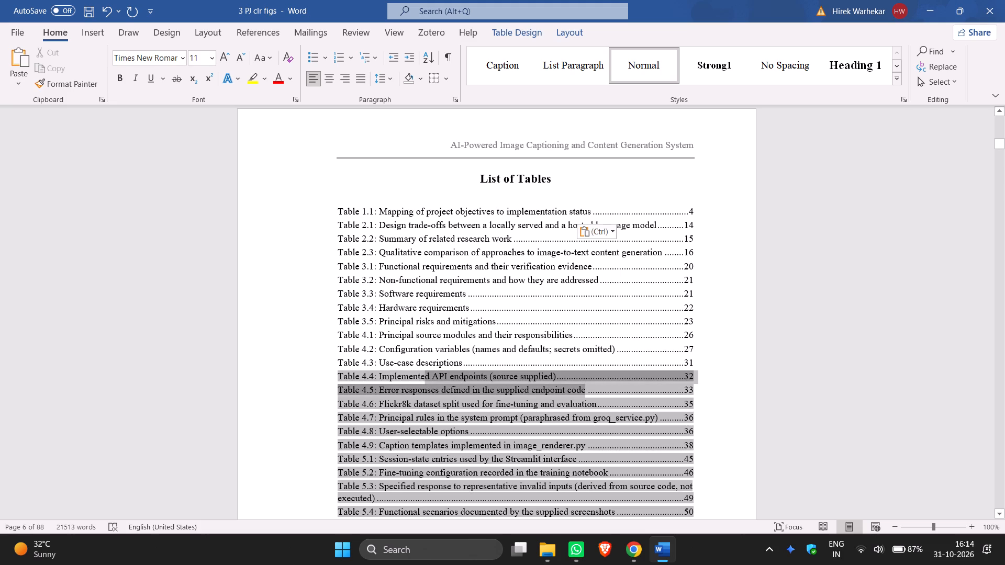
left_click_drag(414, 380, 379, 388)
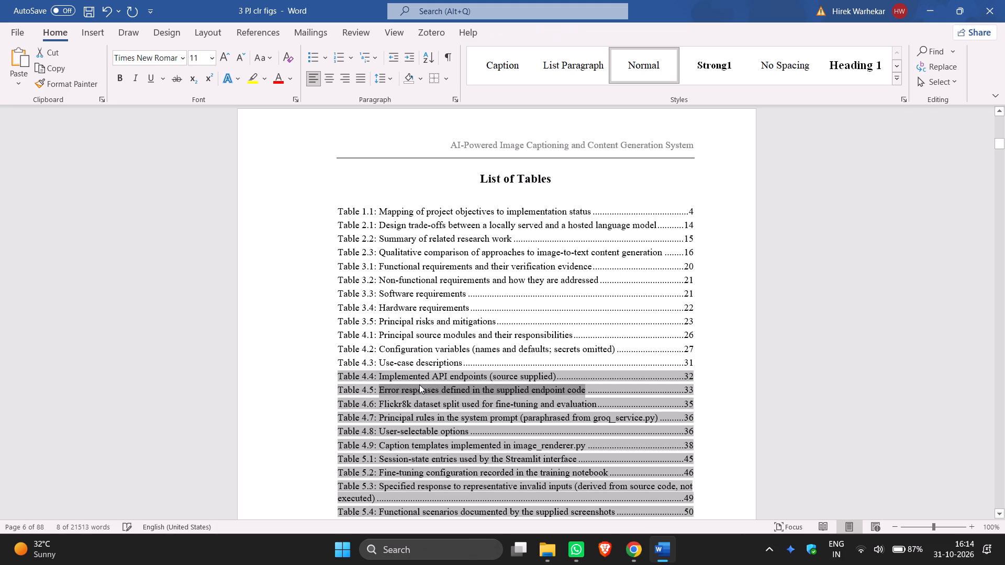
key("ctrl+c")
scroll(416, 384, "up", 19)
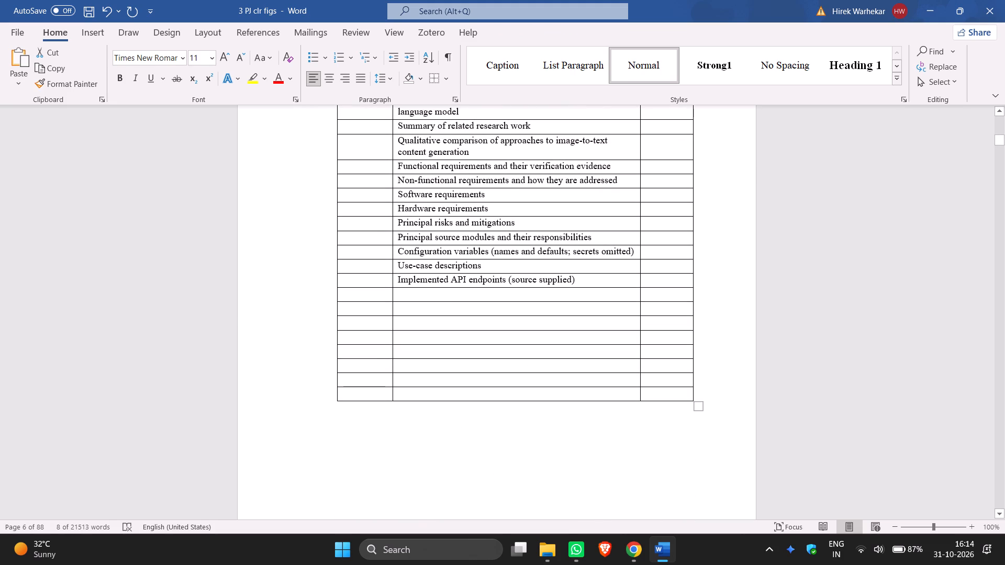
left_click(436, 298)
key("ctrl+v")
Copy the Table 4.6 title "Flickr8k dataset split used for fine-tuning and evaluation" from the old list into the fifteenth Table Name row.
scroll(431, 305, "down", 14)
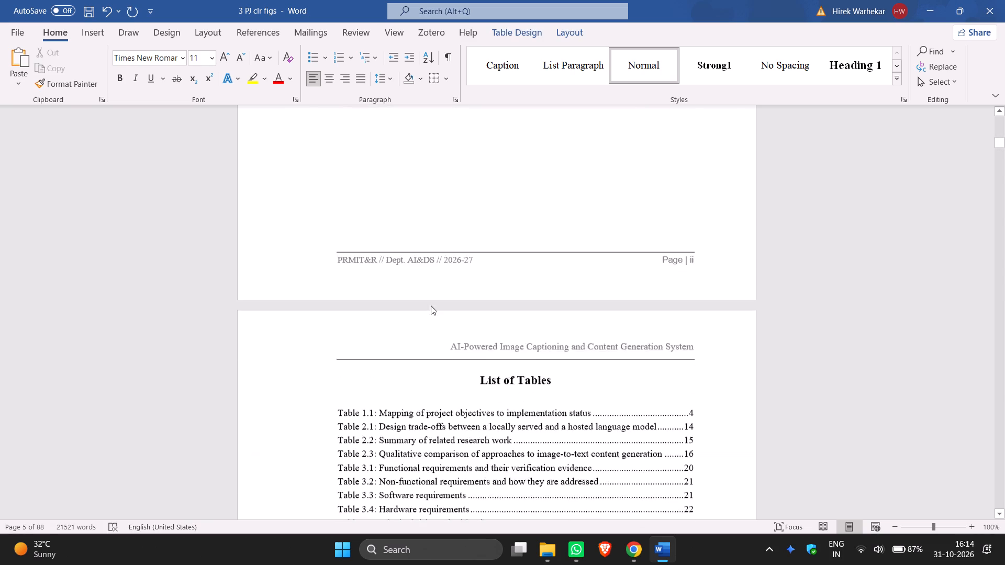
scroll(431, 306, "down", 3)
scroll(435, 391, "down", 1)
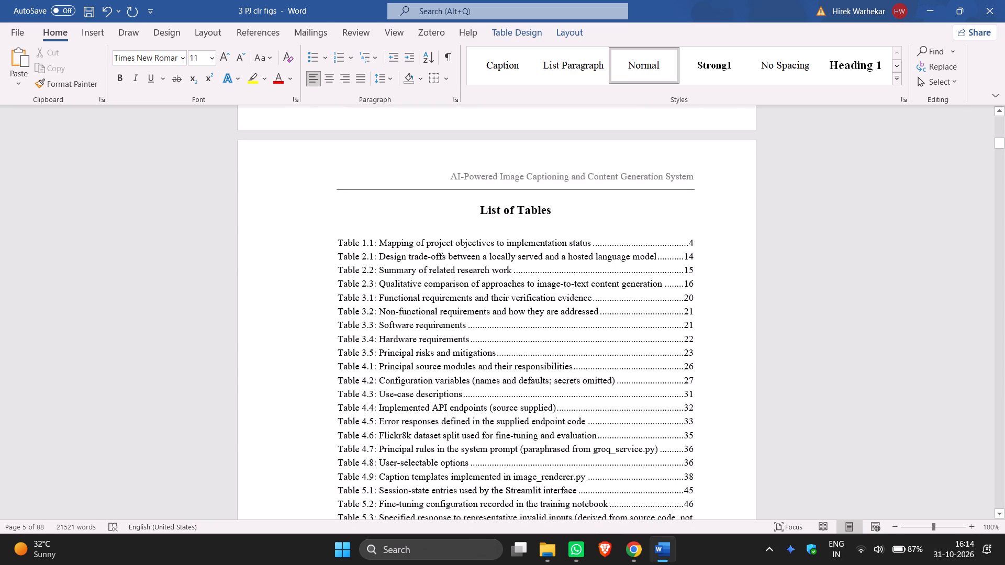
left_click_drag(596, 436, 381, 431)
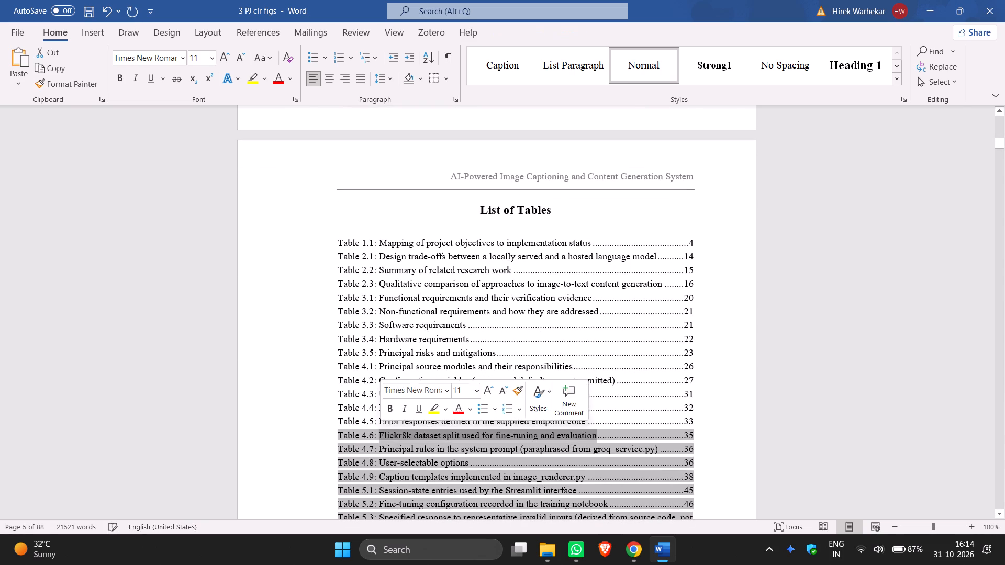
key("ctrl+c")
scroll(990, 457, "up", 17)
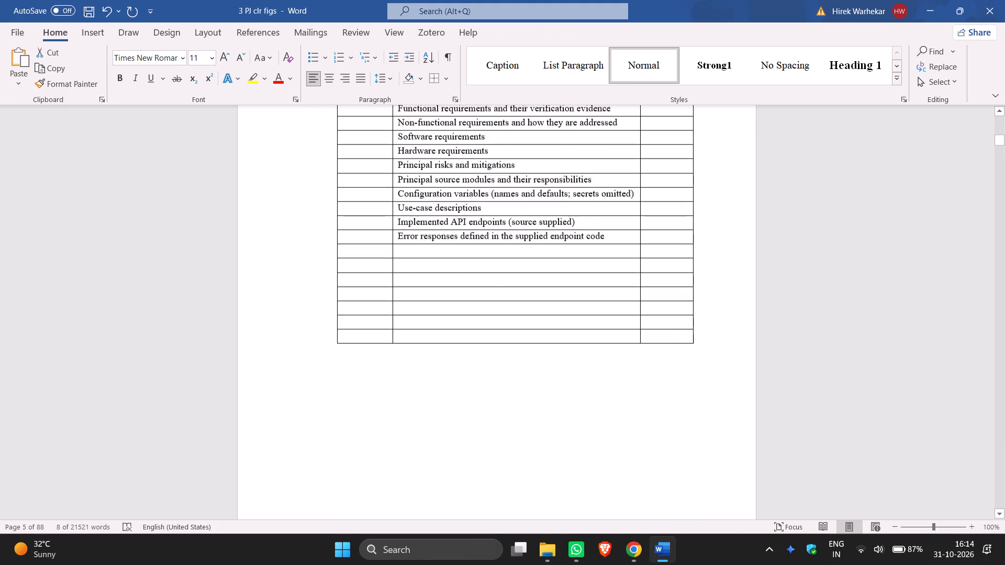
left_click(517, 277)
key("ctrl+v")
Copy the Table 4.7 title "Principal rules in the system prompt (paraphrased from groq_service.py)" from the old list into the sixteenth Table Name row.
scroll(524, 290, "down", 3)
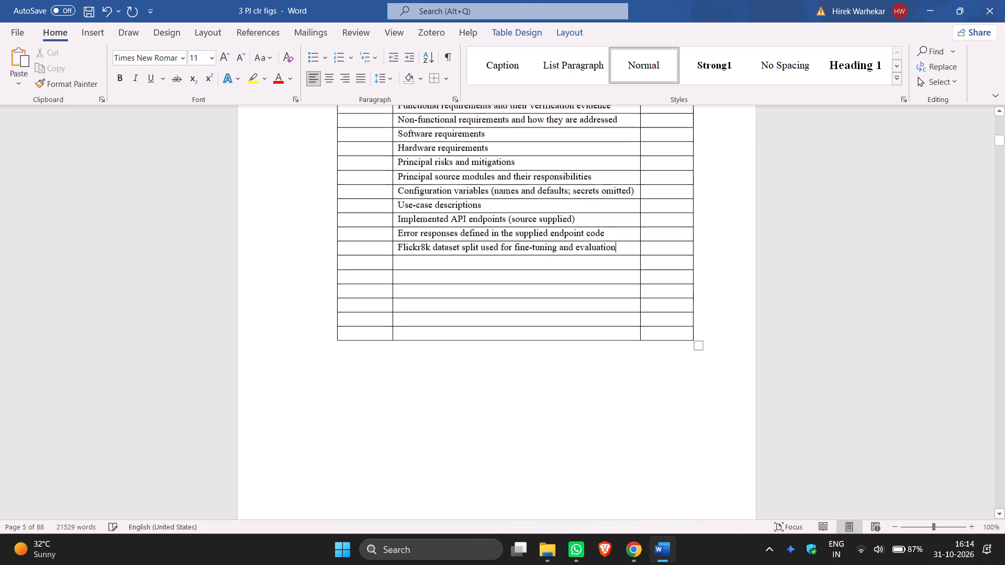
scroll(524, 291, "down", 19)
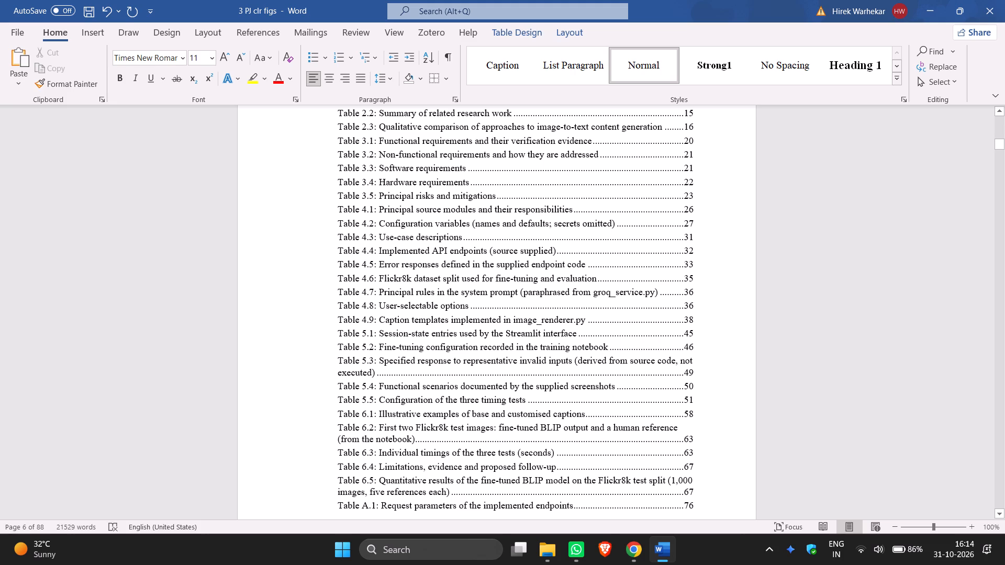
left_click_drag(657, 291, 389, 289)
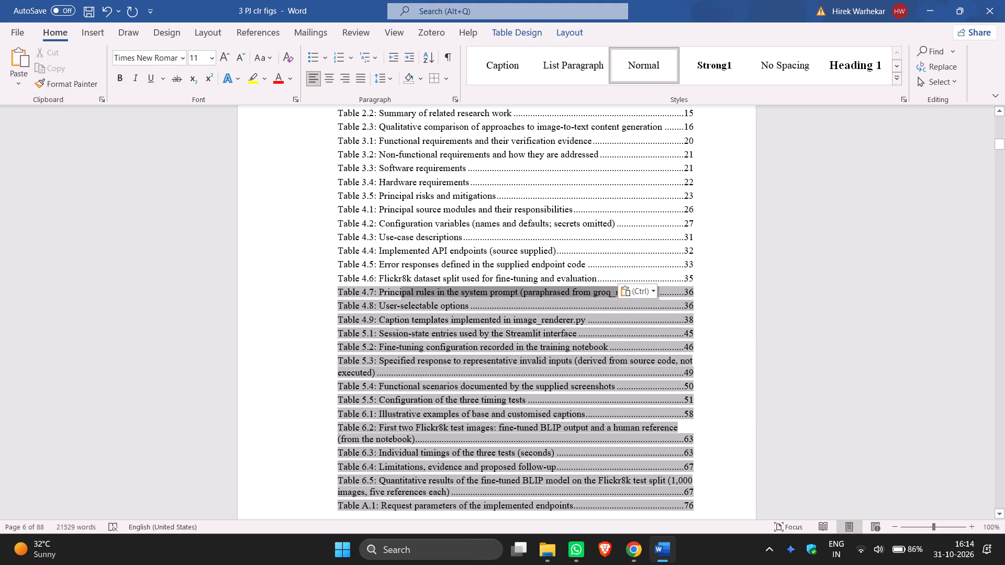
left_click_drag(389, 289, 381, 290)
key("ctrl+c")
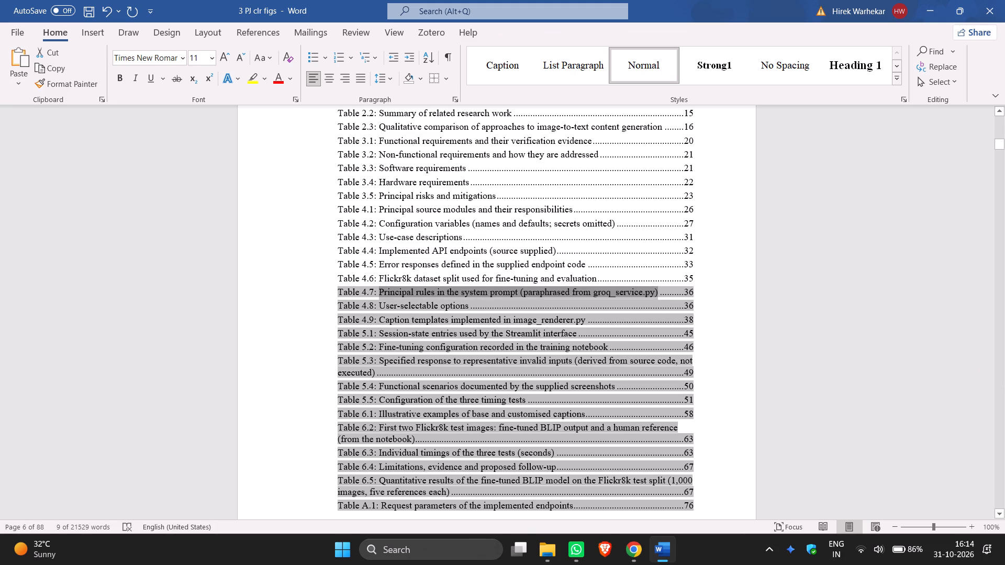
scroll(696, 380, "up", 8)
scroll(696, 378, "up", 13)
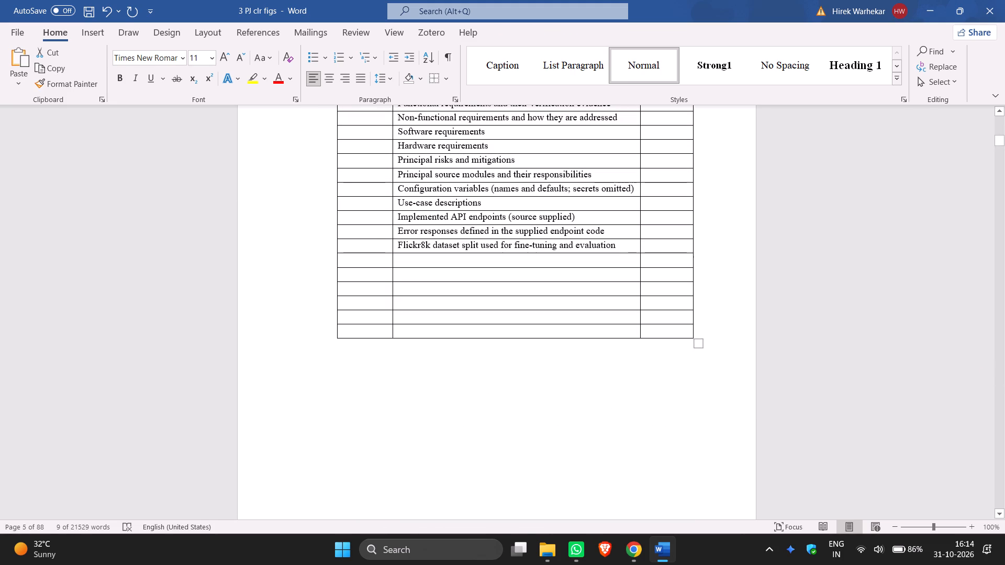
left_click(448, 256)
key("ctrl+v")
Copy the Table 4.8 title "User-selectable options" from the old list into the seventeenth Table Name row.
scroll(460, 265, "down", 5)
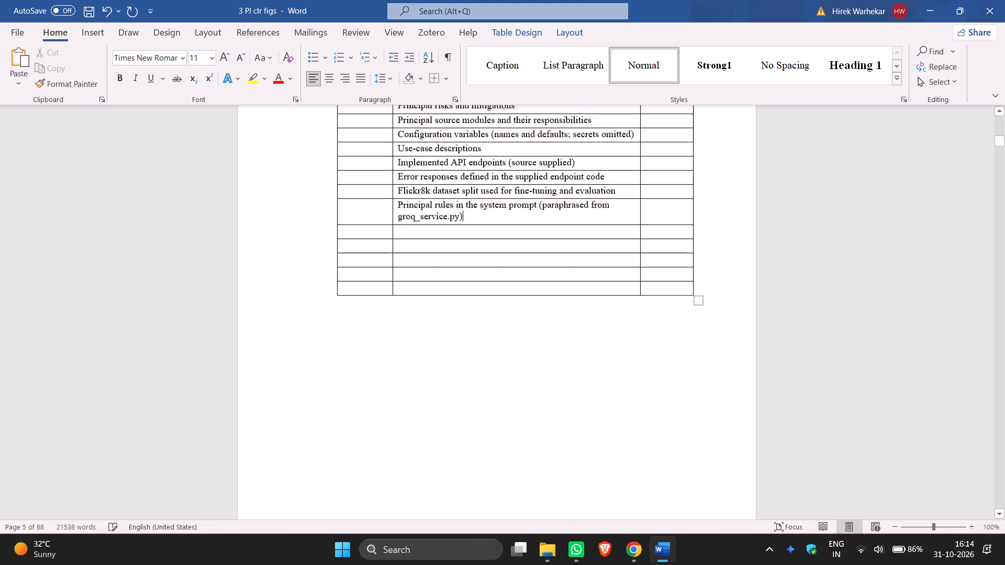
scroll(460, 266, "down", 15)
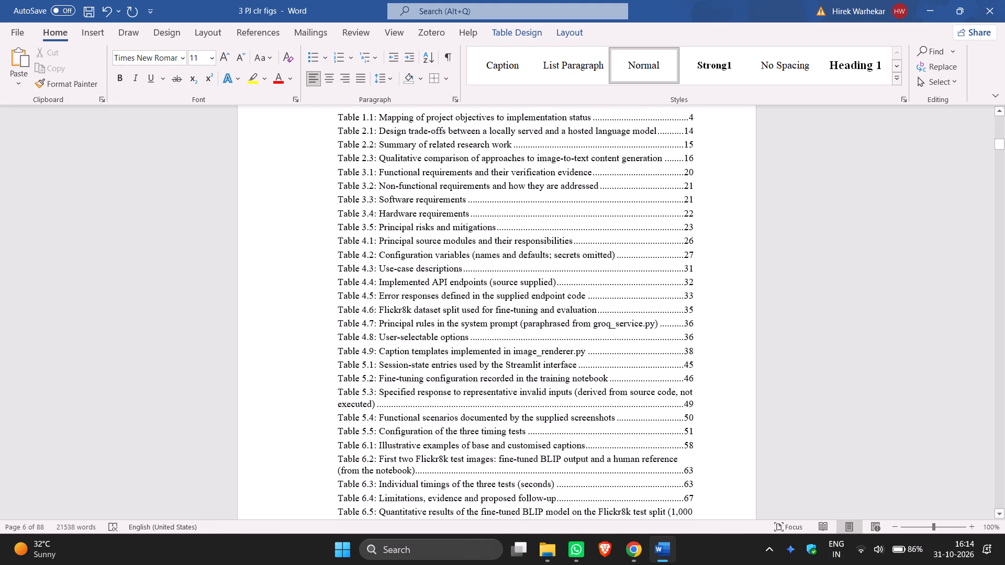
left_click_drag(467, 335, 372, 323)
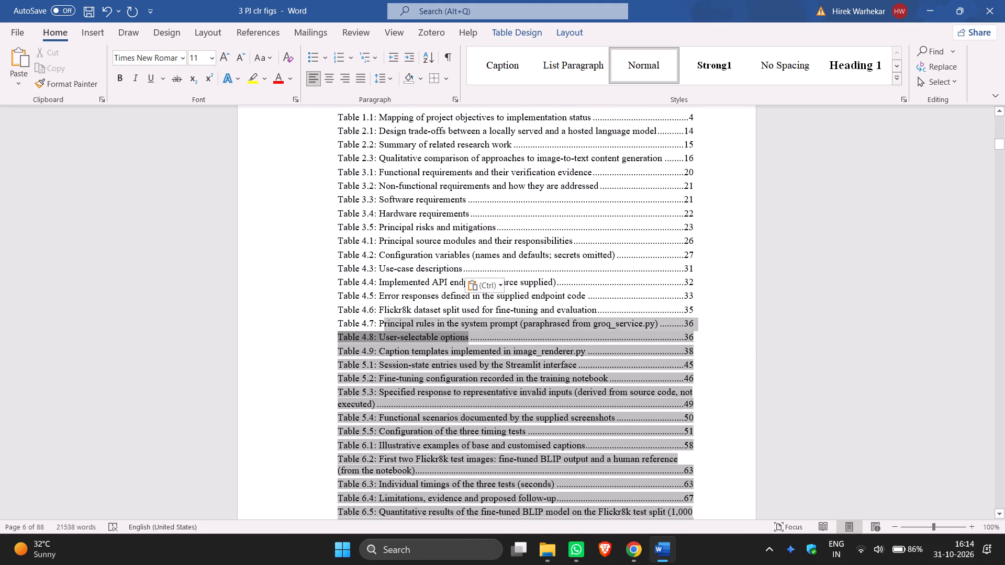
left_click_drag(372, 323, 381, 332)
key("ctrl+c")
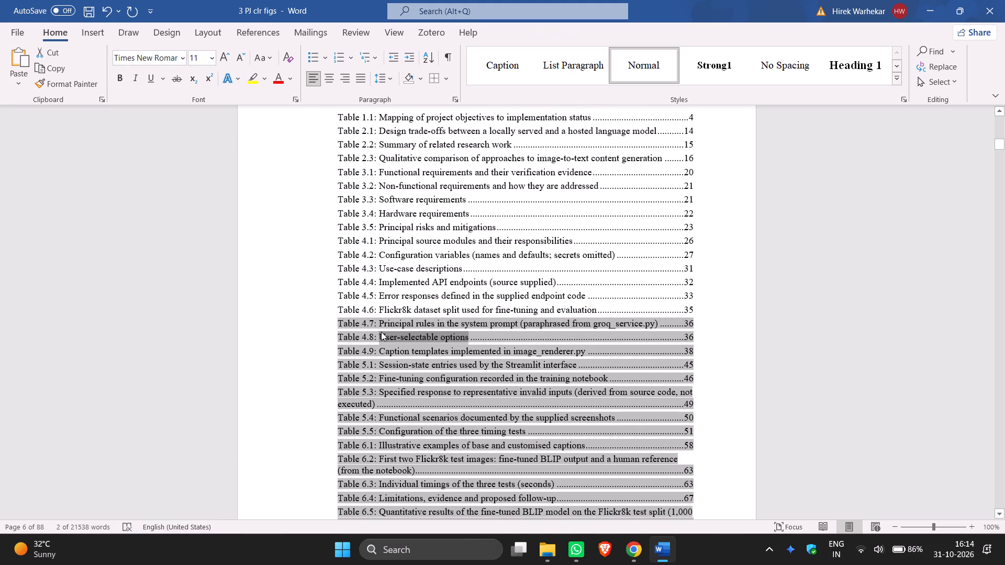
scroll(379, 331, "up", 20)
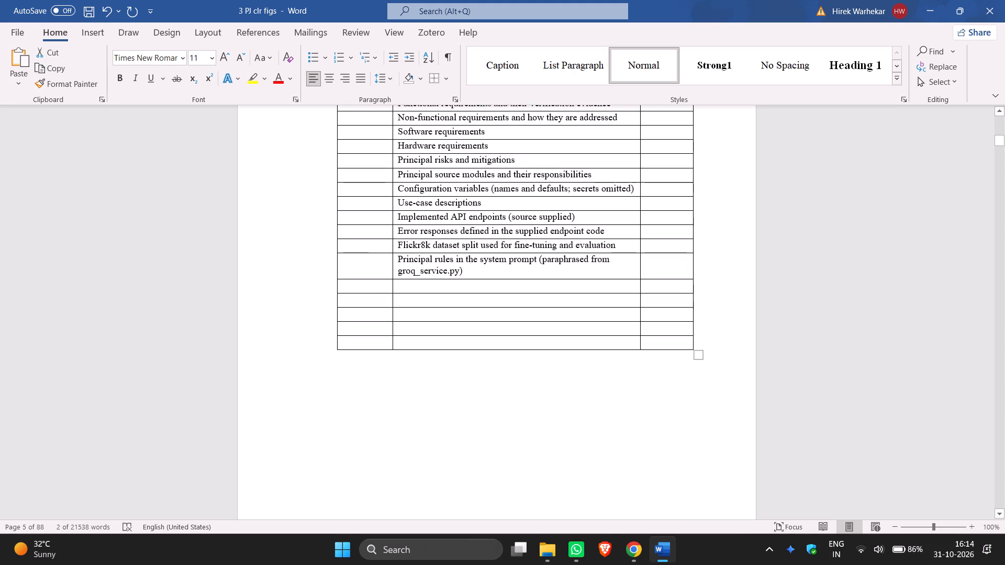
left_click(422, 288)
key("ctrl+v")
Copy the Table 4.9 title "Caption templates implemented in image_renderer.py" from the old list into the eighteenth Table Name row.
scroll(421, 294, "down", 7)
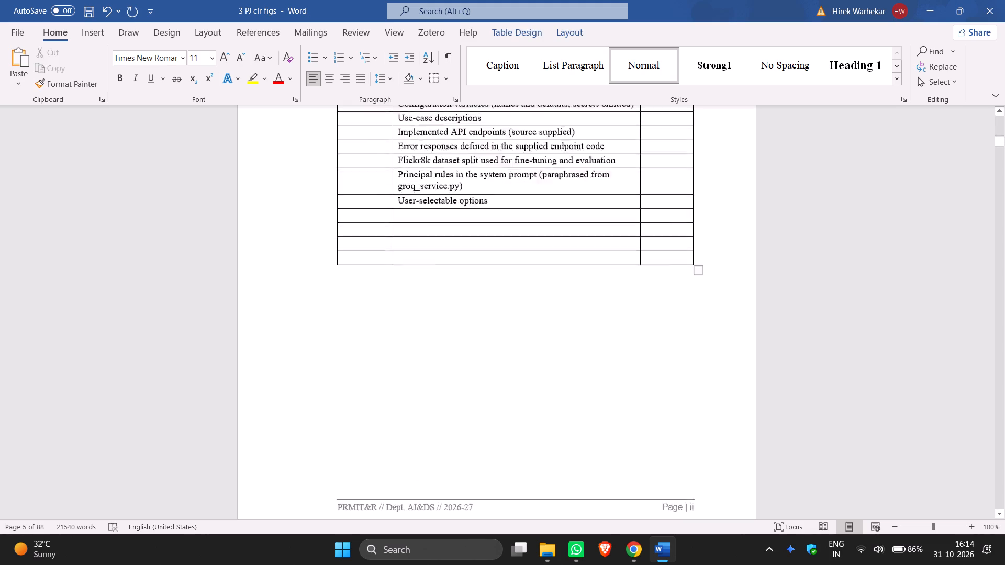
scroll(421, 293, "down", 9)
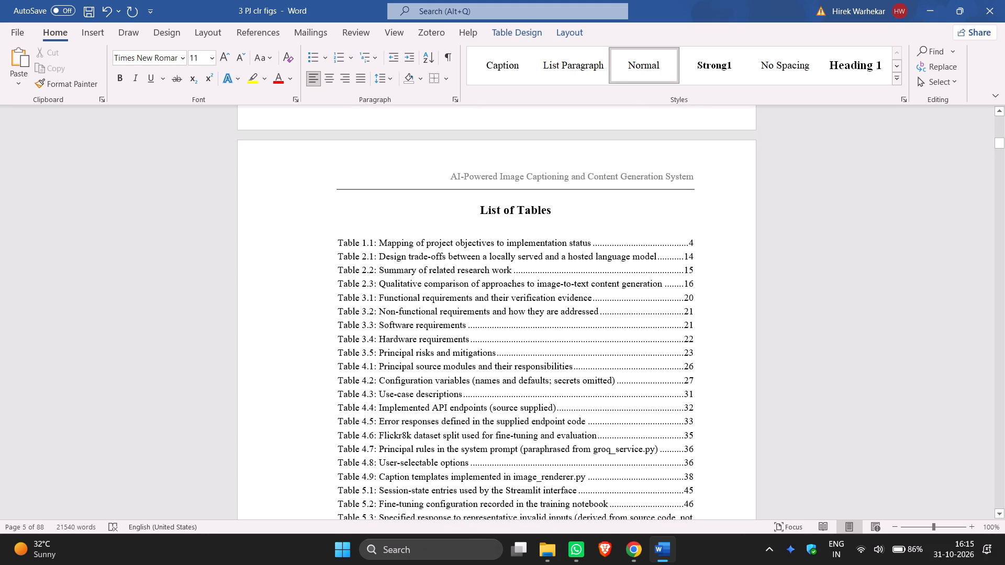
left_click_drag(584, 477, 555, 477)
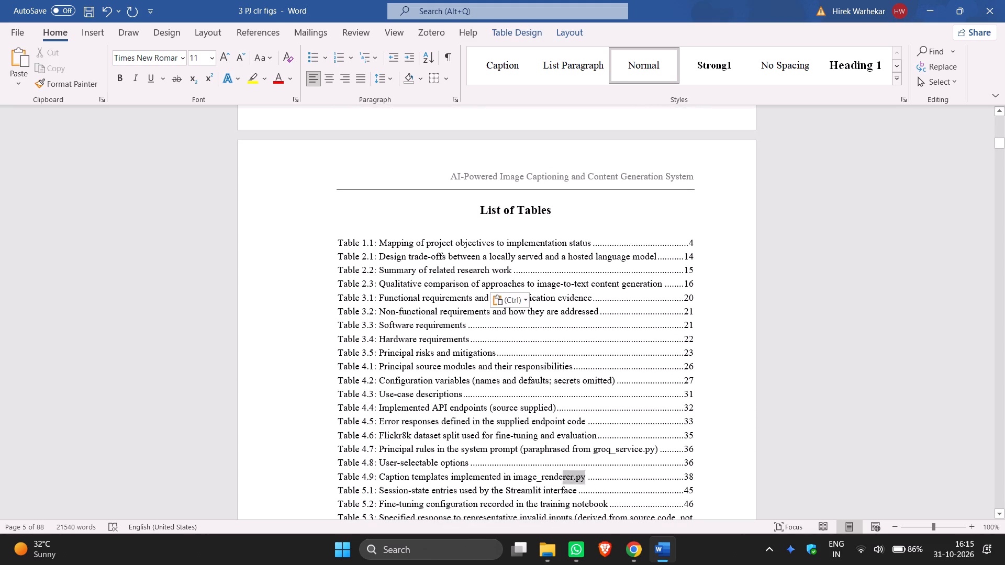
left_click_drag(555, 477, 379, 472)
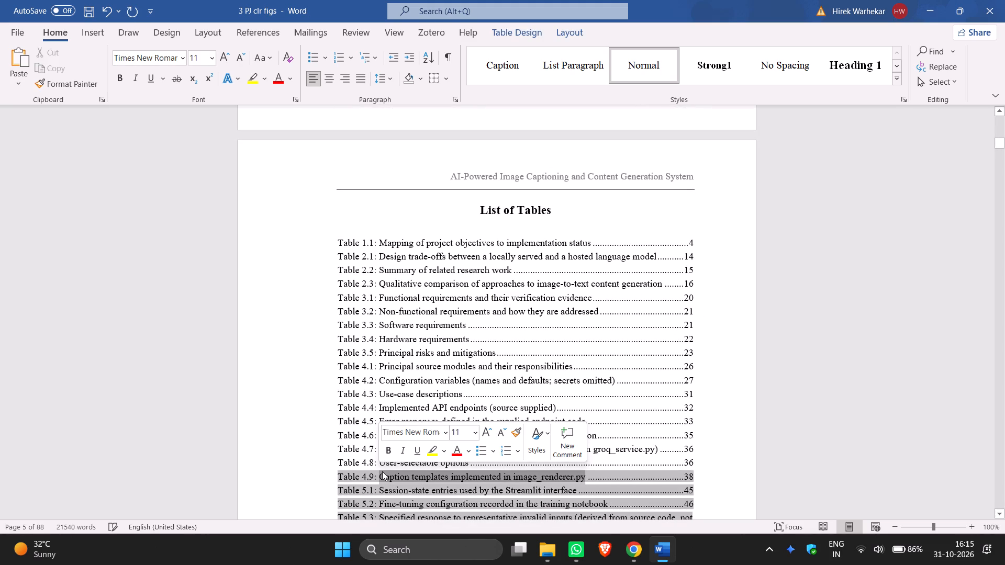
key("ctrl+c")
scroll(383, 468, "up", 15)
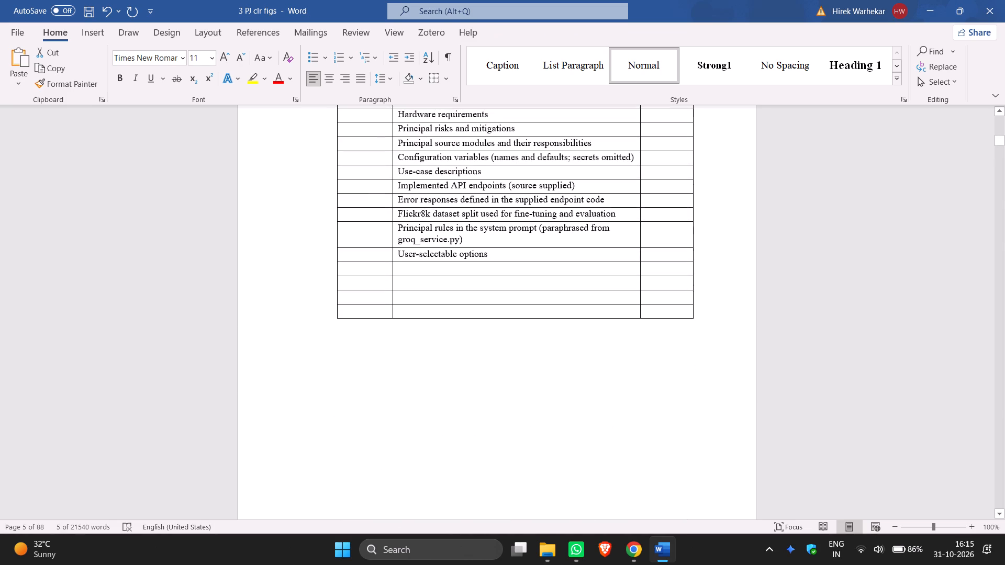
left_click(436, 267)
key("ctrl+v")
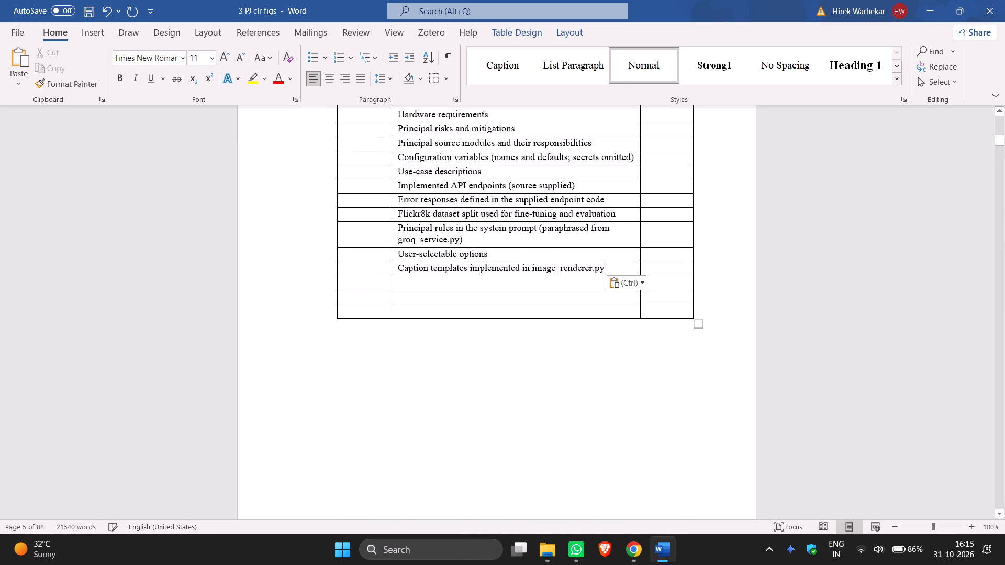
Copy the Table 5.1 title "Session-state entries used by the Streamlit interface" from the old list into the nineteenth Table Name row.
scroll(433, 275, "down", 17)
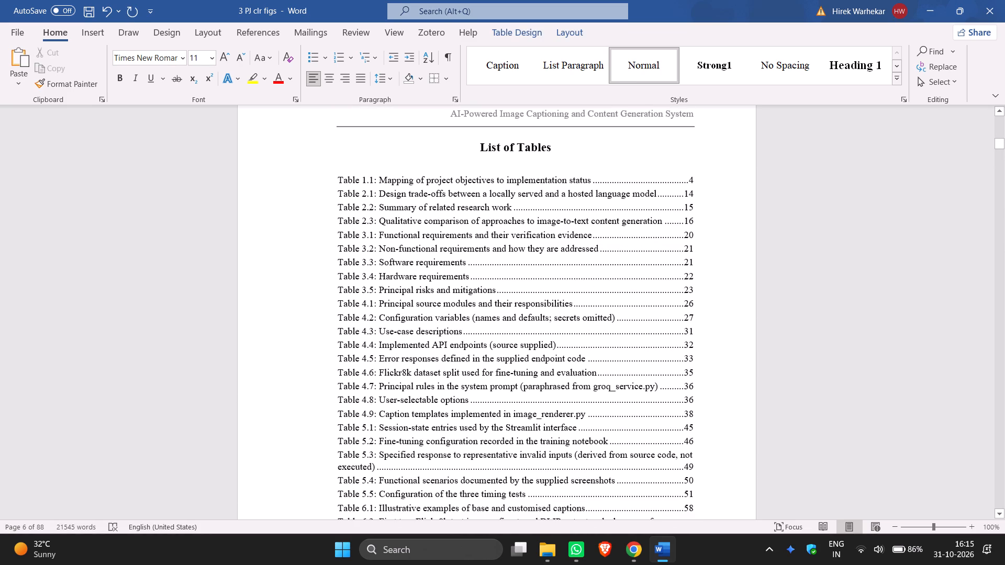
left_click_drag(576, 427, 383, 426)
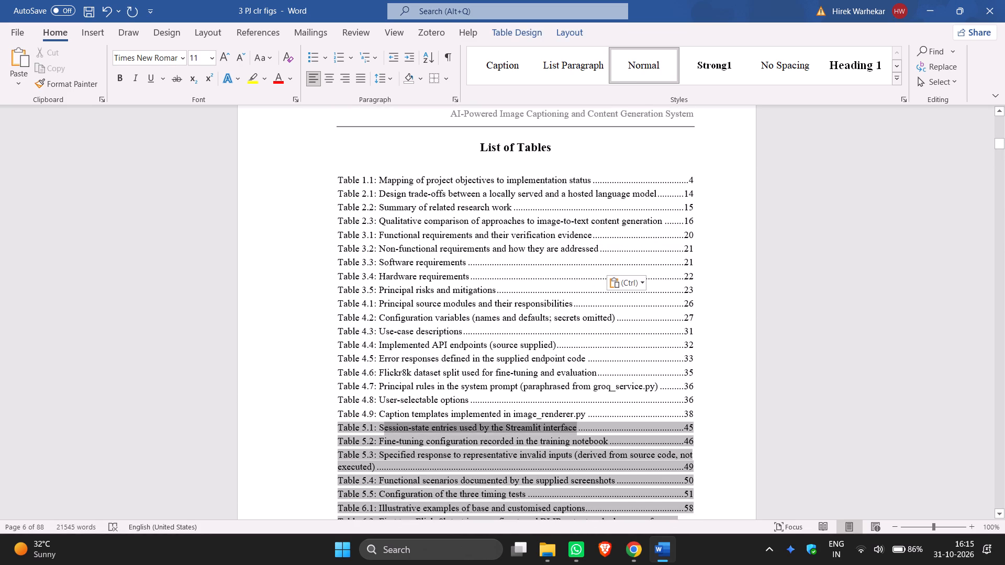
left_click_drag(383, 426, 379, 424)
key("ctrl+c")
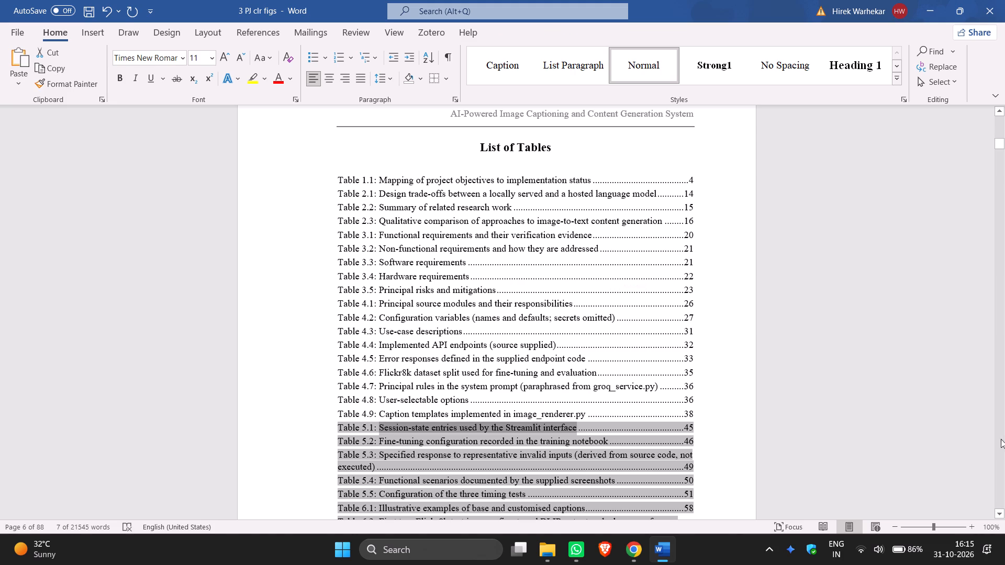
scroll(993, 443, "up", 16)
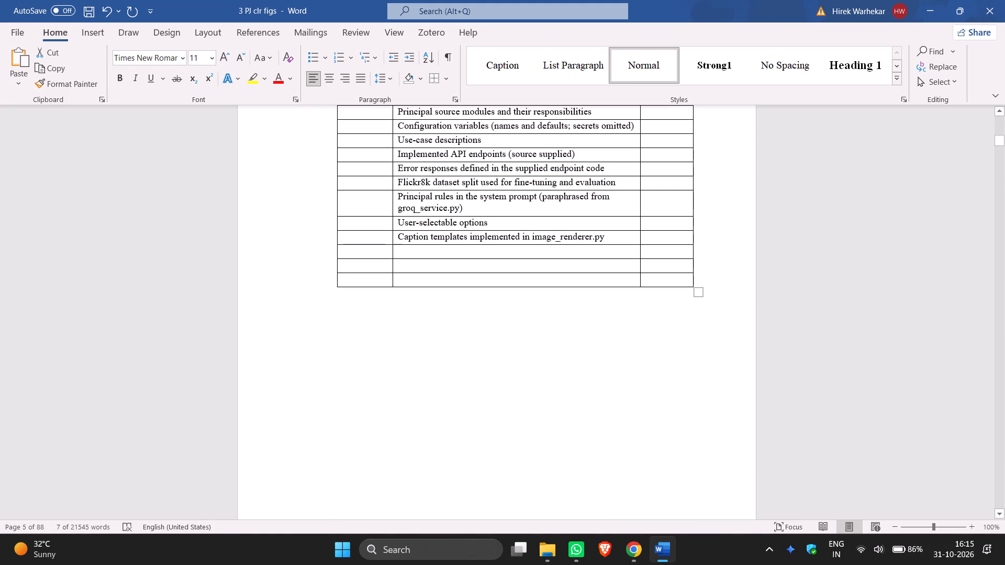
left_click(526, 252)
key("ctrl+v")
scroll(527, 262, "down", 17)
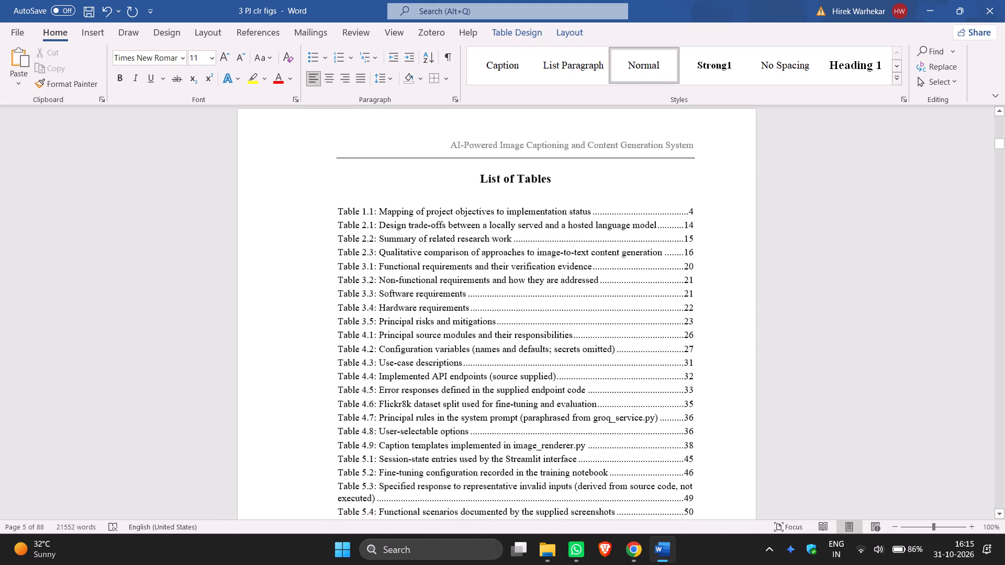
Copy the Table 5.2 title "Fine-tuning configuration recorded in the training notebook" from the old list into the twentieth Table Name row.
scroll(529, 260, "down", 4)
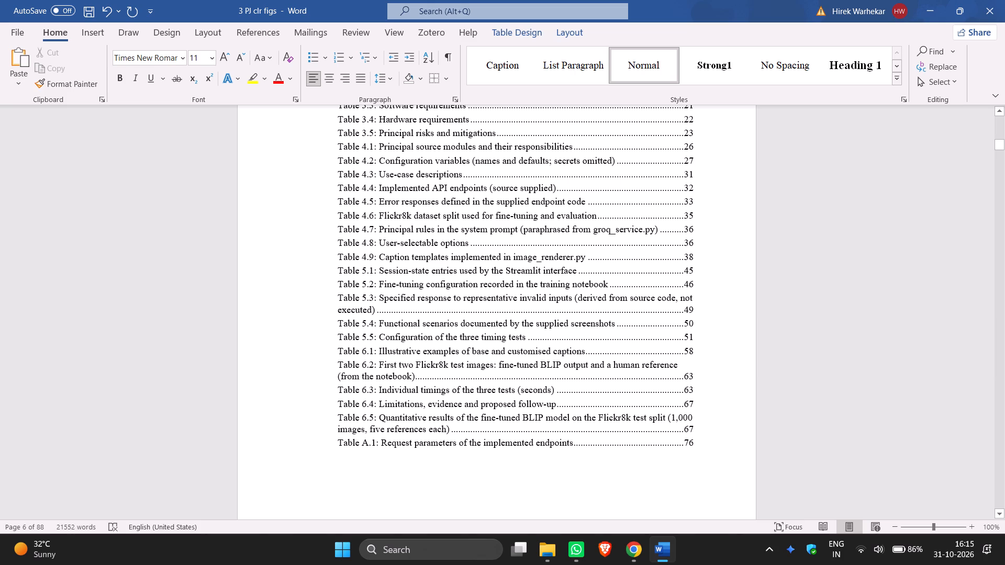
left_click_drag(608, 283, 377, 282)
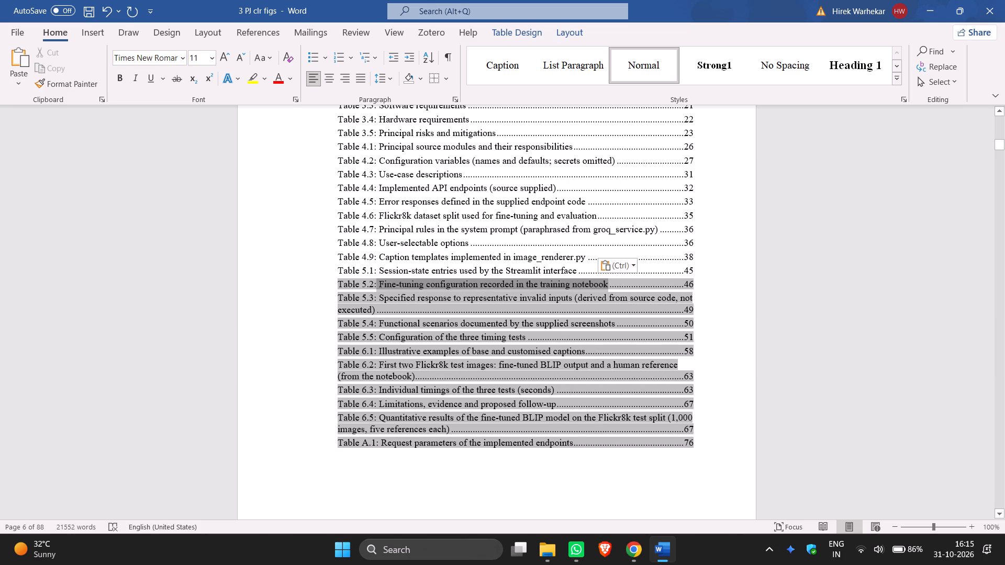
left_click_drag(377, 282, 378, 281)
key("ctrl+c")
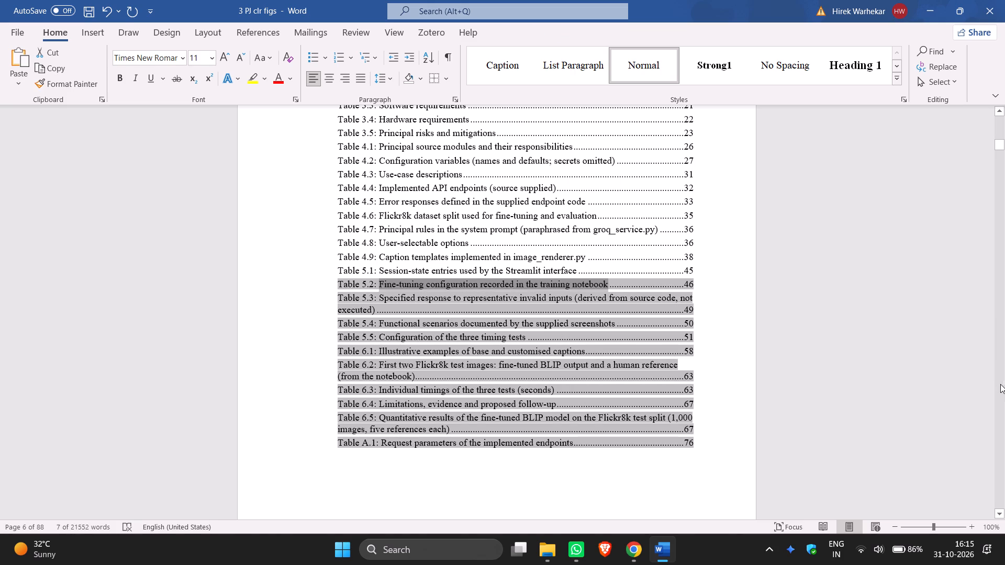
scroll(989, 387, "up", 20)
scroll(989, 387, "up", 2)
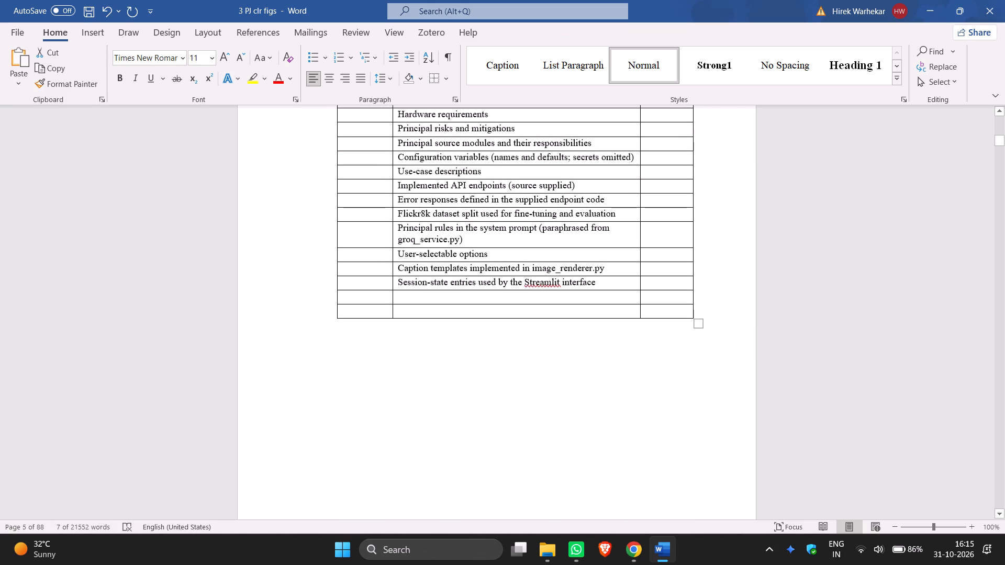
left_click(459, 296)
key("ctrl+v")
Copy the Table 5.3 title "Specified response to representative invalid inputs (derived from source code, not executed)" from the old list into the twenty-first Table Name row.
scroll(471, 293, "down", 8)
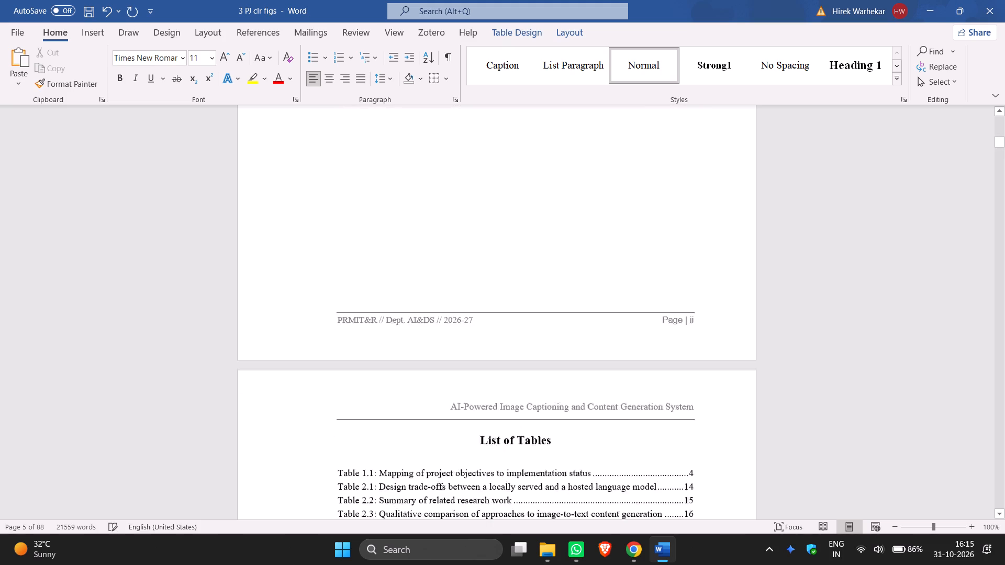
scroll(471, 291, "down", 11)
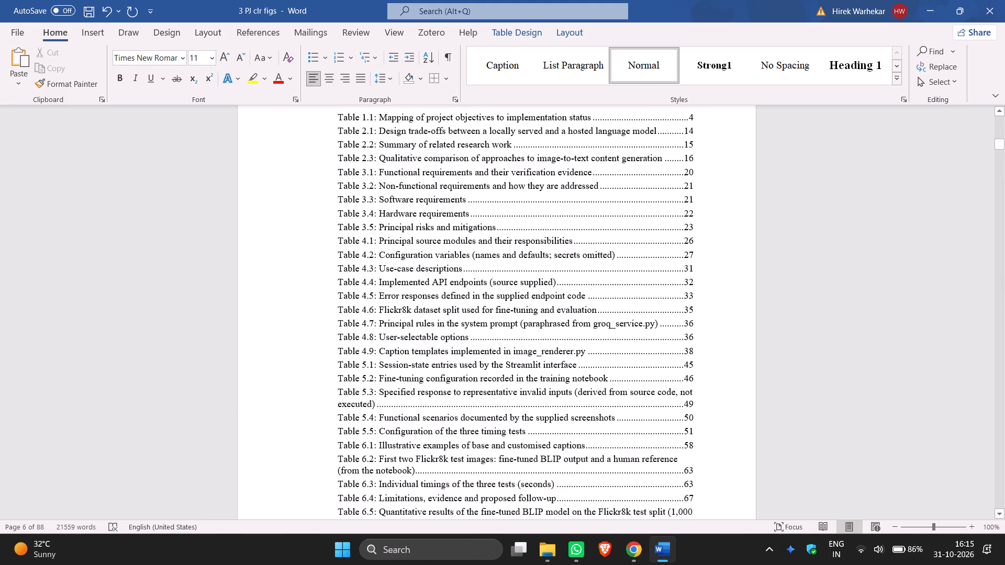
left_click_drag(375, 403, 380, 392)
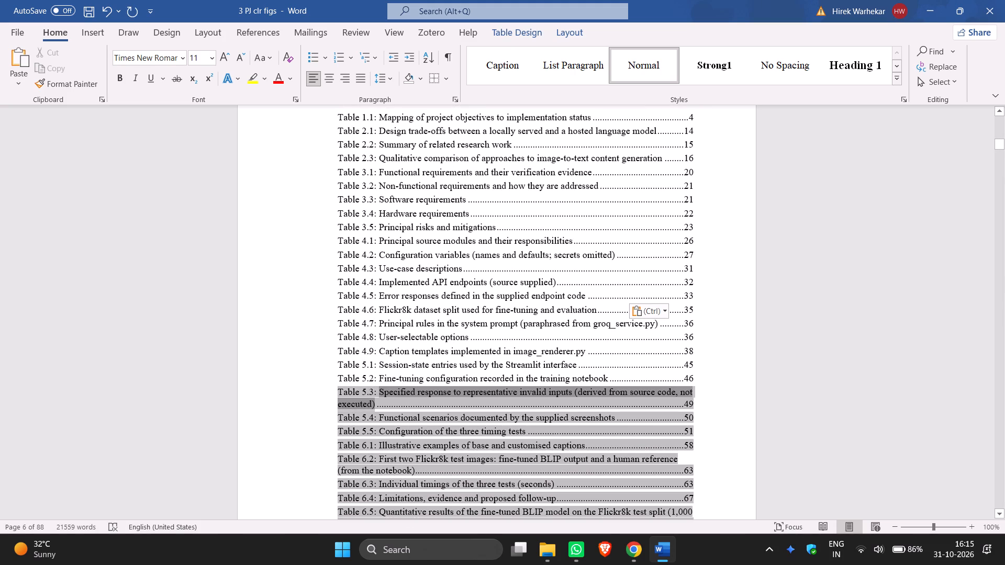
left_click_drag(380, 392, 379, 392)
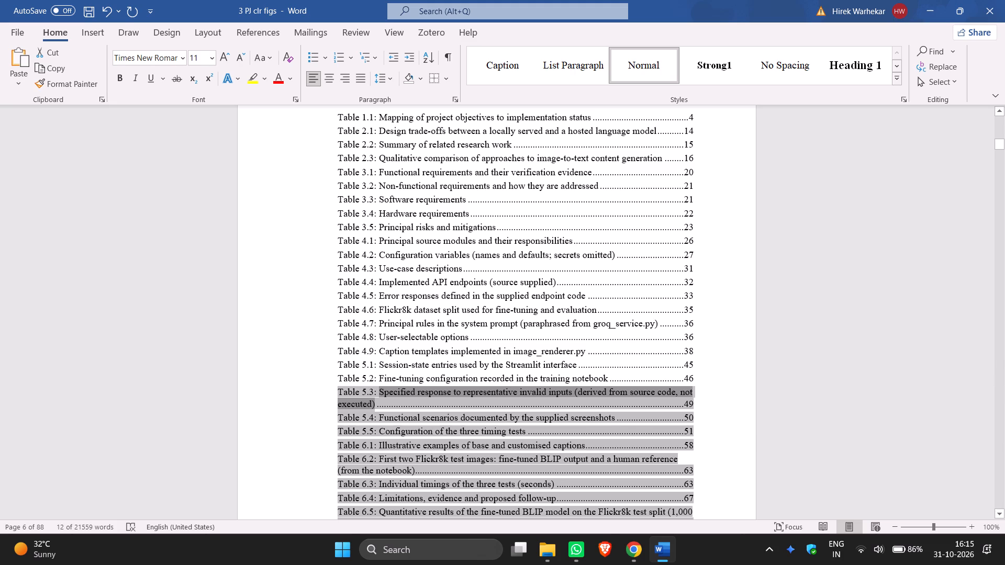
key("ctrl+c")
scroll(992, 376, "up", 20)
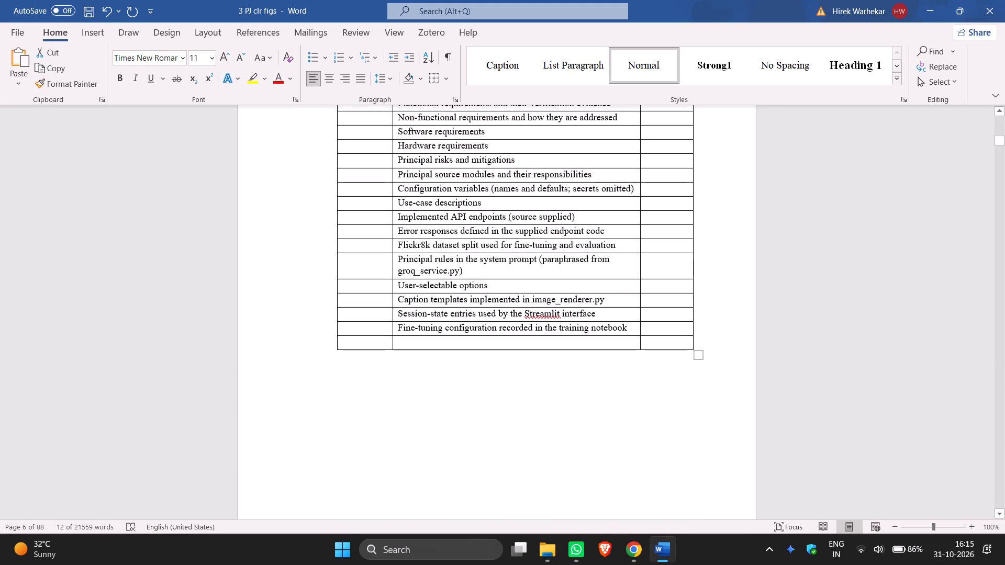
left_click(421, 343)
key("ctrl+v")
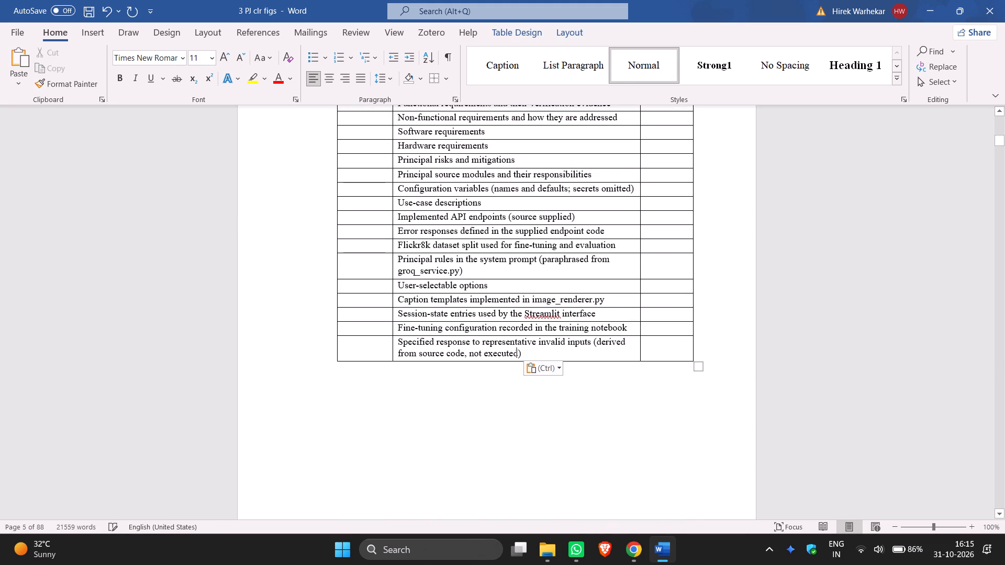
Add five empty rows at the bottom of the new List of Tables table, below the Table 5.3 title.
scroll(455, 346, "up", 9)
scroll(457, 343, "down", 8)
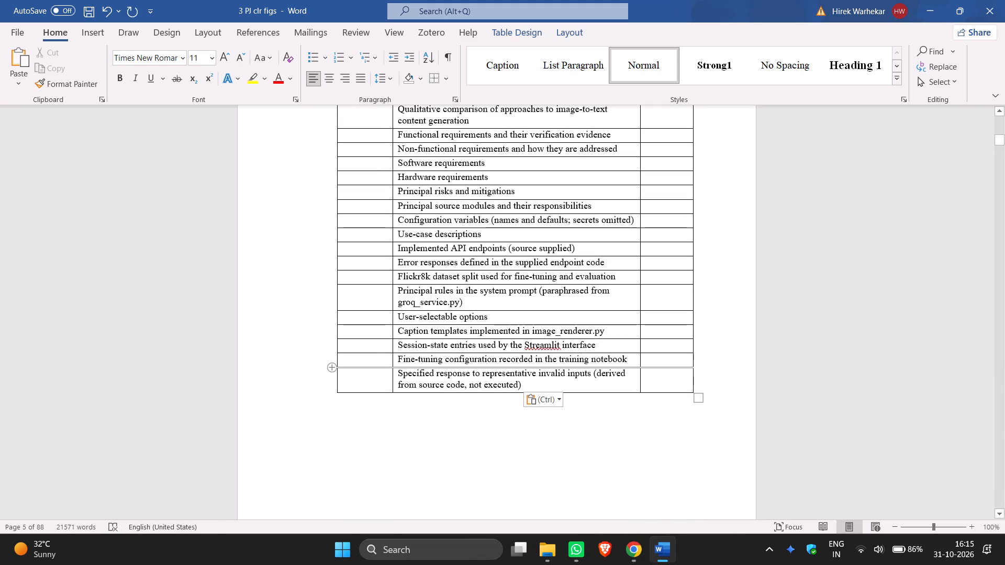
left_click(333, 393)
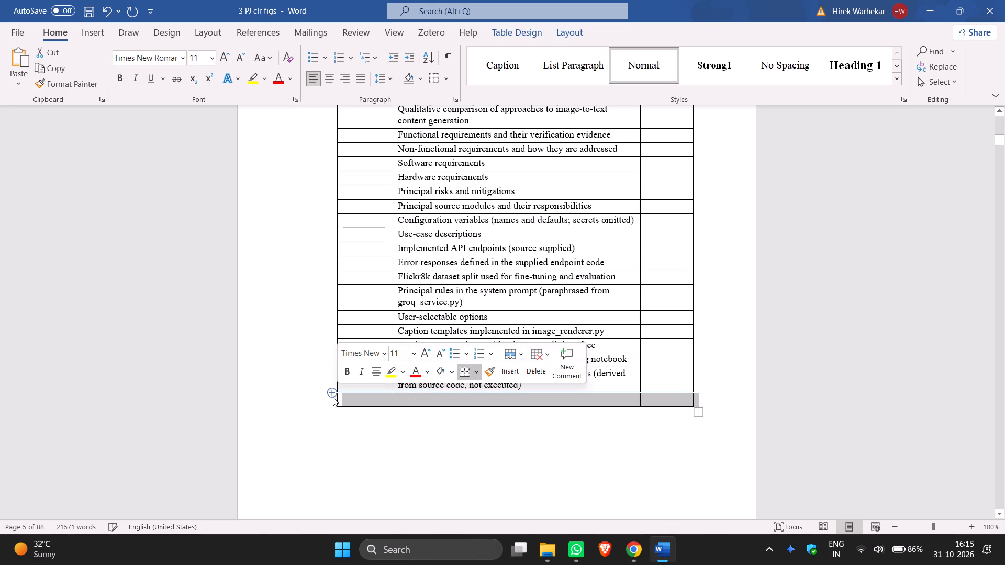
left_click(331, 406)
left_click(332, 420)
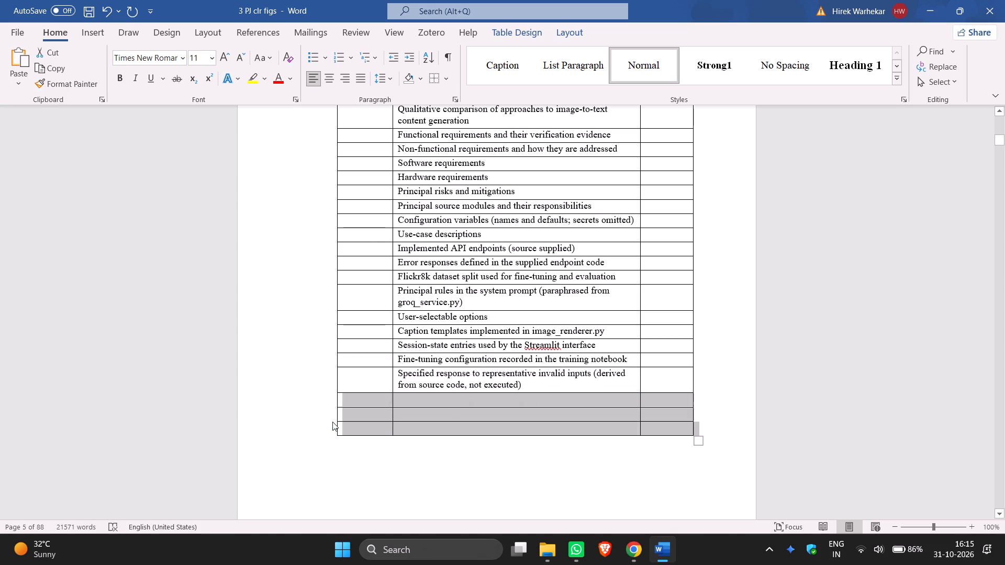
left_click(333, 436)
left_click(334, 446)
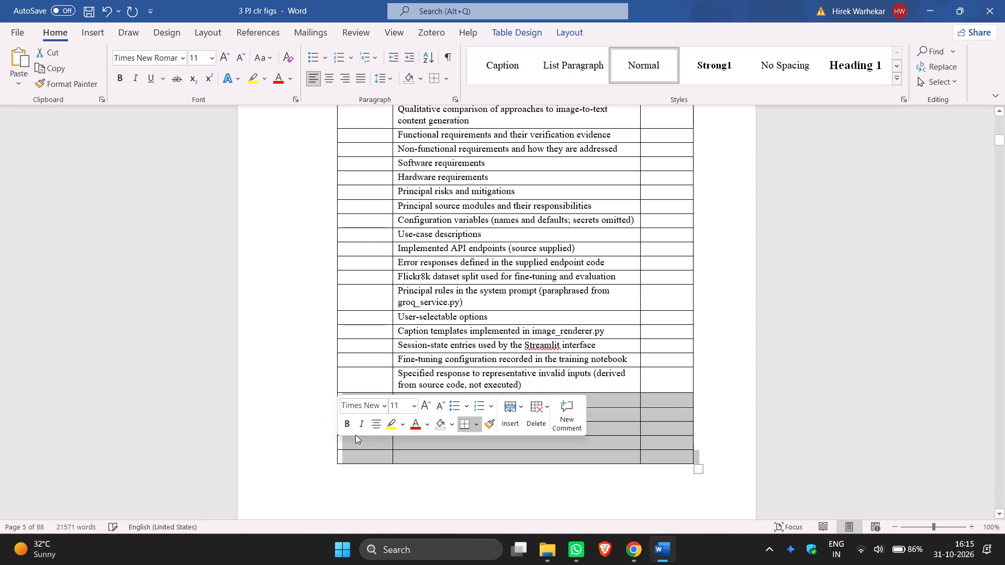
left_click(610, 399)
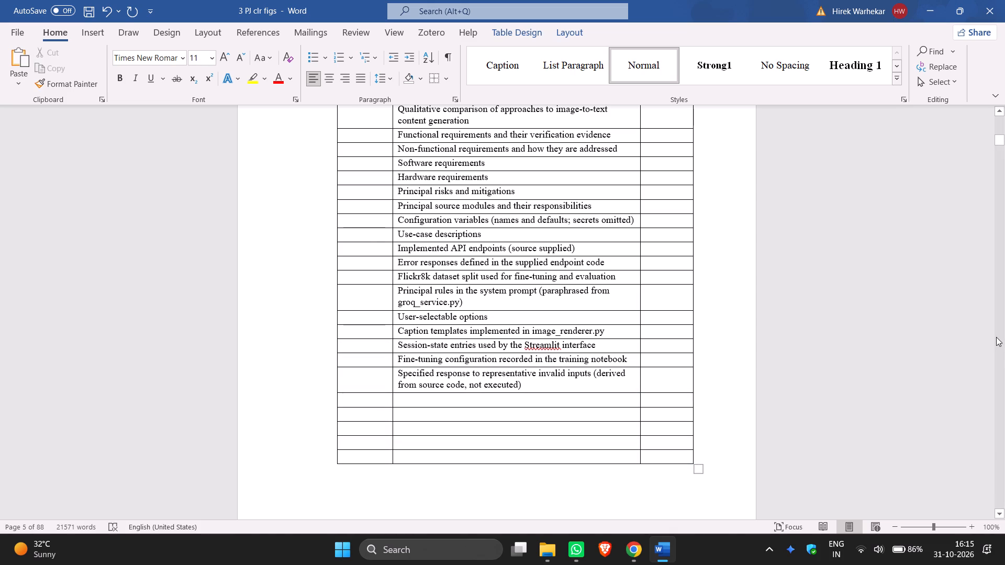
Copy the Table 5.4 title "Functional scenarios documented by the supplied screenshots" from the old list into the twenty-second Table Name row.
scroll(996, 337, "down", 20)
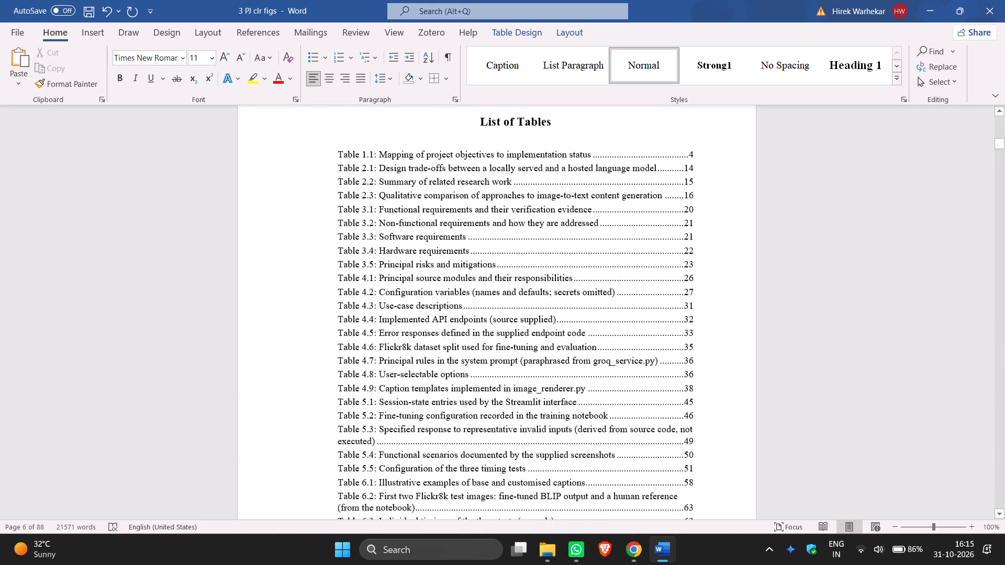
left_click_drag(614, 448, 378, 445)
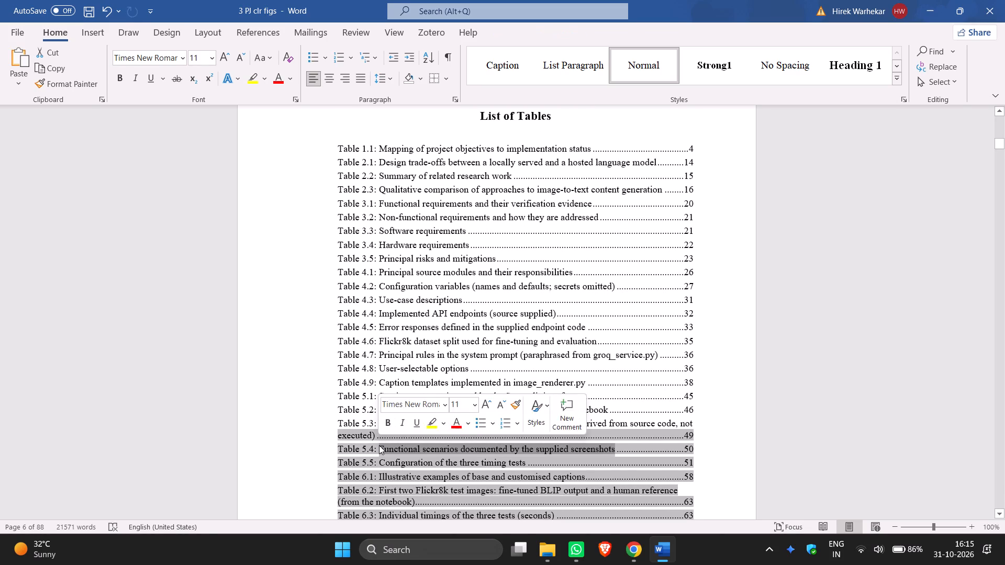
key("ctrl+c")
scroll(376, 444, "up", 16)
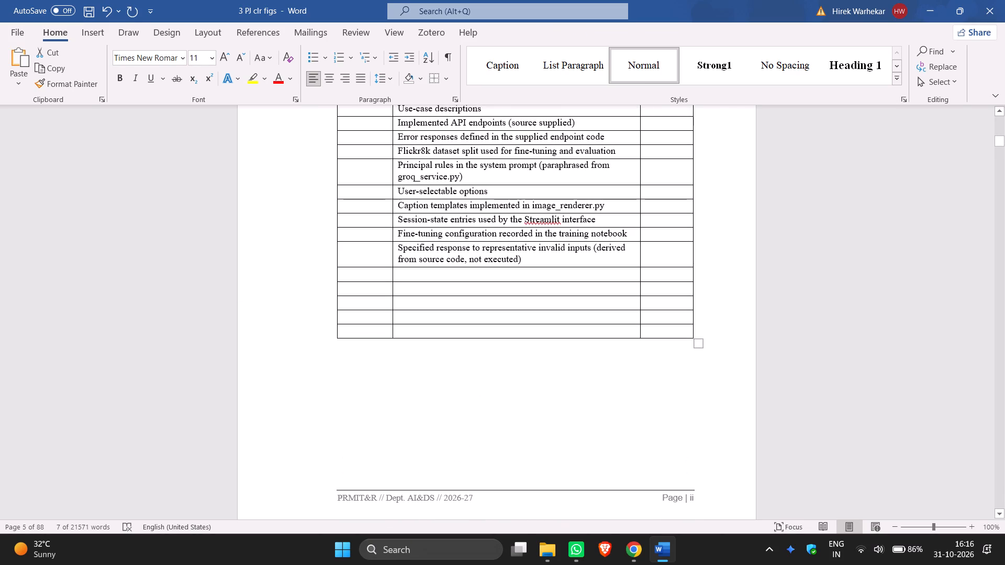
left_click(425, 278)
key("ctrl+v")
Copy the Table 5.5 title "Configuration of the three timing tests" from the old list into the twenty-third Table Name row.
scroll(423, 293, "down", 19)
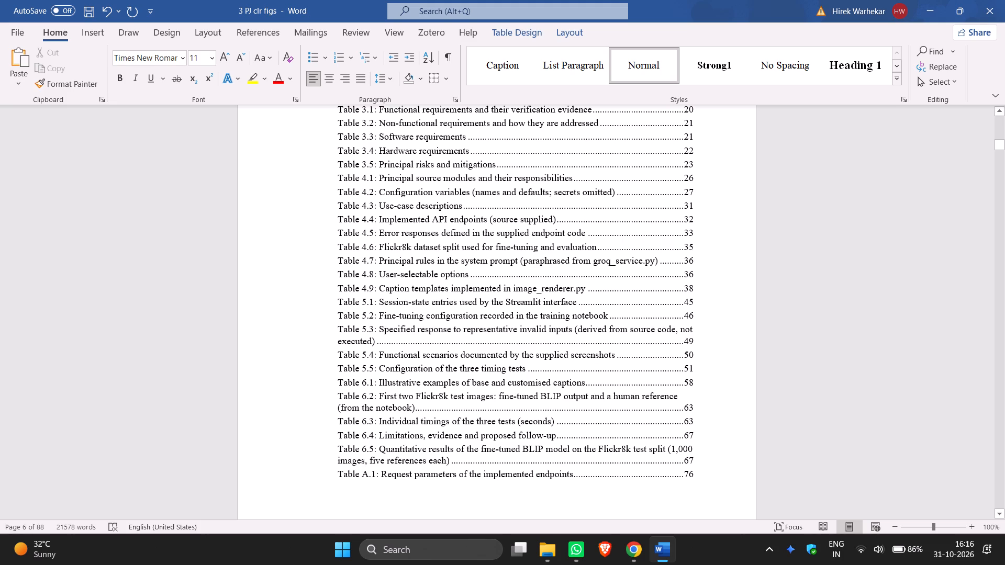
left_click_drag(526, 370, 381, 365)
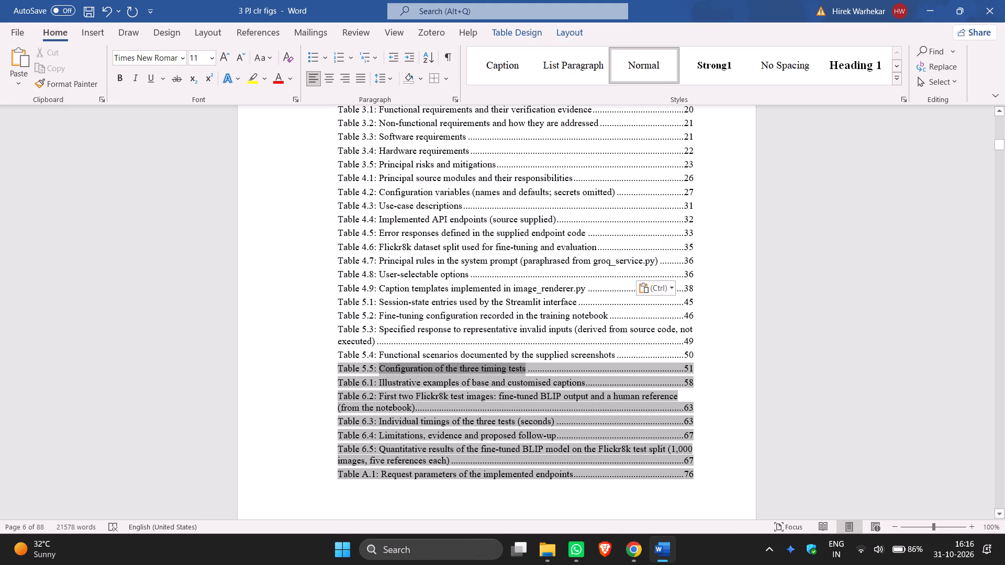
left_click_drag(381, 365, 379, 365)
key("ctrl+c")
scroll(377, 366, "up", 19)
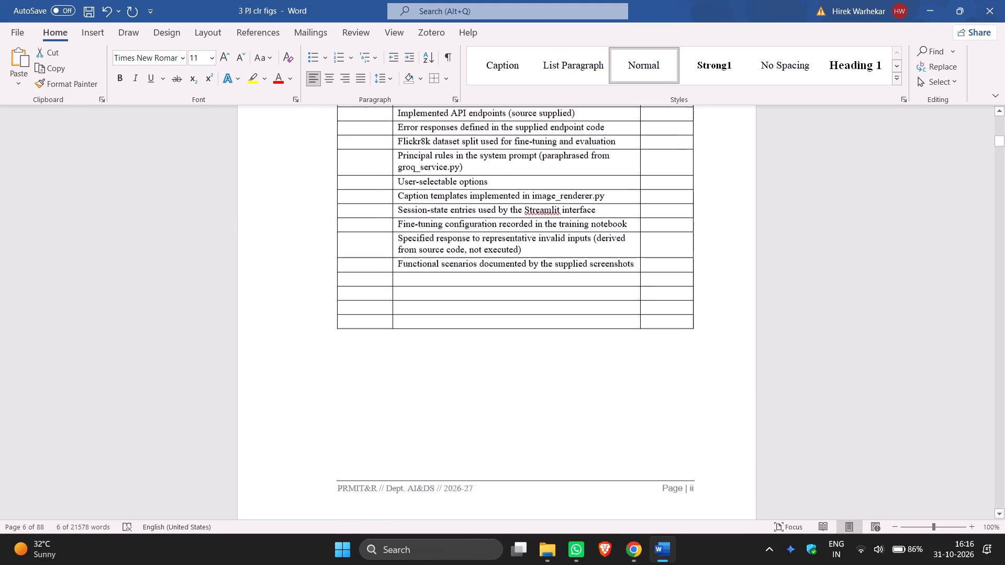
left_click(434, 289)
key("ctrl+v")
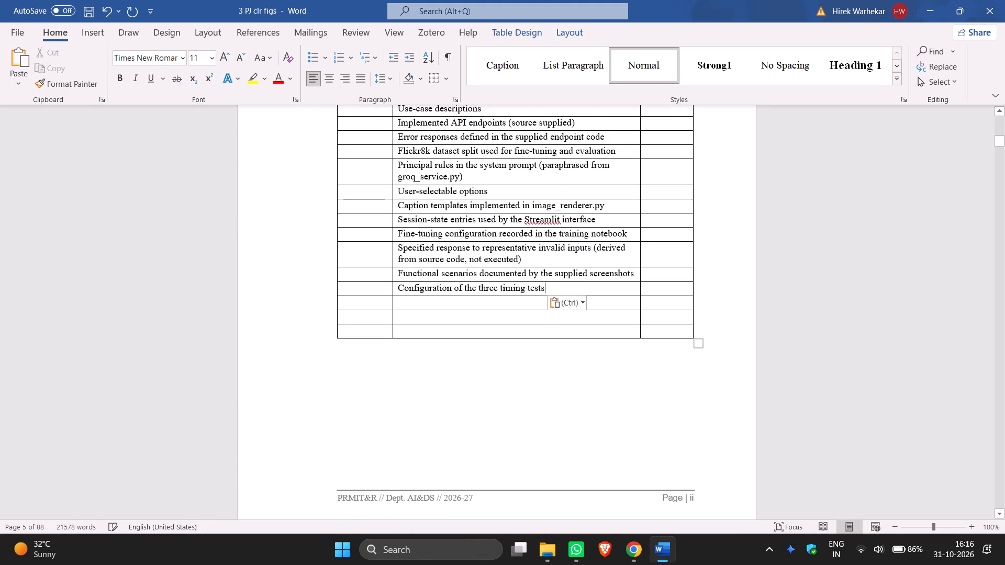
Copy the Table 6.1 title "Illustrative examples of base and customised captions" from the old list into the twenty-fourth Table Name row.
scroll(429, 297, "down", 18)
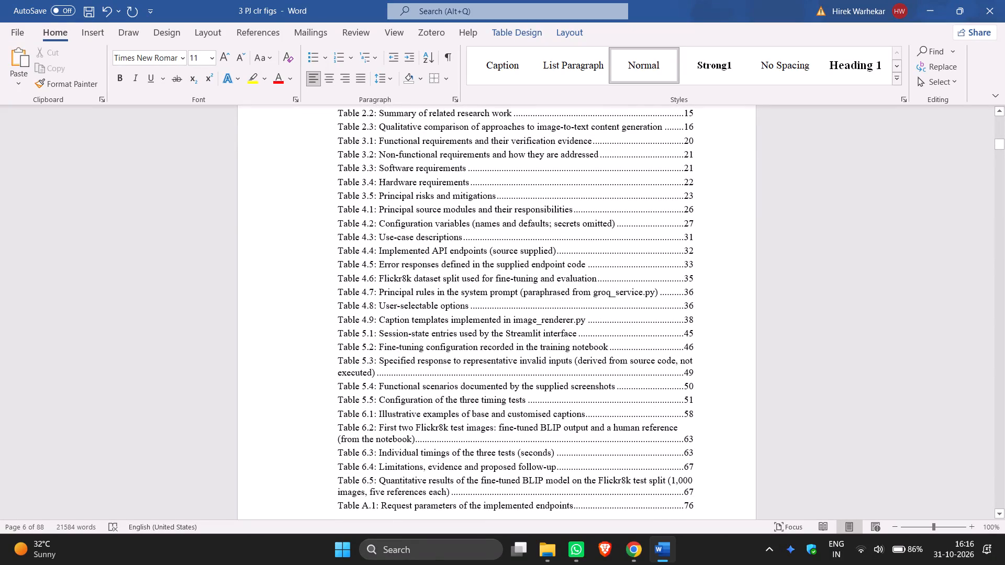
left_click_drag(584, 414, 423, 415)
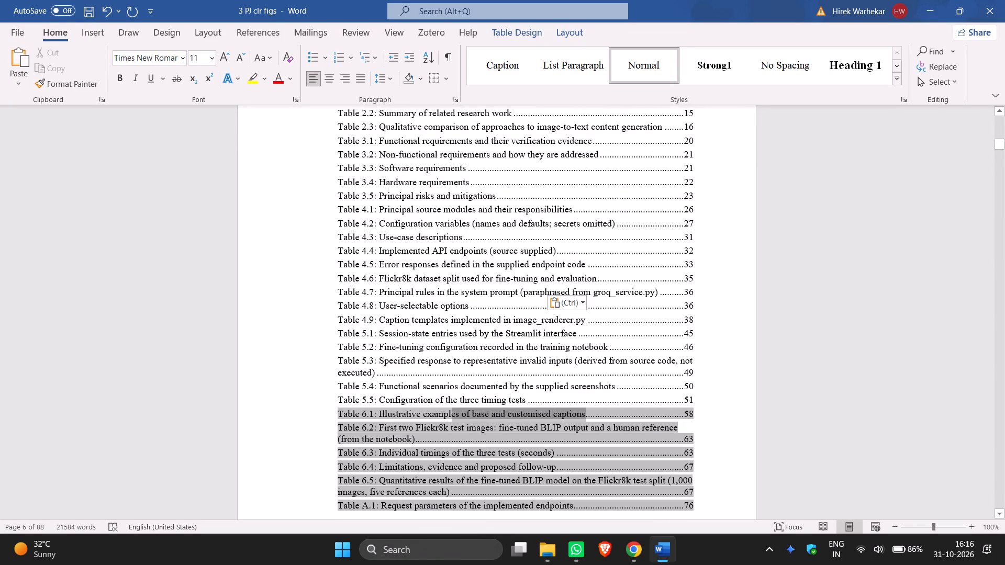
left_click_drag(423, 415, 379, 408)
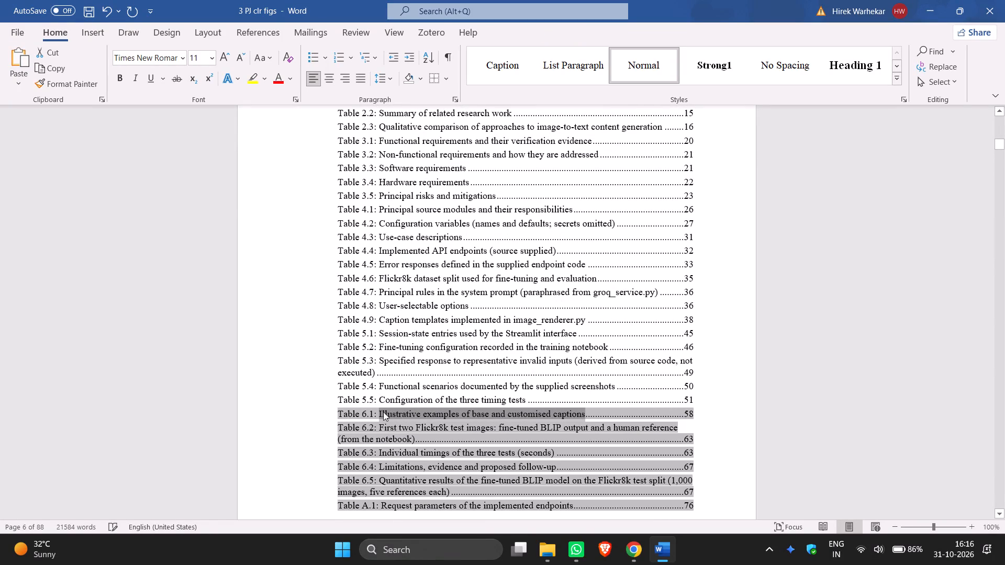
key("ctrl+c")
scroll(376, 412, "up", 17)
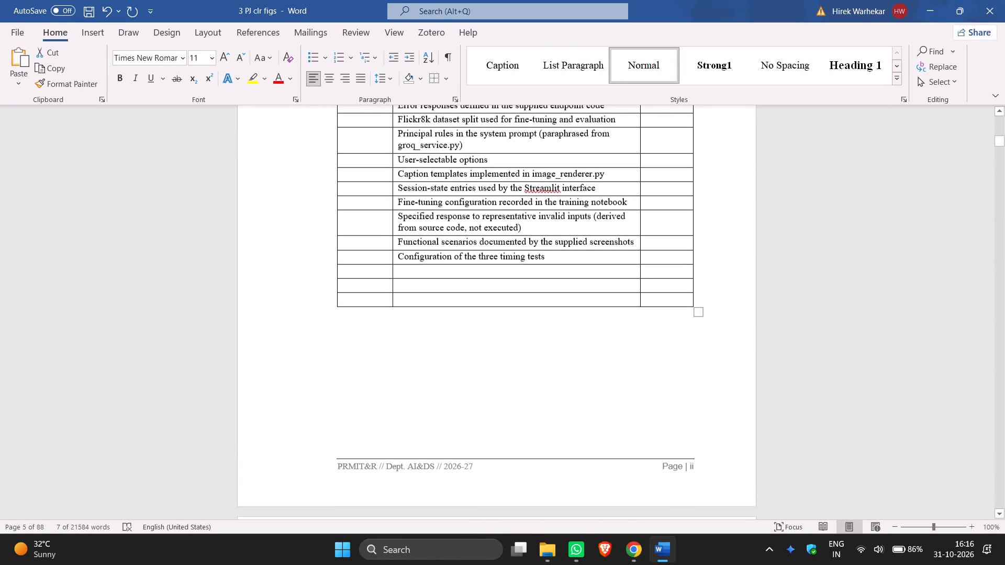
left_click(434, 273)
key("ctrl+v")
Copy the old list's Table 6.2 title "First two Flickr8k test images: fine-tuned BLIP output and a human reference (from the notebook)" into the twenty-fifth Table Name row.
scroll(425, 292, "down", 14)
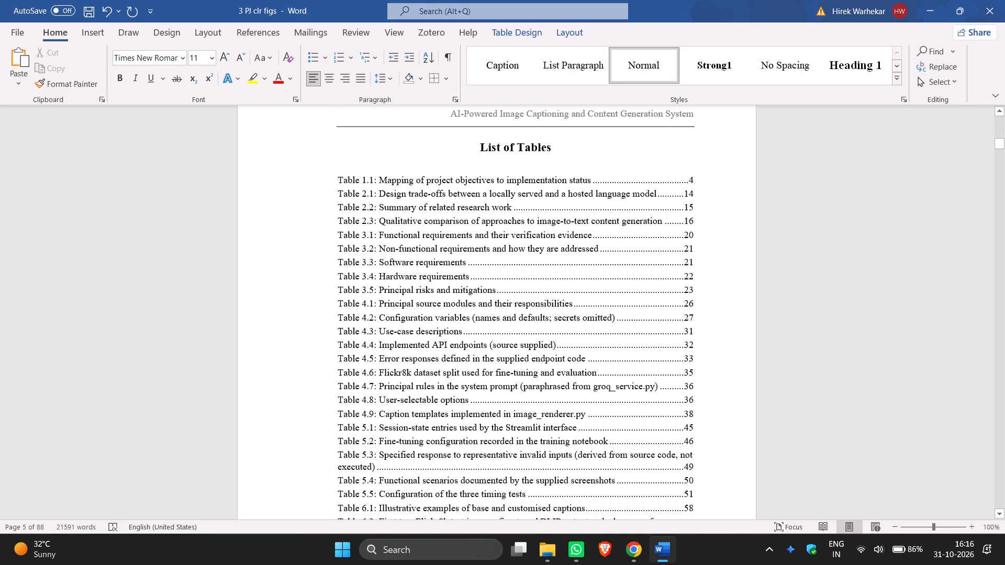
scroll(410, 445, "down", 2)
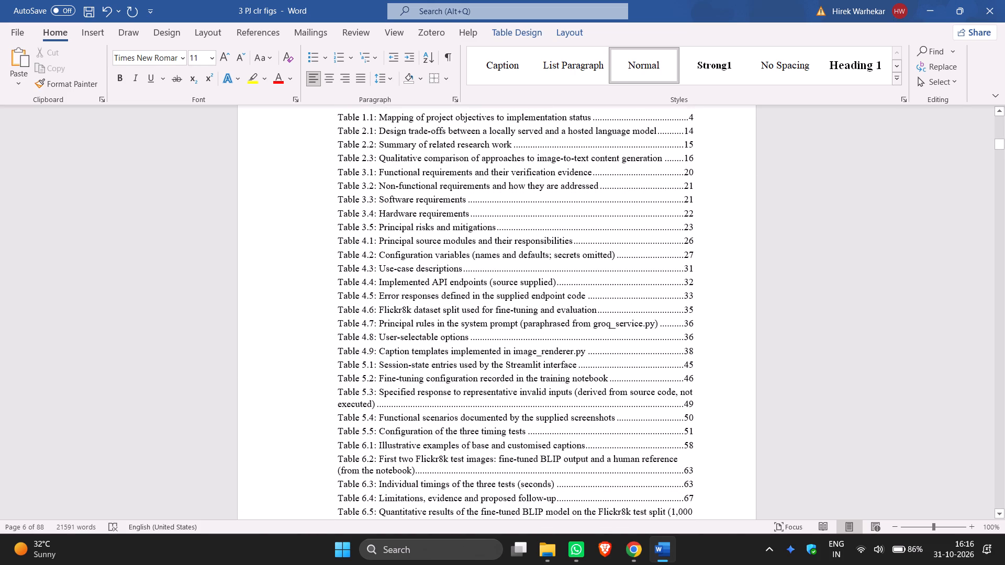
left_click_drag(414, 471, 378, 456)
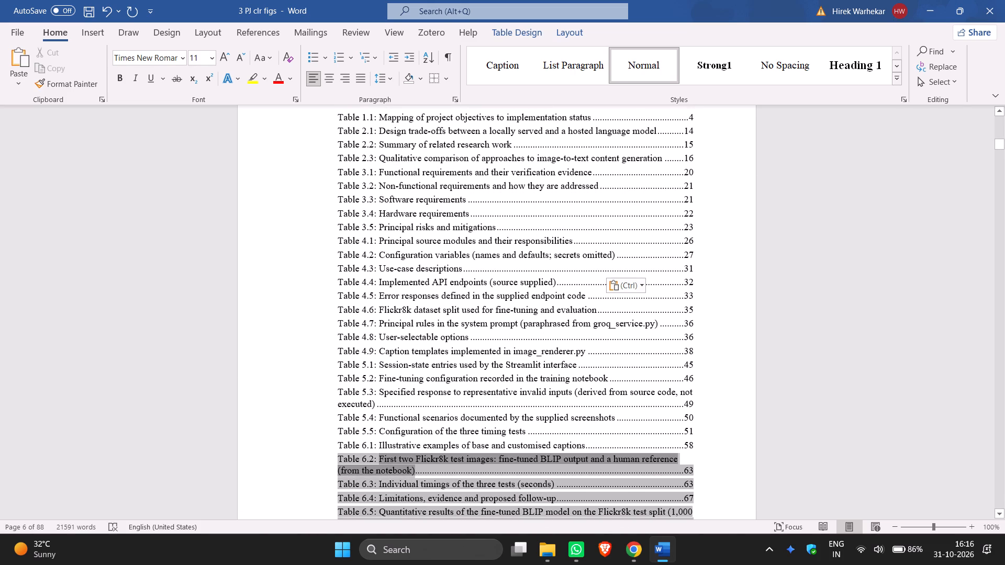
left_click_drag(378, 456, 379, 456)
key("ctrl+c")
scroll(383, 455, "up", 16)
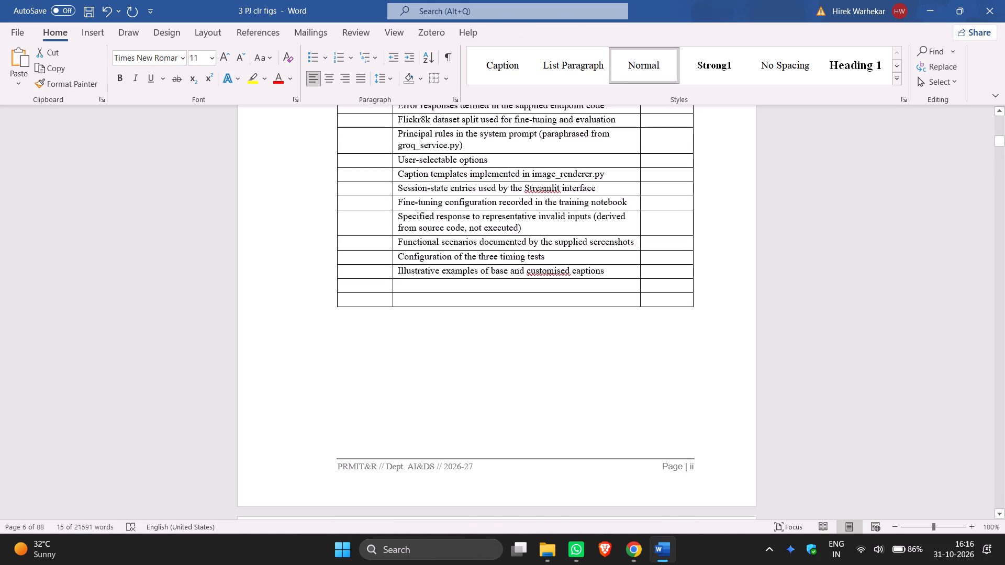
left_click(430, 286)
key("ctrl+v")
Copy the Table 6.3 title "Individual timings of the three tests (seconds)" from the old list into the twenty-sixth Table Name row.
scroll(424, 302, "down", 15)
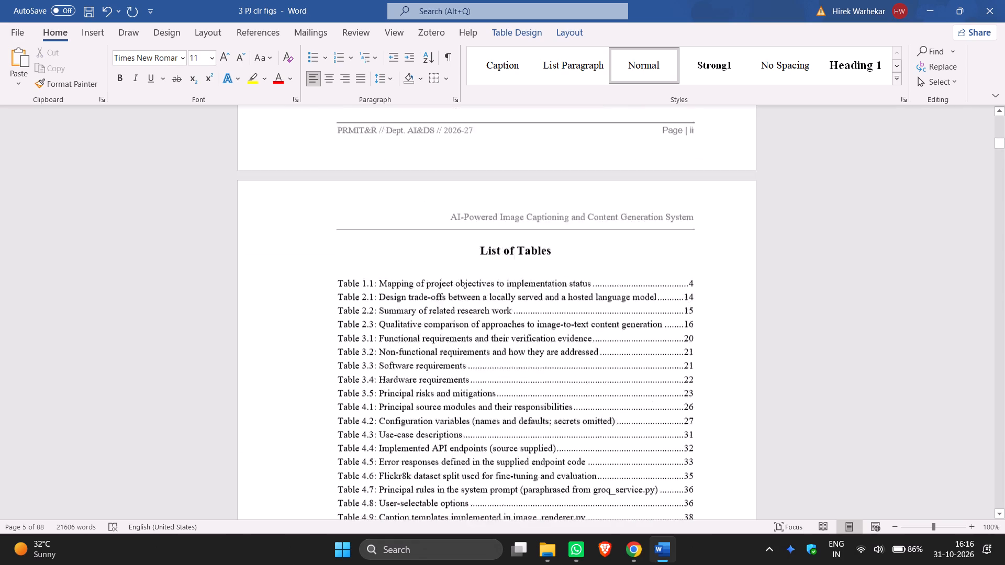
scroll(422, 305, "down", 4)
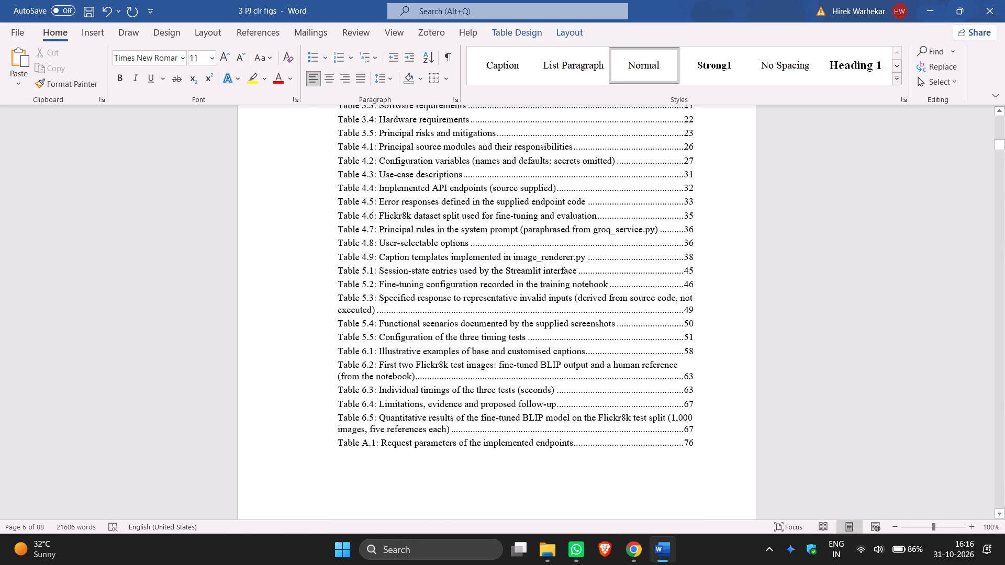
left_click_drag(553, 390, 379, 386)
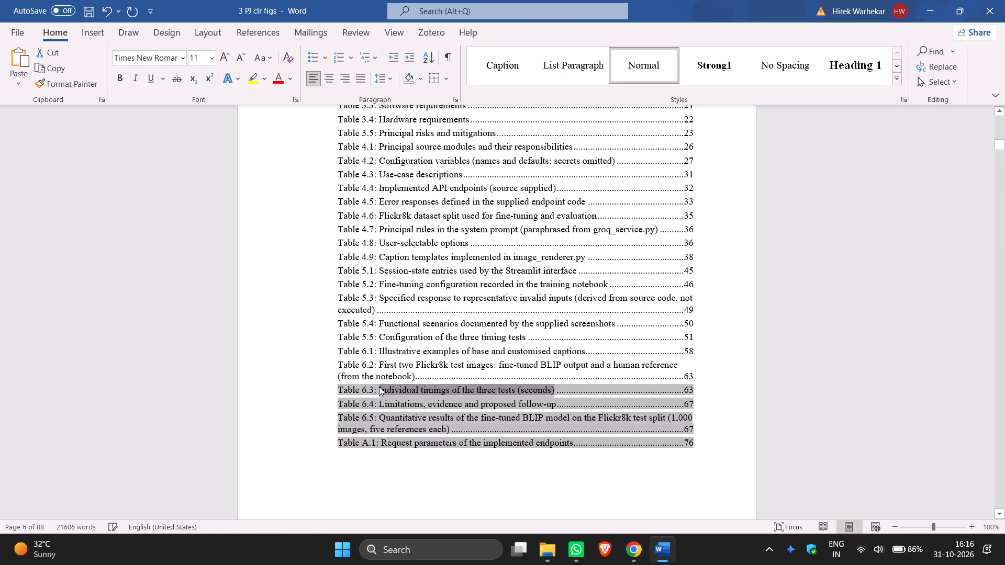
key("ctrl+c")
scroll(377, 388, "up", 17)
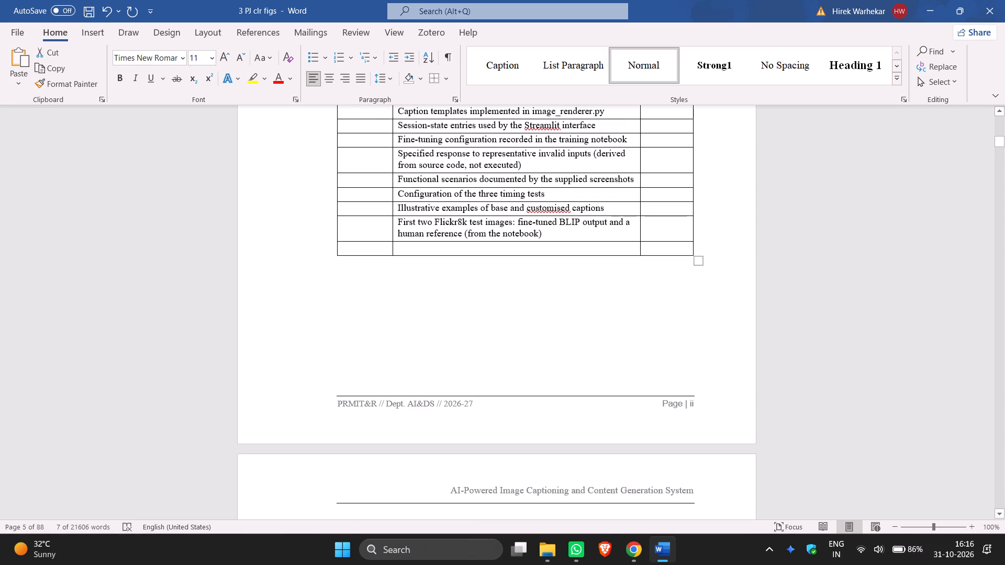
left_click(425, 244)
key("ctrl+v")
scroll(421, 257, "down", 14)
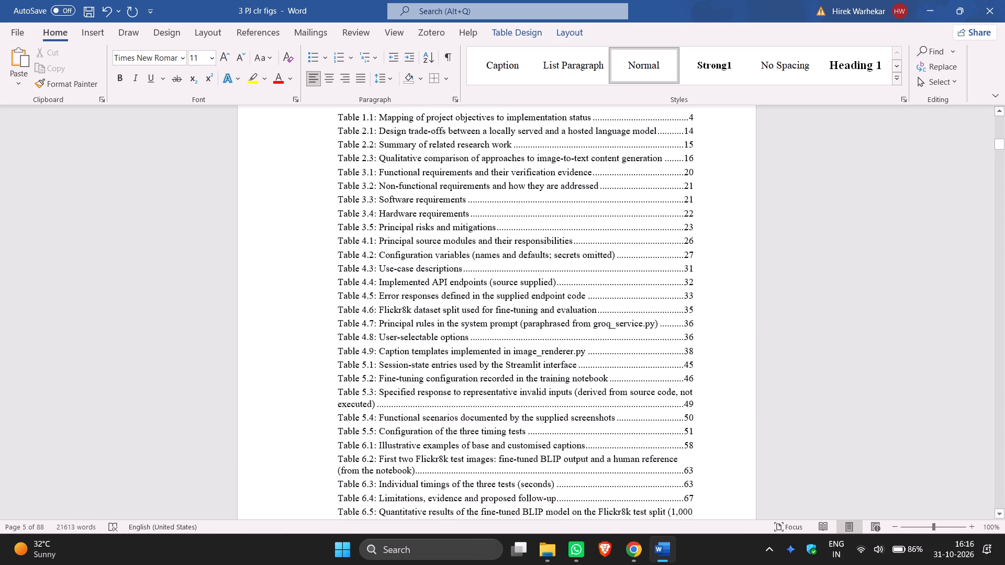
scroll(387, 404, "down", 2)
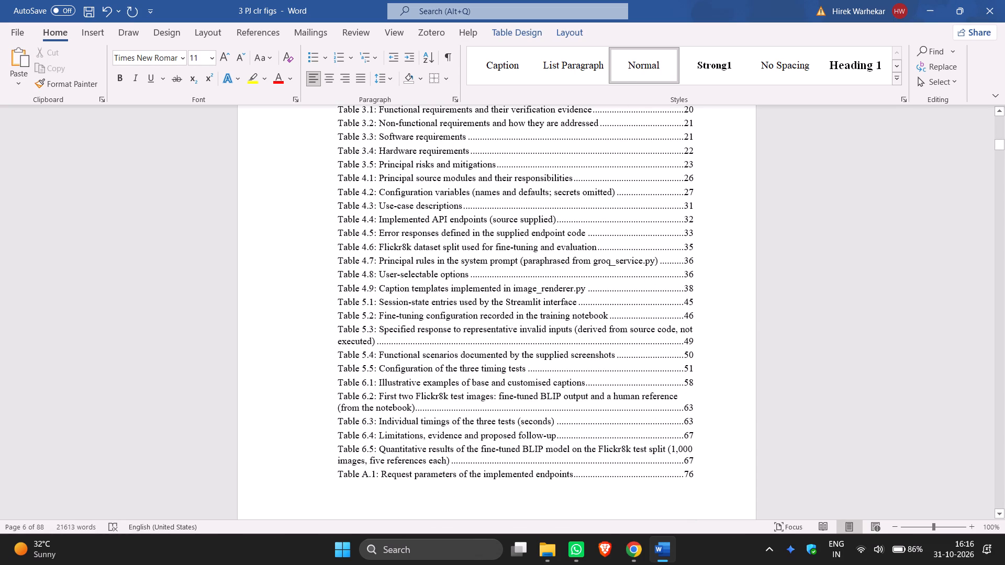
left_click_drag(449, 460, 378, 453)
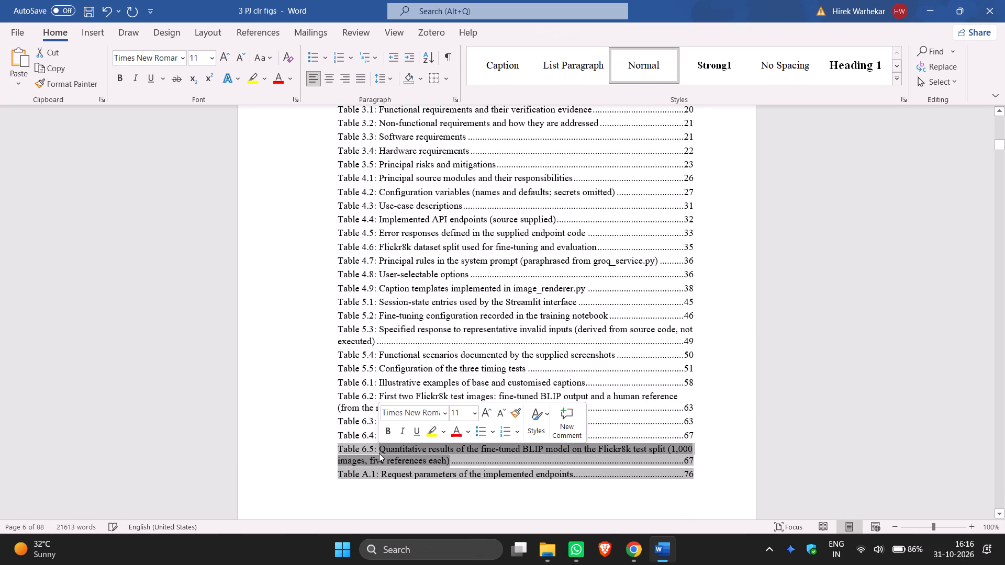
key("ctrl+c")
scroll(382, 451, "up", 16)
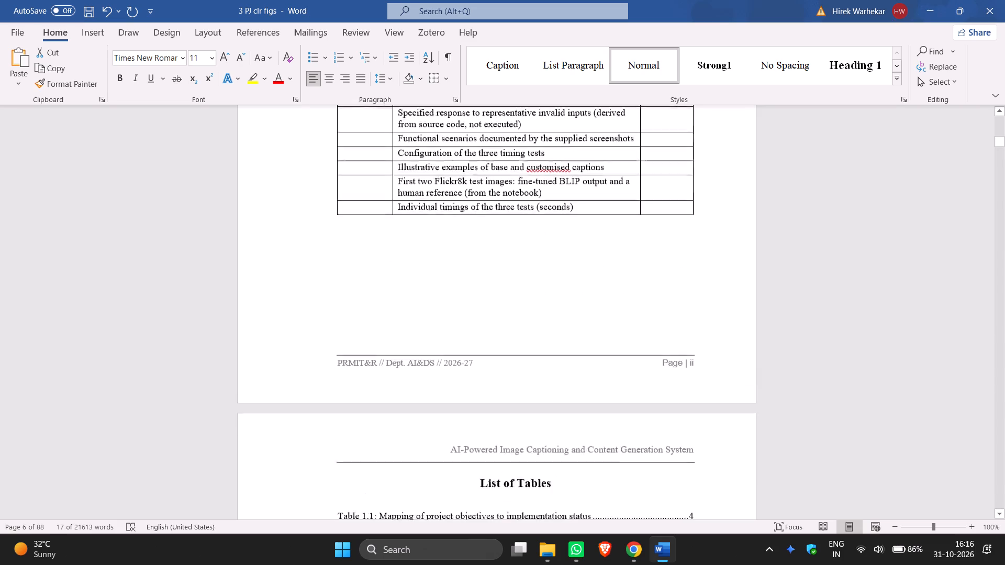
Add two empty rows at the end of the new three-column List of Tables table.
left_click(332, 256)
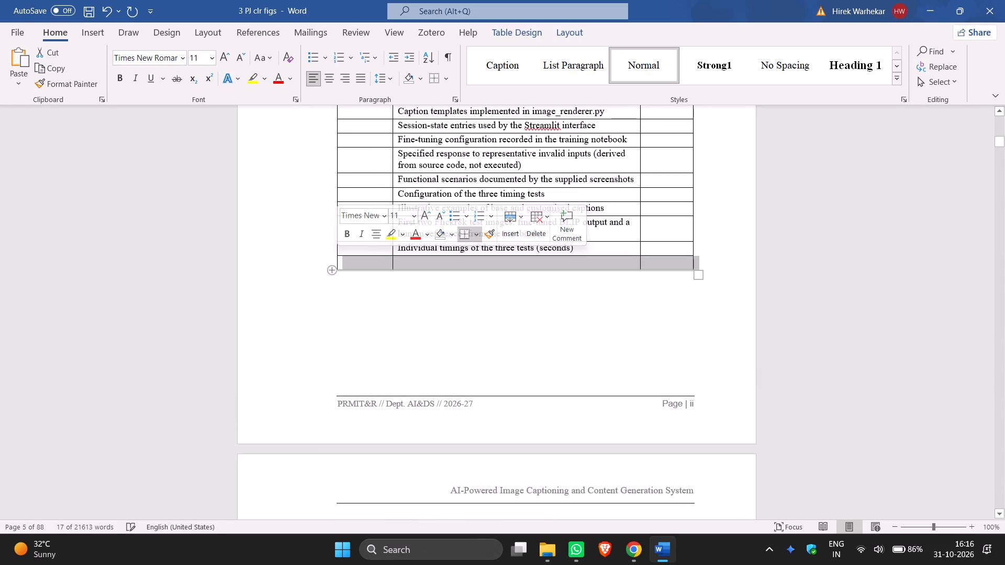
left_click(333, 269)
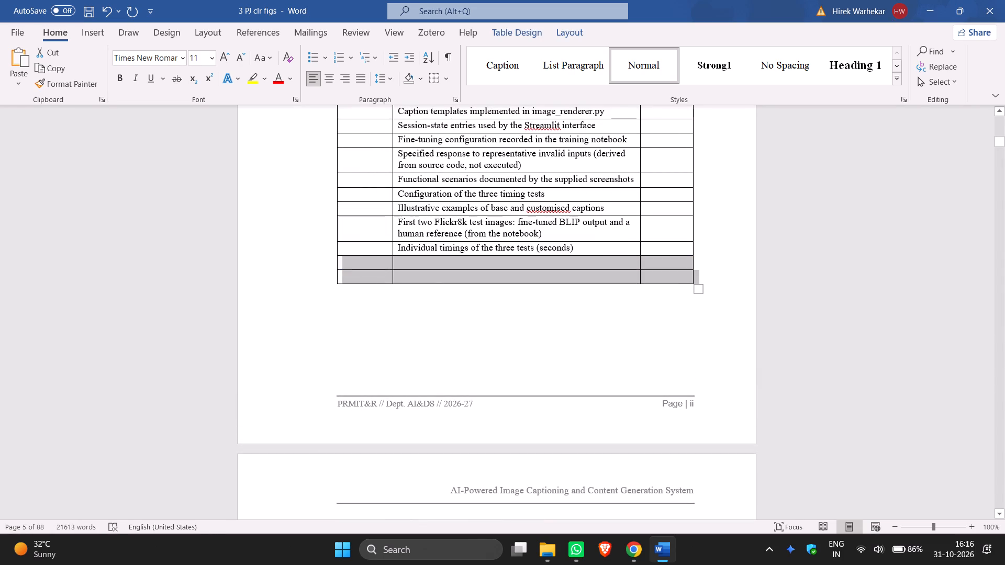
left_click(419, 267)
Copy the Table 6.4 title "Limitations, evidence and proposed follow-up" from the old list into the twenty-seventh Table Name row.
scroll(448, 279, "down", 8)
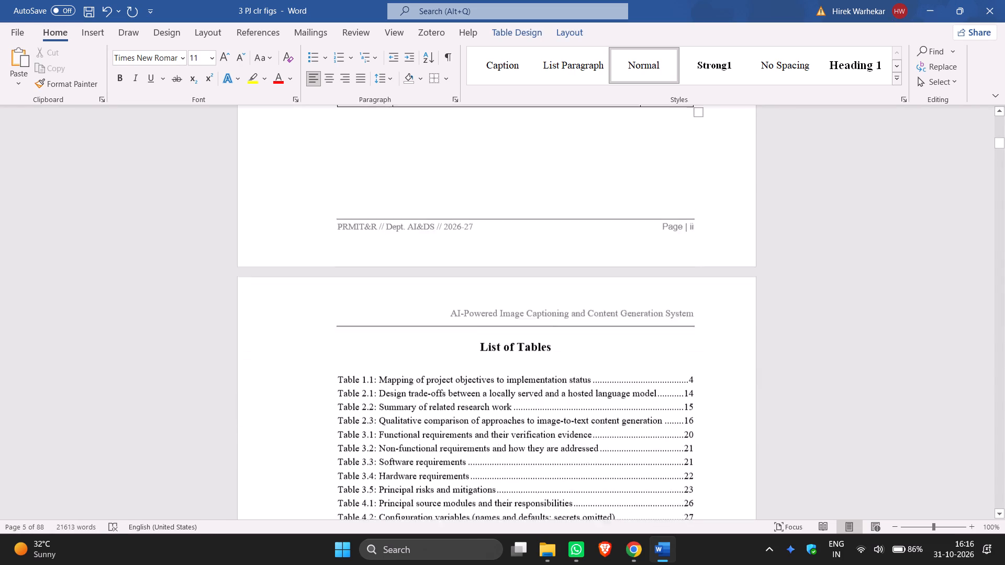
scroll(449, 276, "down", 13)
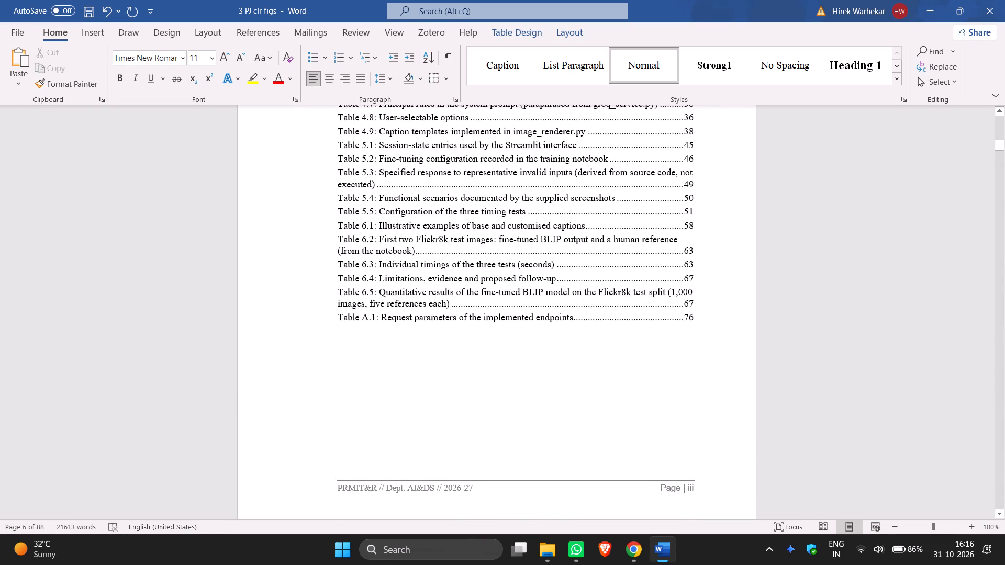
left_click_drag(555, 279, 538, 276)
left_click_drag(538, 276, 378, 280)
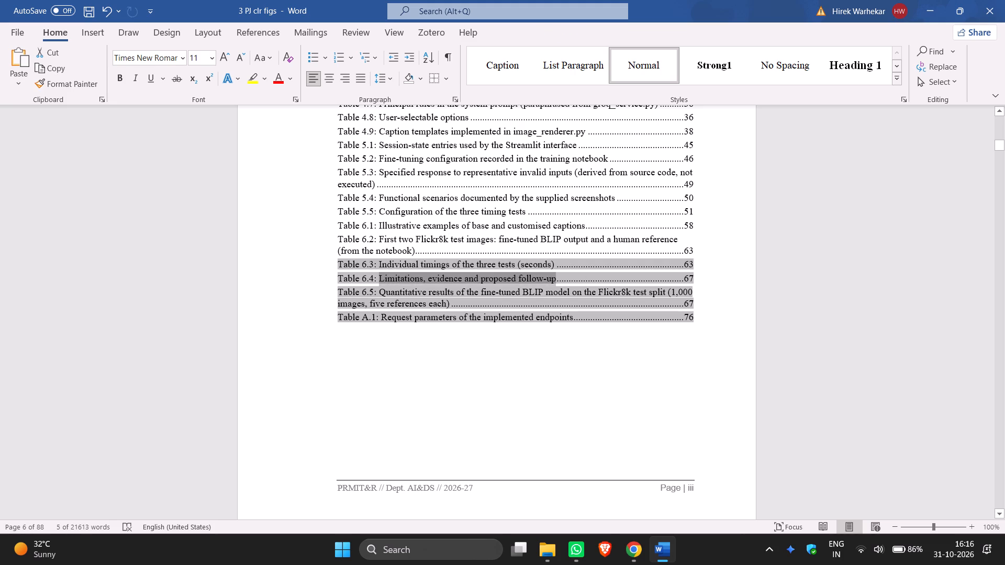
key("ctrl+c")
scroll(846, 400, "up", 18)
scroll(604, 337, "up", 3)
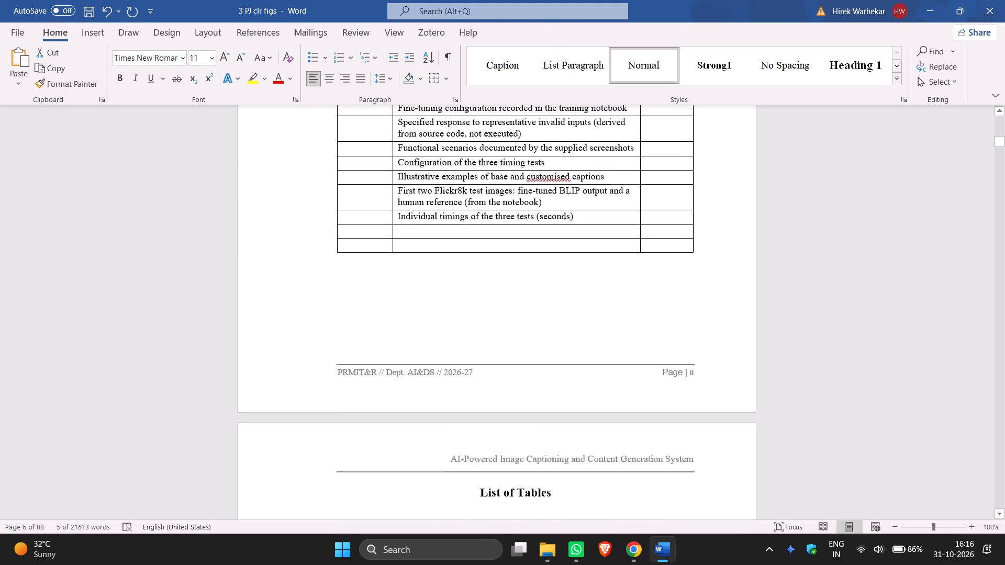
left_click(426, 259)
key("ctrl+v")
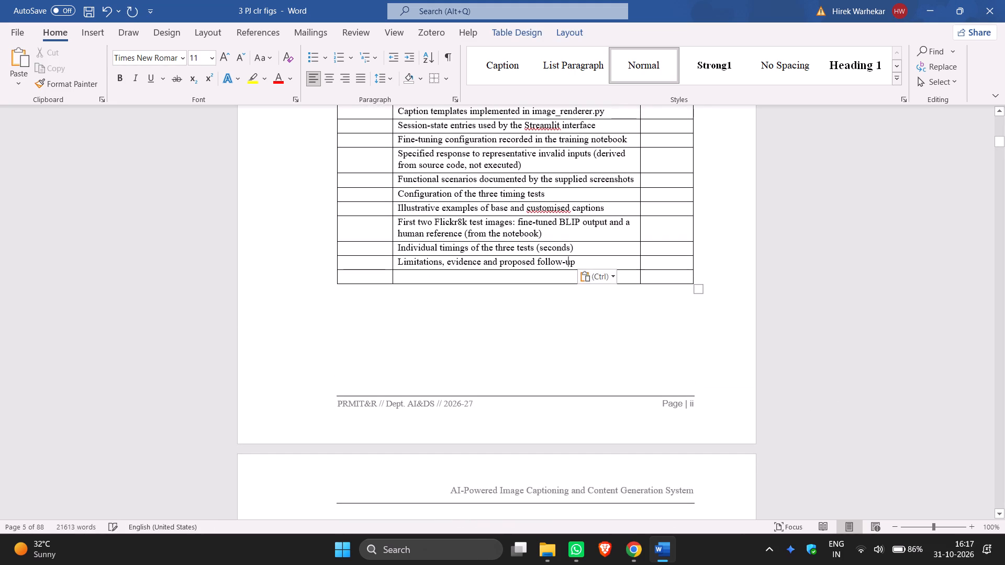
Copy the Table 6.5 title "Quantitative results of the fine-tuned BLIP model on the Flickr8k test split (1,000 images, five references each)" into the twenty-eighth Table Name row.
scroll(427, 269, "down", 18)
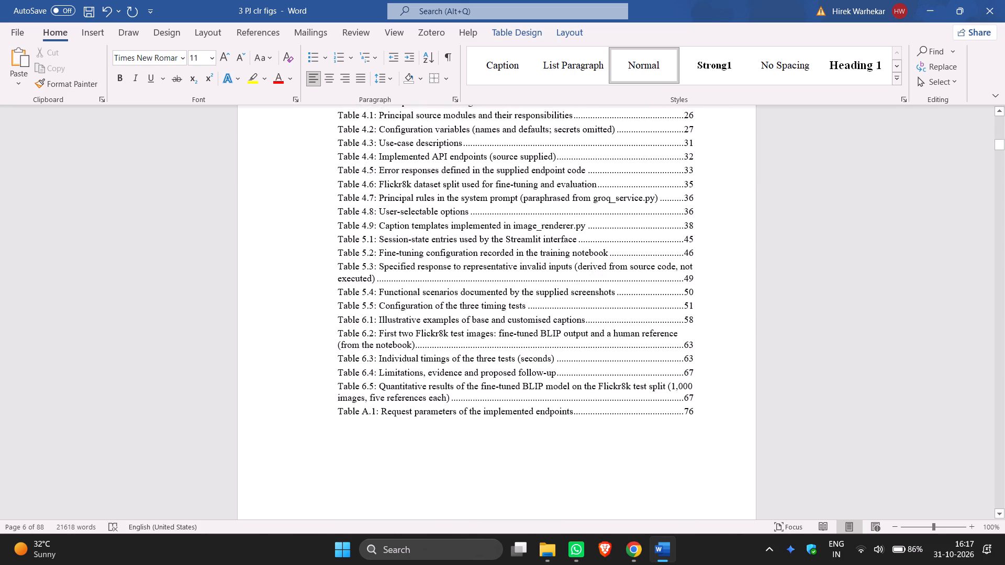
left_click_drag(450, 399, 381, 386)
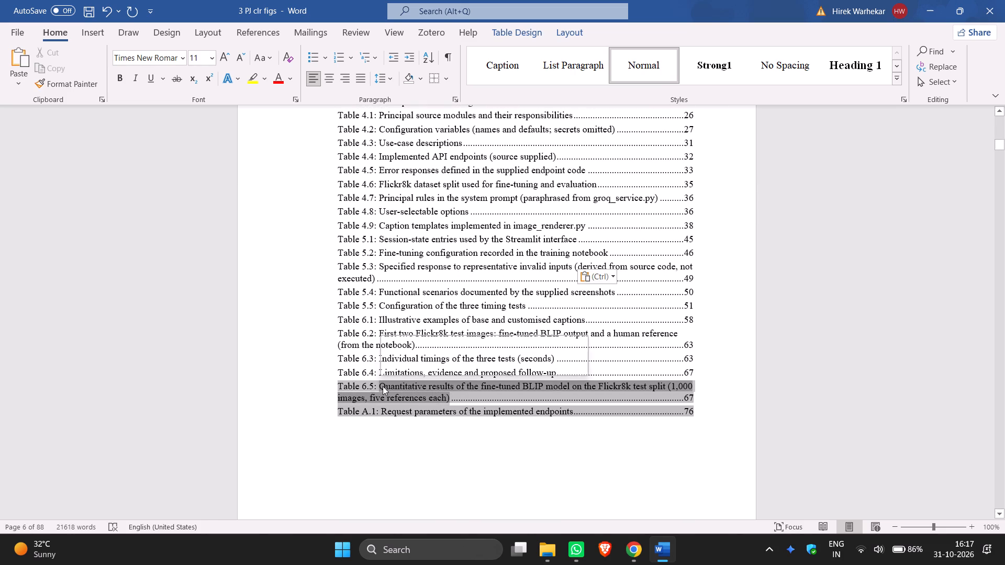
key("ctrl+c")
scroll(378, 397, "up", 14)
scroll(410, 221, "up", 2)
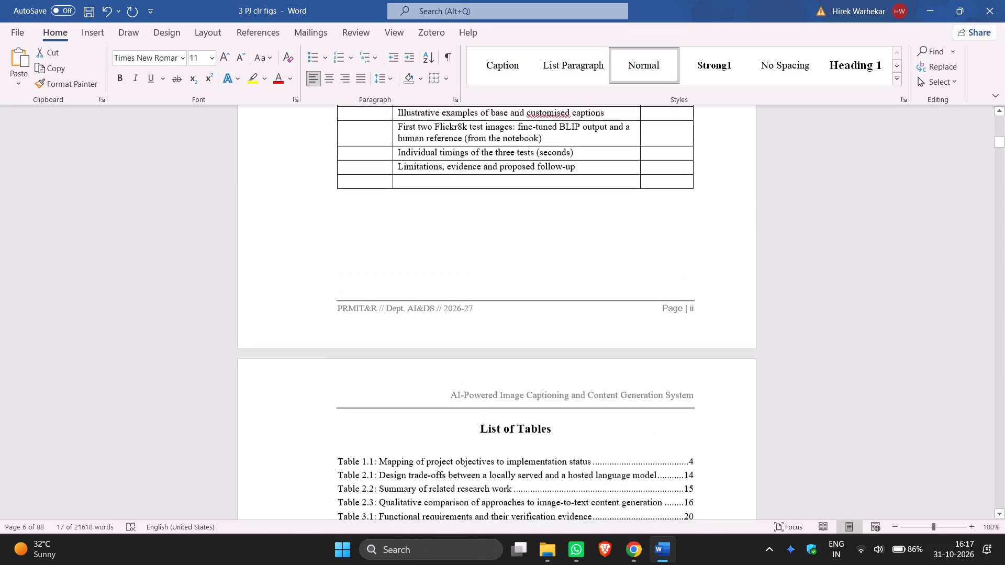
left_click(407, 217)
key("ctrl+v")
Copy the Table A.1 title "Request parameters of the implemented endpoints" from the old list into a new twenty-ninth row's Table Name cell.
scroll(405, 236, "down", 6)
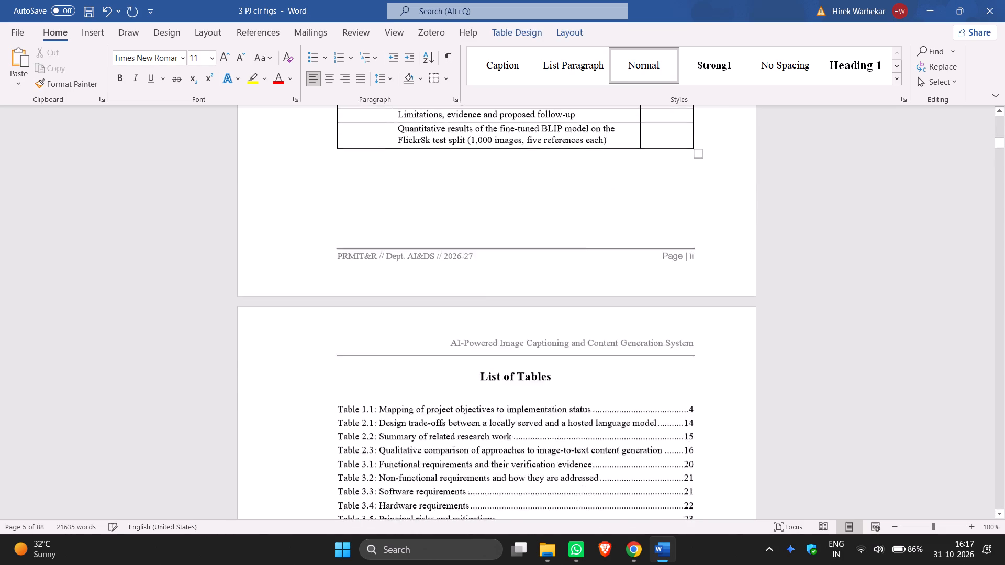
scroll(405, 238, "down", 9)
scroll(405, 238, "up", 9)
scroll(406, 236, "down", 10)
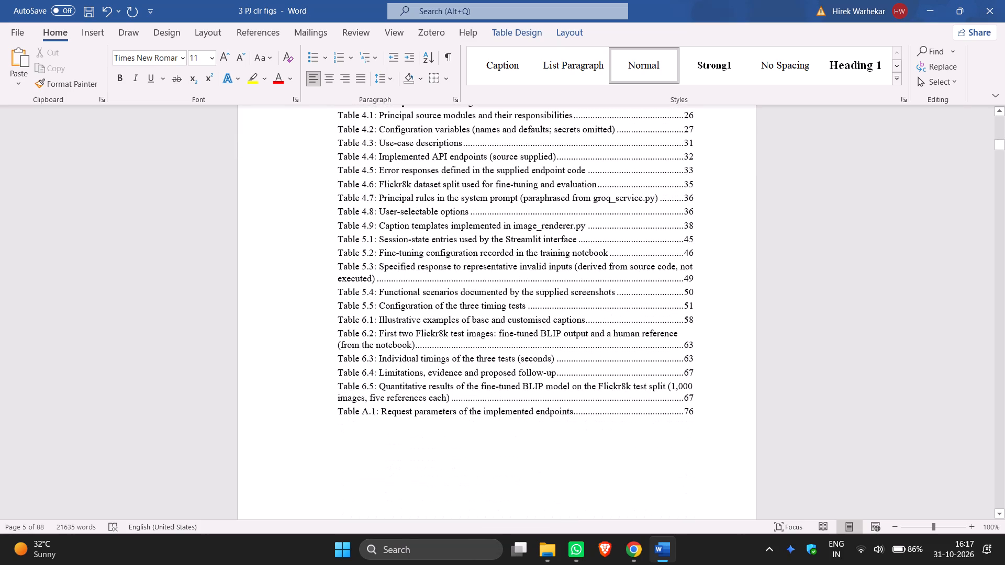
left_click_drag(572, 410, 379, 406)
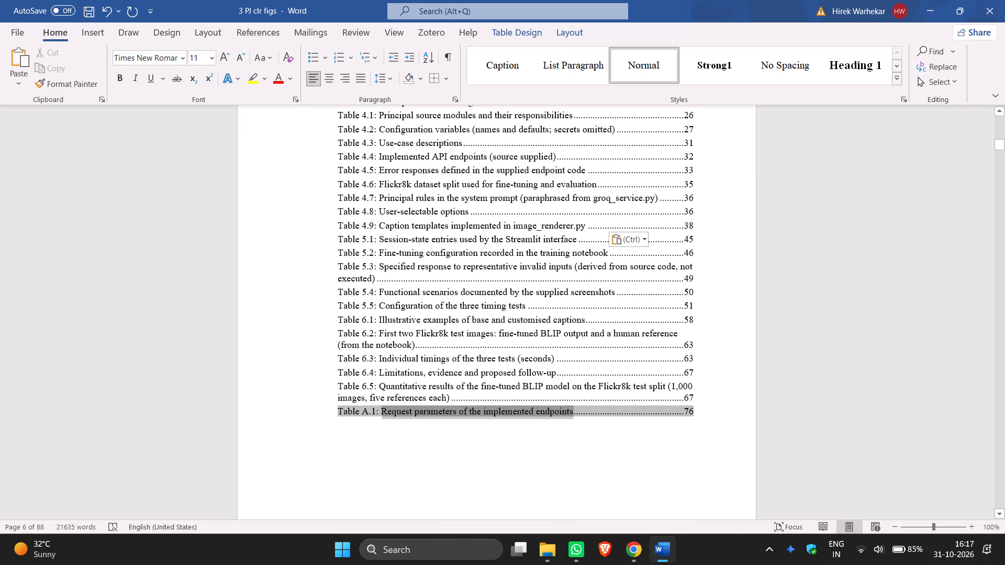
left_click_drag(379, 406, 383, 406)
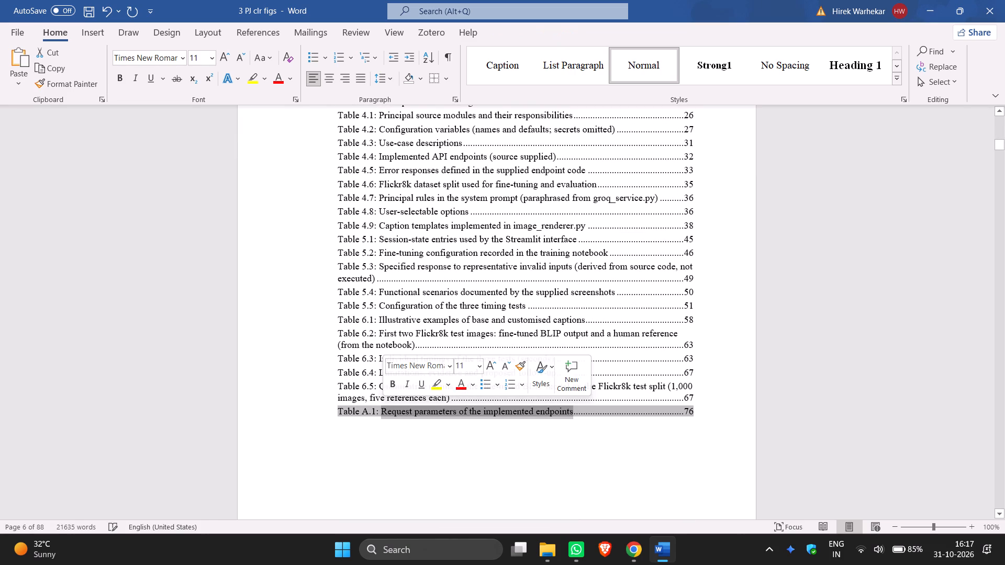
key("ctrl+c")
scroll(530, 431, "up", 18)
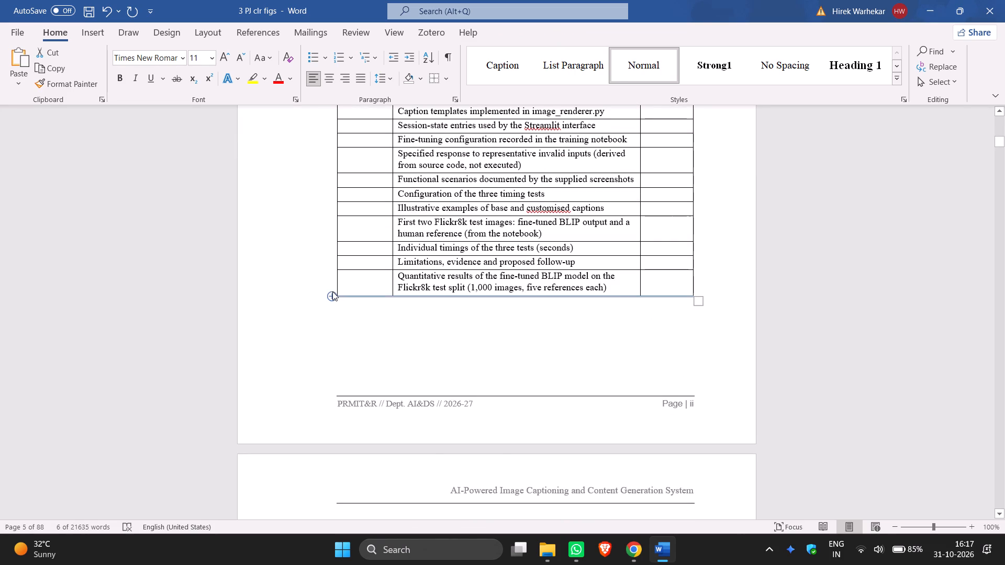
left_click(332, 293)
left_click(430, 299)
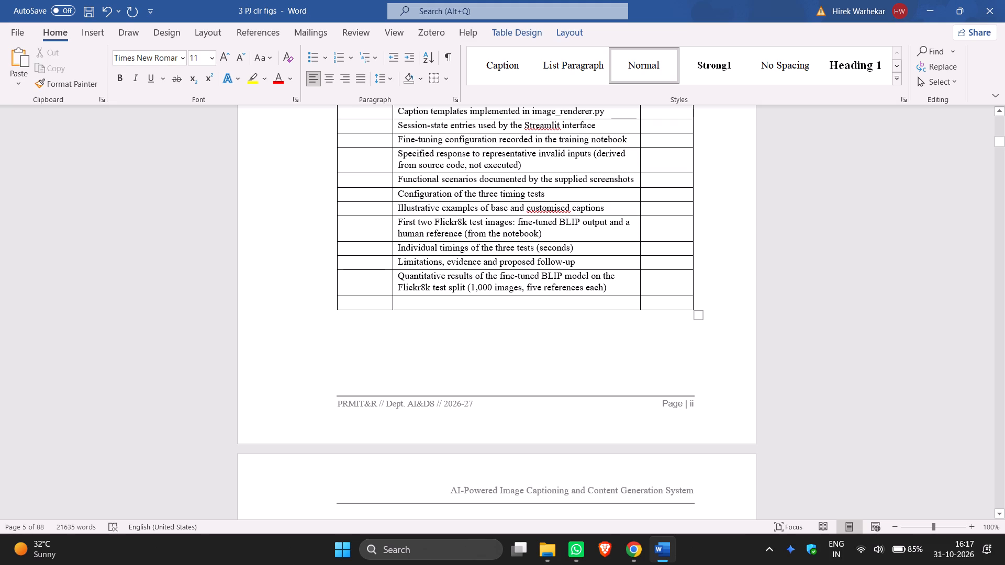
key("ctrl+v")
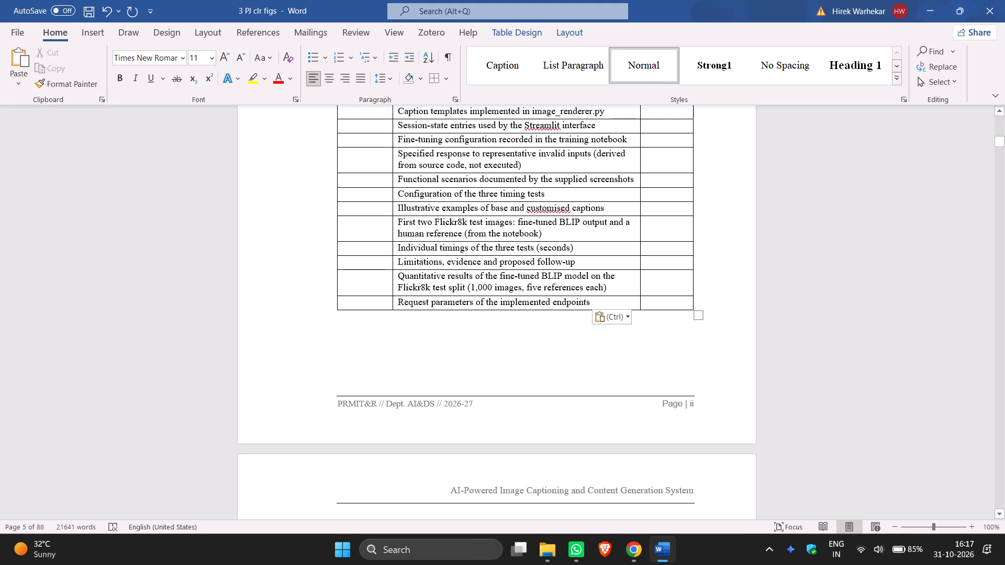
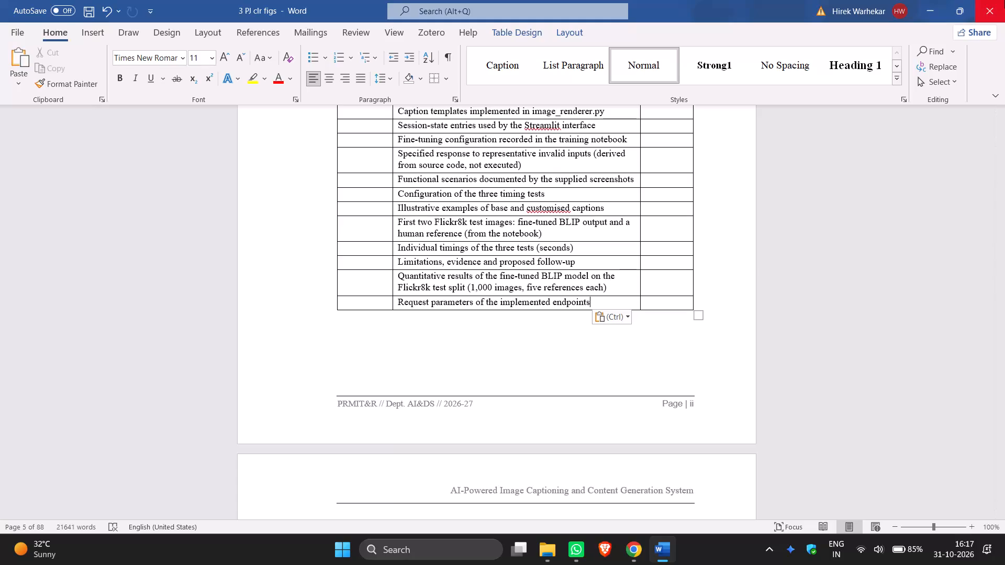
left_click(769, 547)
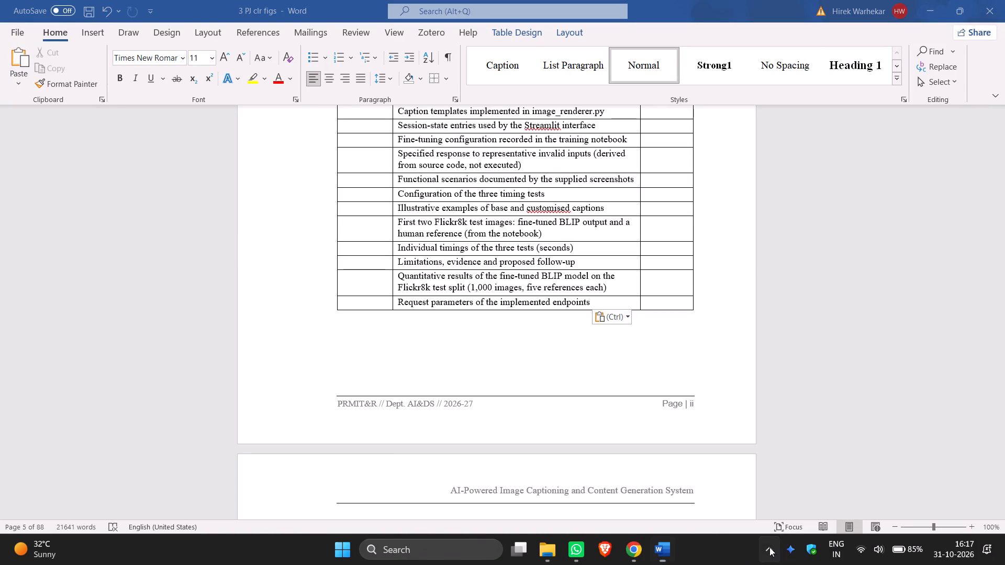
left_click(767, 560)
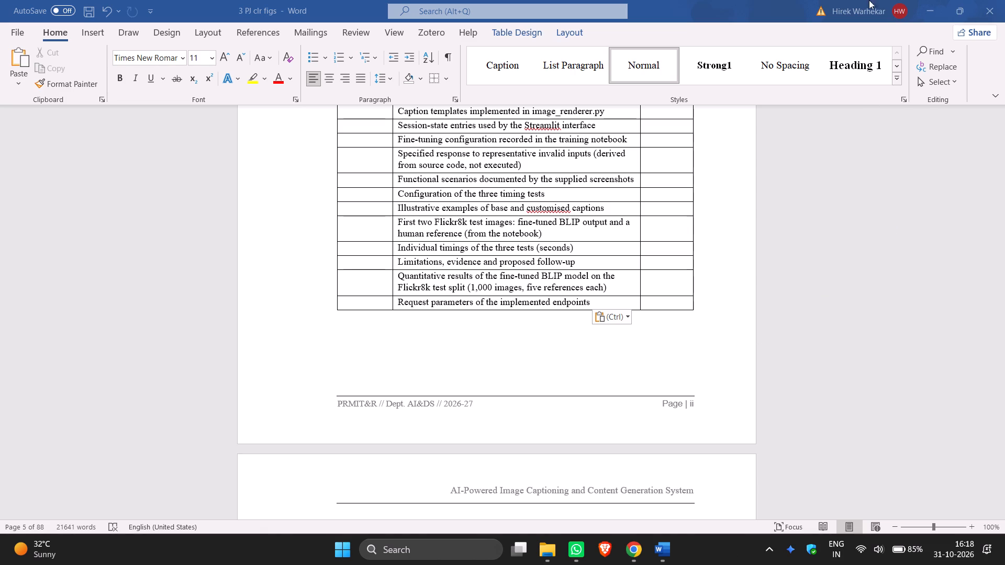
Enter page numbers 4, 14, 15 and 16 for the first four entries of the List of Tables table, following the original list.
scroll(642, 443, "down", 8)
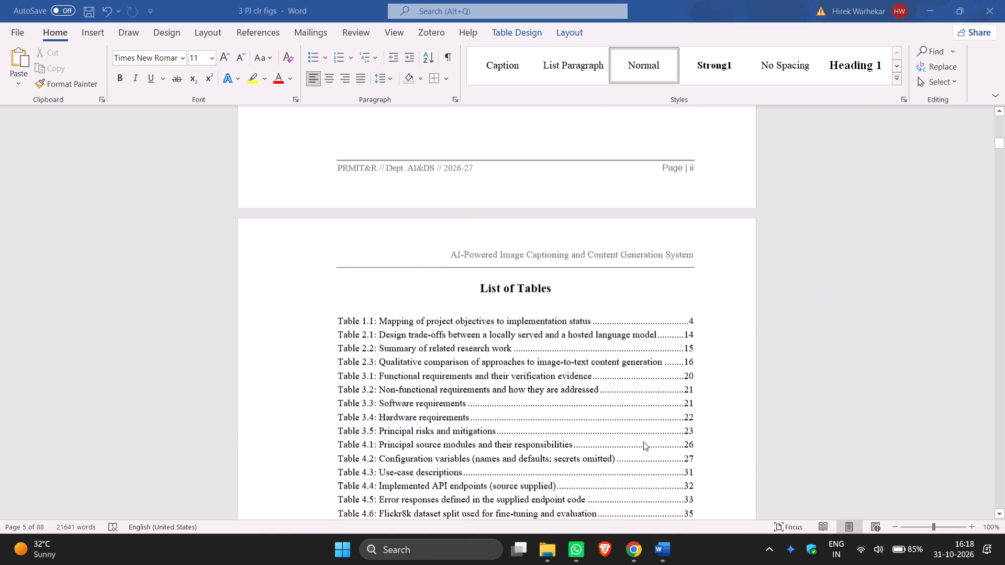
scroll(643, 442, "down", 3)
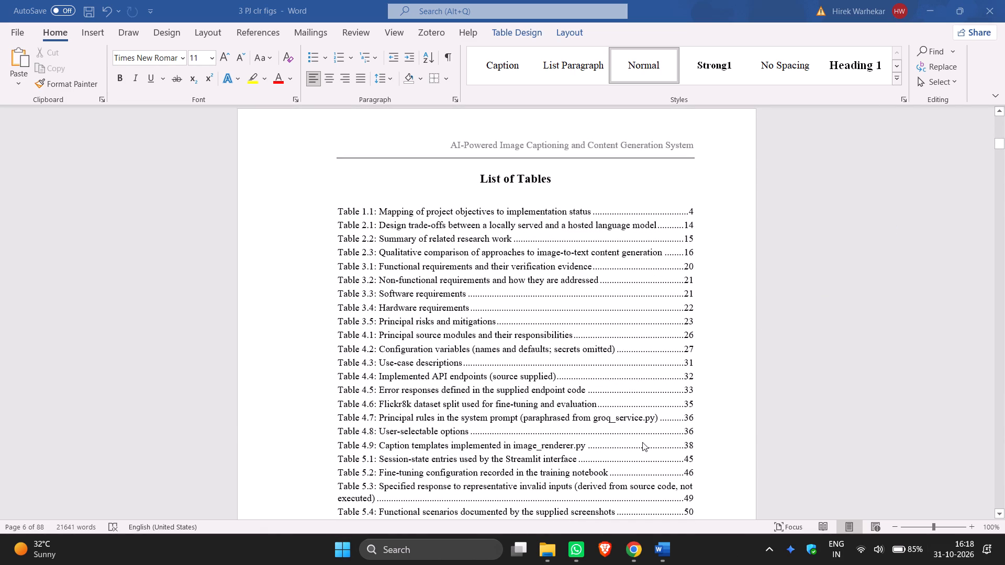
scroll(431, 336, "down", 3)
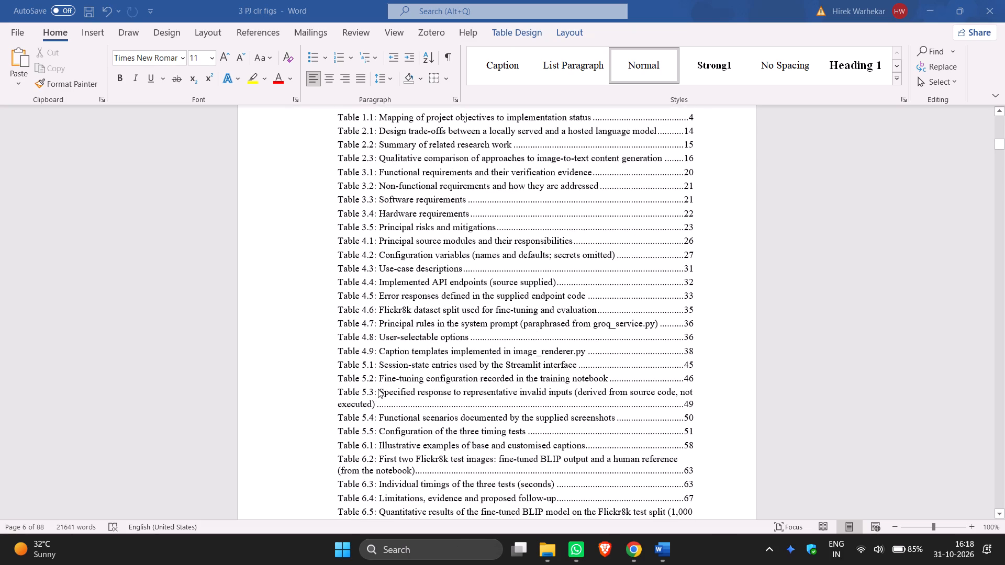
scroll(381, 386, "up", 2)
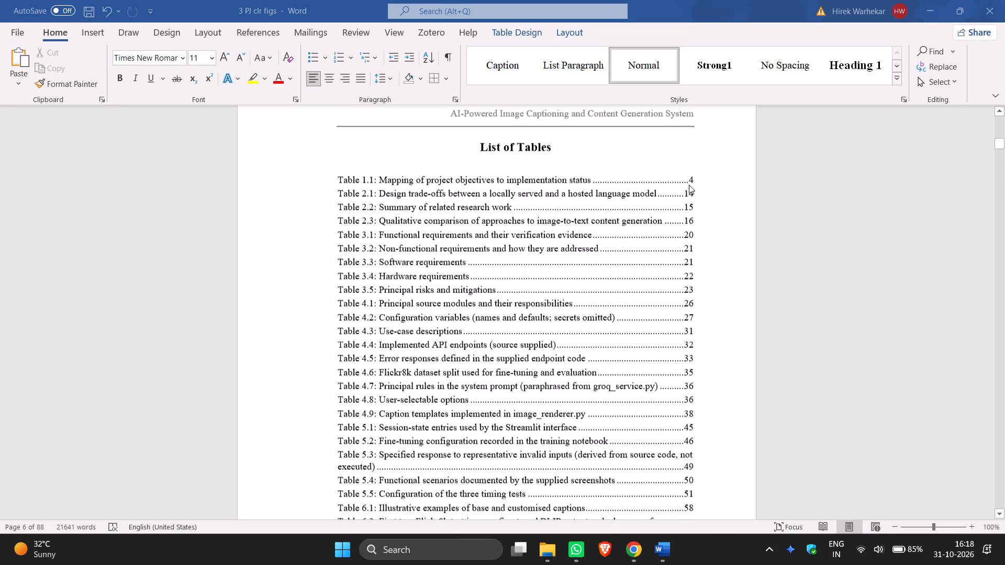
scroll(701, 251, "up", 20)
scroll(701, 251, "up", 4)
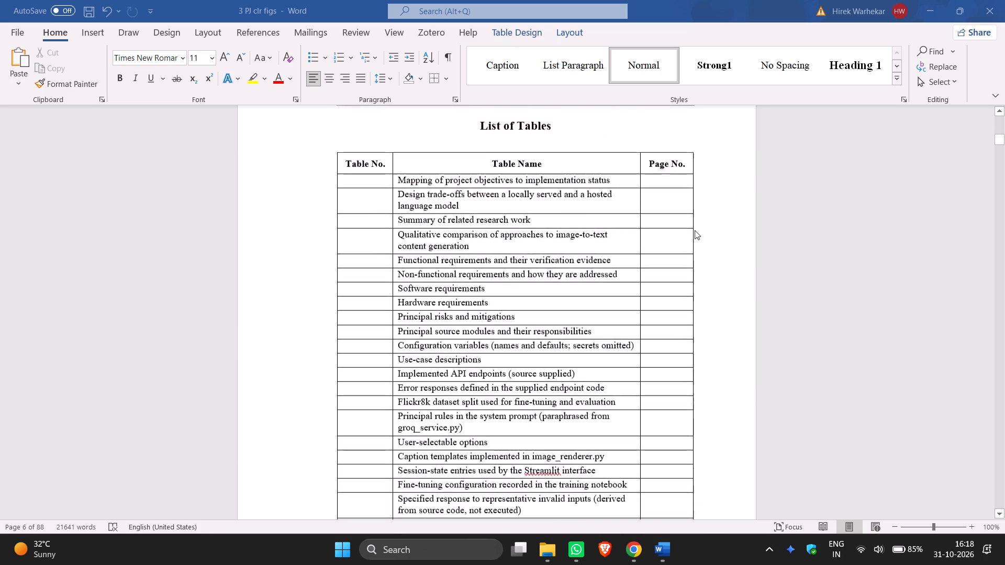
left_click(667, 207)
left_click(668, 209)
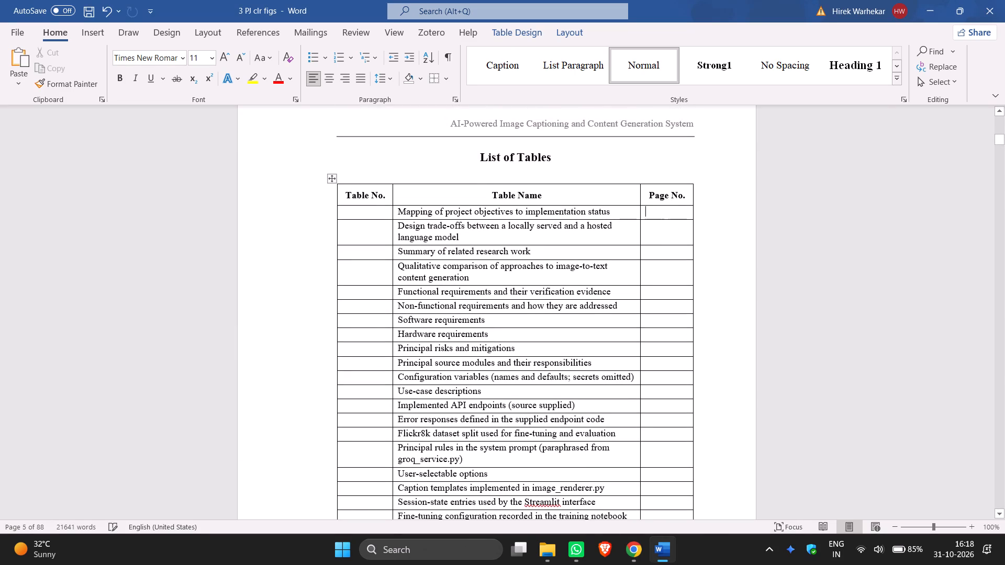
key("4")
left_click(660, 232)
type("14")
left_click(655, 253)
key("1")
key("5")
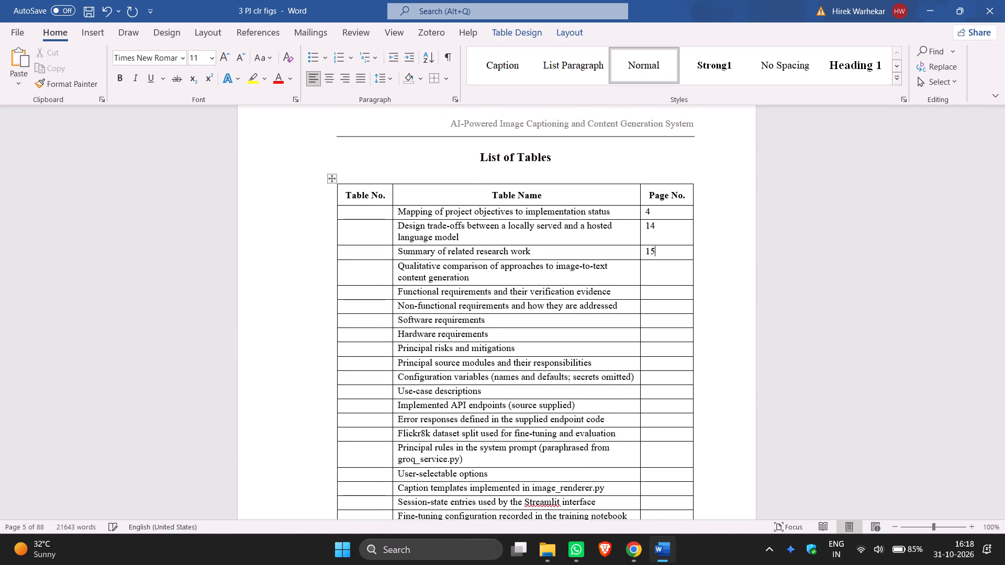
left_click(660, 272)
type("16")
Enter page numbers 20, 21, 21 and 22 for the functional, non-functional, software and hardware requirements rows.
scroll(649, 292, "down", 20)
scroll(649, 292, "down", 2)
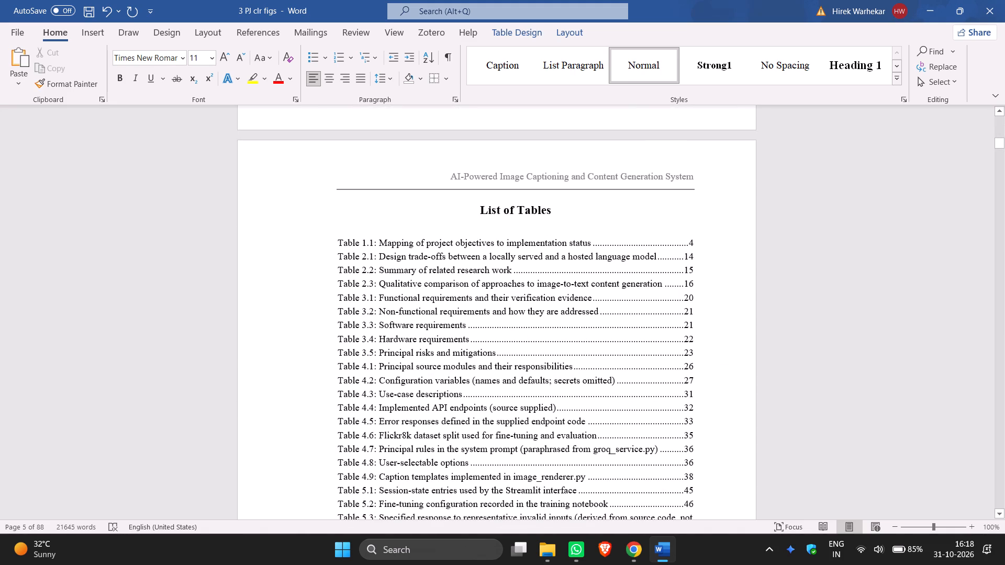
scroll(698, 327, "up", 9)
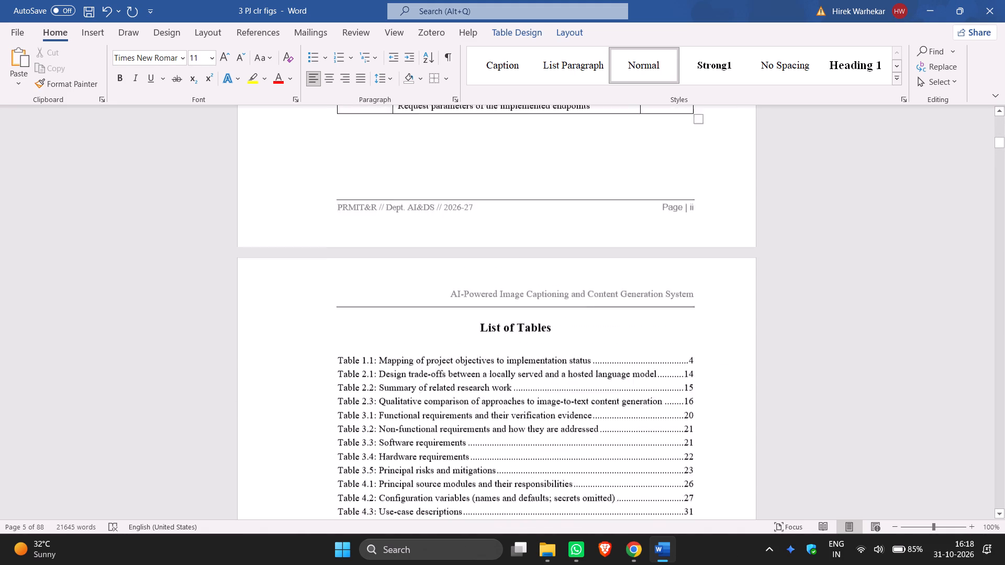
scroll(697, 324, "up", 8)
scroll(687, 177, "up", 2)
left_click(668, 200)
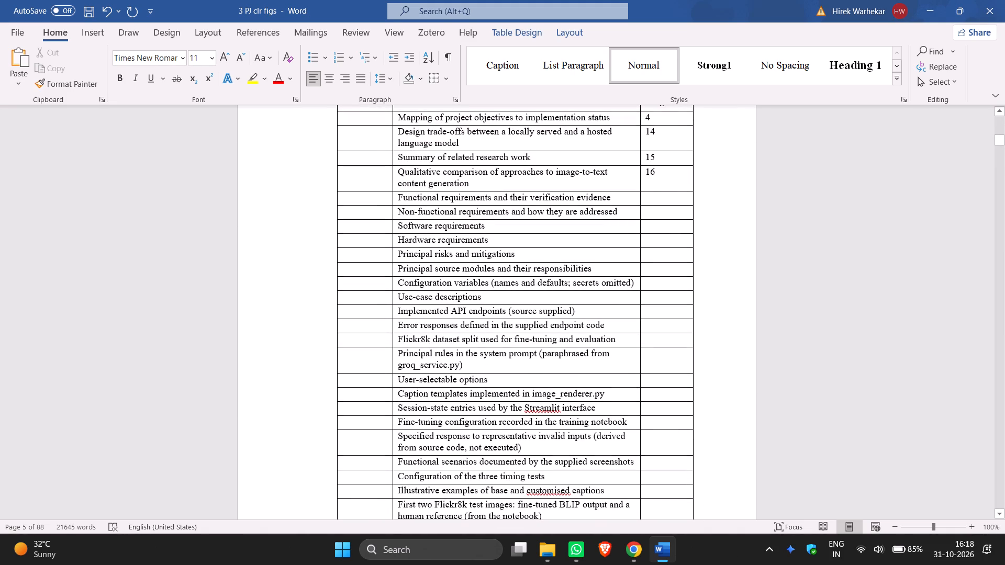
type("20")
left_click(662, 211)
type("21")
left_click(660, 228)
type("21")
left_click(659, 239)
type("22")
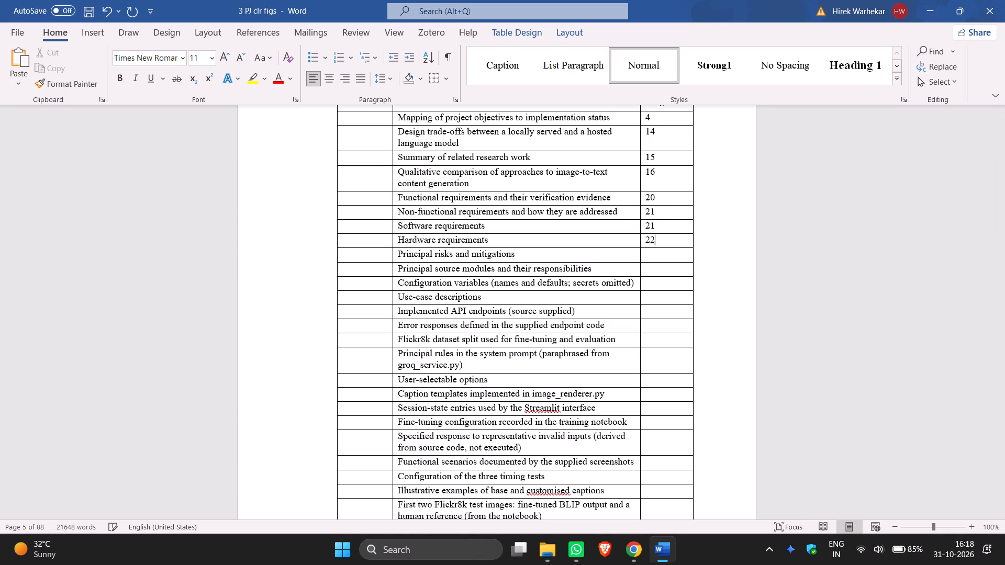
Enter page numbers 23, 26 and 27 for the principal risks, principal source modules and configuration variables rows.
scroll(659, 239, "down", 20)
scroll(659, 239, "down", 1)
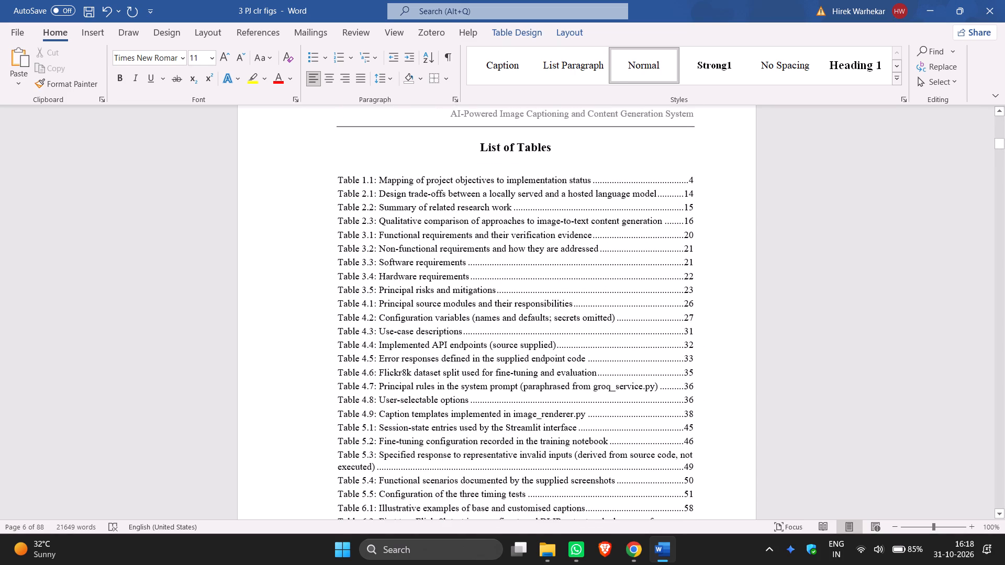
scroll(697, 298, "up", 19)
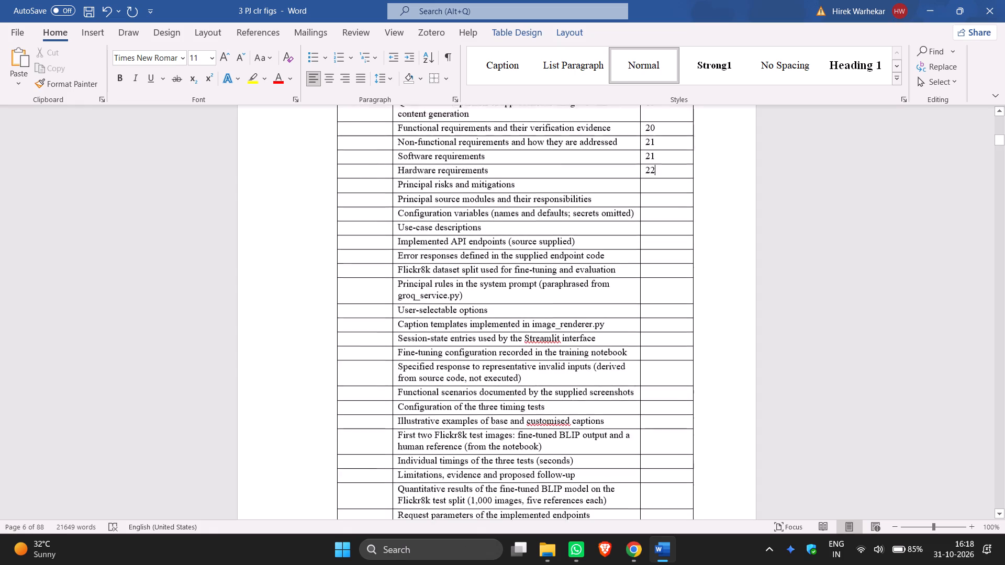
left_click(669, 195)
key("2")
key("3")
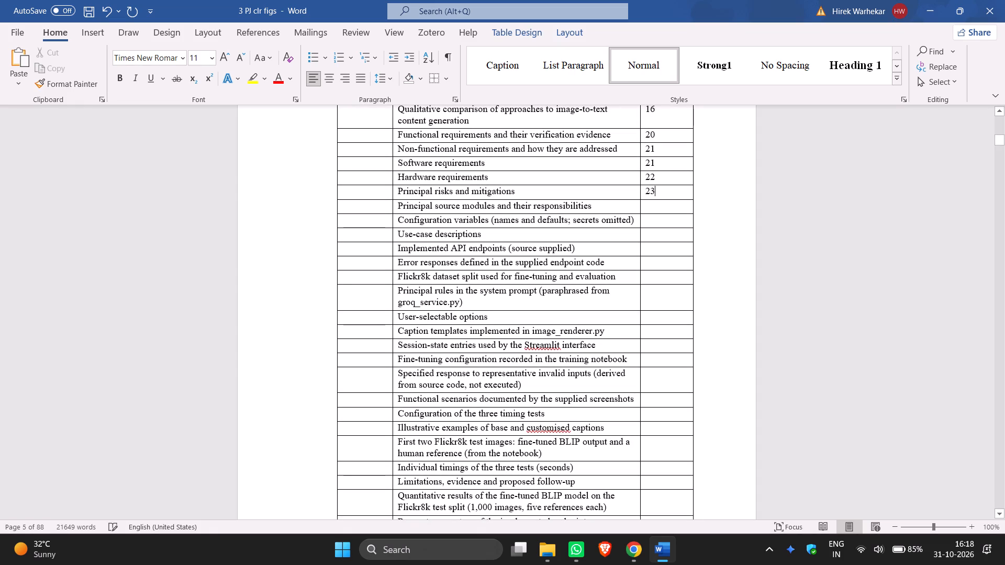
left_click(671, 205)
key("2")
key("6")
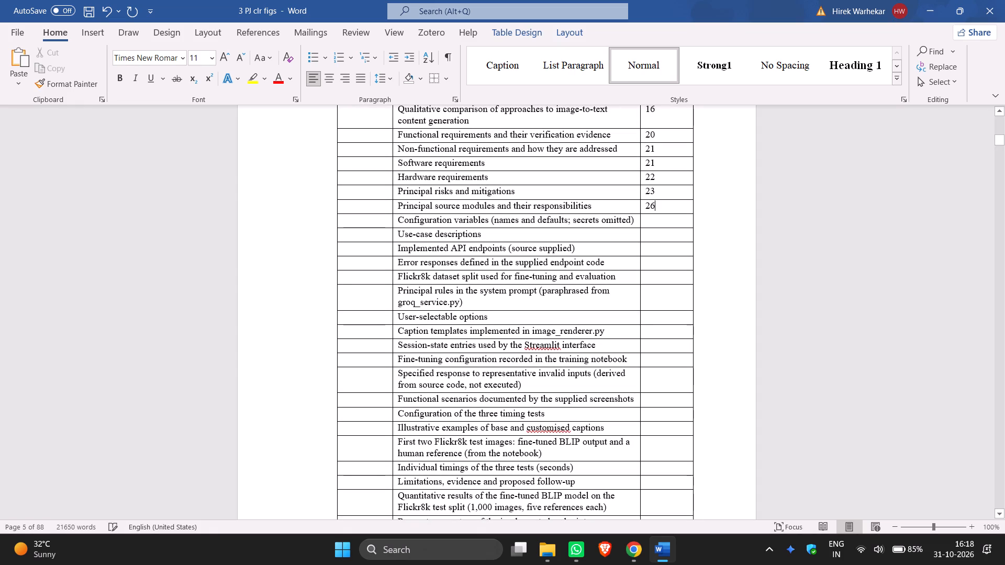
left_click(664, 222)
key("2")
key("7")
Enter page numbers 31, 32, 33 and 35 for the use-case descriptions, API endpoints, error responses and Flickr8k dataset split rows.
scroll(661, 228, "down", 20)
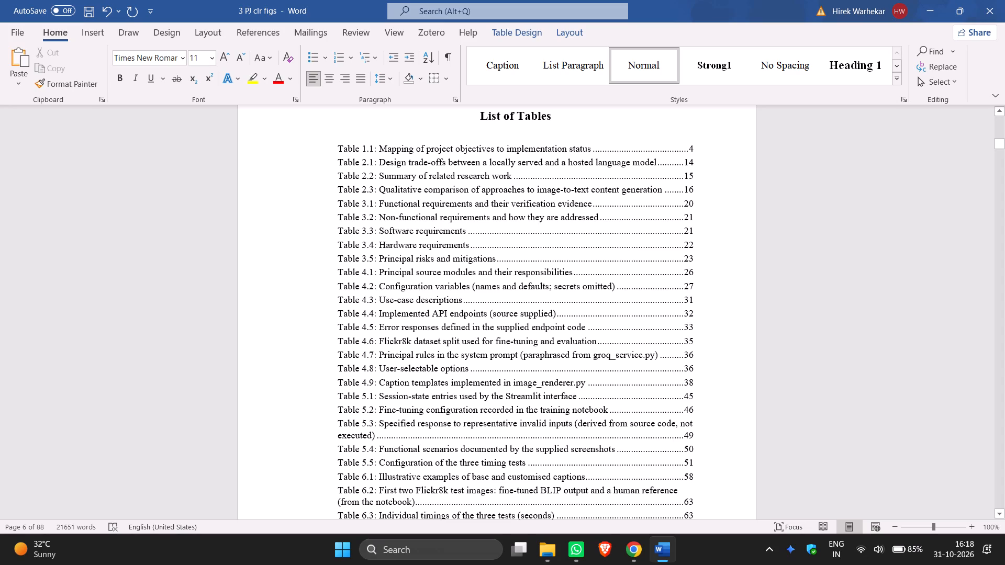
scroll(692, 286, "up", 16)
scroll(678, 211, "up", 4)
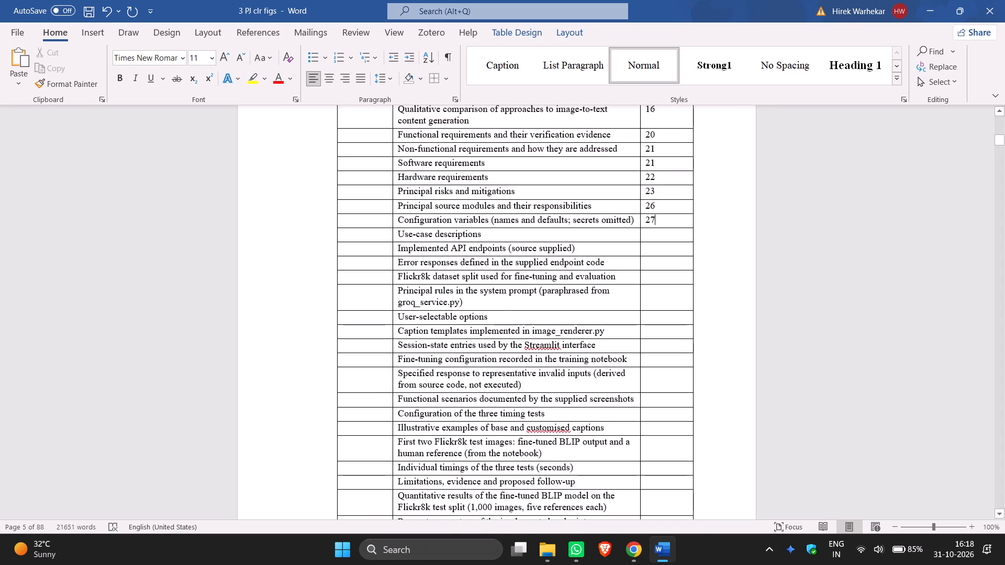
left_click(668, 233)
type("31")
left_click(669, 250)
type("32")
left_click(669, 261)
type("33")
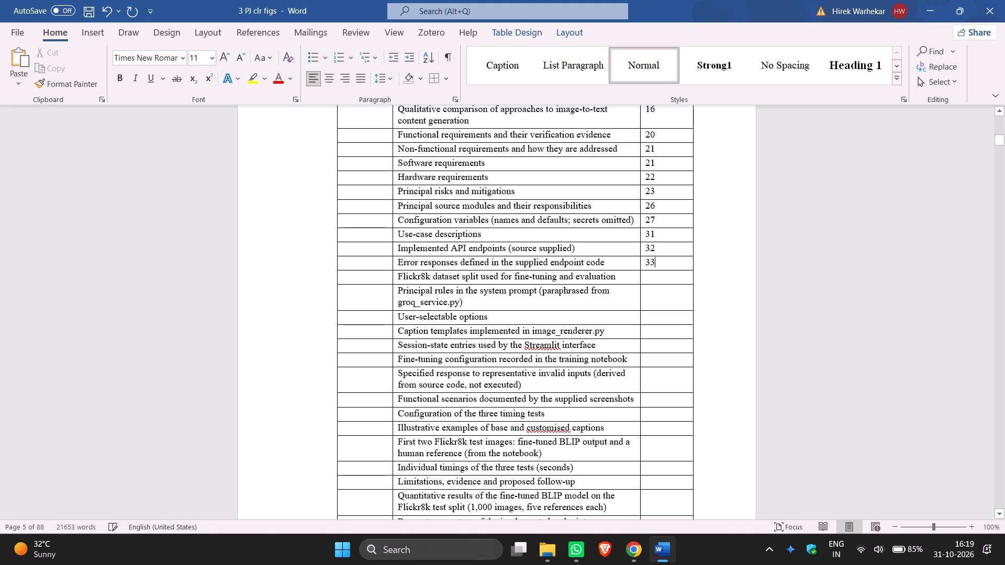
left_click(663, 283)
type("35")
Enter page numbers 36, 36 and 38 for the system prompt rules, user-selectable options and caption templates rows.
scroll(663, 282, "down", 6)
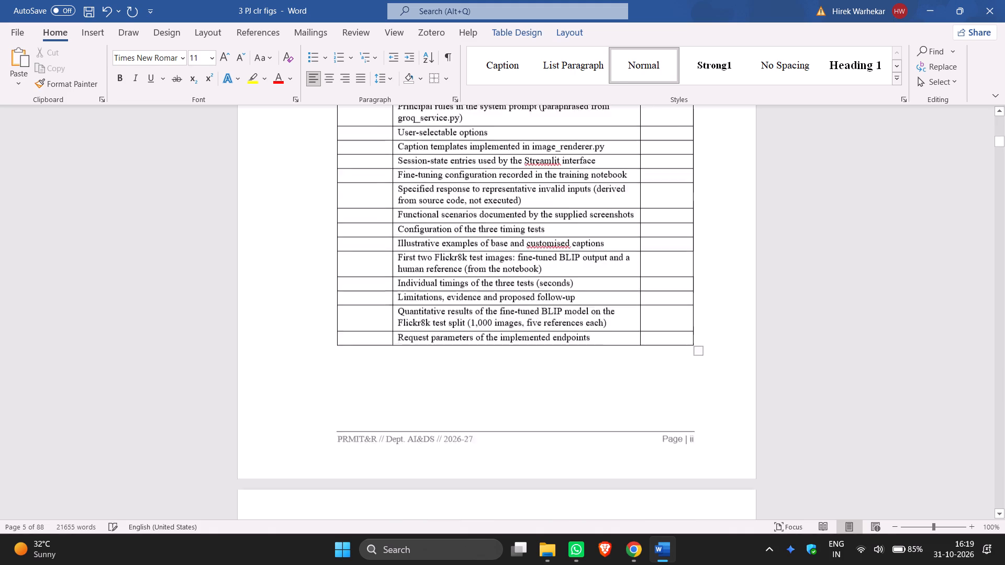
scroll(663, 274, "down", 14)
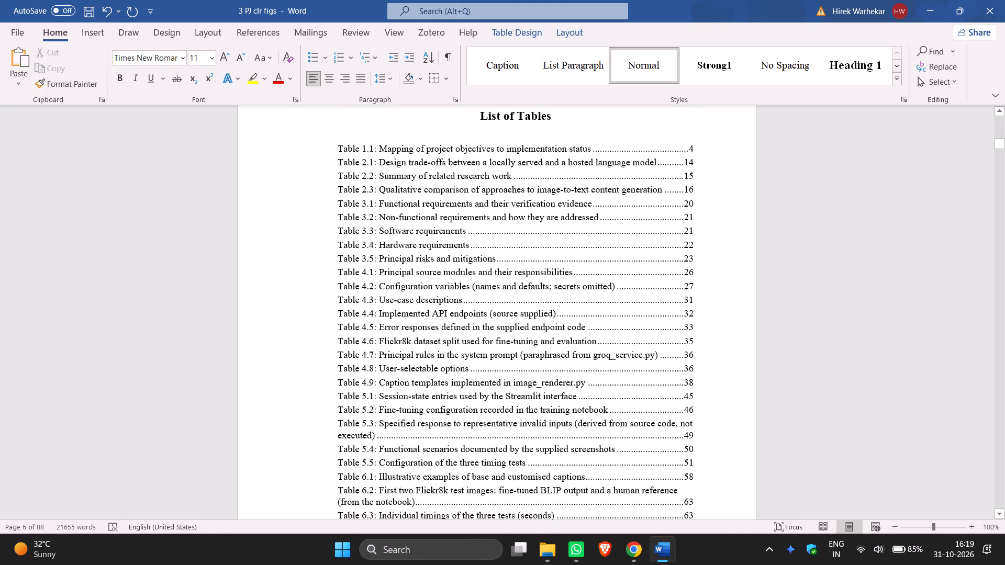
scroll(694, 372, "up", 15)
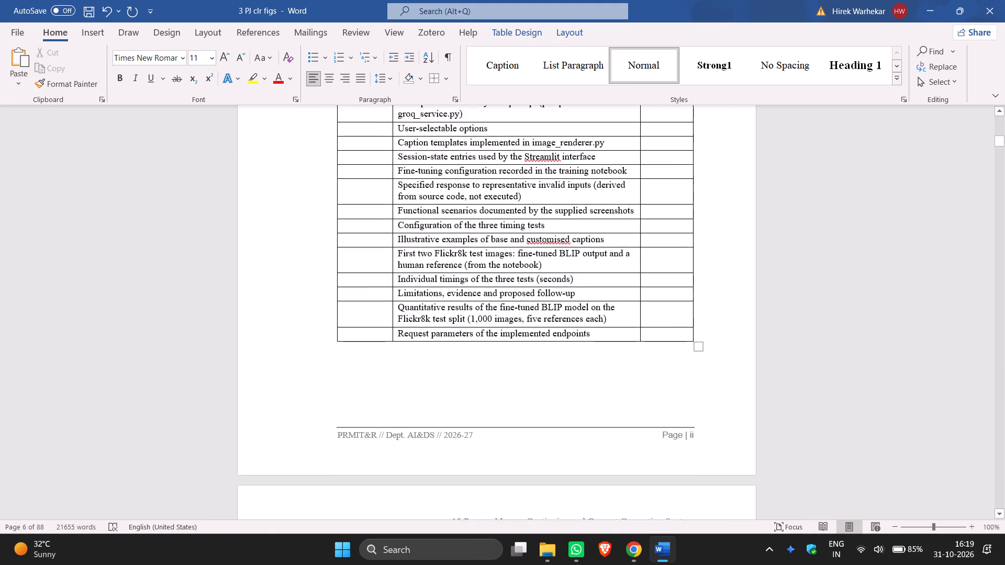
scroll(693, 318, "up", 3)
left_click(662, 235)
key("3")
key("6")
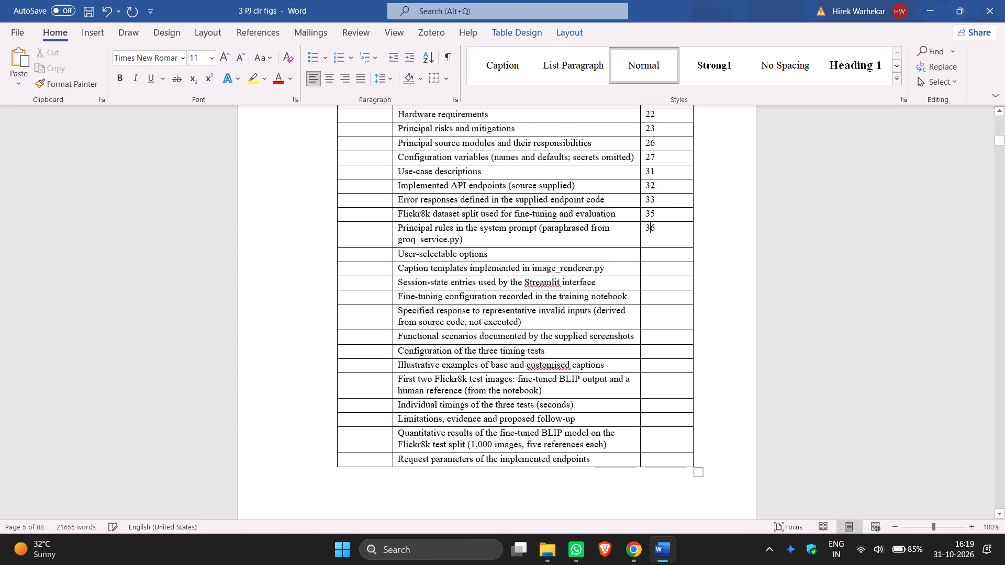
left_click(666, 255)
key("3")
key("6")
left_click(662, 270)
type("38")
Enter page numbers 45, 46 and 49 for the session-state entries, fine-tuning configuration and invalid-input response rows.
scroll(662, 270, "down", 16)
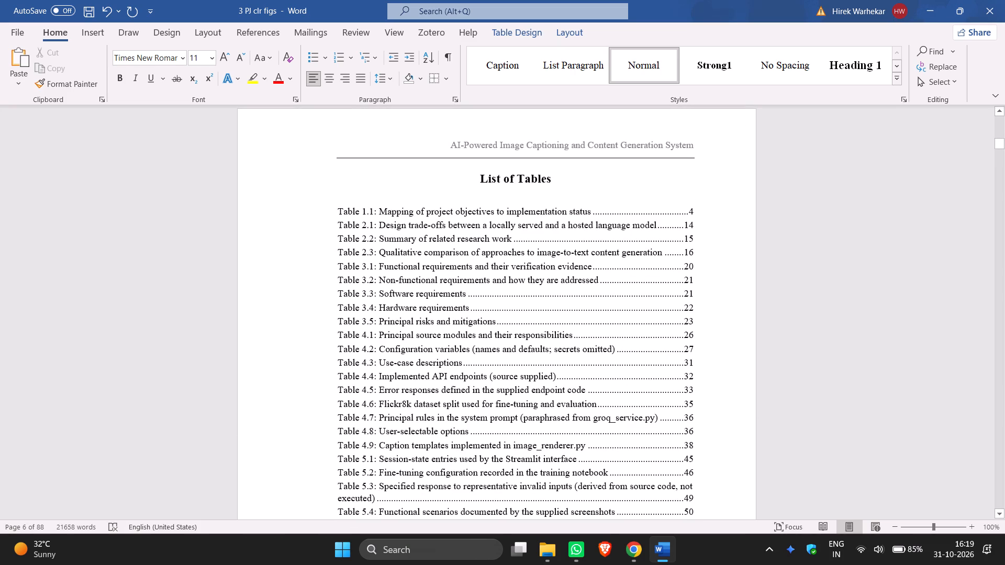
scroll(660, 260, "down", 1)
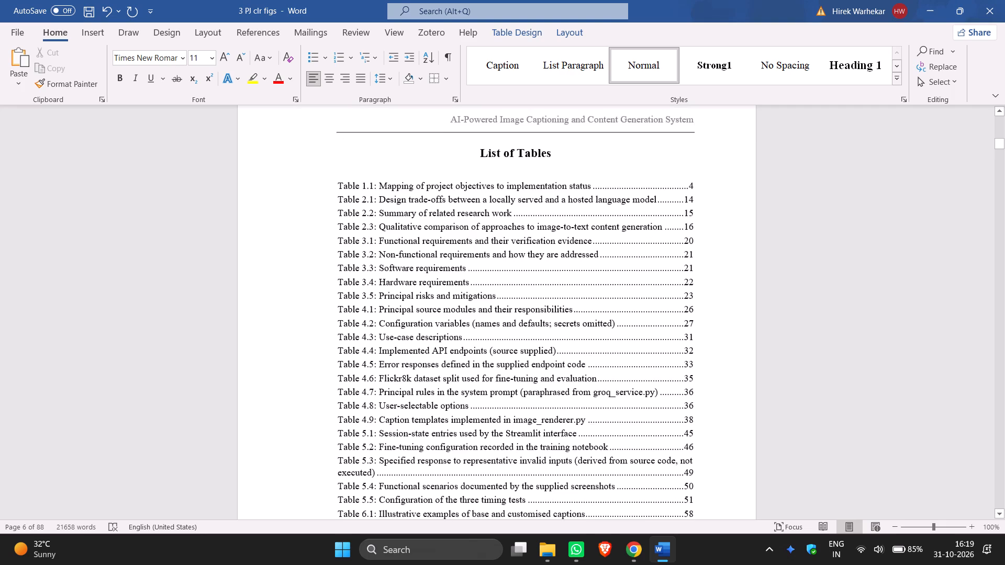
scroll(660, 260, "up", 16)
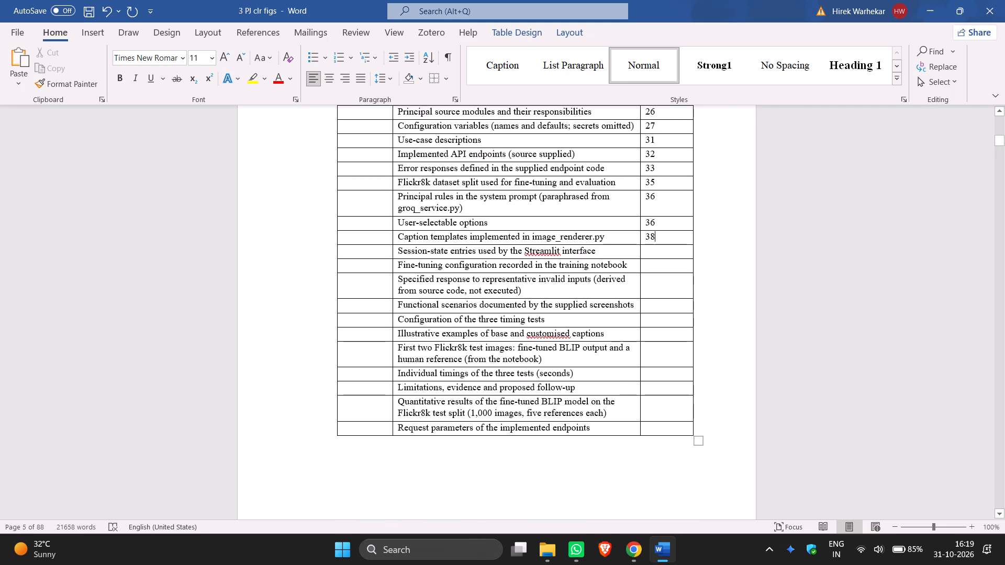
left_click(663, 253)
type("45")
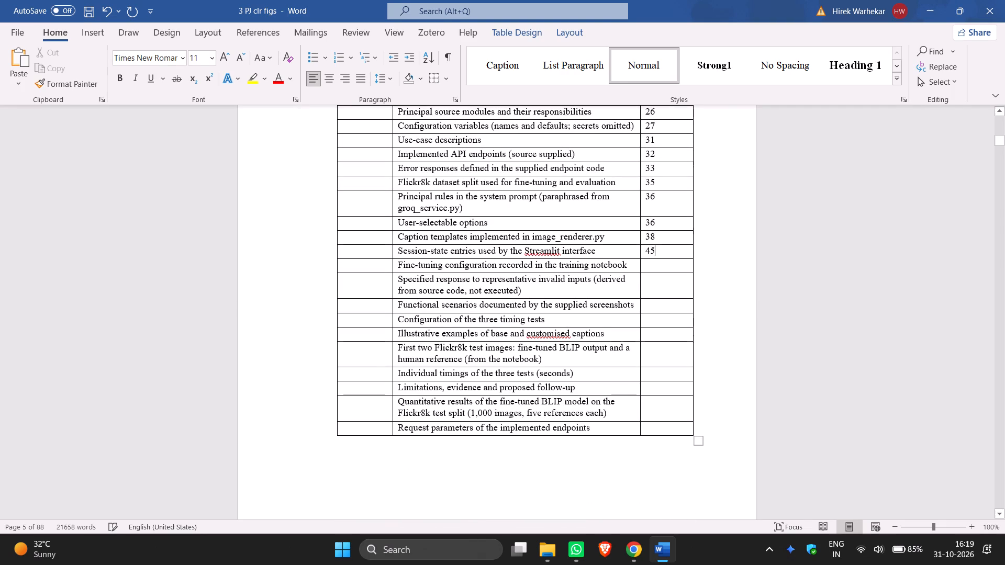
left_click(666, 268)
key("4")
key("6")
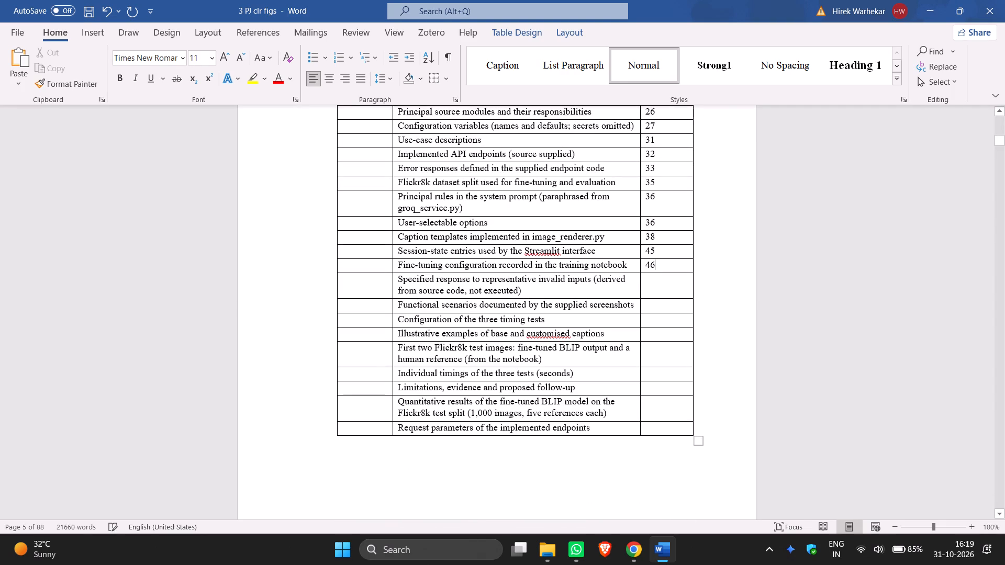
left_click(661, 280)
key("4")
key("9")
Enter page numbers 50, 51 and 58 for the functional scenarios, timing test configuration and illustrative caption examples rows.
scroll(658, 286, "down", 9)
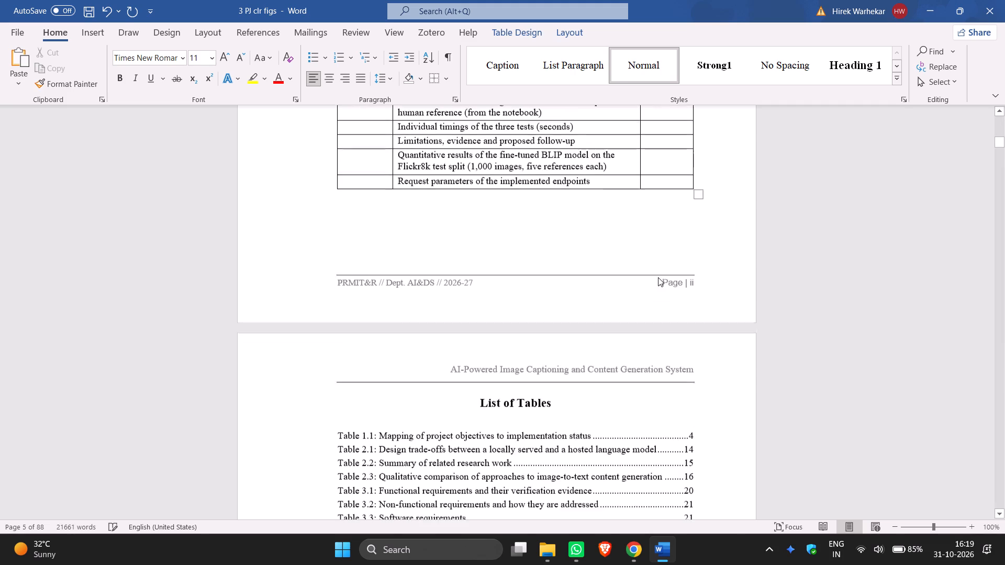
scroll(658, 277, "down", 8)
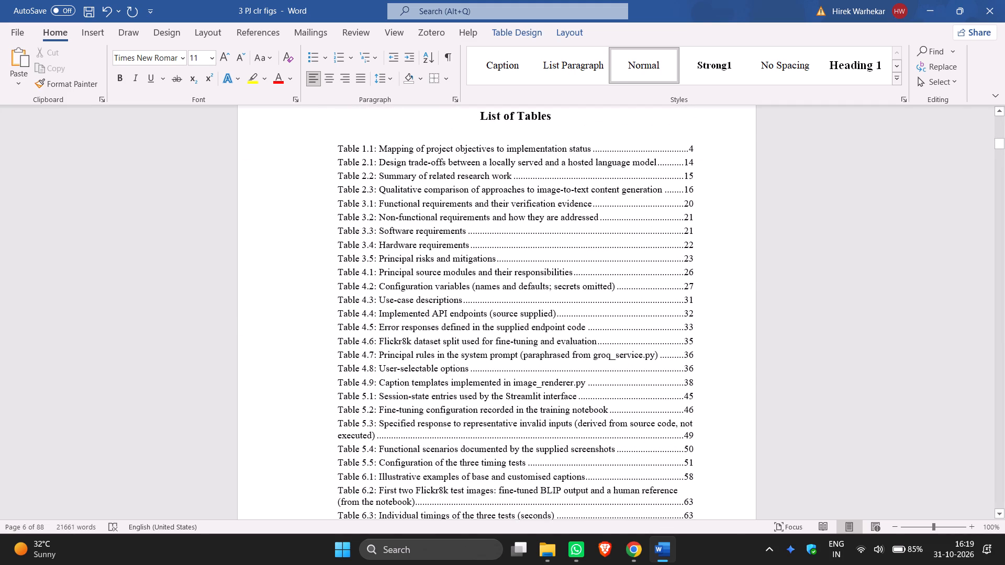
scroll(663, 276, "up", 7)
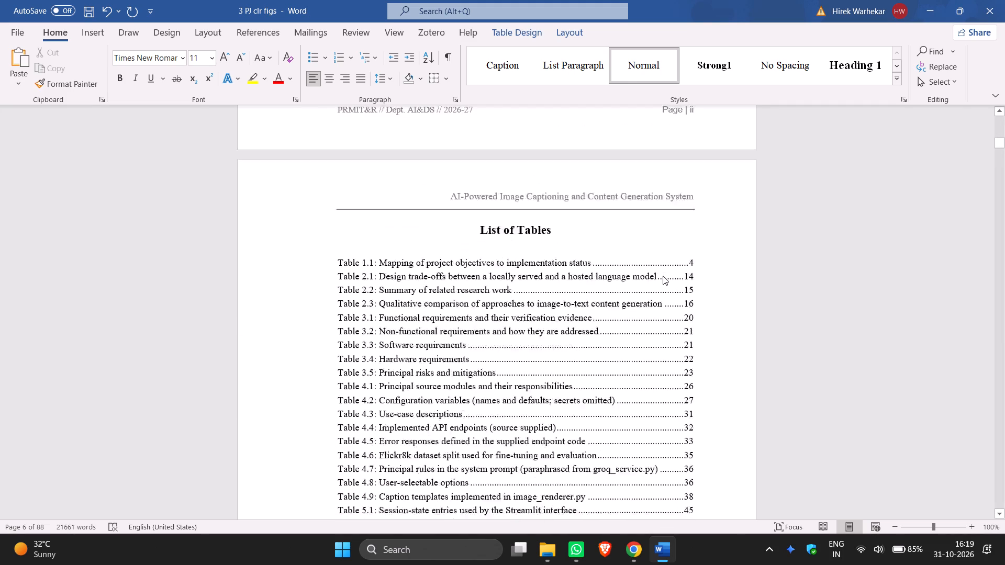
scroll(662, 276, "up", 8)
left_click(662, 243)
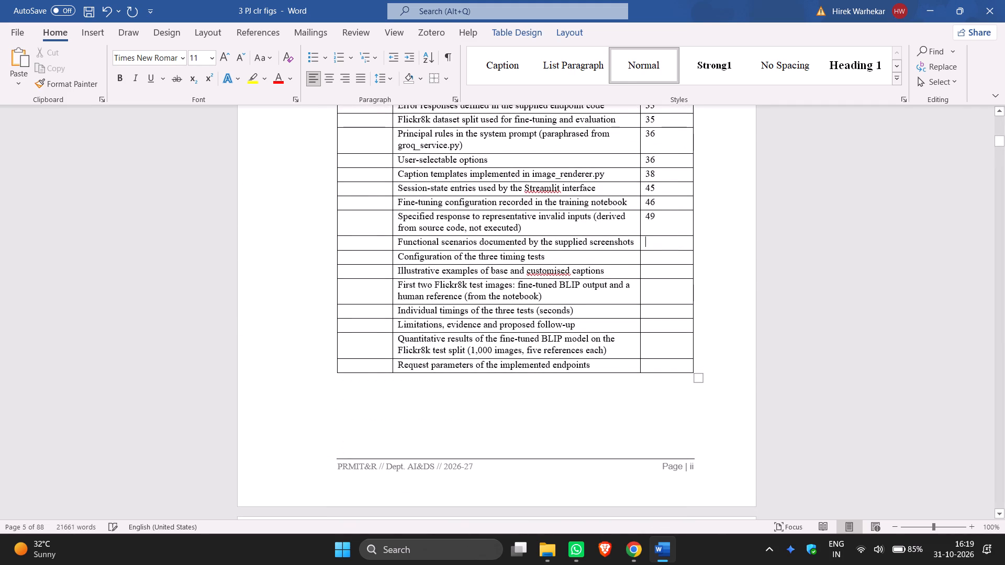
key("5")
key("0")
left_click(658, 260)
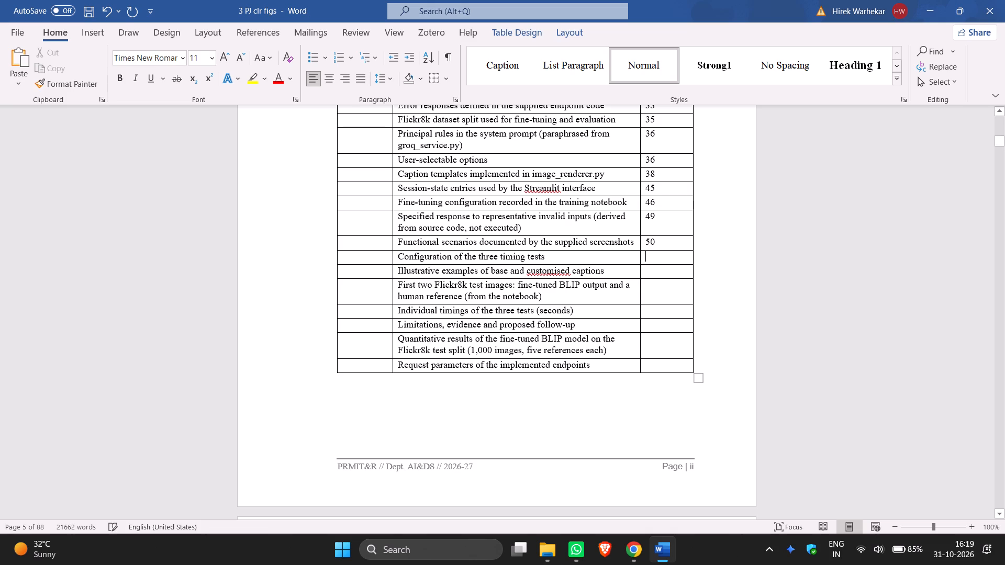
key("5")
key("1")
left_click(669, 290)
left_click(668, 268)
key("5")
key("8")
Enter page numbers 63, 63 and 67 for the first two Flickr8k test images, individual timings and limitations rows.
scroll(663, 283, "down", 19)
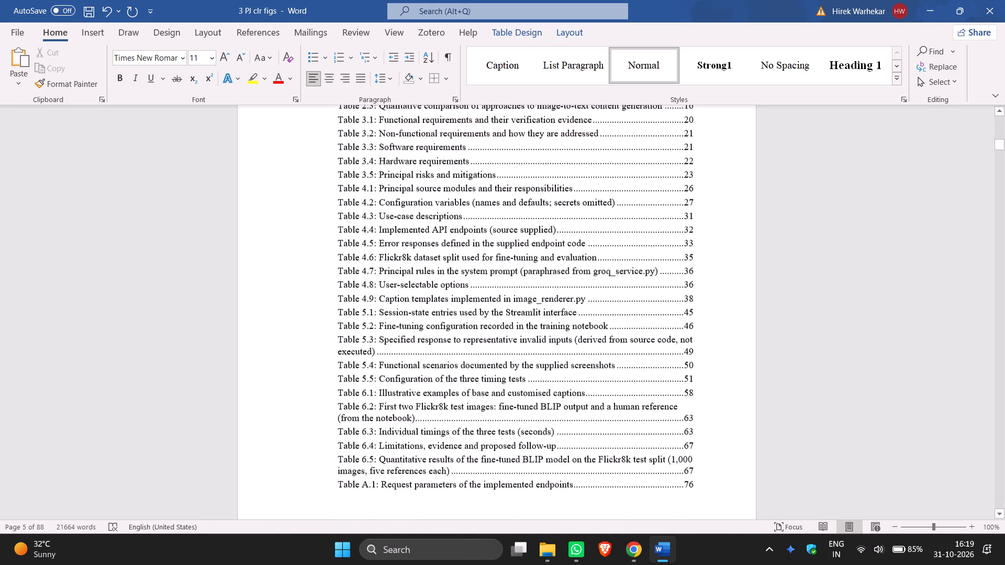
scroll(695, 355, "up", 7)
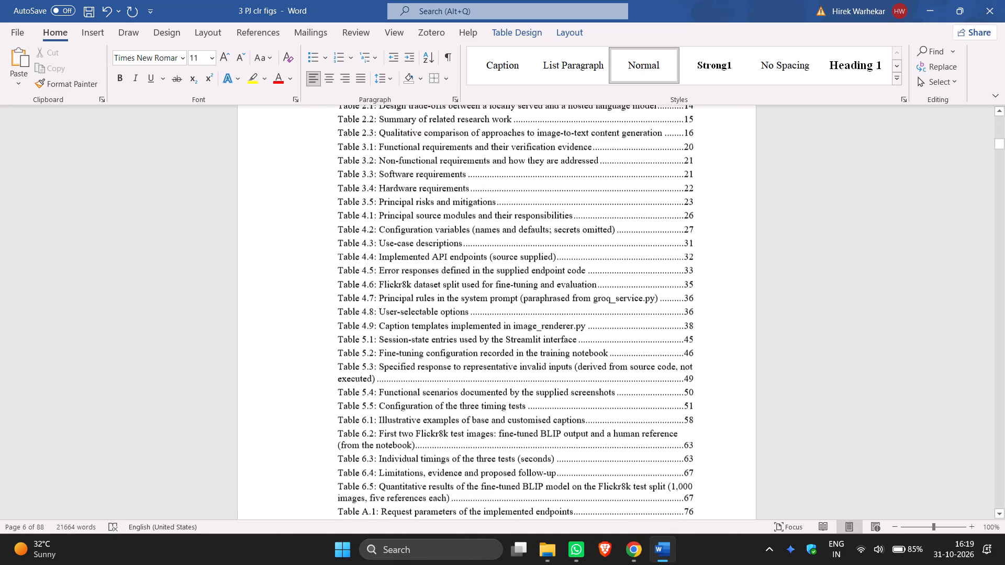
scroll(695, 354, "up", 10)
left_click(651, 228)
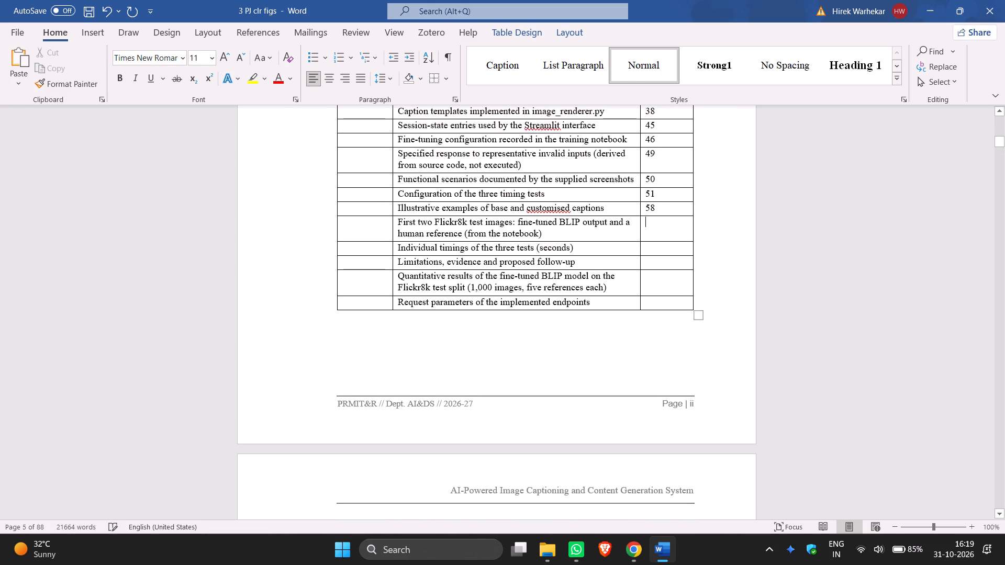
type("63")
left_click(675, 248)
key("6")
key("3")
left_click(670, 266)
key("6")
key("7")
Enter page numbers 67 and 76 for the quantitative BLIP results and request parameters rows.
scroll(668, 267, "down", 19)
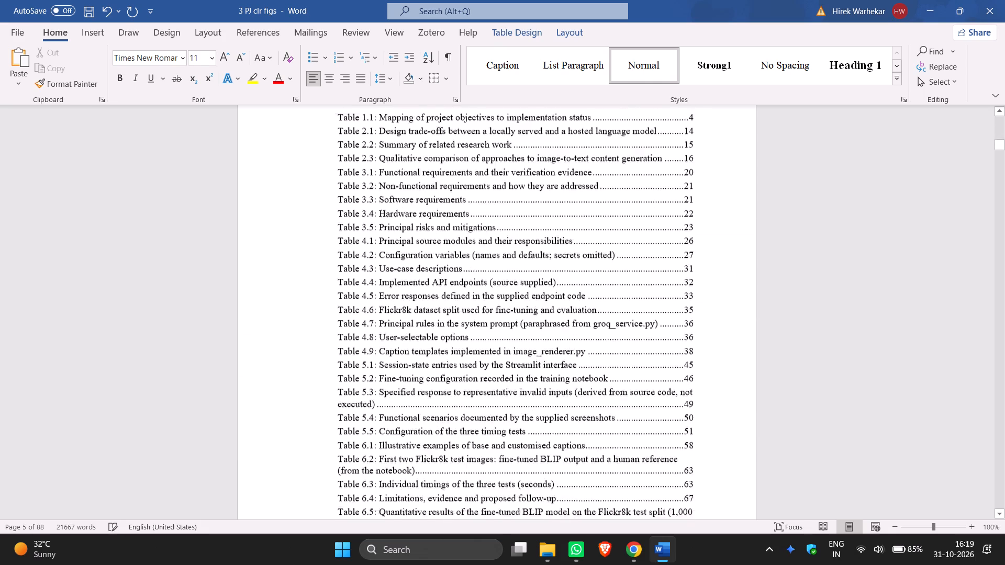
scroll(667, 264, "down", 3)
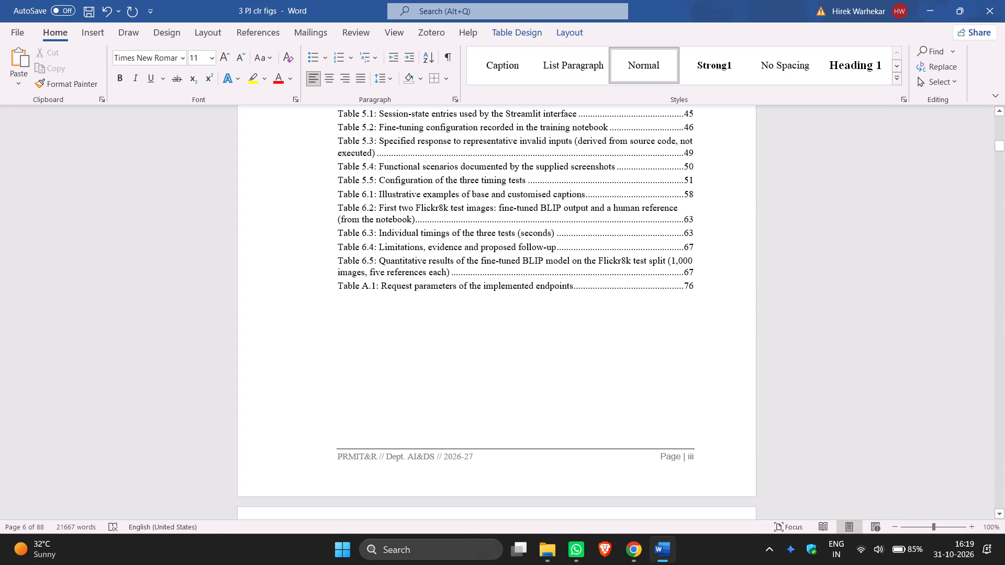
scroll(695, 289, "up", 17)
scroll(692, 275, "up", 4)
left_click(672, 254)
key("6")
key("7")
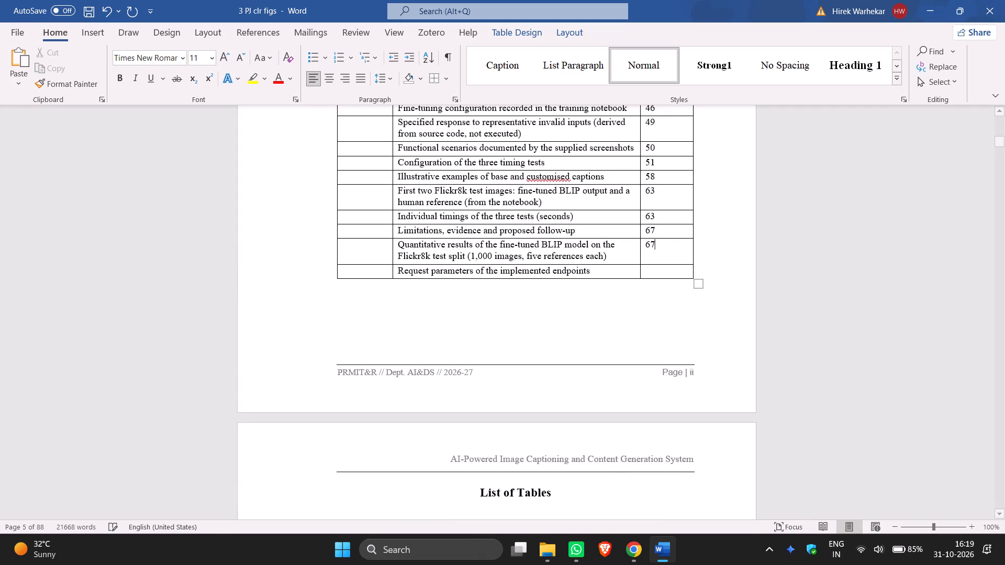
left_click(671, 276)
key("7")
key("6")
Enter table number 1.1 for the mapping of project objectives row.
scroll(554, 287, "up", 6)
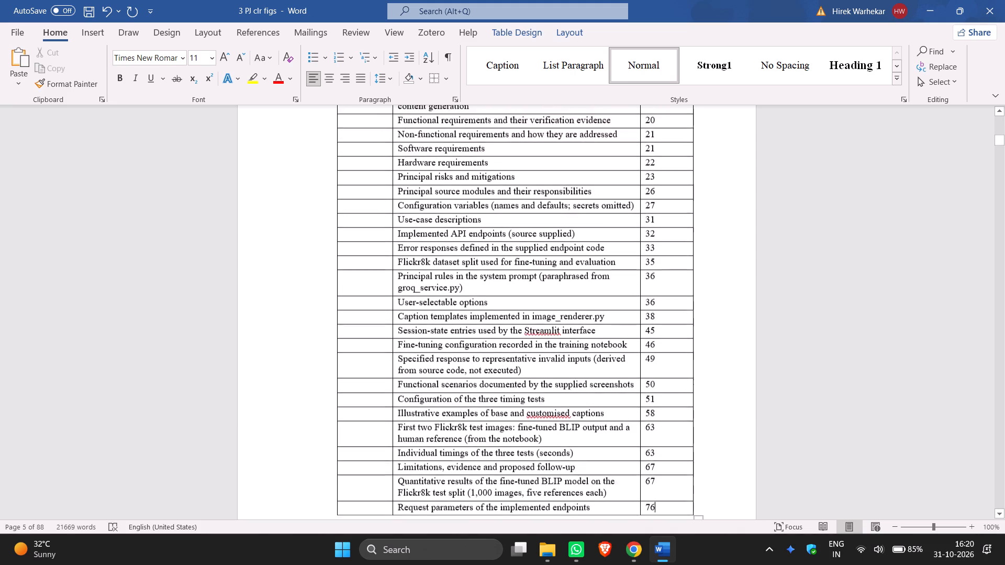
scroll(554, 287, "up", 8)
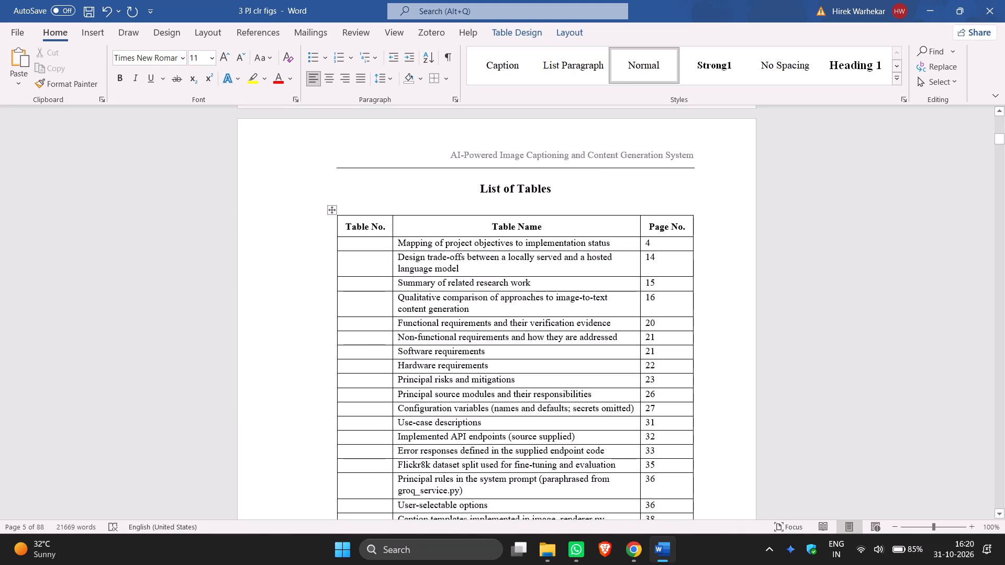
scroll(534, 293, "down", 17)
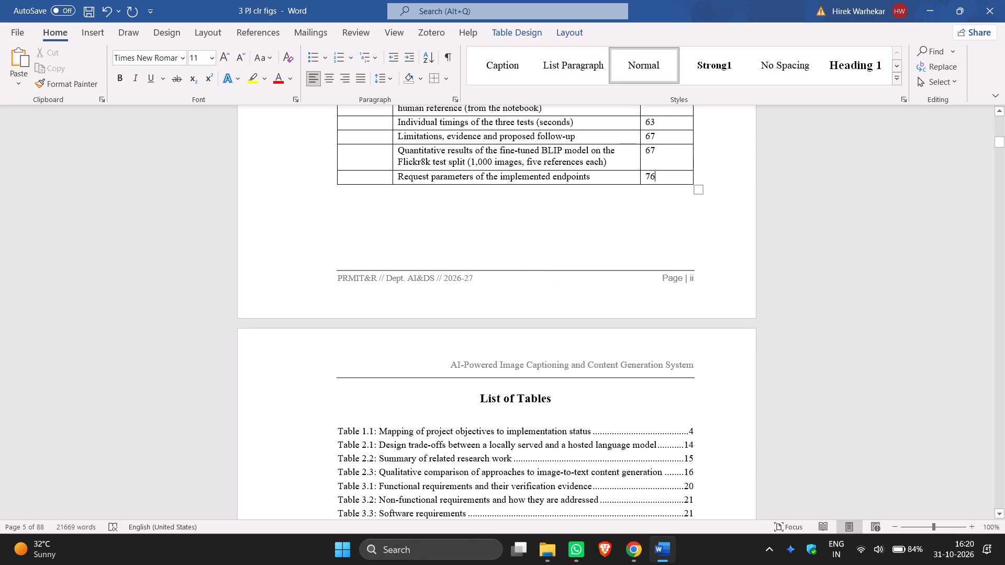
scroll(537, 268, "up", 18)
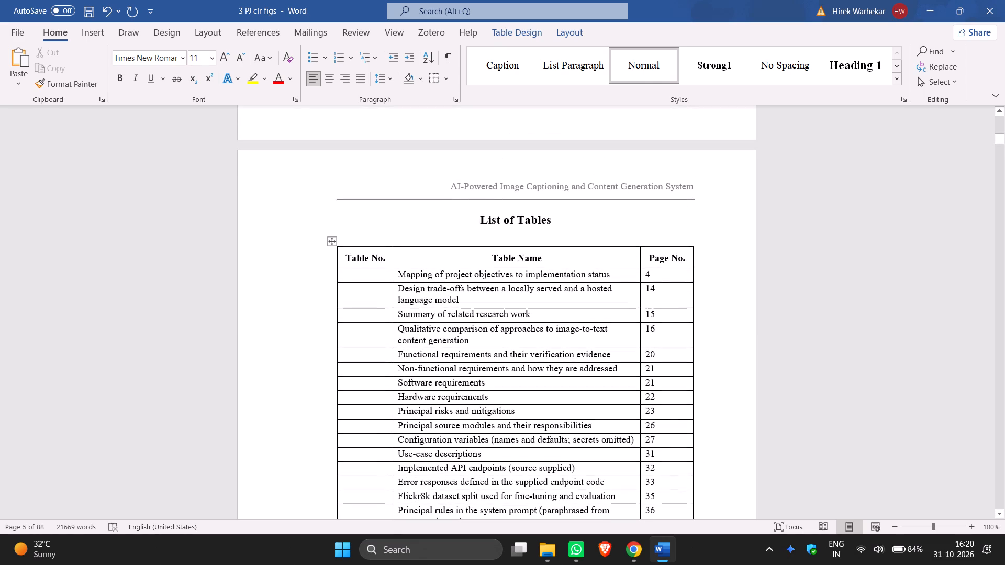
left_click(371, 275)
key("1")
key("period")
key("1")
Enter table numbers 2.1, 2.2 and 2.3 for the design trade-offs, related research summary and qualitative comparison rows.
left_click(369, 296)
key("2")
type(".1")
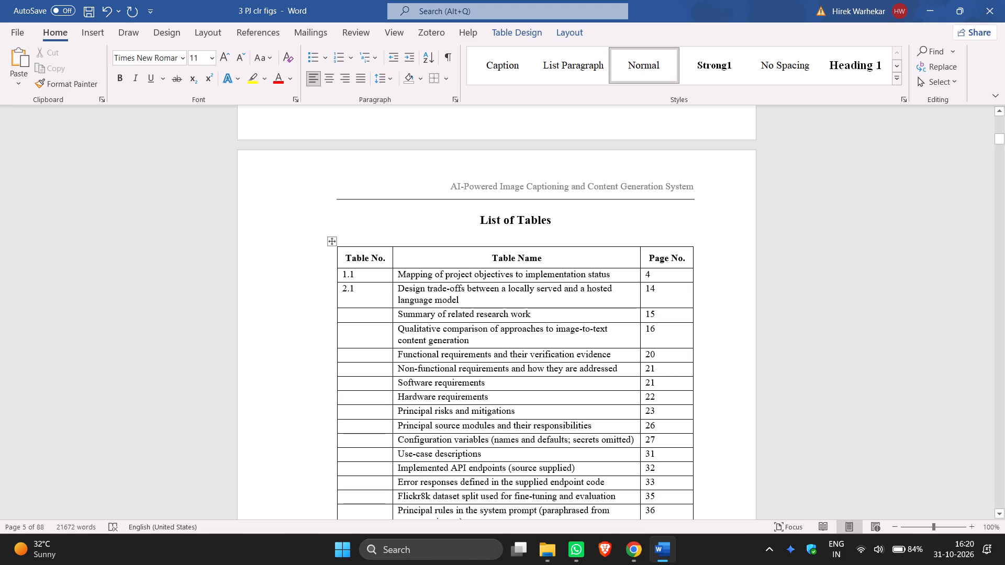
left_click(361, 314)
key("2")
key("period")
key("2")
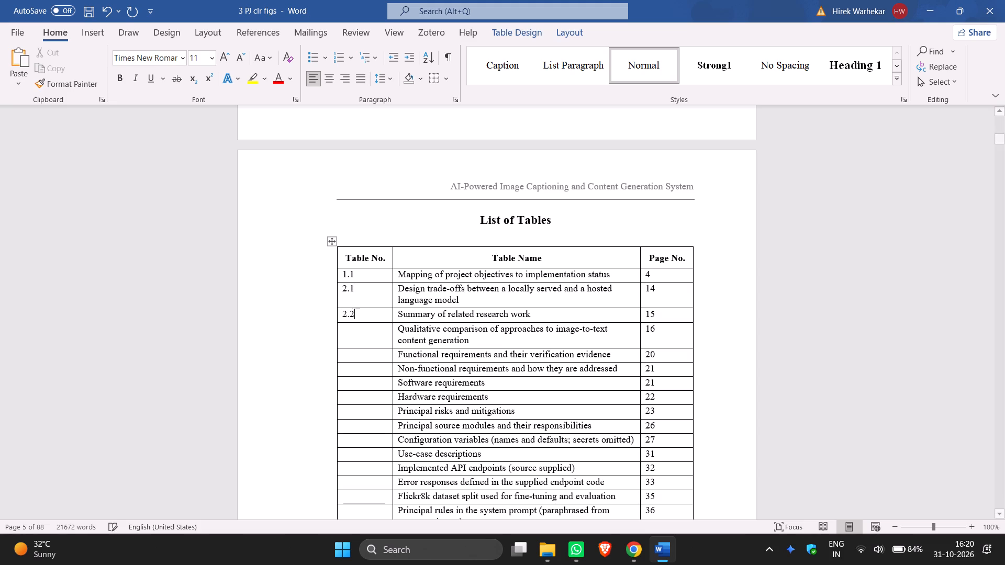
left_click(359, 332)
key("2")
key("period")
key("3")
Enter table numbers 3.1, 3.2 and 3.3 for the functional, non-functional and software requirements rows.
scroll(360, 325, "down", 18)
scroll(358, 315, "down", 5)
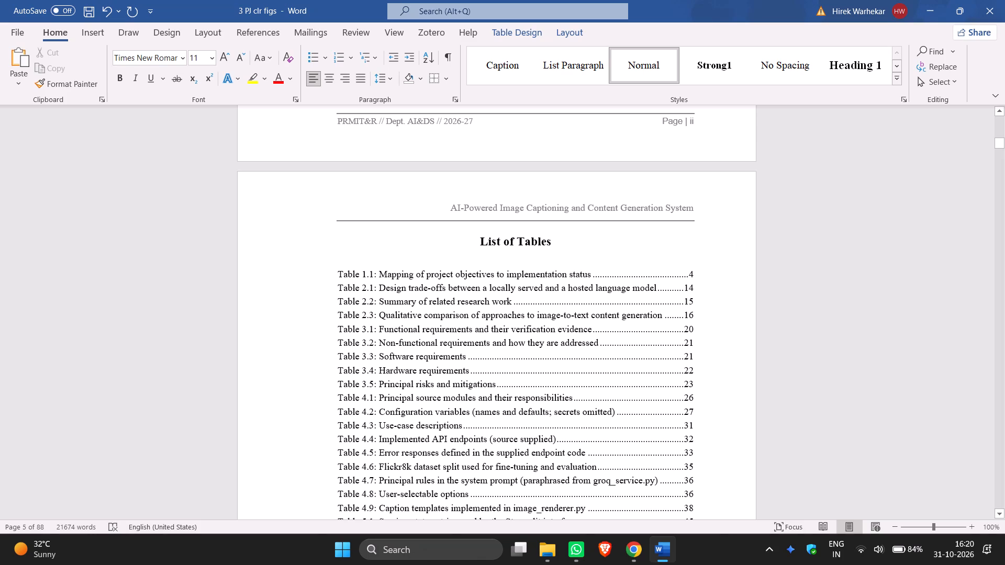
scroll(375, 378, "up", 15)
scroll(373, 246, "up", 3)
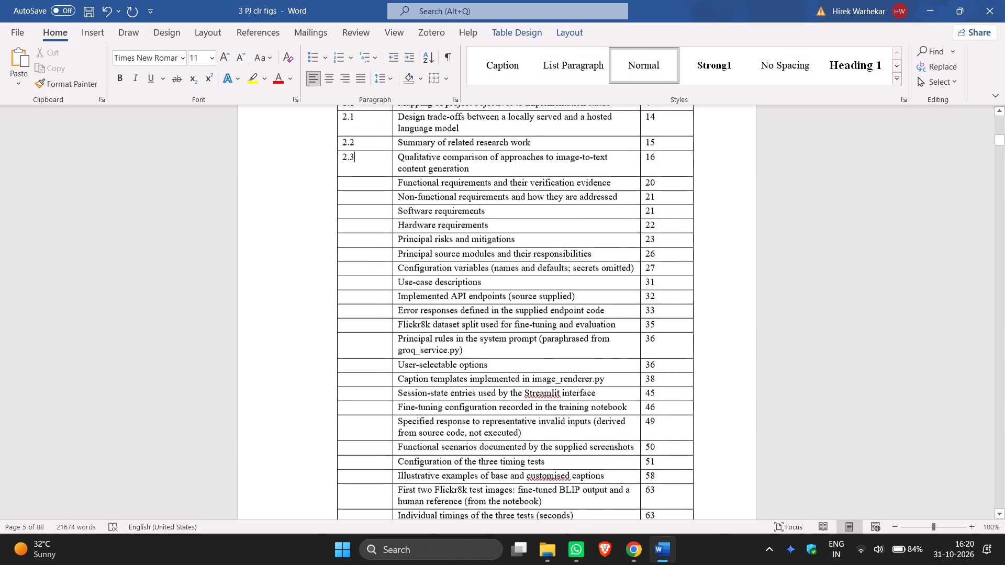
left_click(369, 197)
key("3")
key("period")
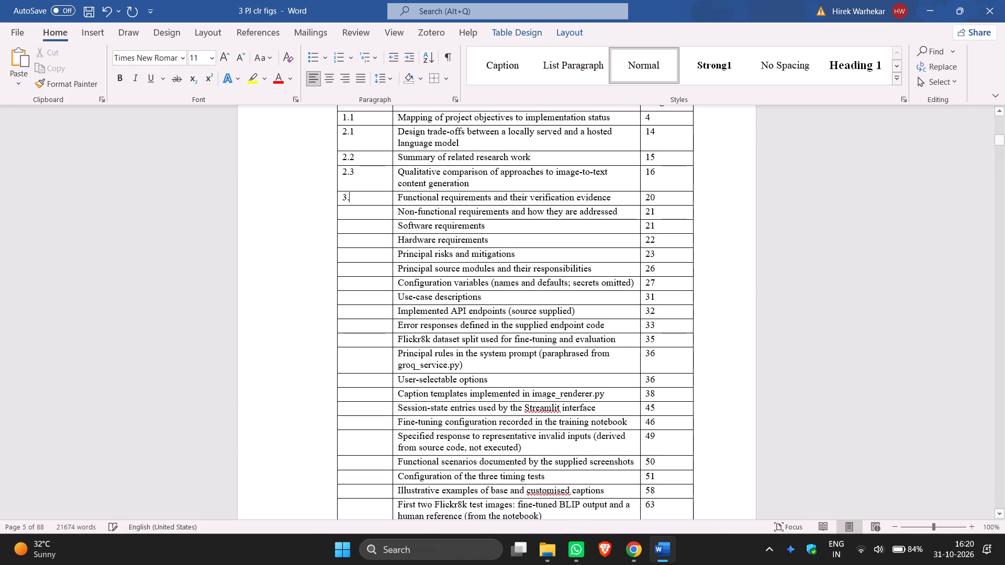
key("1")
left_click(362, 216)
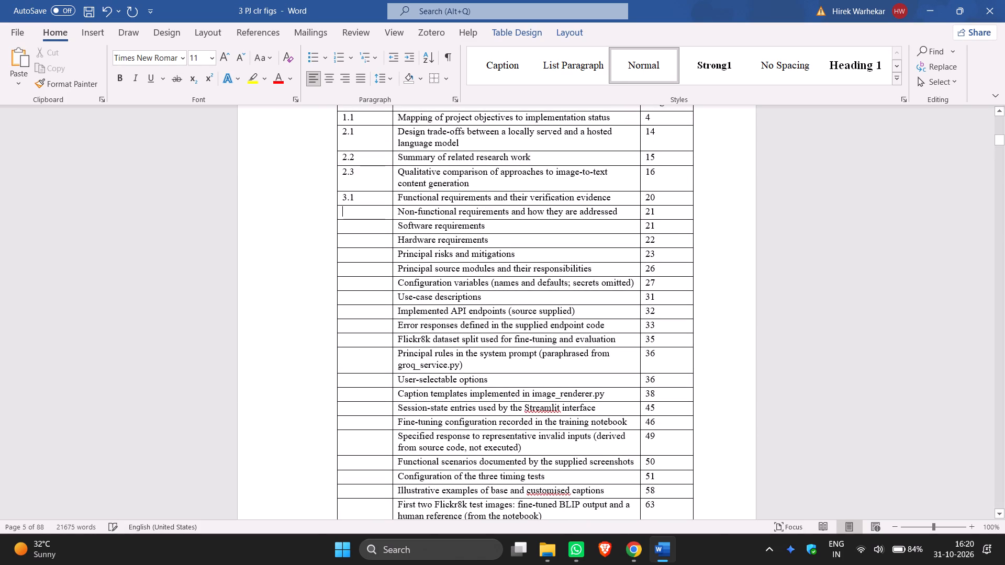
type("3.2")
left_click(361, 225)
type("3.3")
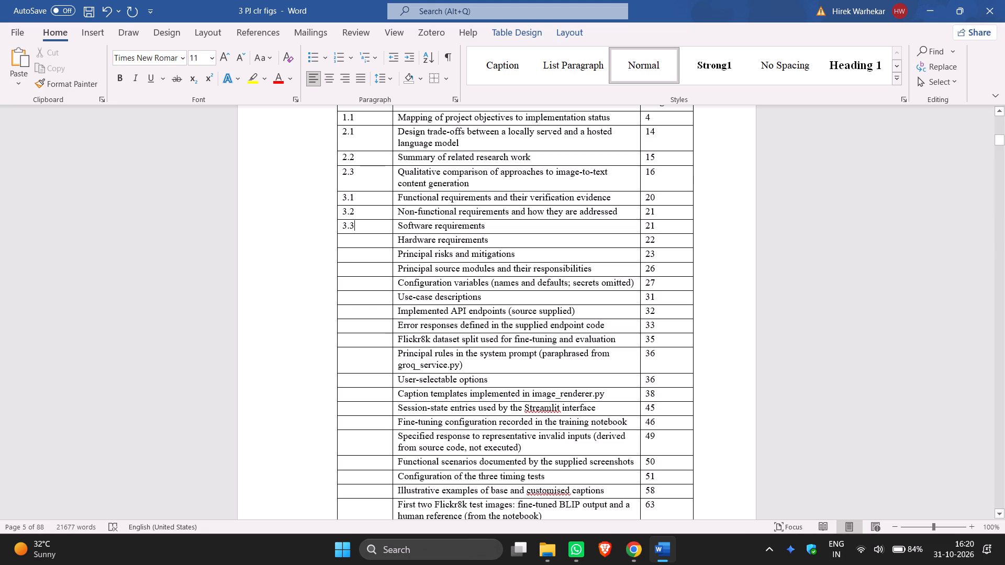
Enter table numbers 3.4 and 3.5 for the hardware requirements and principal risks rows.
left_click(355, 241)
key("3")
type(".4")
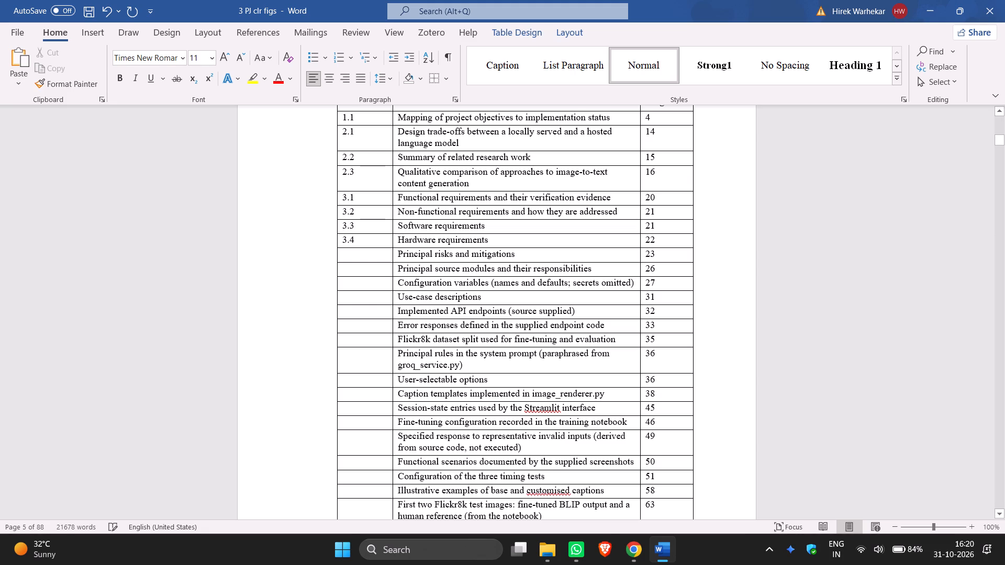
left_click(371, 256)
key("3")
type(".5")
Enter table numbers 4.1, 4.2 and 4.3 for the principal source modules, configuration variables and use-case descriptions rows, following the original list.
scroll(371, 252, "down", 16)
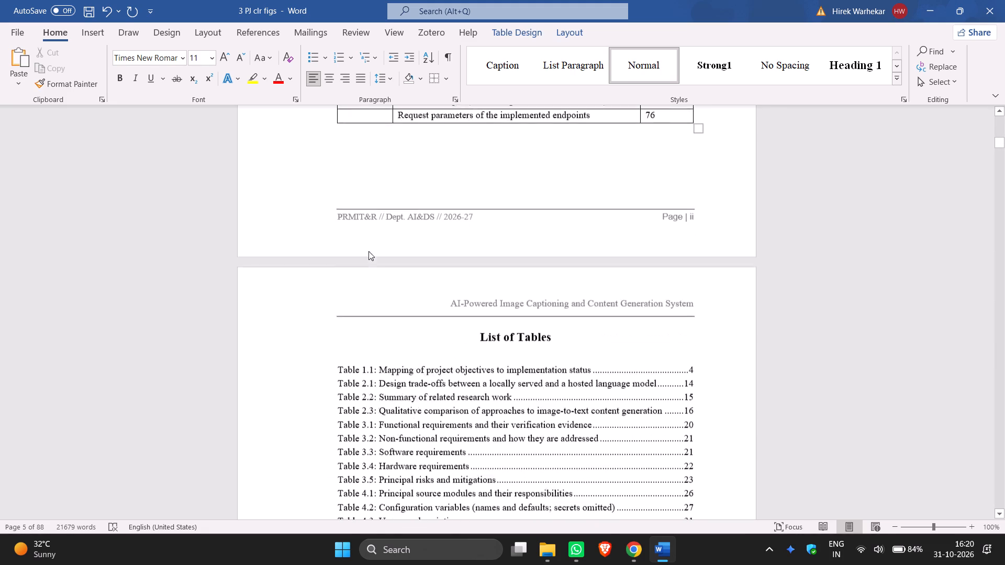
scroll(368, 251, "down", 1)
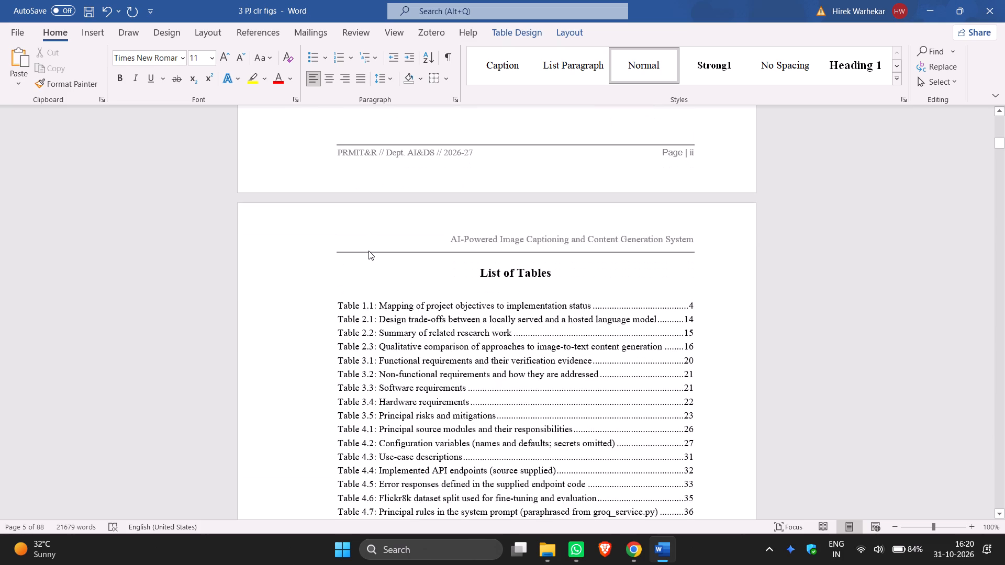
scroll(368, 251, "down", 2)
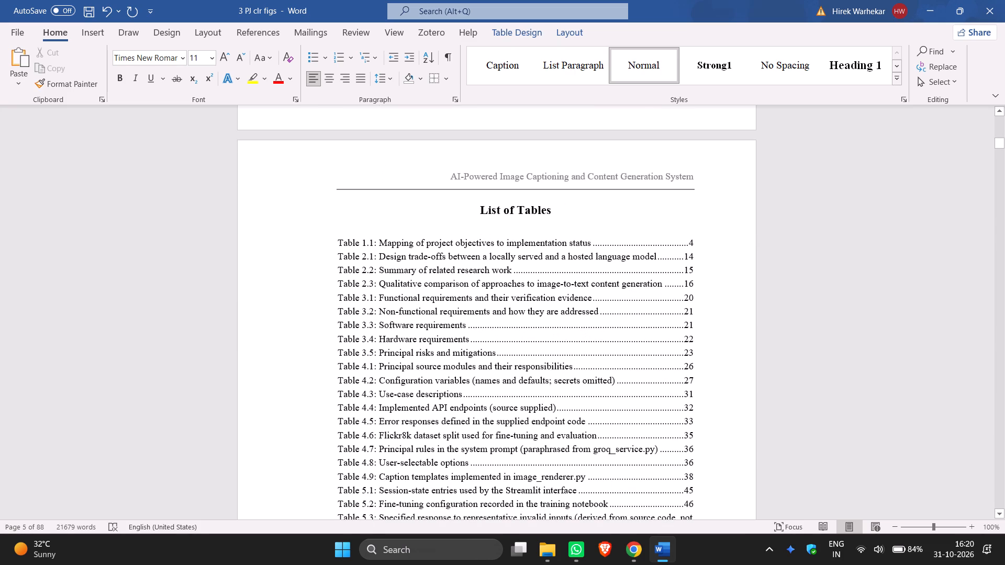
scroll(368, 250, "up", 18)
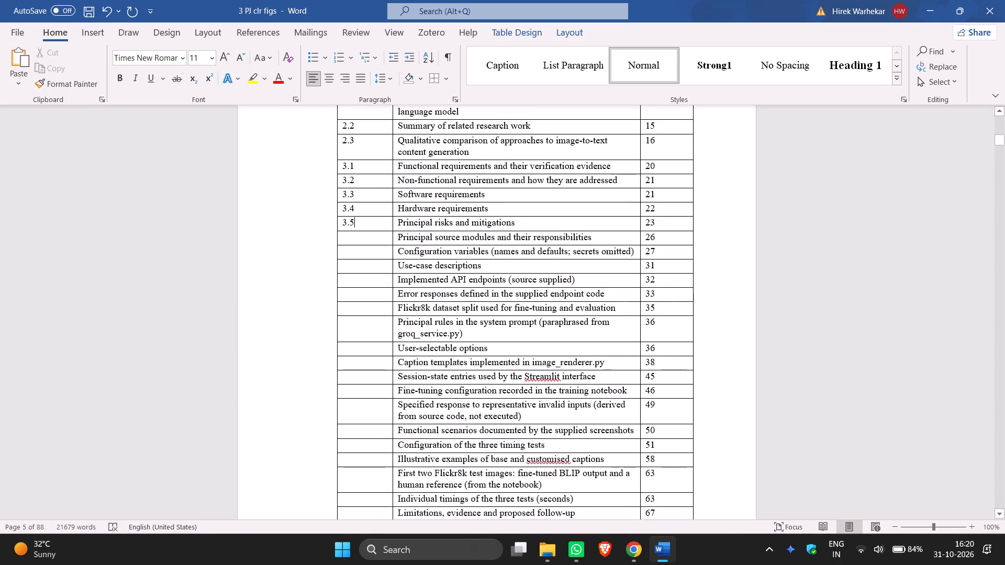
left_click(372, 238)
type("4.1")
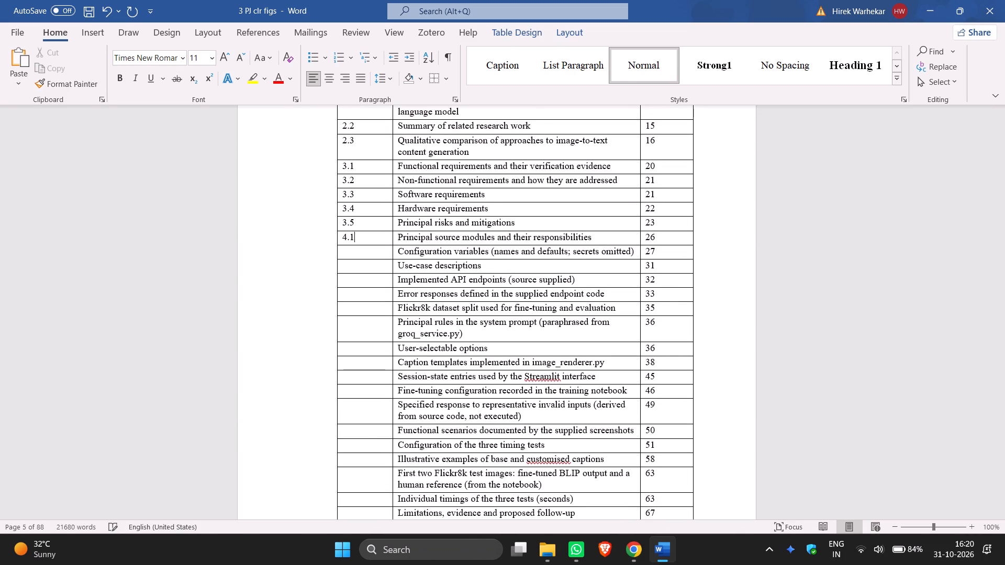
left_click(365, 252)
key("4")
key("period")
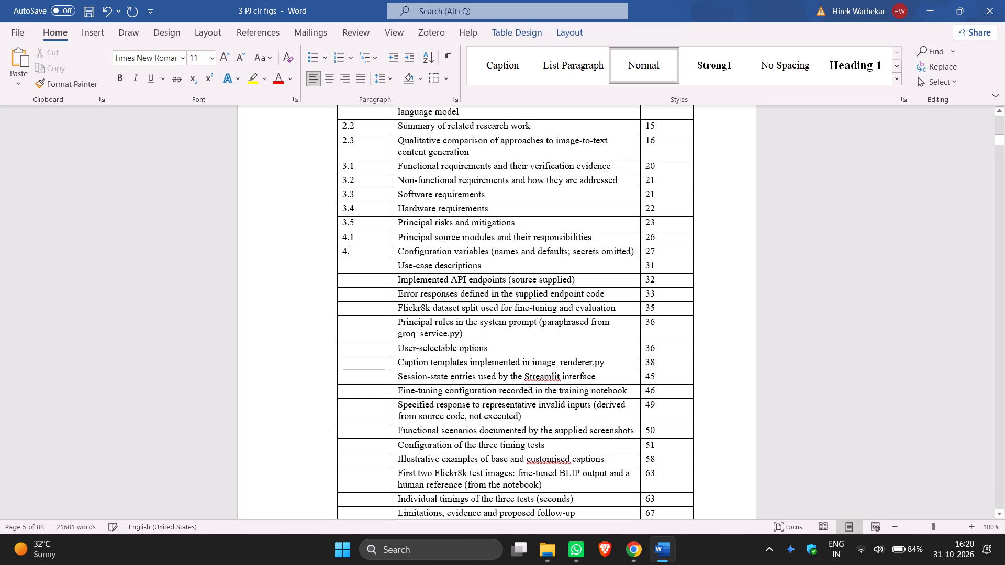
key("2")
left_click(359, 267)
key("4")
type(".3")
Enter table numbers 4.4, 4.5 and 4.6 for the implemented API endpoints, error responses and Flickr8k dataset split rows.
left_click(355, 281)
key("4")
key("period")
key("4")
left_click(354, 295)
key("4")
type(".5")
left_click(357, 305)
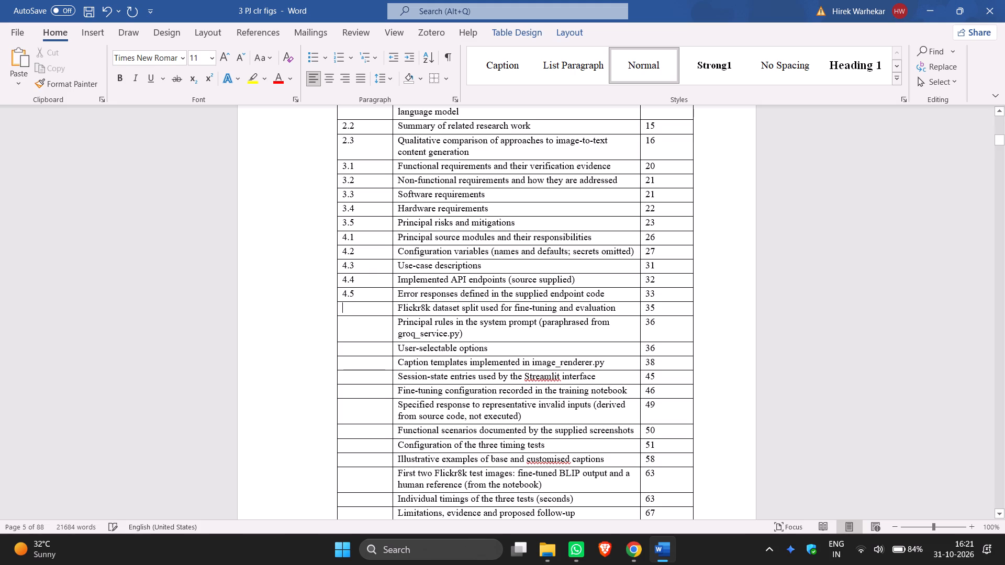
key("4")
type(".6")
Enter table numbers 4.7, 4.8 and 4.9 for the system prompt rules, user-selectable options and caption templates rows.
left_click(354, 327)
key("4")
key("period")
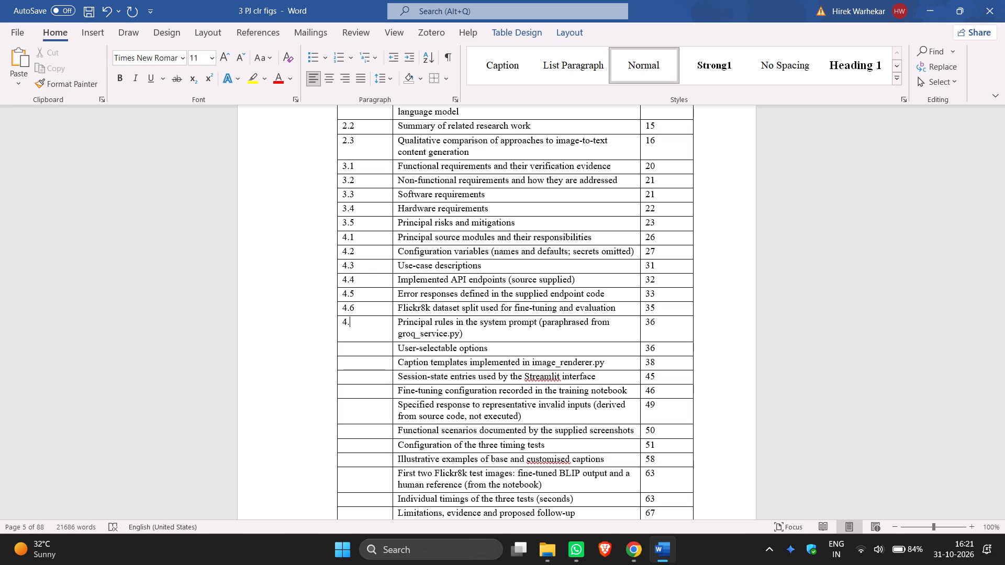
key("7")
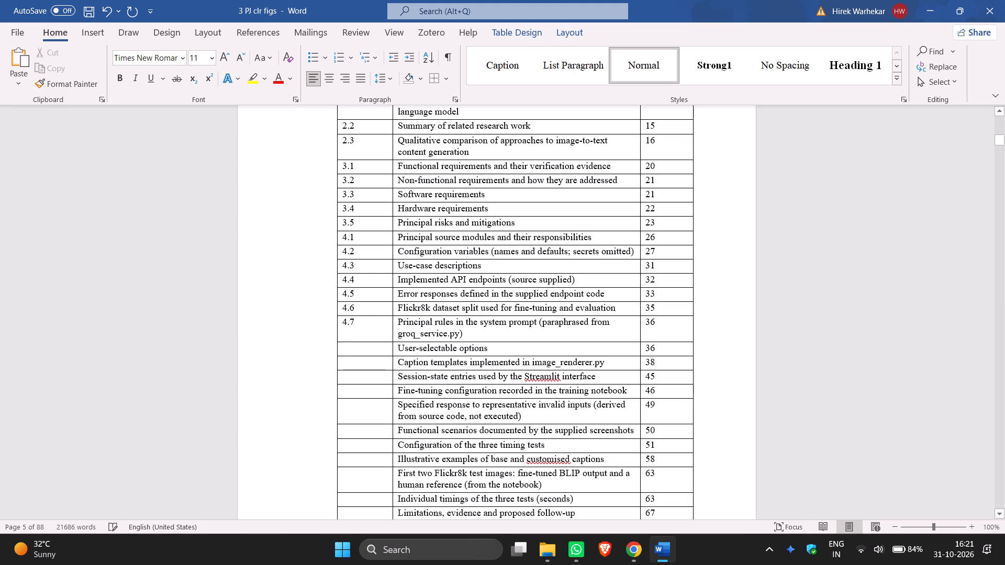
left_click(357, 345)
key("4")
type(".8")
left_click(356, 364)
key("4")
key("period")
key("9")
Enter table number 5.5 for both the session-state entries row and the fine-tuning configuration row.
scroll(359, 355, "down", 17)
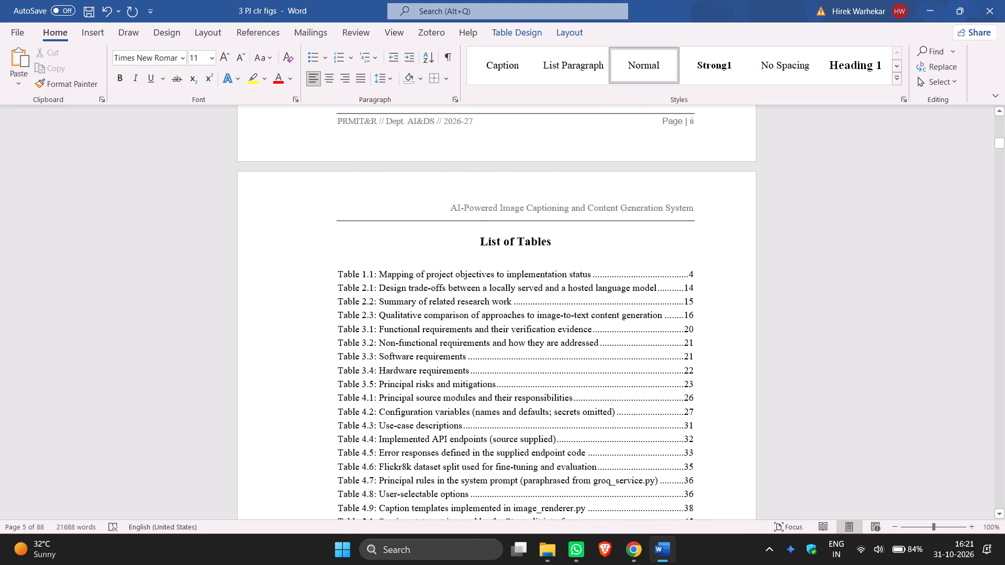
scroll(354, 332, "down", 4)
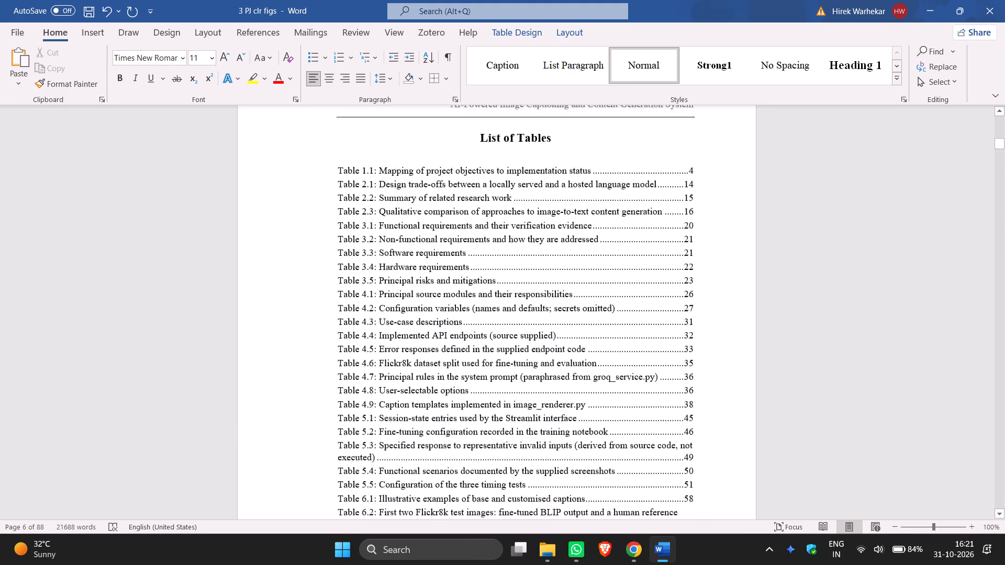
scroll(354, 332, "up", 20)
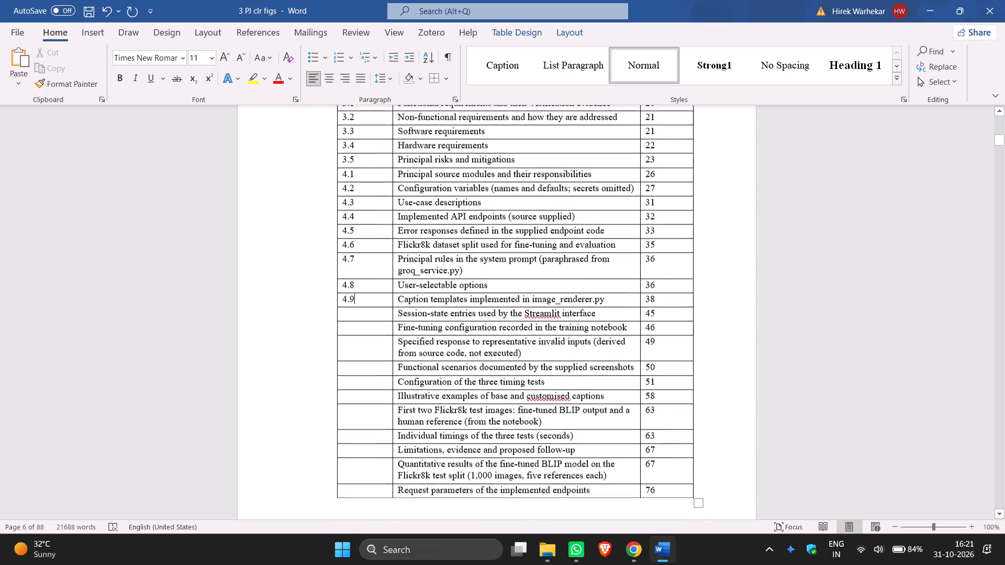
left_click(354, 344)
type("5.")
key("5")
left_click(365, 358)
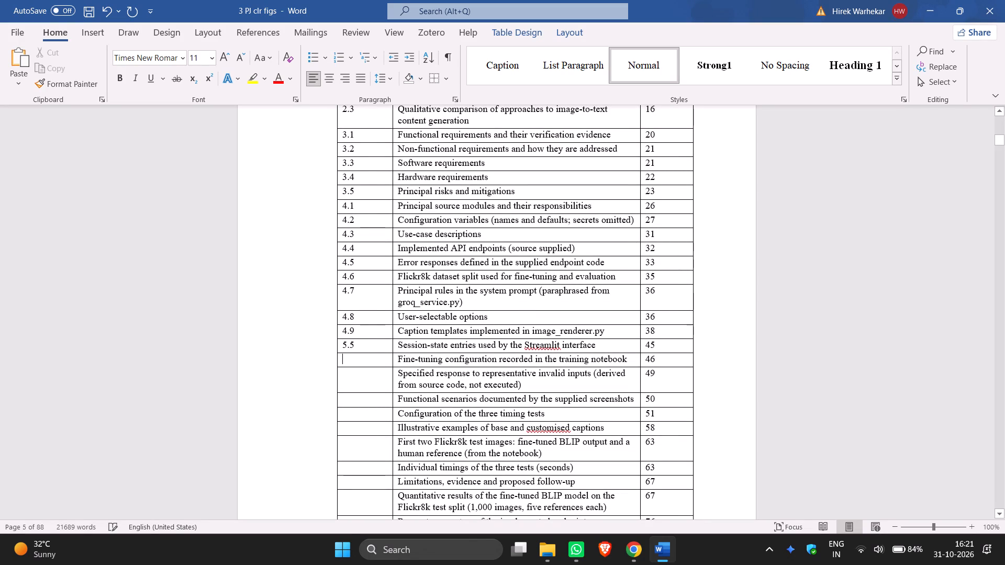
type("5.")
key("5")
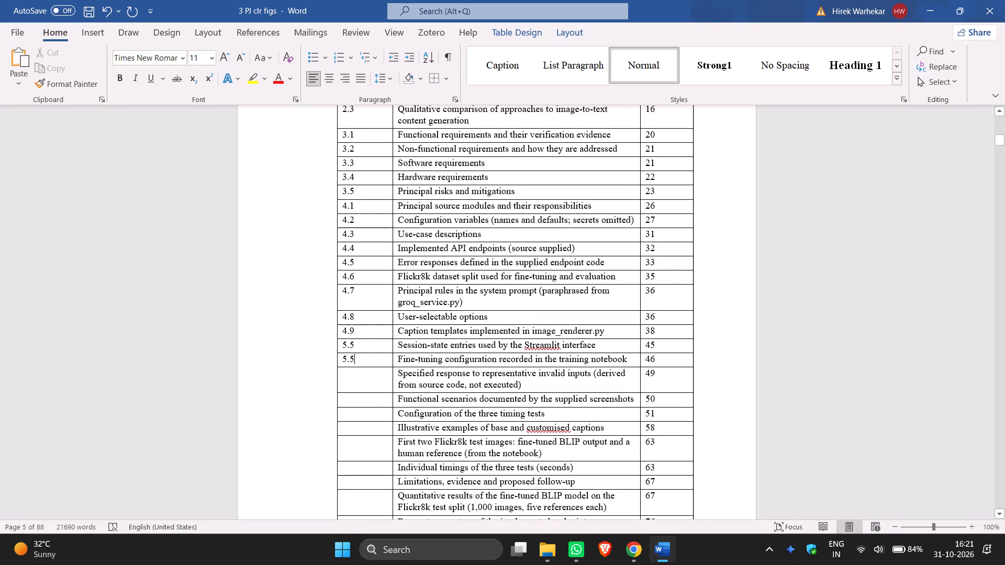
Correct the table numbers to 5.1 for the session-state entries row and 5.2 for the fine-tuning configuration row.
left_click(364, 346)
key("BackSpace")
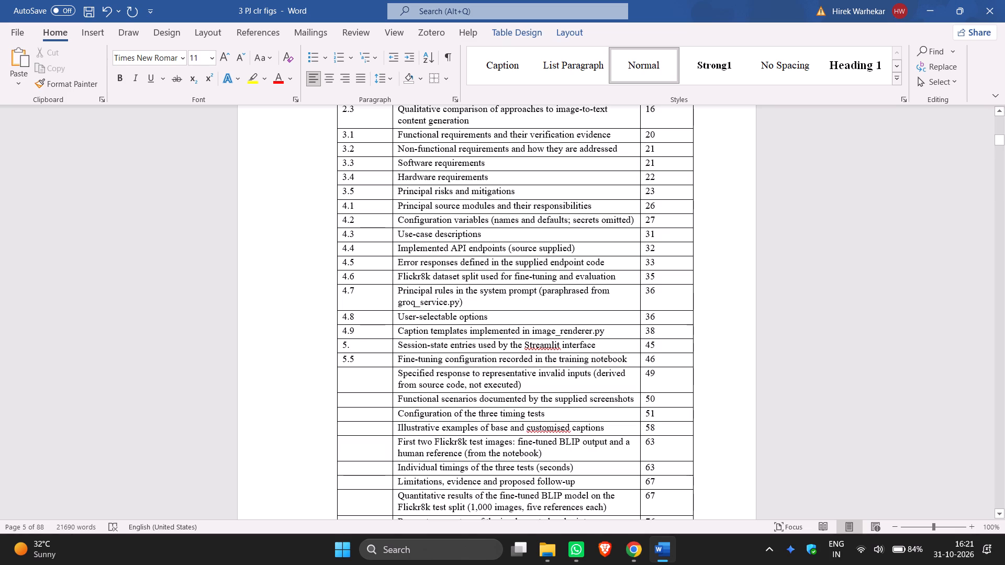
key("1")
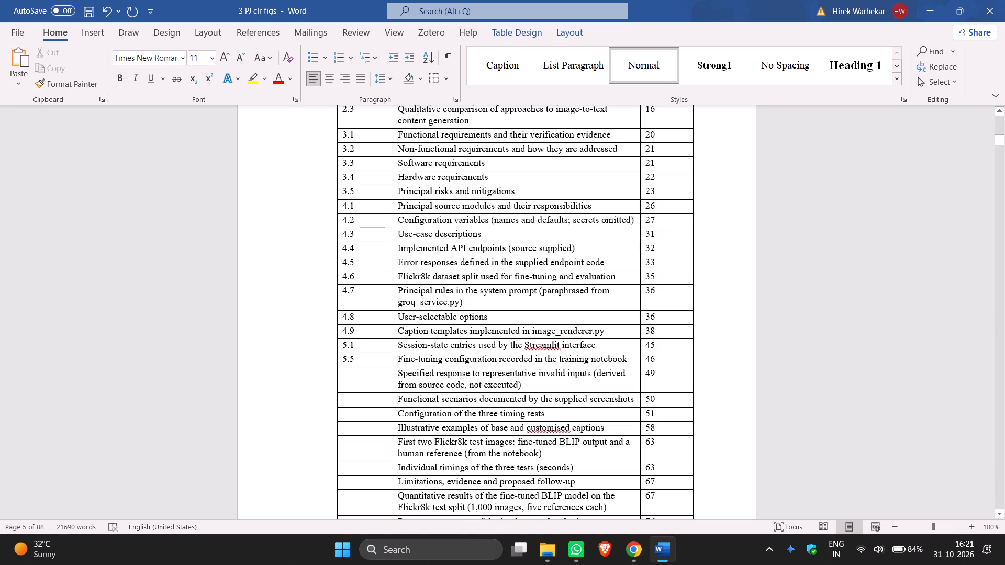
left_click(370, 361)
key("BackSpace")
key("2")
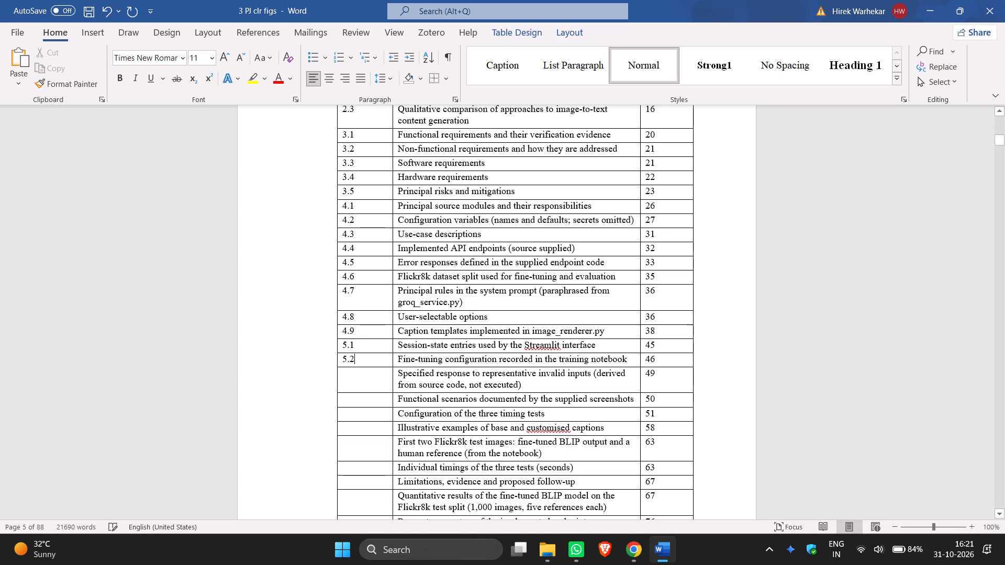
Enter table numbers 5.3, 5.4 and 5.5 for the invalid inputs response, functional scenarios and timing tests configuration rows.
left_click(365, 380)
key("5")
key("period")
key("3")
left_click(362, 402)
key("5")
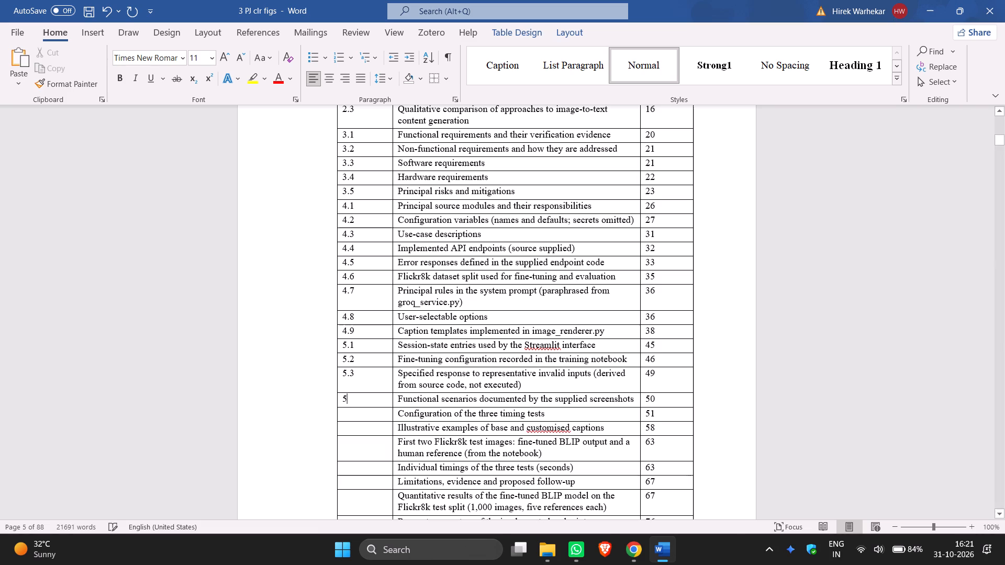
key("period")
key("4")
left_click(370, 415)
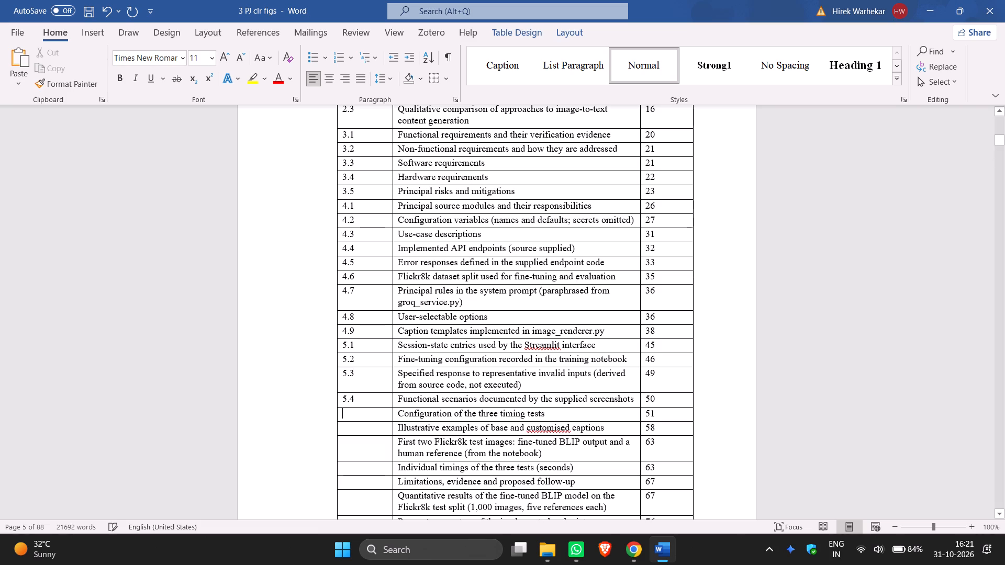
key("5")
key("period")
key("5")
Enter table numbers 6.1 and 6.2 for the base and customised captions and first two Flickr8k test images rows, following the original list.
scroll(779, 117, "down", 16)
scroll(776, 184, "down", 6)
scroll(768, 199, "up", 2)
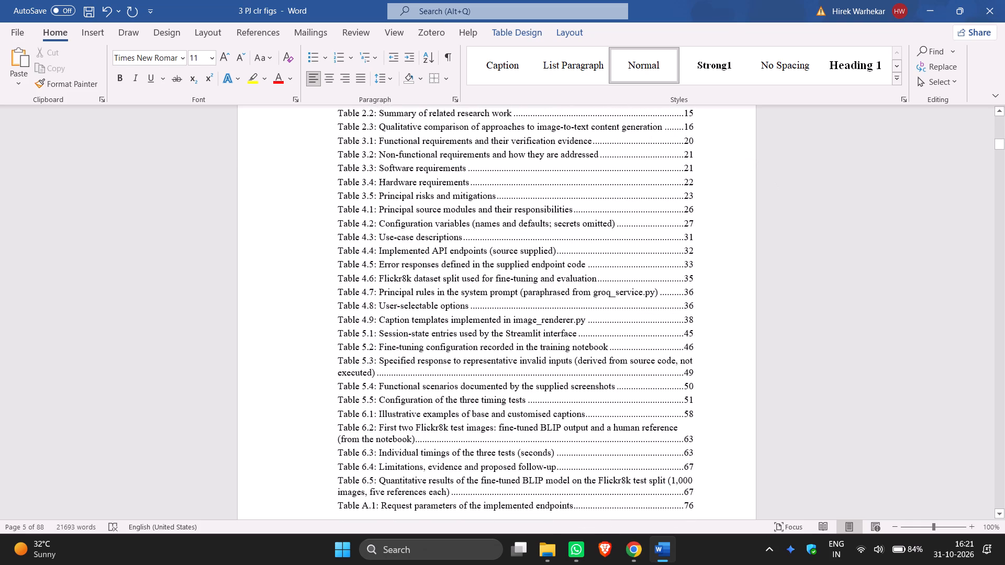
scroll(768, 199, "up", 2)
scroll(767, 200, "down", 4)
scroll(767, 200, "up", 8)
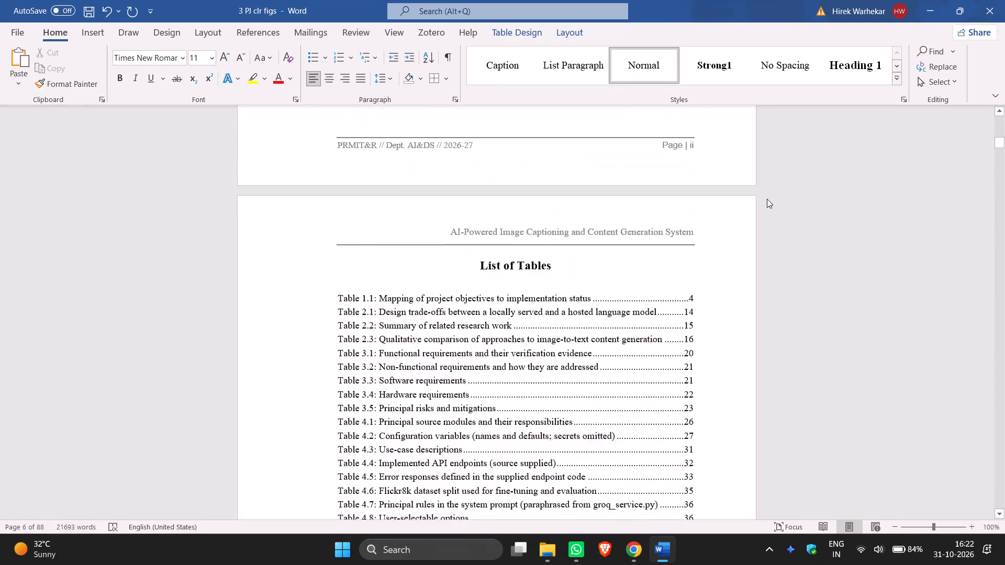
scroll(767, 199, "up", 14)
scroll(395, 404, "down", 2)
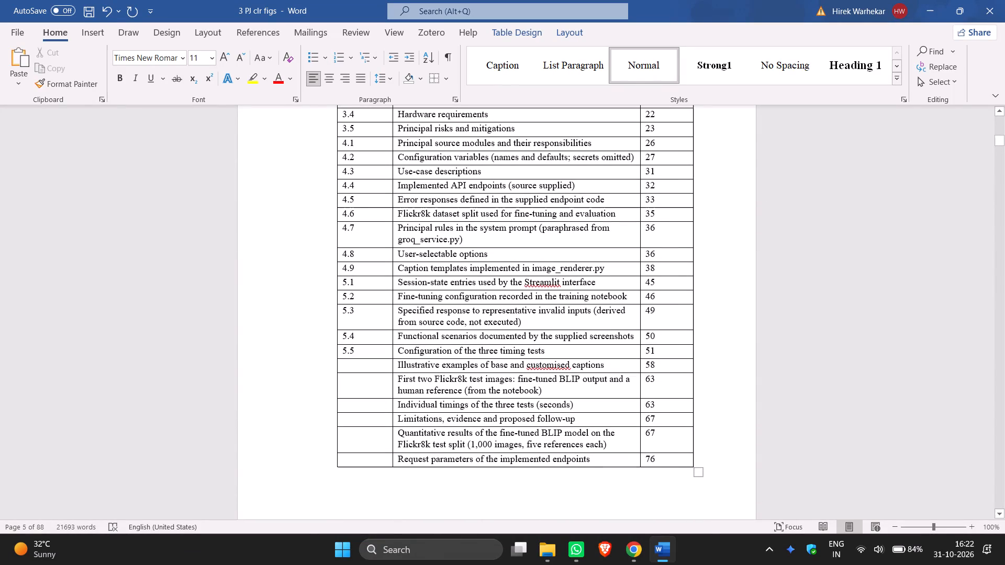
left_click(370, 366)
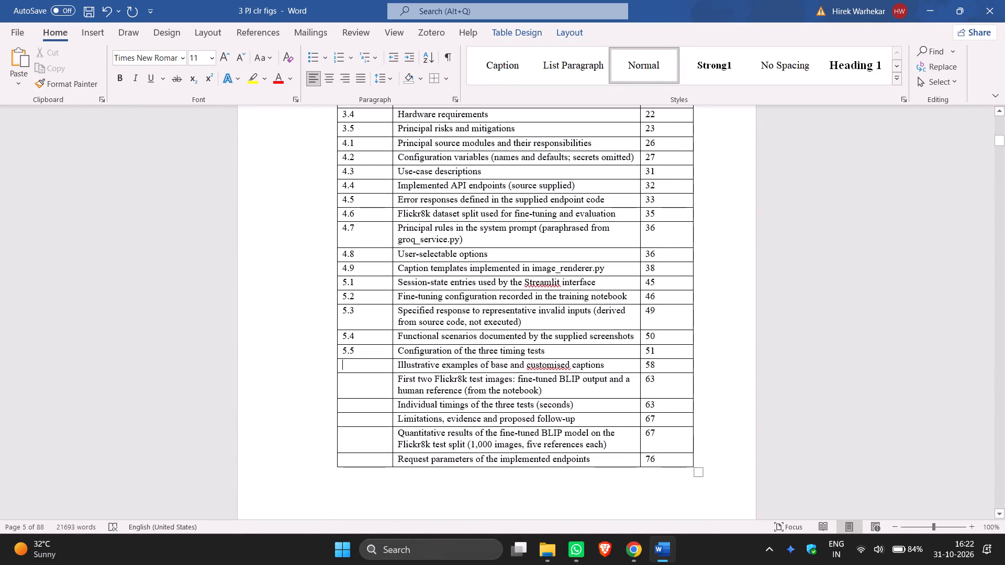
type("6.1")
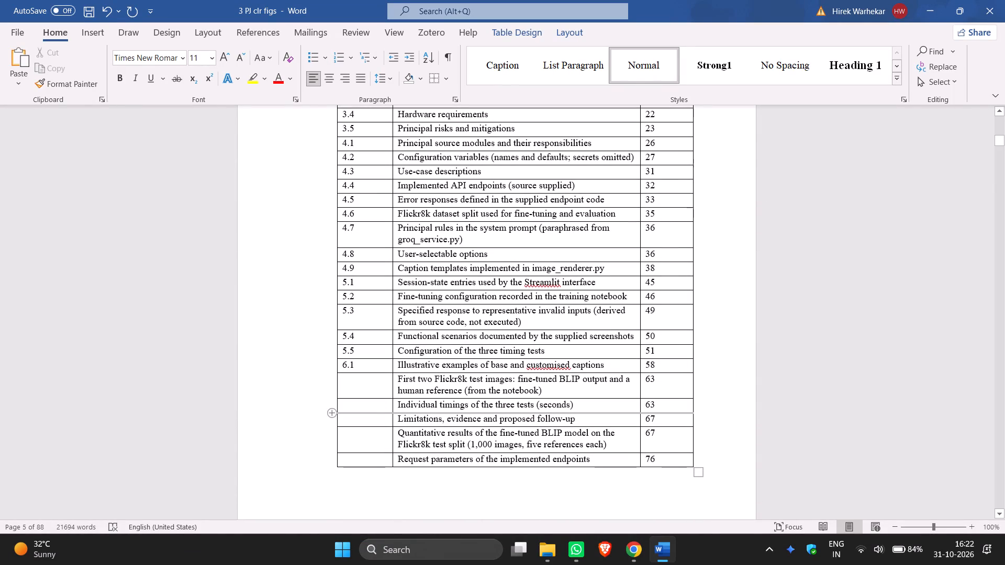
left_click(356, 386)
type("6.2")
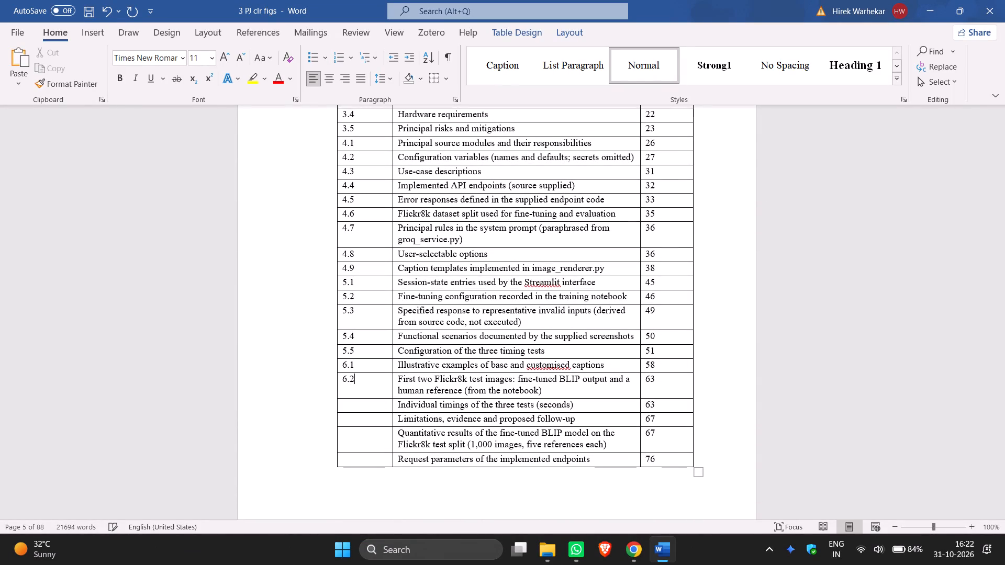
Enter table numbers 6.3, 6.4, 6.5 and A.1 for the last four rows, from individual timings to request parameters.
left_click(354, 404)
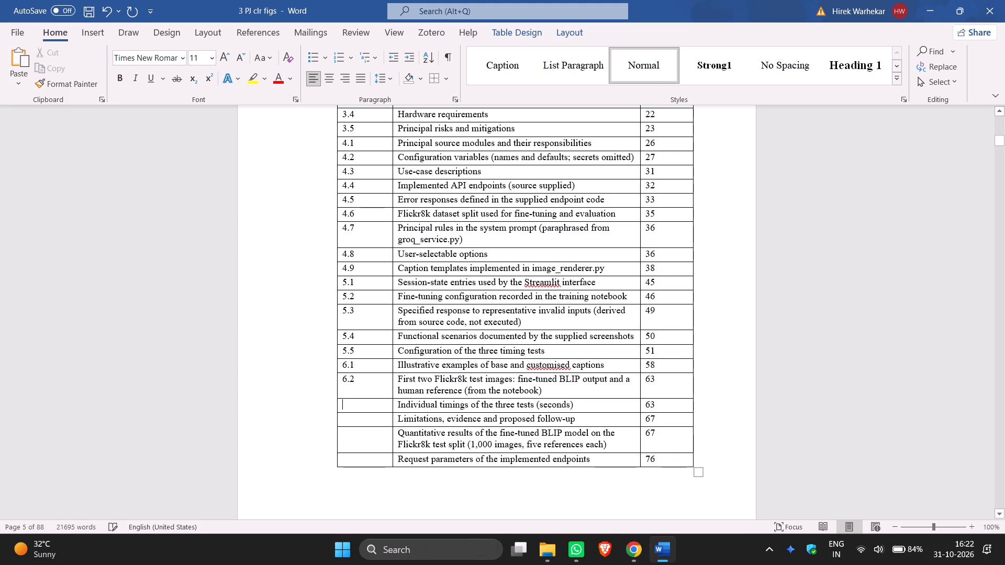
type("6.3")
left_click(355, 424)
type("6.4")
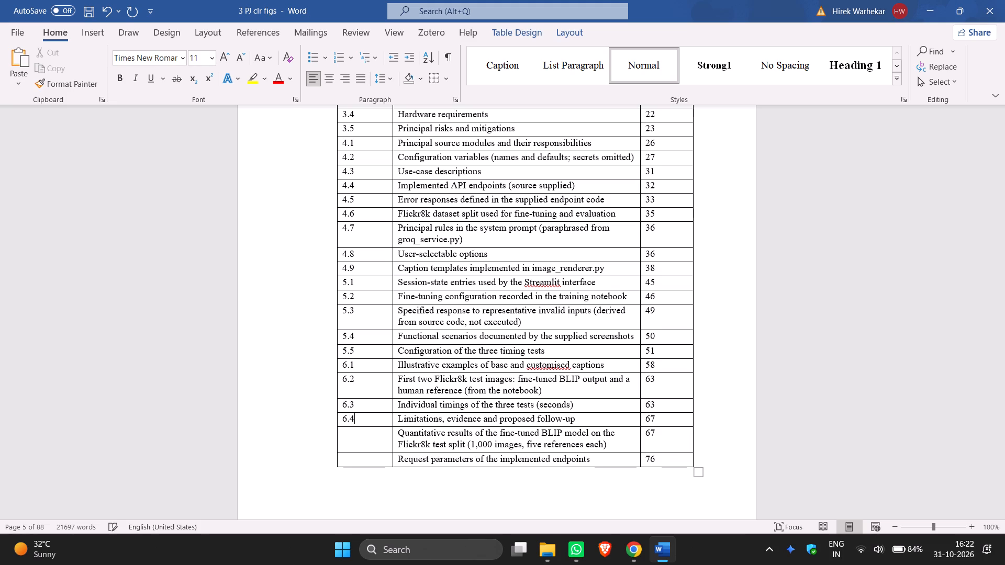
left_click(356, 443)
type("6.5")
left_click(357, 461)
key("shift+a")
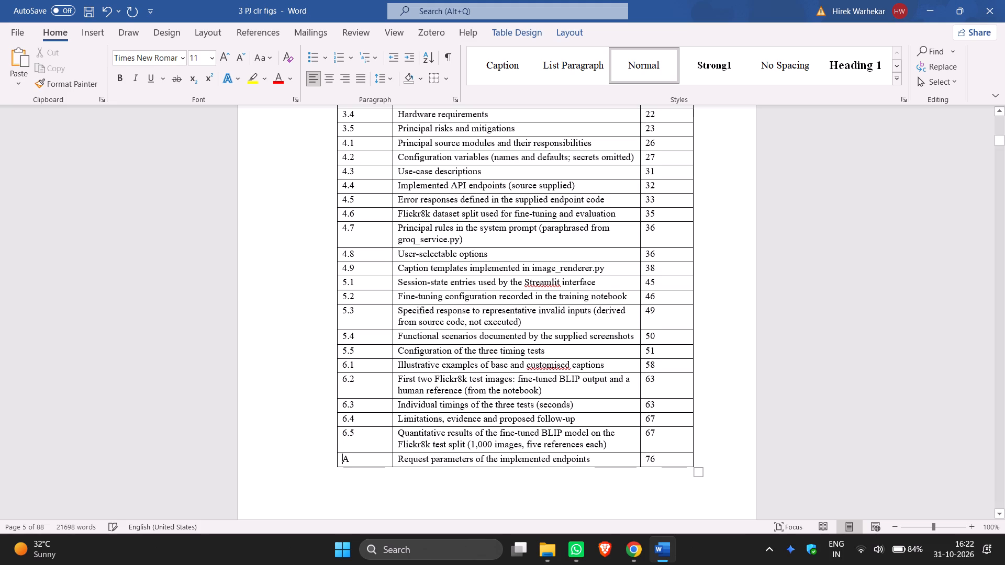
type(".1")
Review the rebuilt List of Tables, checking the table numbers, names and page numbers across its rows.
scroll(498, 250, "up", 6)
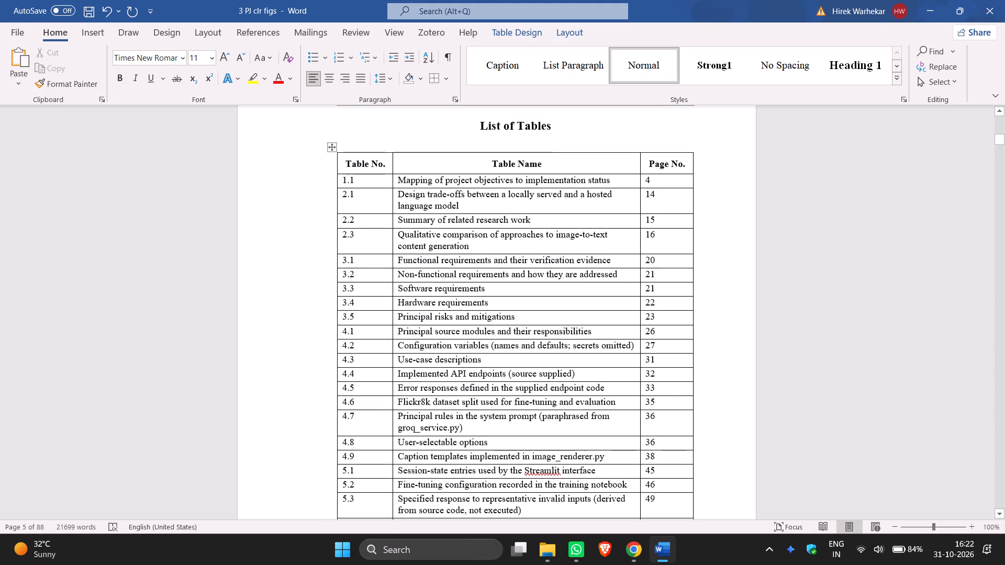
left_click(362, 182)
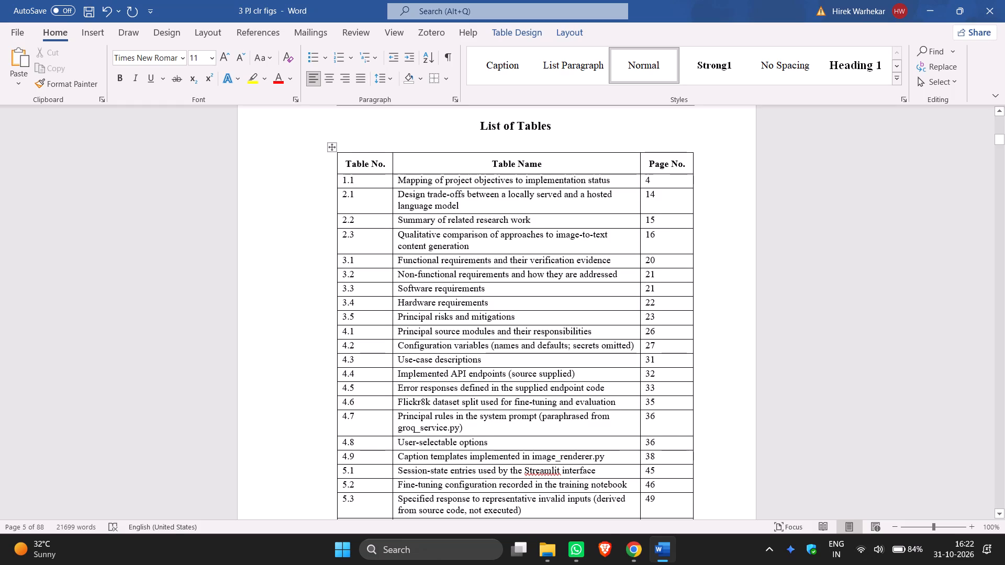
left_click(456, 181)
left_click(661, 179)
left_click(443, 185)
left_click(432, 227)
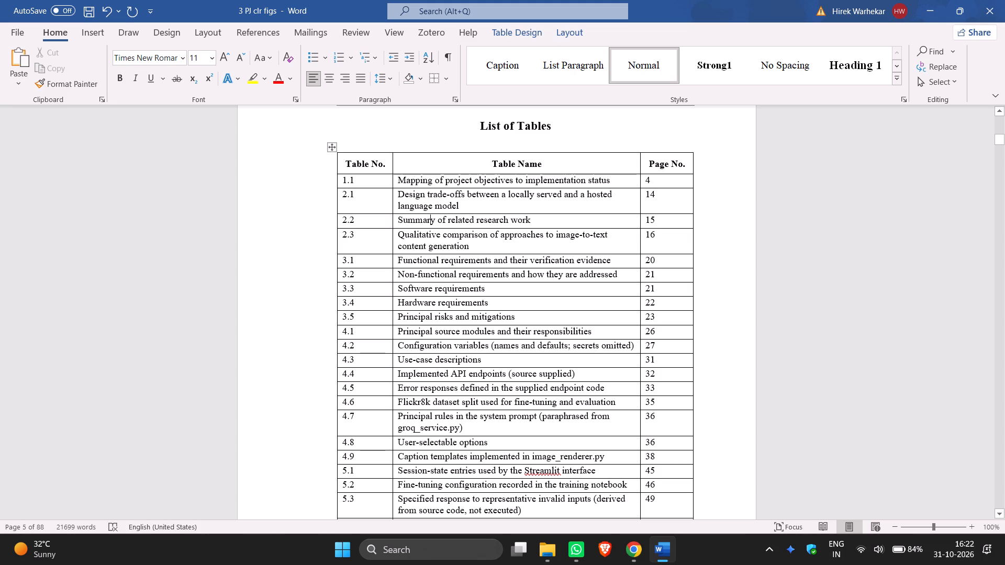
left_click_drag(398, 193, 467, 340)
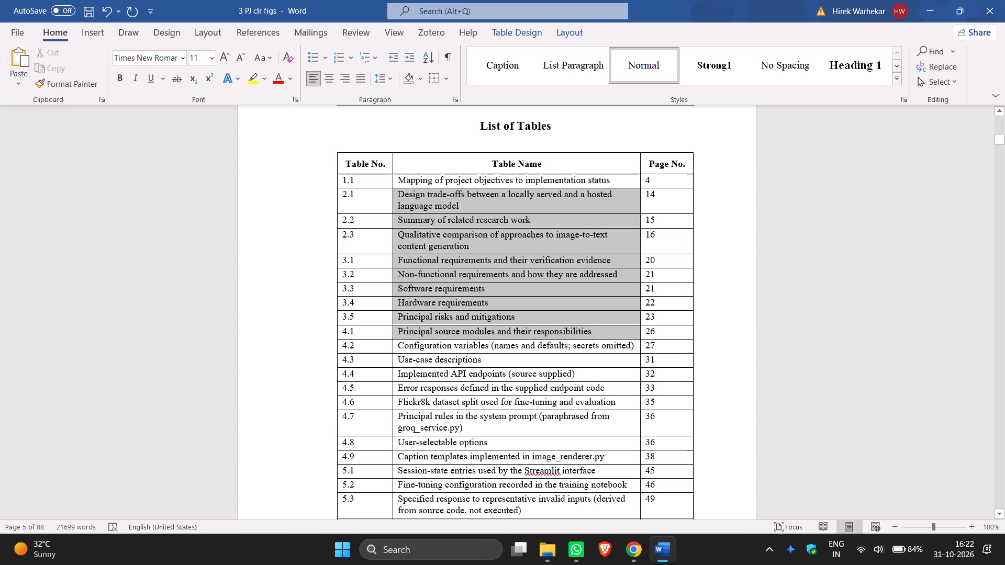
left_click_drag(467, 340, 477, 519)
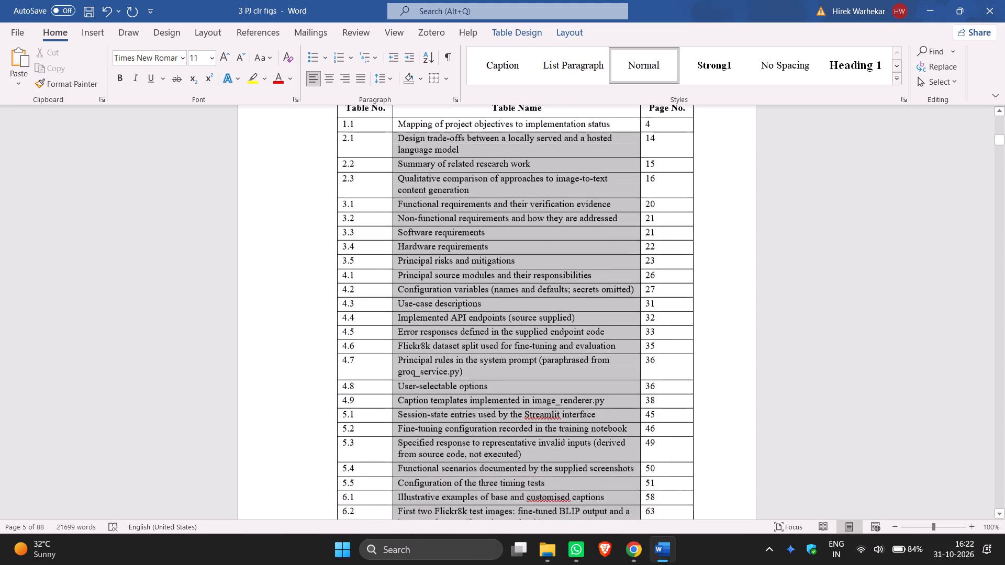
left_click_drag(477, 519, 542, 410)
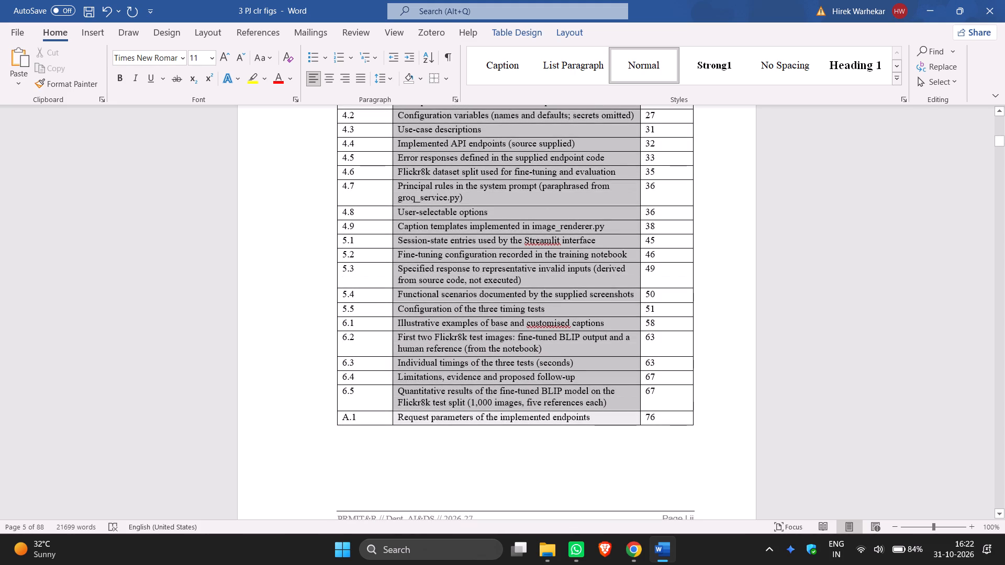
left_click_drag(542, 410, 592, 425)
scroll(492, 474, "up", 7)
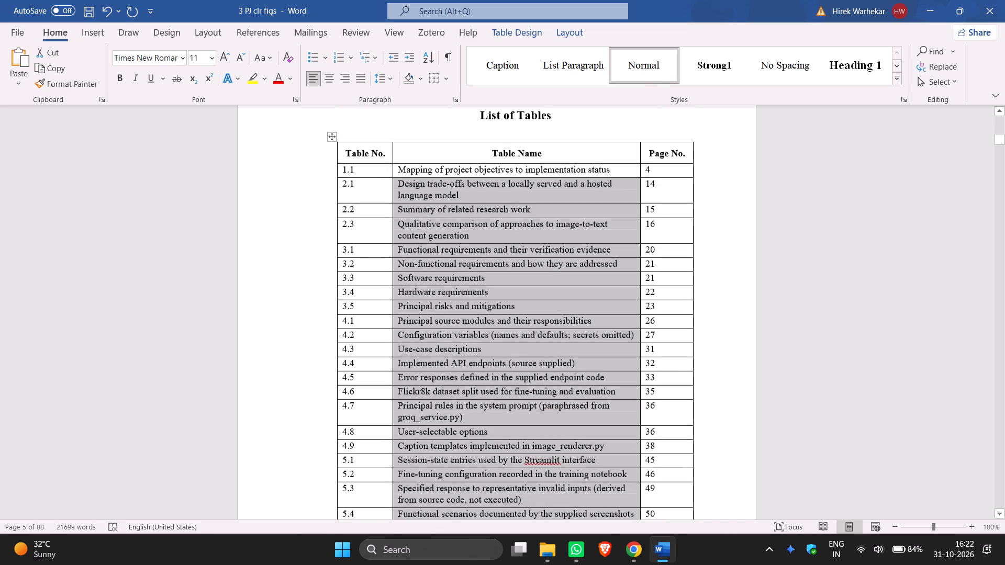
left_click(282, 208)
left_click(462, 263)
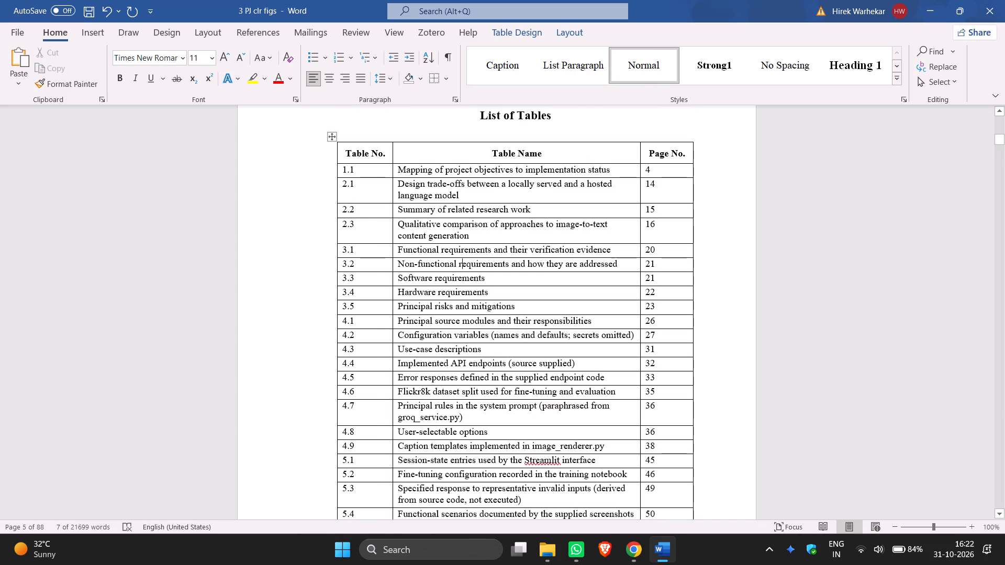
left_click(344, 169)
left_click(435, 220)
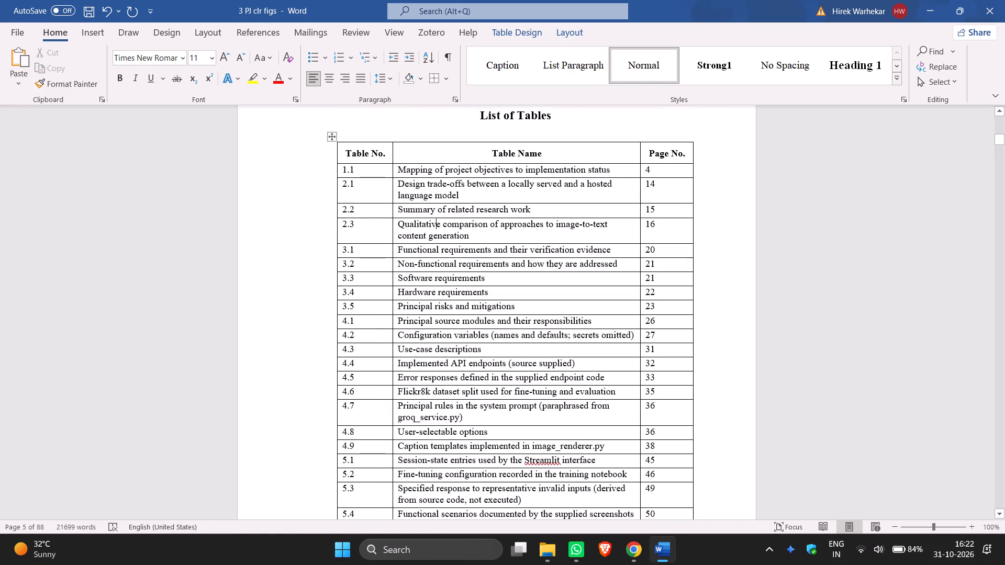
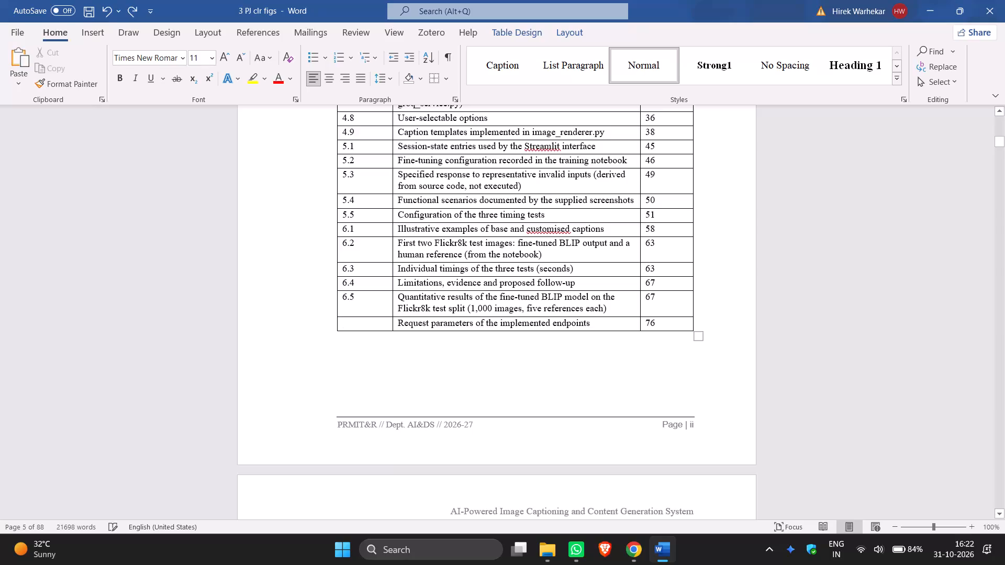
Redo the undone entry of table number A.1 in the request parameters row.
left_click(131, 6)
Centre the table numbers from 1.1 to A.1 in the Table No. column of the List of Tables.
scroll(365, 362, "up", 11)
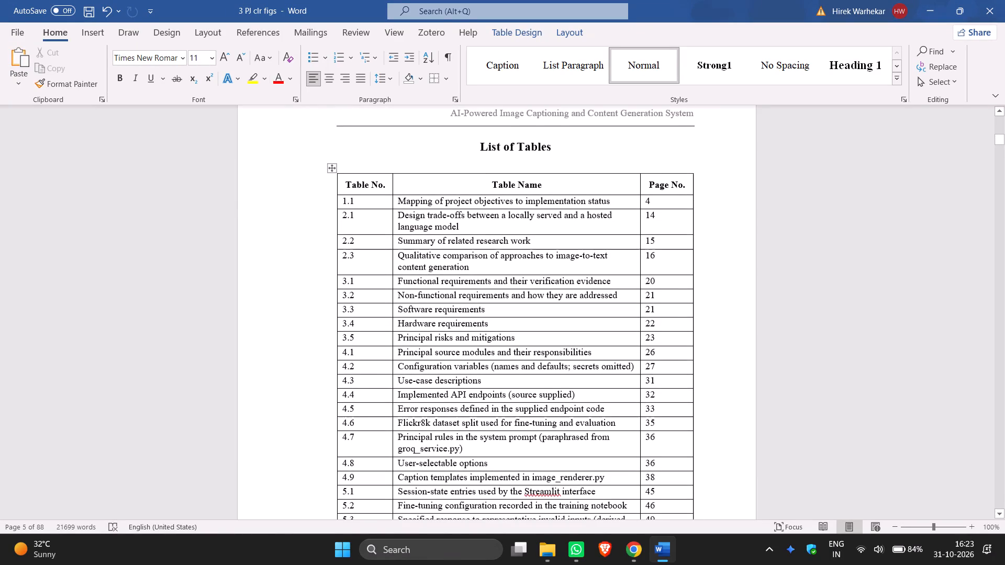
left_click(367, 236)
left_click_drag(344, 199, 374, 291)
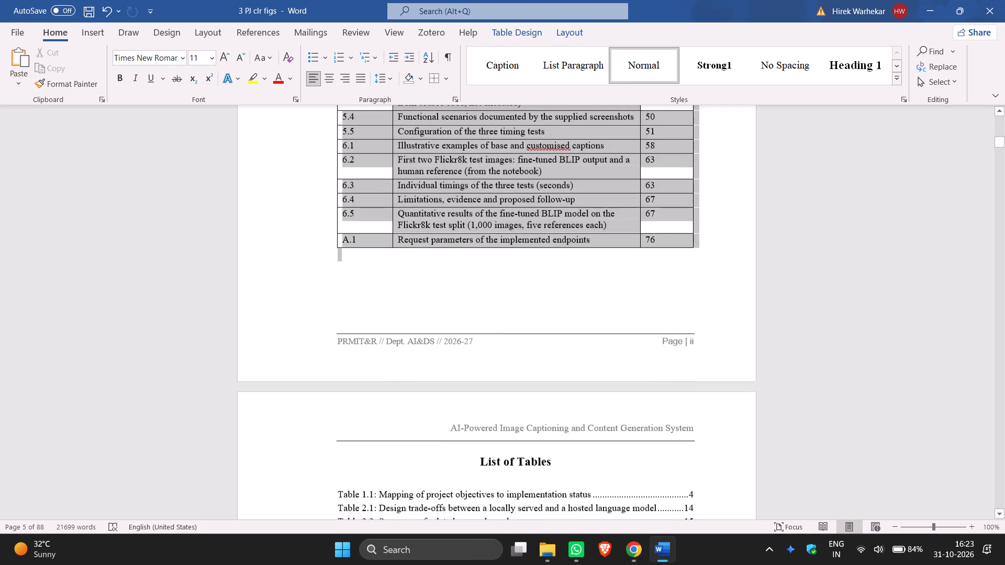
left_click_drag(374, 291, 365, 238)
scroll(365, 331, "up", 5)
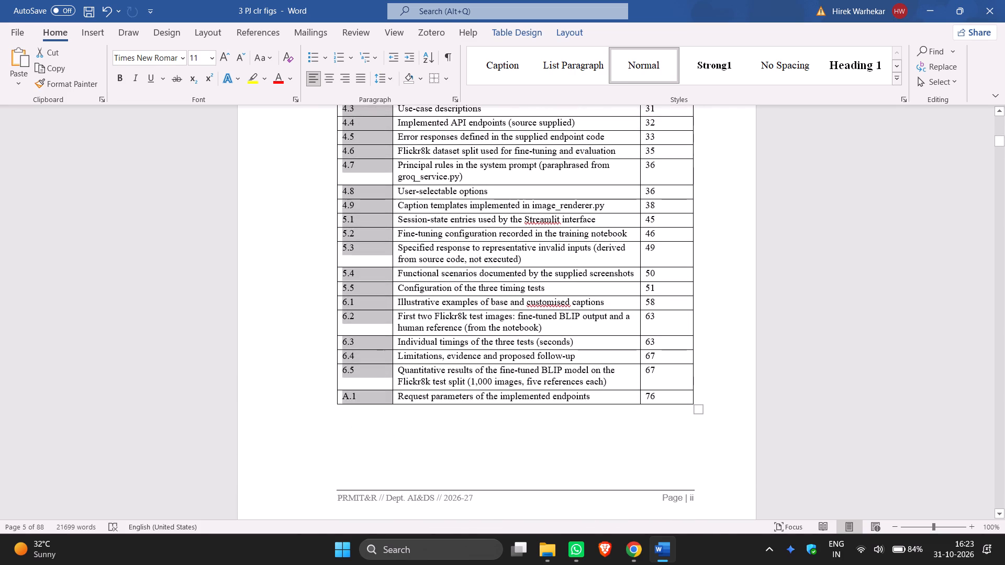
left_click(327, 78)
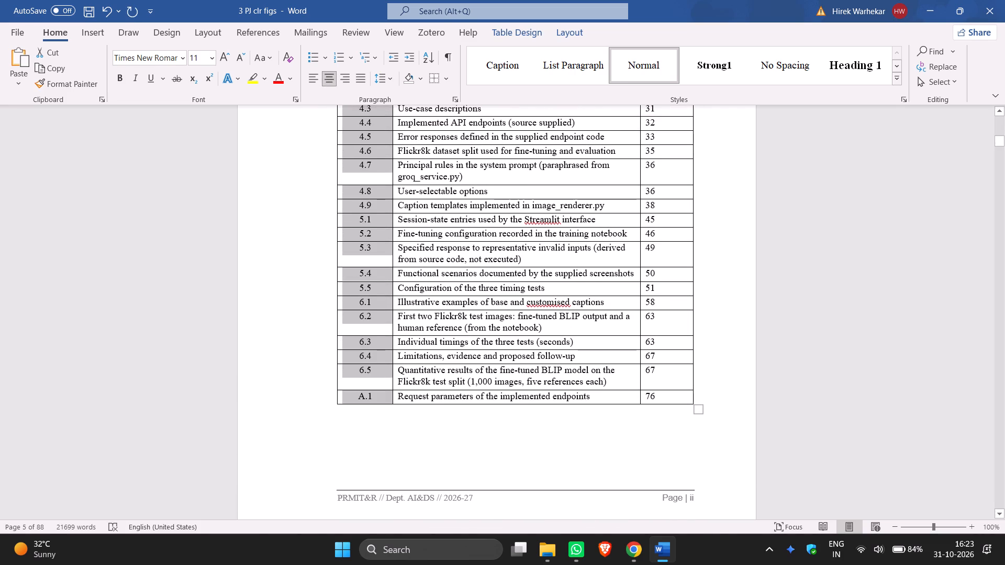
Set the paragraph spacing after the table numbers in the Table No. column to 0 pt.
scroll(286, 203, "up", 2)
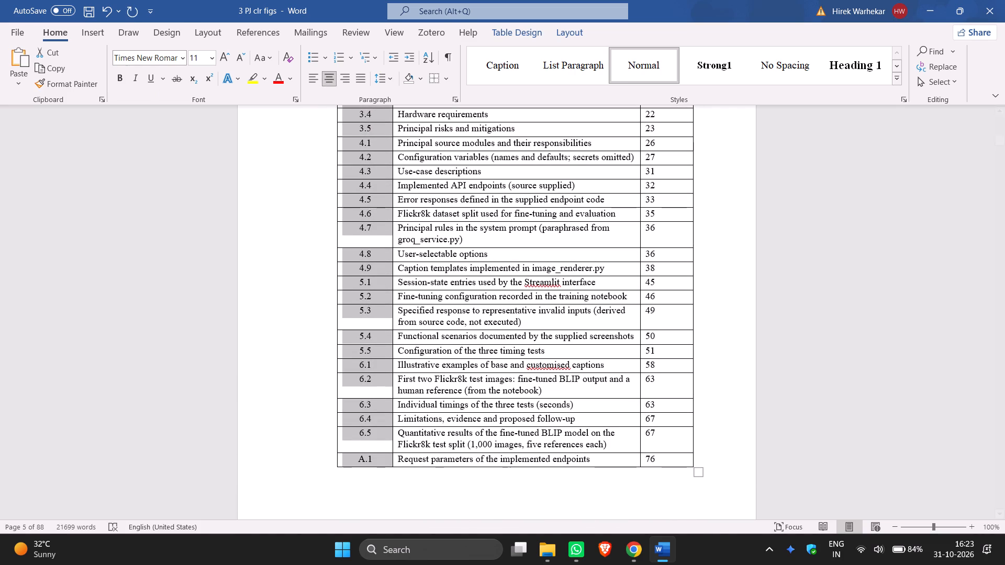
left_click(211, 28)
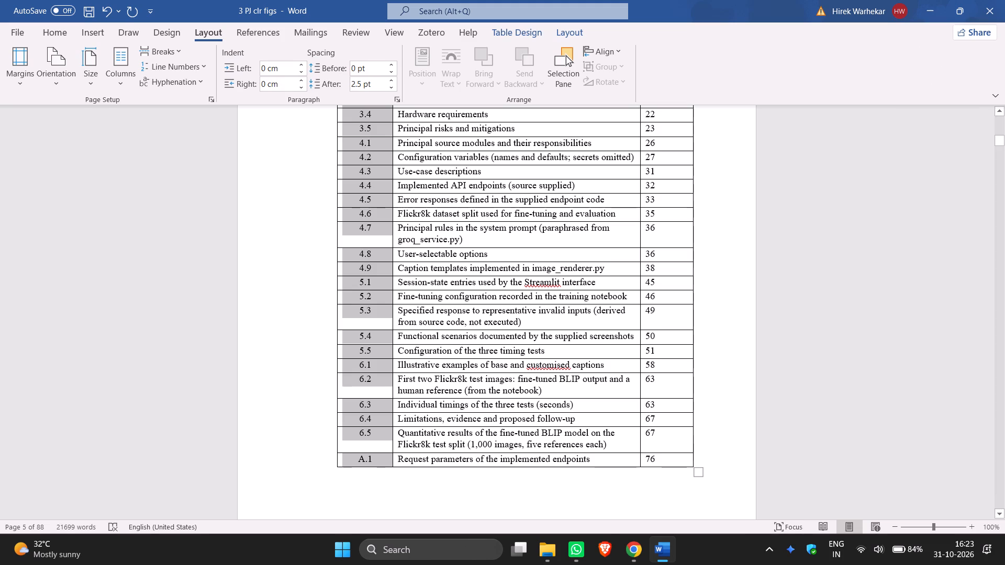
left_click(394, 87)
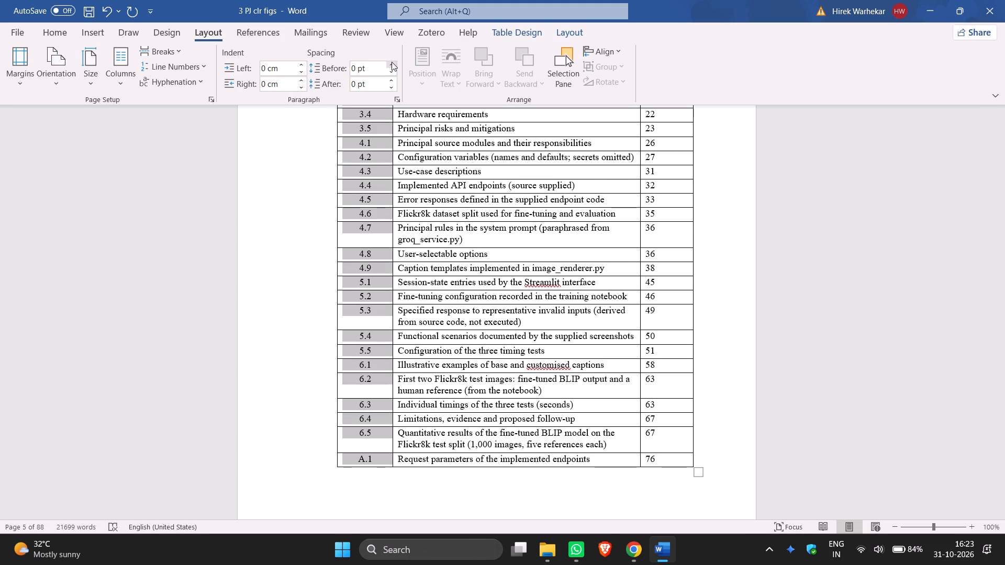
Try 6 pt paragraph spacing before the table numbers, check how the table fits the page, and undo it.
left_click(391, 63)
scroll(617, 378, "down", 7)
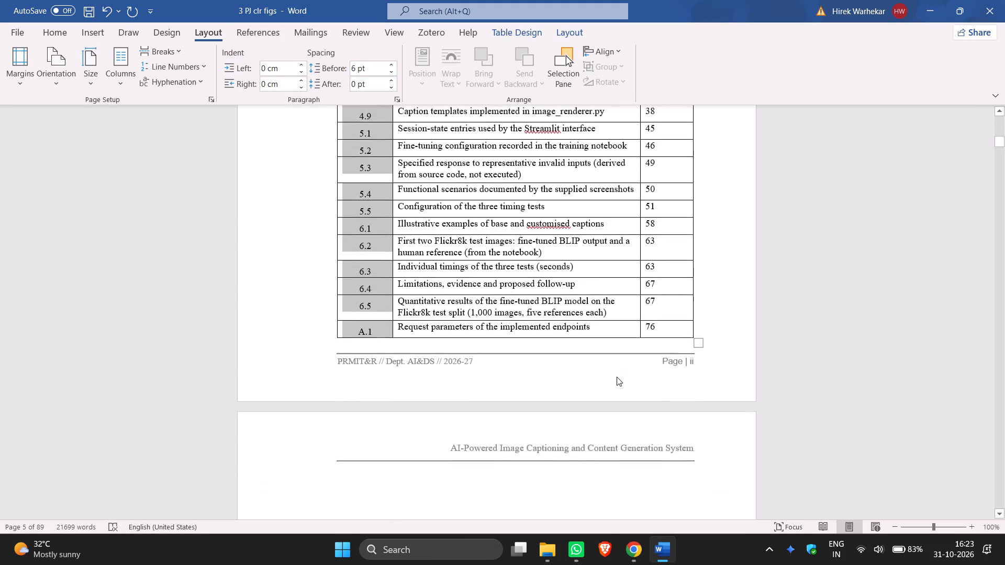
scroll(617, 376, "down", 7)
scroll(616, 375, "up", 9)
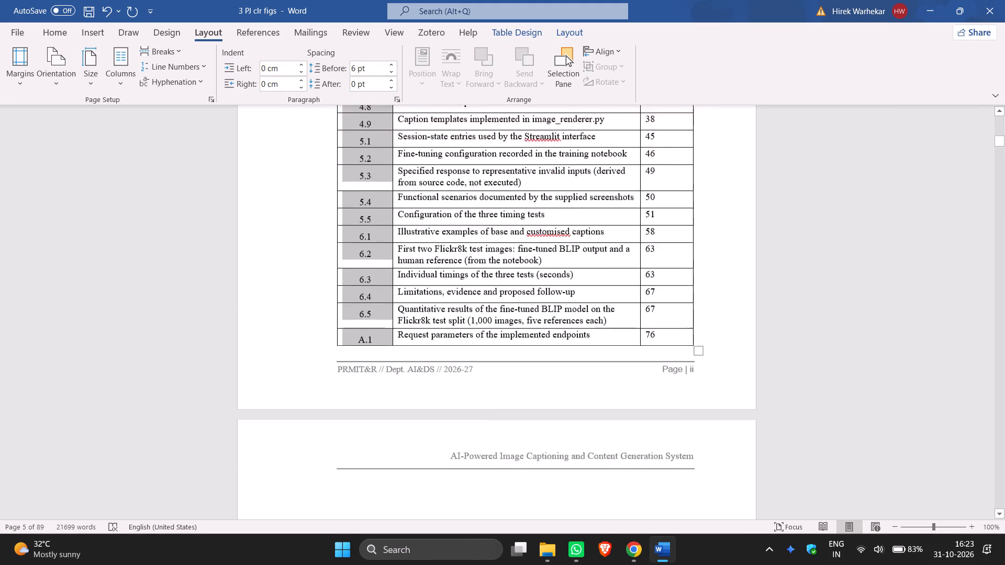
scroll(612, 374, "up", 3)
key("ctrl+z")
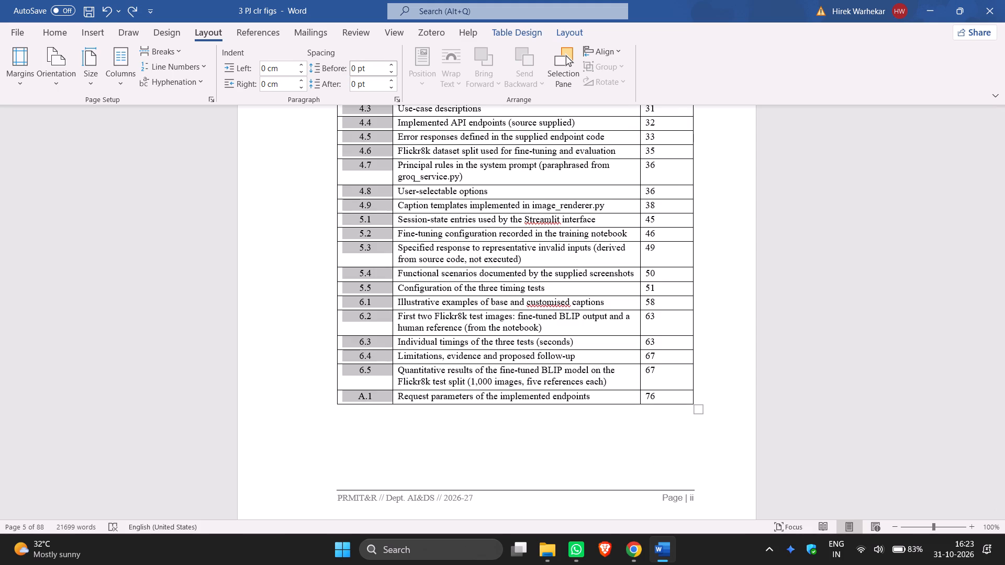
Set the paragraph spacing before the table numbers in the Table No. column to 3 pt.
left_click(353, 69)
left_click(356, 68)
key("BackSpace")
key("3")
key("Return")
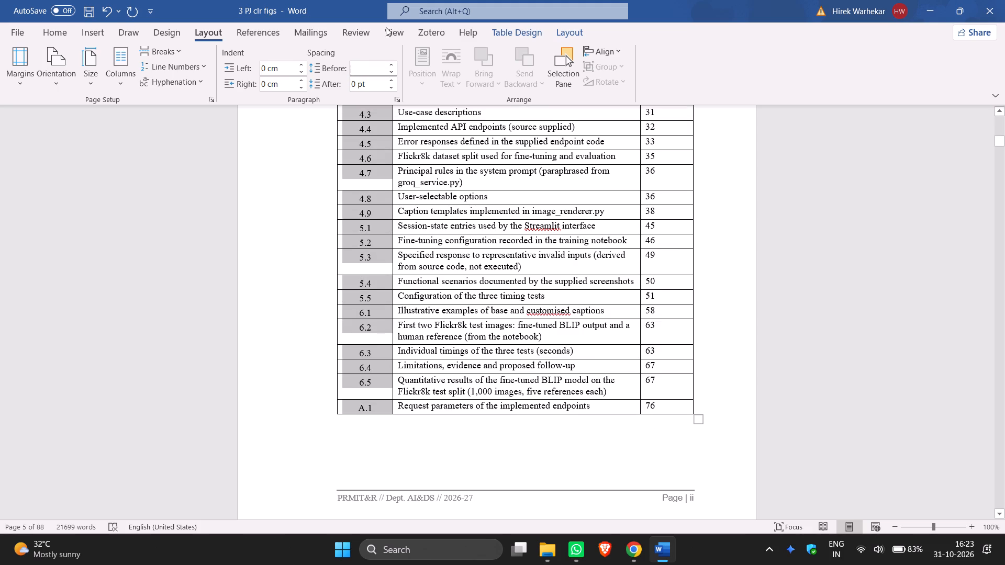
Review the table number column's spacing and the table's fit on the page against the original List of Tables.
scroll(56, 389, "up", 4)
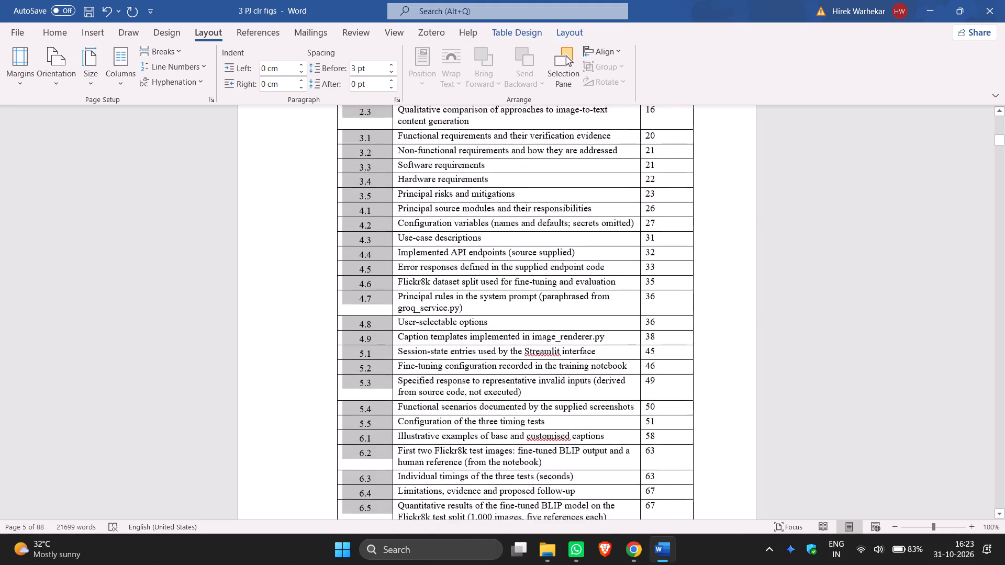
scroll(56, 389, "up", 5)
scroll(57, 388, "down", 9)
scroll(58, 387, "down", 15)
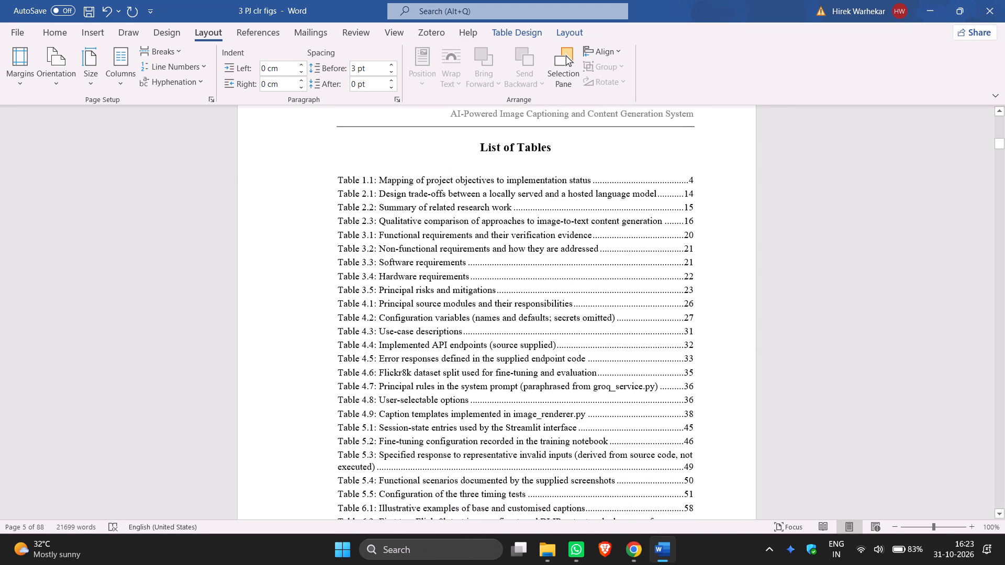
scroll(60, 382, "down", 4)
scroll(60, 382, "up", 9)
scroll(60, 382, "up", 12)
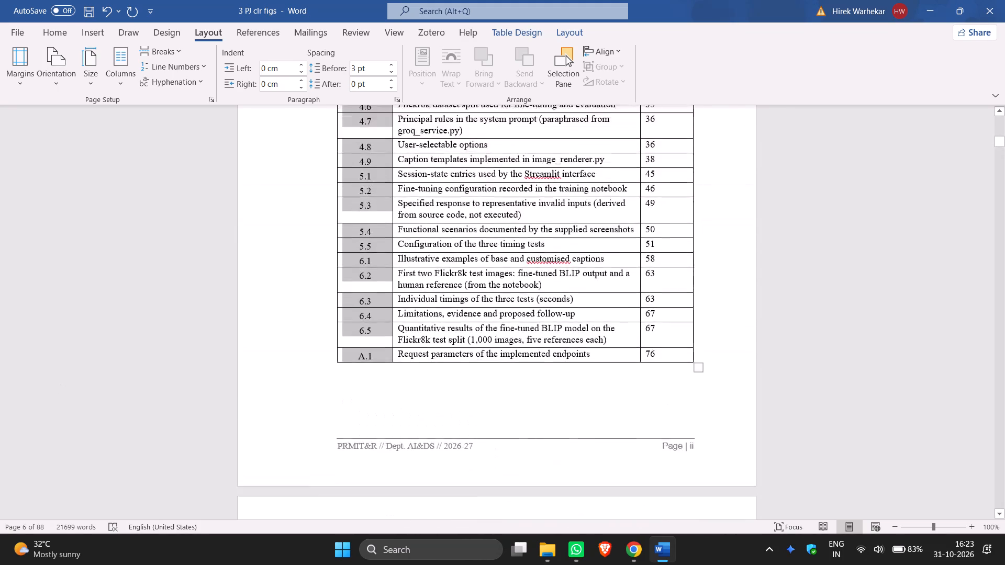
scroll(60, 382, "up", 8)
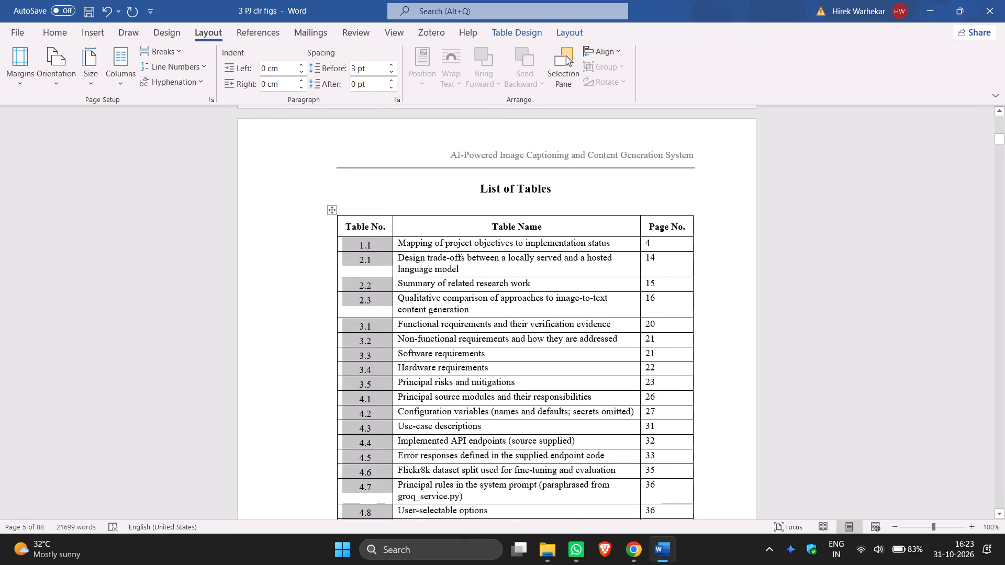
Centre the page numbers from the 1.1 row to the A.1 row in the Page No. column.
left_click(673, 275)
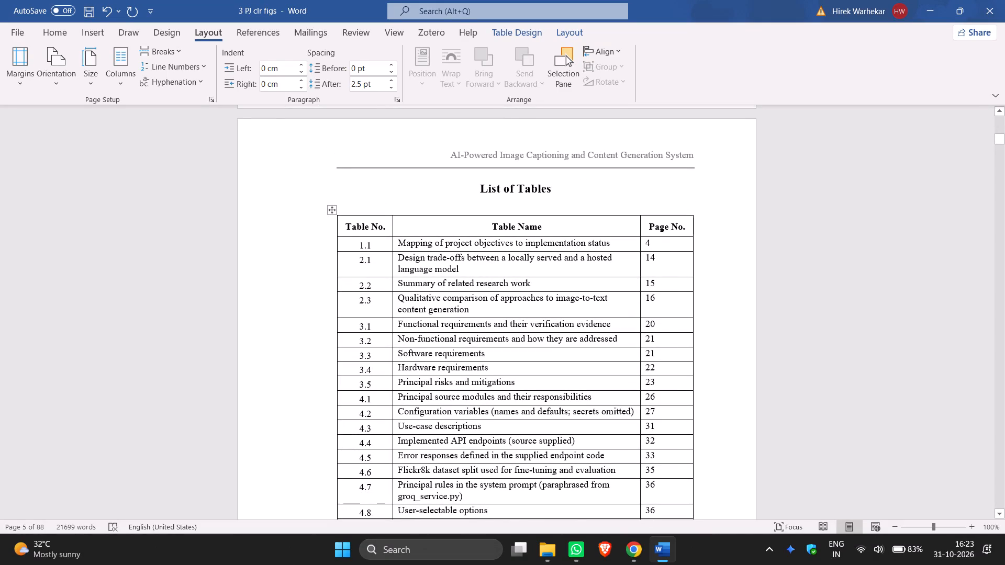
left_click_drag(646, 243, 664, 414)
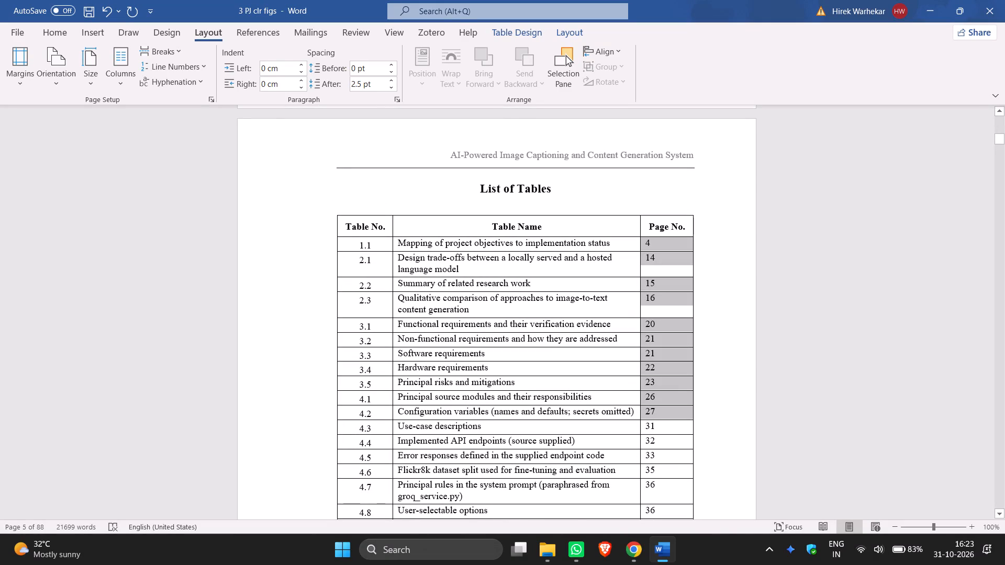
left_click_drag(664, 414, 657, 531)
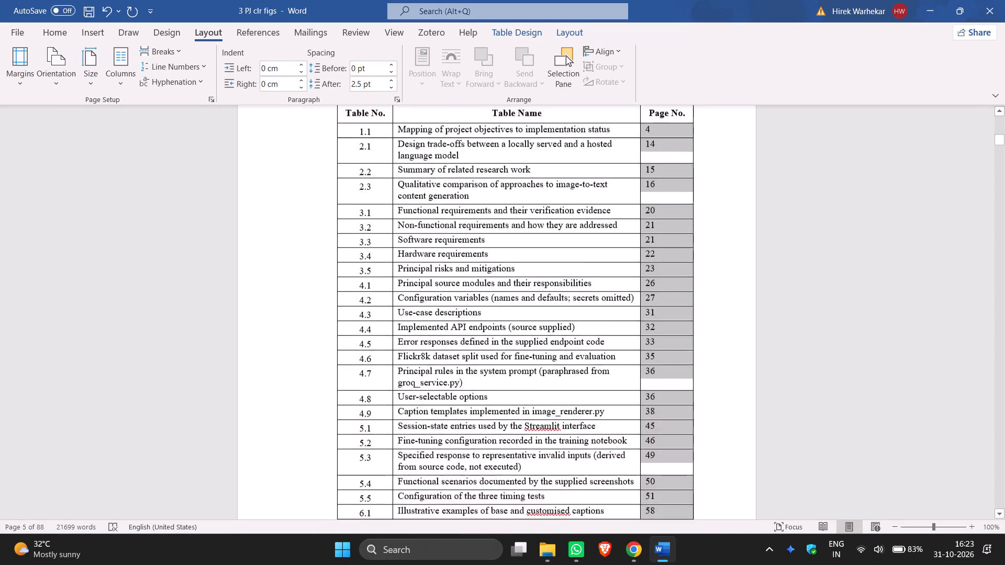
left_click_drag(657, 531, 667, 480)
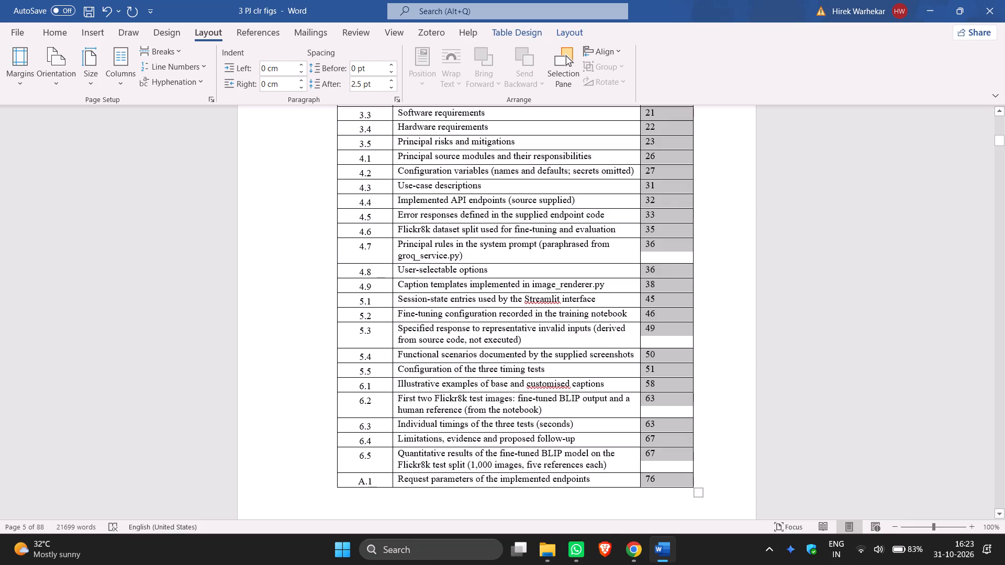
scroll(922, 292, "down", 5)
scroll(922, 292, "up", 2)
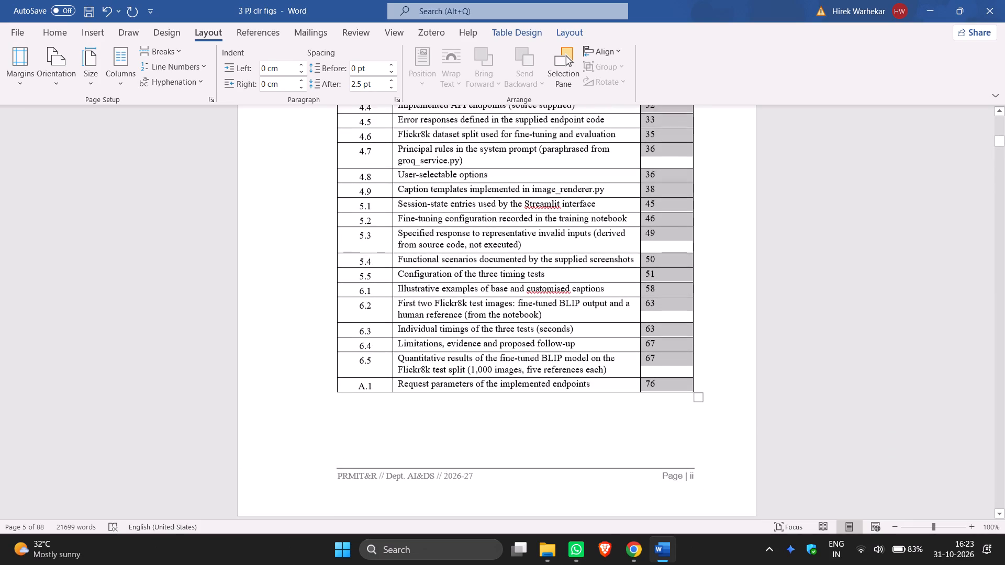
left_click(55, 35)
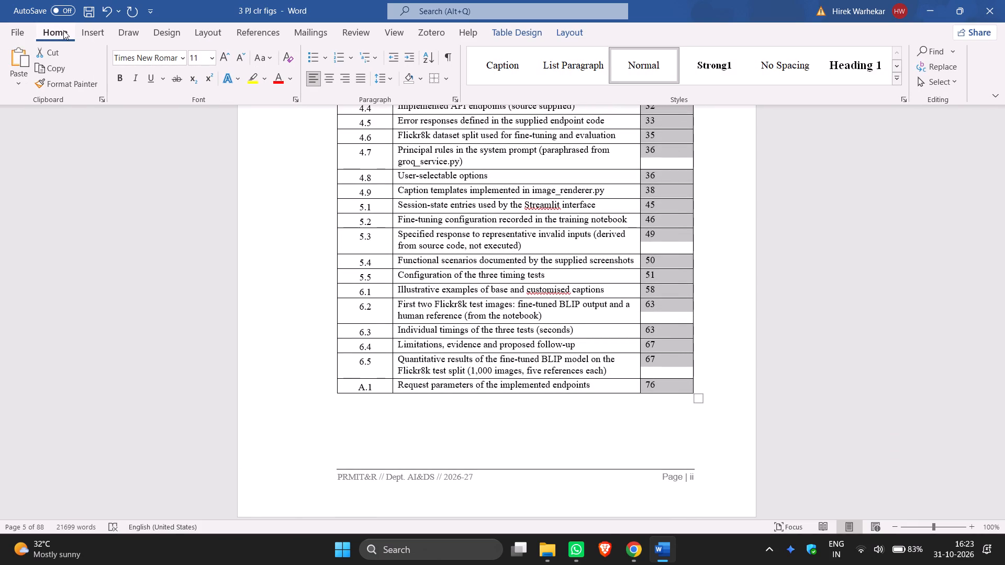
left_click(329, 82)
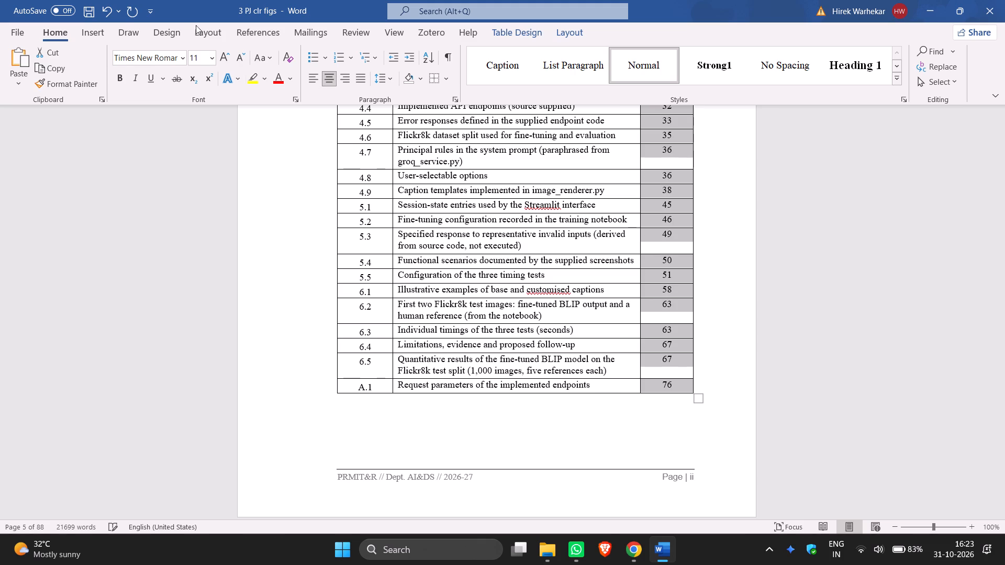
Set the paragraph spacing of the Page No. column's page numbers to 3 pt before and 0 pt after.
left_click(89, 30)
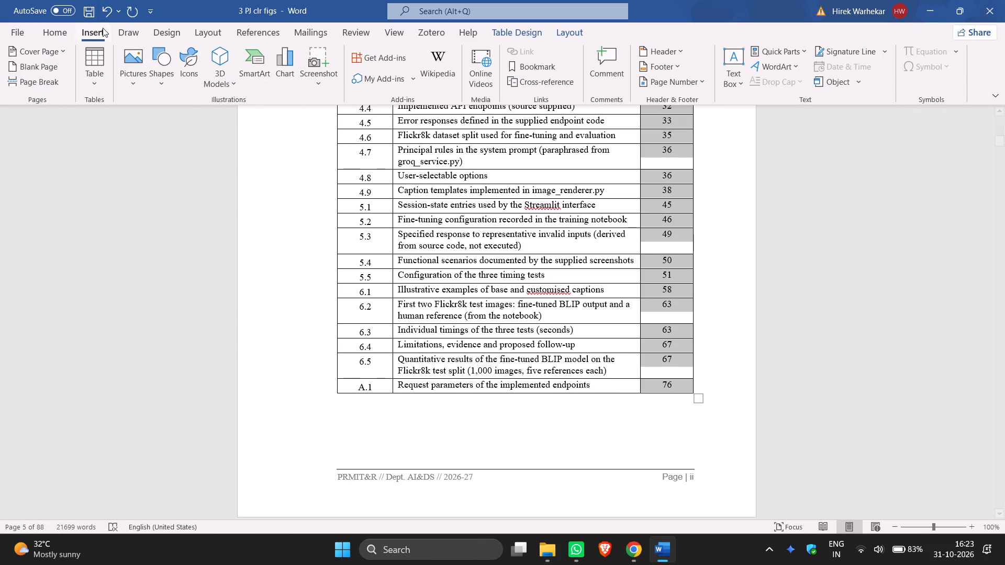
left_click(219, 29)
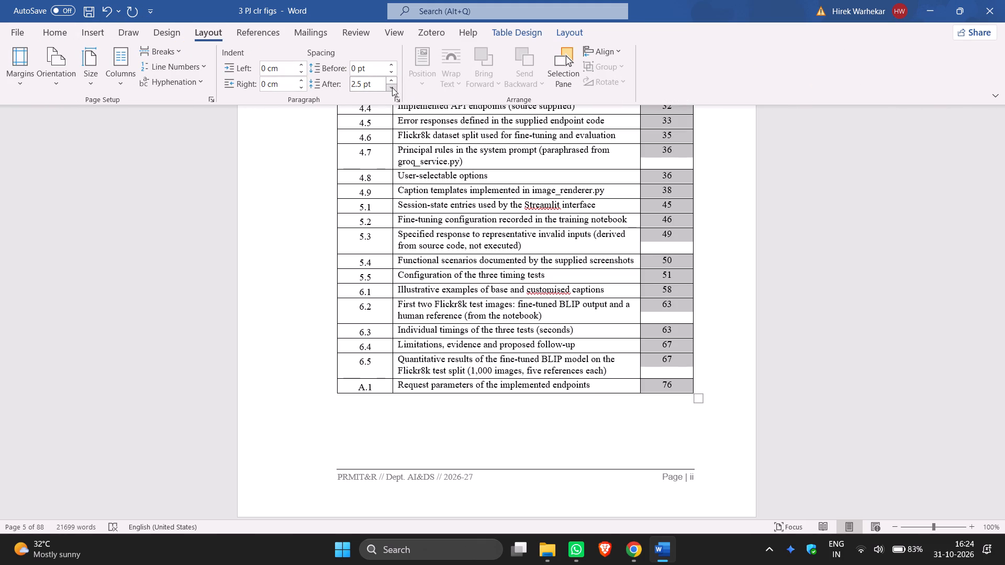
left_click(392, 87)
left_click(354, 66)
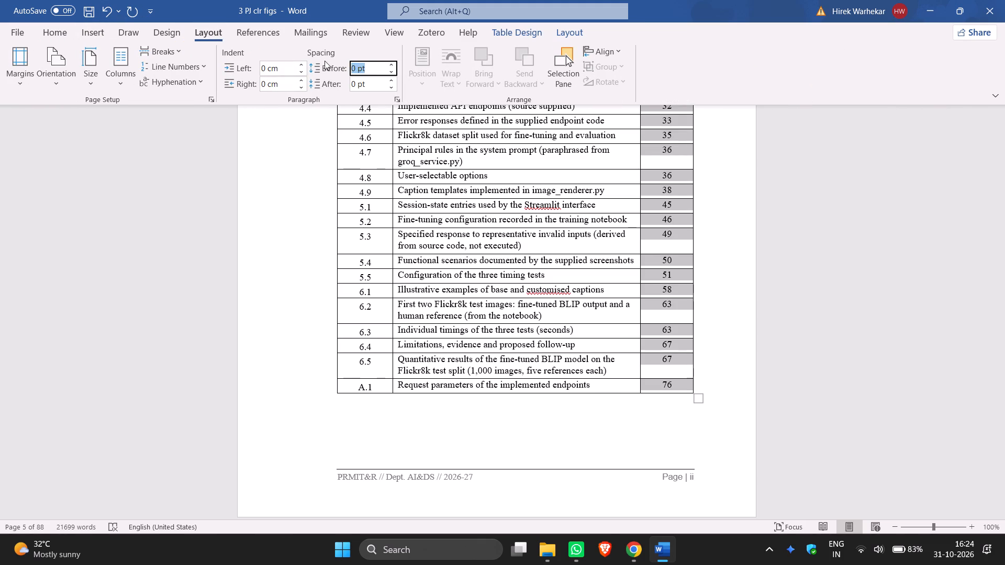
left_click(356, 66)
key("3")
key("Return")
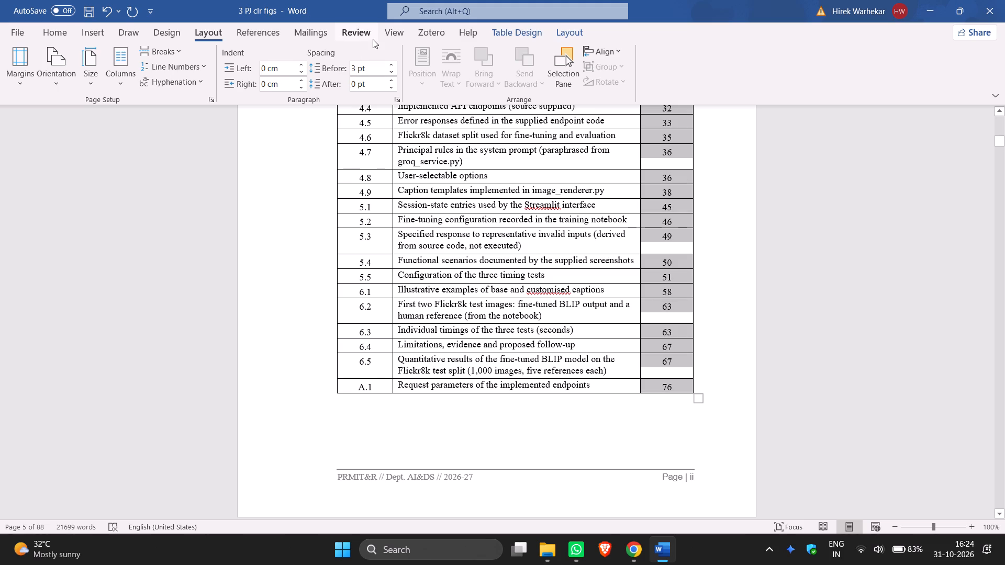
Examine the whole List of Tables for consistent alignment and spacing of the table number and page number columns.
left_click(811, 220)
scroll(811, 204, "up", 7)
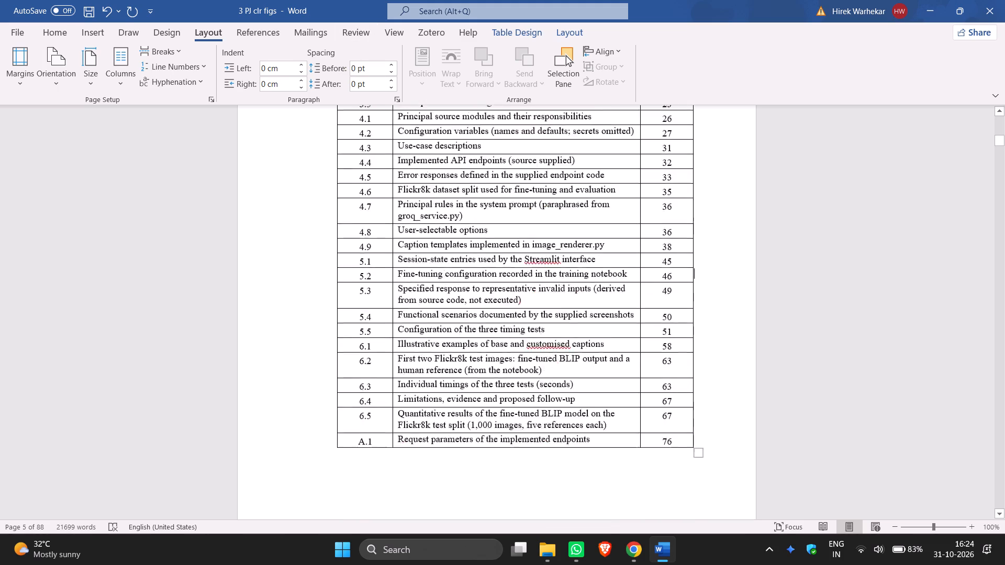
scroll(811, 204, "up", 5)
scroll(587, 234, "down", 14)
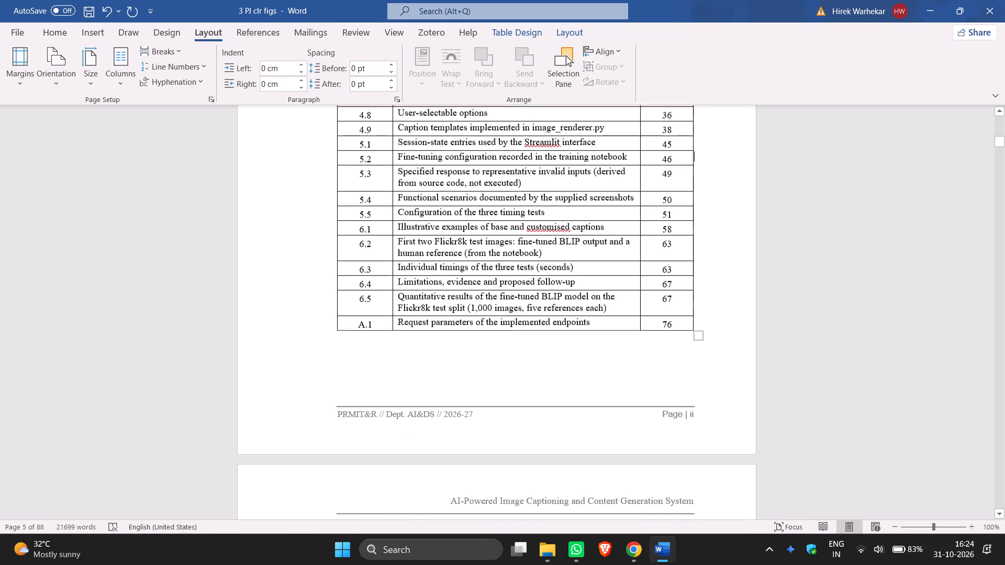
scroll(587, 234, "down", 4)
scroll(587, 234, "up", 16)
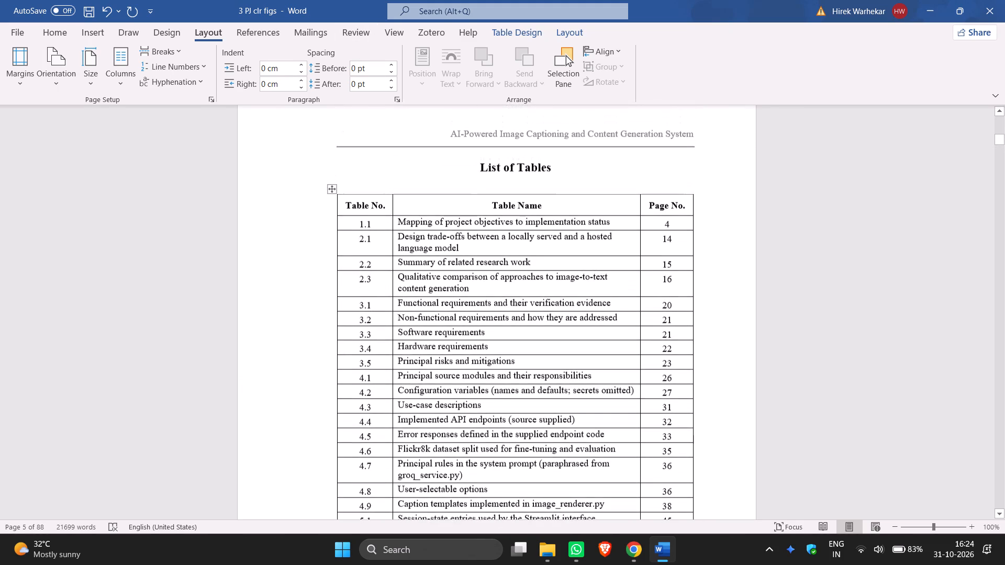
Make the header row of the List of Tables table slightly taller.
left_click(553, 209)
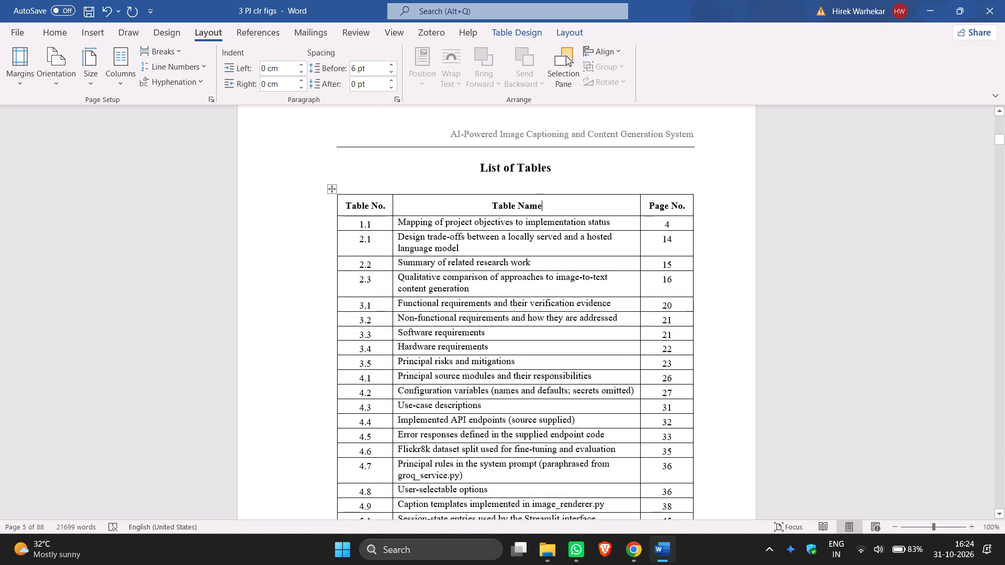
left_click(628, 216)
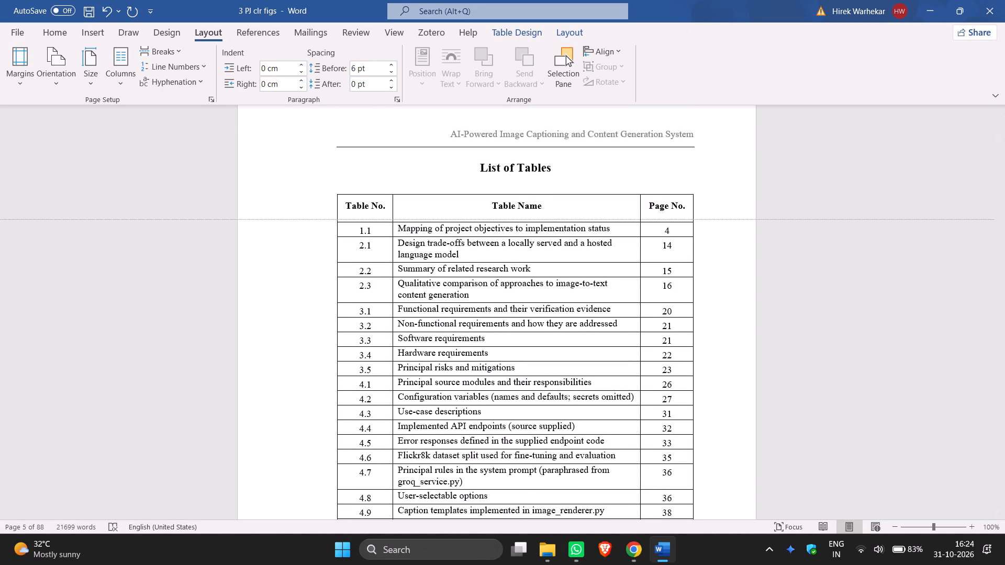
left_click(758, 222)
scroll(761, 222, "down", 6)
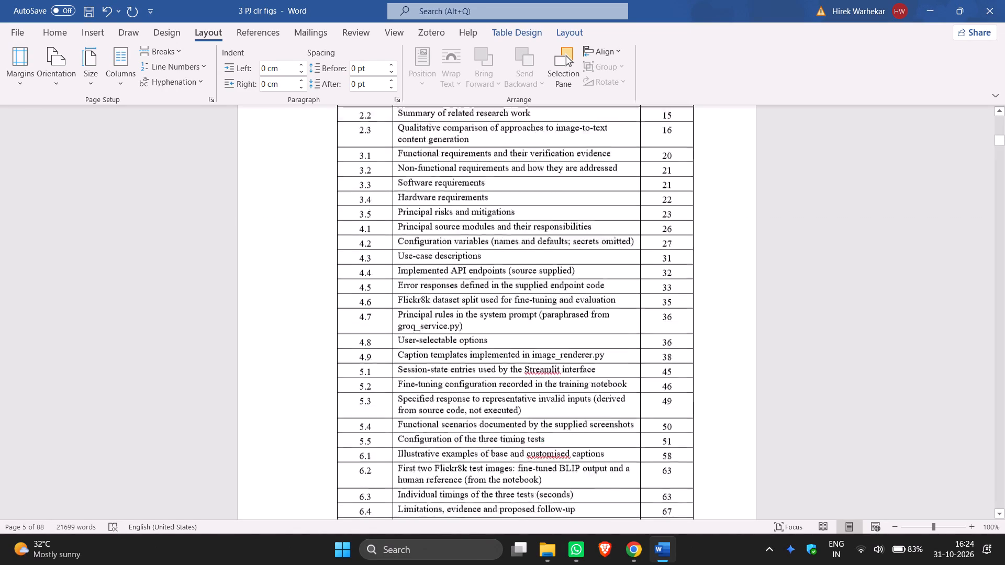
Remove all borders from the entire List of Tables table, from the header row to the A.1 row.
scroll(758, 222, "down", 9)
scroll(753, 221, "up", 8)
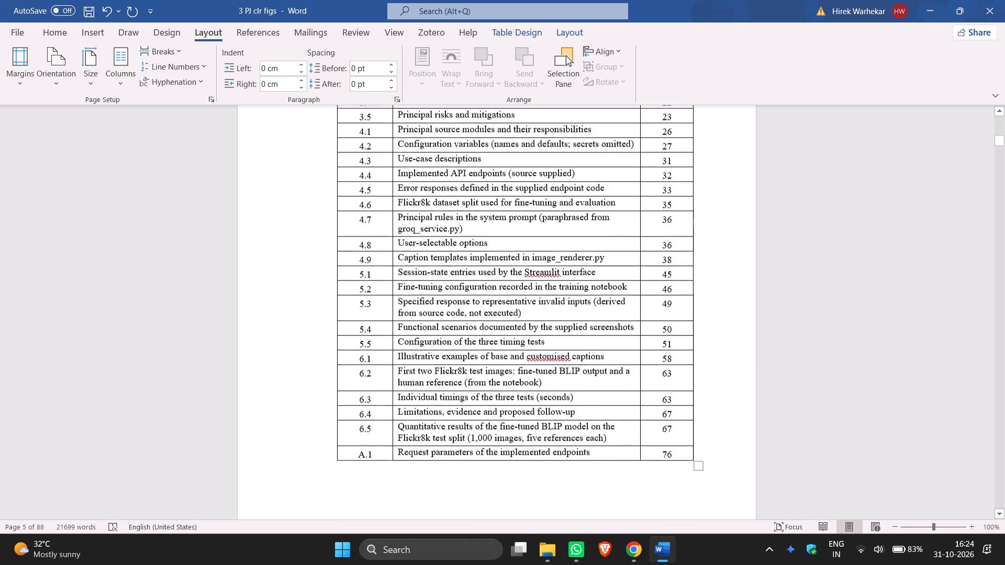
scroll(753, 221, "up", 8)
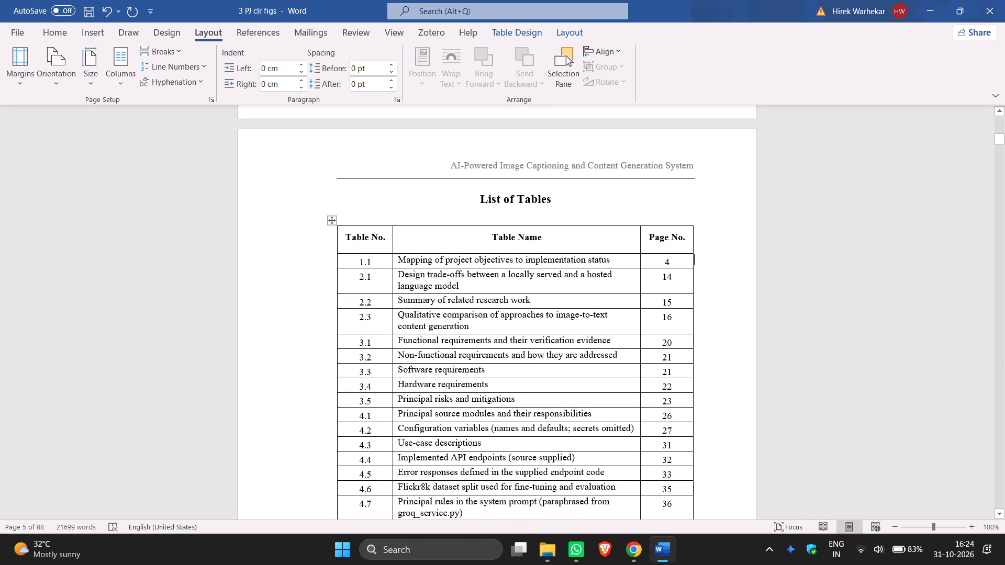
left_click(152, 245)
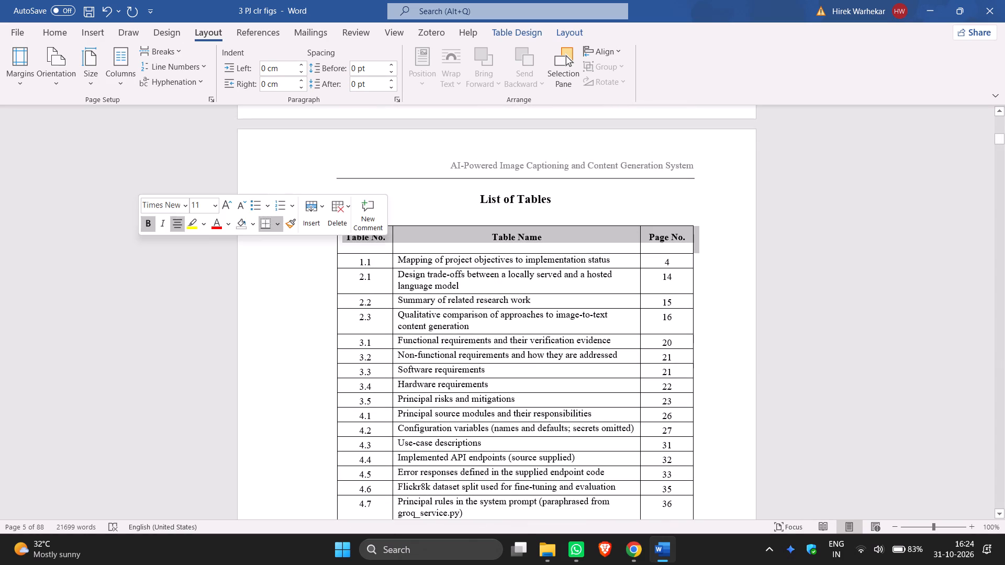
left_click(408, 266)
left_click_drag(346, 231, 540, 391)
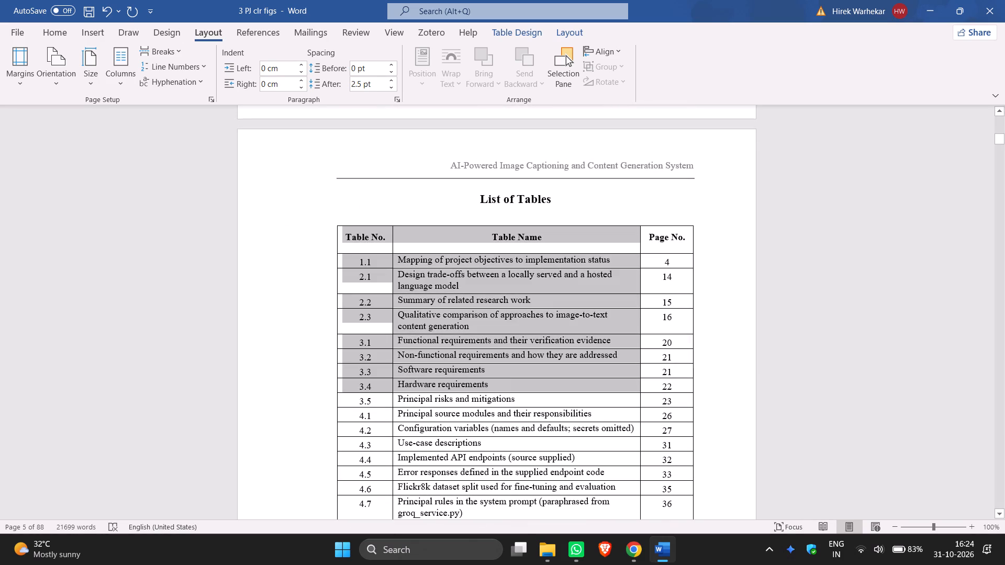
left_click_drag(540, 391, 580, 384)
left_click_drag(580, 384, 664, 500)
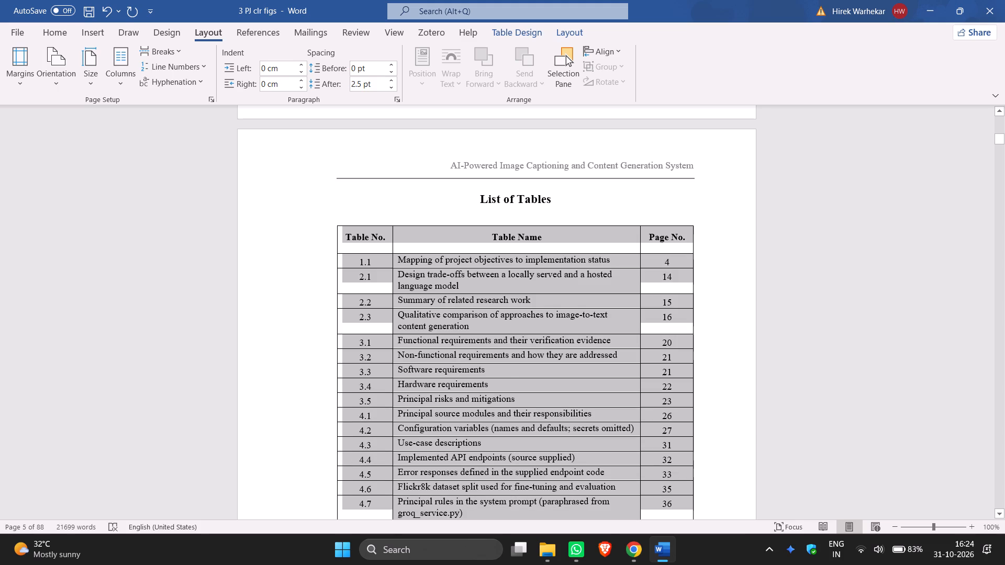
left_click_drag(664, 500, 663, 529)
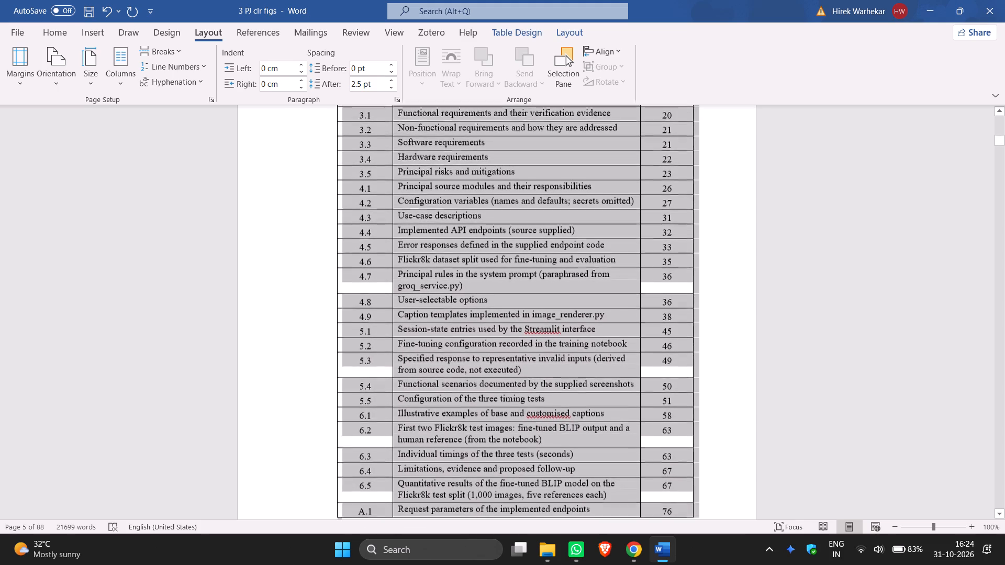
left_click_drag(663, 529, 676, 455)
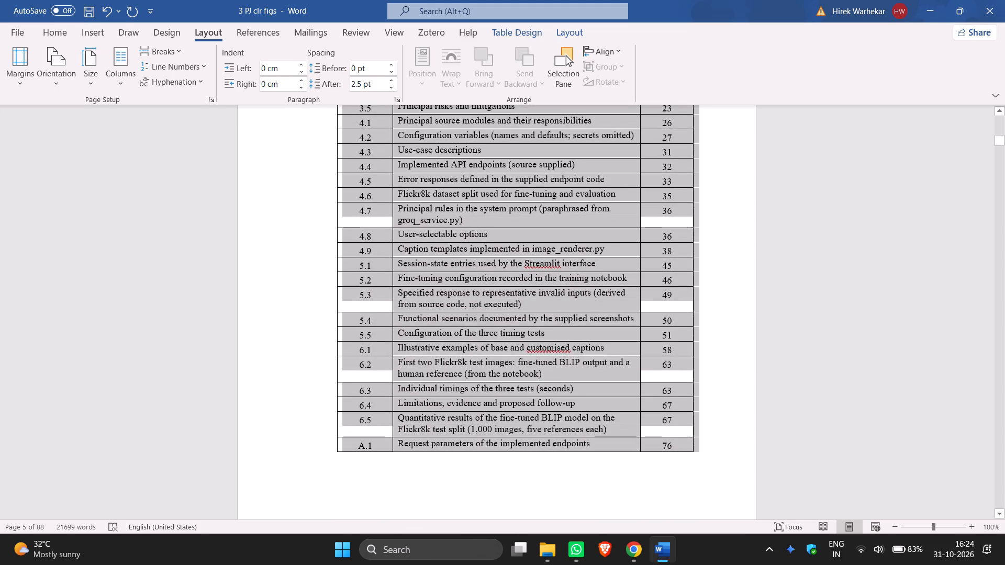
left_click_drag(676, 455, 676, 455)
left_click(58, 33)
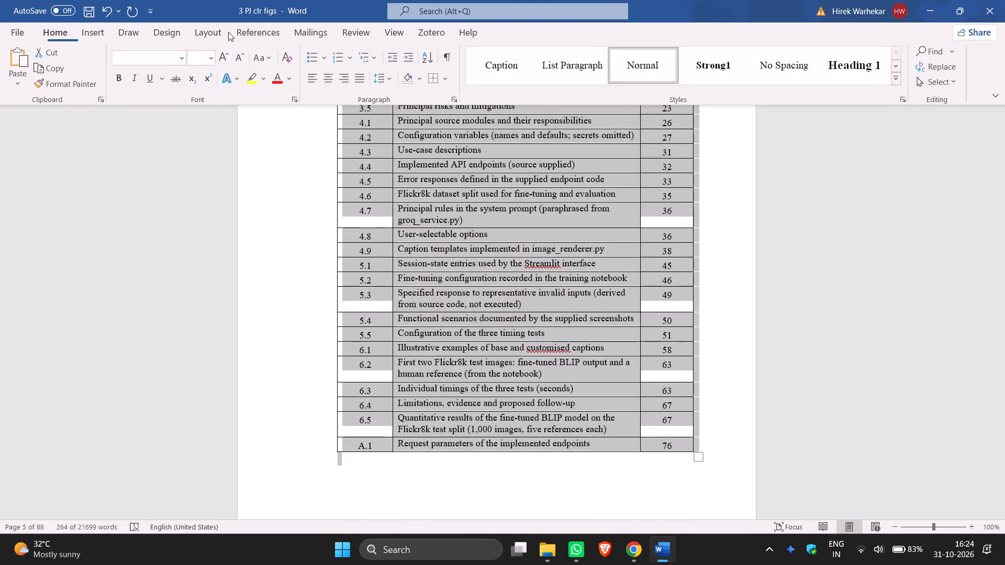
left_click(444, 73)
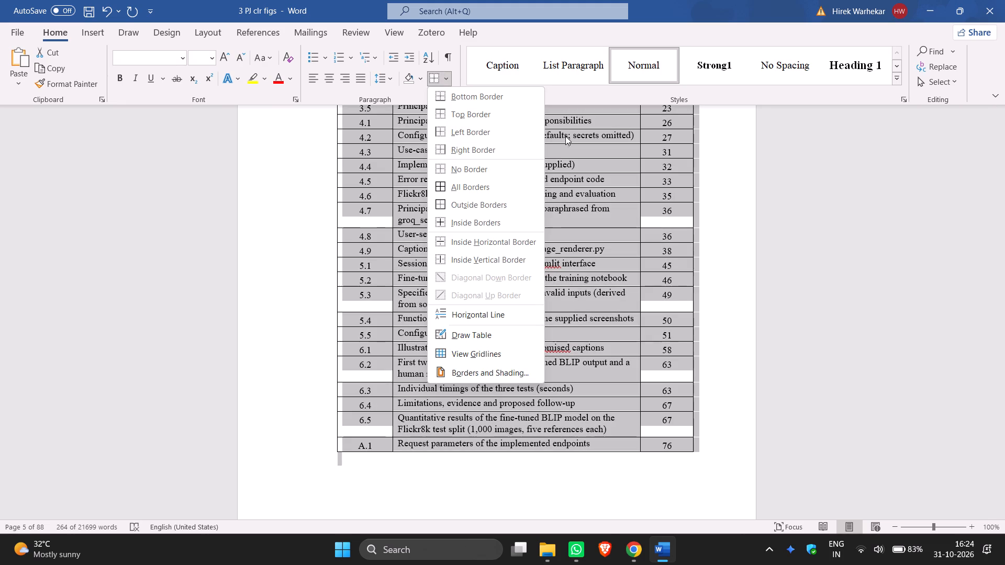
left_click(489, 168)
left_click(869, 337)
Delete the old dotted-leader List of Tables page, including its heading and all entries from Table 1.1 to Table A.1.
scroll(781, 338, "up", 2)
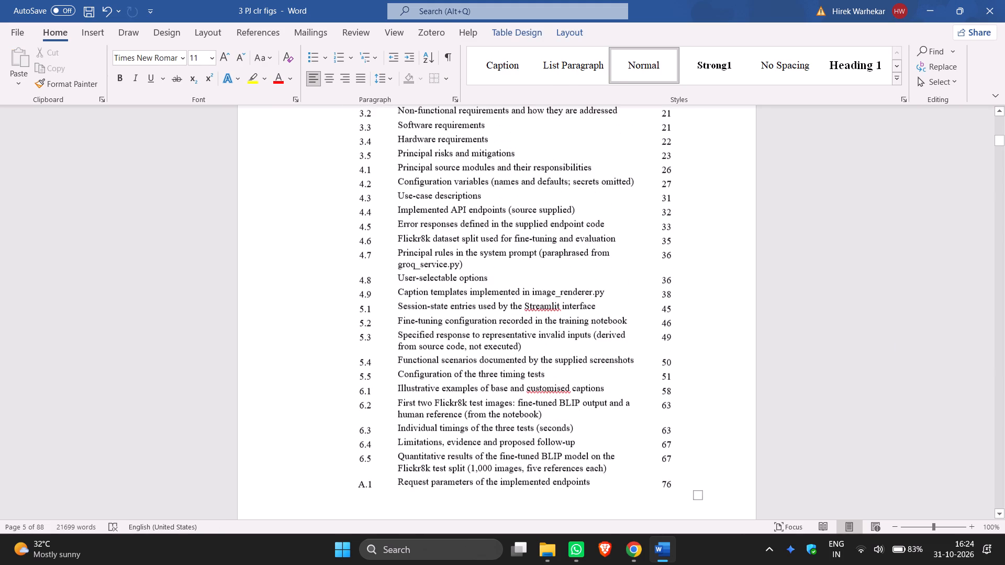
scroll(780, 336, "up", 9)
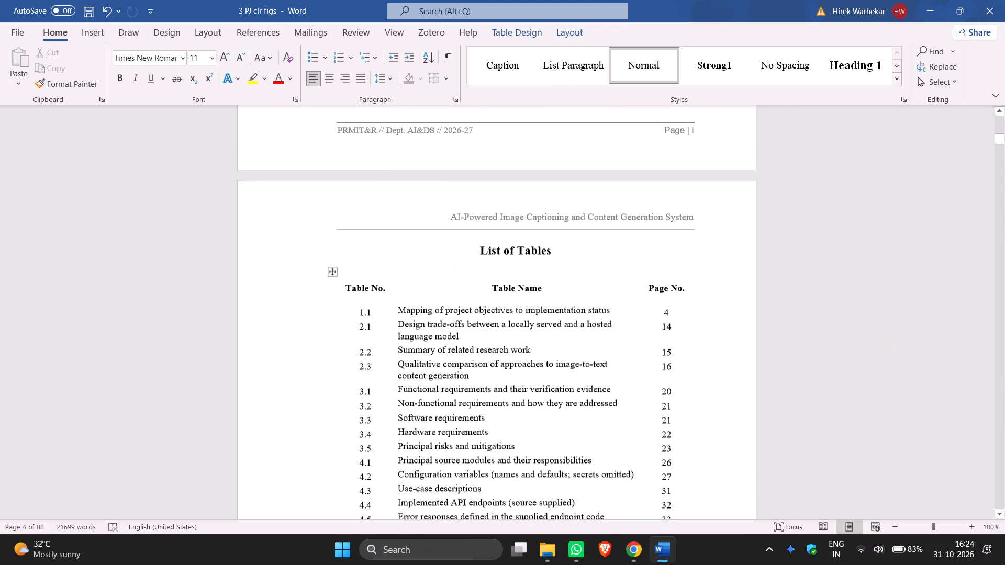
scroll(778, 332, "down", 15)
scroll(783, 314, "down", 6)
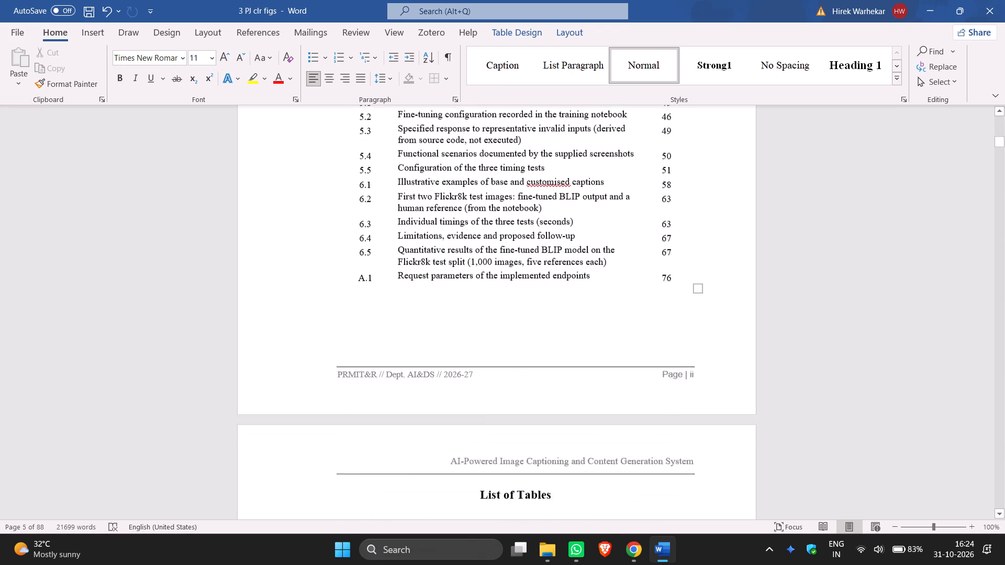
scroll(783, 314, "down", 16)
scroll(783, 312, "down", 6)
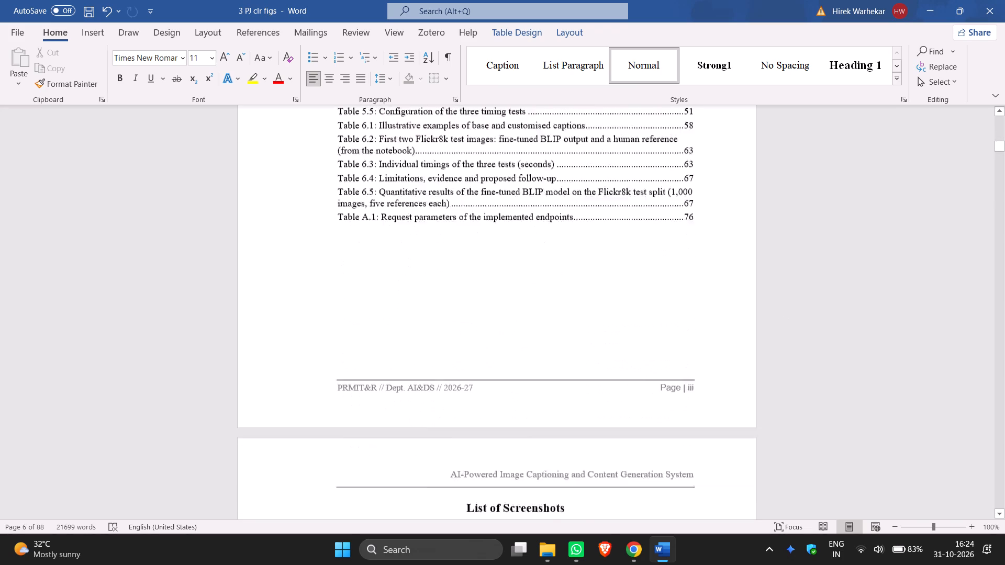
scroll(783, 312, "down", 4)
scroll(783, 312, "up", 6)
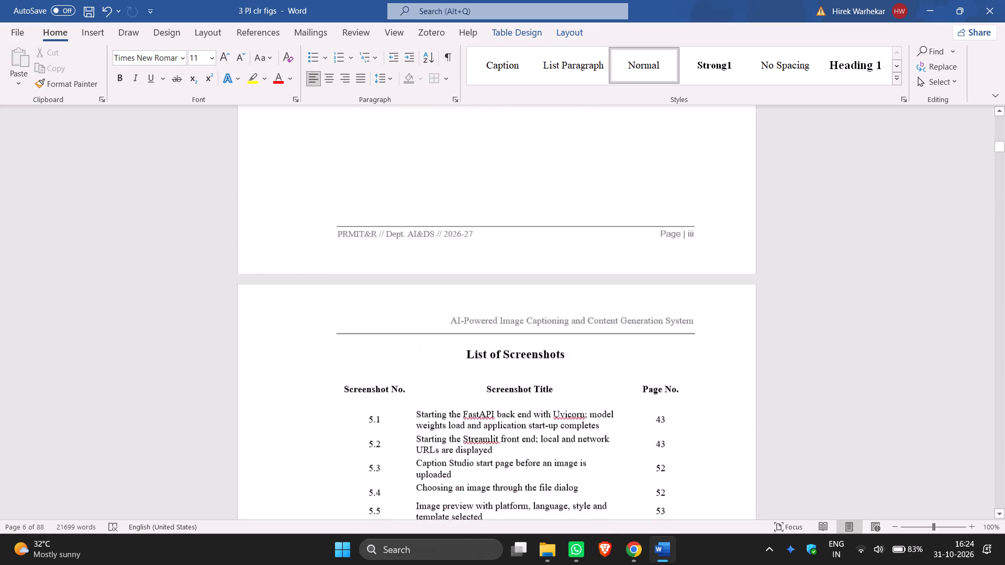
scroll(783, 312, "up", 4)
scroll(630, 342, "up", 15)
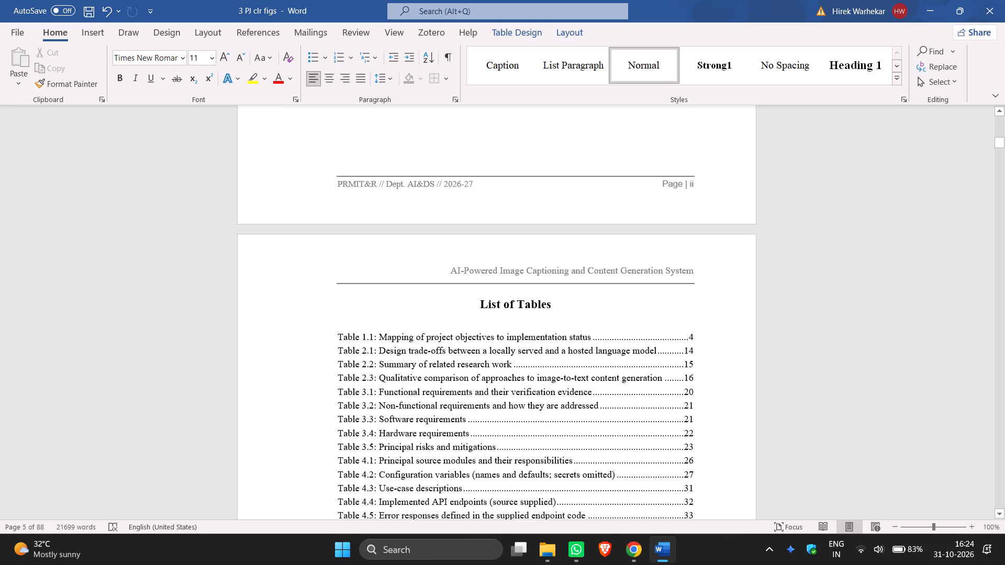
left_click_drag(478, 300, 538, 524)
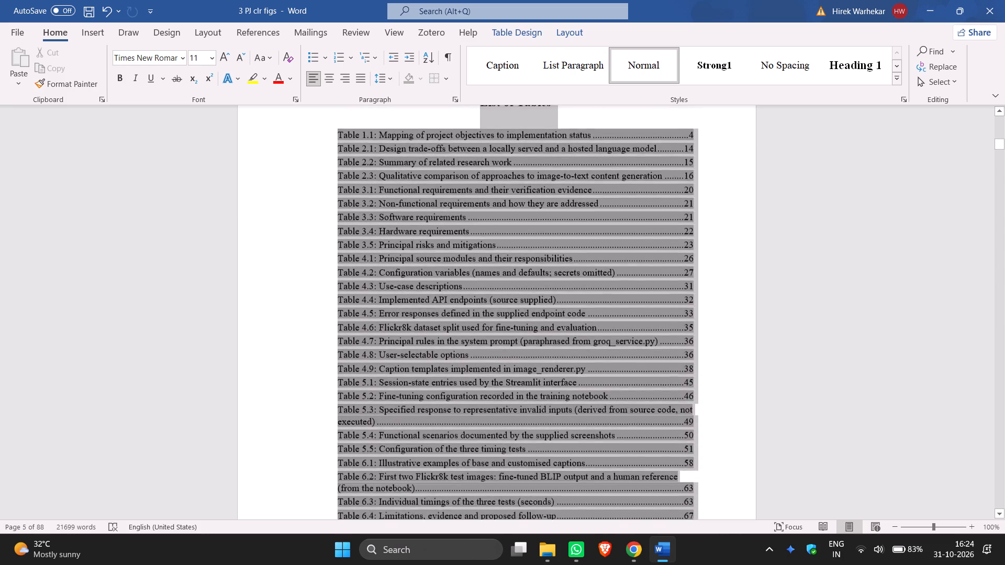
left_click_drag(538, 524, 570, 445)
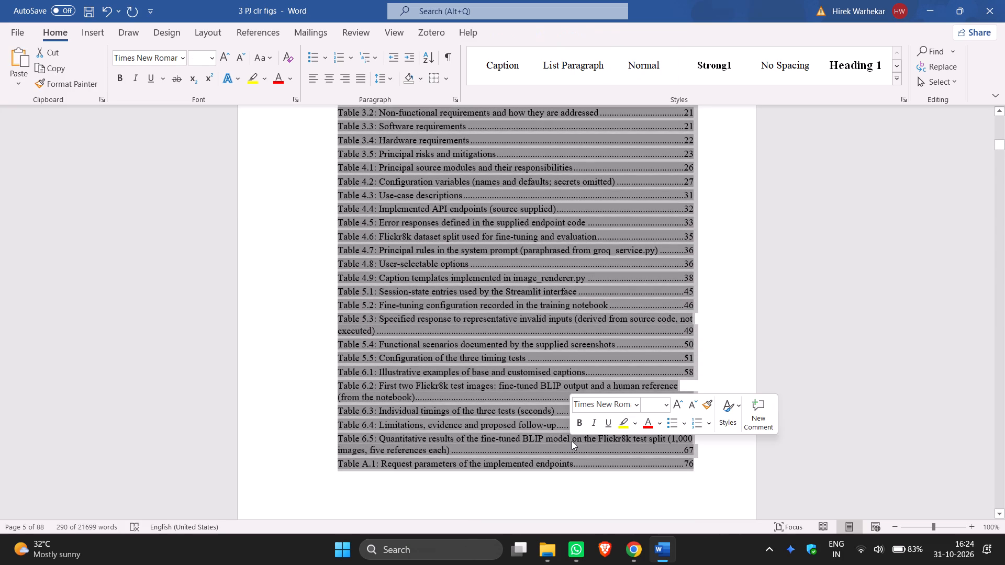
key("BackSpace")
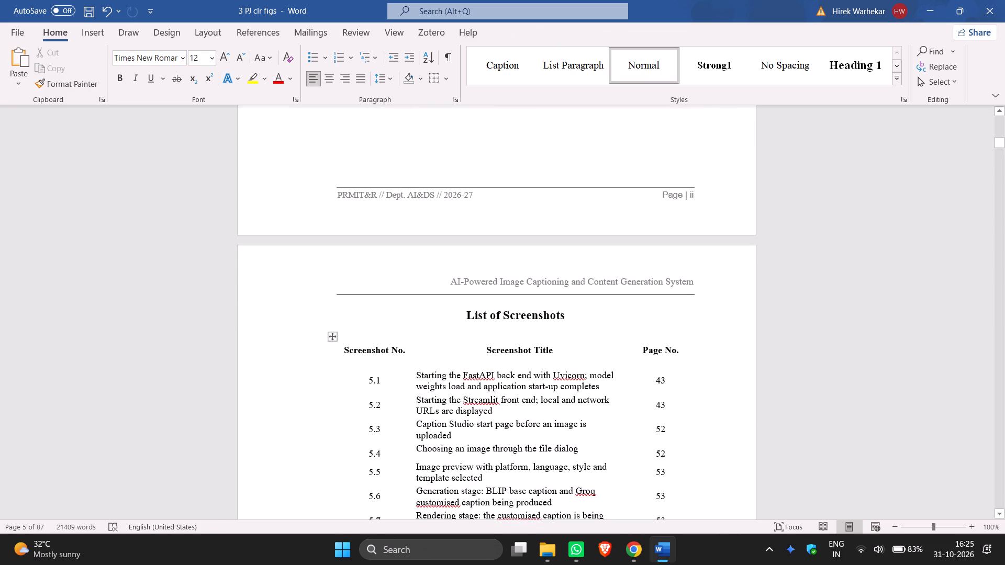
Examine the borderless List of Tables against the List of Screenshots and List of Abbreviations for consistent layout and page flow.
scroll(621, 442, "down", 1)
scroll(621, 442, "up", 17)
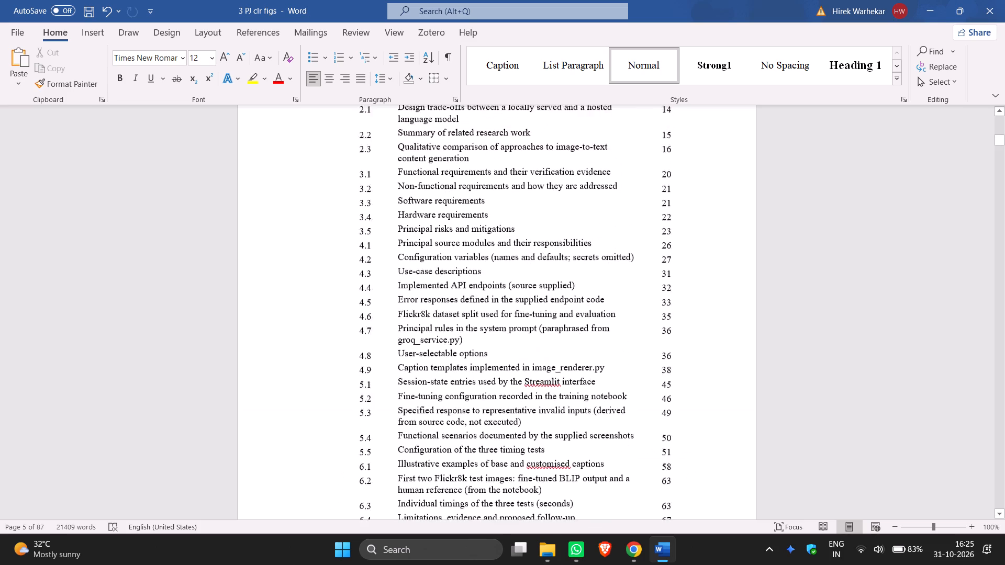
scroll(621, 442, "up", 3)
scroll(621, 440, "down", 7)
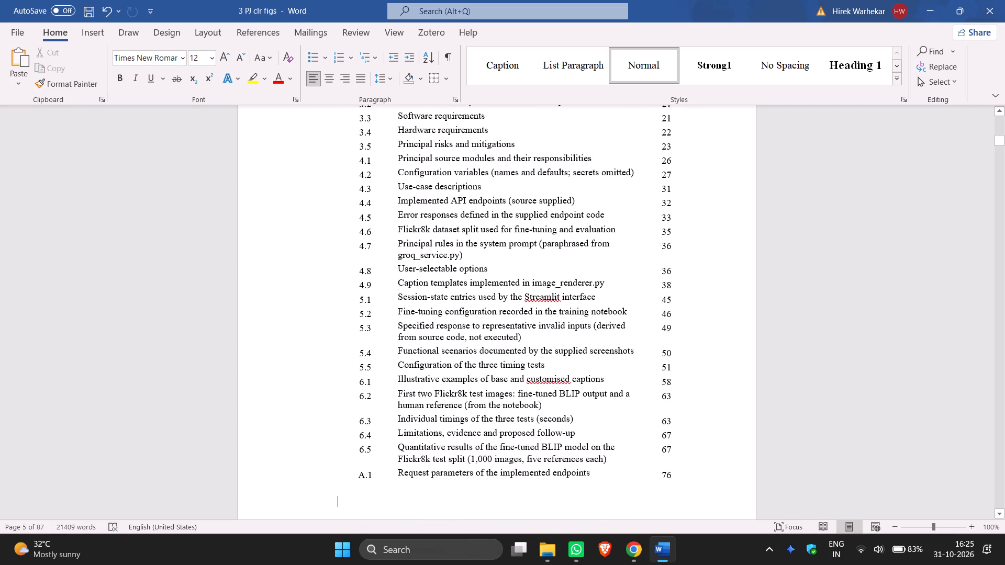
scroll(641, 358, "down", 2)
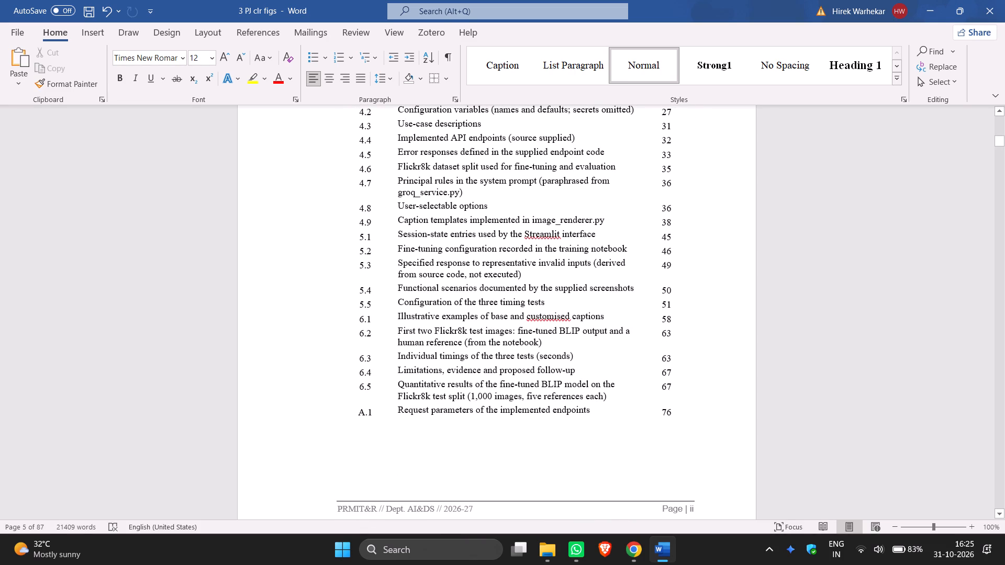
scroll(641, 359, "down", 16)
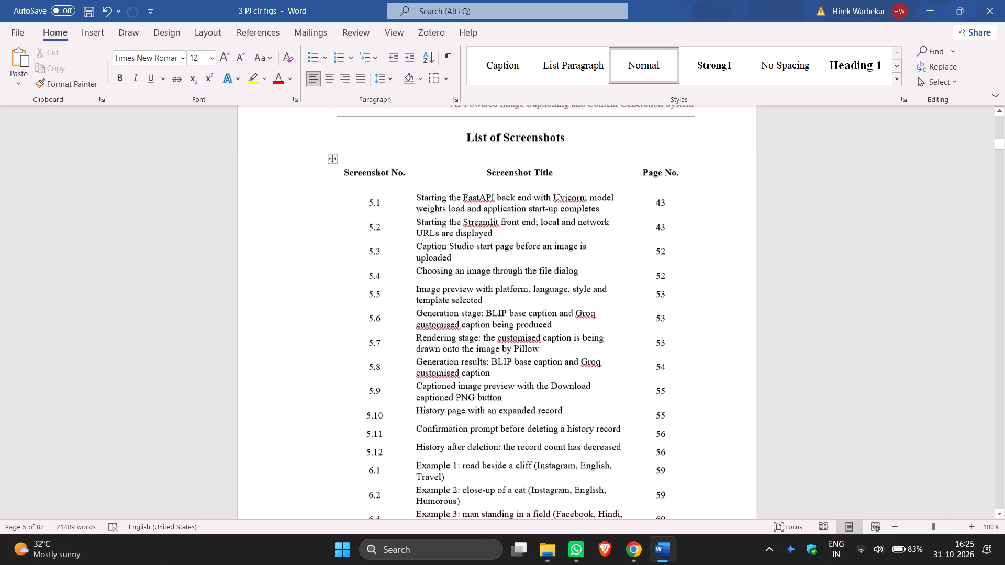
scroll(663, 272, "down", 9)
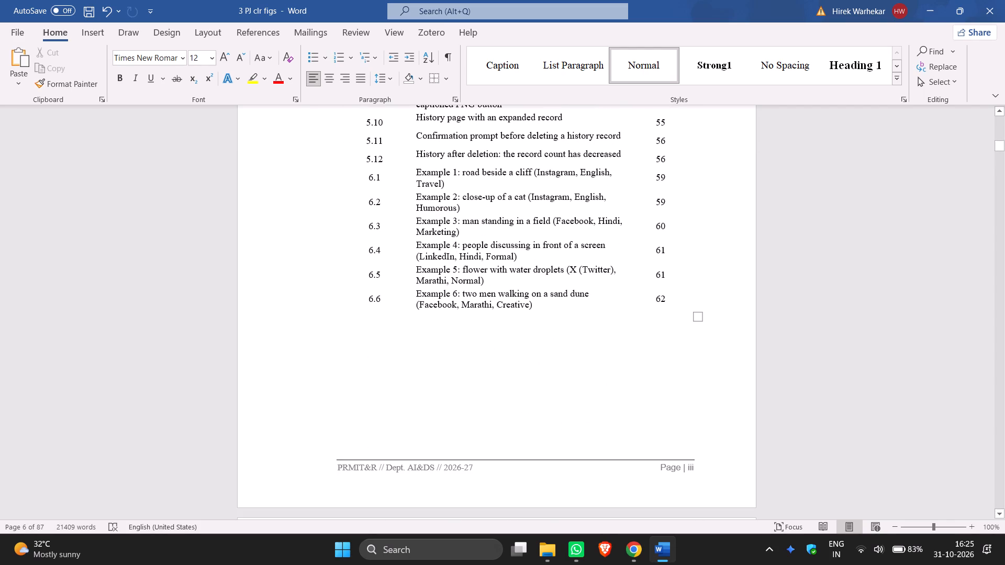
scroll(661, 284, "down", 15)
scroll(661, 285, "up", 8)
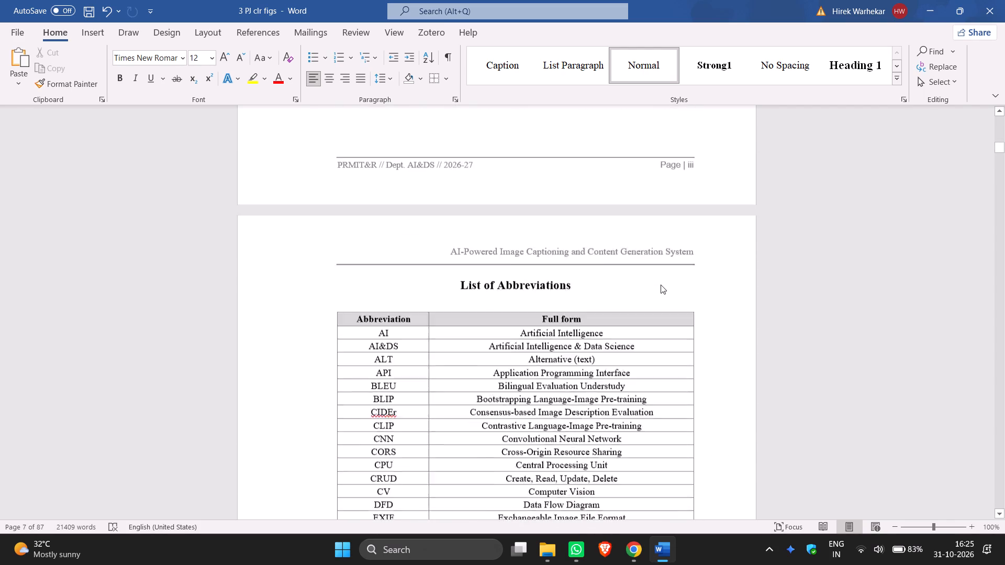
scroll(661, 285, "up", 13)
scroll(661, 285, "down", 5)
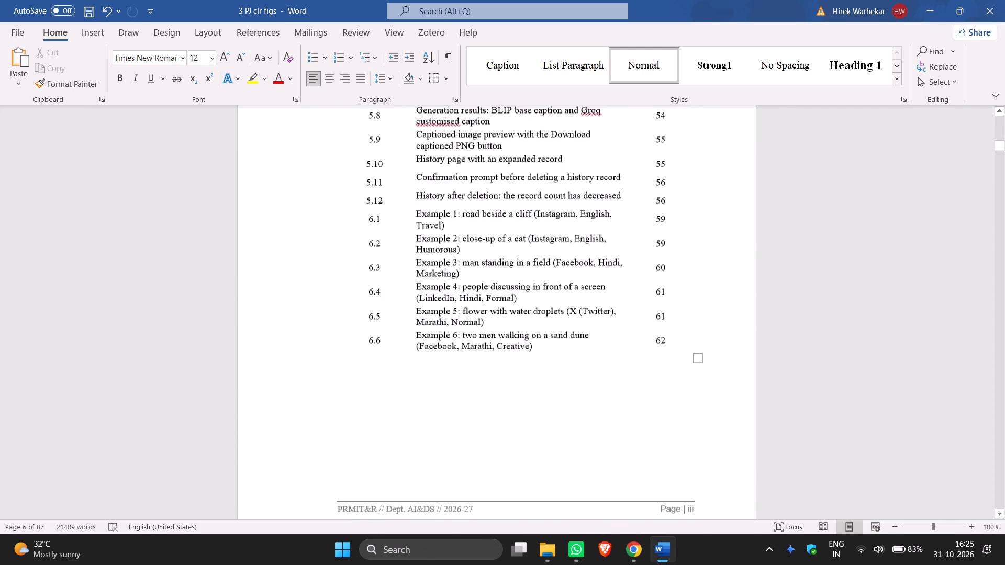
scroll(661, 285, "down", 2)
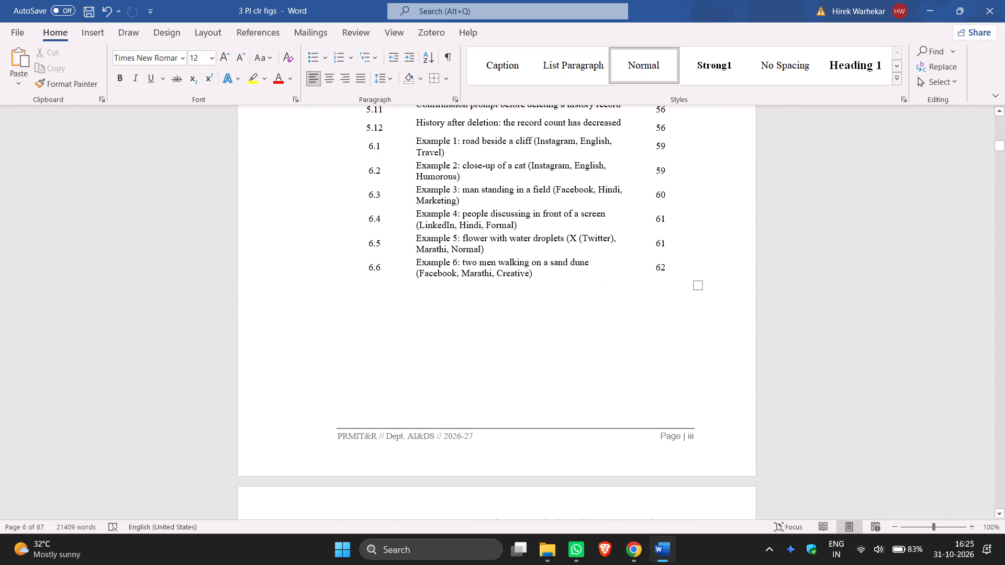
scroll(661, 285, "up", 9)
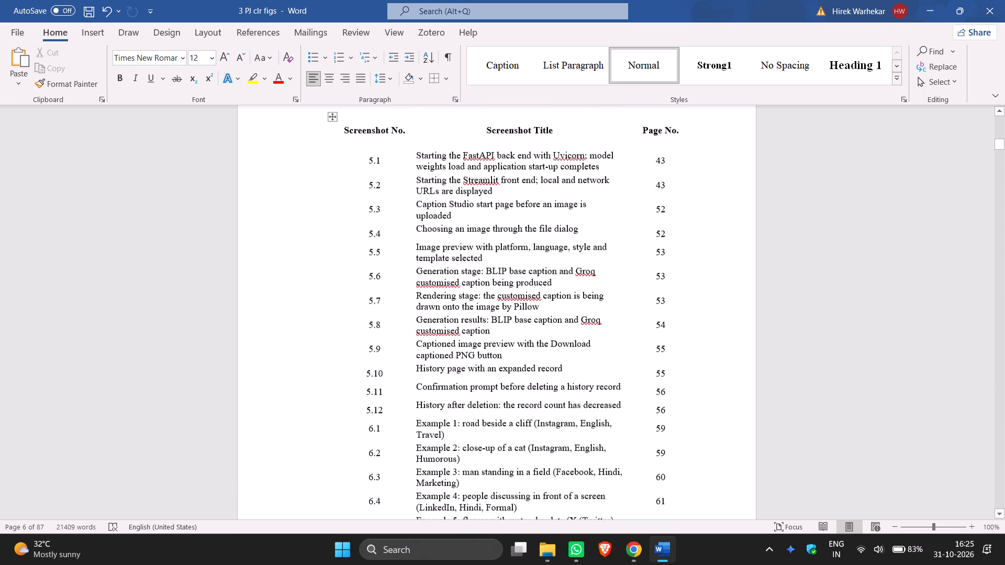
scroll(661, 285, "up", 18)
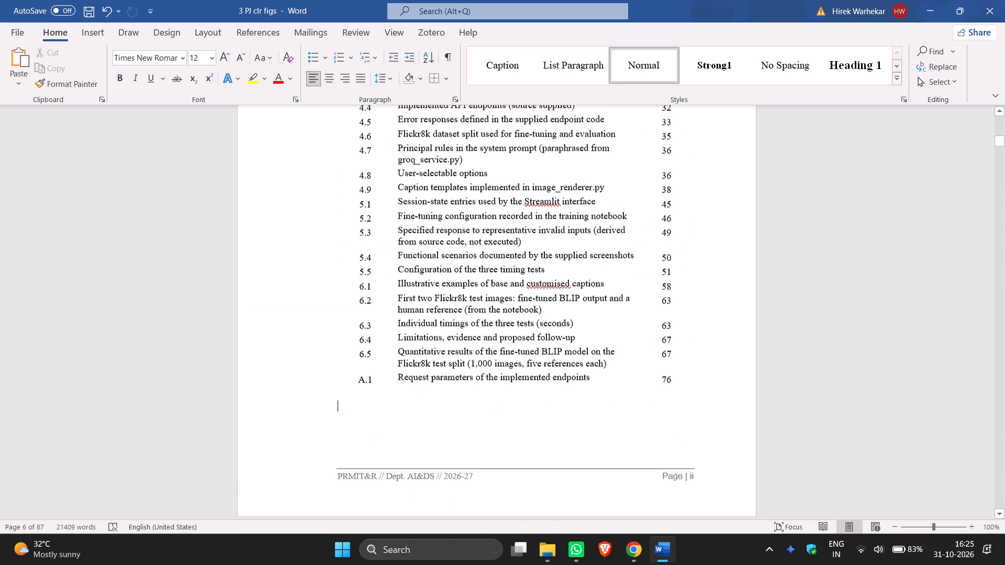
scroll(661, 285, "up", 16)
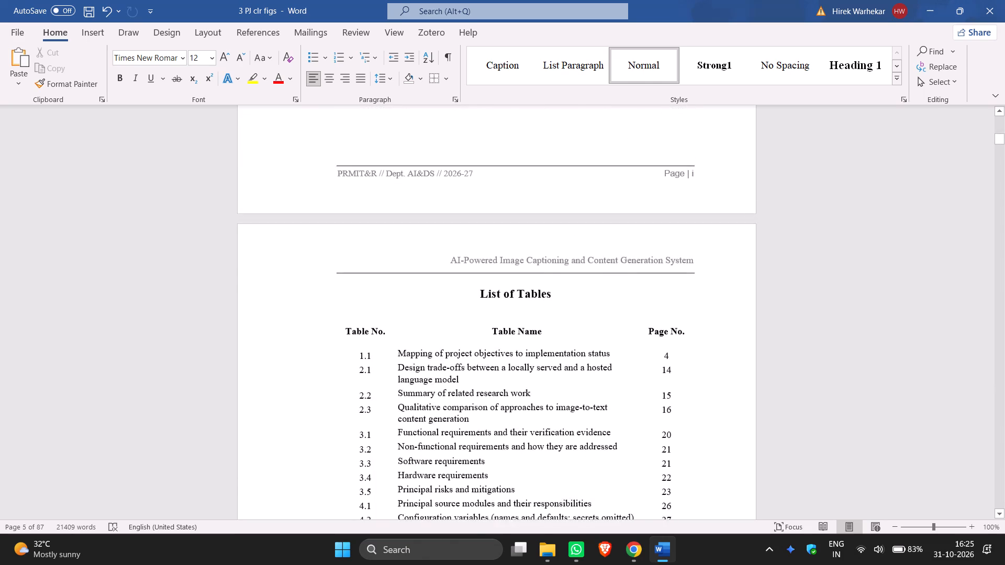
Review the end of the table of contents and the dotted-leader List of Figures entries.
scroll(661, 285, "up", 20)
scroll(660, 285, "up", 7)
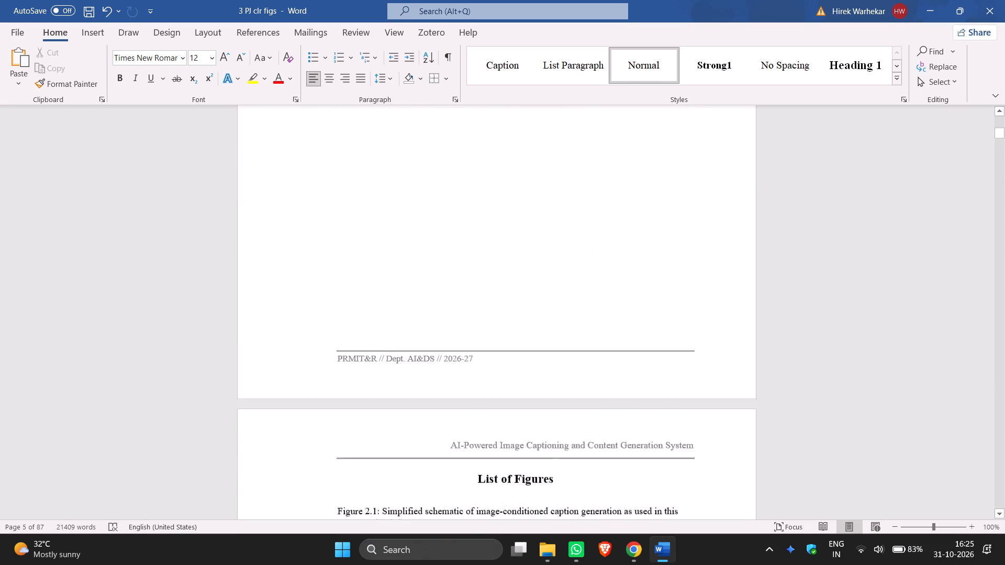
scroll(660, 285, "up", 14)
scroll(660, 285, "down", 3)
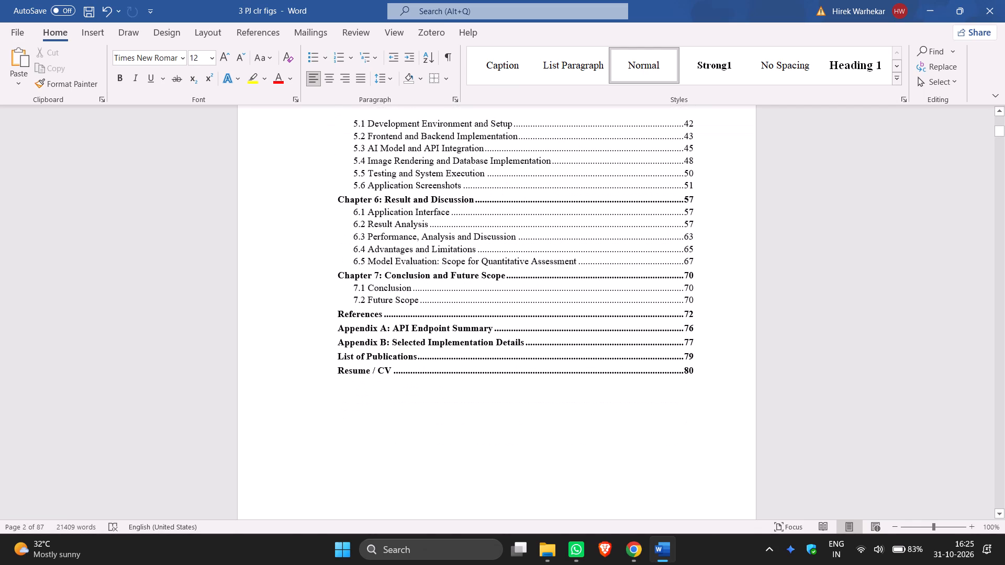
scroll(660, 285, "down", 6)
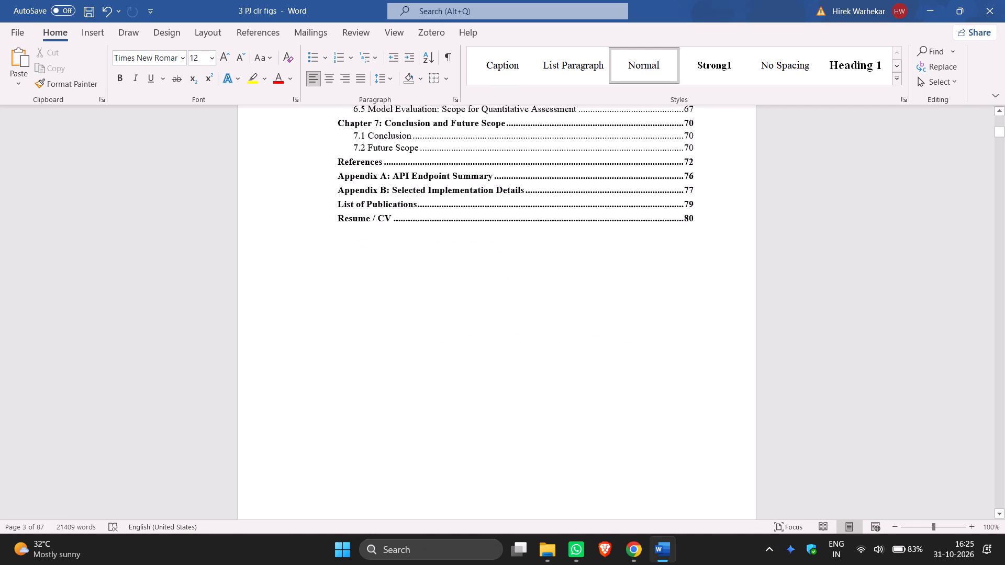
scroll(660, 285, "down", 15)
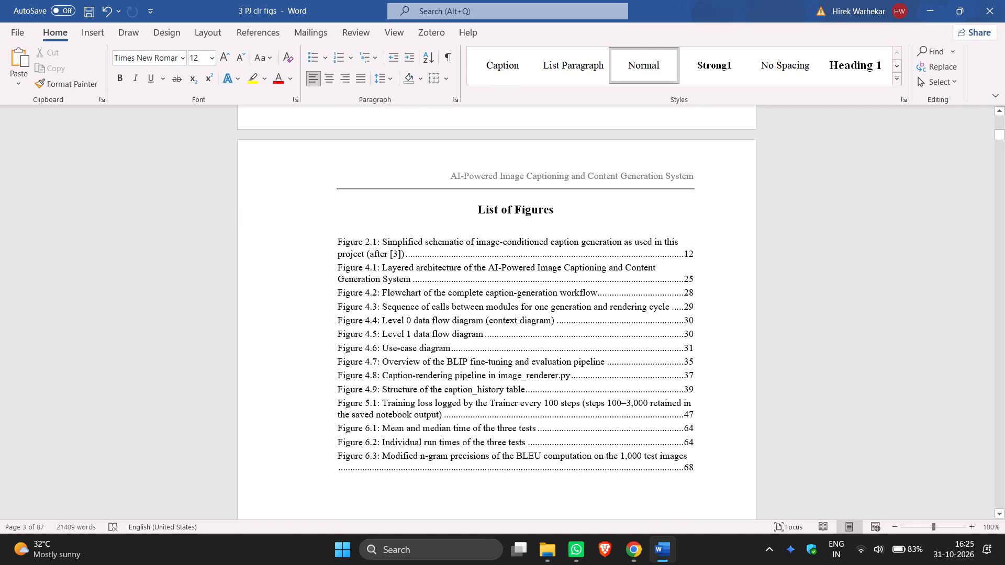
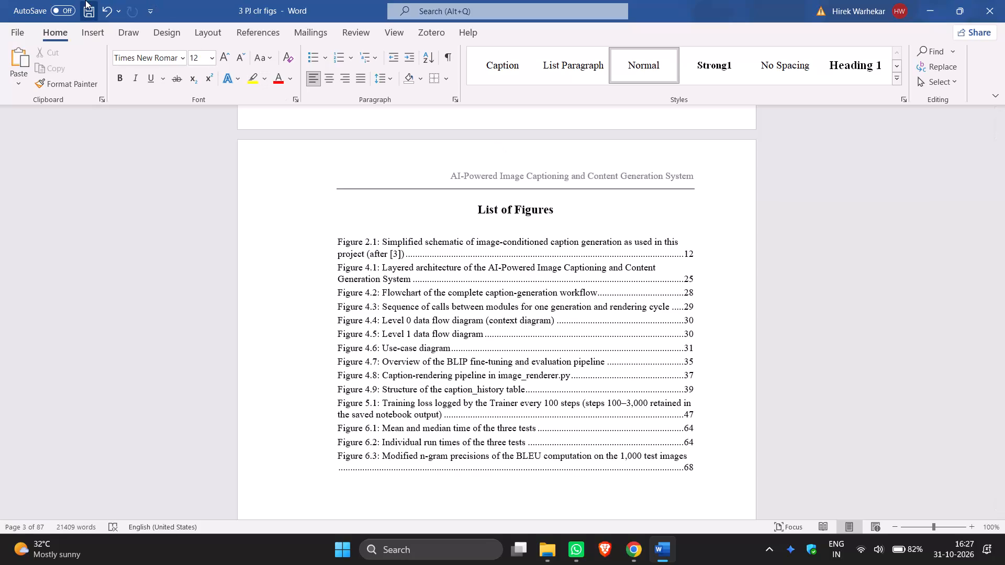
Save the report document with the reworked front-matter lists.
left_click(90, 7)
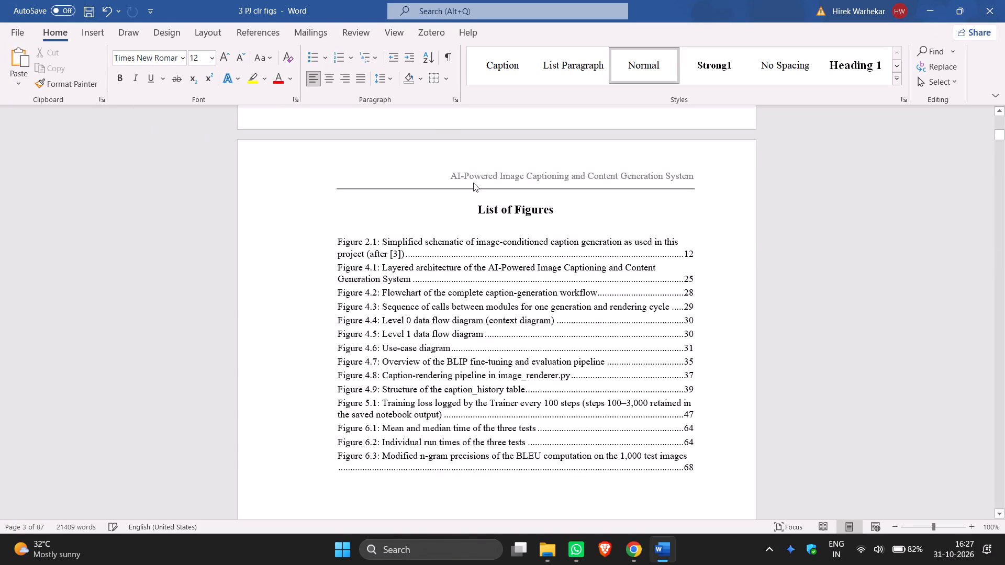
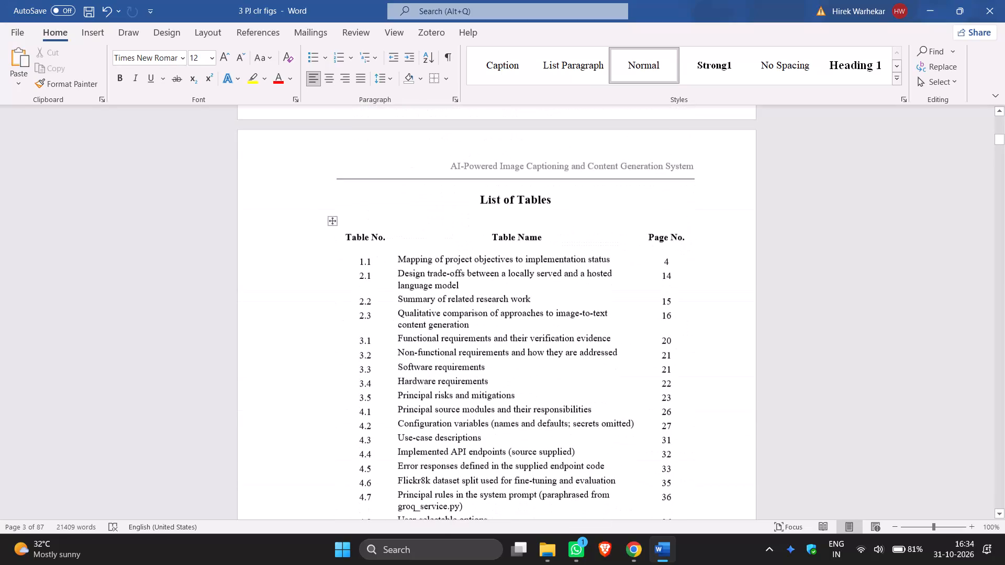
Review the List of Tables, List of Screenshots, List of Figures and the end of the table of contents for layout and page numbering.
scroll(597, 242, "down", 2)
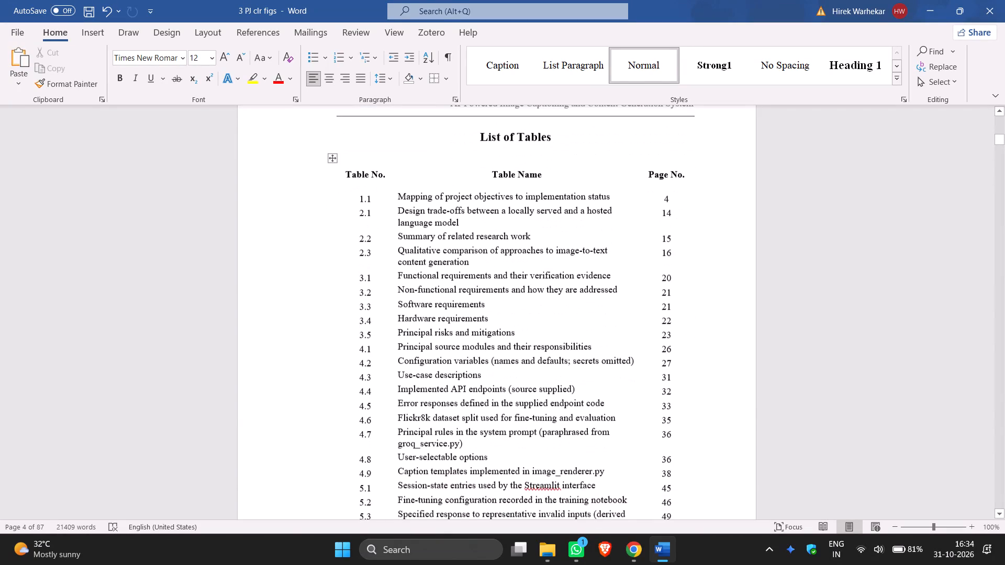
scroll(598, 242, "down", 3)
scroll(598, 242, "up", 5)
scroll(598, 242, "down", 20)
scroll(598, 242, "down", 20)
scroll(598, 242, "down", 1)
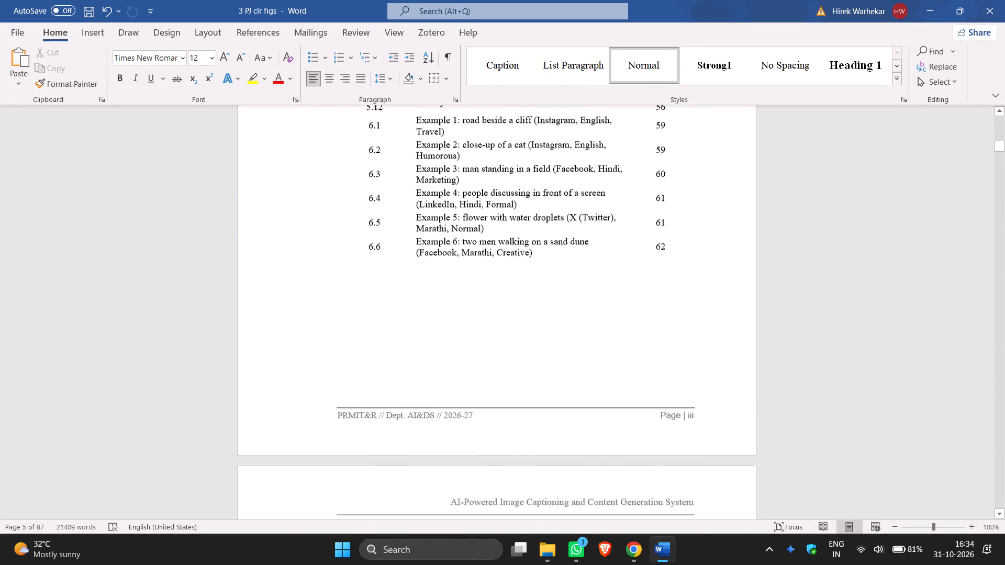
scroll(598, 244, "down", 9)
scroll(597, 244, "up", 20)
scroll(597, 244, "up", 5)
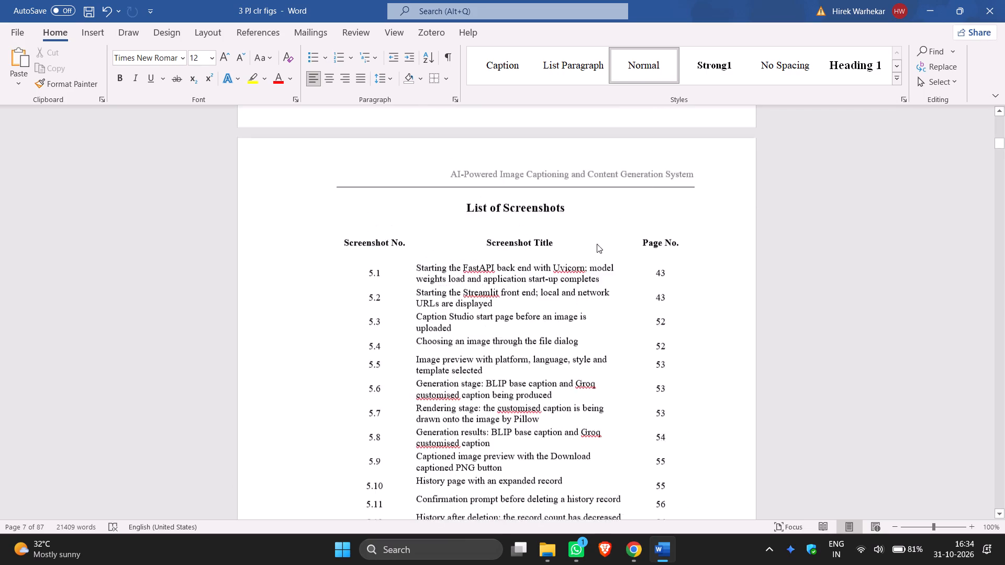
scroll(597, 244, "up", 20)
scroll(597, 244, "up", 20)
scroll(597, 244, "up", 3)
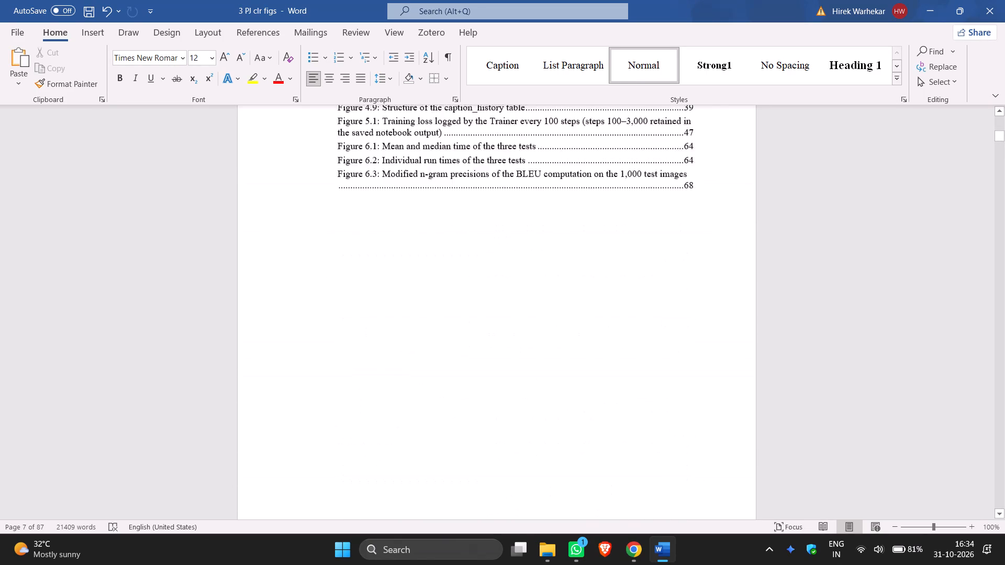
scroll(597, 244, "up", 8)
scroll(597, 244, "down", 2)
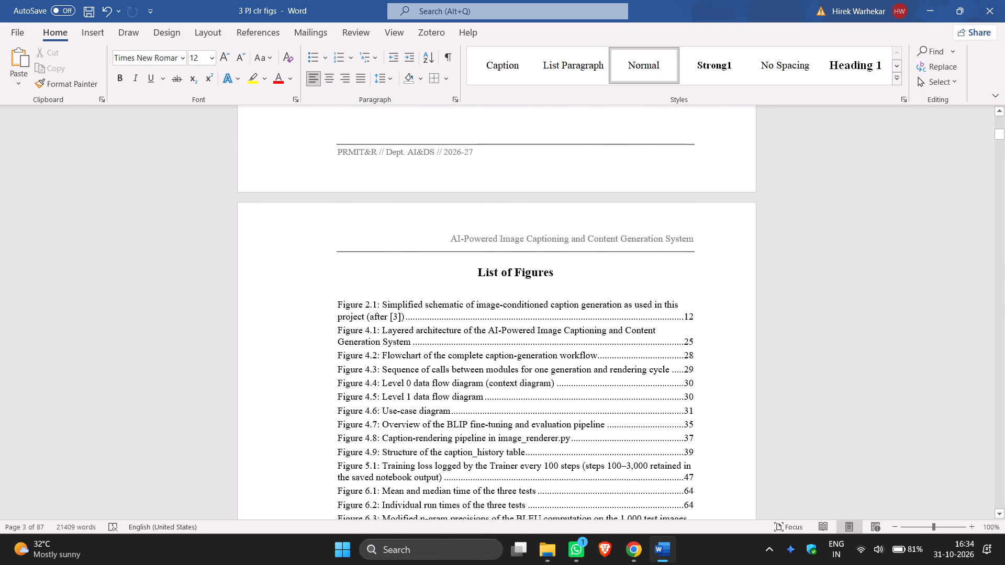
scroll(597, 244, "down", 4)
scroll(597, 246, "up", 17)
scroll(597, 246, "up", 7)
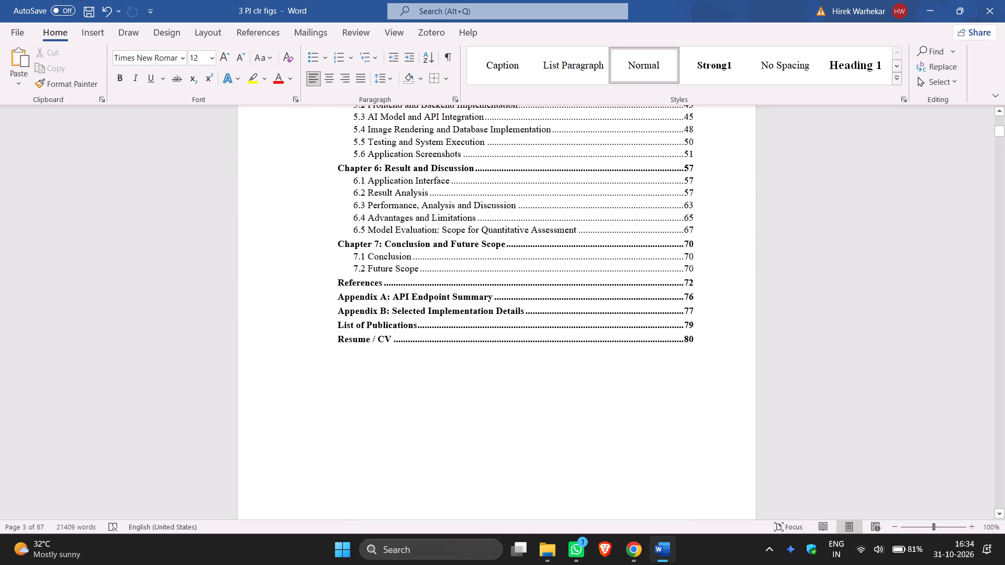
Insert a blank page after the table of contents' last entry, Resume / CV, ahead of the List of Figures.
left_click(697, 342)
scroll(736, 336, "down", 8)
scroll(787, 318, "up", 3)
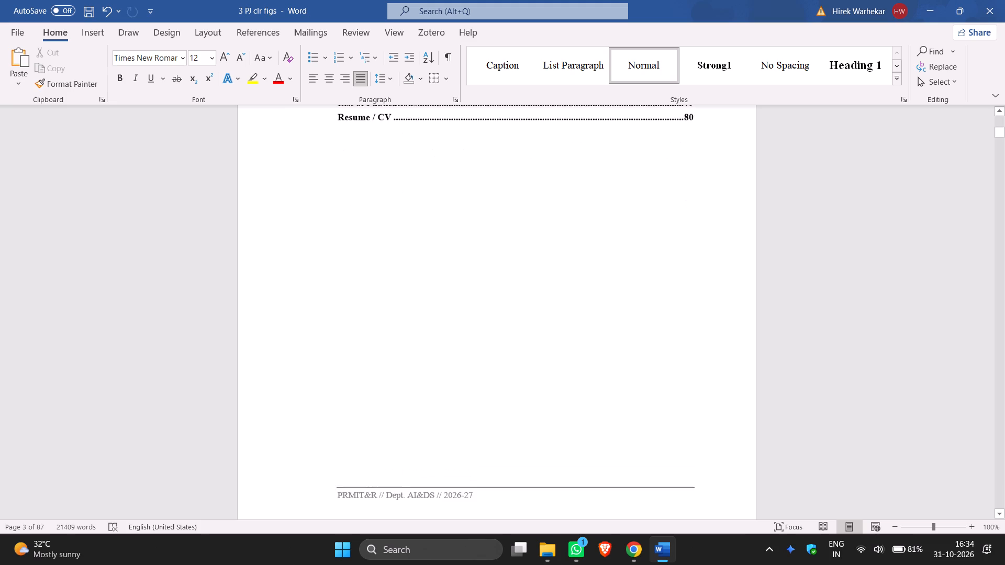
key("Down")
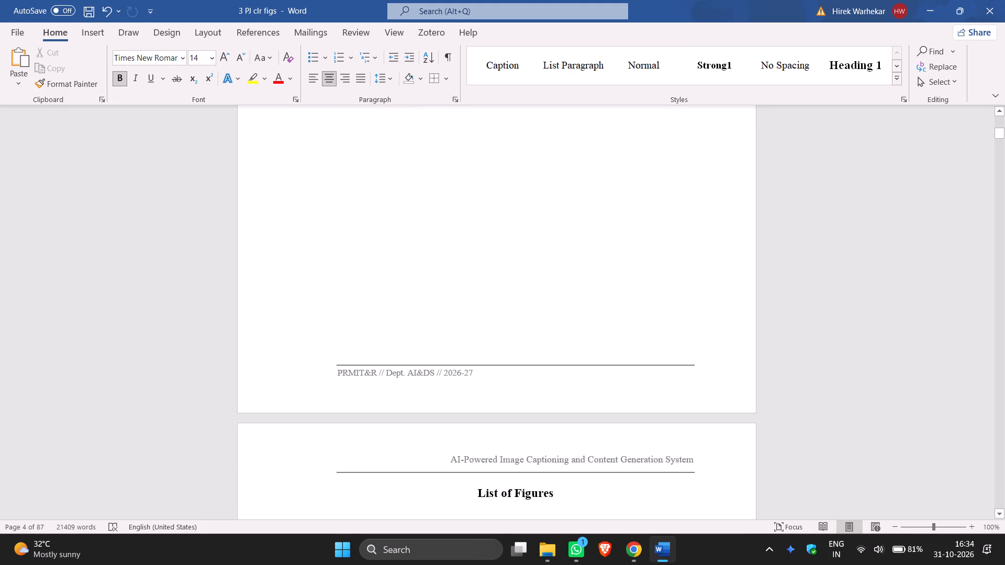
key("Up")
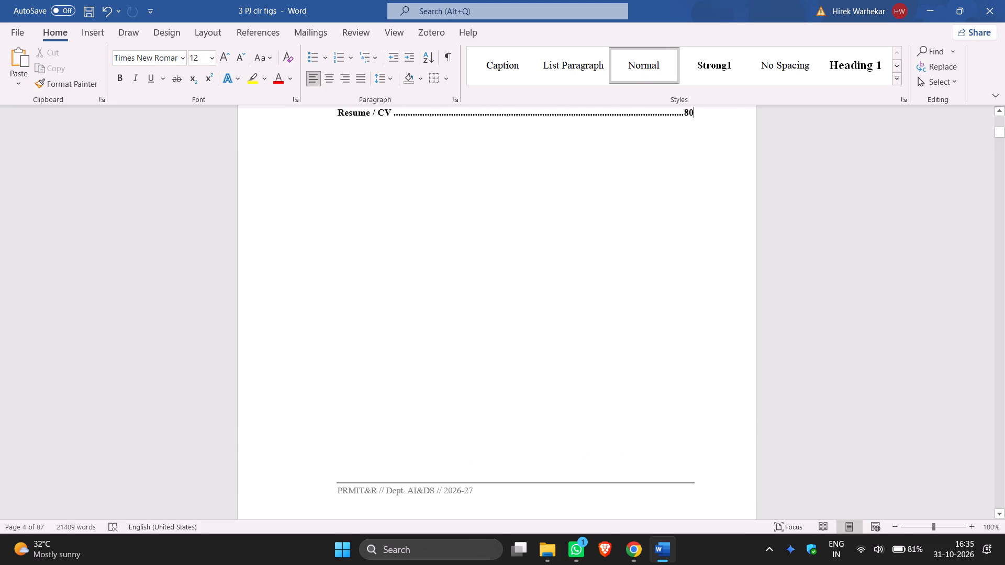
left_click(94, 35)
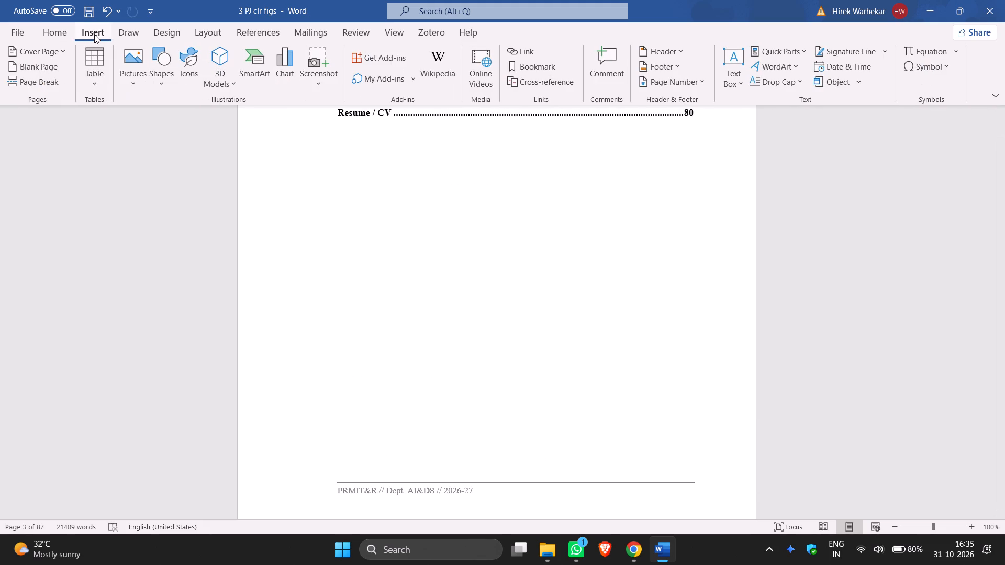
left_click(44, 69)
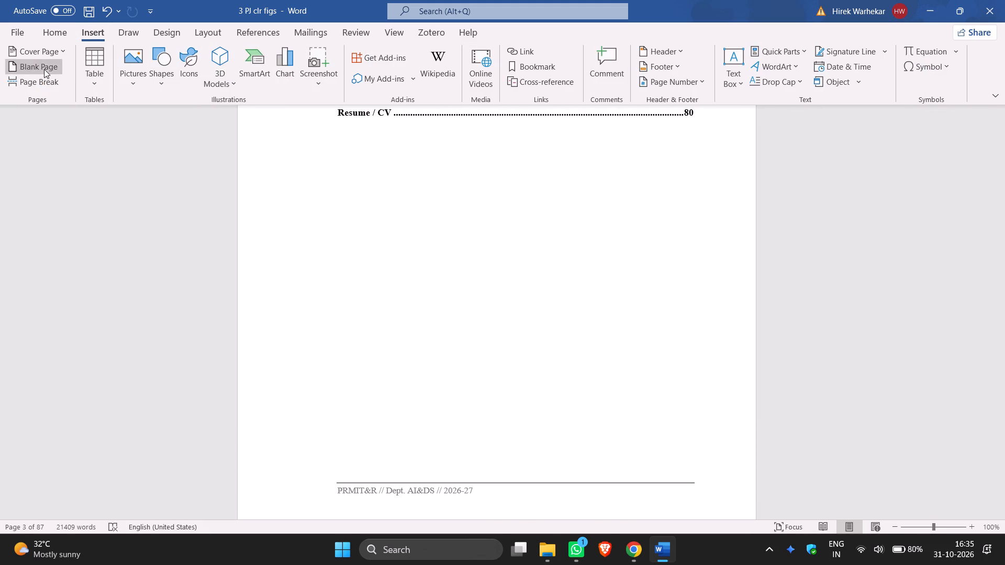
Check the new blank page and the footers and page numbers of the front-matter pages around it.
scroll(365, 289, "up", 8)
scroll(365, 288, "down", 8)
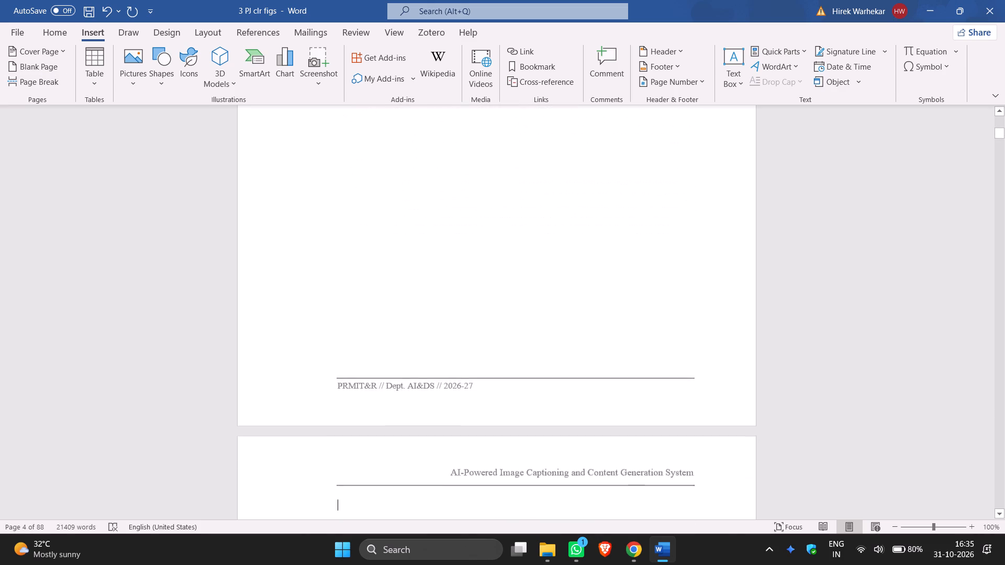
scroll(365, 287, "down", 20)
scroll(365, 287, "down", 2)
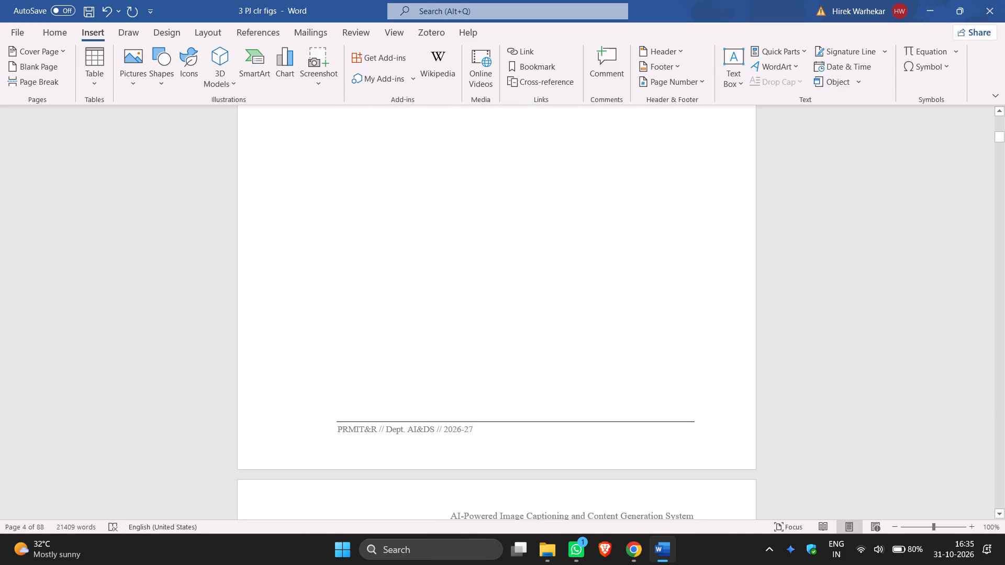
scroll(365, 279, "up", 12)
scroll(365, 278, "down", 12)
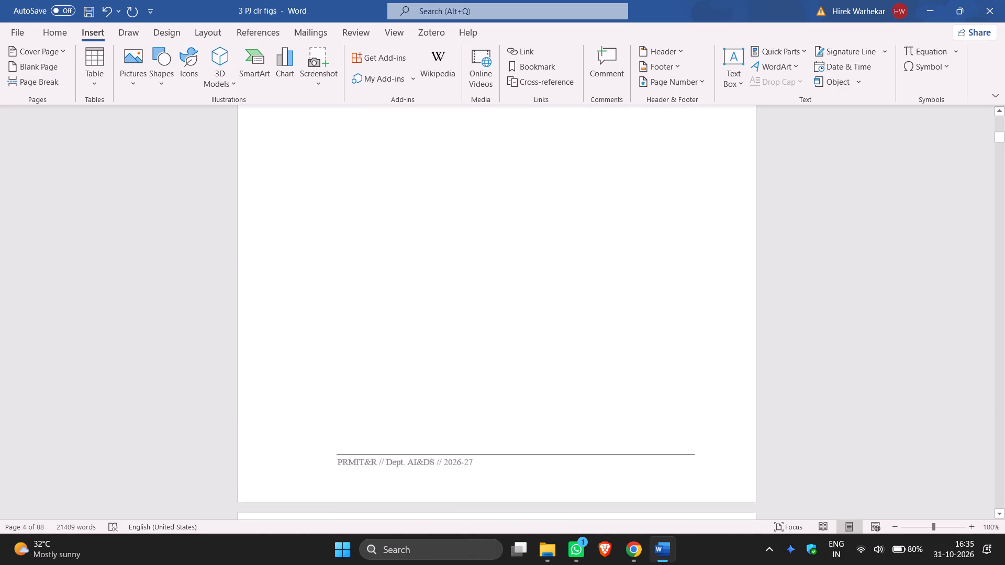
scroll(365, 278, "down", 17)
scroll(365, 277, "down", 8)
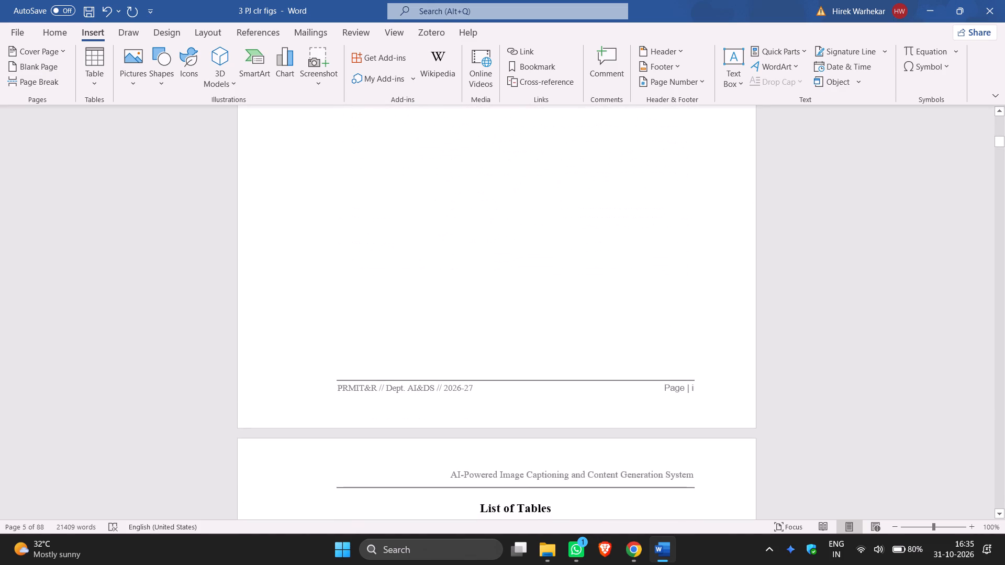
scroll(365, 275, "up", 16)
scroll(365, 275, "up", 15)
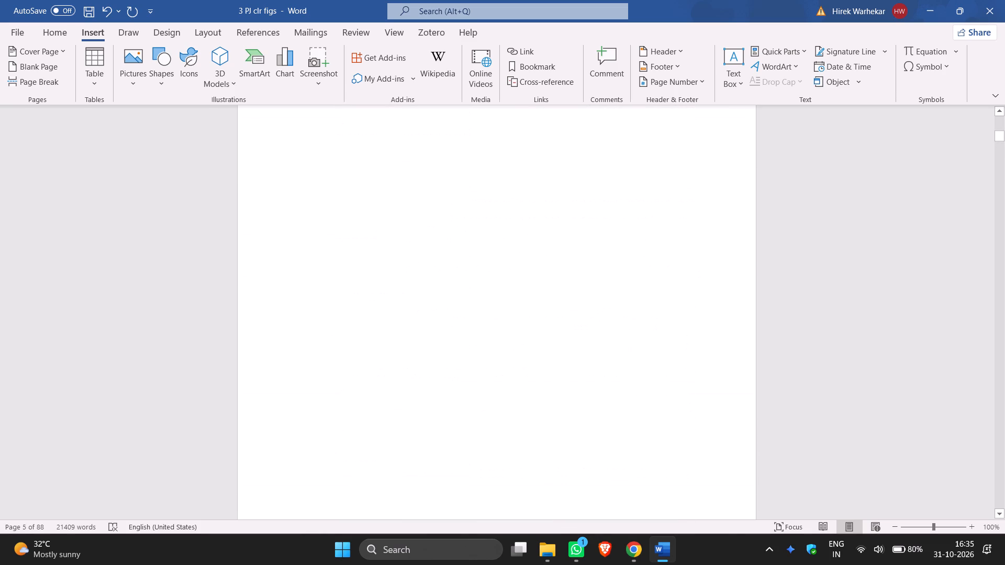
scroll(365, 275, "up", 9)
scroll(365, 275, "down", 14)
Move the List of Figures heading and all its dotted-leader entries onto the blank page after the table of contents.
scroll(365, 275, "down", 15)
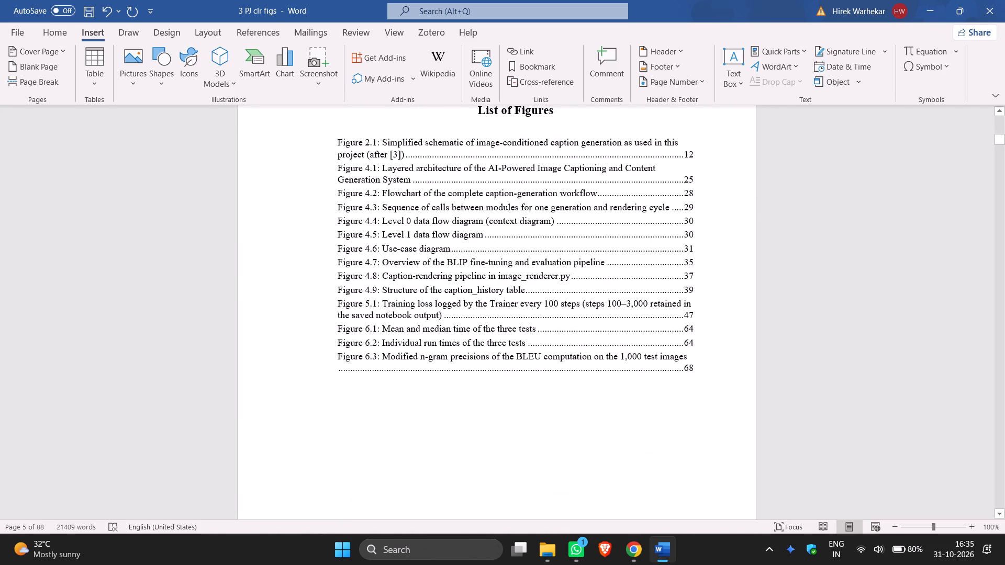
scroll(482, 140, "up", 2)
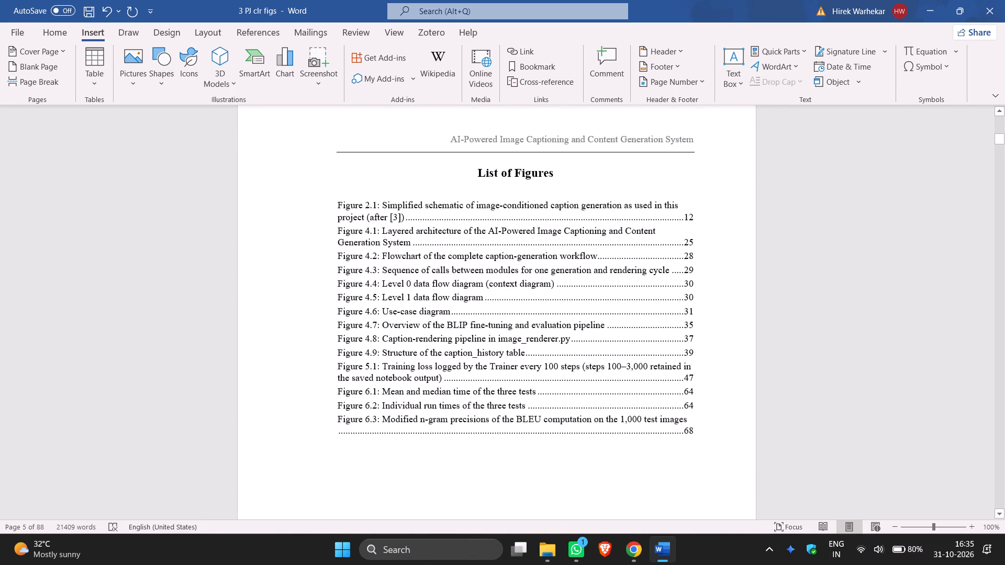
left_click_drag(479, 171, 490, 193)
left_click_drag(490, 193, 679, 413)
left_click_drag(679, 413, 687, 418)
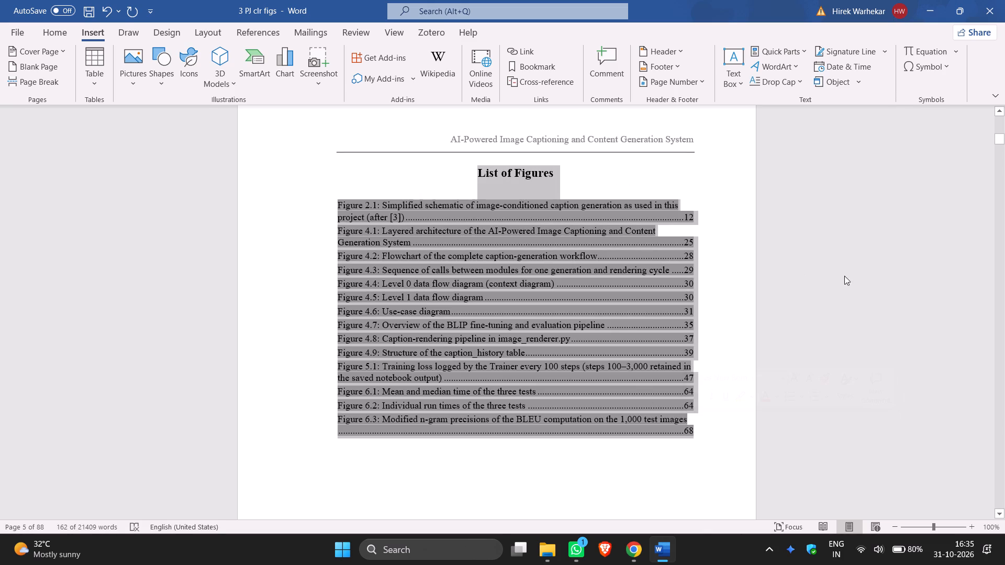
key("ctrl+x")
scroll(803, 314, "up", 20)
scroll(803, 314, "up", 1)
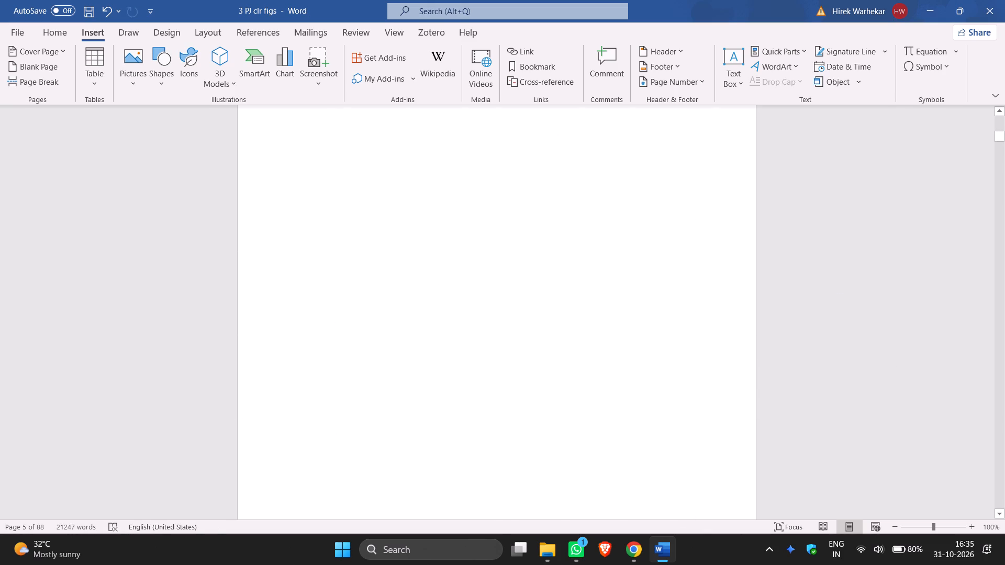
scroll(400, 284, "up", 4)
left_click(417, 221)
key("ctrl+v")
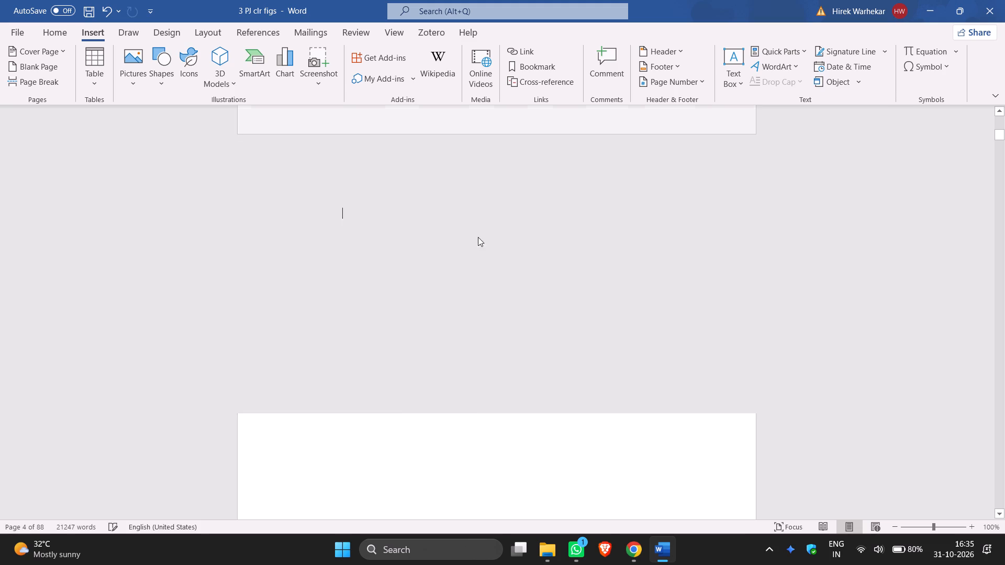
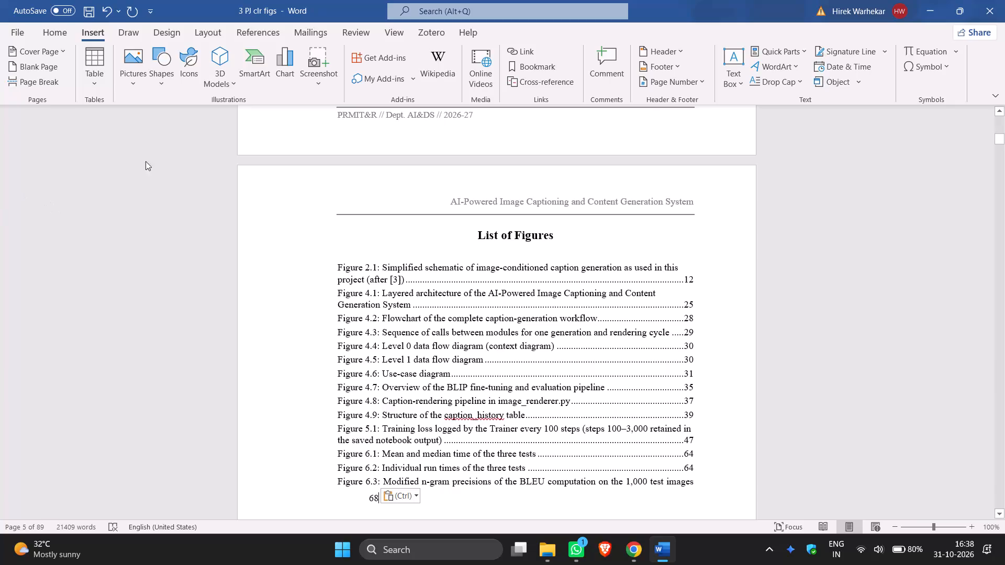
Examine the pages directly before and after the moved List of Figures for stray blank pages.
scroll(876, 212, "up", 7)
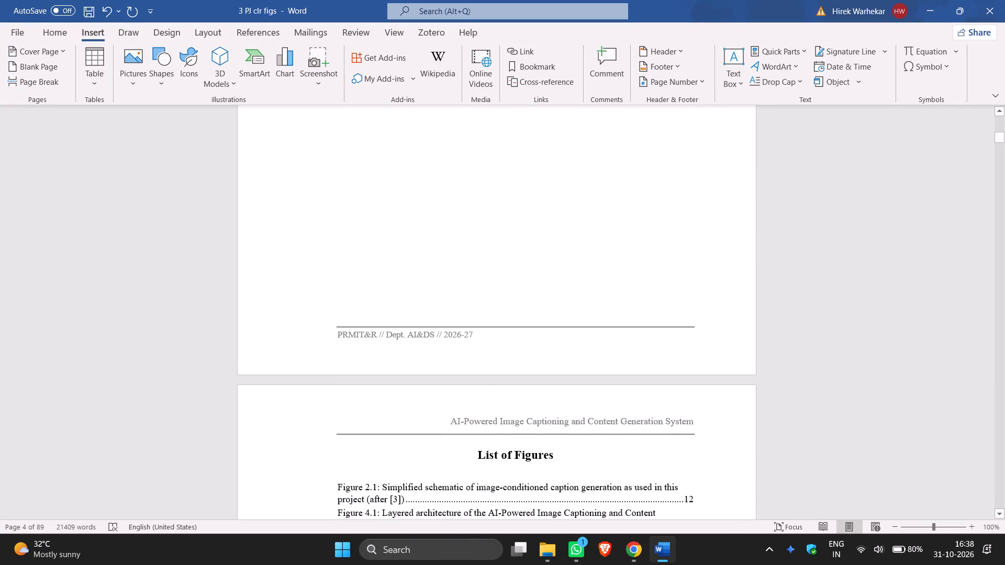
scroll(708, 265, "up", 15)
scroll(713, 260, "up", 6)
scroll(718, 253, "down", 6)
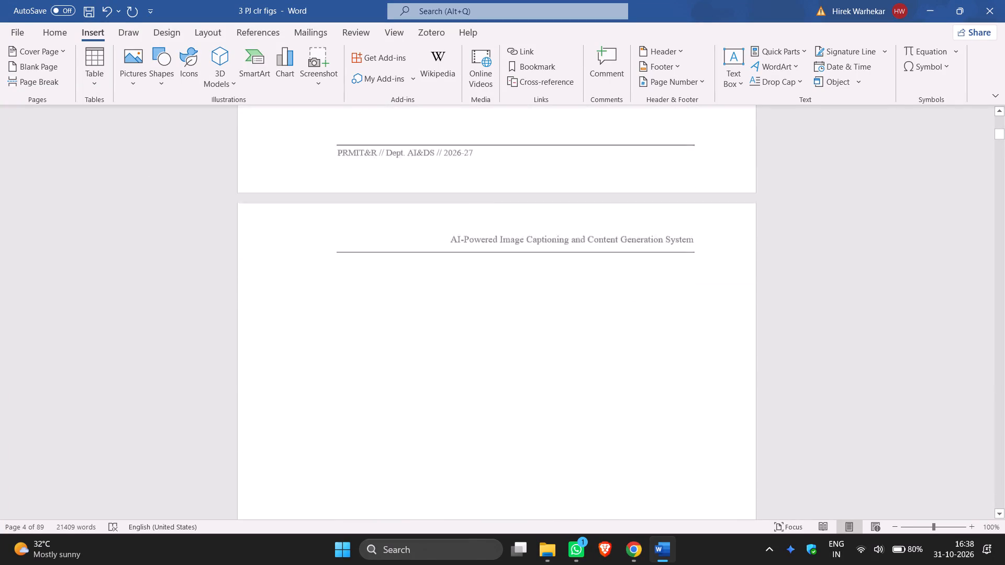
scroll(718, 253, "up", 20)
scroll(718, 253, "up", 1)
scroll(734, 209, "down", 20)
scroll(734, 209, "down", 3)
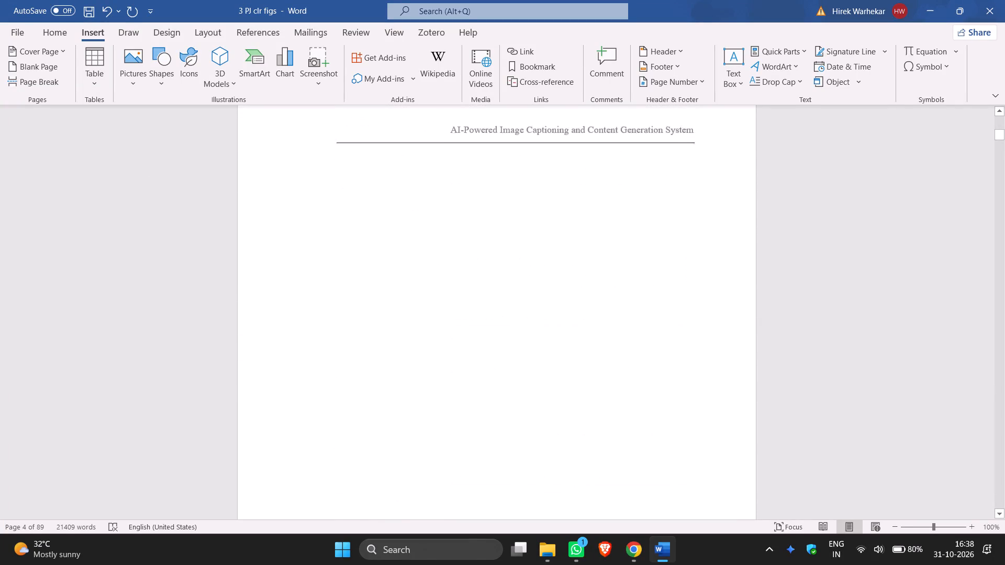
scroll(733, 208, "down", 20)
scroll(733, 208, "down", 20)
scroll(733, 208, "down", 16)
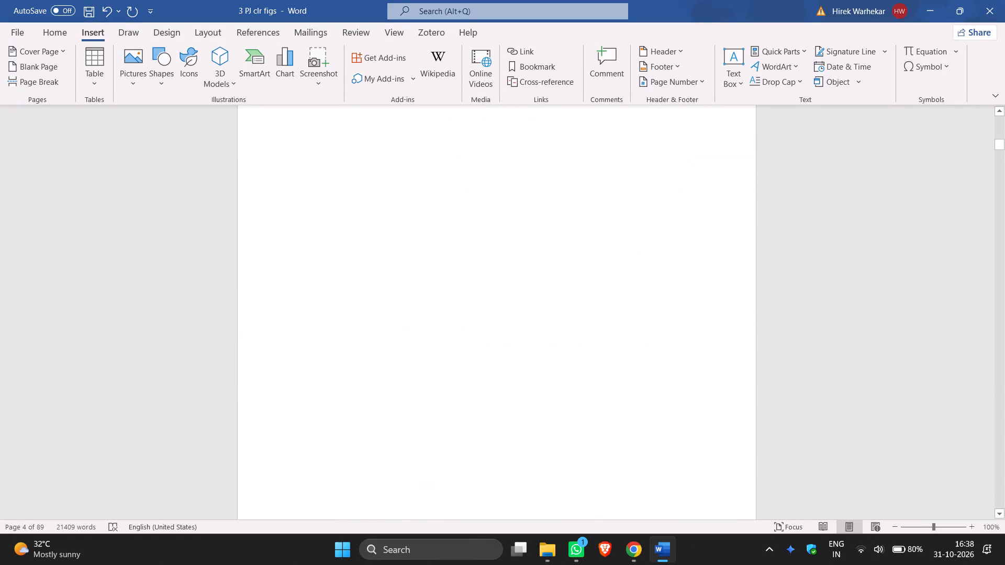
scroll(730, 207, "down", 4)
scroll(730, 205, "up", 13)
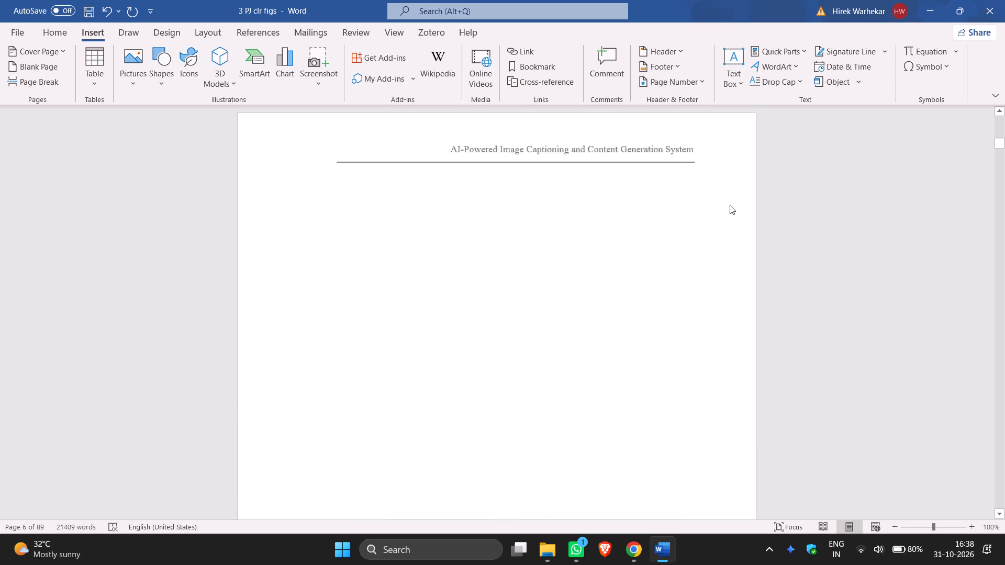
scroll(730, 205, "up", 20)
scroll(730, 205, "up", 9)
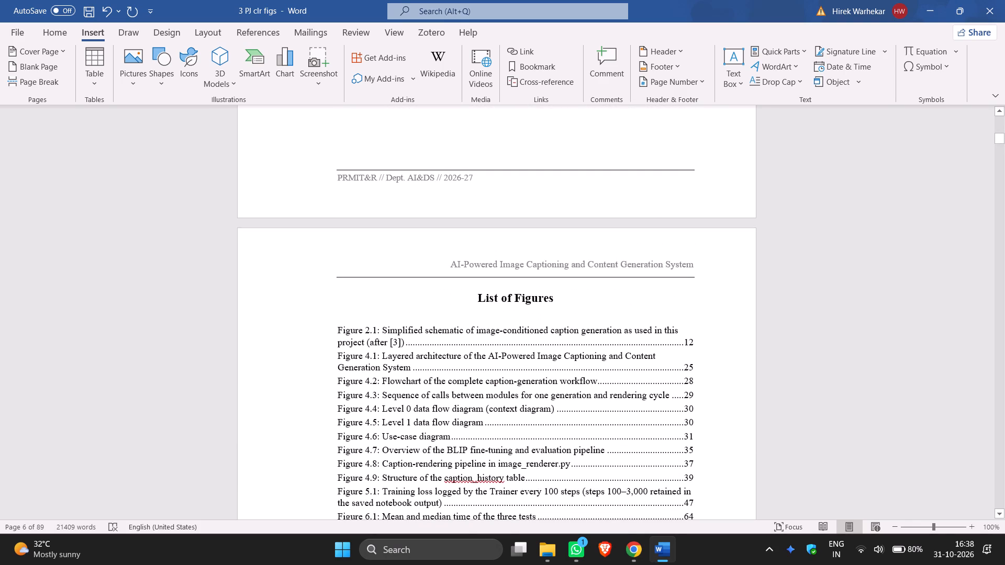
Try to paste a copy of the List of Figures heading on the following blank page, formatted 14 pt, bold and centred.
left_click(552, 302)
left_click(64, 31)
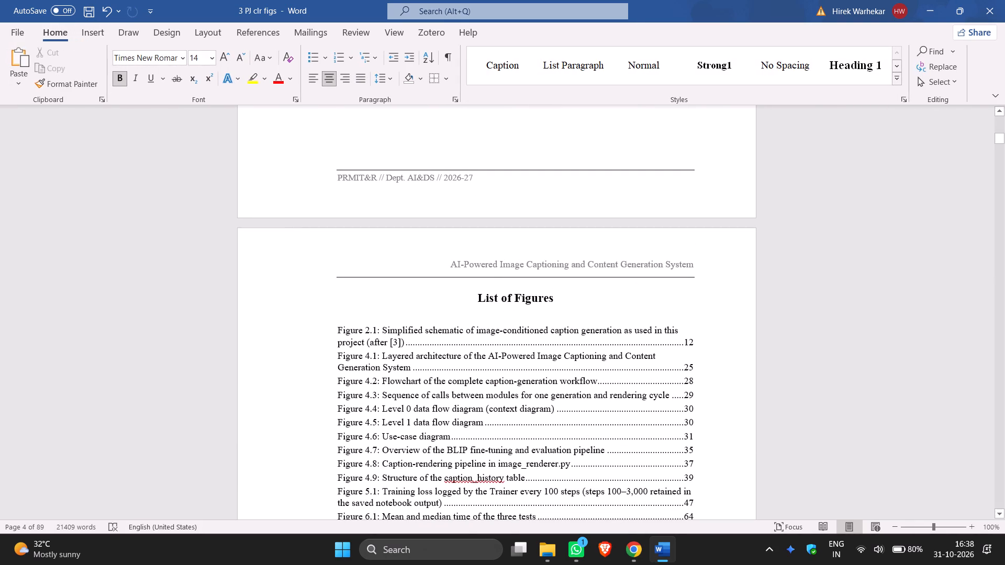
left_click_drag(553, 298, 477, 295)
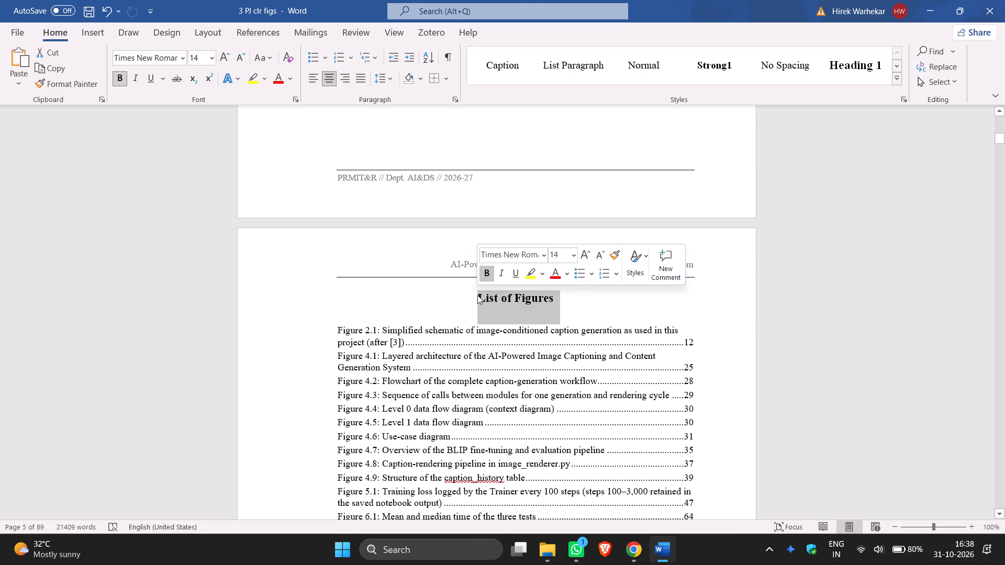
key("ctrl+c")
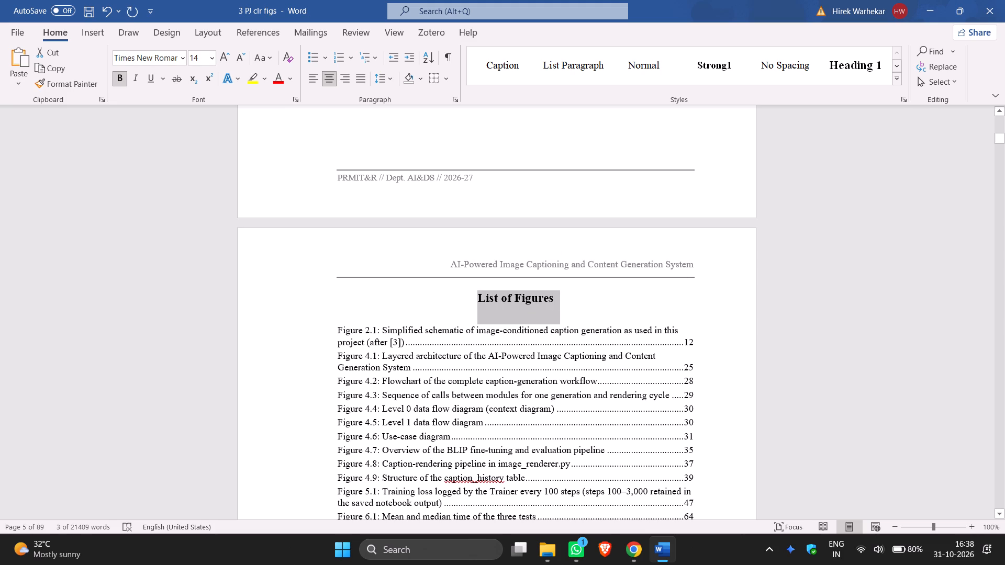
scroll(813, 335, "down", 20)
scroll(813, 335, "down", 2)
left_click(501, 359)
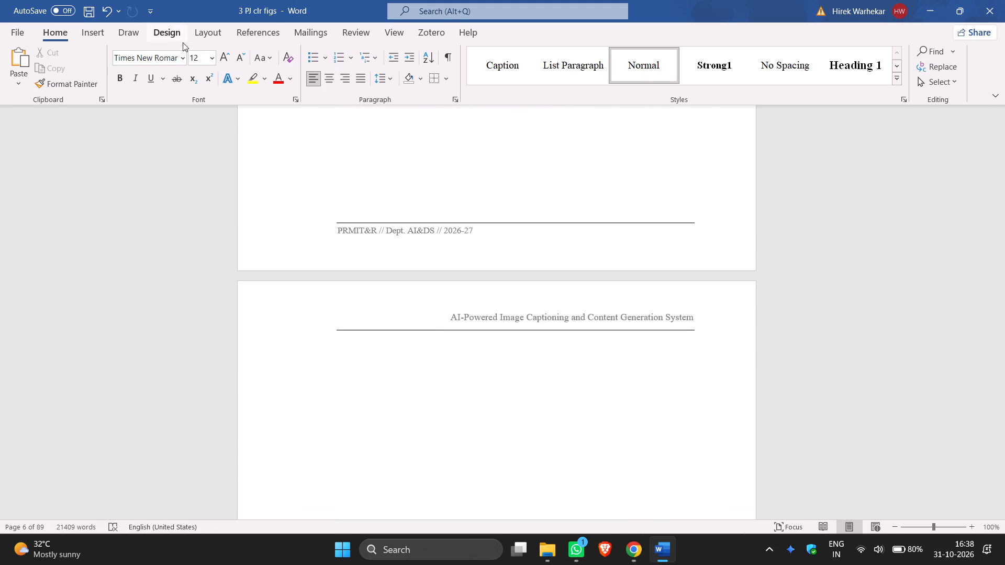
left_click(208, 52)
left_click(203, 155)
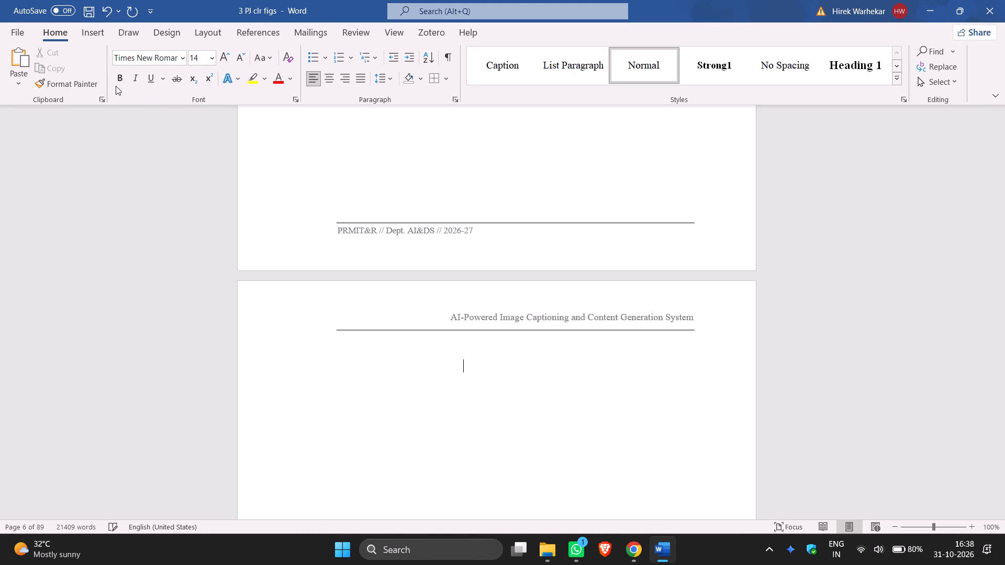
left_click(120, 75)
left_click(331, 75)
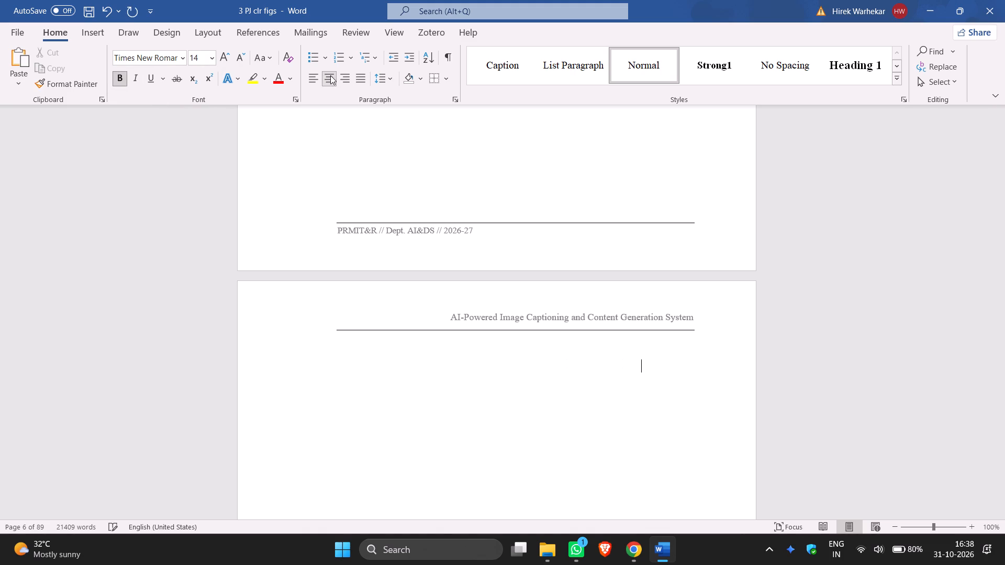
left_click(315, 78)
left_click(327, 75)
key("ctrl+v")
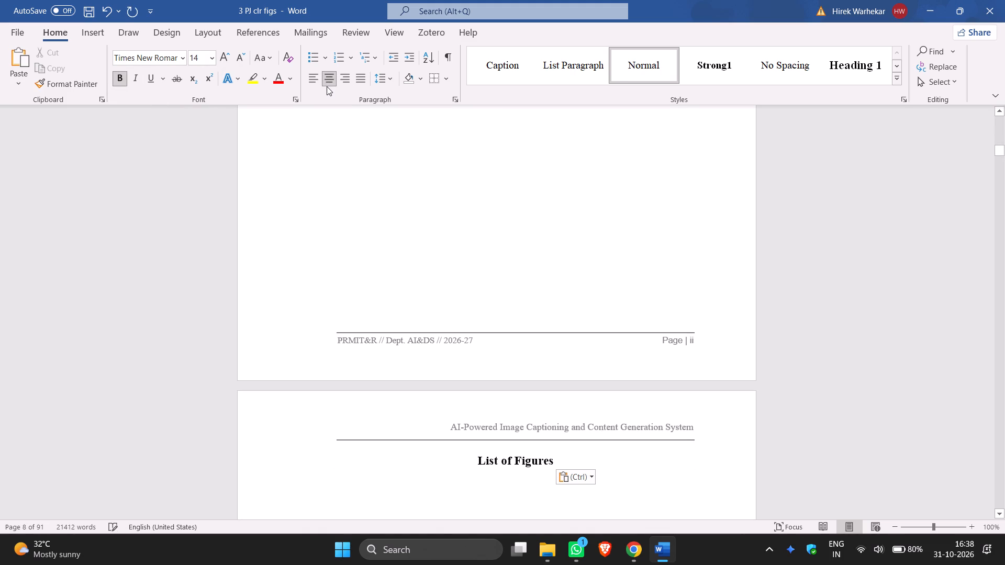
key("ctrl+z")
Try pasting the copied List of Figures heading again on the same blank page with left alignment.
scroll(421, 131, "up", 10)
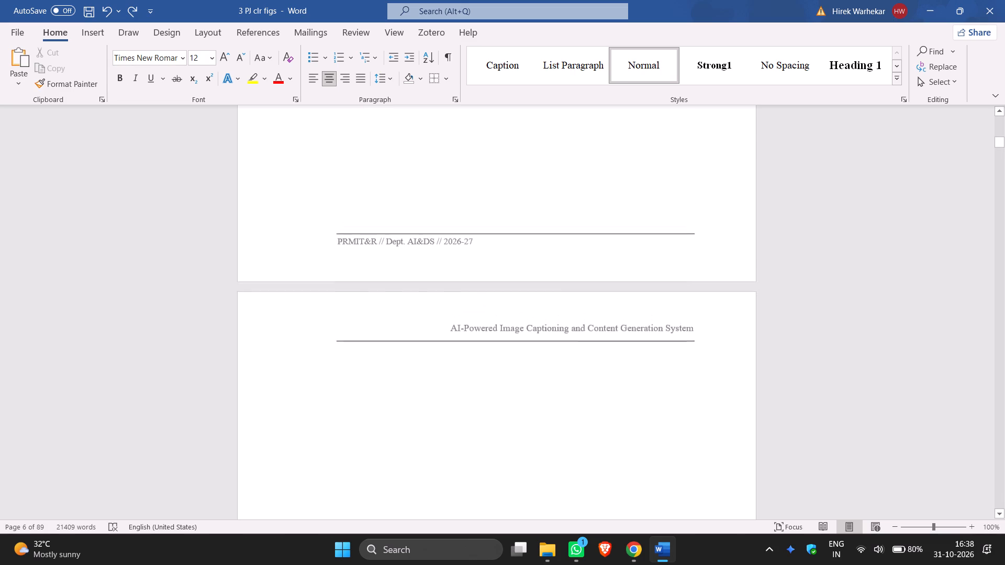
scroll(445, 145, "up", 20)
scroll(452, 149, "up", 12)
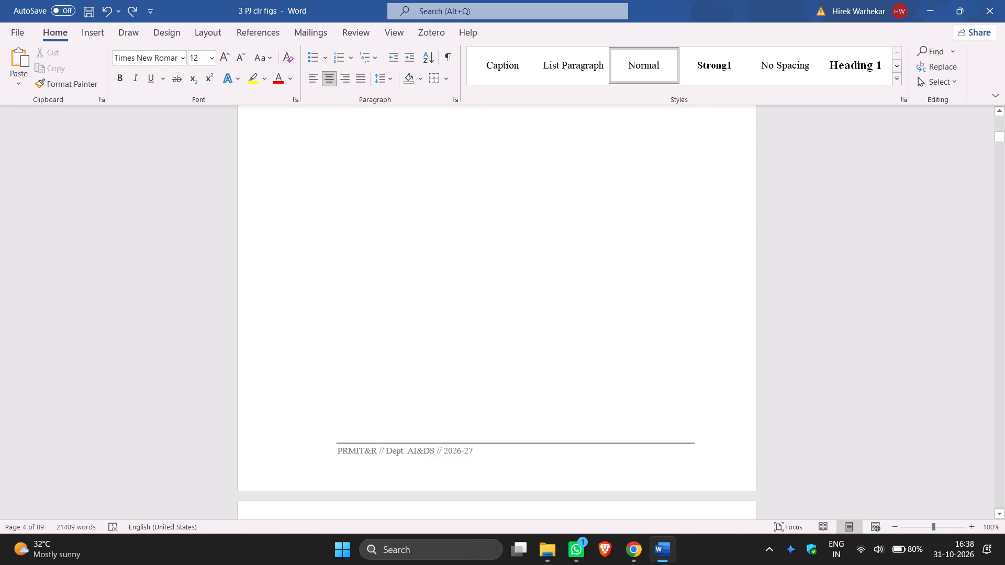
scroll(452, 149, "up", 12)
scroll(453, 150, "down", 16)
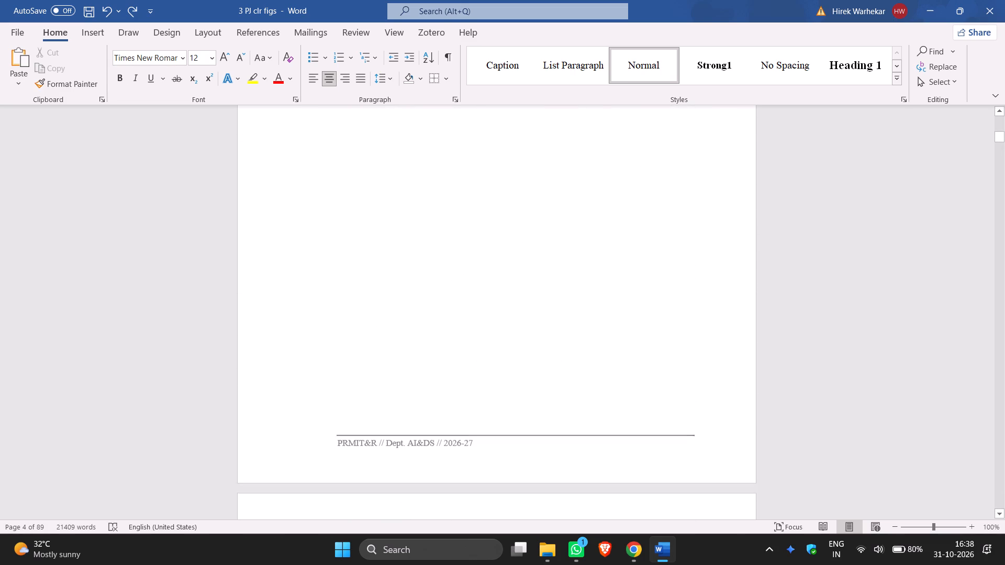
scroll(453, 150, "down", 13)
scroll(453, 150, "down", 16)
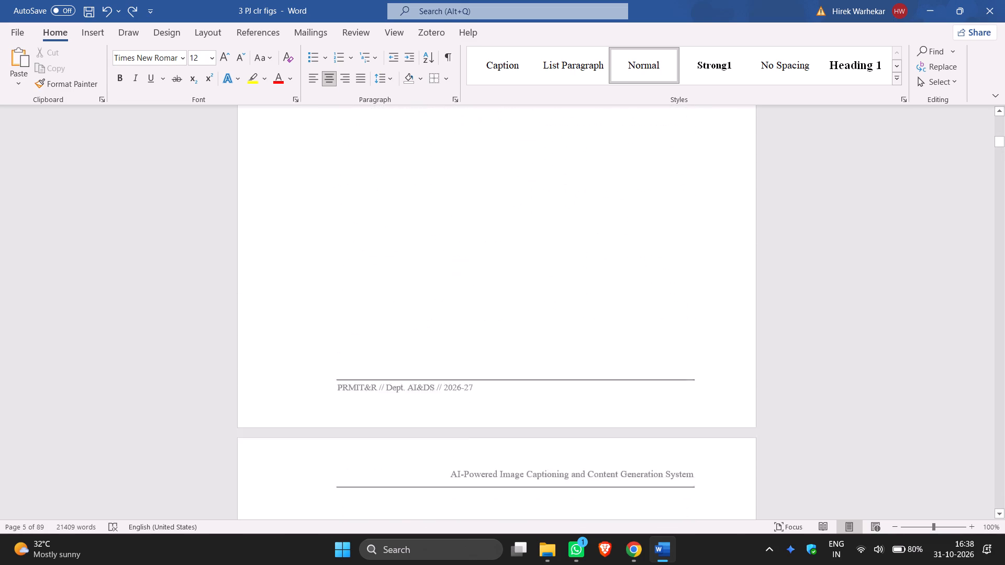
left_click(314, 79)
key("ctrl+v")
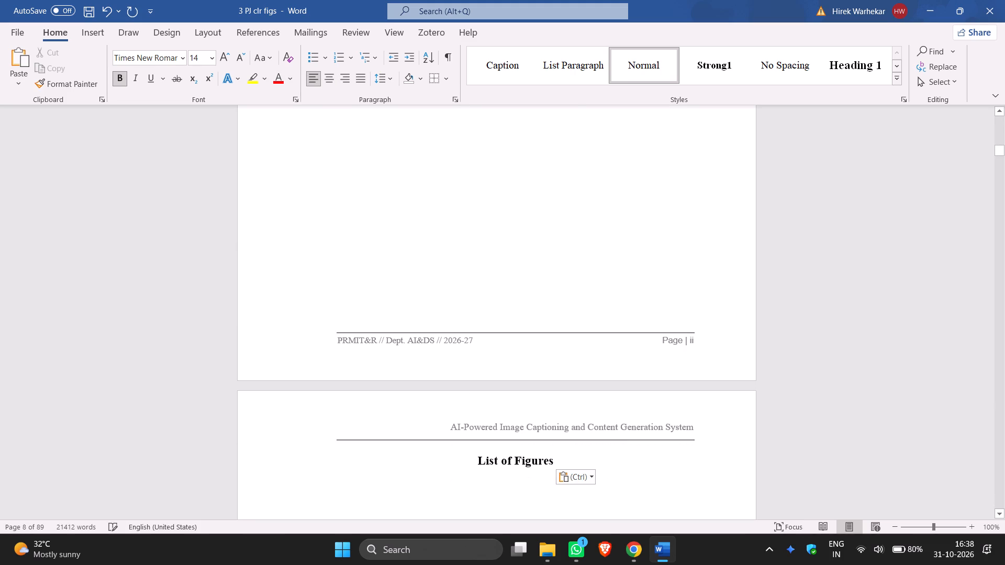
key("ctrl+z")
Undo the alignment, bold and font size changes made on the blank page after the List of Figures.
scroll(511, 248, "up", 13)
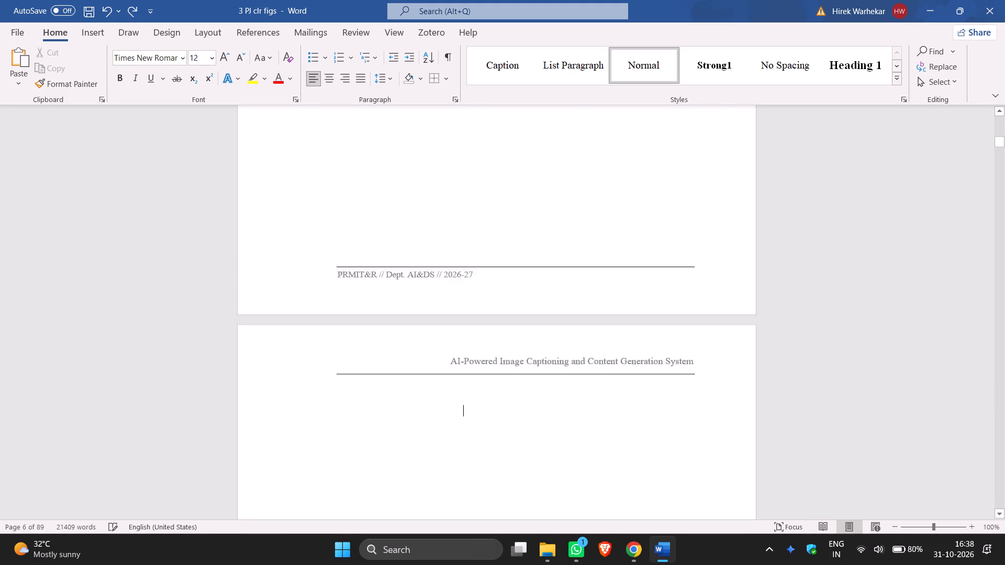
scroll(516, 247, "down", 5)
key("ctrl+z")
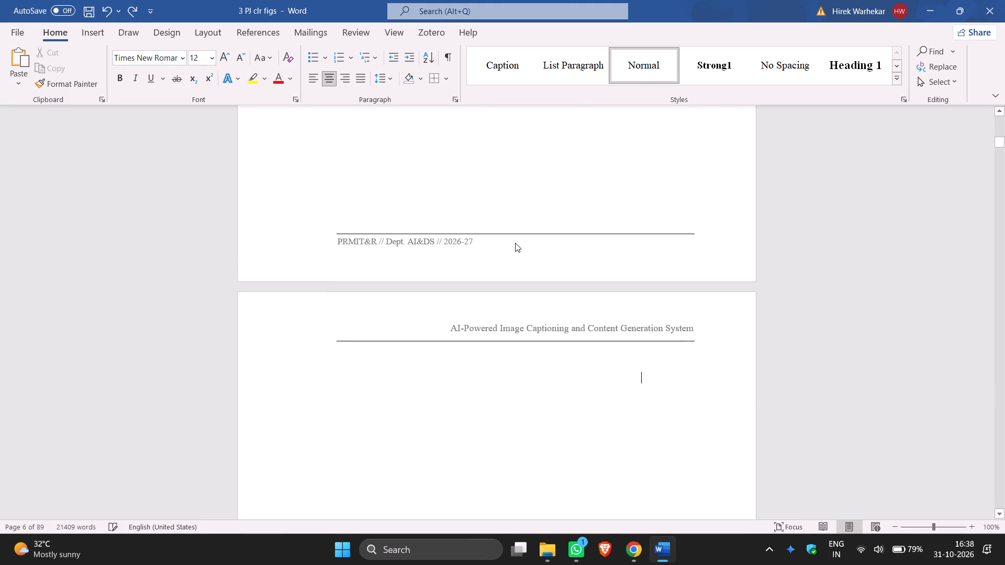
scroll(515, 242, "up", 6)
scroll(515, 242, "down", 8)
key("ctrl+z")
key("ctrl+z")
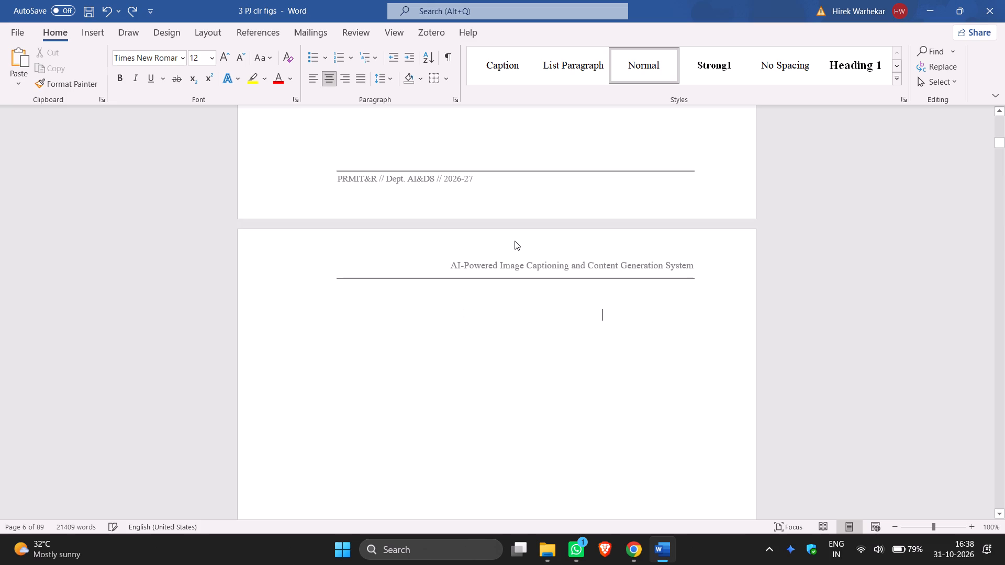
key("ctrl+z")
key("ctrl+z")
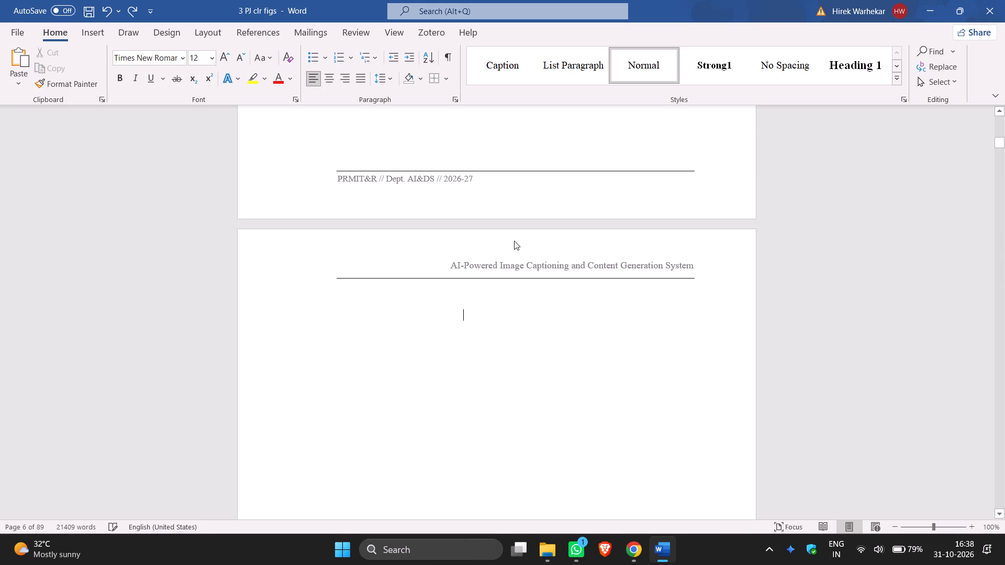
Delete the empty page between the Resume / CV contents entry and the List of Figures.
scroll(514, 241, "up", 8)
scroll(514, 241, "up", 19)
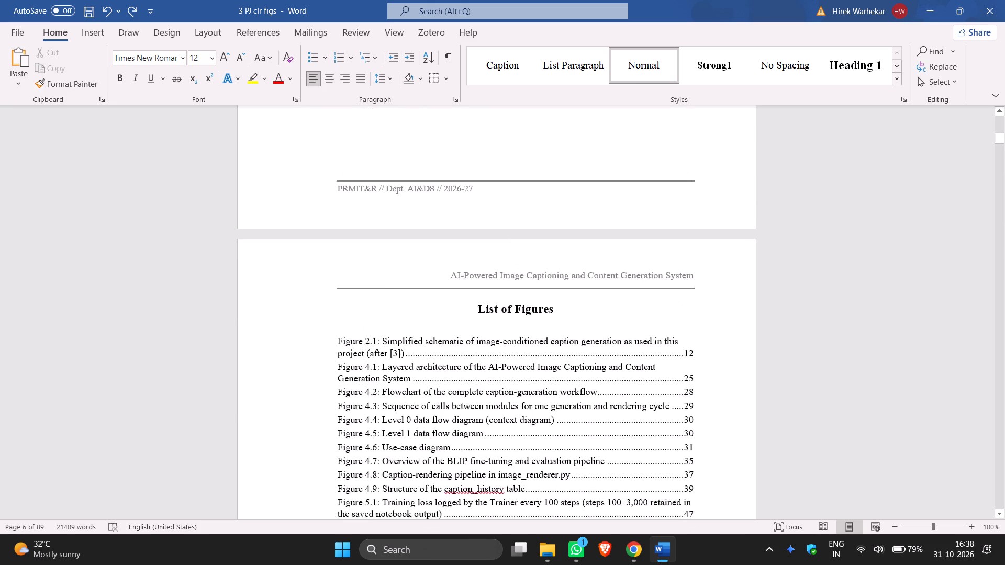
scroll(513, 240, "up", 5)
scroll(513, 240, "down", 20)
scroll(513, 240, "down", 5)
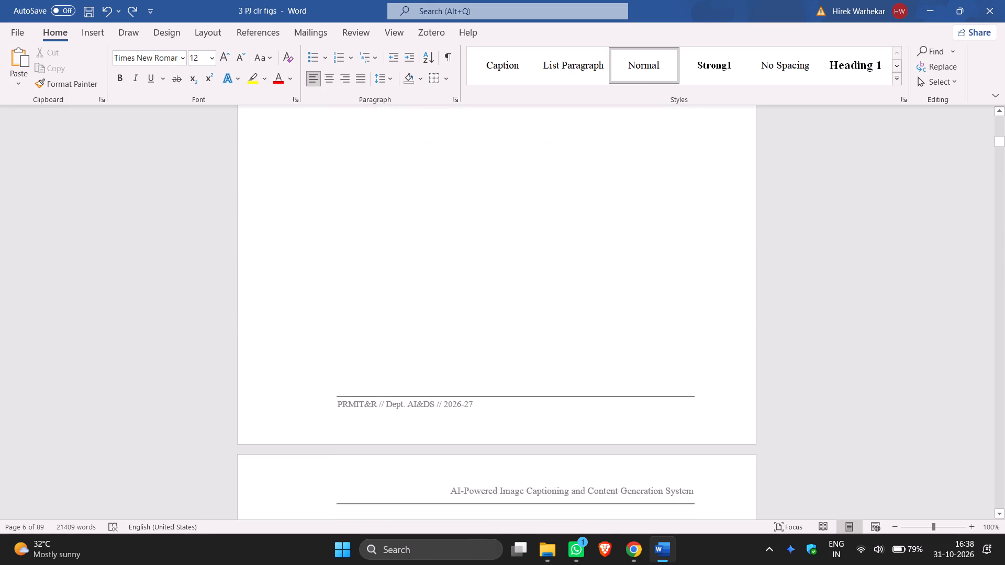
scroll(510, 238, "up", 20)
scroll(510, 238, "up", 20)
scroll(510, 238, "up", 2)
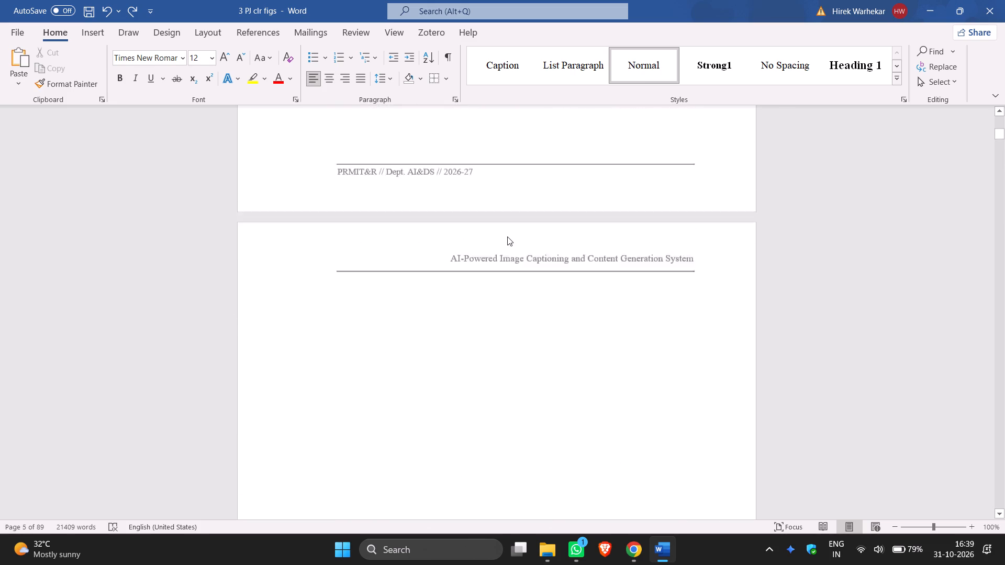
scroll(507, 236, "up", 18)
scroll(507, 235, "down", 13)
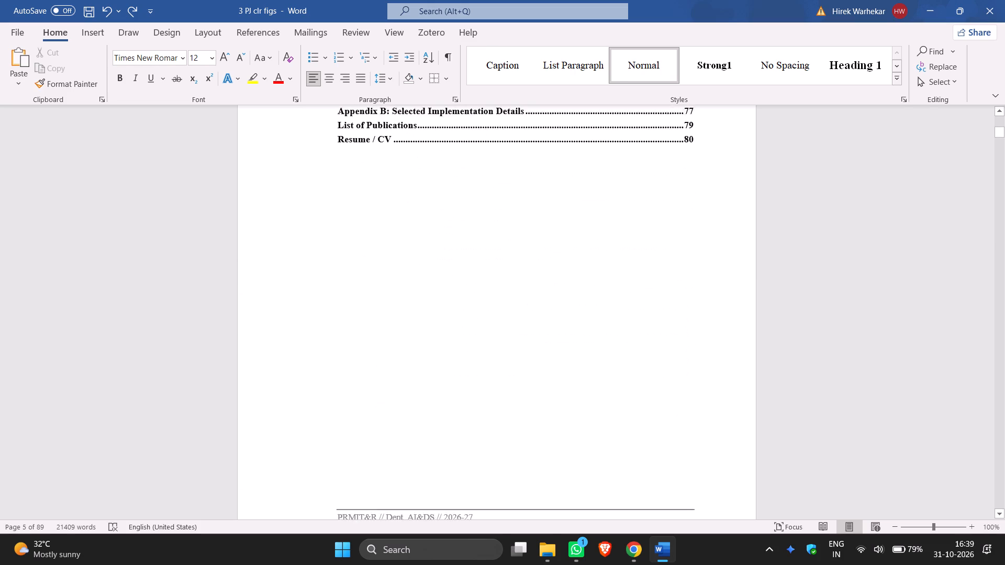
scroll(507, 233, "down", 11)
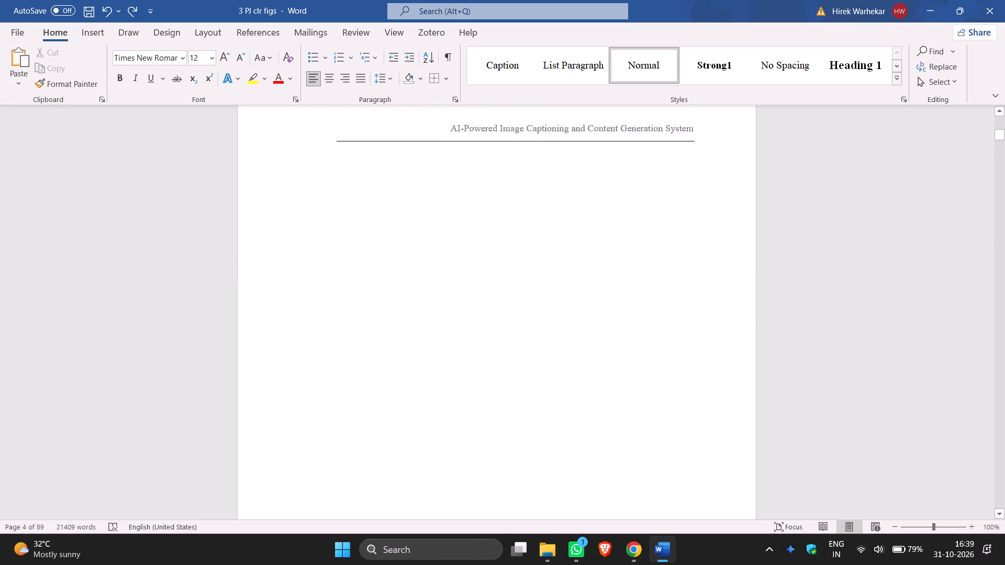
left_click(508, 193)
key("Delete")
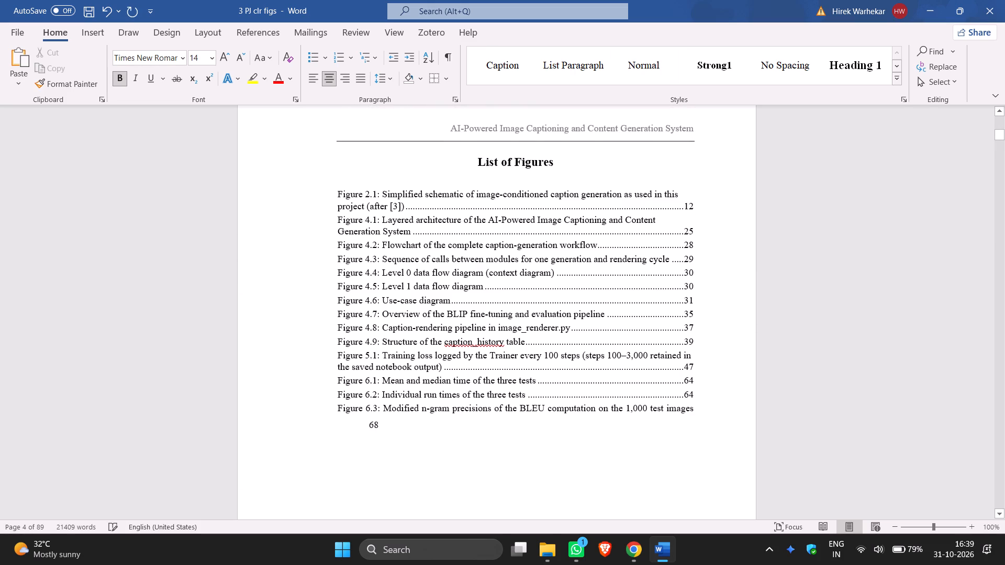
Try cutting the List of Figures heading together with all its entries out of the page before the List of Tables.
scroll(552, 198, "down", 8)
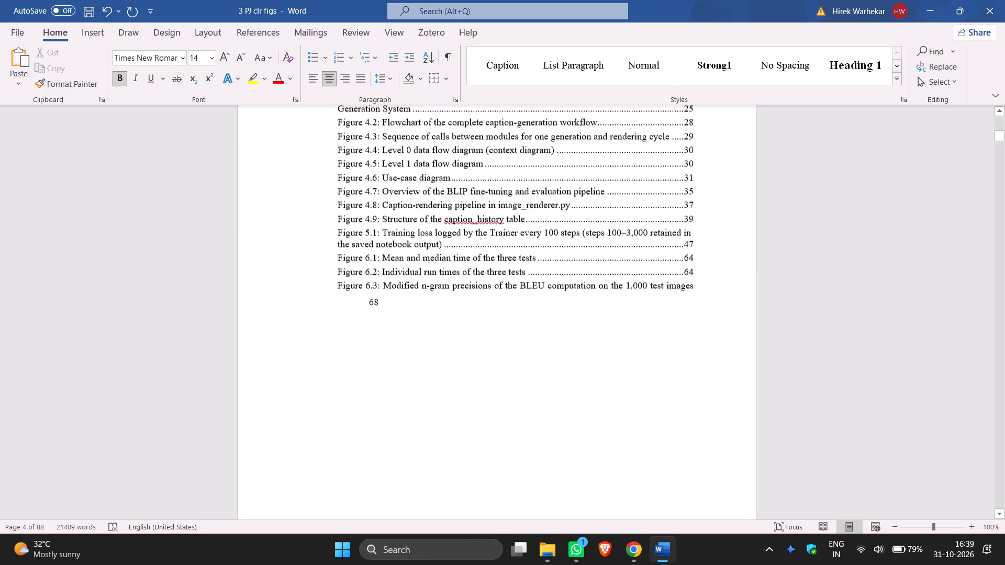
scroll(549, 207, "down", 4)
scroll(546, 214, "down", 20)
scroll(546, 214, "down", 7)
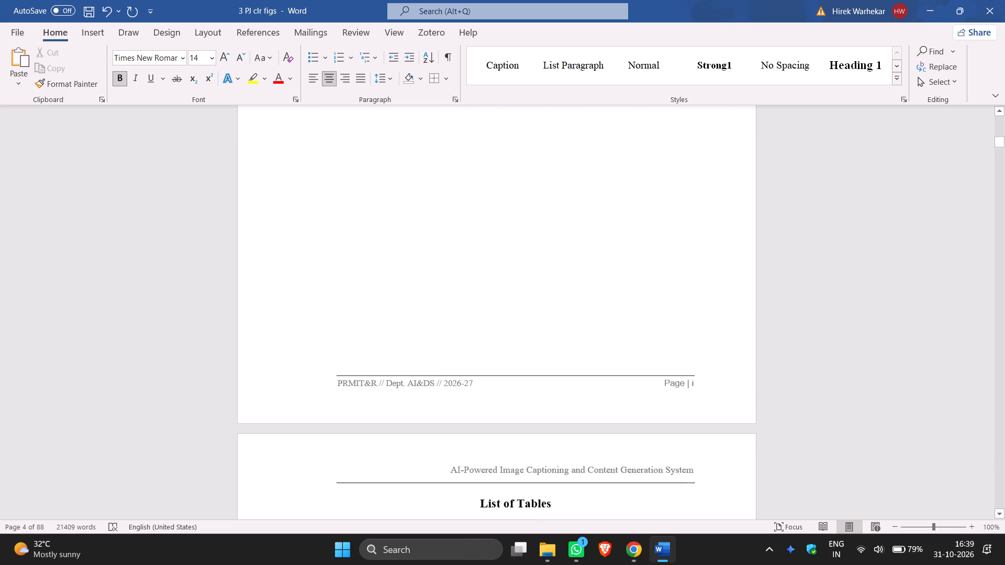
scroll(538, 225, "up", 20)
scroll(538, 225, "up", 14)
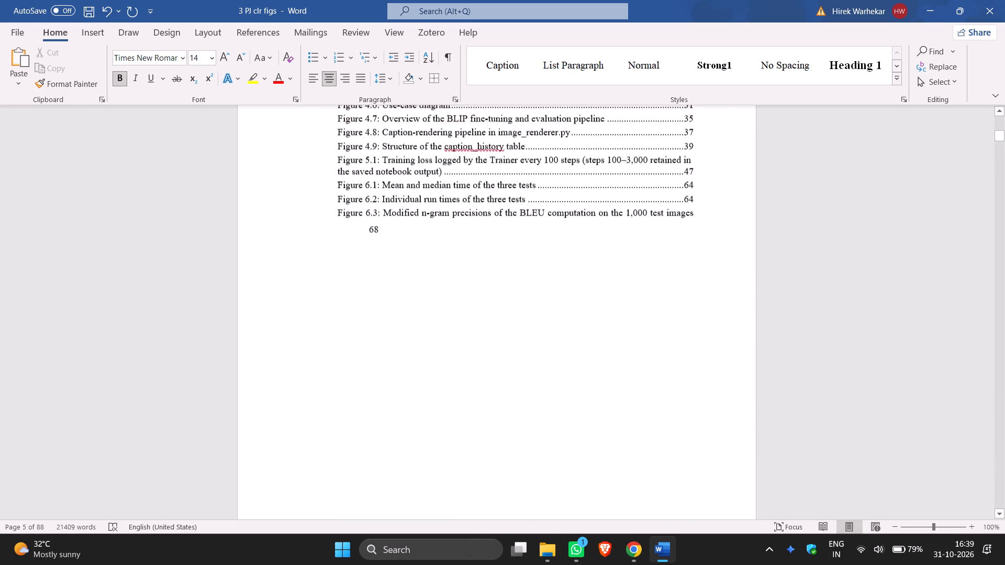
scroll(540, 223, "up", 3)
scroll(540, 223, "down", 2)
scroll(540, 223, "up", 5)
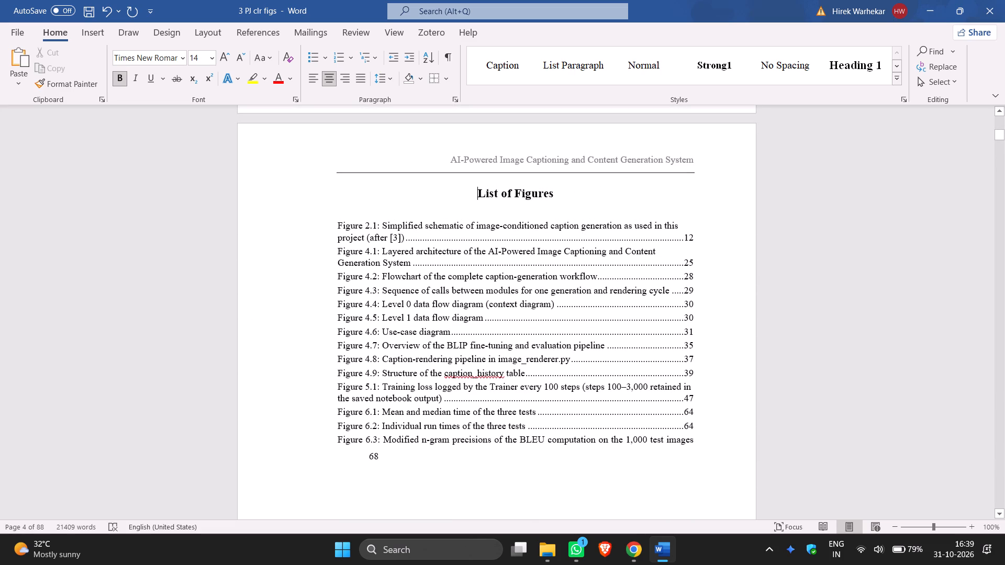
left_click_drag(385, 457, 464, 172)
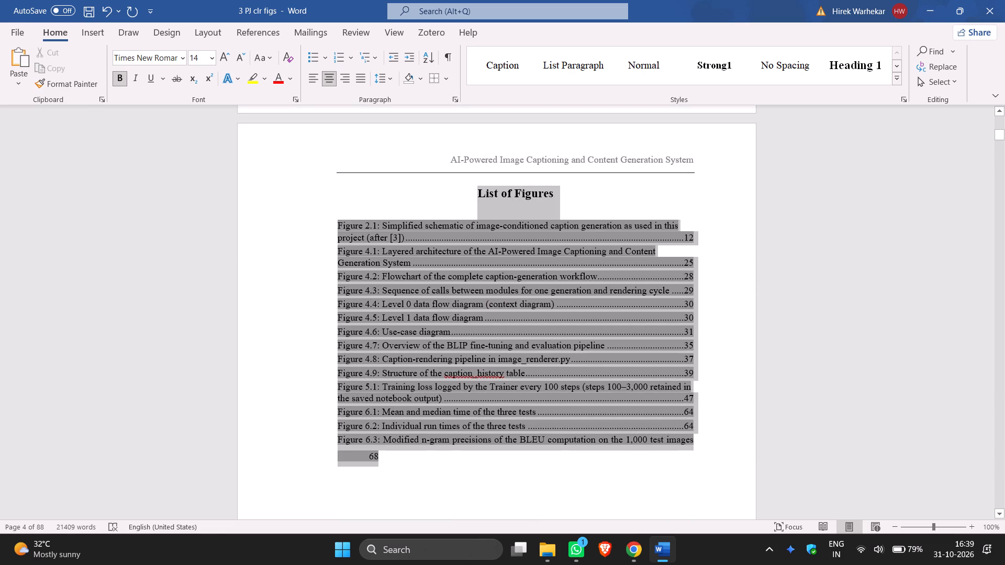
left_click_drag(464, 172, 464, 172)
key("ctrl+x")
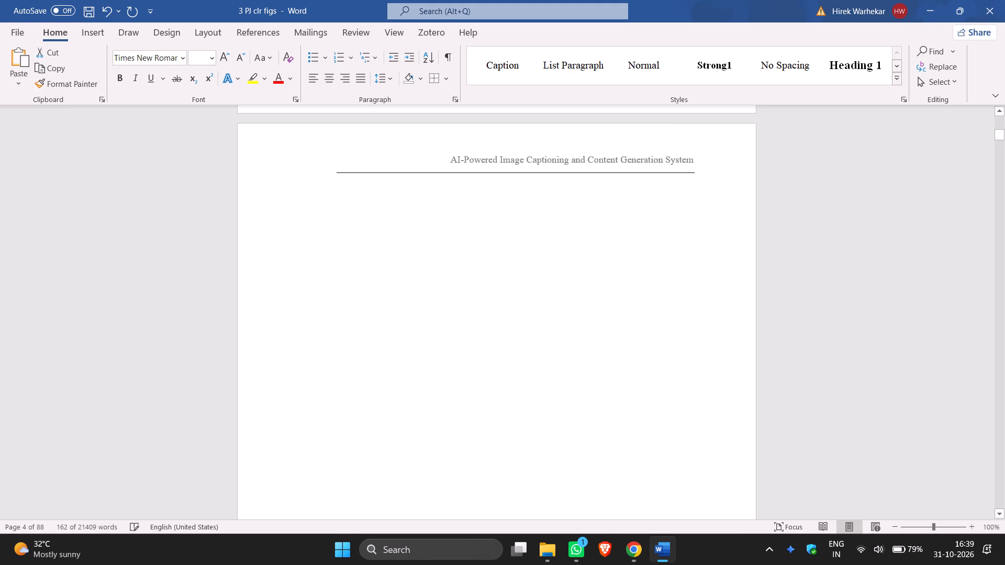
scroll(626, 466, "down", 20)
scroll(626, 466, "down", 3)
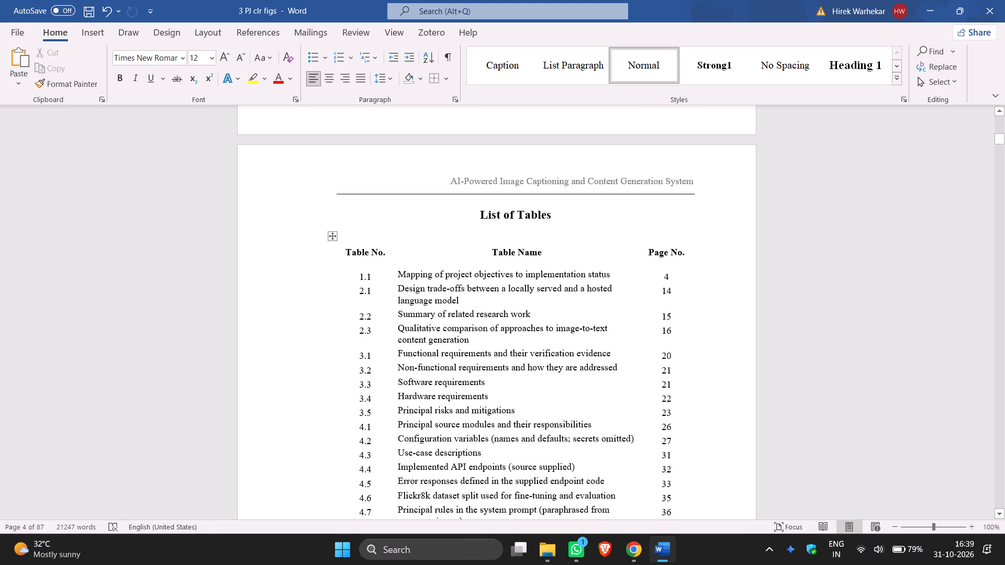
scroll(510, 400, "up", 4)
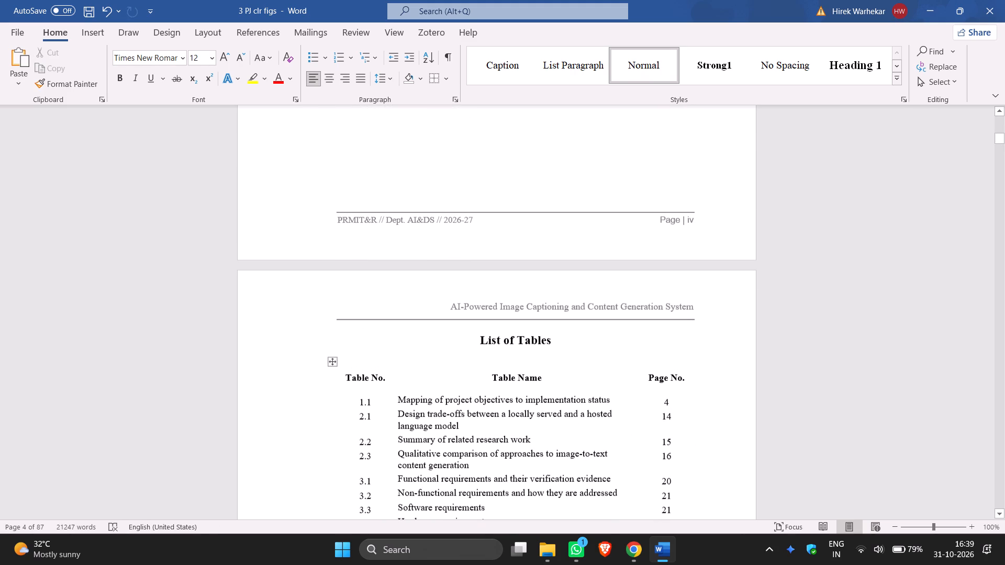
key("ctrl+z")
Examine the pages from the contents through the List of Figures to the List of Tables for blank pages.
scroll(510, 400, "up", 14)
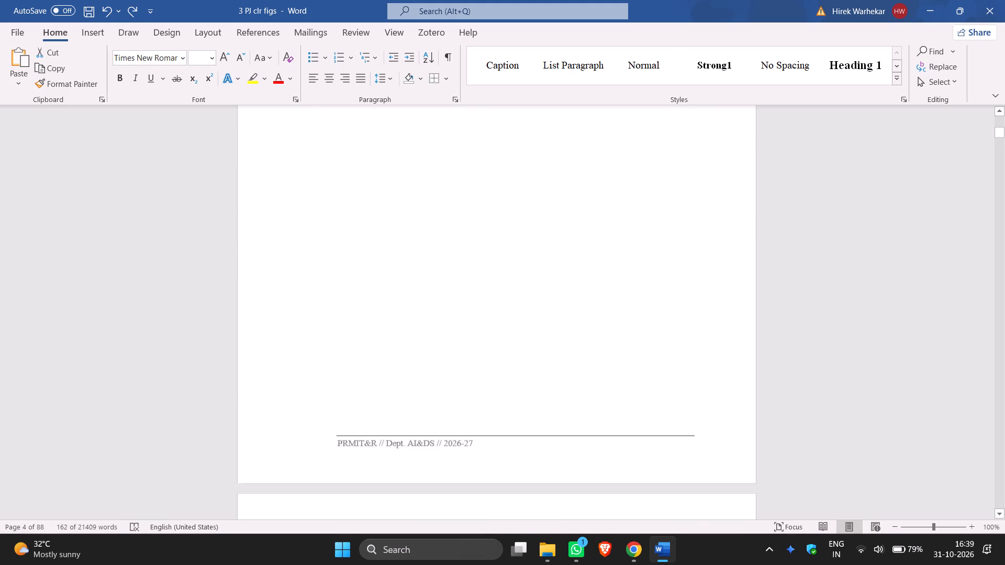
scroll(510, 400, "up", 9)
scroll(510, 400, "down", 20)
scroll(510, 400, "down", 8)
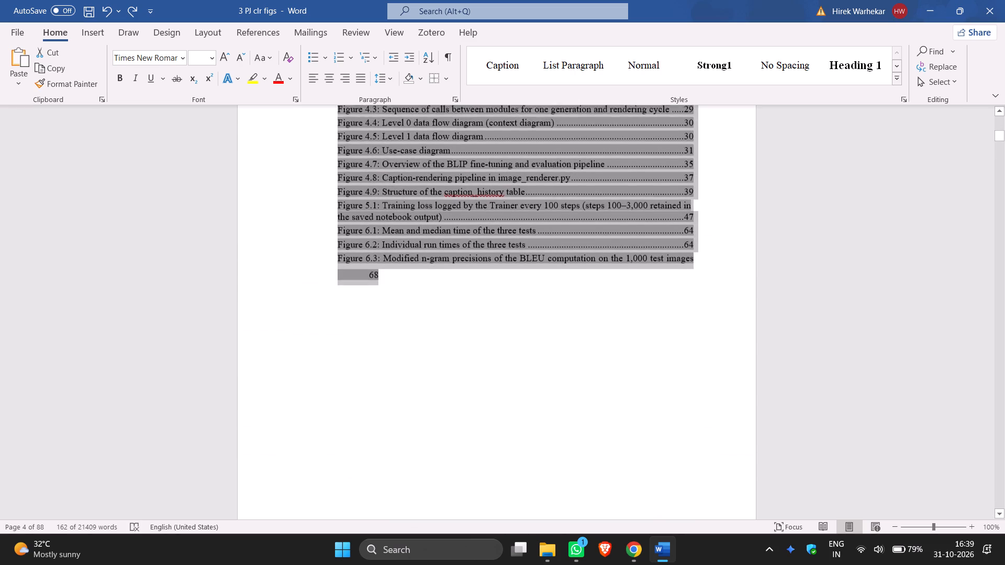
scroll(509, 400, "down", 11)
scroll(509, 400, "down", 15)
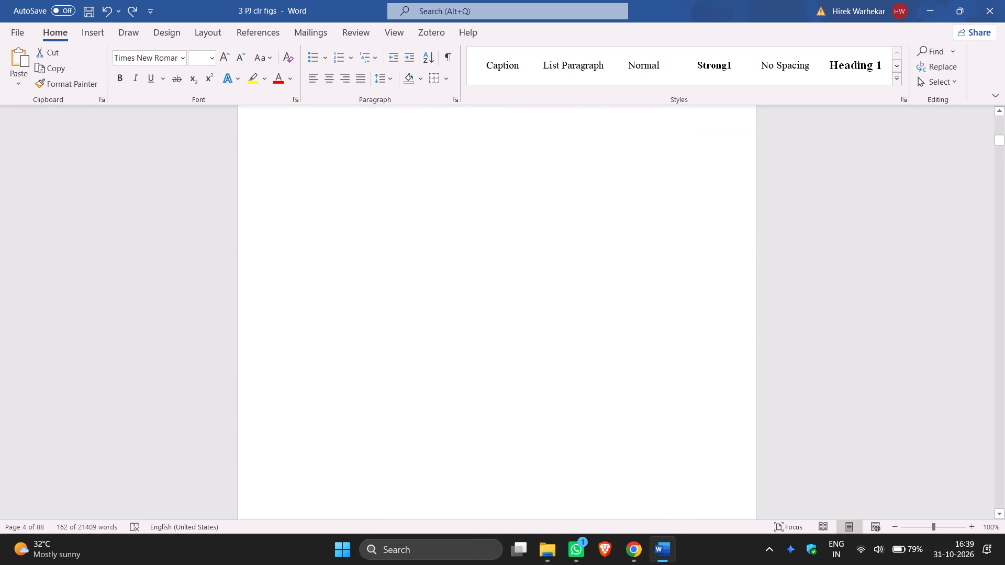
scroll(509, 399, "down", 14)
scroll(508, 399, "up", 3)
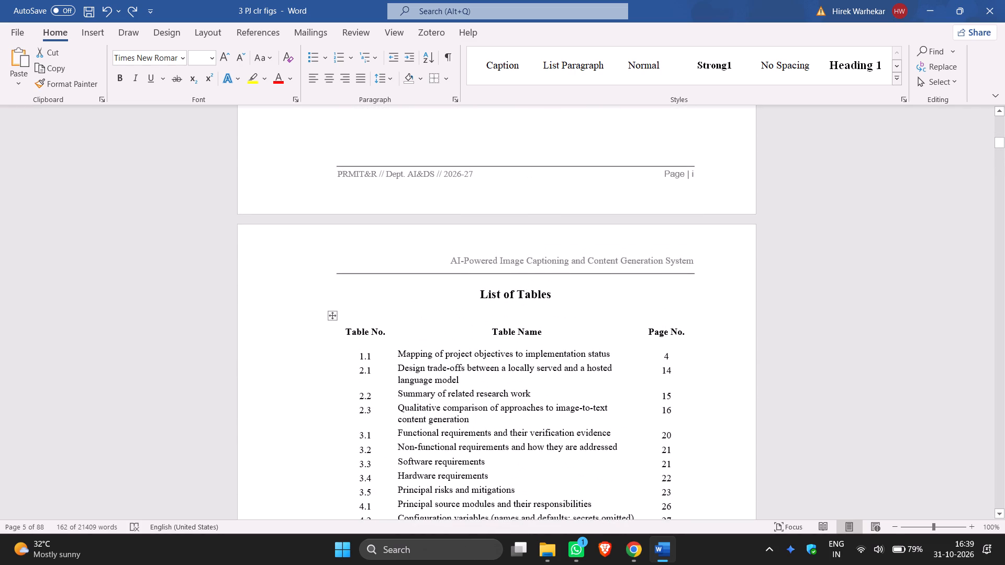
scroll(508, 399, "up", 10)
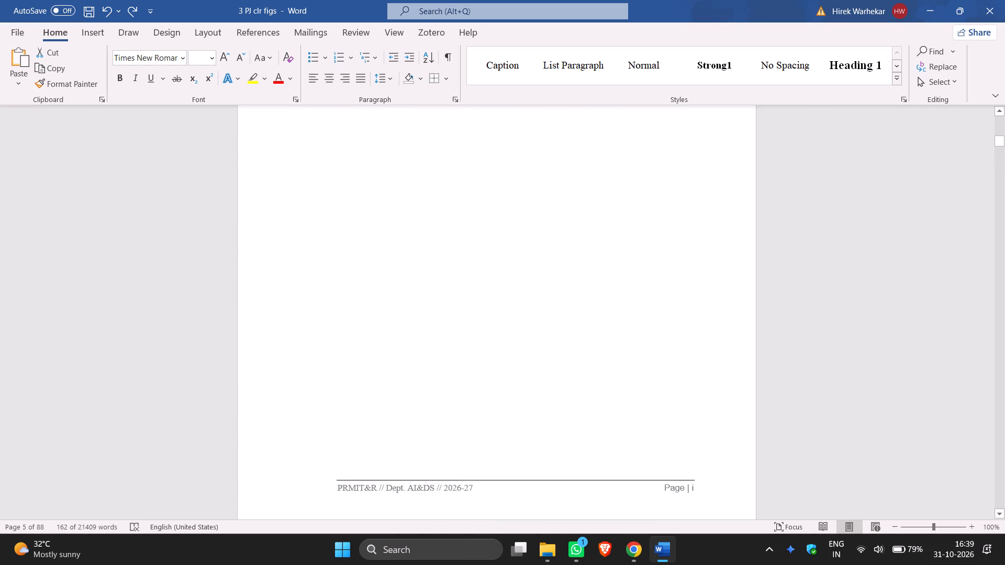
left_click(933, 338)
scroll(646, 333, "up", 9)
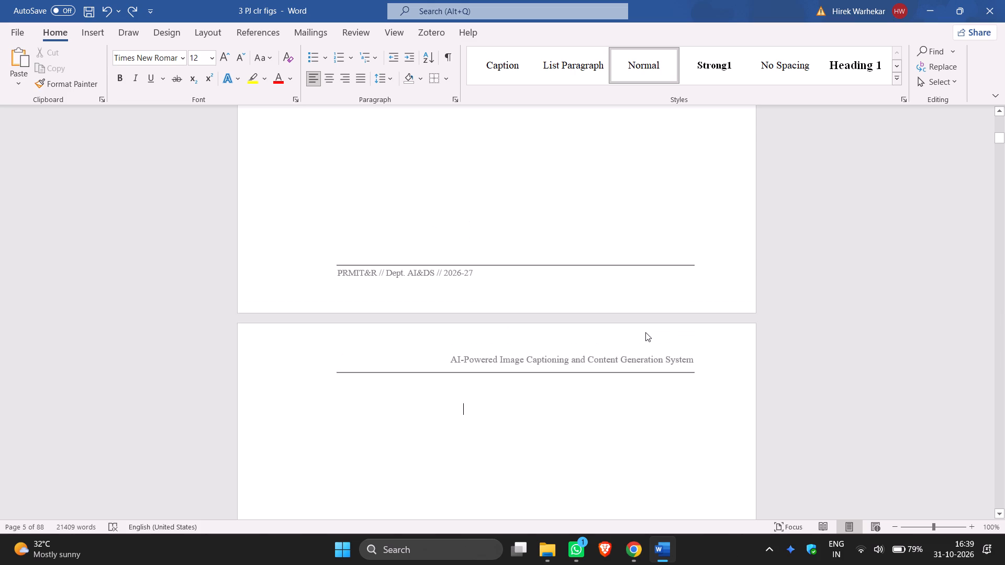
scroll(645, 332, "down", 20)
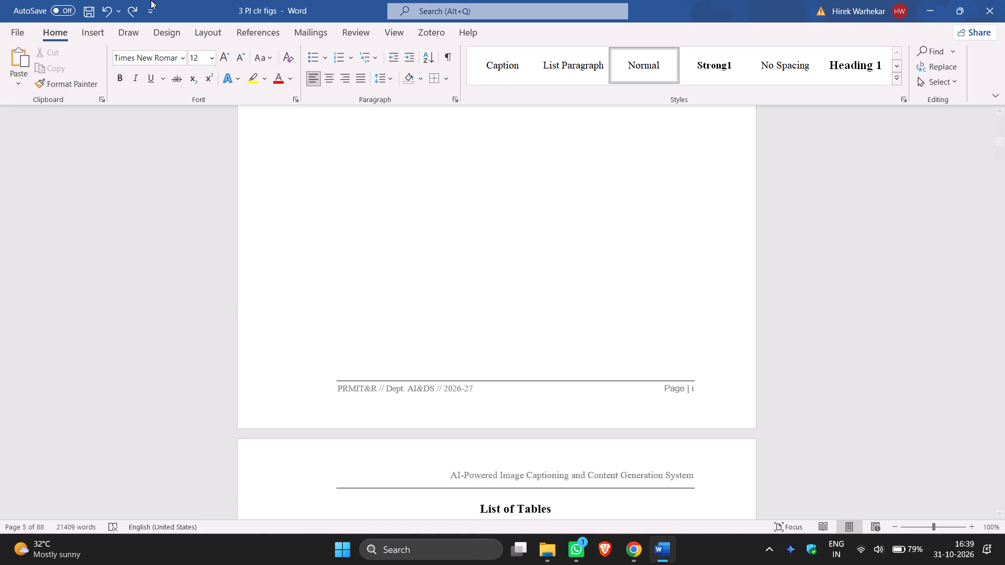
Undo the earlier empty page deletion and the cut-and-paste move of the List of Figures.
left_click(111, 9)
left_click(111, 9)
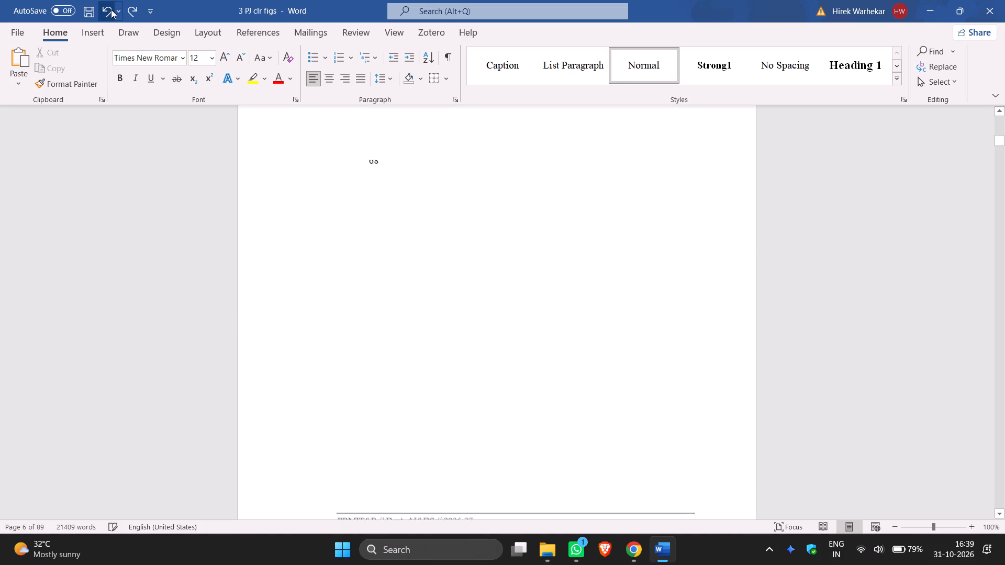
left_click(111, 9)
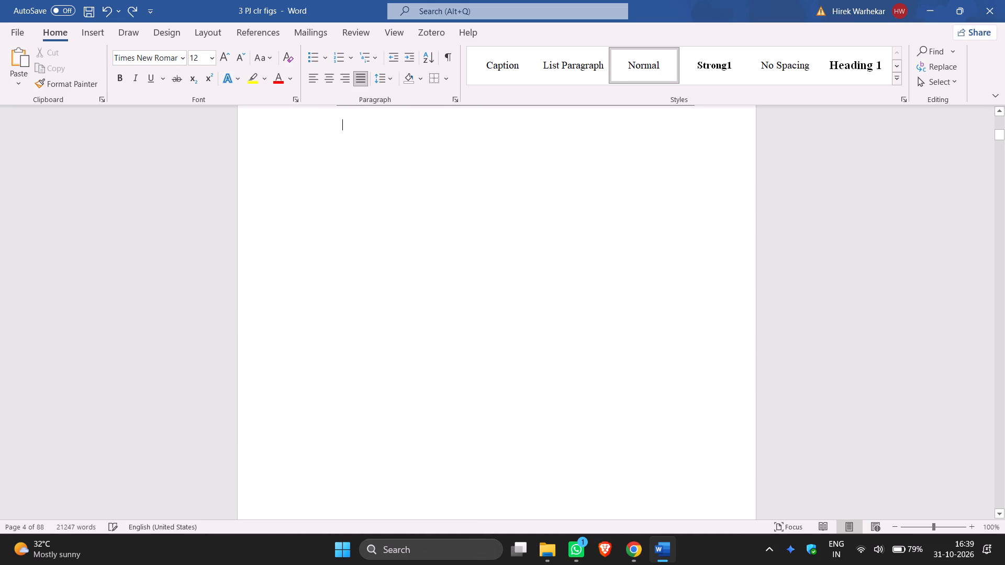
left_click(110, 8)
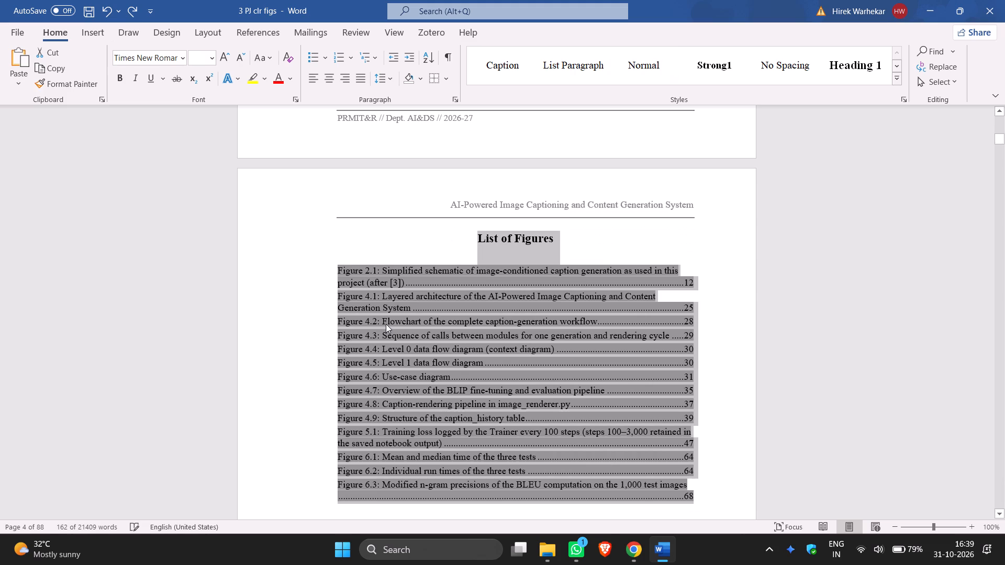
Undo the blank page insertion made between the contents and the List of Figures.
scroll(386, 324, "down", 13)
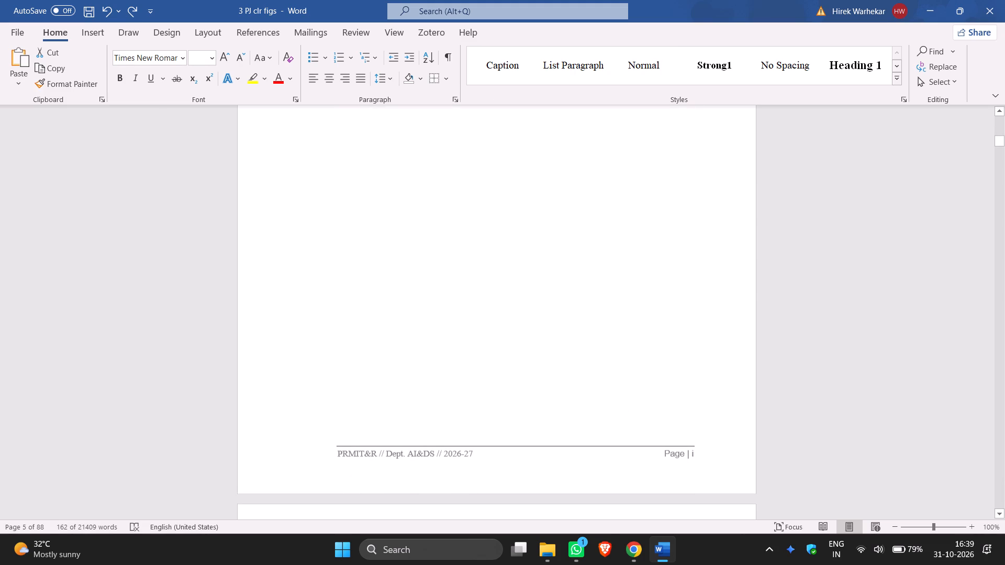
scroll(386, 321, "up", 3)
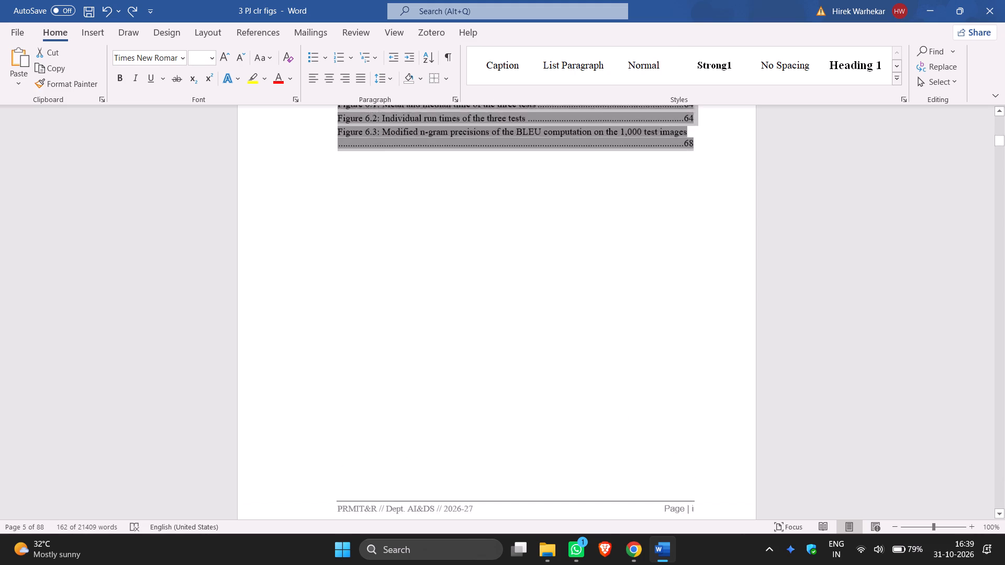
scroll(386, 321, "up", 20)
scroll(384, 319, "up", 12)
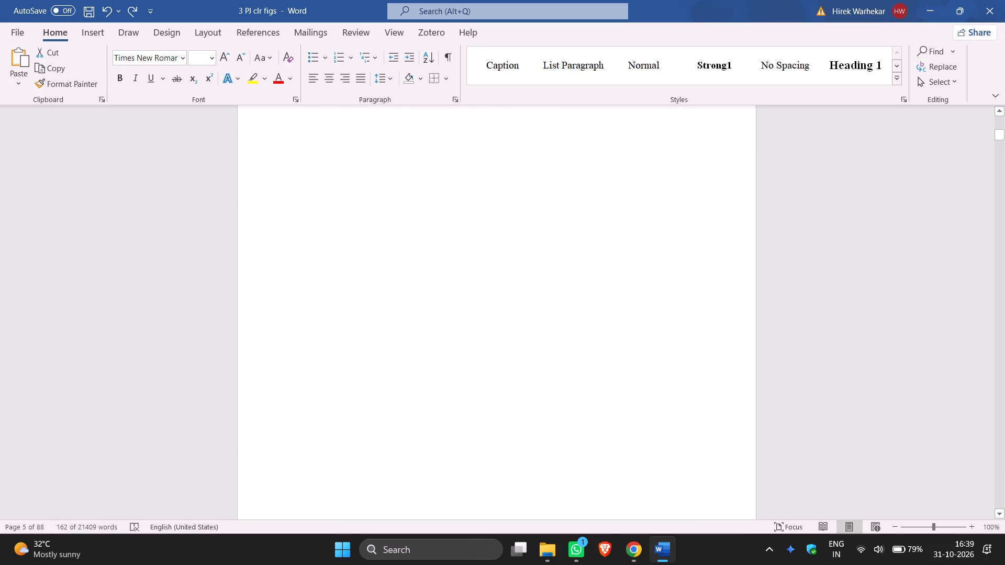
scroll(384, 319, "up", 18)
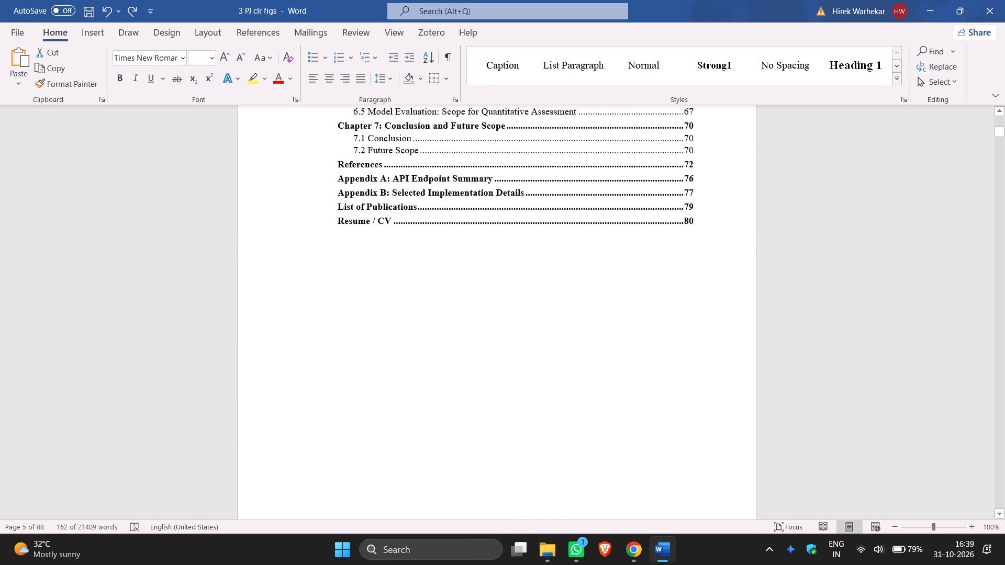
scroll(384, 318, "down", 16)
left_click(107, 8)
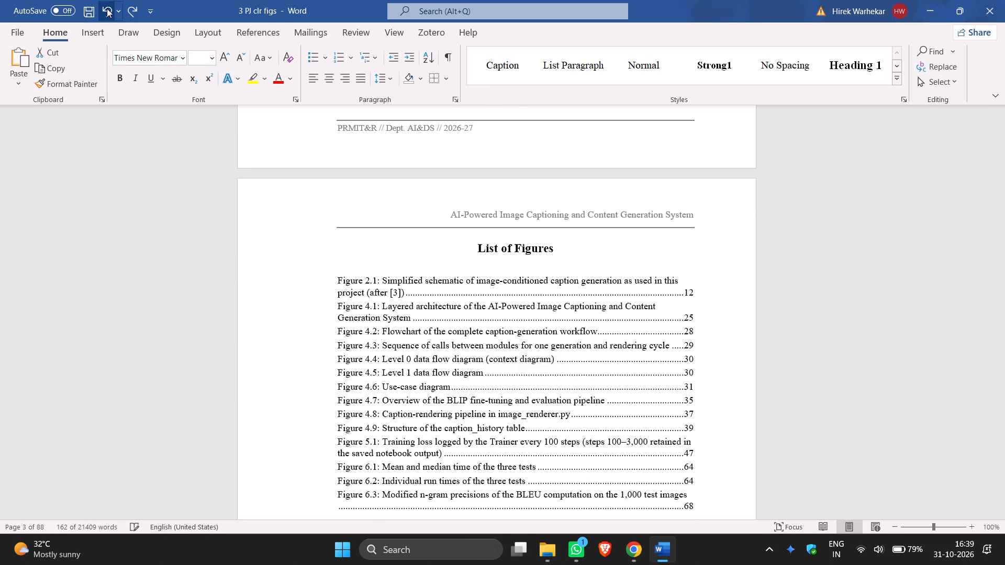
Insert a blank page directly after the Figure 6.3 entry at the end of the List of Figures.
scroll(400, 373, "up", 1)
scroll(400, 371, "down", 18)
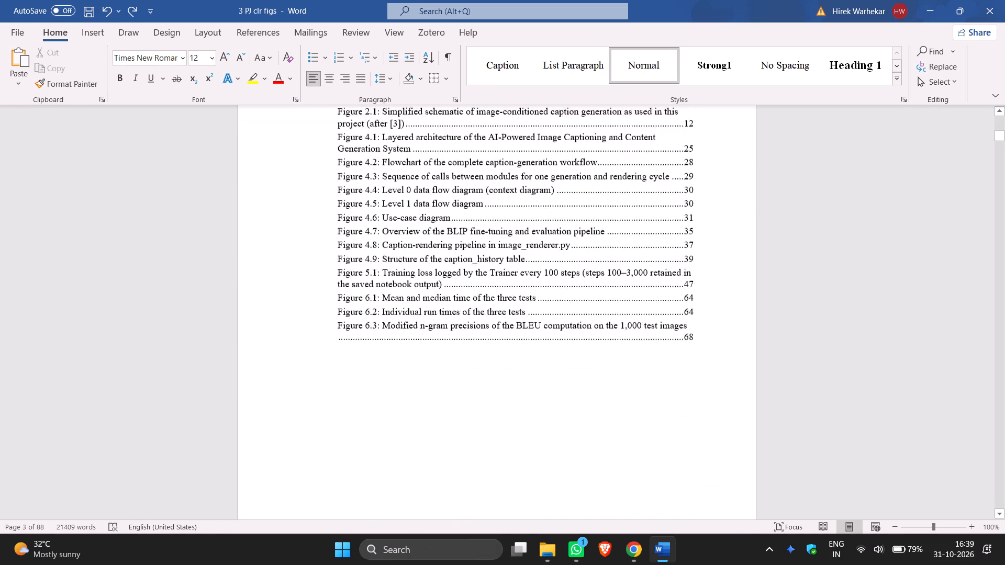
scroll(399, 364, "down", 10)
scroll(398, 360, "up", 9)
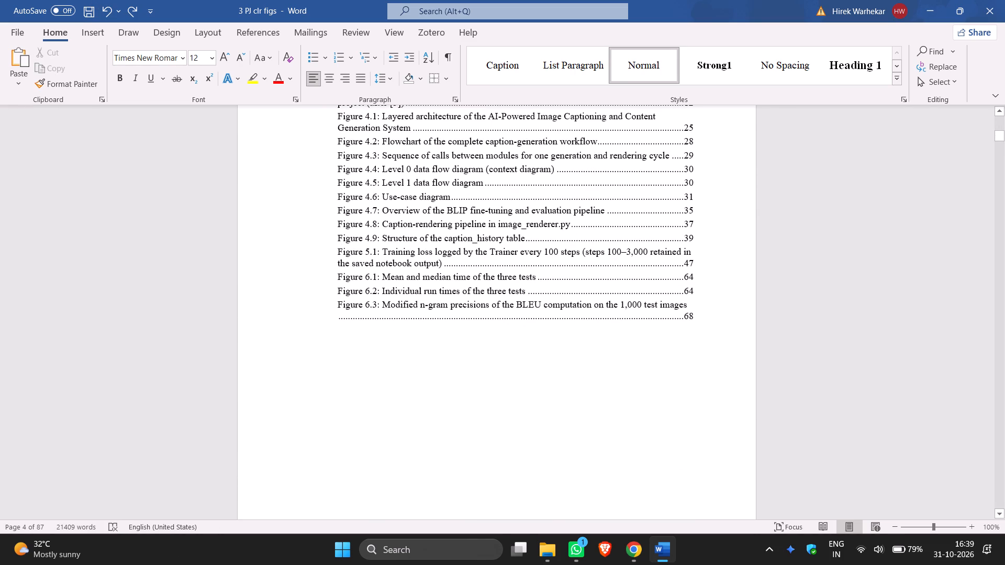
left_click(709, 317)
scroll(837, 359, "down", 20)
scroll(837, 359, "down", 5)
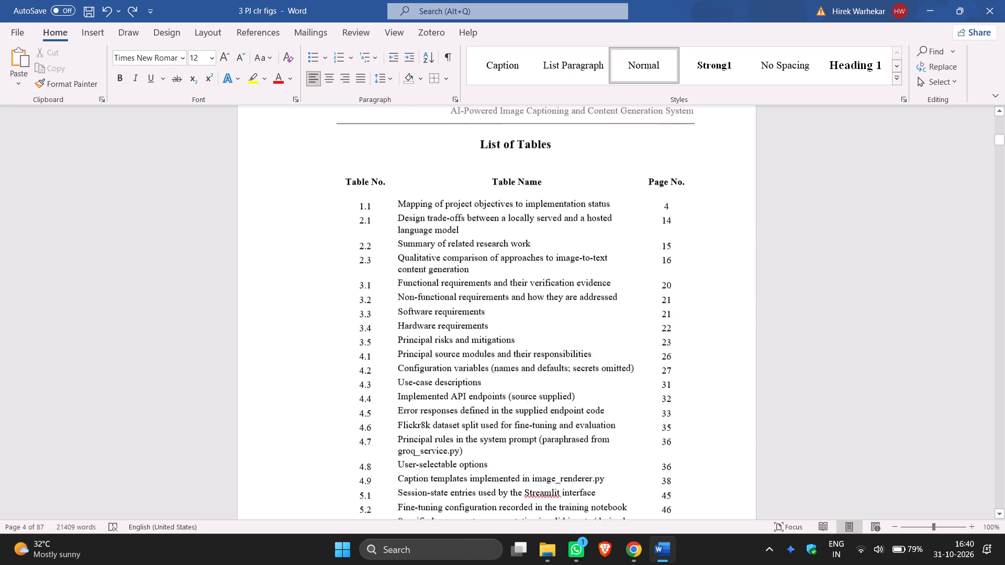
scroll(837, 343, "up", 16)
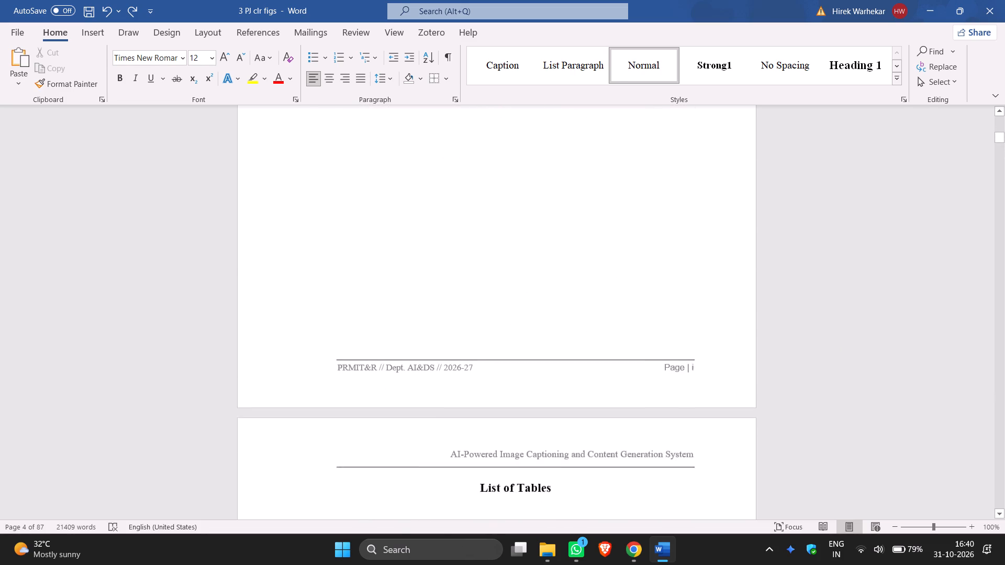
scroll(822, 330, "up", 5)
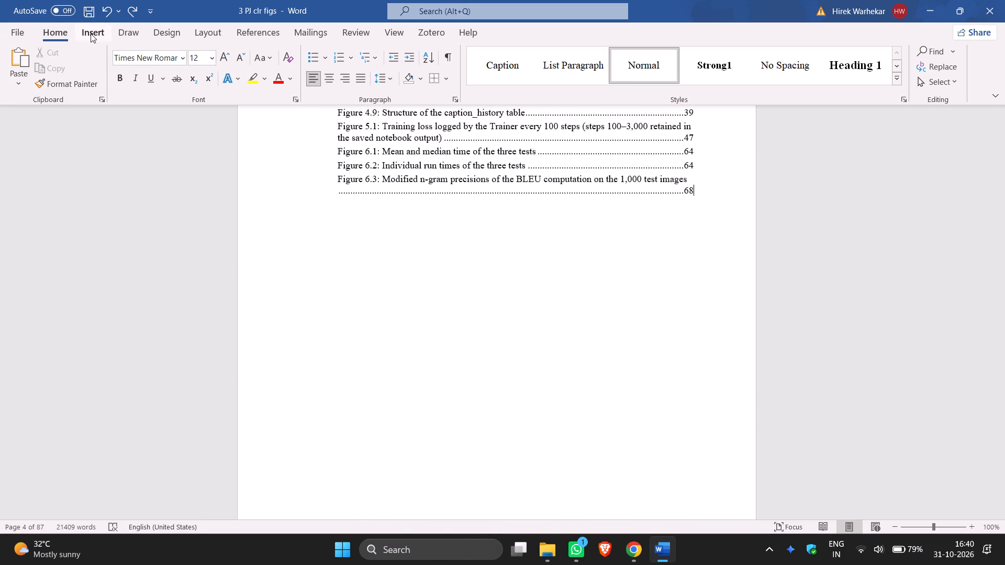
left_click(91, 32)
left_click(36, 66)
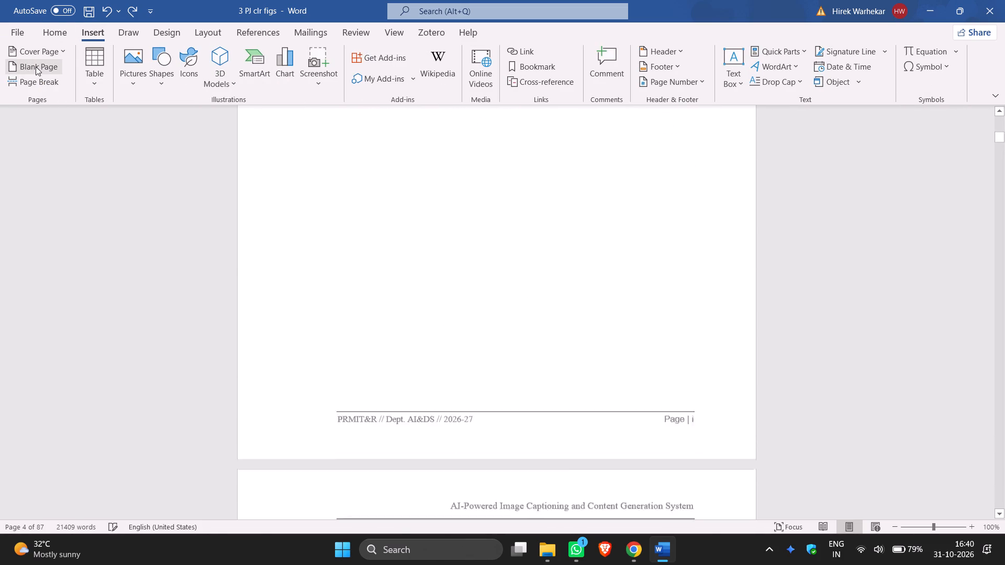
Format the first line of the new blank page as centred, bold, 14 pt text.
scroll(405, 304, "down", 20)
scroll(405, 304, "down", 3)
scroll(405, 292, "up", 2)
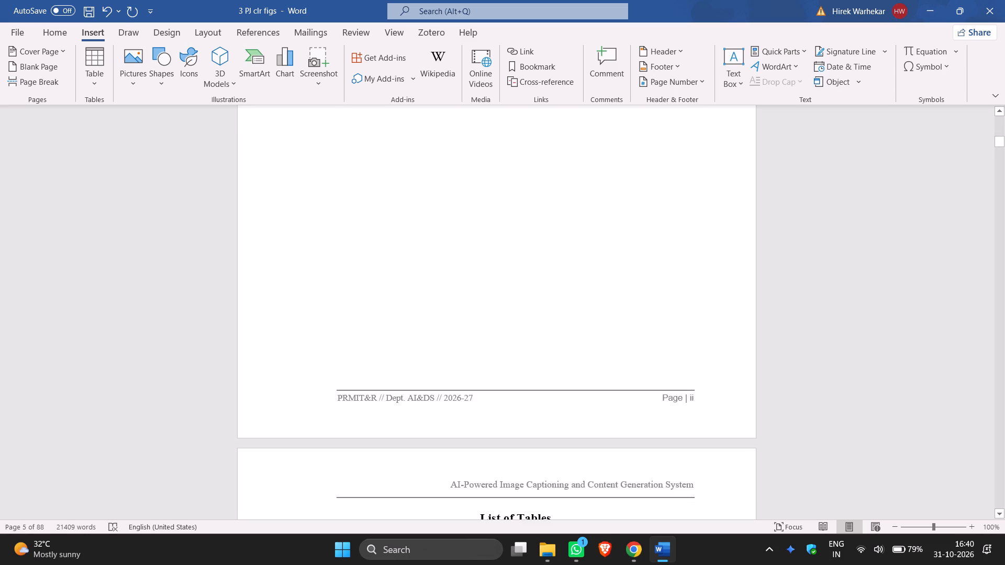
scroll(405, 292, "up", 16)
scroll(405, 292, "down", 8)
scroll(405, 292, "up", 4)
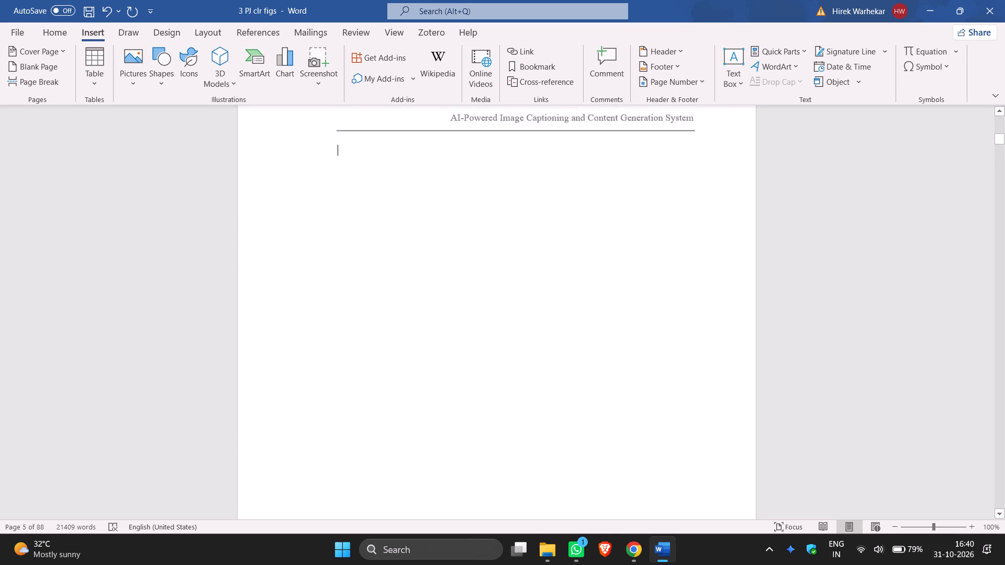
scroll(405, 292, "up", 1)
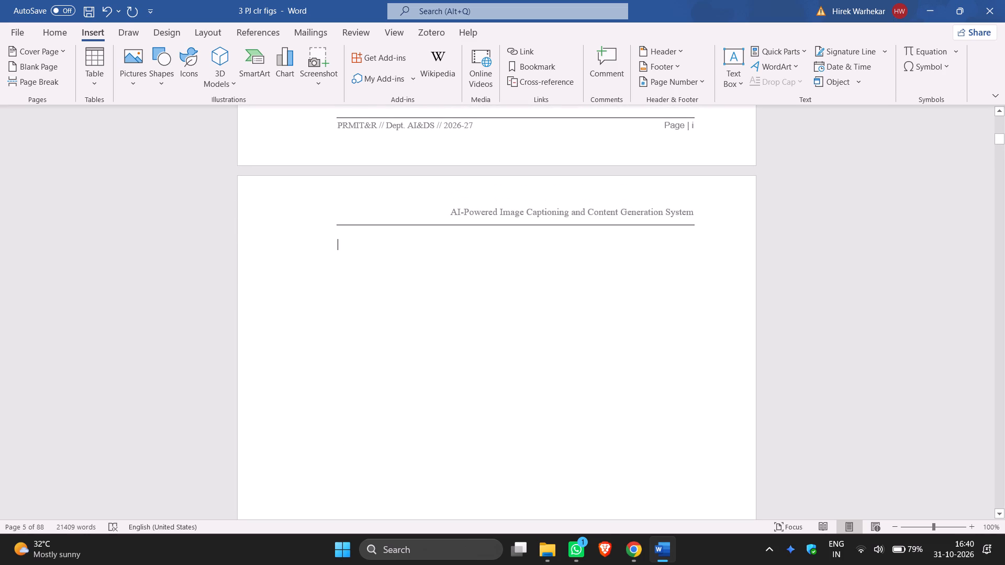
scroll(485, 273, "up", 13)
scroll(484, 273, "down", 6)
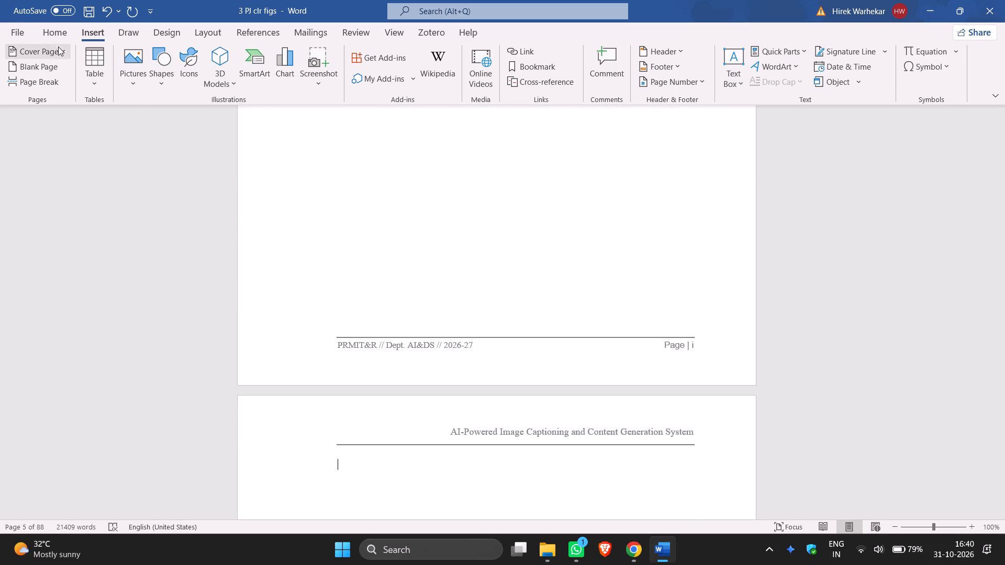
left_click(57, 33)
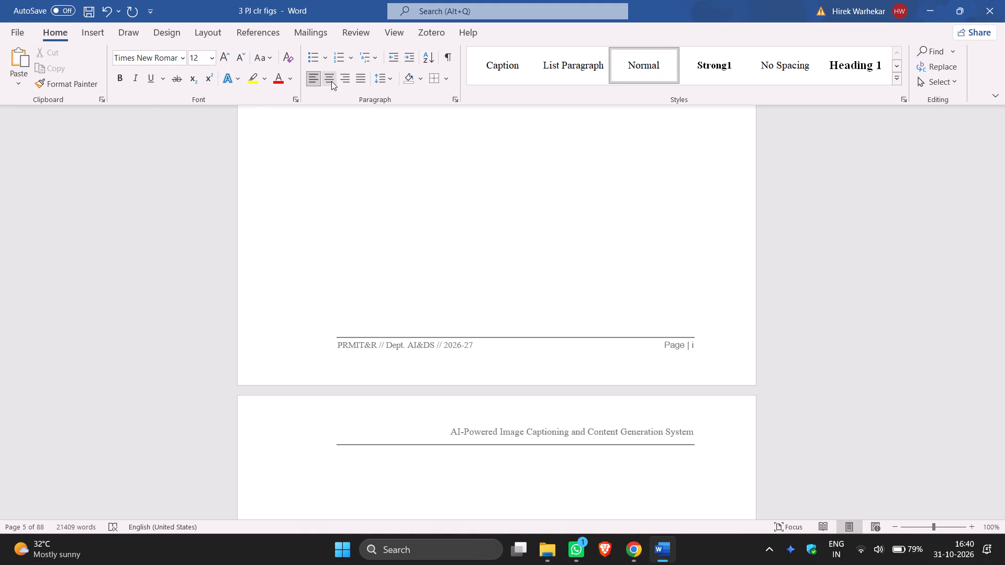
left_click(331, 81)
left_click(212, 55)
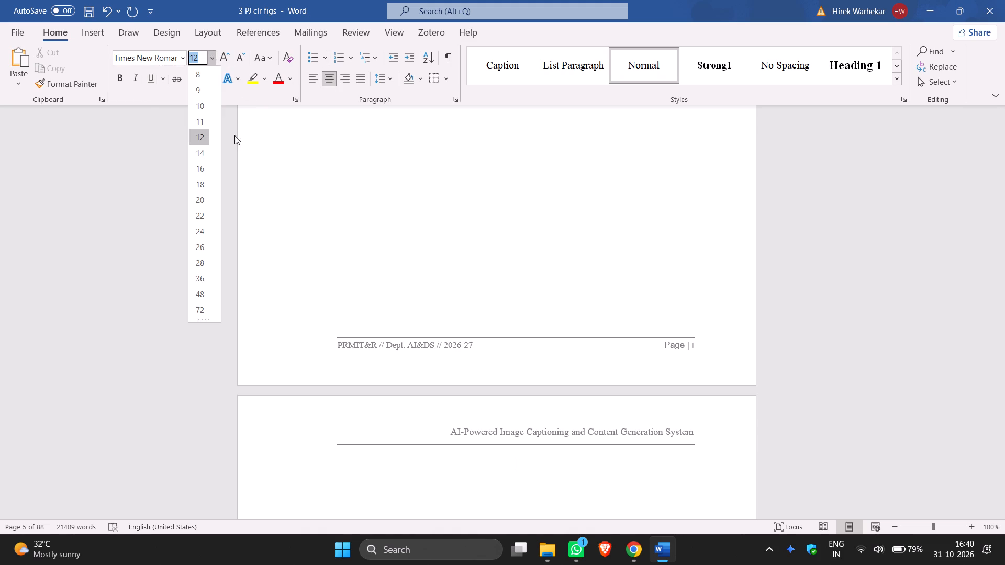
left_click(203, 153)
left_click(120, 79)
Copy the "List of Figures" heading from the existing list and paste it at the top of the new blank page.
scroll(406, 289, "up", 10)
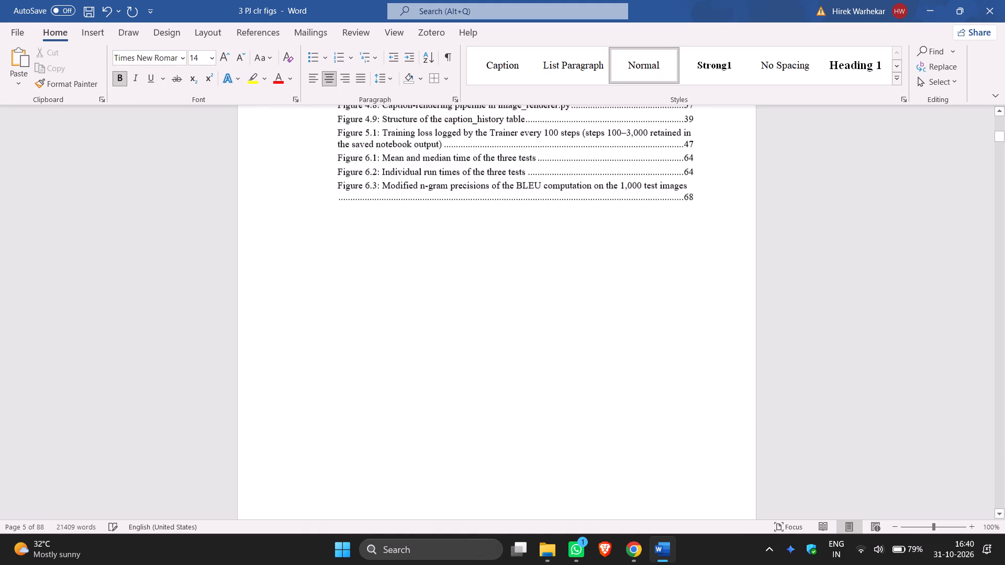
scroll(401, 286, "up", 11)
scroll(492, 306, "down", 5)
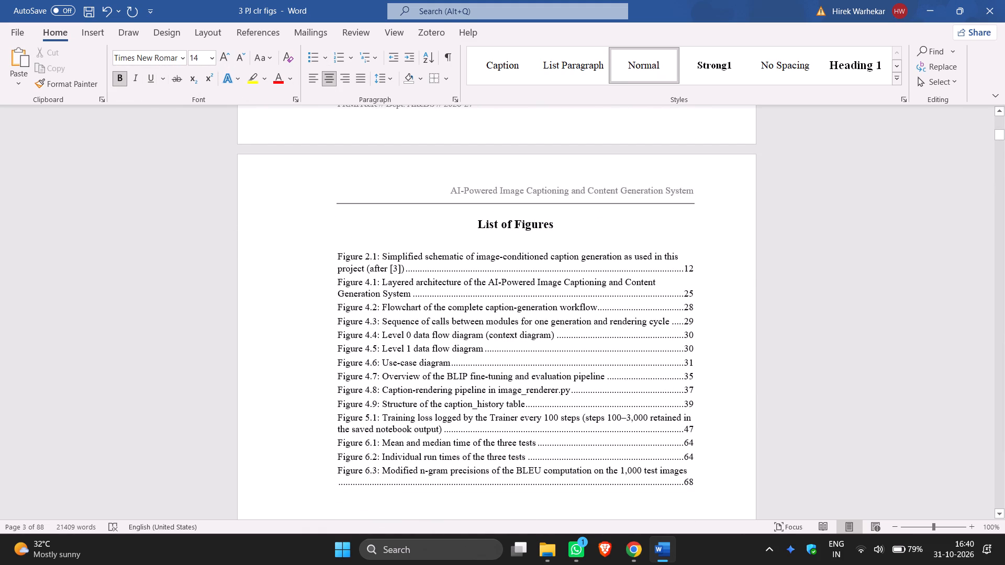
triple_click(537, 228)
key("ctrl+c")
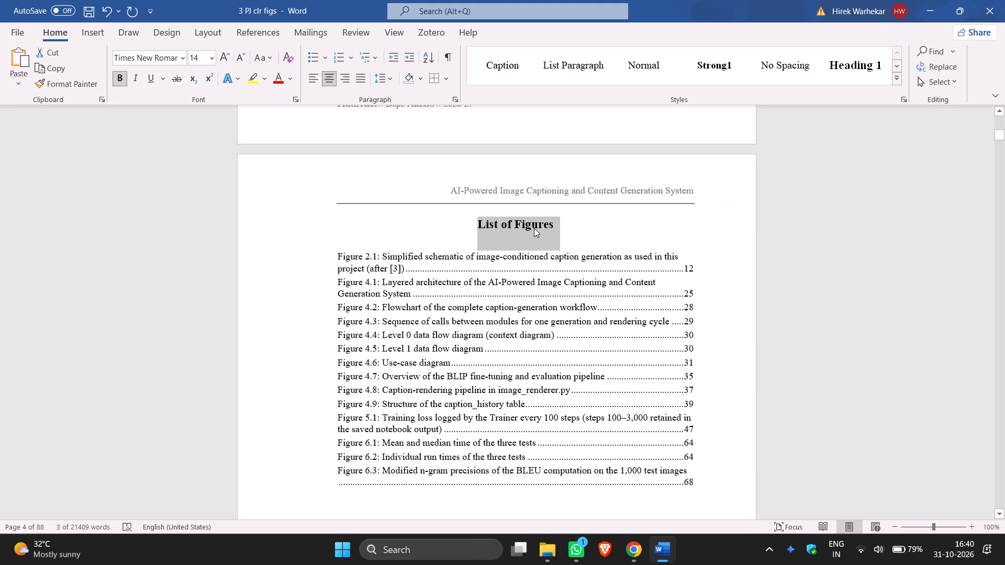
scroll(533, 239, "down", 20)
scroll(533, 239, "down", 8)
scroll(529, 248, "up", 7)
scroll(502, 330, "down", 5)
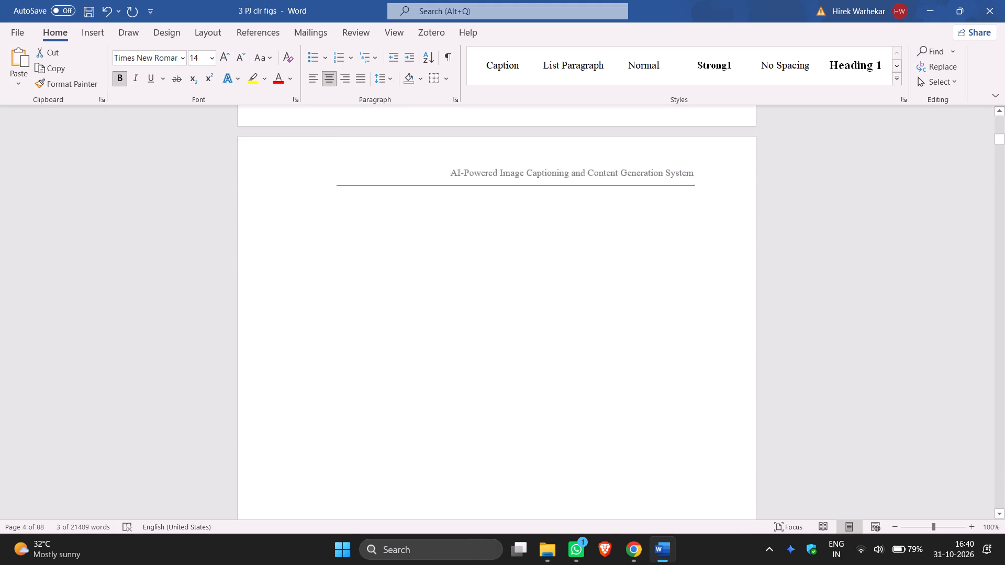
scroll(502, 330, "down", 3)
scroll(502, 329, "up", 8)
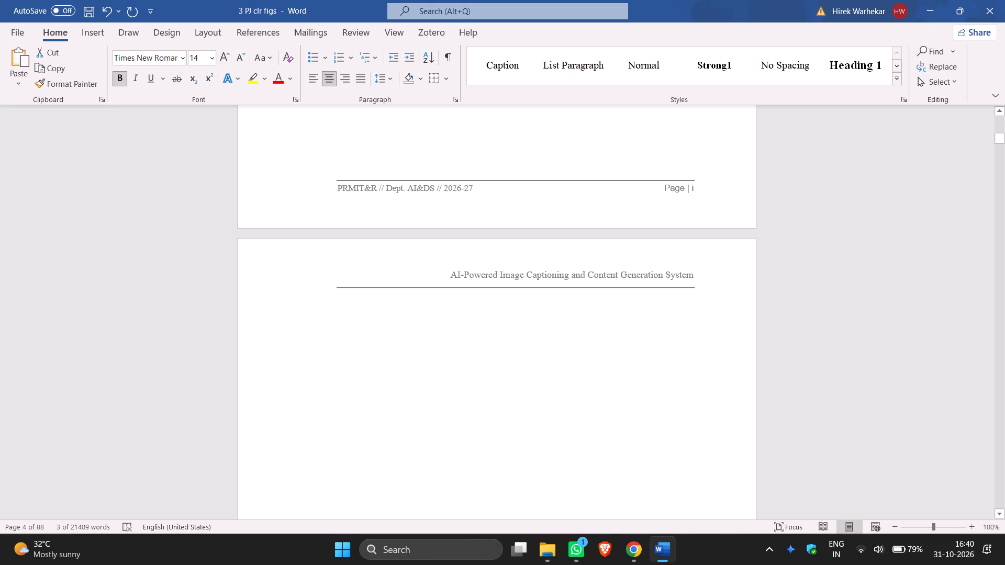
scroll(502, 329, "down", 2)
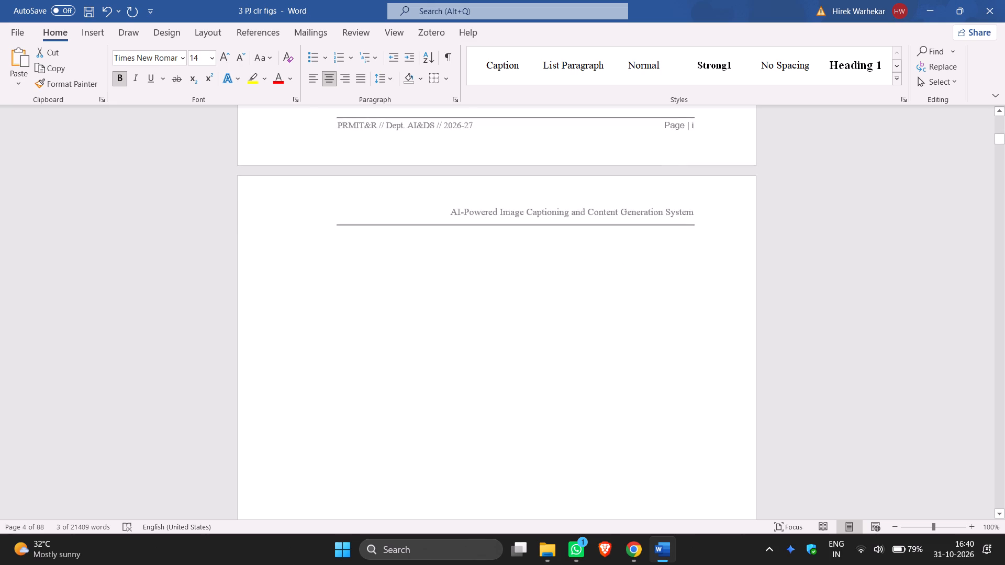
scroll(502, 329, "up", 3)
left_click(520, 310)
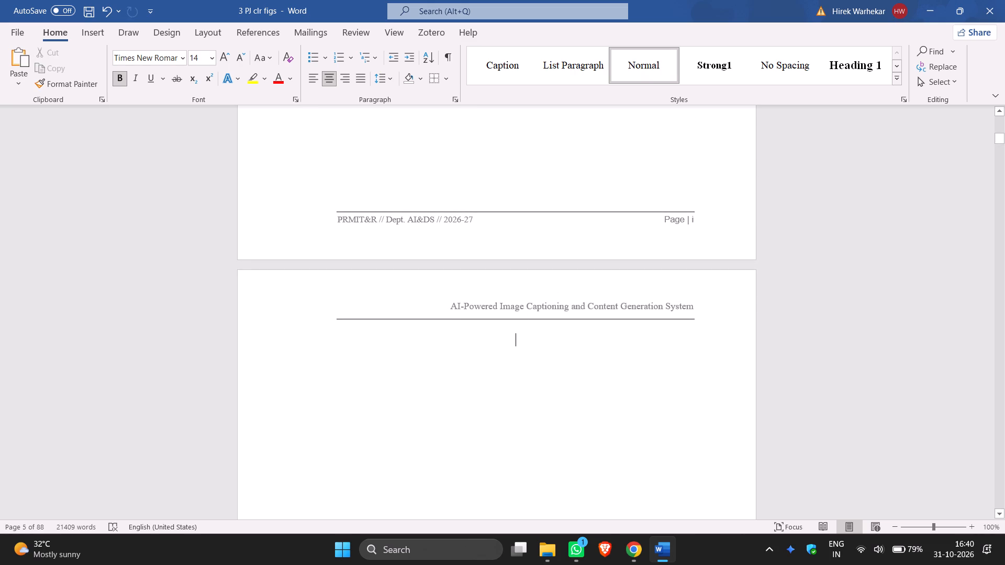
key("ctrl+v")
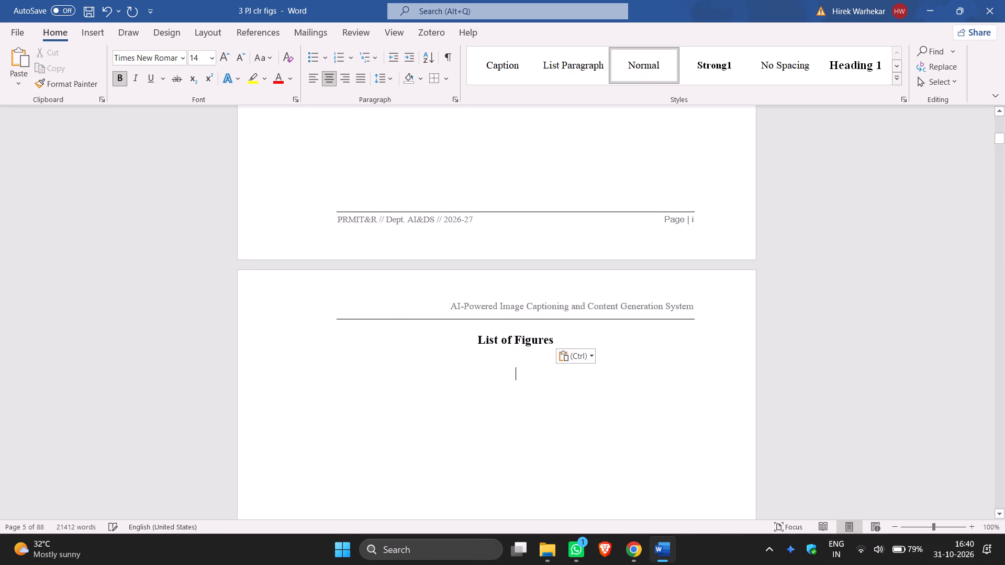
Format the empty line below the pasted heading as left-aligned, non-bold, 11 pt text.
left_click(312, 76)
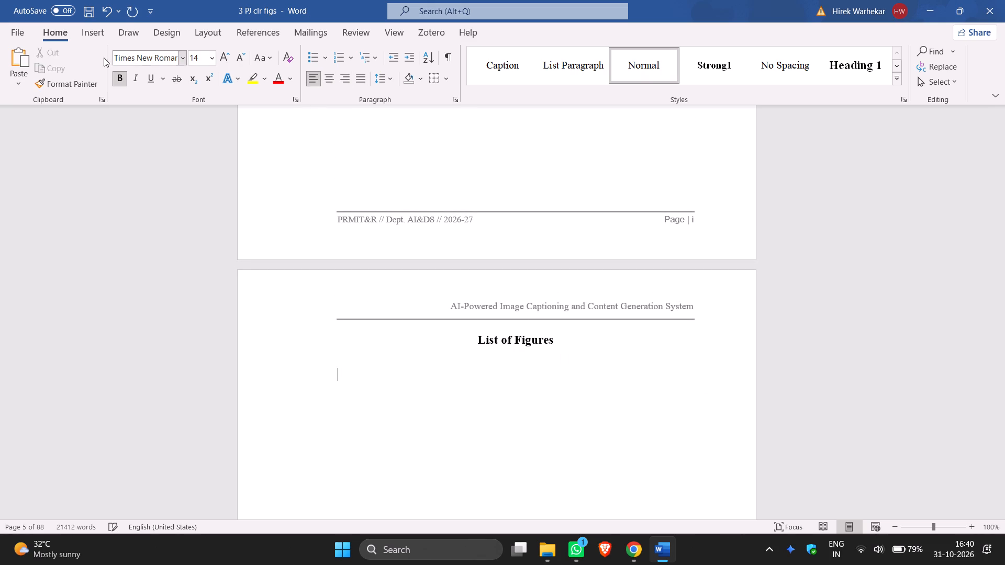
left_click(118, 77)
left_click(208, 58)
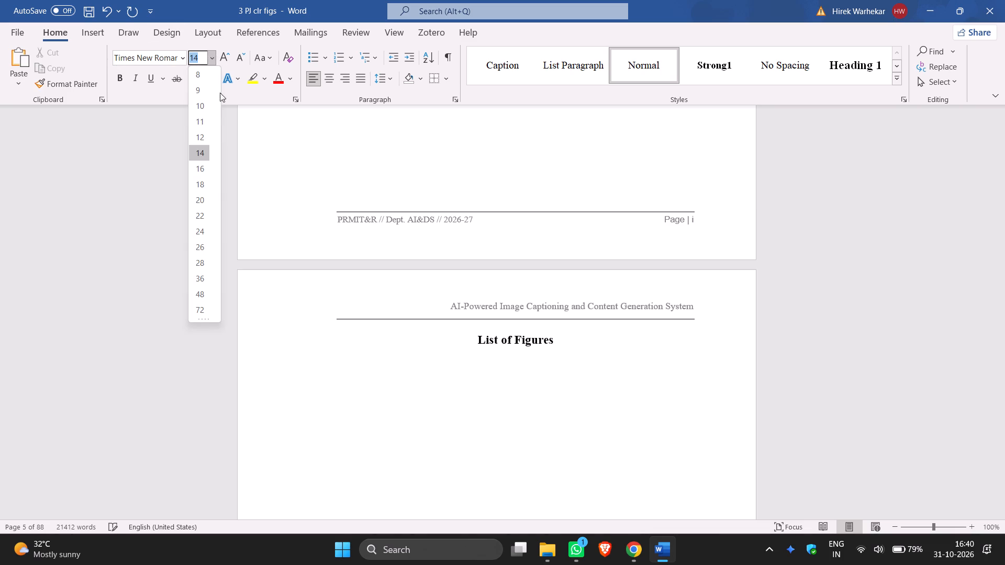
left_click(202, 119)
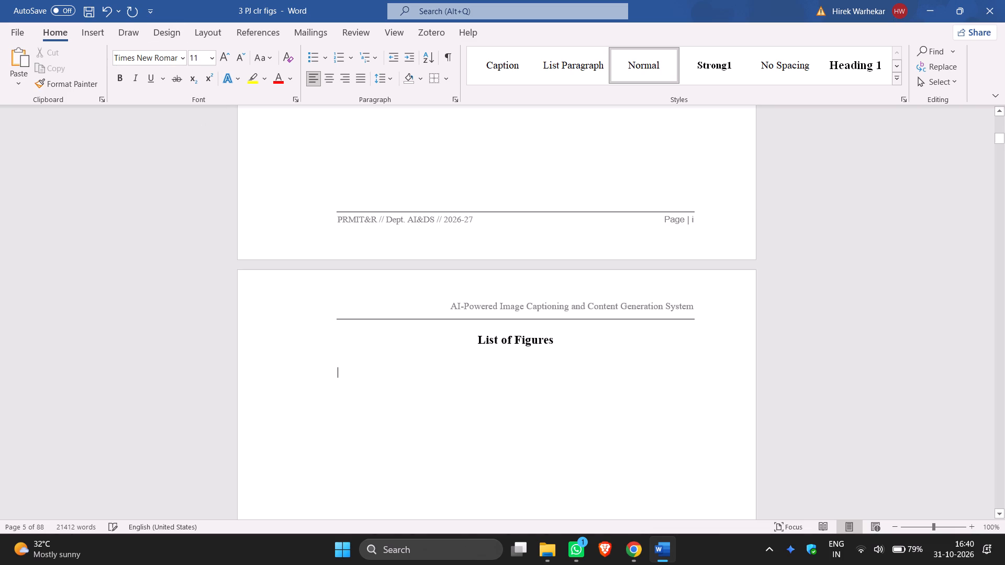
Examine the entries of the existing List of Figures to work out how many rows the new table needs.
scroll(526, 356, "up", 12)
scroll(524, 356, "down", 10)
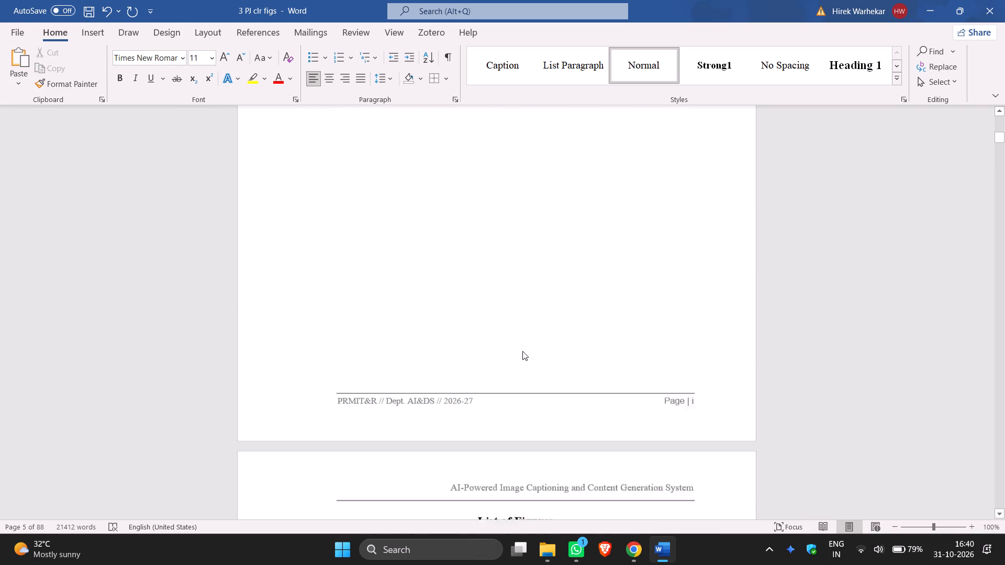
scroll(522, 351, "down", 16)
scroll(520, 340, "up", 2)
scroll(520, 339, "down", 7)
scroll(520, 335, "up", 15)
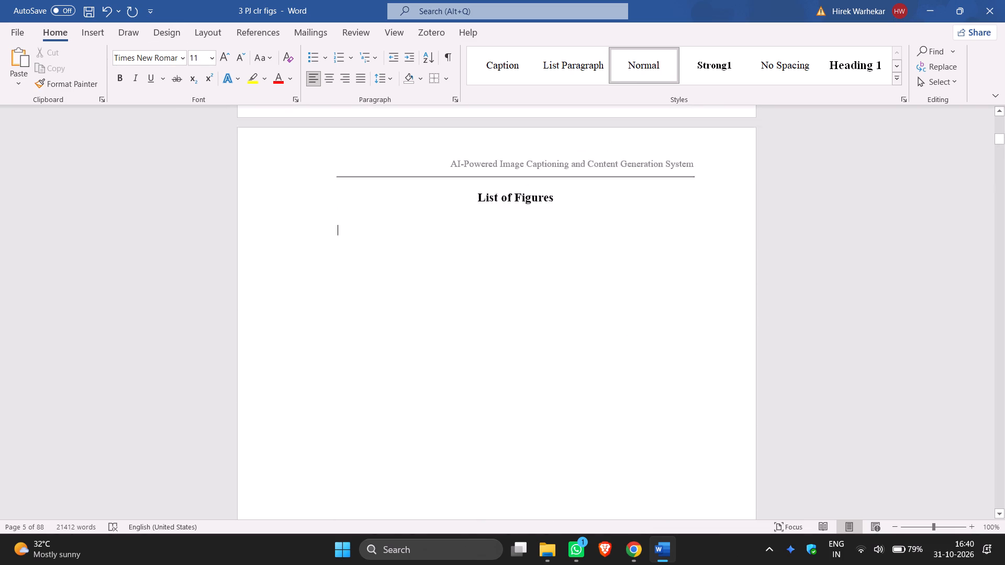
scroll(521, 330, "up", 11)
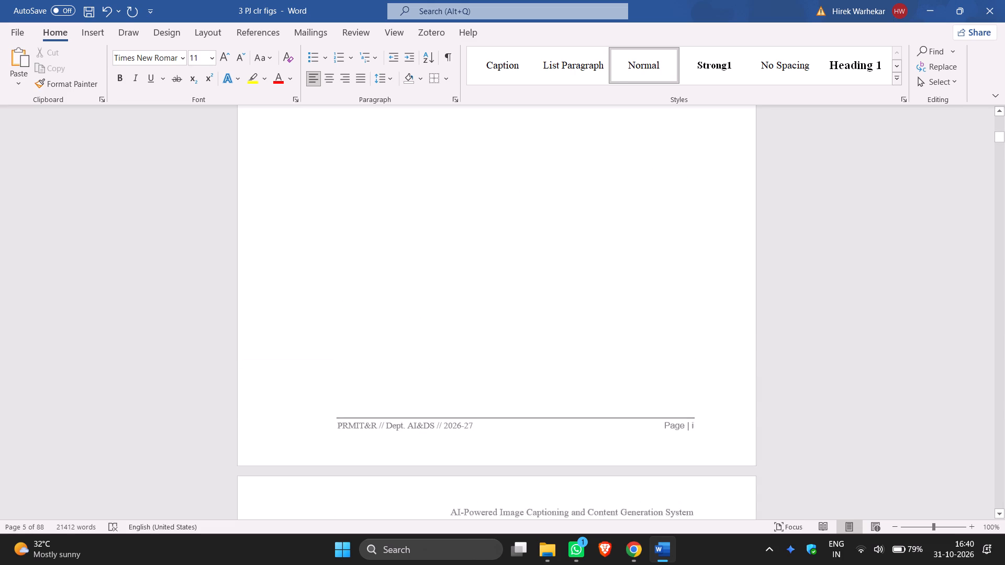
scroll(521, 330, "up", 13)
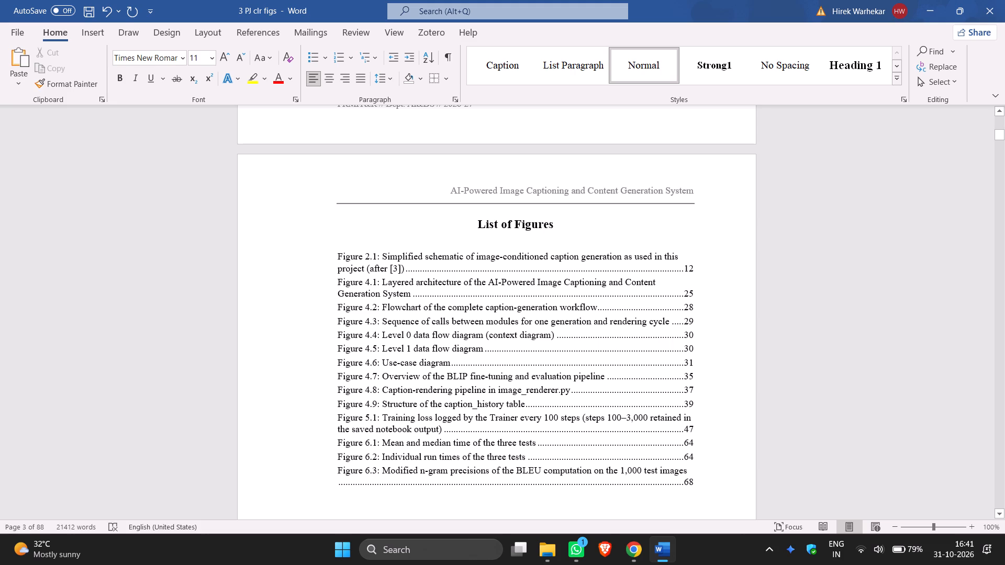
scroll(457, 299, "down", 4)
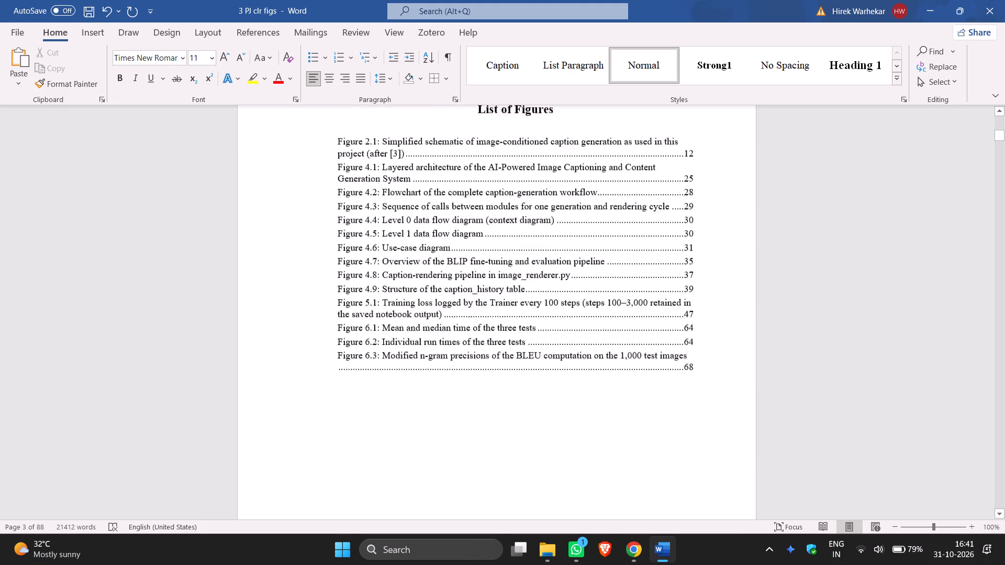
scroll(457, 300, "down", 20)
scroll(457, 300, "down", 6)
scroll(455, 288, "up", 4)
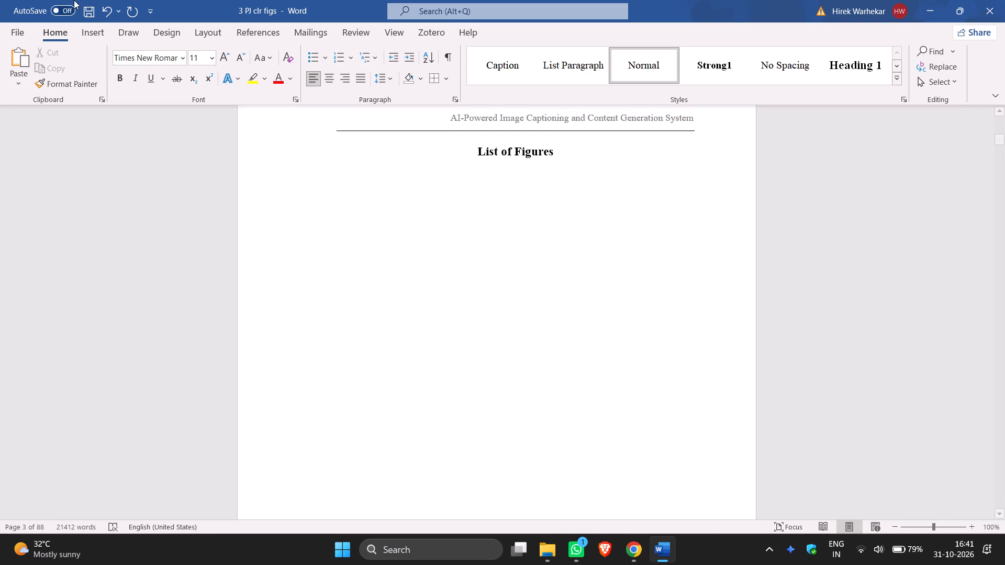
Insert a table with 3 columns and 15 rows below the "List of Figures" heading on the new page.
left_click(97, 32)
left_click(90, 68)
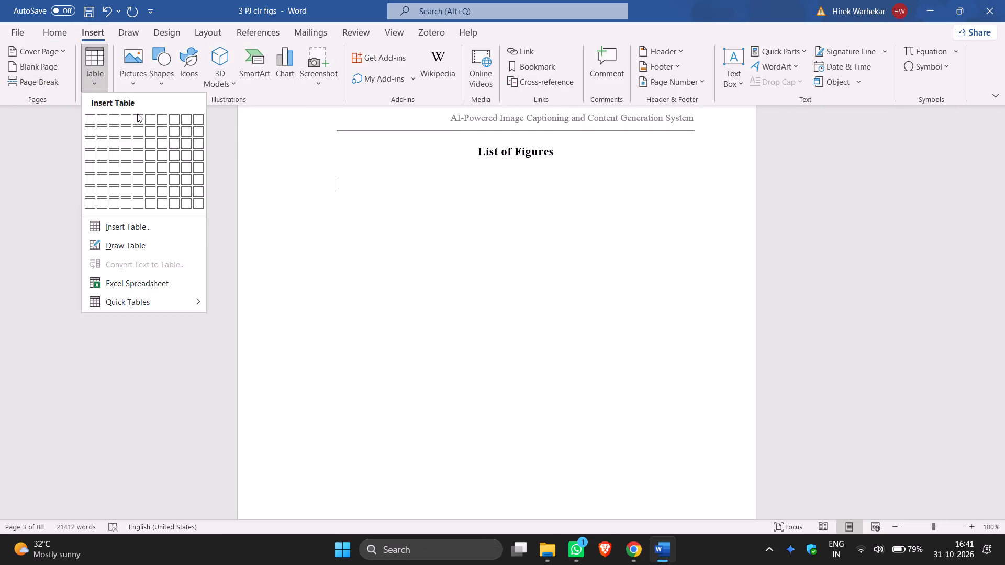
left_click(142, 229)
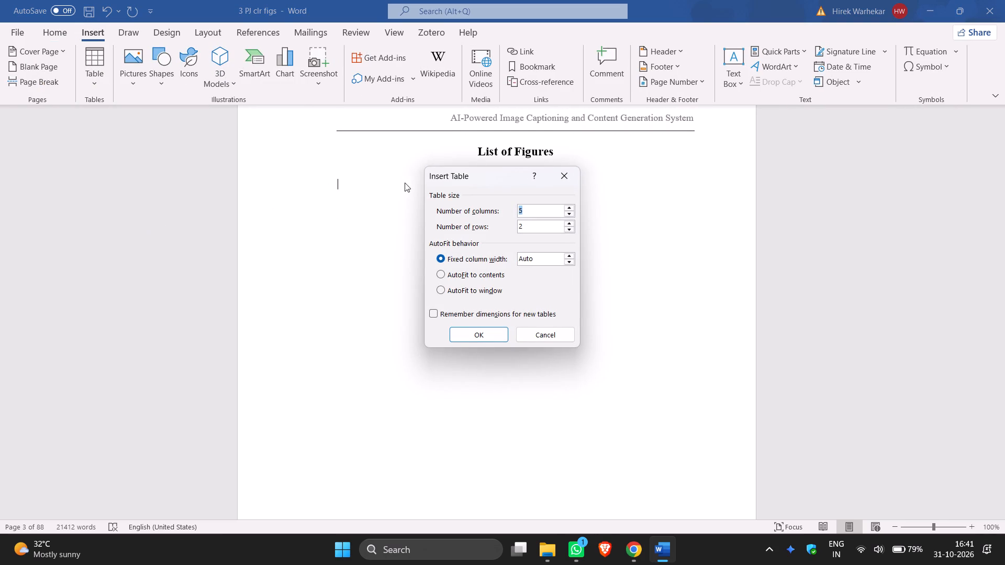
left_click_drag(523, 225, 518, 224)
type("15")
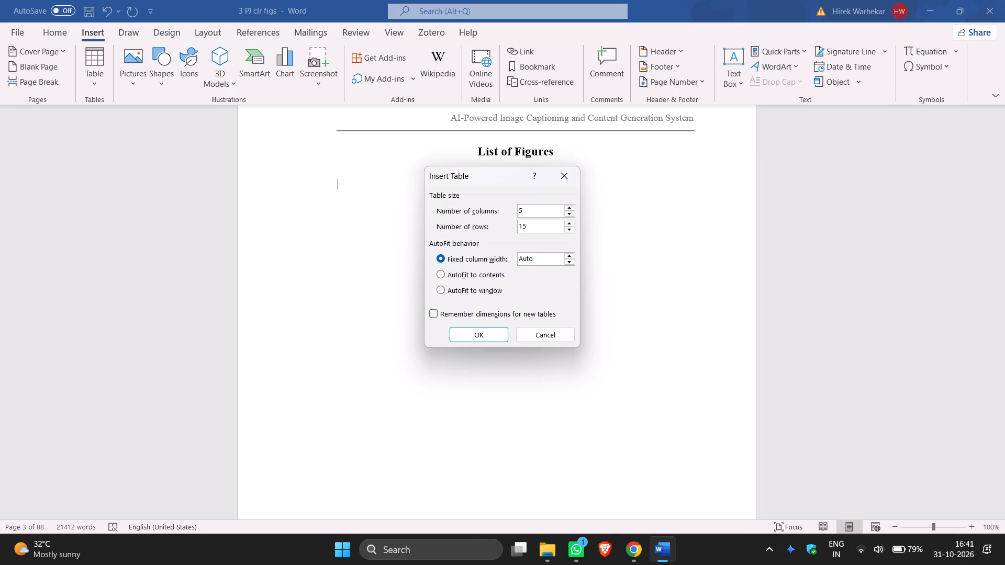
left_click(527, 211)
left_click_drag(527, 211, 507, 209)
key("3")
key("Return")
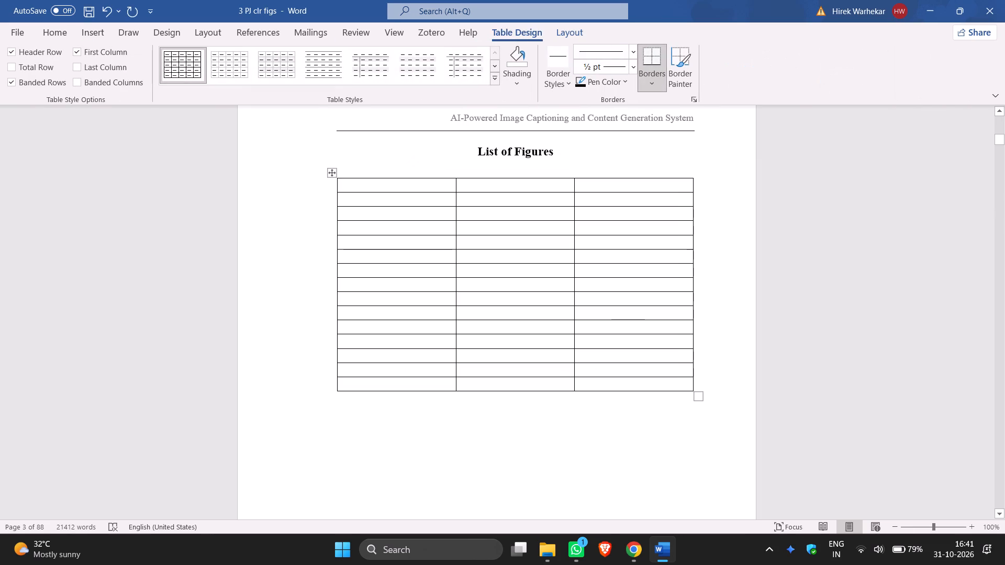
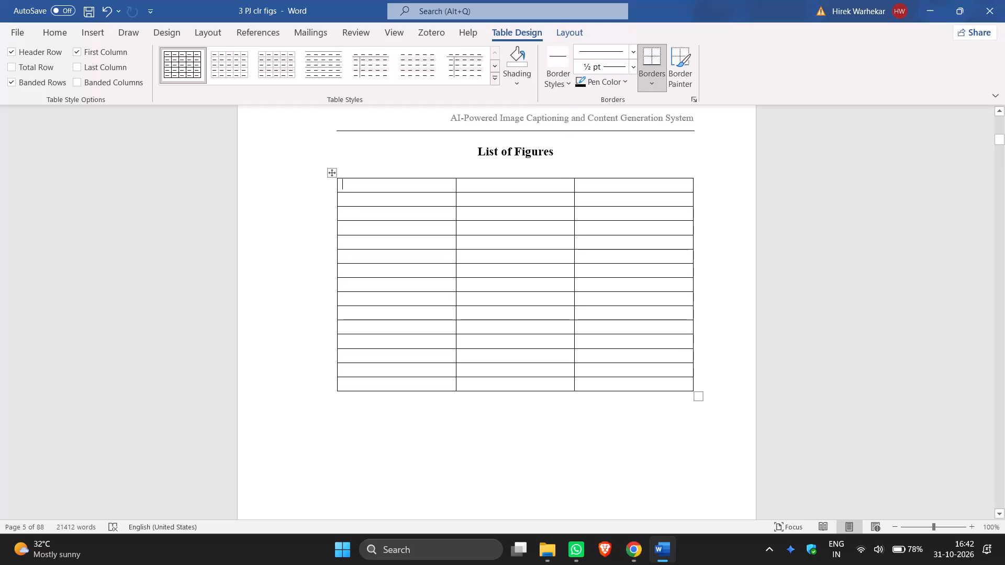
Review the existing List of Figures entries against the new empty table's layout.
scroll(607, 293, "up", 14)
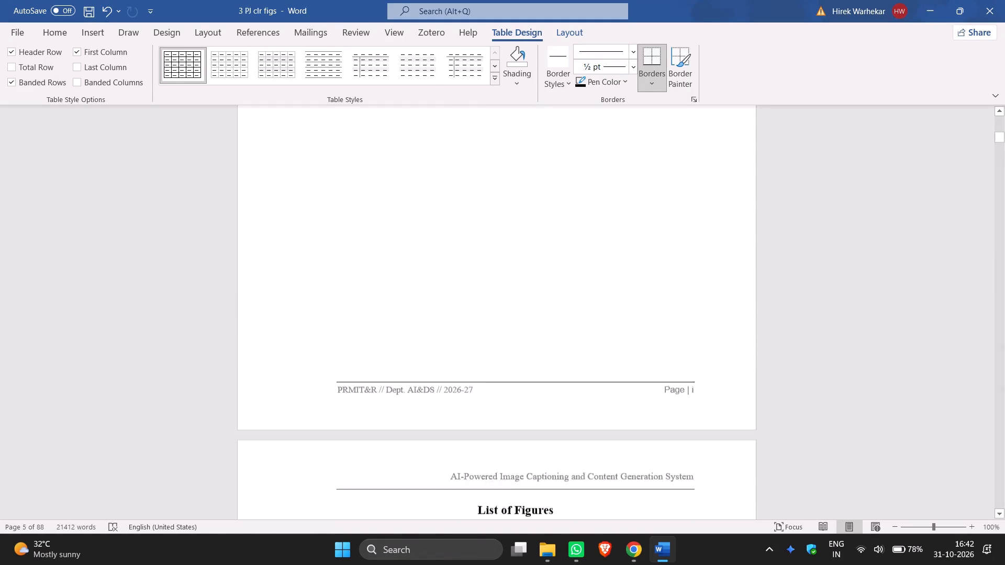
scroll(606, 292, "up", 14)
scroll(604, 291, "down", 2)
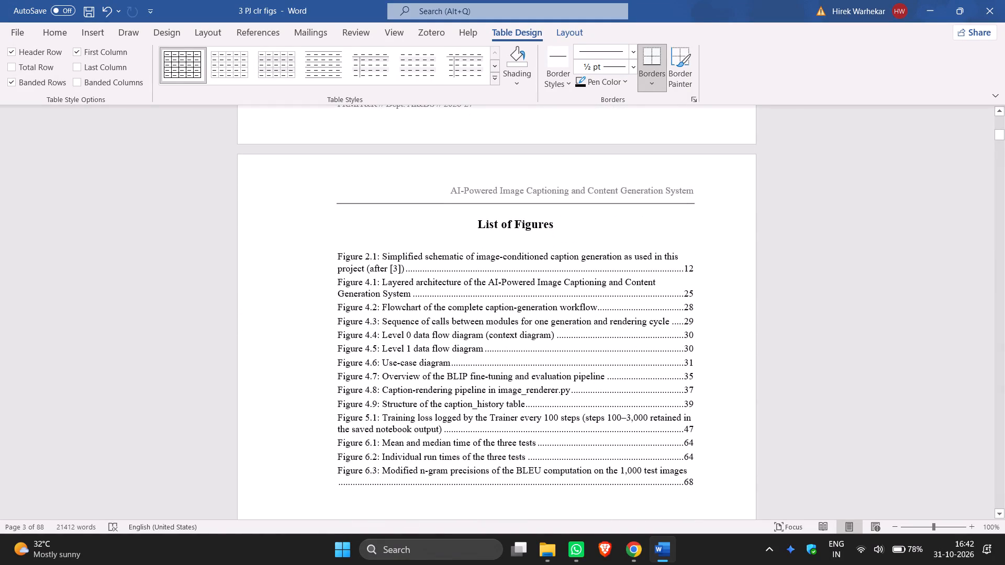
scroll(533, 244, "down", 19)
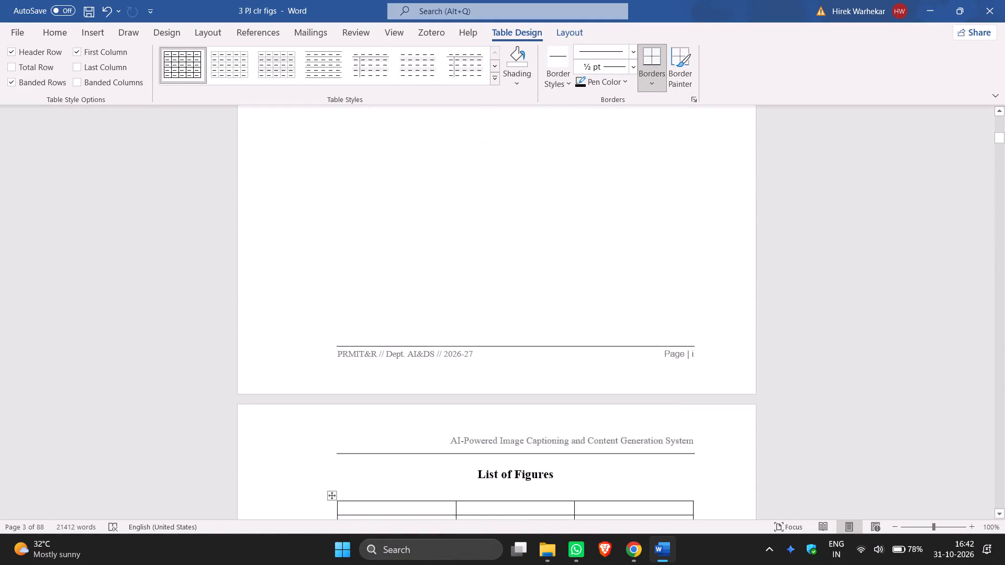
scroll(531, 245, "down", 5)
scroll(530, 245, "up", 12)
scroll(530, 245, "down", 4)
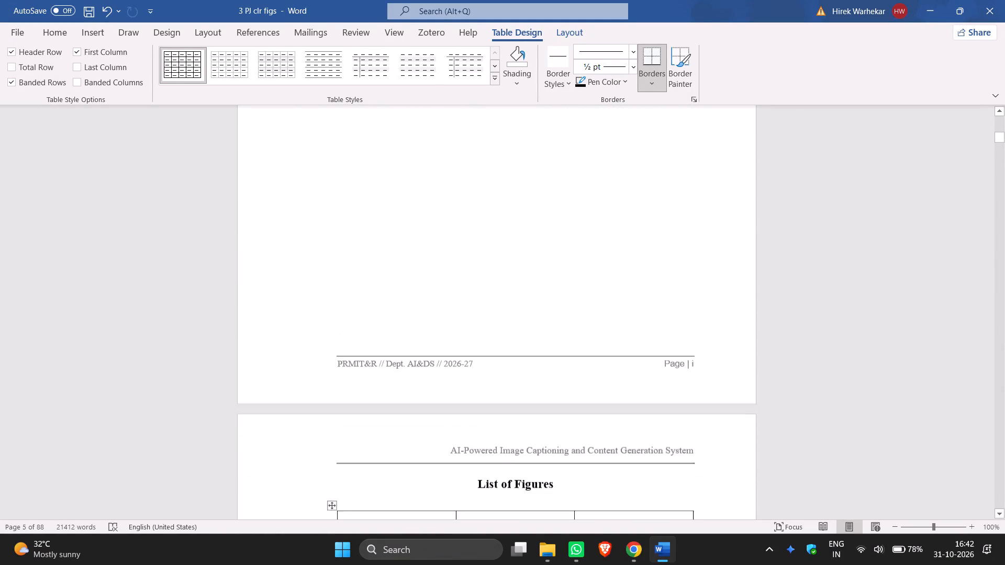
scroll(530, 245, "down", 8)
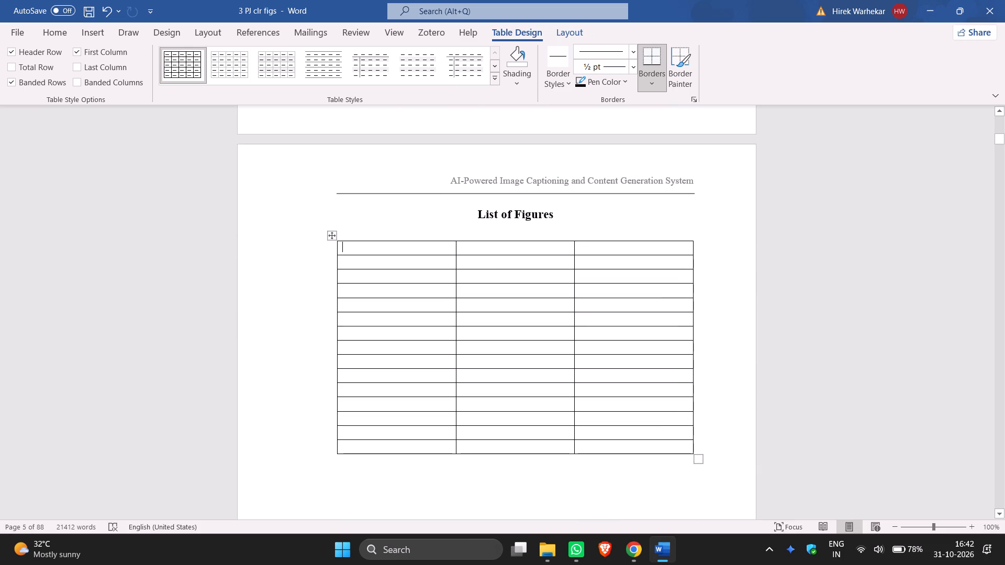
Fill the new table's header row with "Figure No.", "Figure Name" and "Page No.".
type("Figure No.")
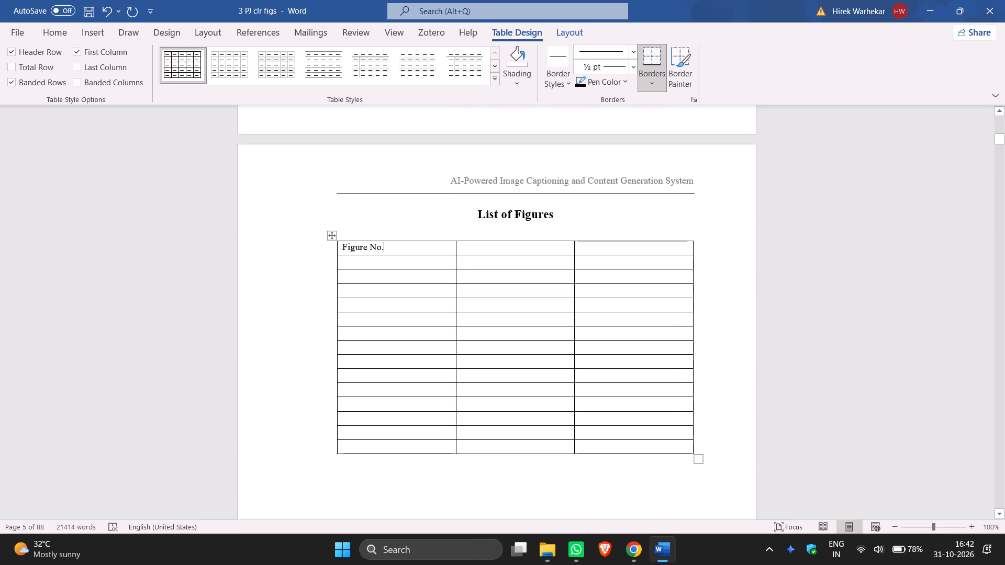
left_click(531, 250)
type("Figure Name")
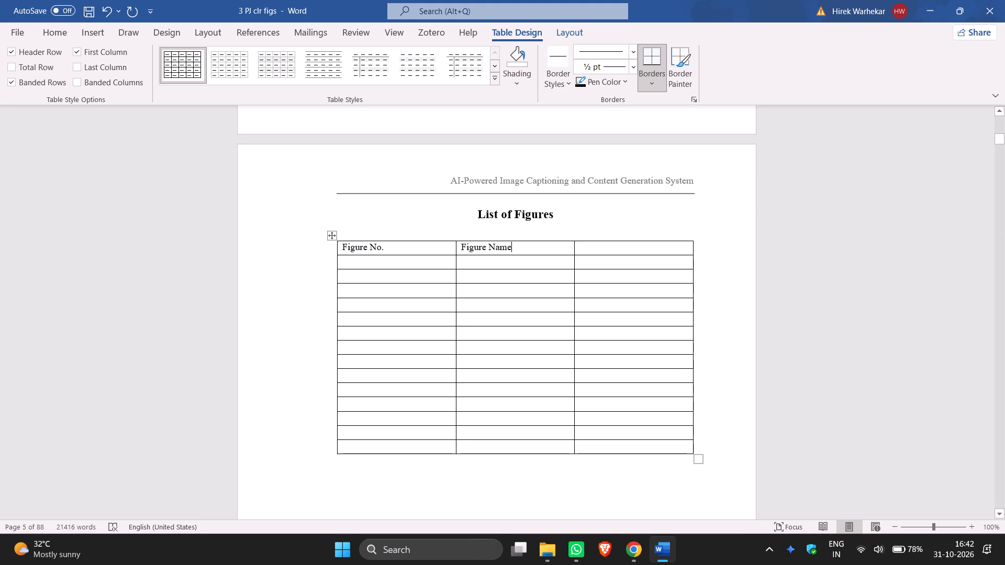
left_click(627, 251)
type("Page N")
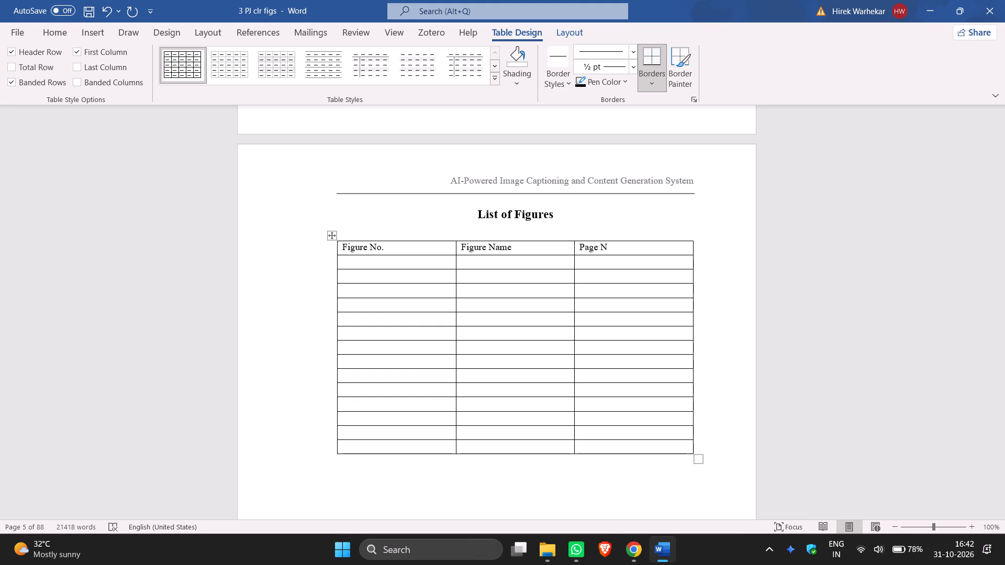
type("o.")
Make the three header-row cells of the new List of Figures table bold and centred.
left_click(59, 31)
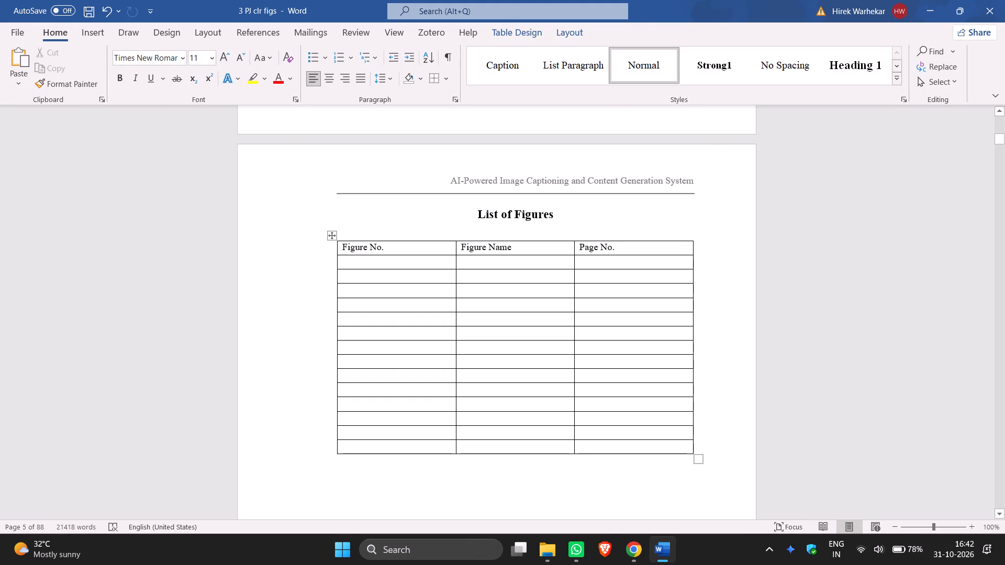
left_click_drag(634, 246, 347, 244)
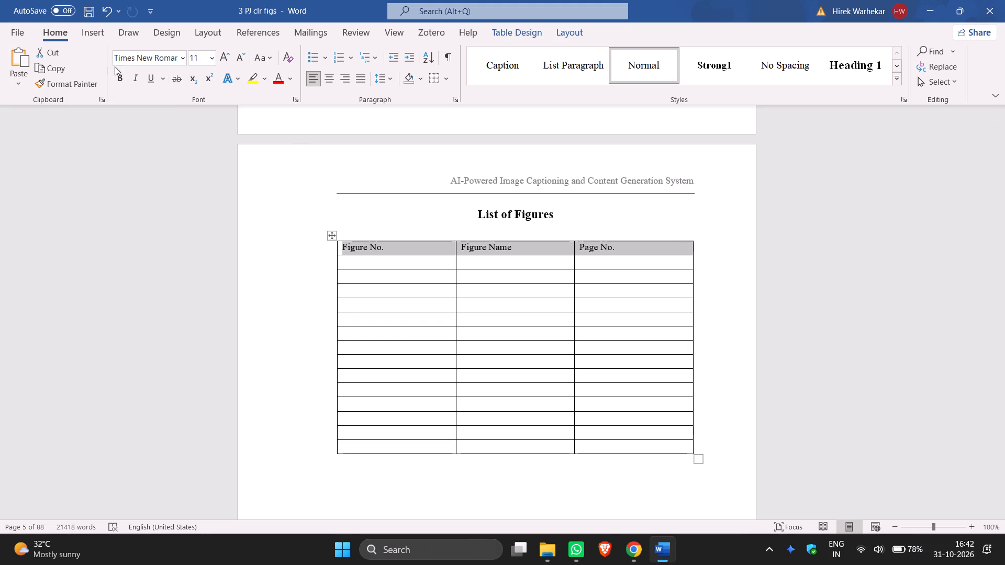
left_click(115, 76)
left_click(321, 83)
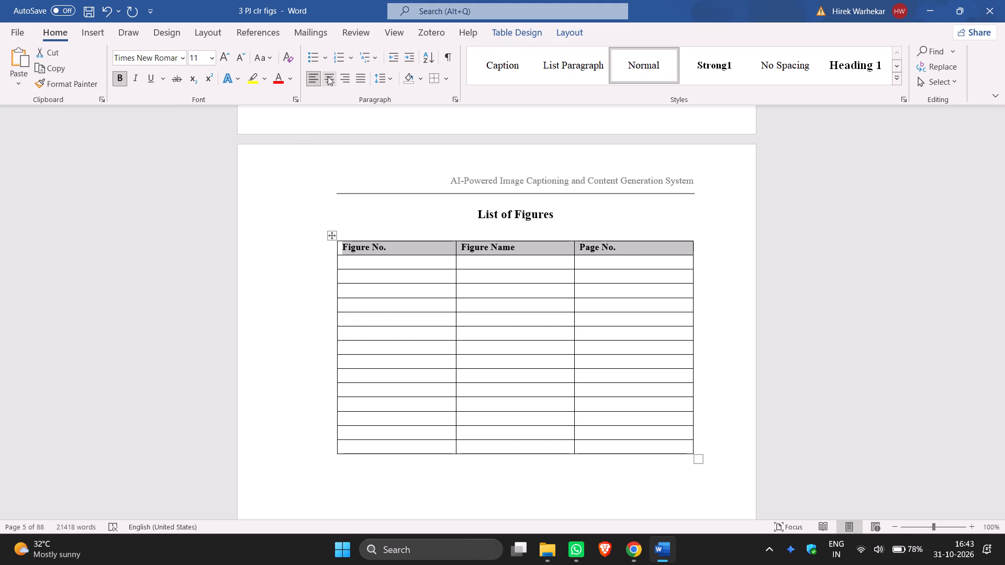
left_click(328, 76)
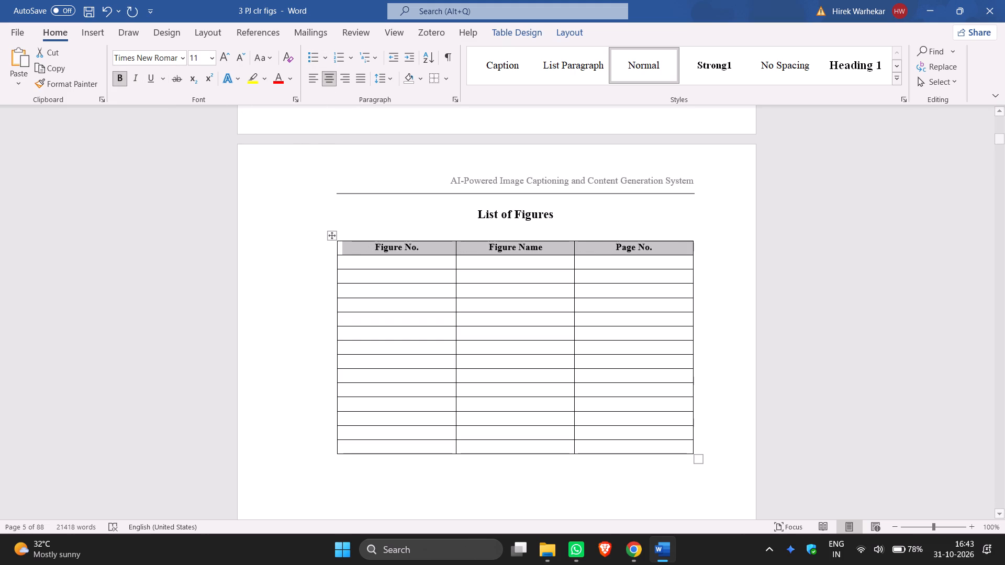
Narrow the Figure No. and Page No. columns to just fit their headers, giving the freed width to the Figure Name column.
left_click(416, 260)
left_click(538, 267)
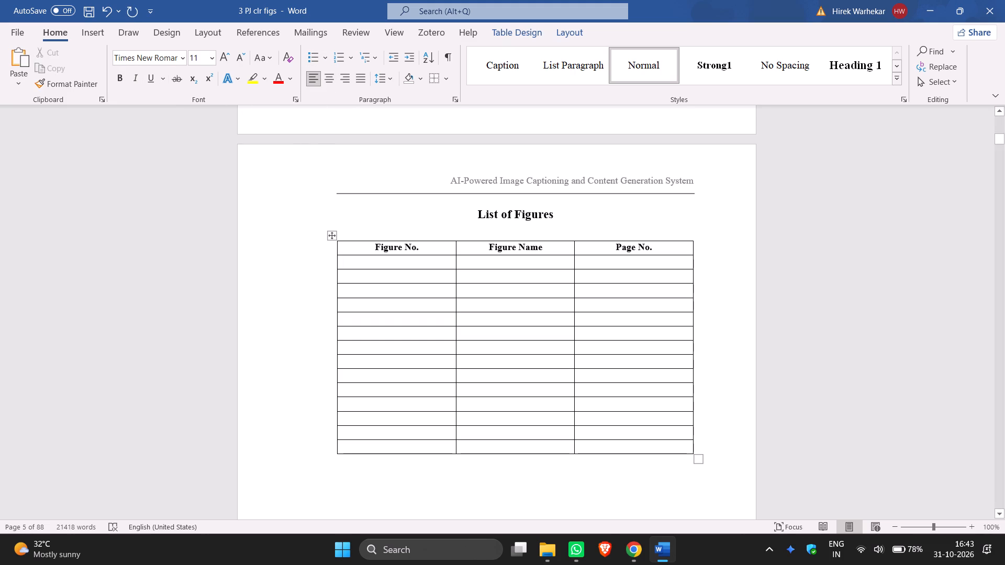
left_click_drag(455, 267, 409, 268)
left_click_drag(574, 269, 606, 269)
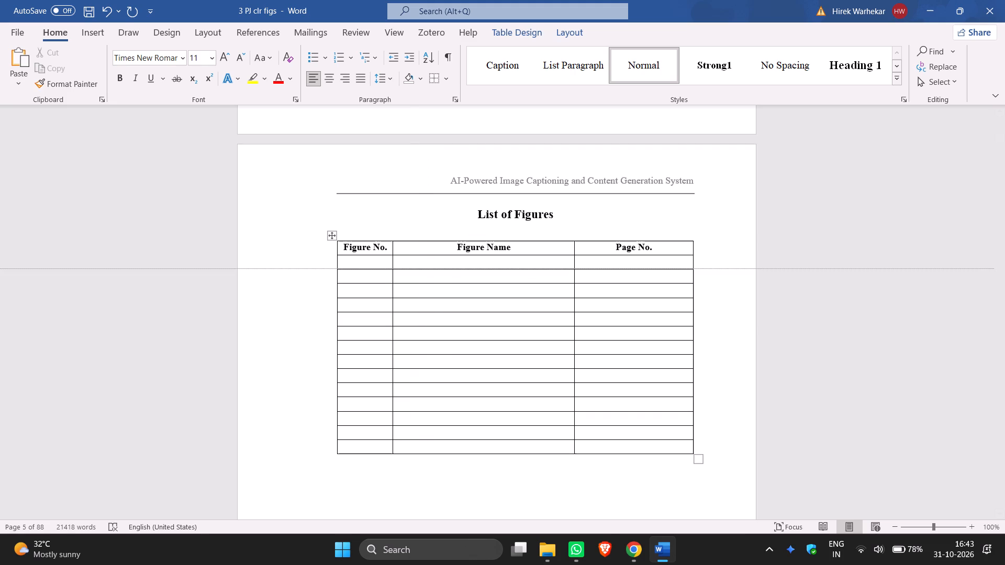
left_click_drag(606, 269, 605, 269)
left_click(575, 276)
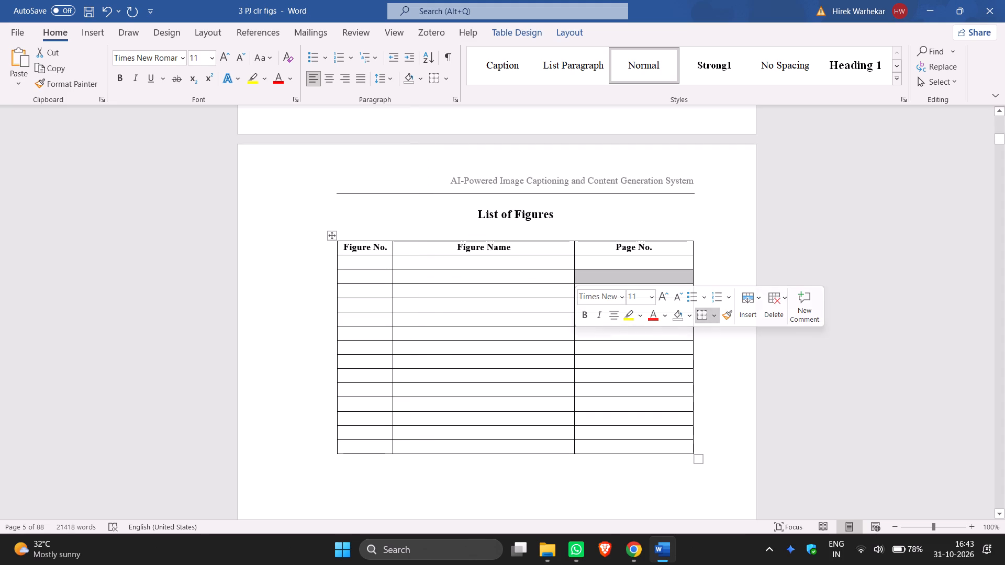
left_click(566, 265)
left_click_drag(574, 276, 617, 276)
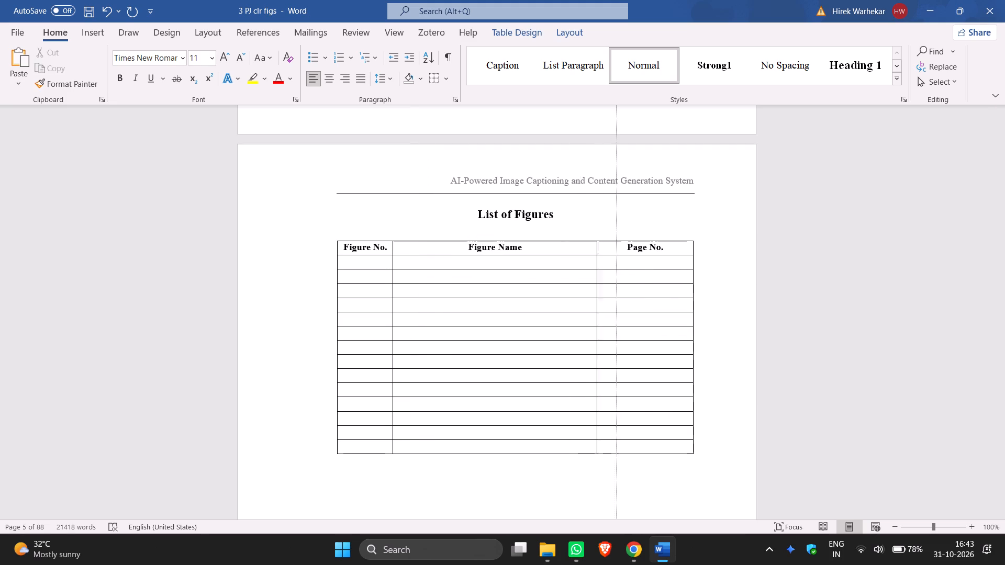
left_click_drag(617, 276, 665, 276)
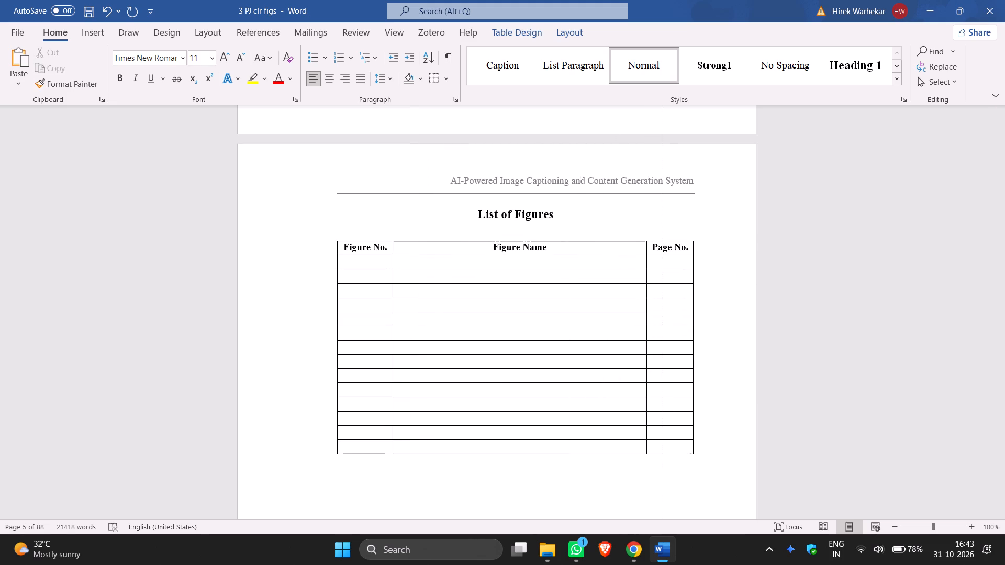
left_click_drag(665, 276, 663, 276)
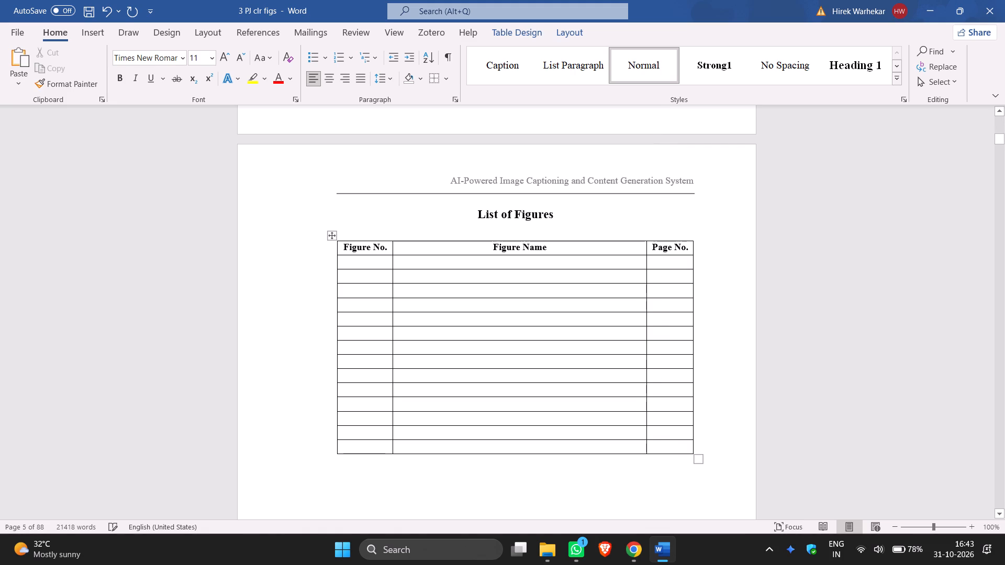
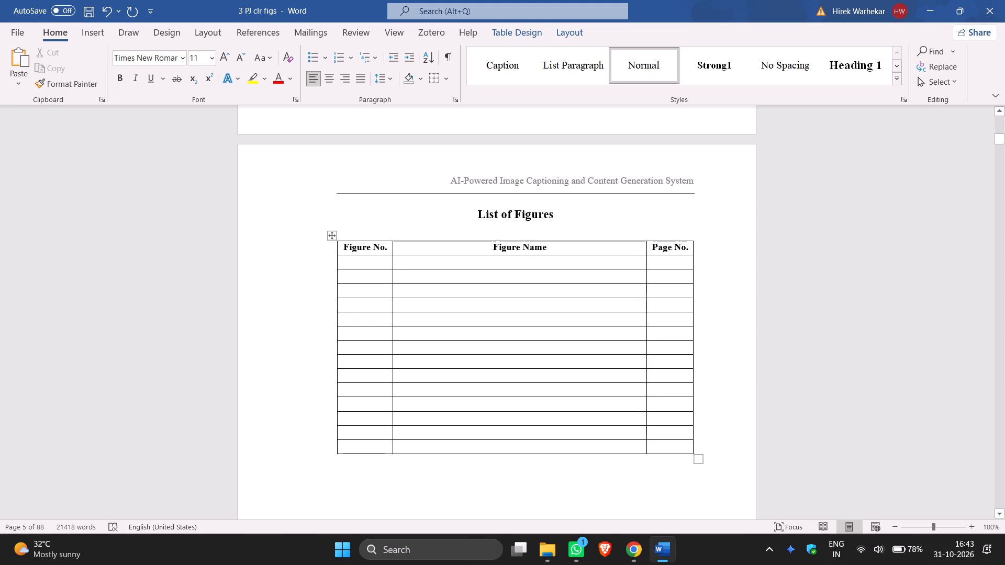
Make the List of Figures table's header row slightly taller and add spacing before the text of its three headings.
left_click_drag(607, 255, 607, 261)
left_click_drag(343, 245, 401, 245)
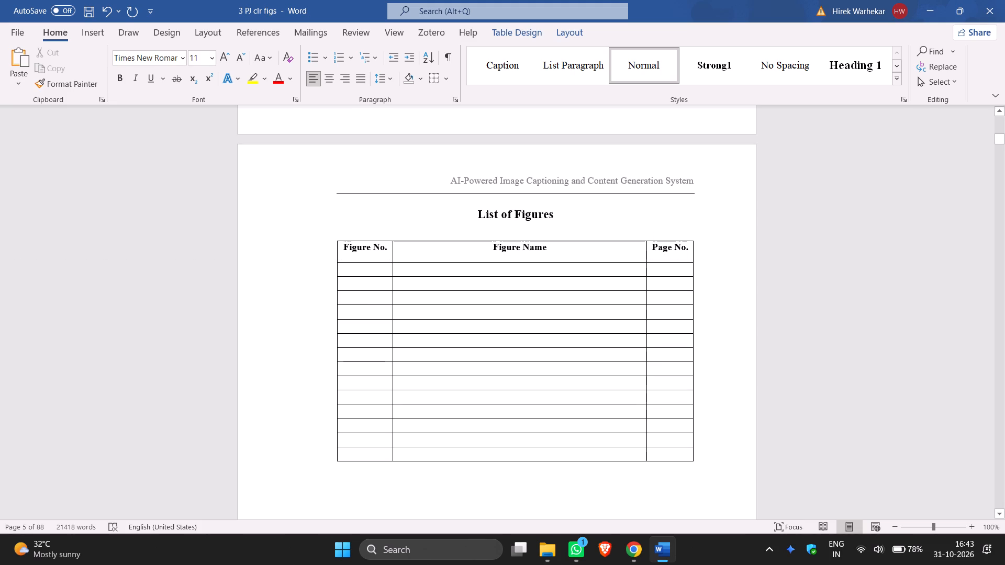
left_click_drag(401, 245, 681, 250)
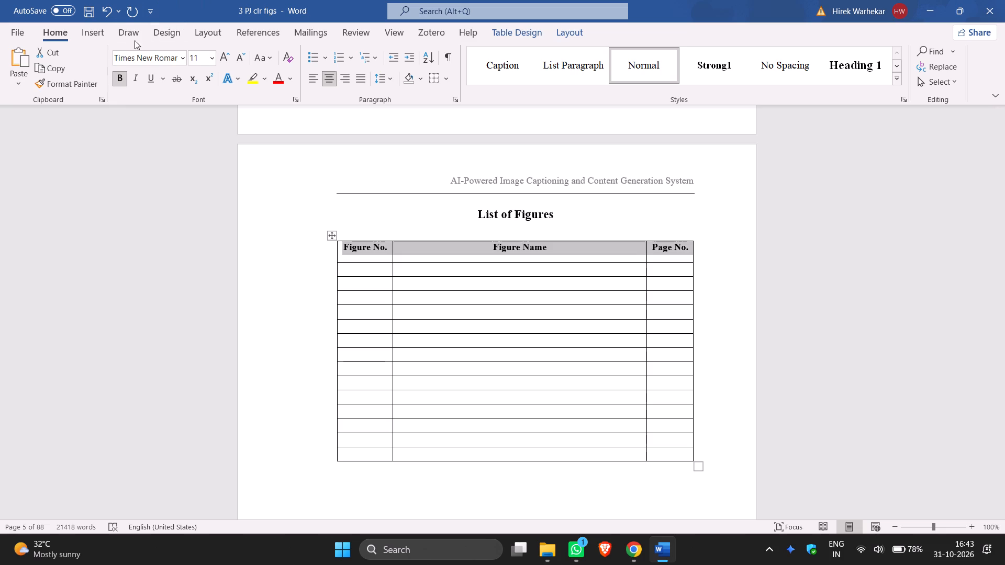
left_click(203, 31)
left_click(394, 89)
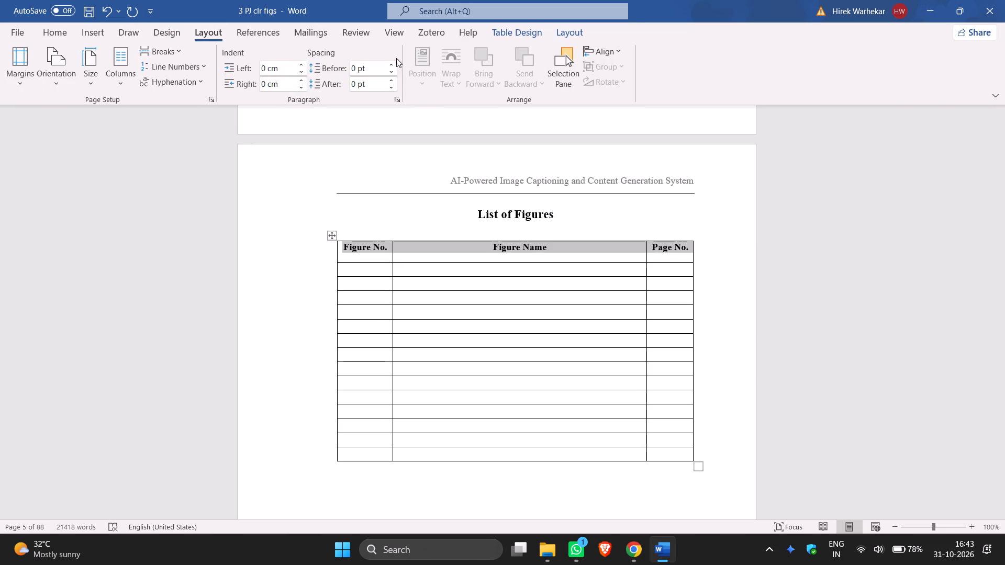
left_click(392, 64)
left_click(773, 254)
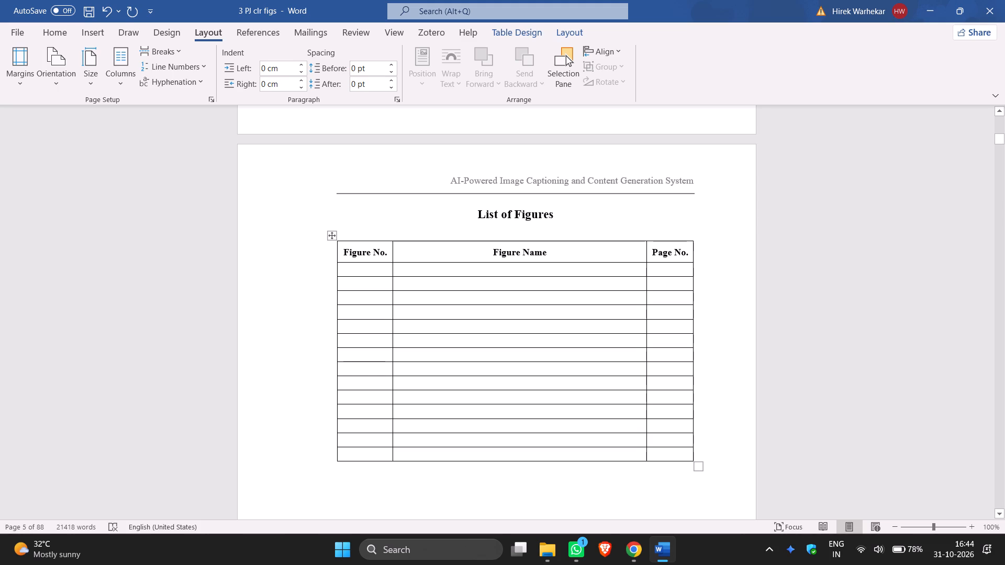
Copy Figure 2.1's title "Simplified schematic of image-conditioned caption generation as used in this project (after [3])" into the first Figure Name cell below the header.
left_click(372, 269)
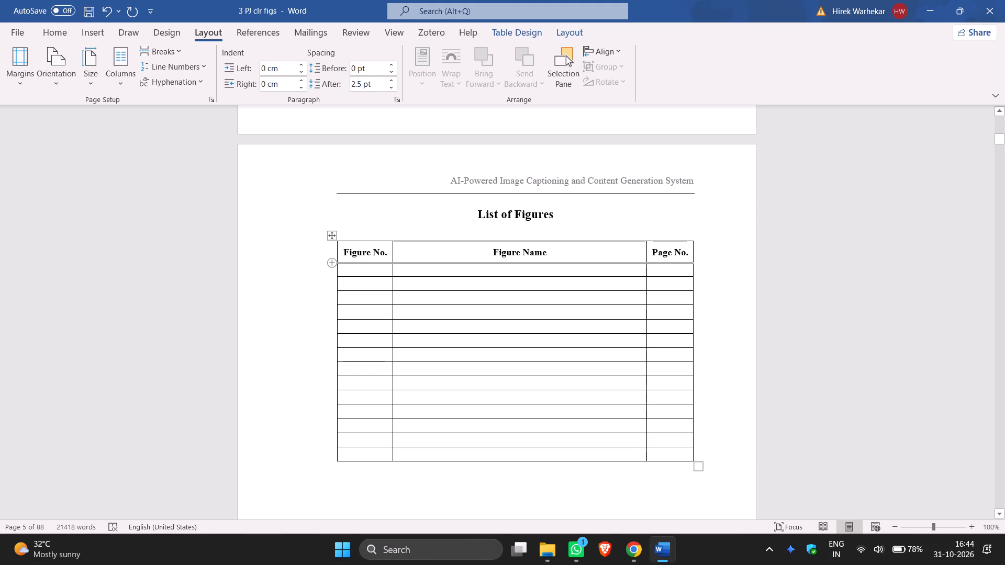
scroll(290, 199, "up", 6)
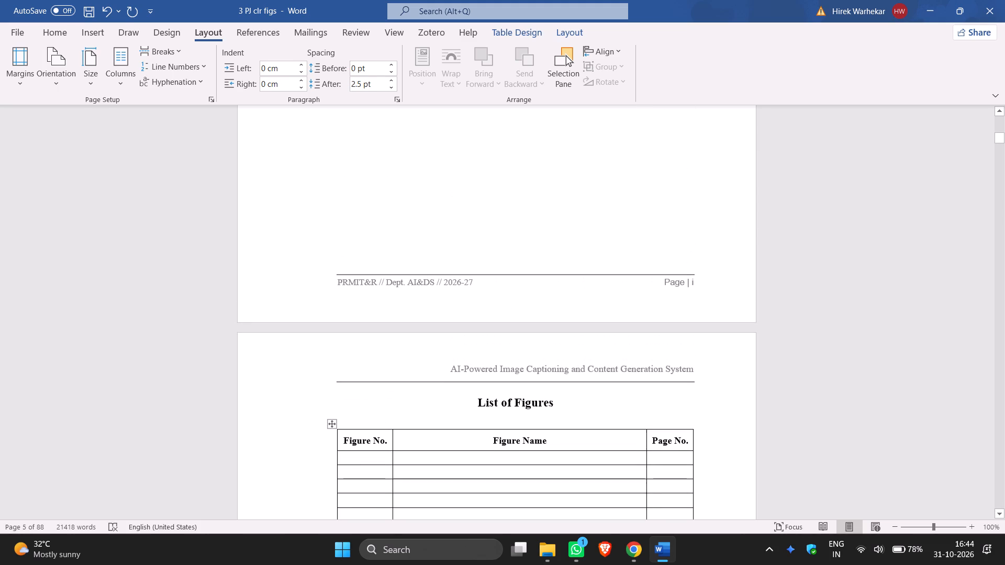
scroll(293, 199, "up", 7)
scroll(294, 199, "down", 6)
left_click(62, 37)
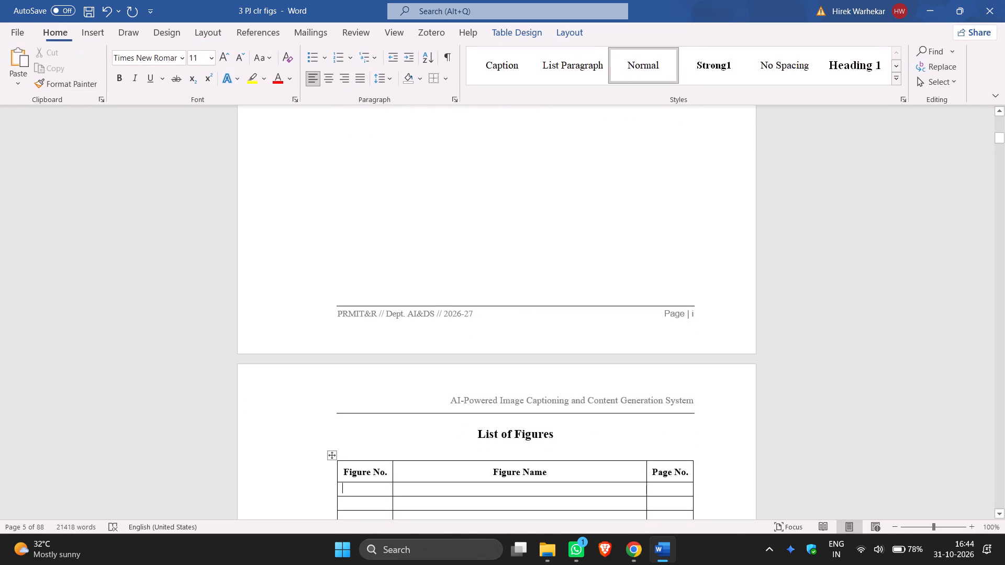
scroll(532, 295, "up", 17)
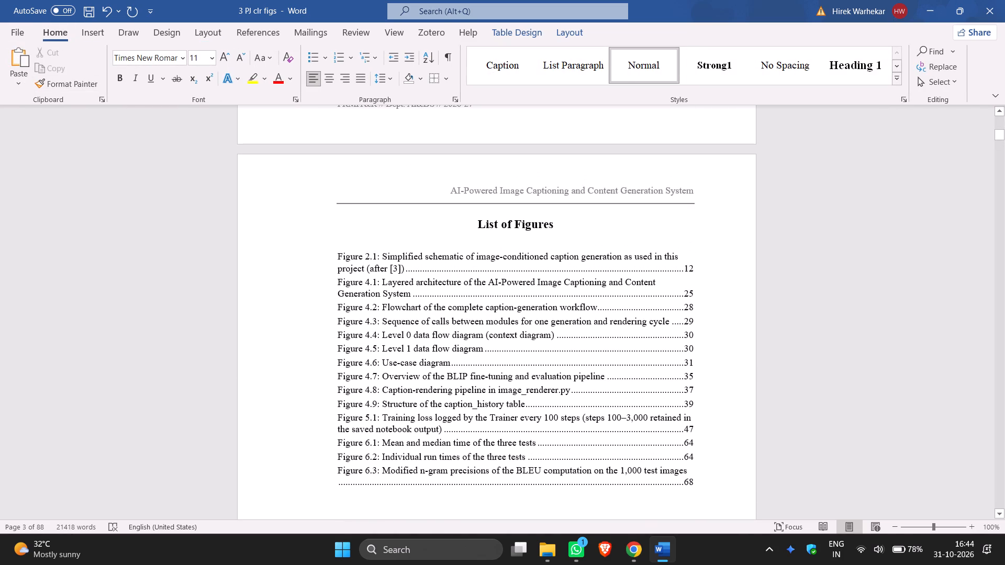
left_click_drag(382, 255, 406, 272)
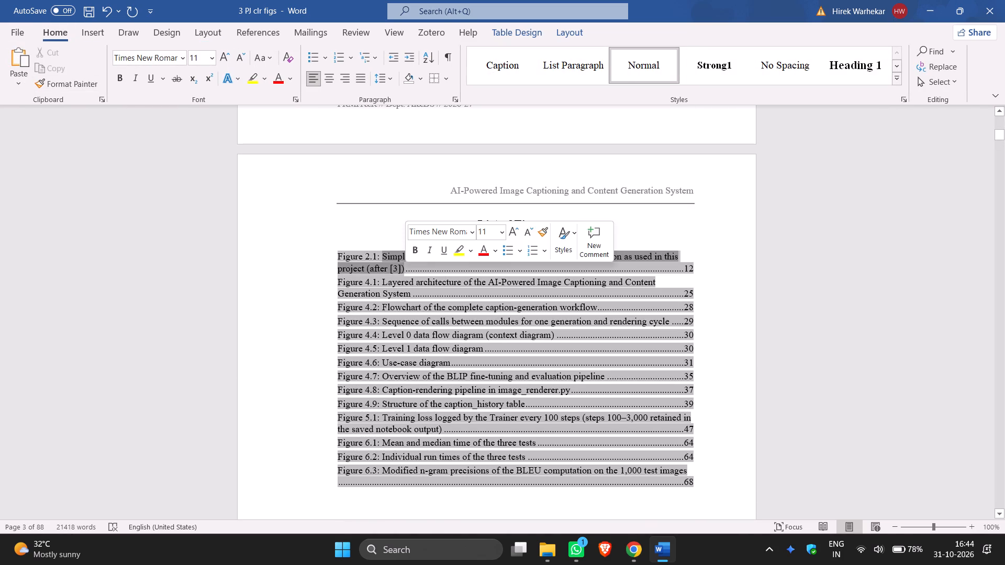
key("ctrl+c")
scroll(405, 271, "down", 16)
scroll(404, 271, "down", 9)
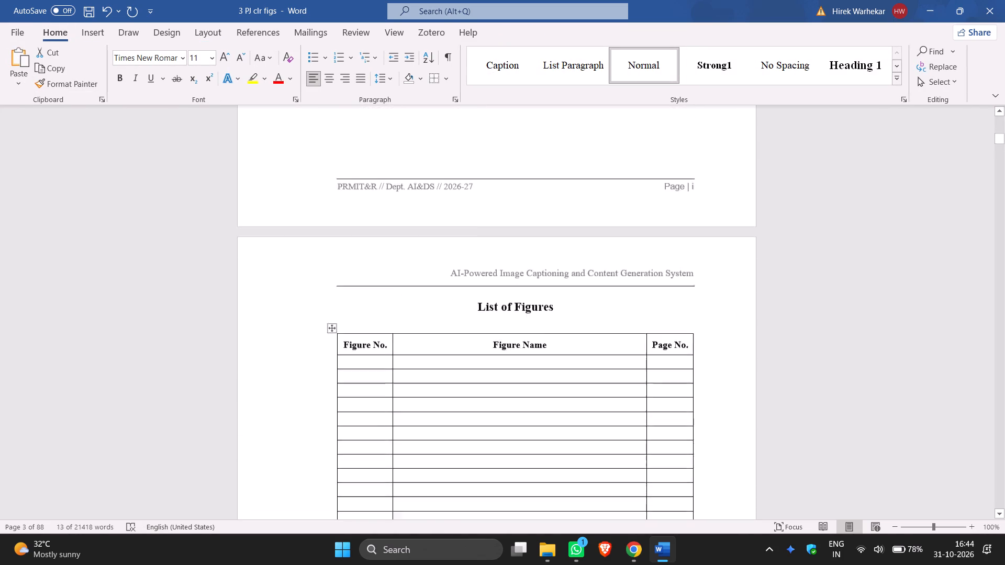
left_click(406, 238)
key("ctrl+v")
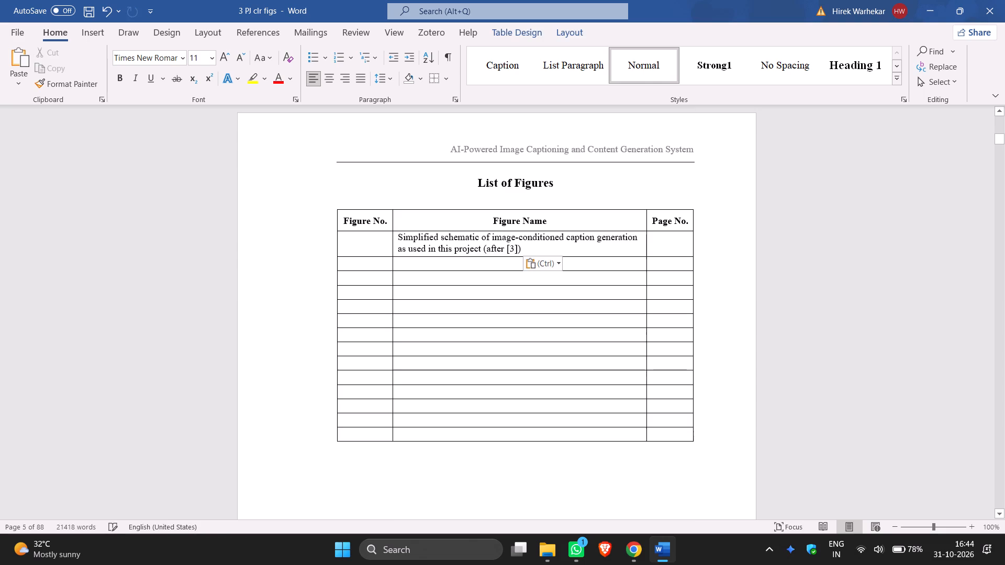
Copy Figure 4.1's title "Layered architecture of the AI-Powered Image Captioning and Content Generation System" into the second Figure Name row.
scroll(404, 243, "up", 20)
scroll(404, 243, "up", 4)
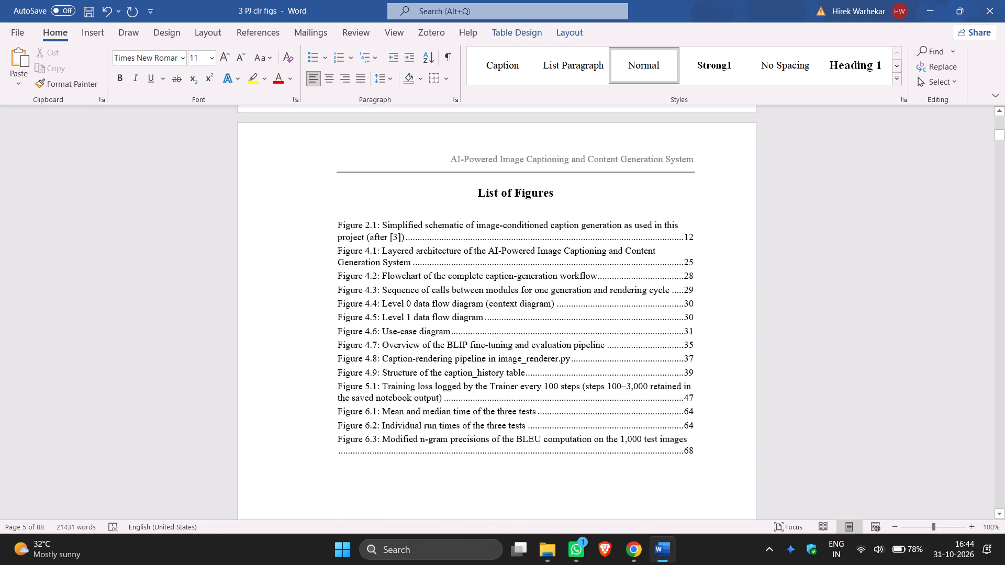
left_click_drag(382, 250, 419, 261)
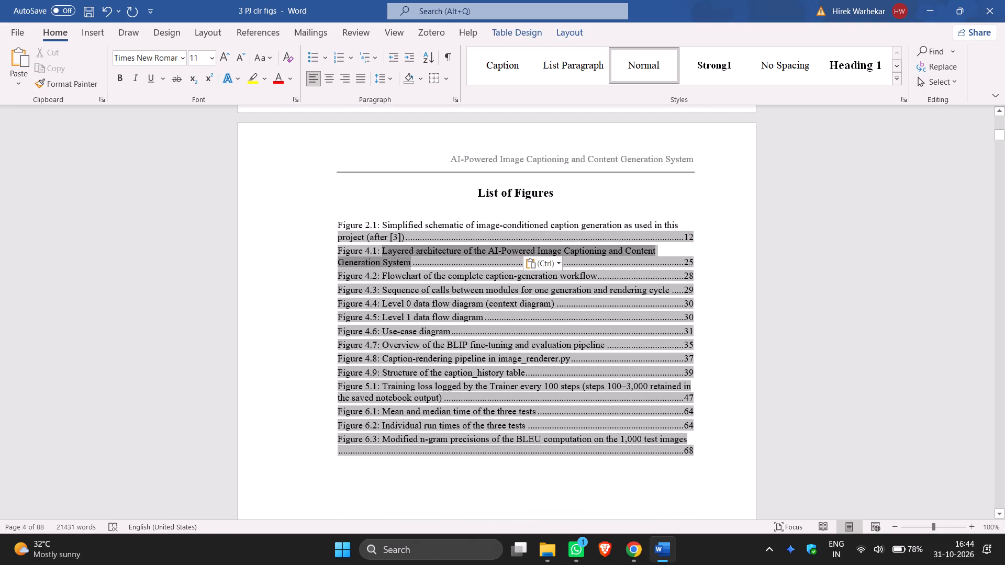
left_click_drag(419, 261, 416, 261)
key("ctrl+c")
scroll(413, 261, "down", 3)
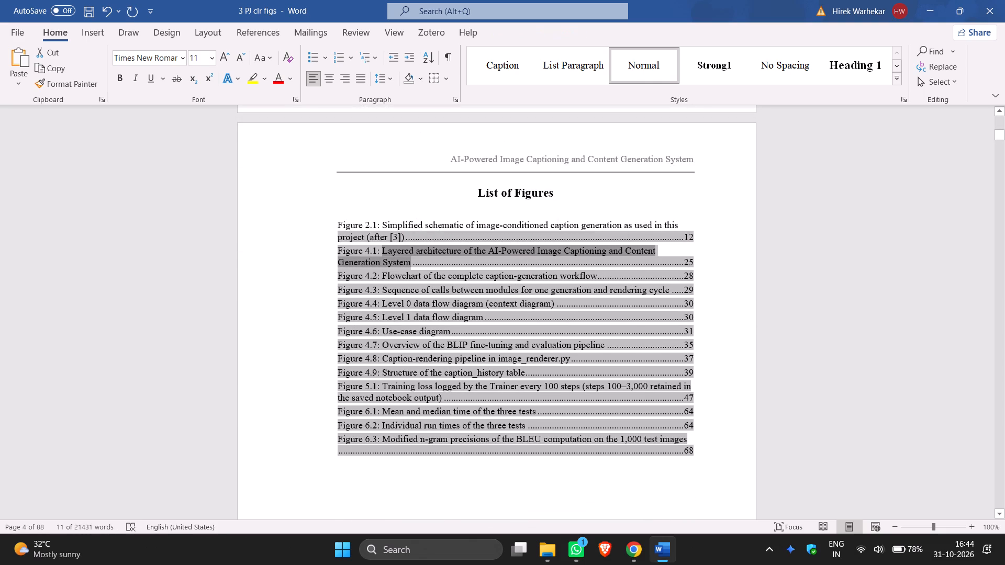
scroll(413, 261, "down", 19)
left_click(419, 326)
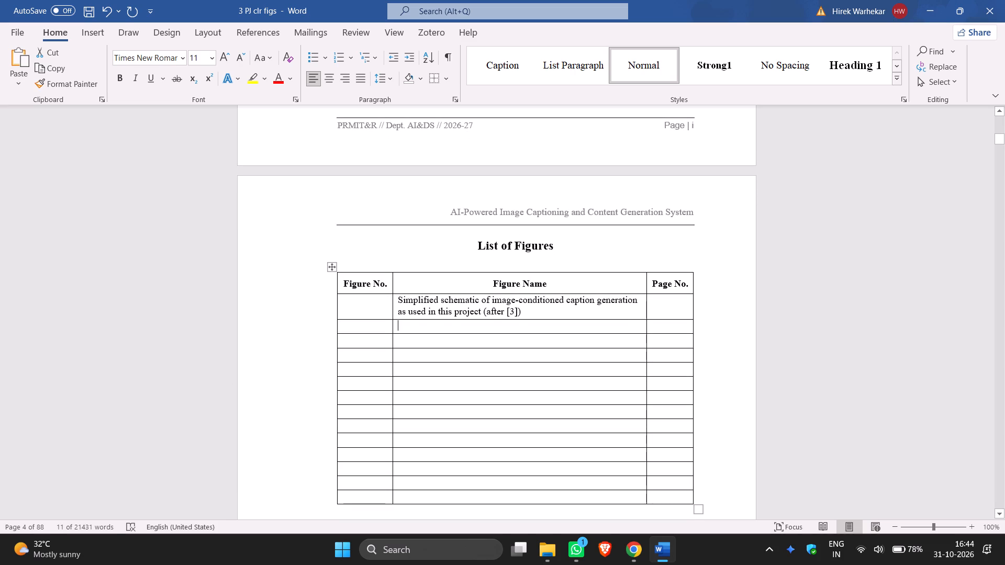
key("ctrl+v")
Copy Figure 4.2's title "Flowchart of the complete caption-generation workflow" from the old list into the third Figure Name row.
scroll(421, 323, "up", 20)
scroll(421, 323, "up", 2)
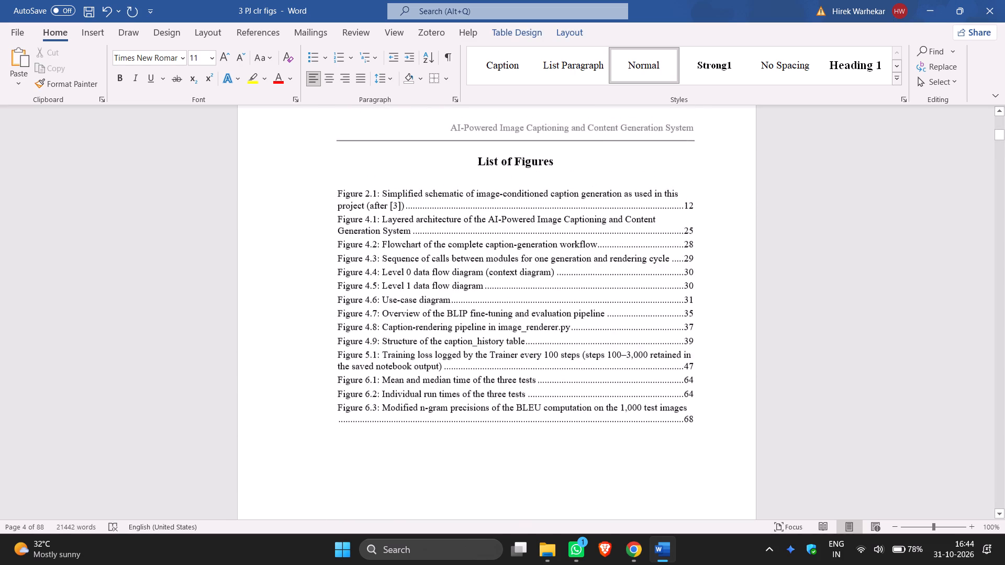
left_click_drag(384, 275, 437, 277)
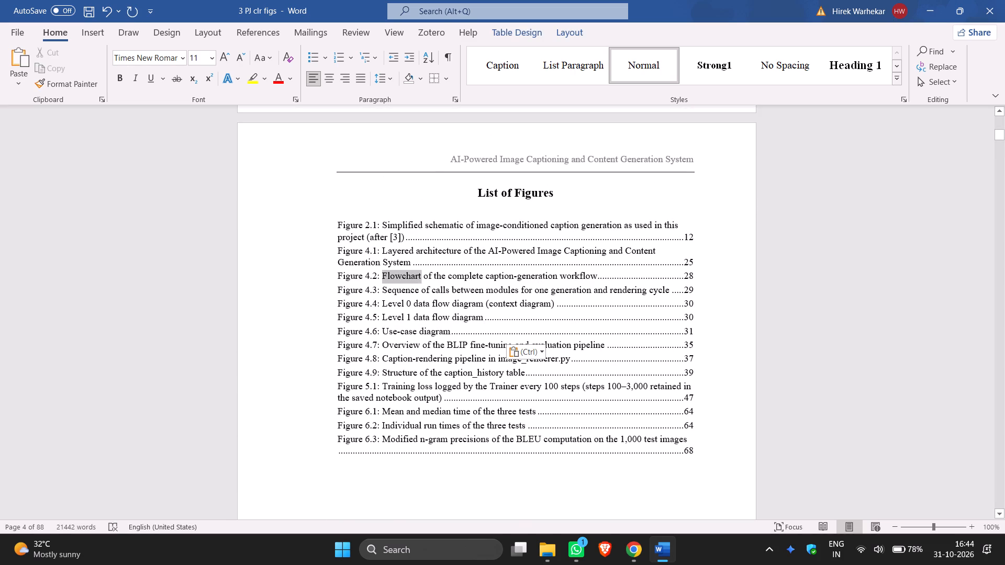
left_click_drag(437, 277, 595, 280)
key("ctrl+c")
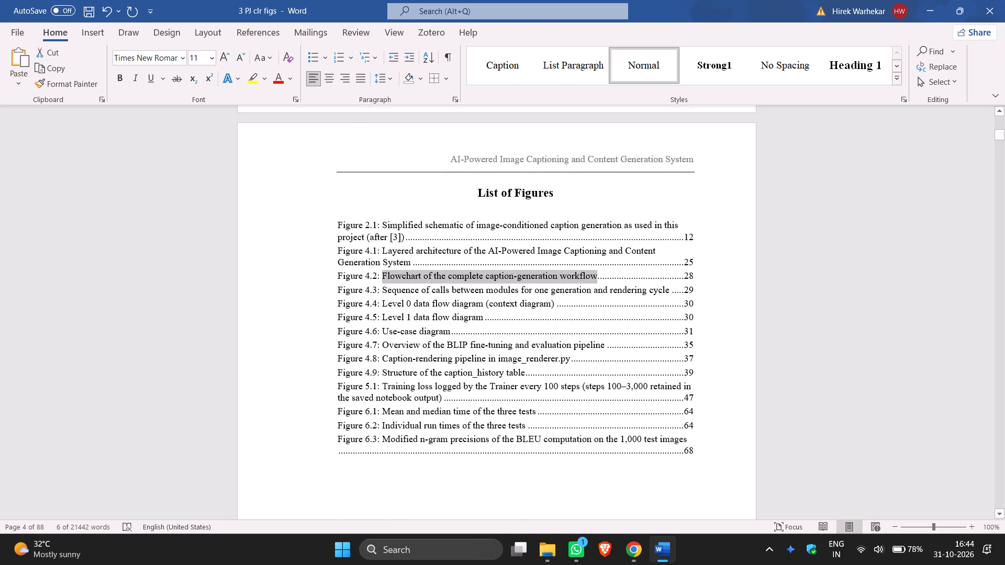
scroll(582, 288, "down", 20)
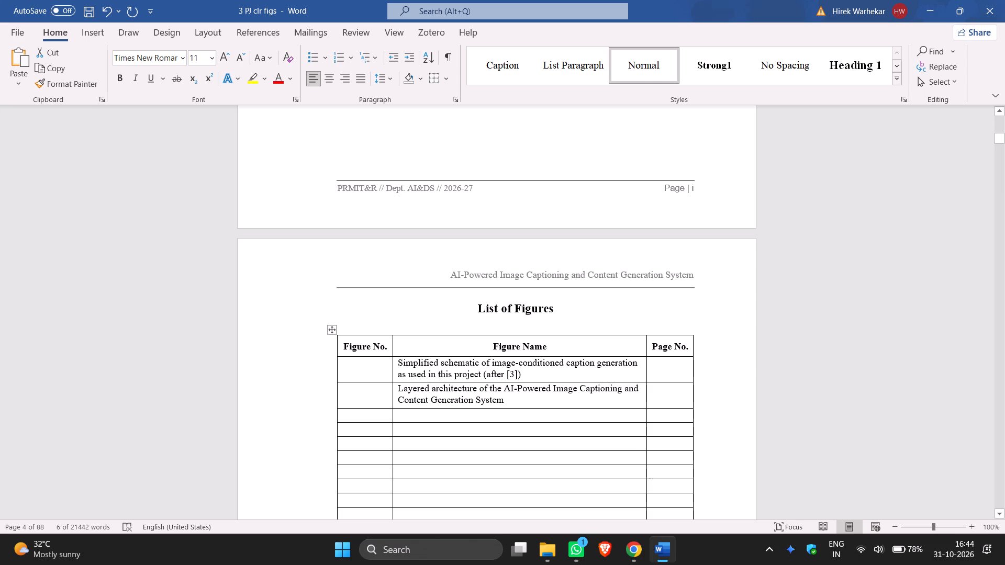
left_click(421, 413)
key("ctrl+v")
Copy Figure 4.3's title "Sequence of calls between modules for one generation and rendering cycle" into the fourth Figure Name row.
scroll(419, 405, "down", 8)
scroll(419, 402, "up", 11)
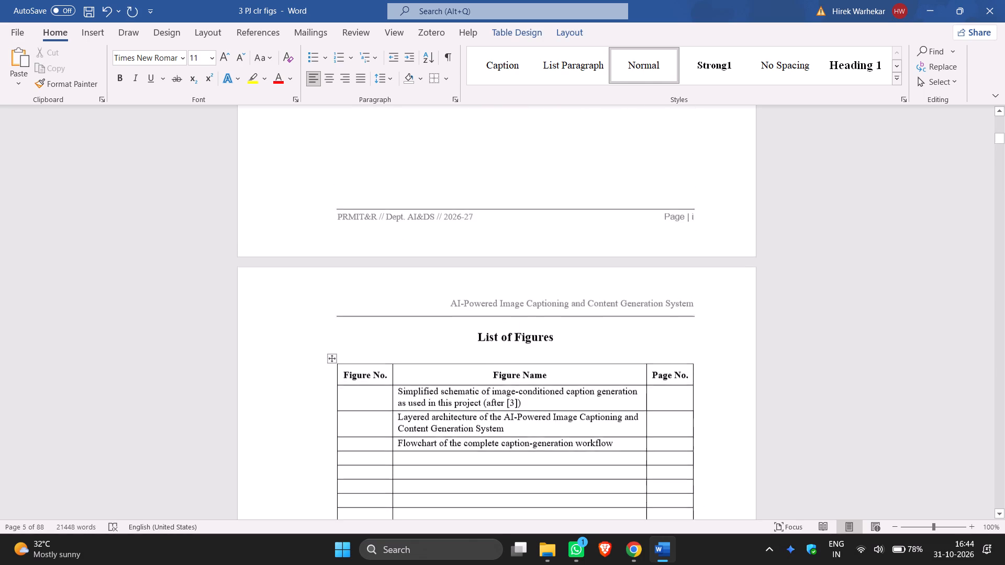
scroll(419, 401, "up", 13)
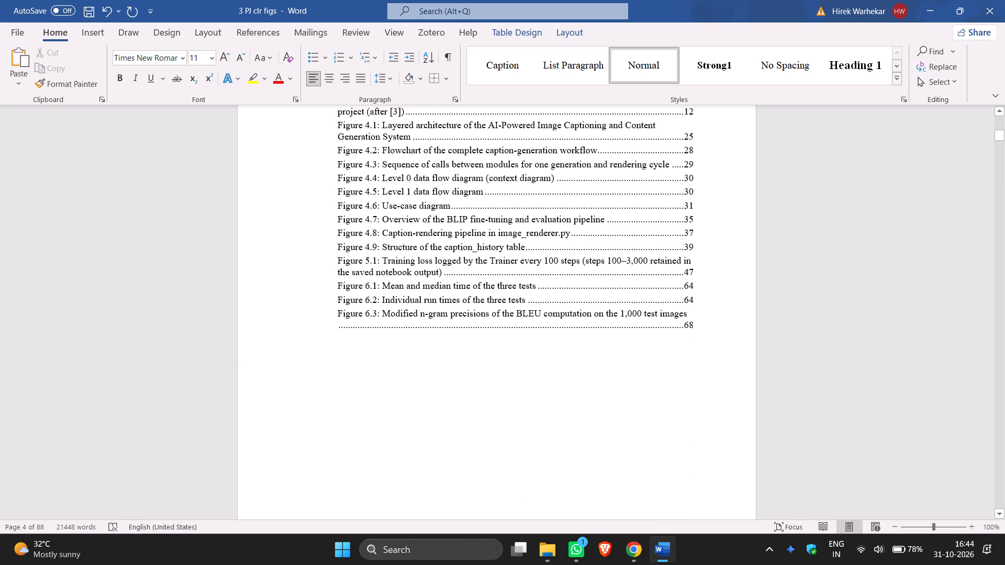
left_click_drag(383, 165, 639, 175)
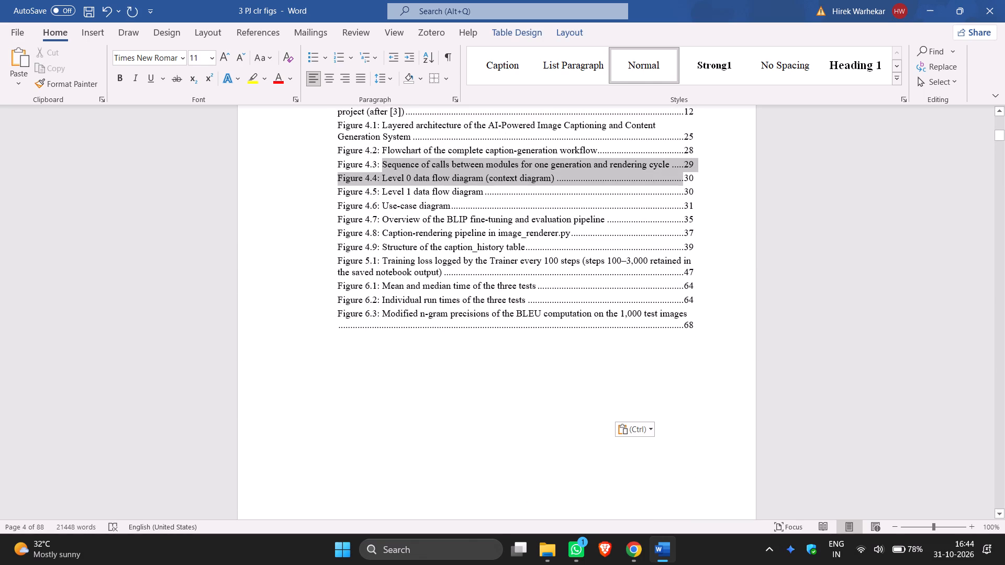
left_click_drag(639, 175, 668, 163)
key("ctrl+c")
scroll(643, 179, "down", 2)
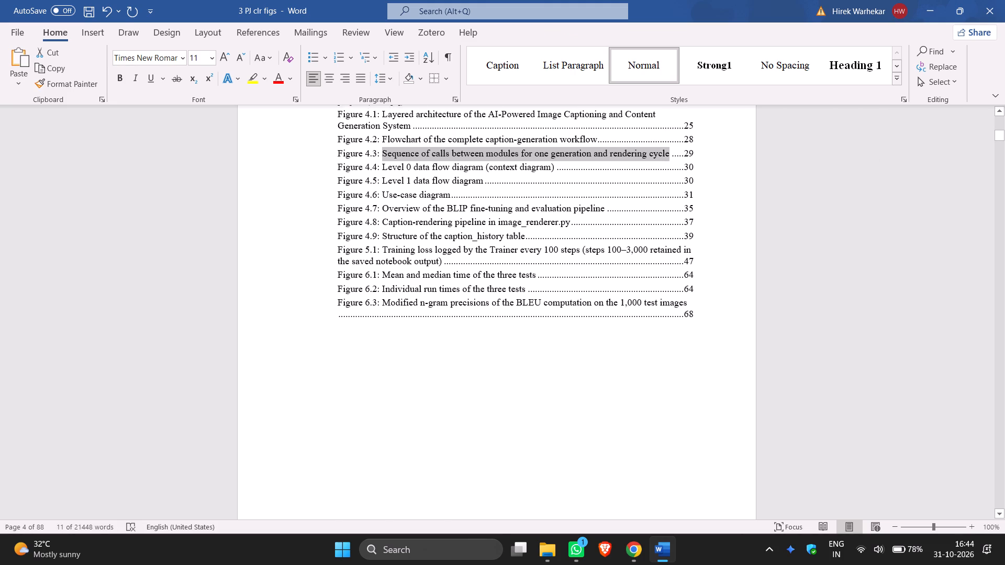
scroll(643, 179, "down", 19)
left_click(435, 270)
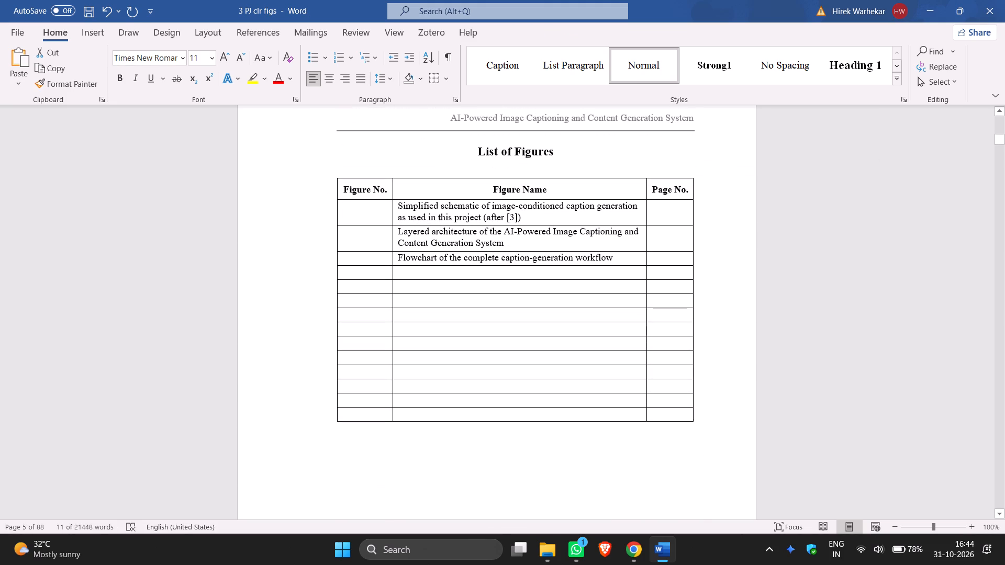
key("ctrl+v")
Copy Figure 4.4's title "Level 0 data flow diagram (context diagram)" from the old list into the fifth Figure Name row.
scroll(430, 273, "up", 20)
scroll(430, 273, "up", 4)
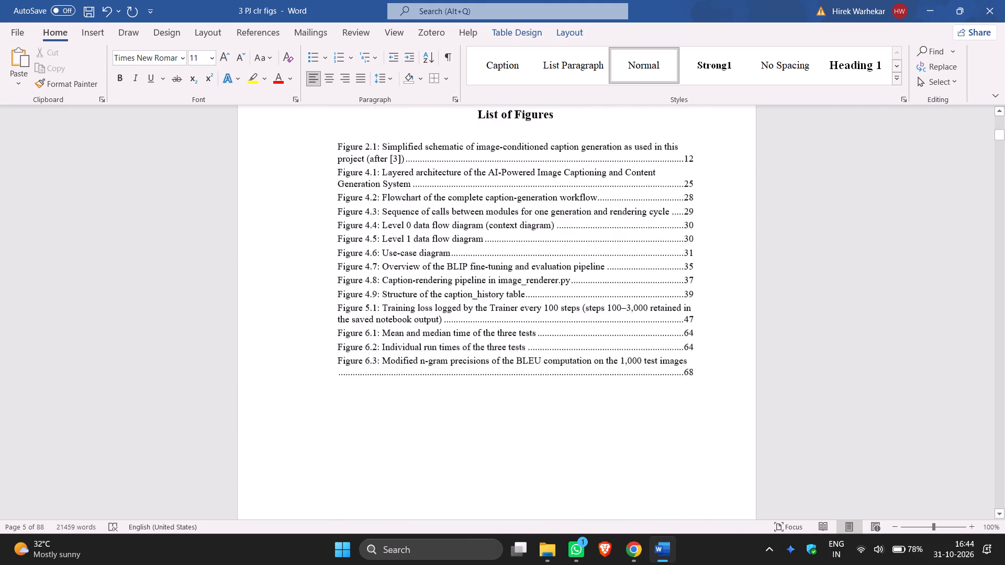
scroll(449, 281, "up", 2)
scroll(449, 281, "down", 13)
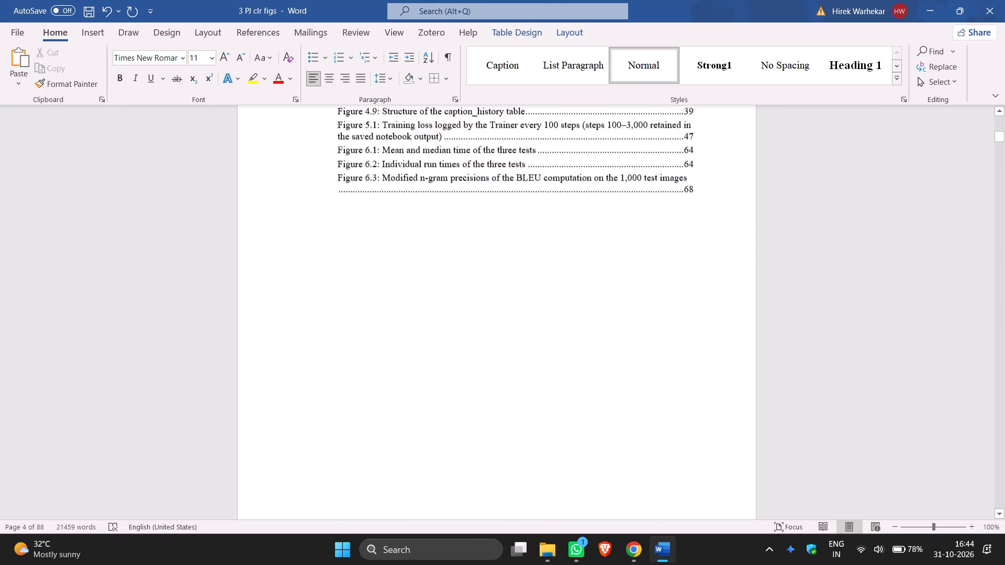
scroll(450, 281, "down", 6)
scroll(450, 279, "up", 14)
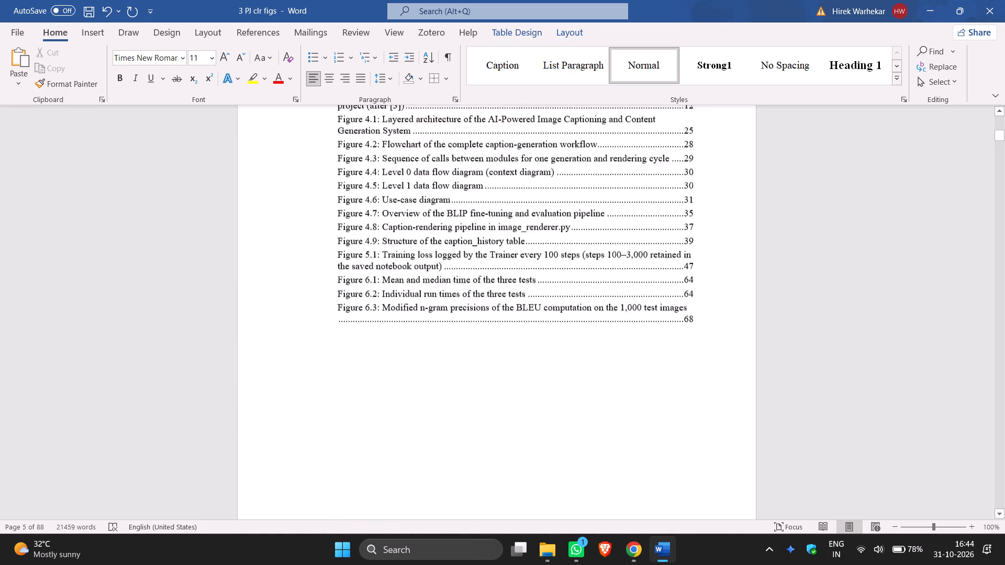
scroll(450, 279, "up", 6)
scroll(448, 281, "down", 2)
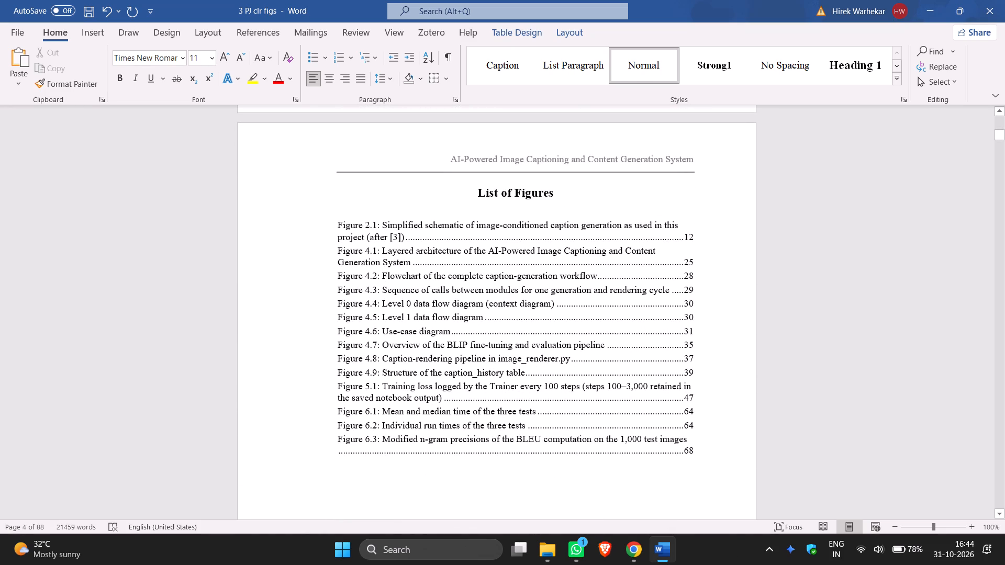
left_click_drag(383, 302, 556, 303)
key("ctrl+c")
scroll(542, 302, "down", 20)
scroll(542, 302, "down", 1)
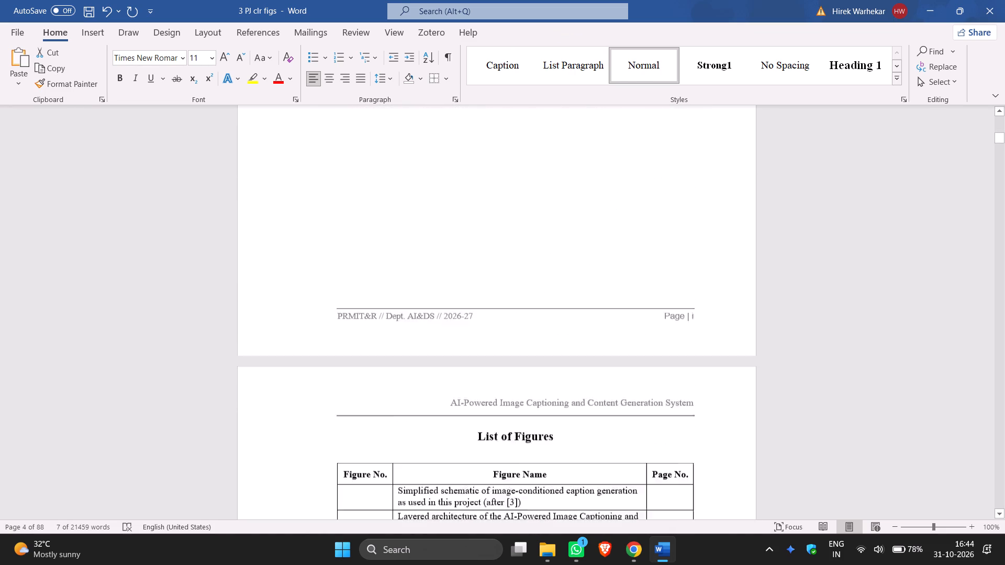
scroll(526, 295, "down", 6)
left_click(447, 235)
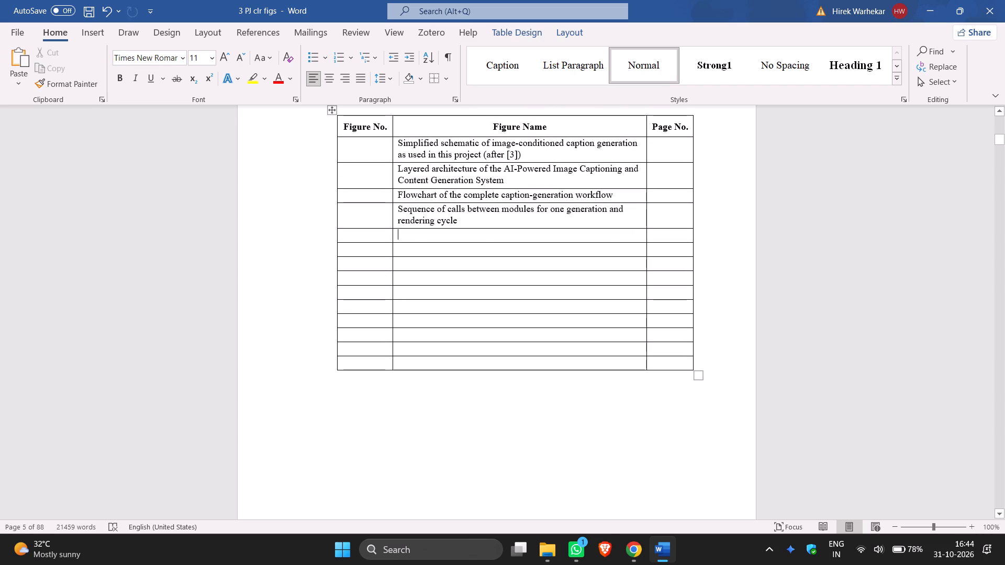
key("ctrl+v")
Copy Figure 4.5's title "Level 1 data flow diagram" from the old list into the sixth Figure Name row.
scroll(447, 235, "up", 8)
scroll(447, 235, "up", 13)
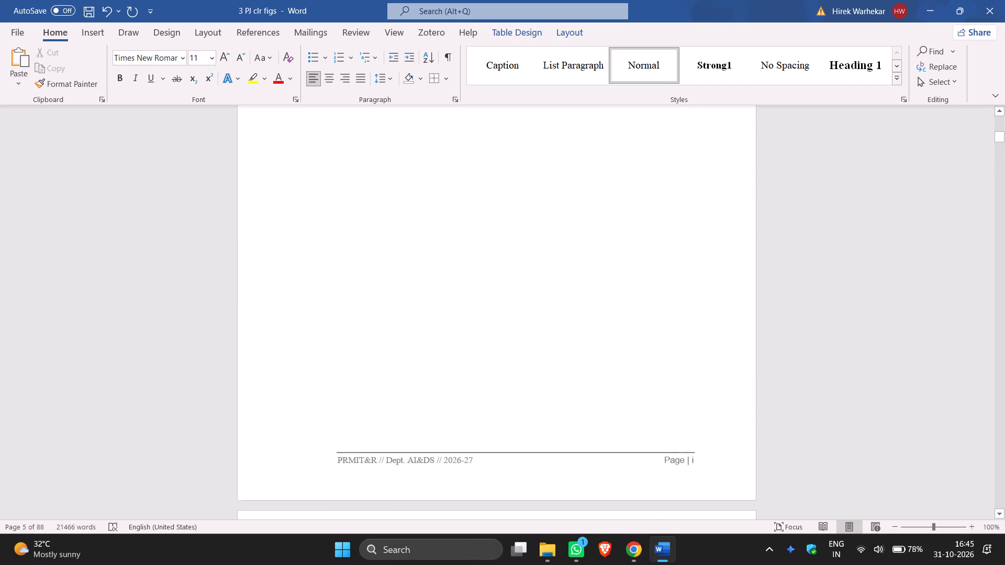
scroll(447, 235, "up", 2)
left_click_drag(382, 193, 387, 193)
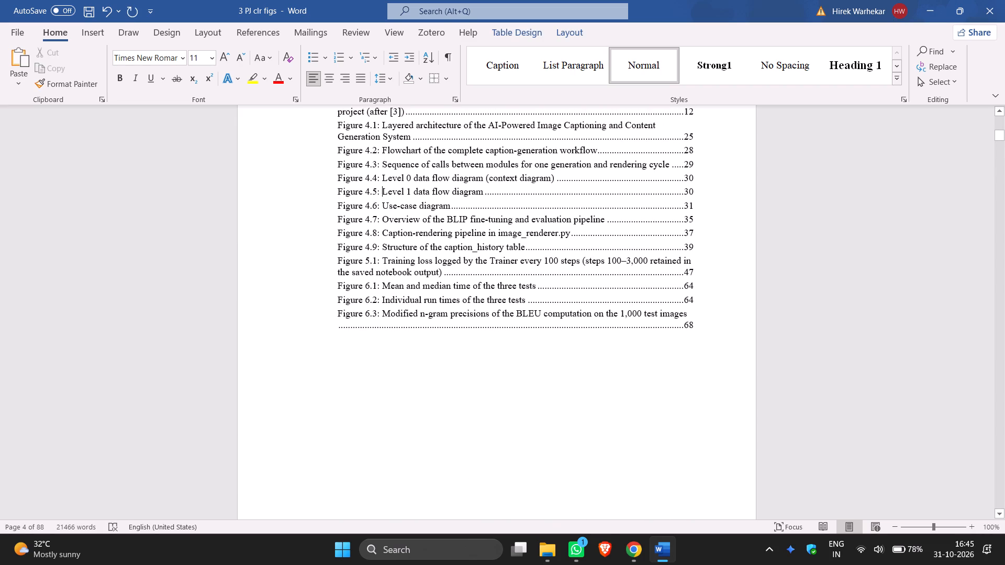
left_click_drag(387, 193, 484, 198)
key("ctrl+c")
scroll(479, 207, "up", 1)
scroll(476, 210, "down", 6)
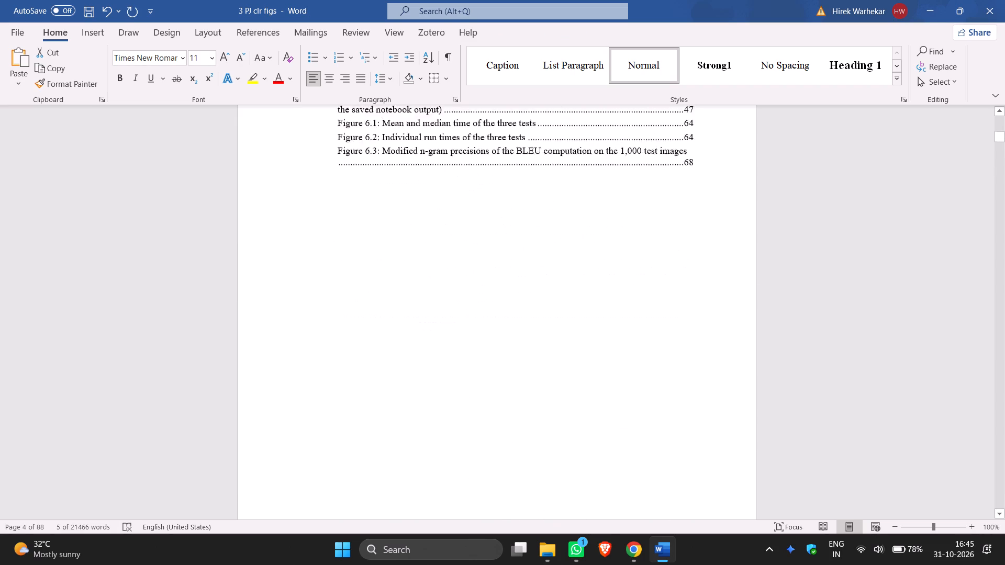
scroll(467, 216, "down", 18)
left_click(437, 249)
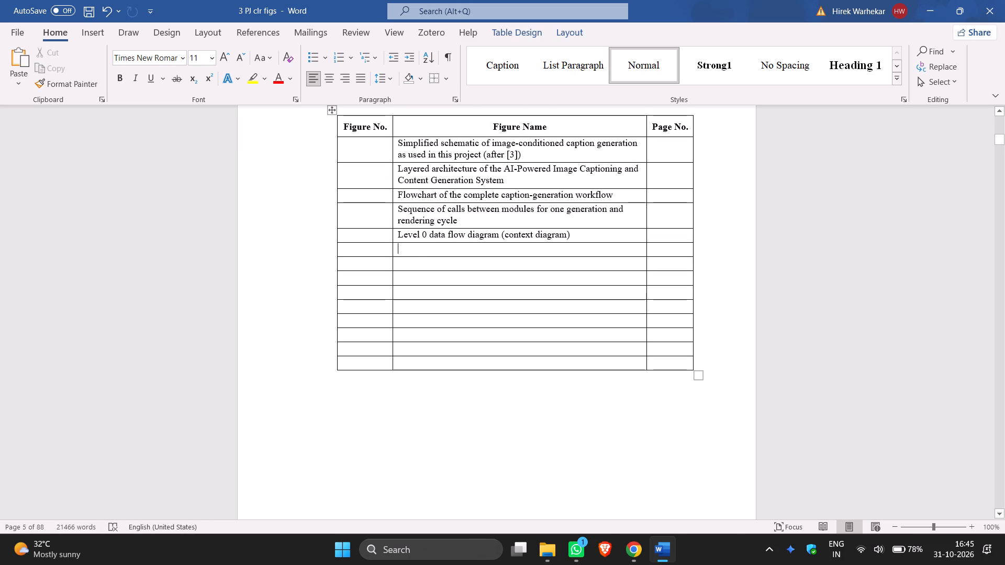
key("ctrl+v")
Copy Figure 4.6's title "Use-case diagram" from the old list into the seventh Figure Name row.
scroll(435, 249, "up", 16)
scroll(435, 248, "up", 6)
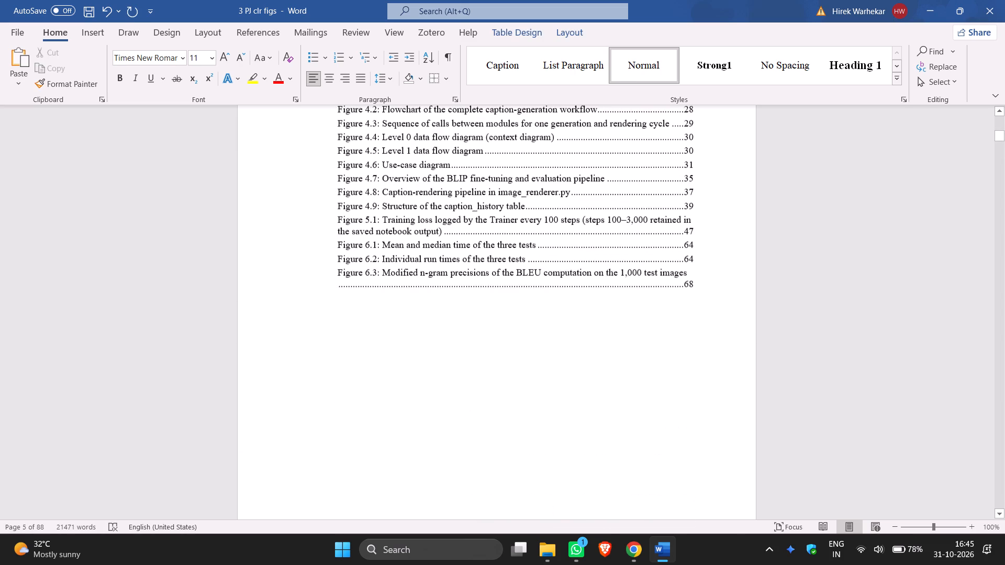
left_click_drag(382, 173, 431, 178)
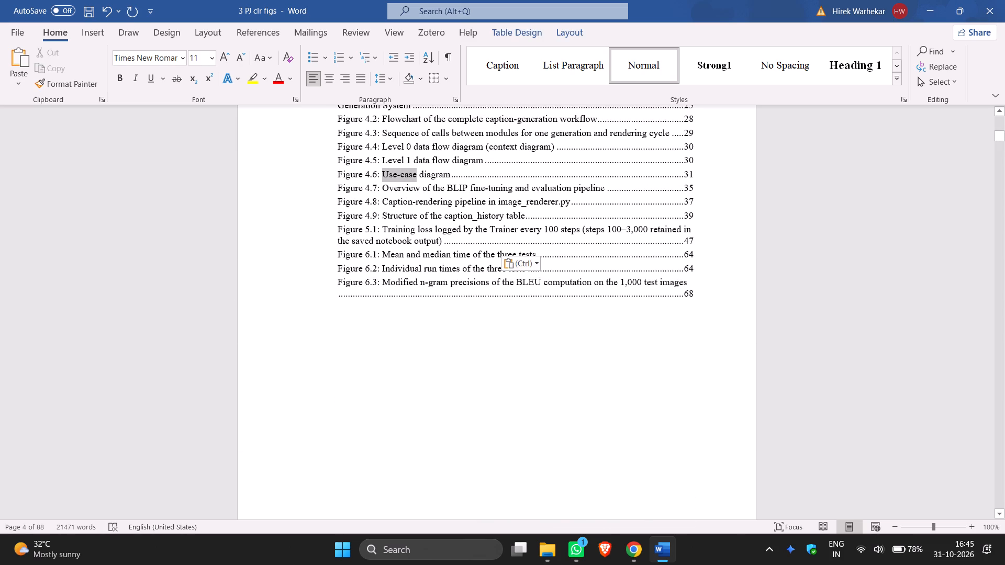
left_click_drag(431, 178, 461, 178)
key("ctrl+c")
scroll(451, 188, "down", 10)
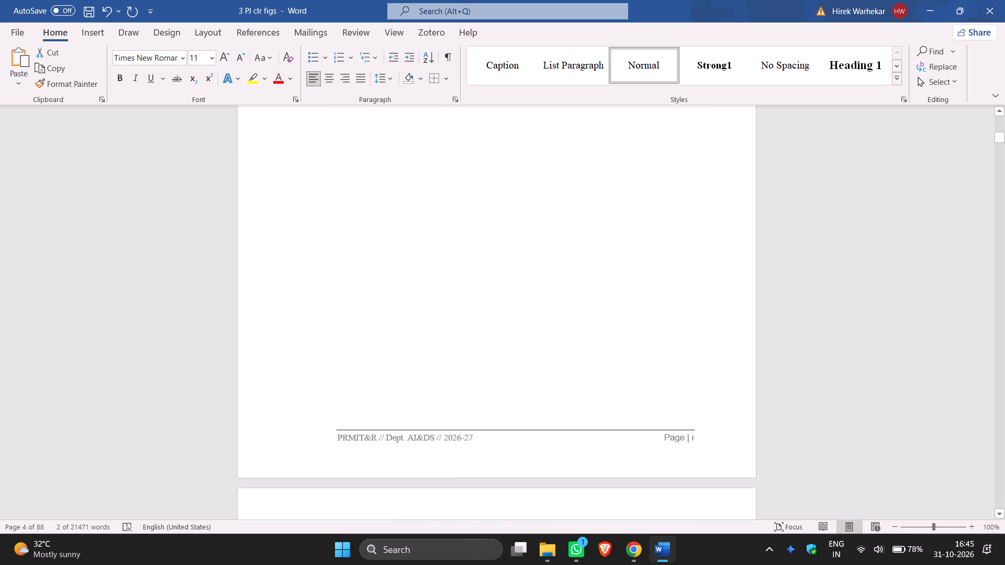
scroll(450, 190, "down", 13)
left_click(437, 232)
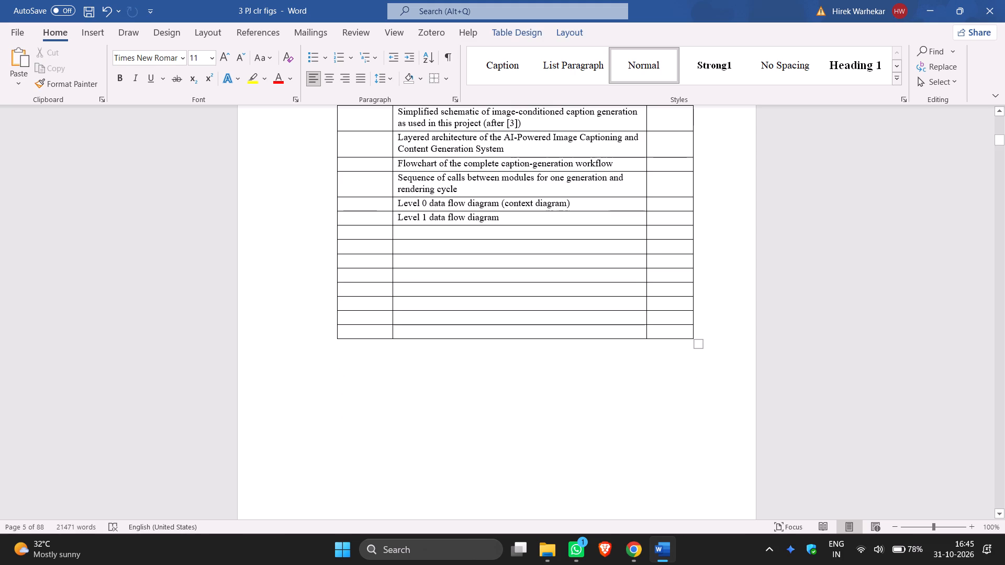
key("ctrl+v")
Copy Figure 4.7's title "Overview of the BLIP fine-tuning and evaluation pipeline" from the old list into the eighth Figure Name row.
scroll(435, 232, "up", 20)
scroll(435, 232, "up", 3)
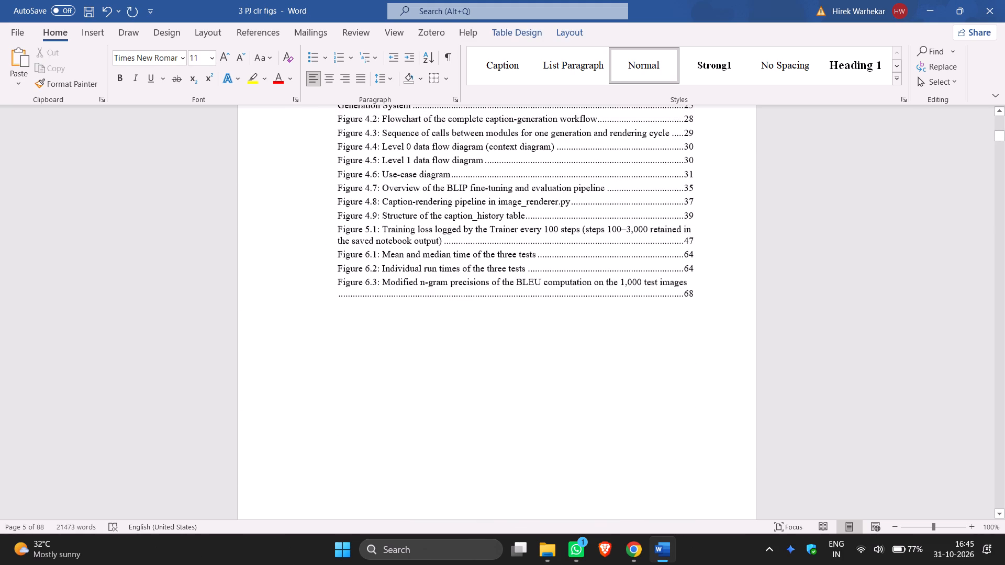
left_click_drag(385, 187, 386, 187)
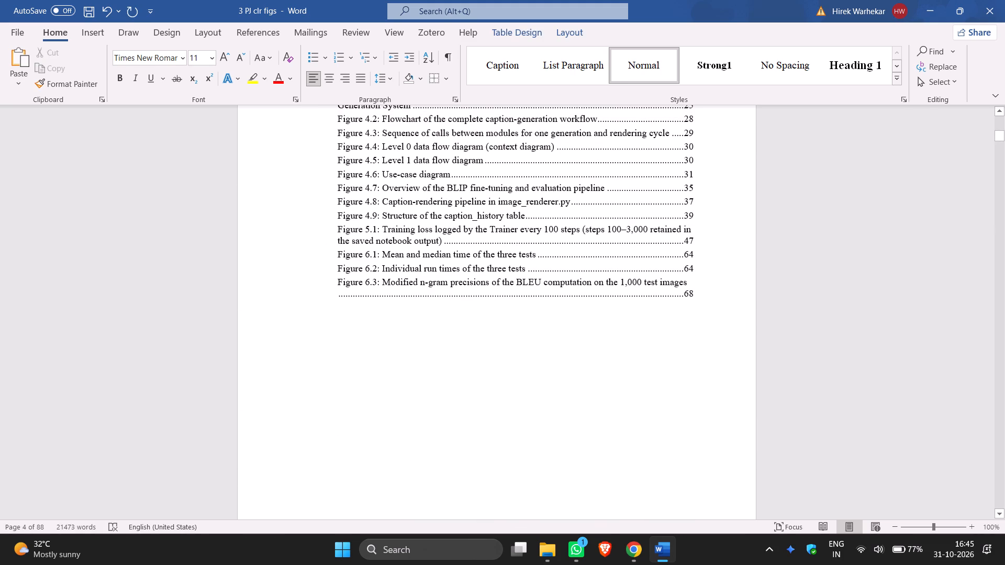
left_click_drag(386, 187, 618, 185)
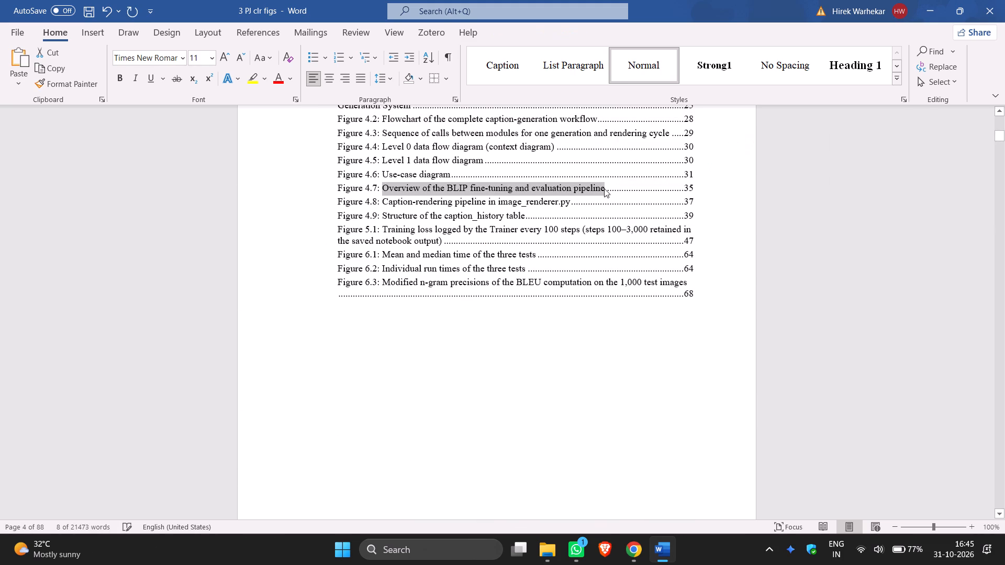
key("ctrl+c")
scroll(587, 202, "down", 20)
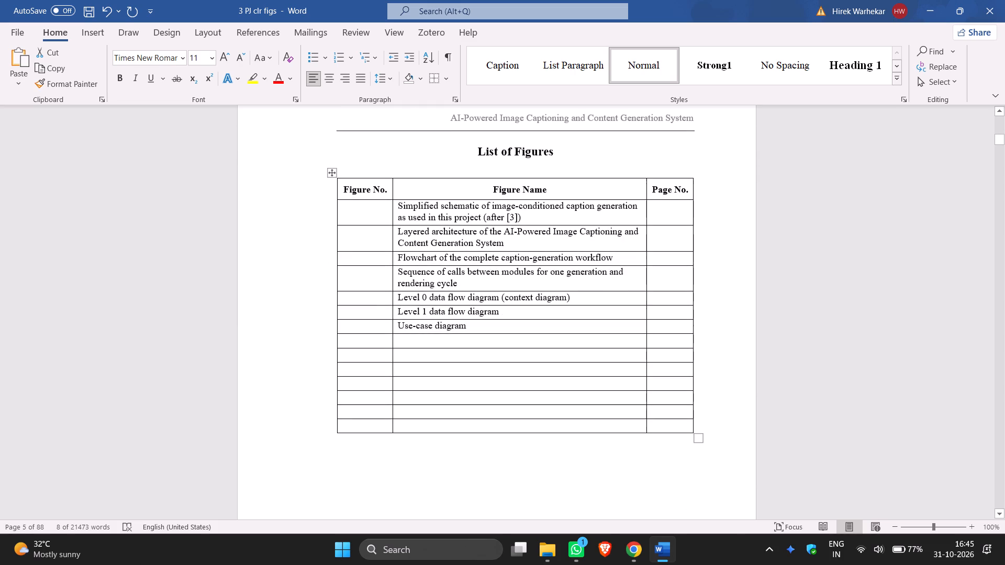
left_click(438, 340)
key("ctrl+v")
Copy Figure 4.8's title "Caption-rendering pipeline in image_renderer.py" from the old list into the ninth Figure Name row.
scroll(438, 333, "up", 8)
scroll(438, 329, "up", 14)
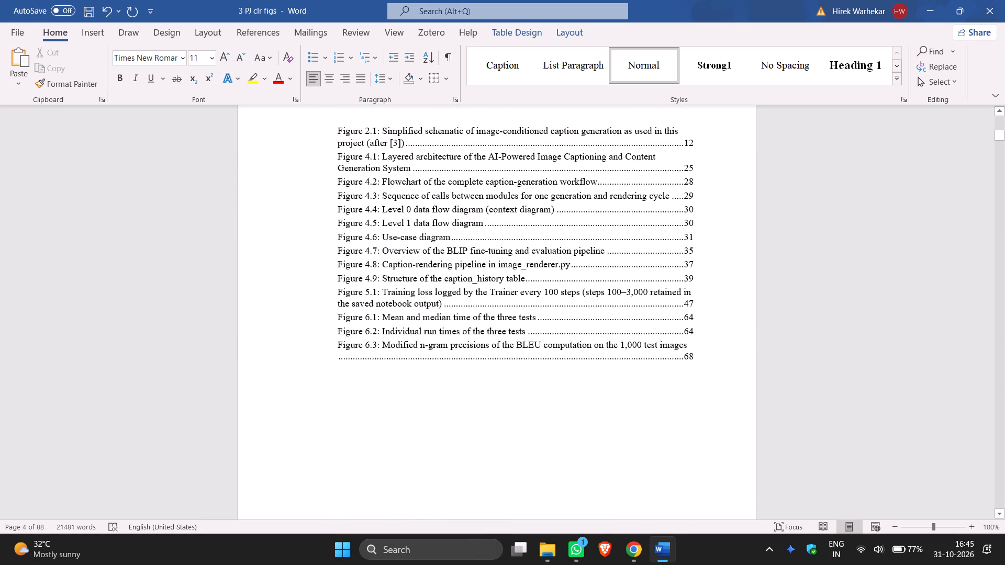
left_click_drag(384, 264, 568, 267)
key("ctrl+c")
scroll(561, 269, "down", 5)
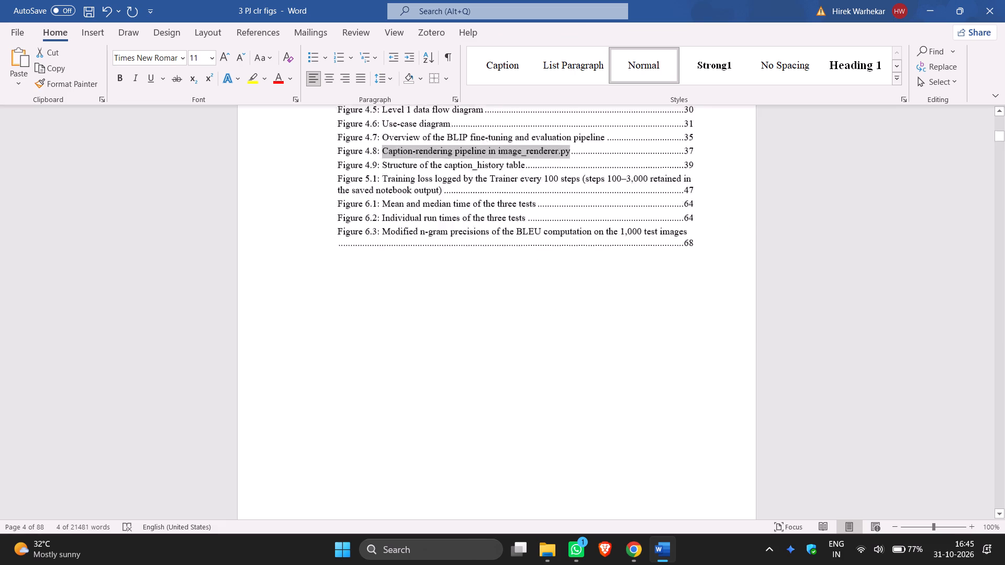
scroll(560, 270, "down", 20)
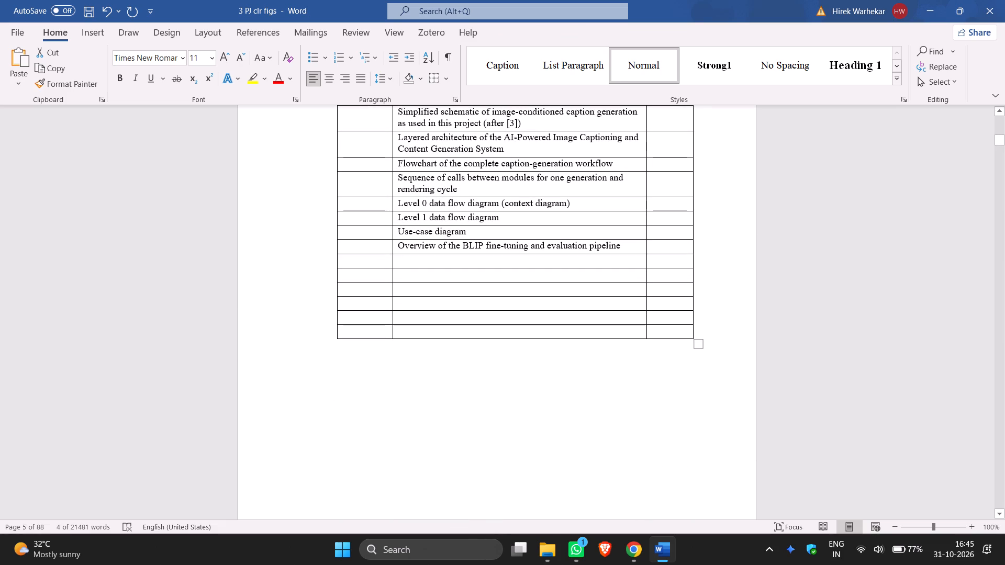
left_click(436, 261)
key("ctrl+v")
Copy Figure 4.9's title "Structure of the caption_history table" from the old list into the tenth Figure Name row.
scroll(435, 263, "up", 14)
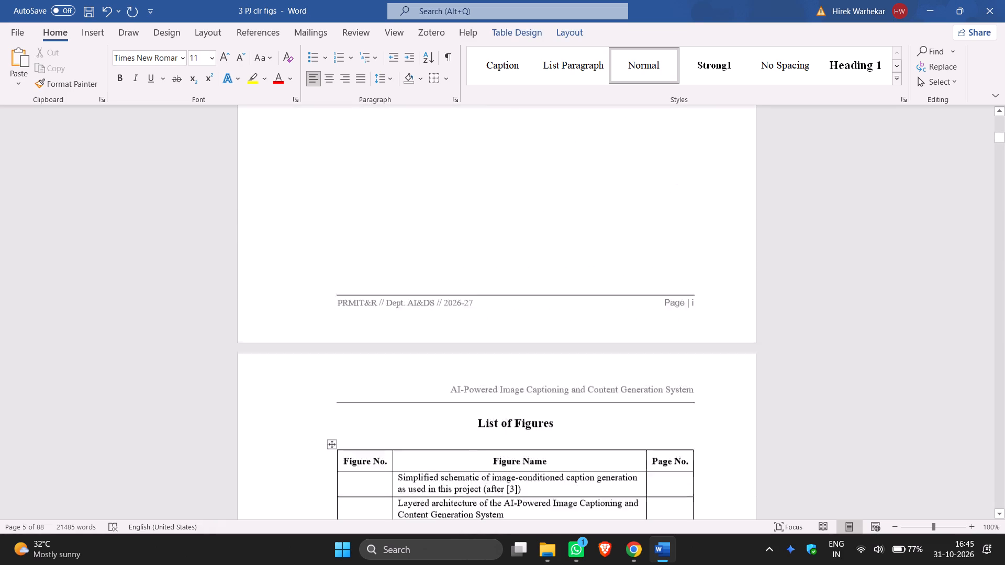
scroll(440, 260, "up", 9)
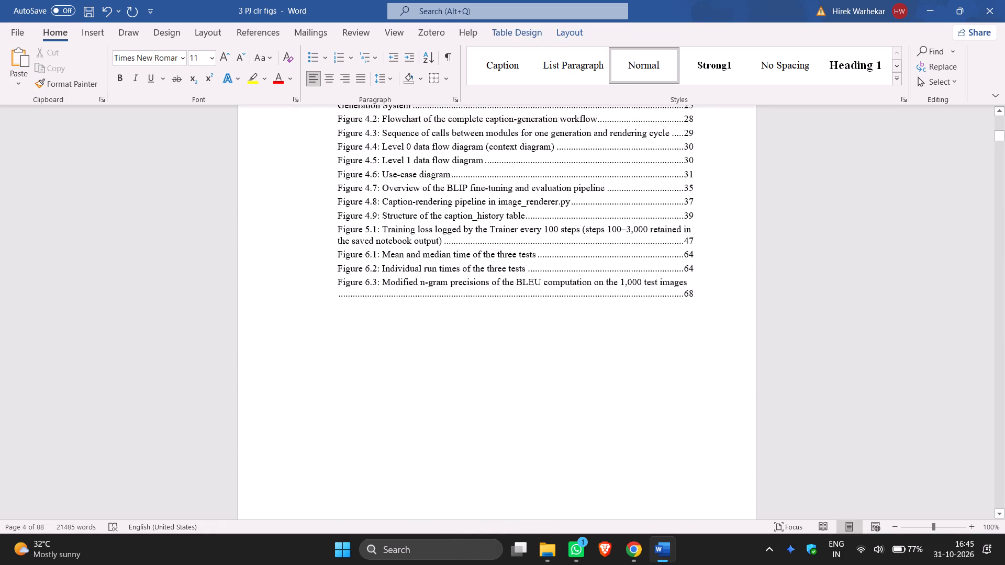
left_click_drag(384, 215, 527, 219)
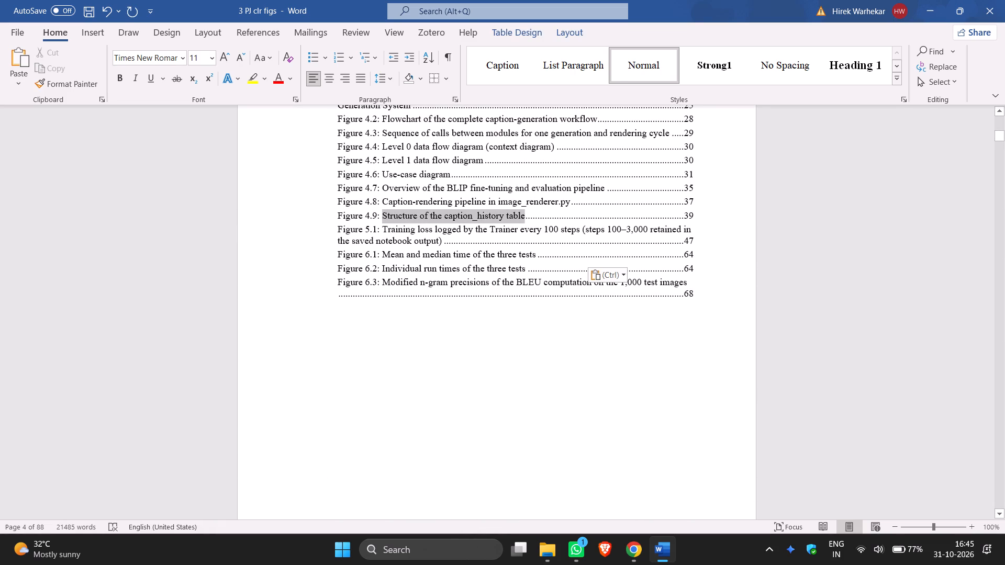
left_click_drag(527, 219, 527, 219)
key("ctrl+c")
scroll(517, 226, "down", 18)
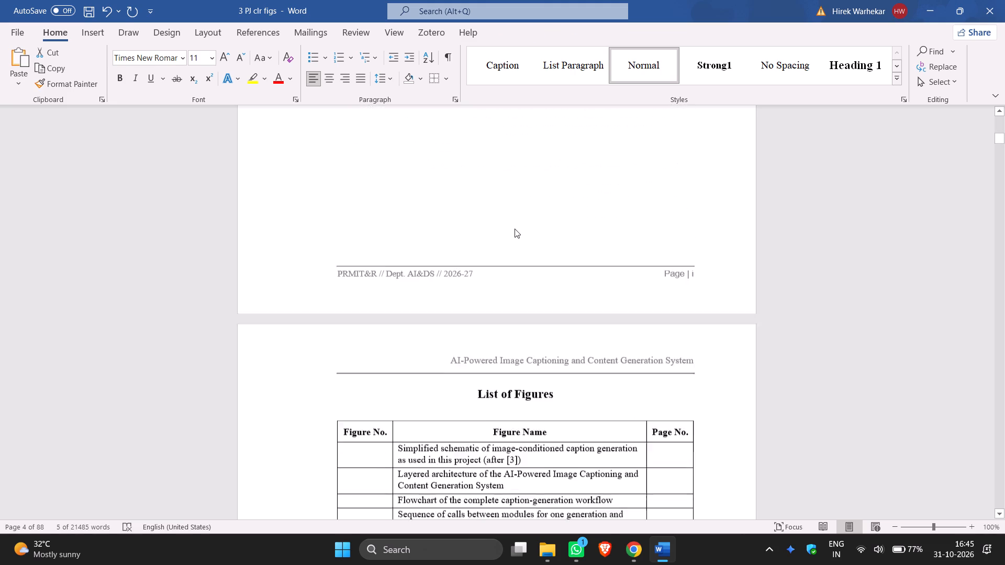
scroll(515, 229, "down", 5)
left_click(462, 275)
key("ctrl+v")
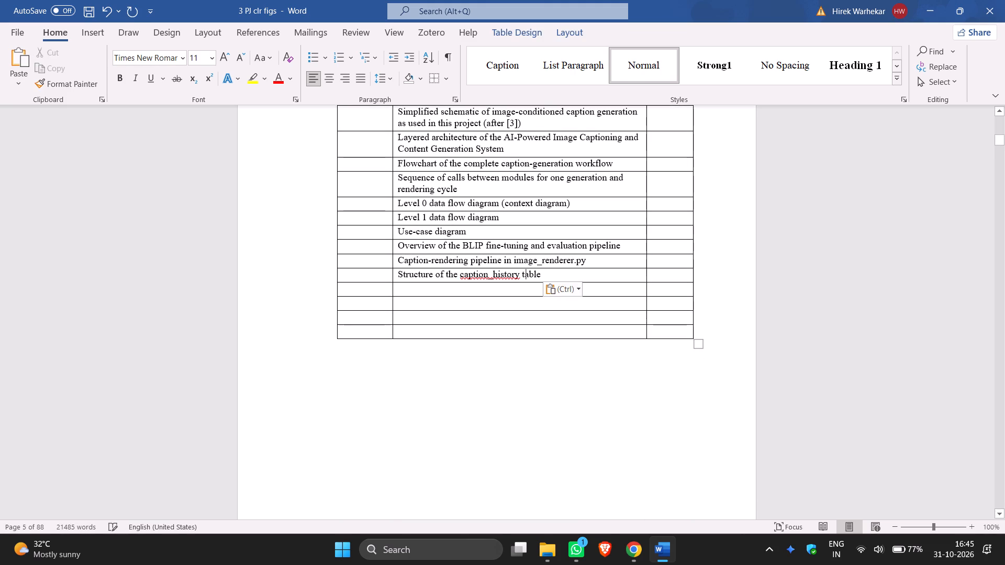
Copy Figure 5.1's title "Training loss logged by the Trainer every 100 steps (steps 100–3,000 retained in the saved notebook output)" into the eleventh Figure Name row.
scroll(462, 275, "up", 8)
scroll(462, 275, "up", 15)
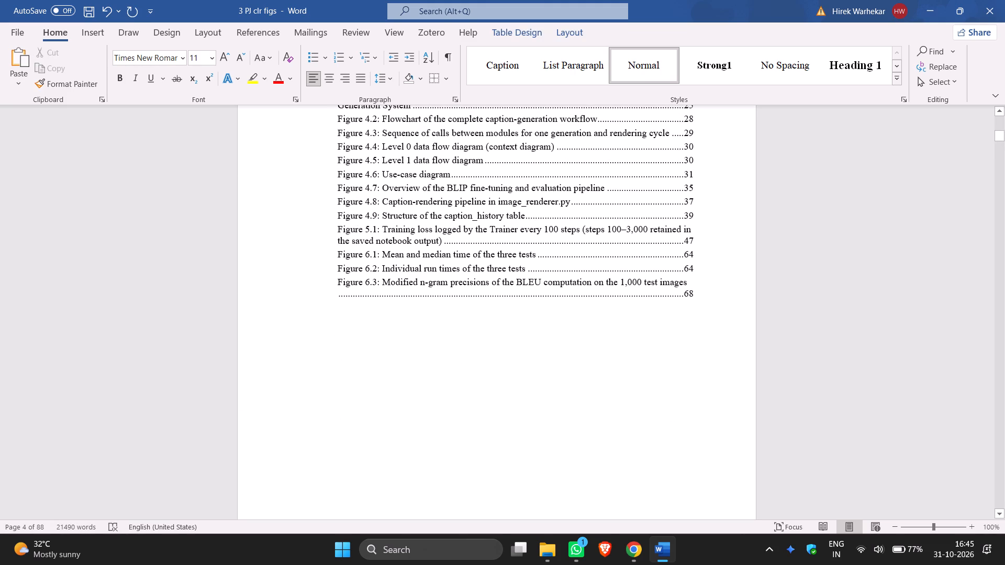
left_click_drag(383, 228, 444, 246)
key("ctrl+c")
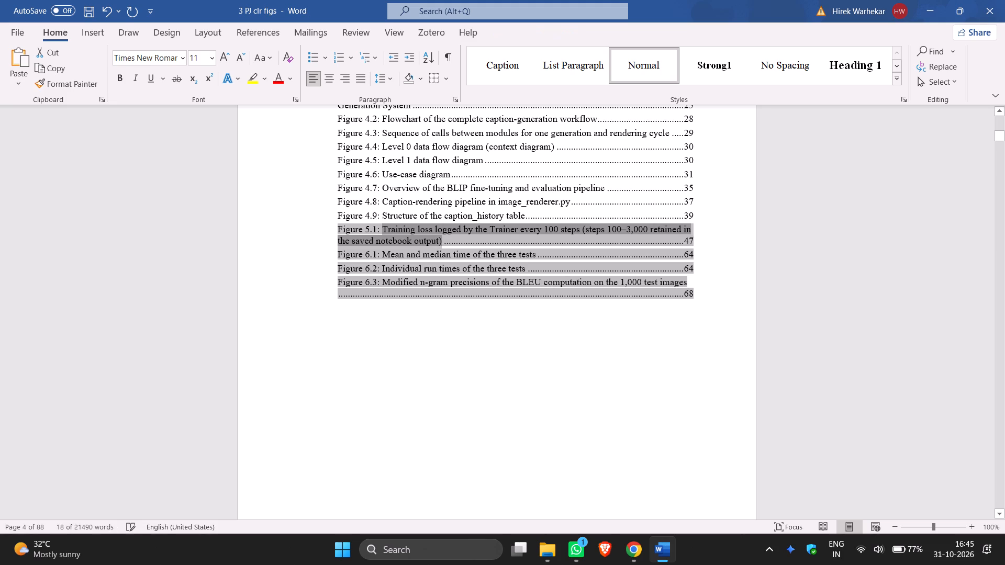
scroll(441, 247, "down", 20)
scroll(441, 247, "down", 4)
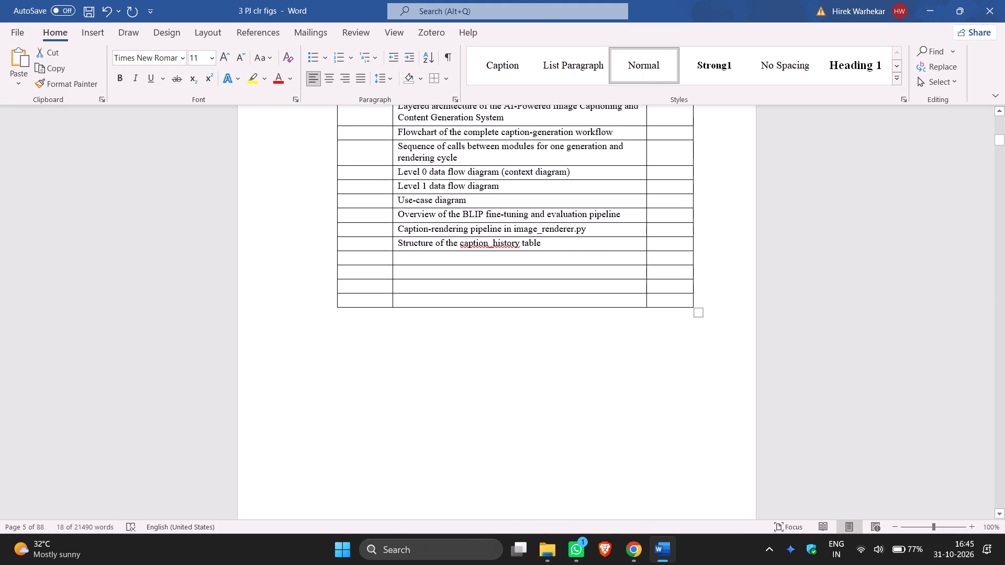
left_click(465, 258)
key("ctrl+v")
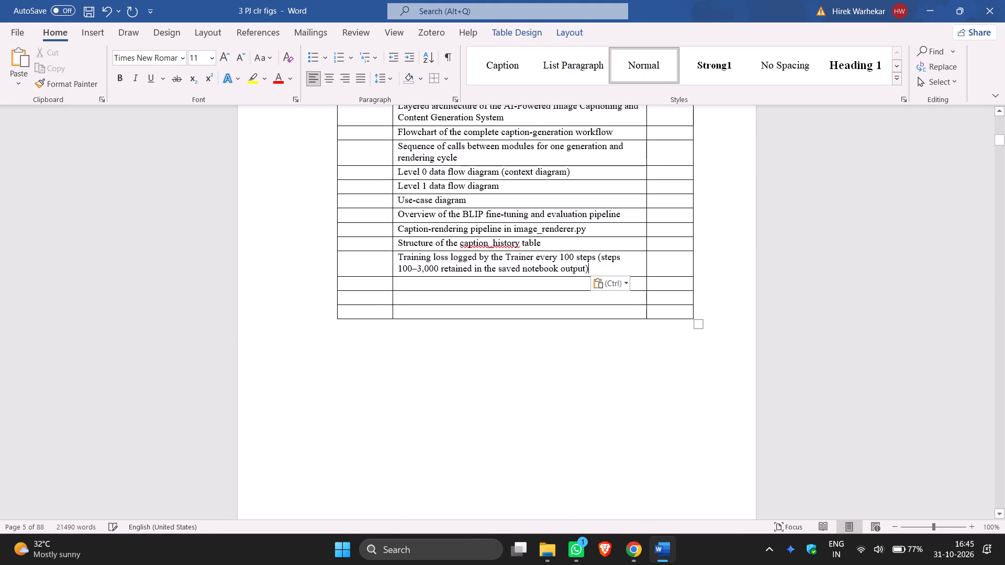
Apply the spelling suggestion "caption history" to the flagged word "caption_history" in the tenth Figure Name row.
right_click(466, 243)
left_click(457, 251)
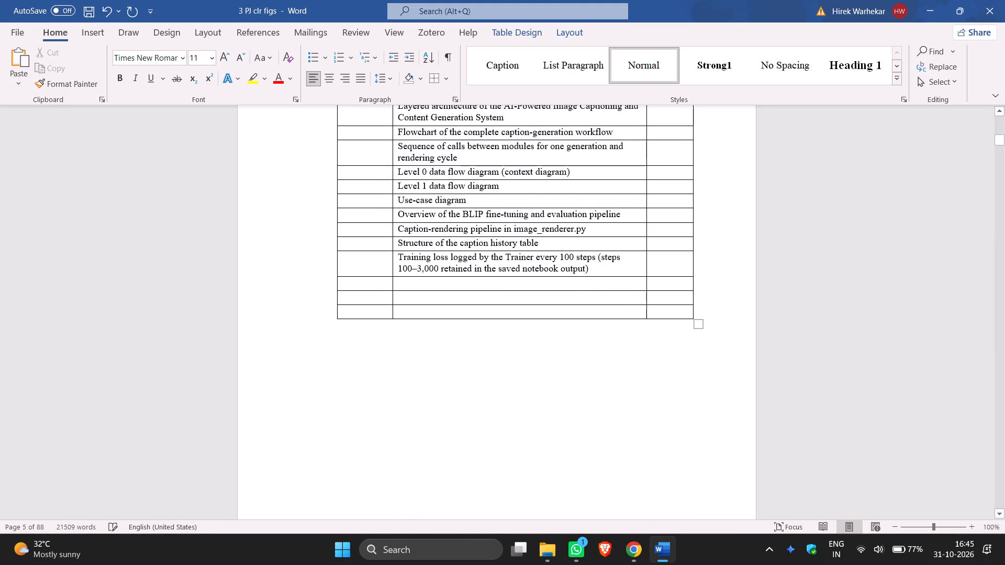
Copy Figure 6.1's title "Mean and median time of the three tests" from the old list into the twelfth Figure Name row.
scroll(493, 272, "up", 8)
scroll(491, 272, "up", 16)
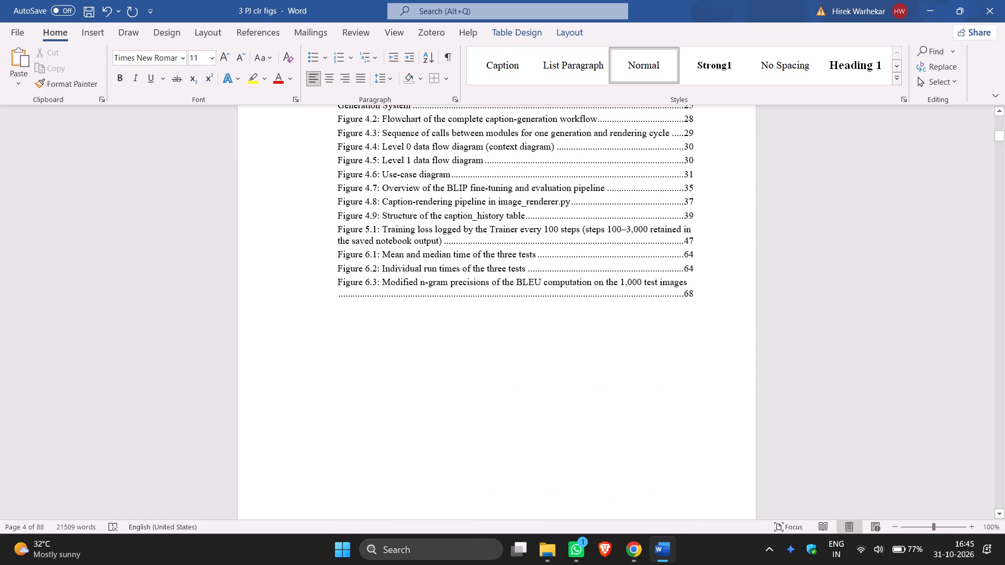
left_click_drag(383, 254, 544, 262)
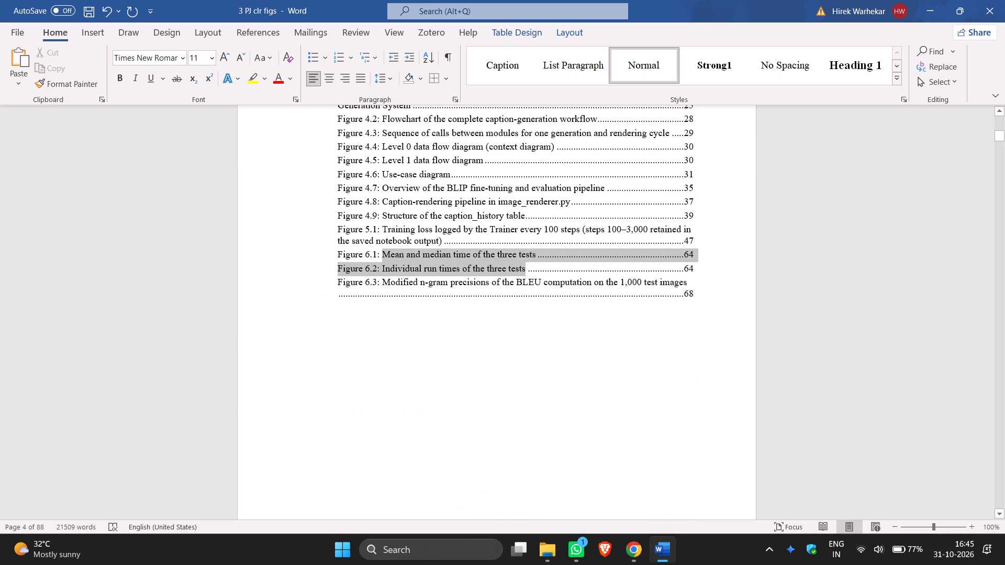
left_click_drag(544, 262, 541, 258)
key("ctrl+c")
scroll(529, 263, "down", 10)
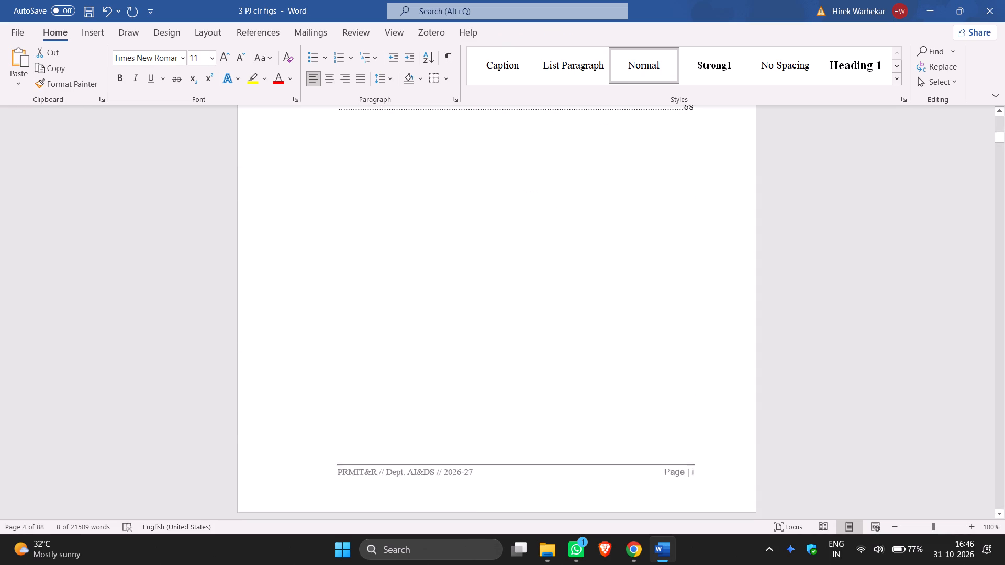
scroll(526, 265, "down", 16)
left_click(462, 223)
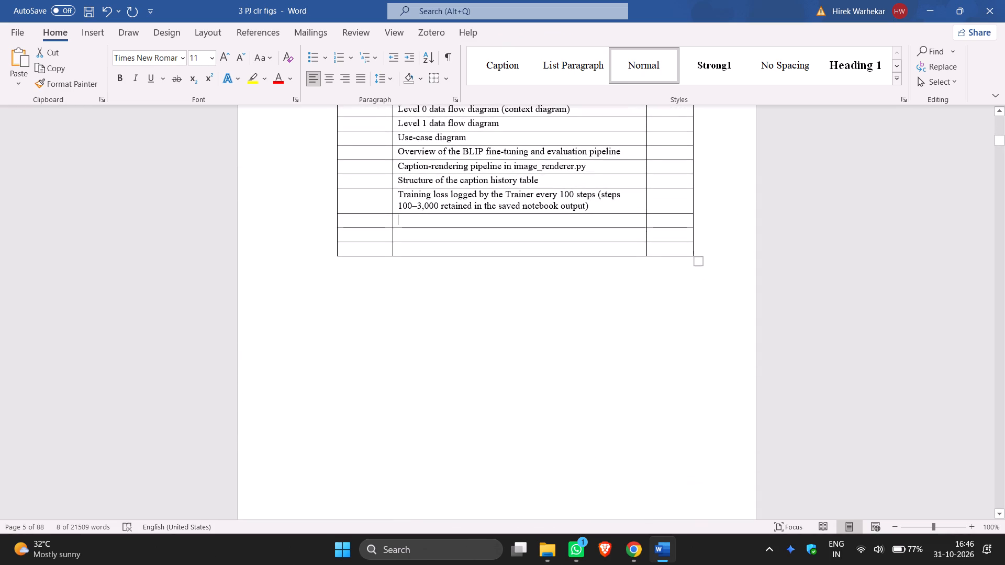
key("ctrl+v")
Copy Figure 6.2's title "Individual run times of the three tests" from the old list into the thirteenth Figure Name row.
scroll(461, 226, "up", 19)
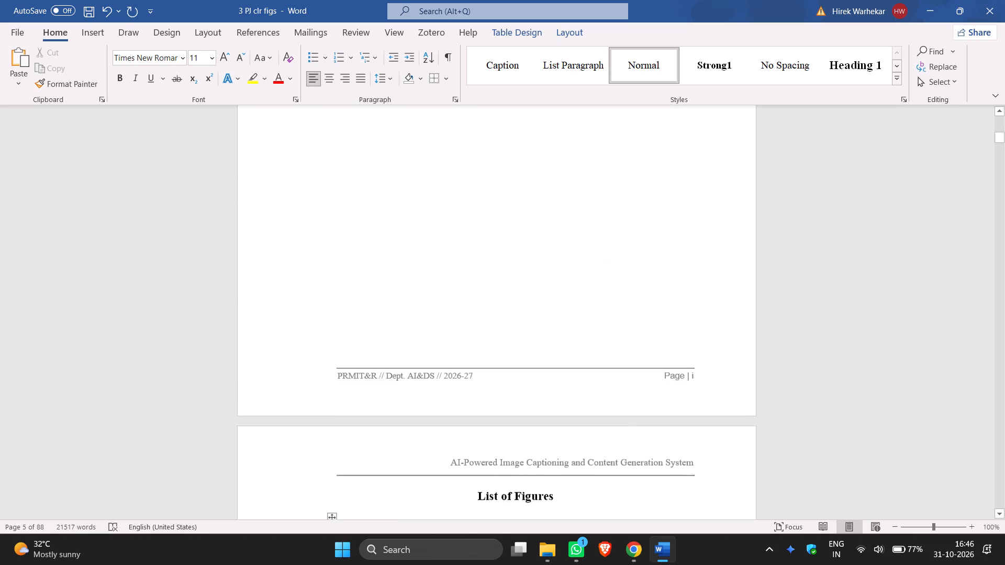
scroll(461, 226, "up", 5)
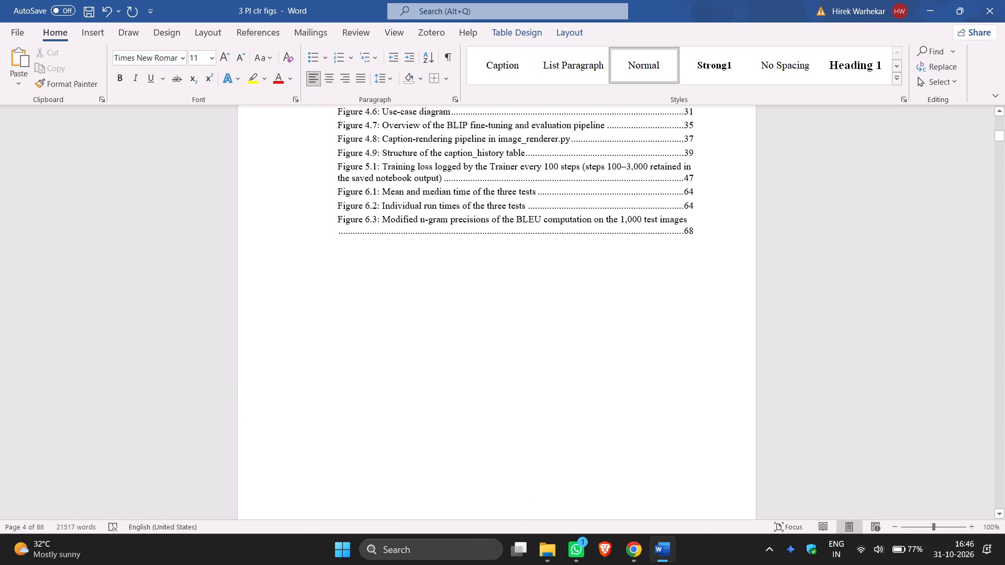
left_click_drag(382, 204, 527, 210)
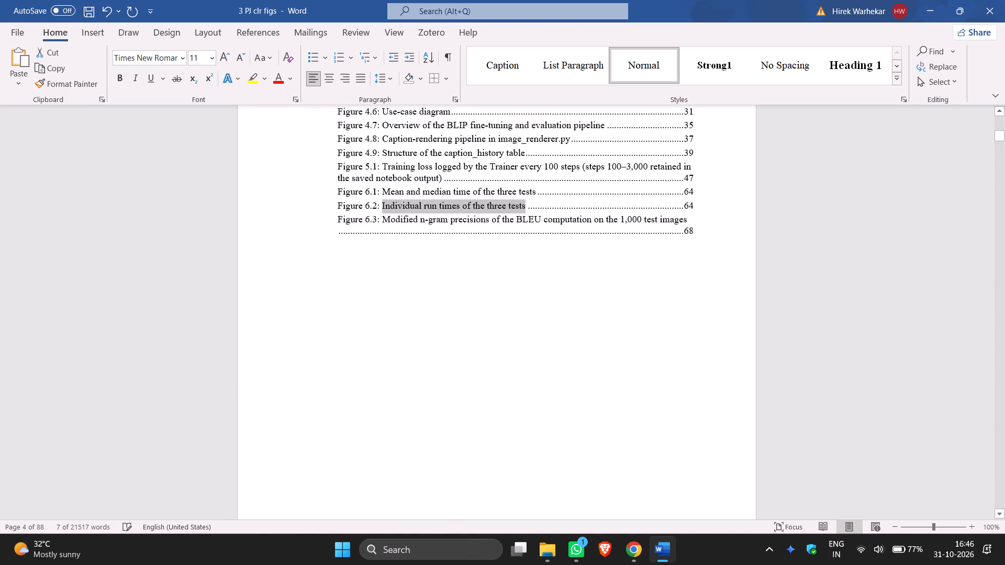
key("ctrl+c")
scroll(518, 217, "down", 20)
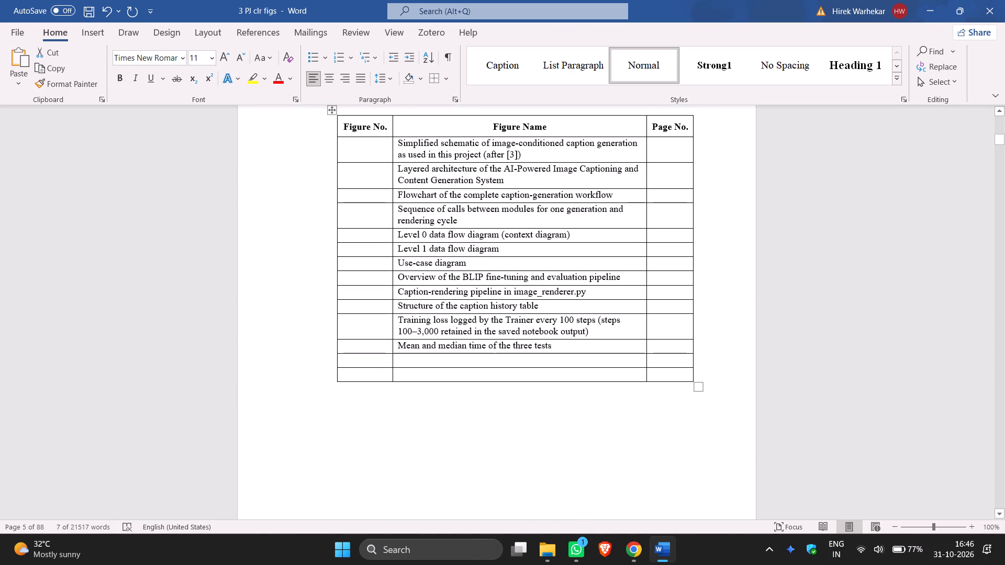
left_click(451, 359)
key("ctrl+v")
Copy Figure 6.3's title "Modified n-gram precisions of the BLEU computation on the 1,000 test images" into the fourteenth Figure Name row.
scroll(445, 349, "up", 9)
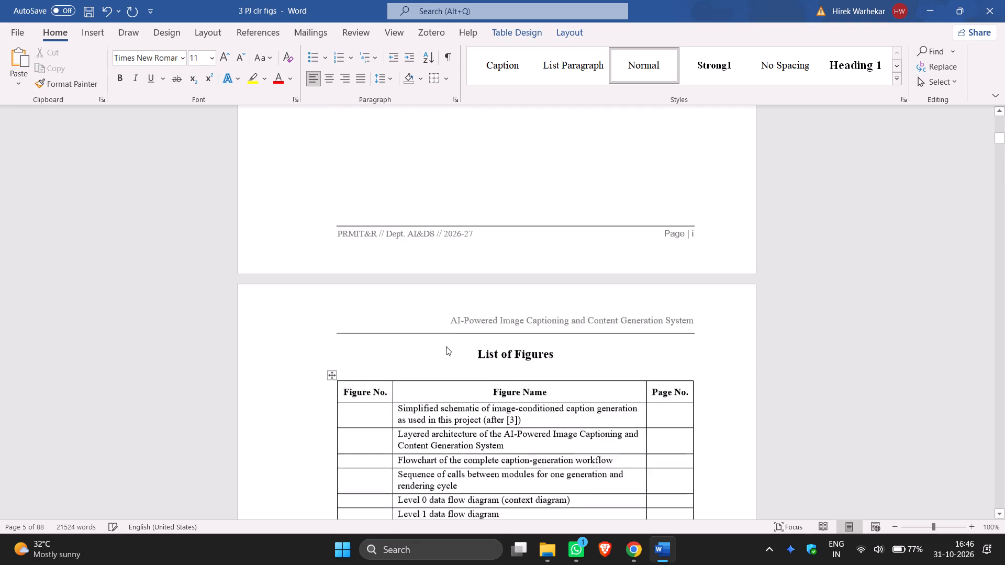
scroll(446, 346, "up", 13)
left_click_drag(383, 282, 445, 282)
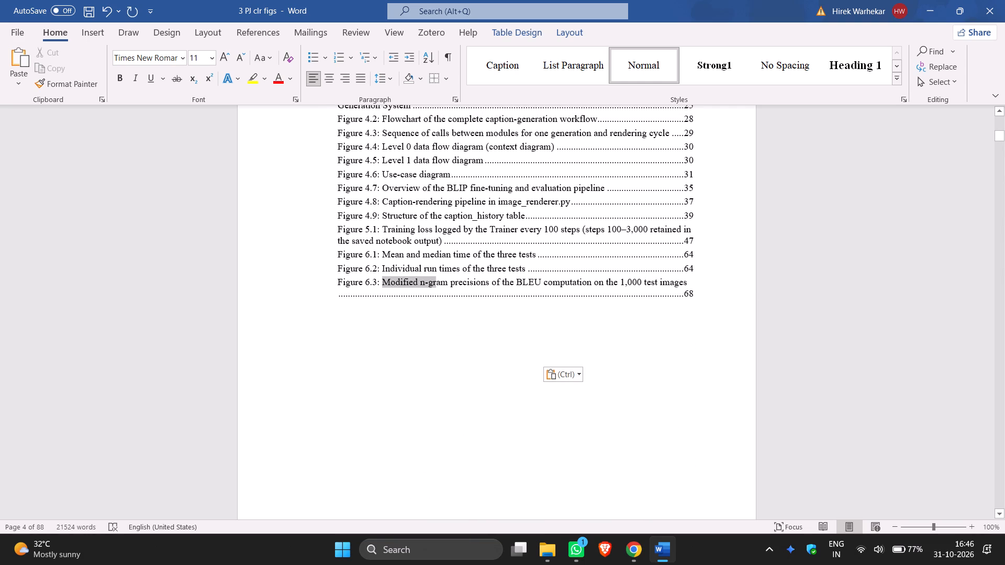
left_click_drag(445, 282, 696, 281)
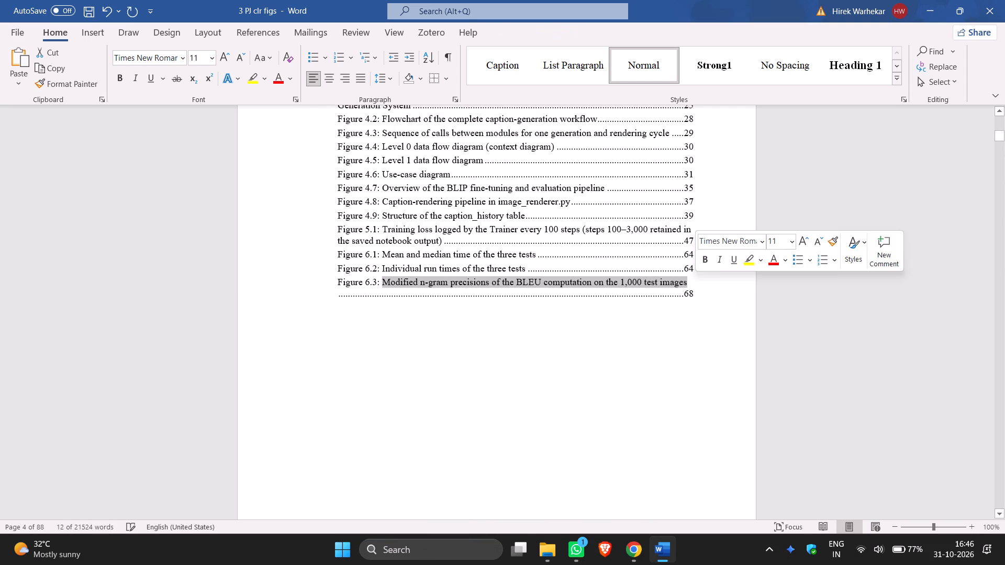
key("ctrl+c")
scroll(687, 290, "down", 20)
scroll(687, 290, "down", 1)
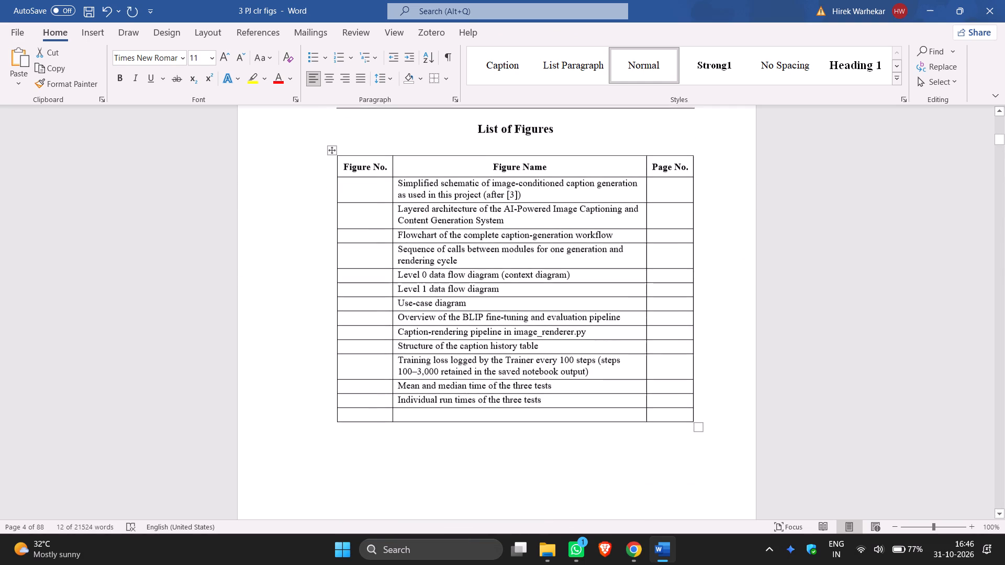
left_click(443, 408)
key("ctrl+v")
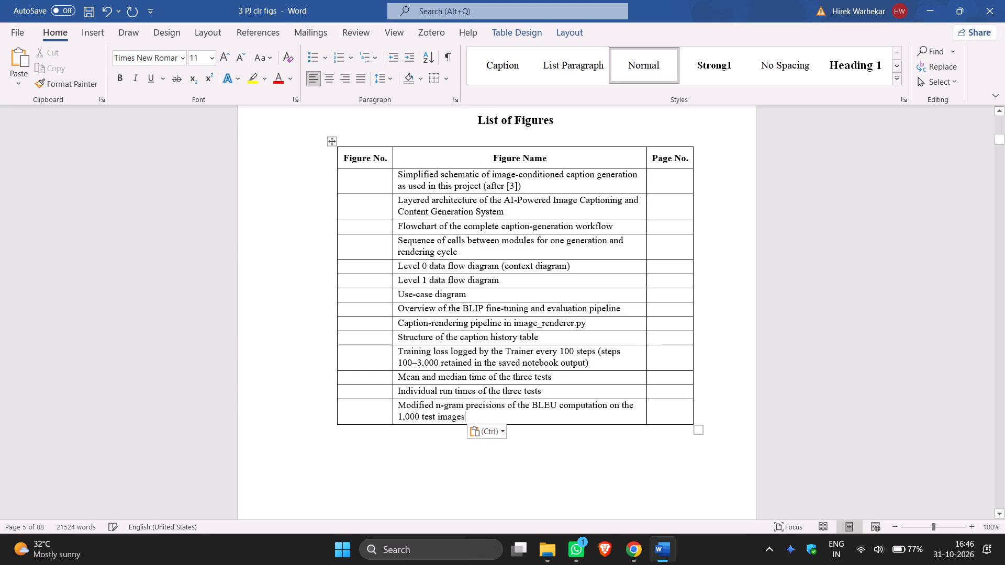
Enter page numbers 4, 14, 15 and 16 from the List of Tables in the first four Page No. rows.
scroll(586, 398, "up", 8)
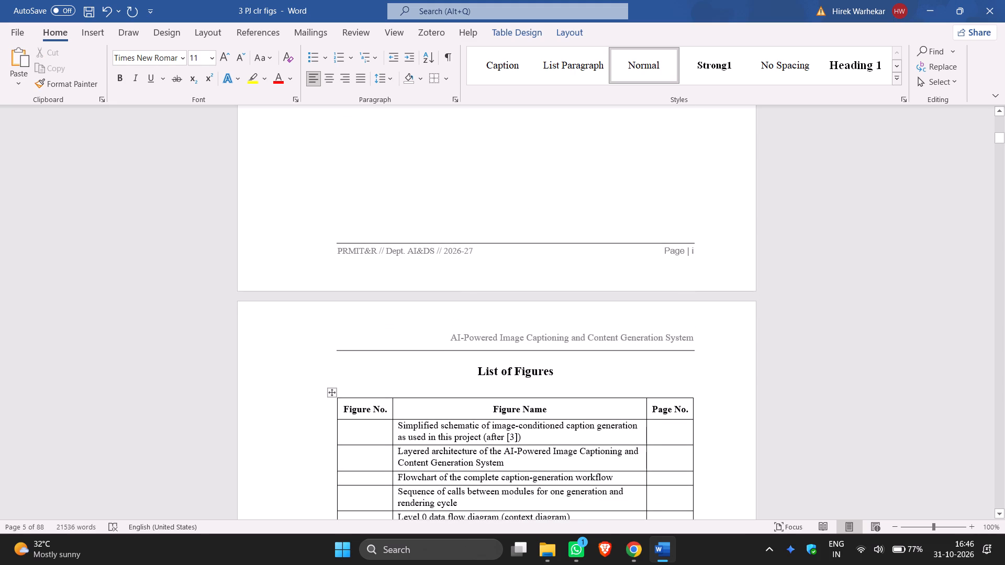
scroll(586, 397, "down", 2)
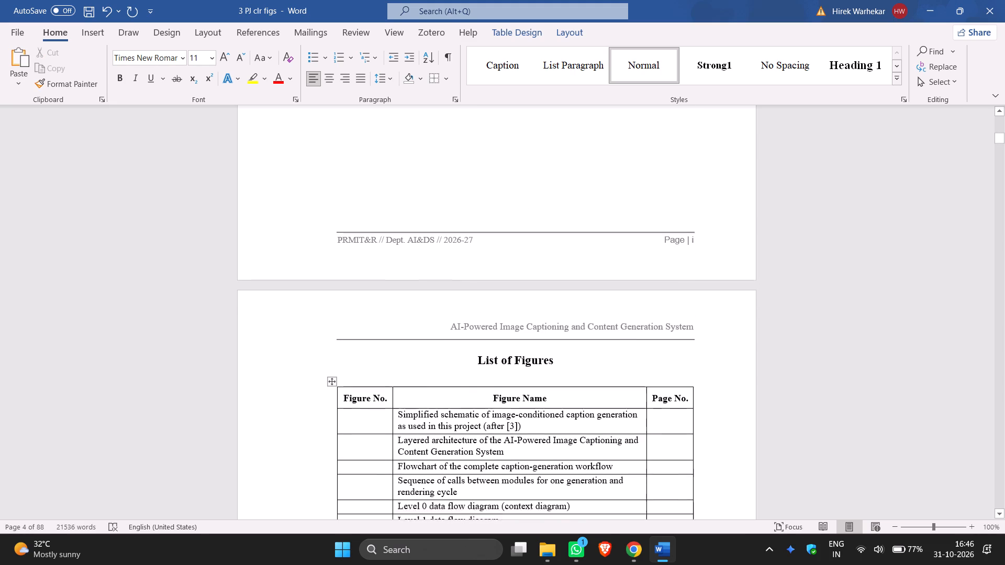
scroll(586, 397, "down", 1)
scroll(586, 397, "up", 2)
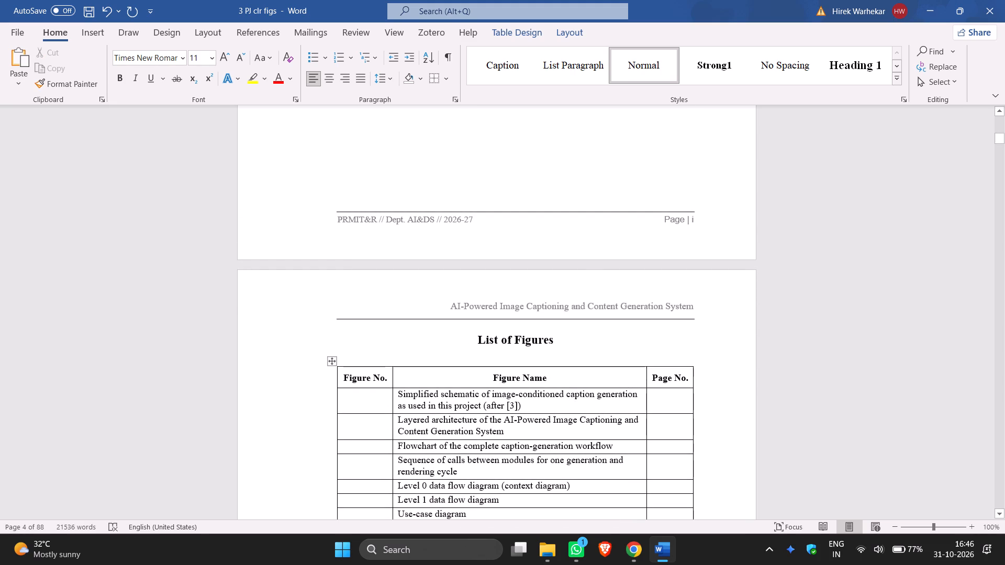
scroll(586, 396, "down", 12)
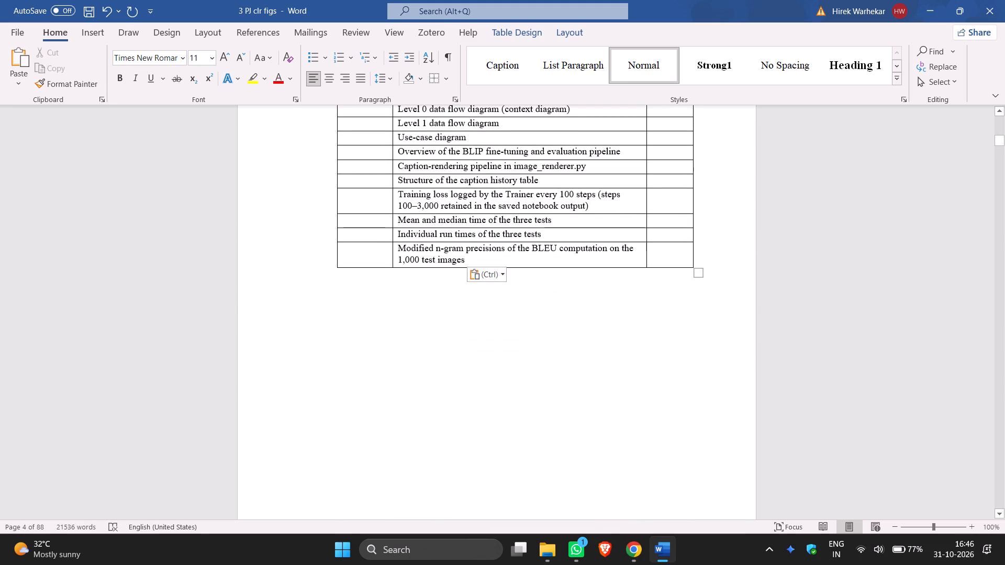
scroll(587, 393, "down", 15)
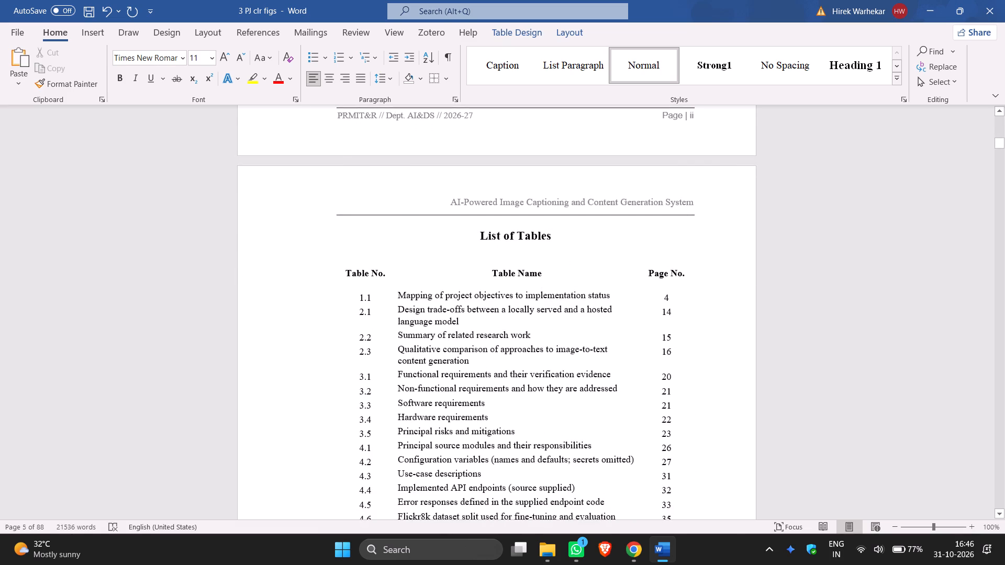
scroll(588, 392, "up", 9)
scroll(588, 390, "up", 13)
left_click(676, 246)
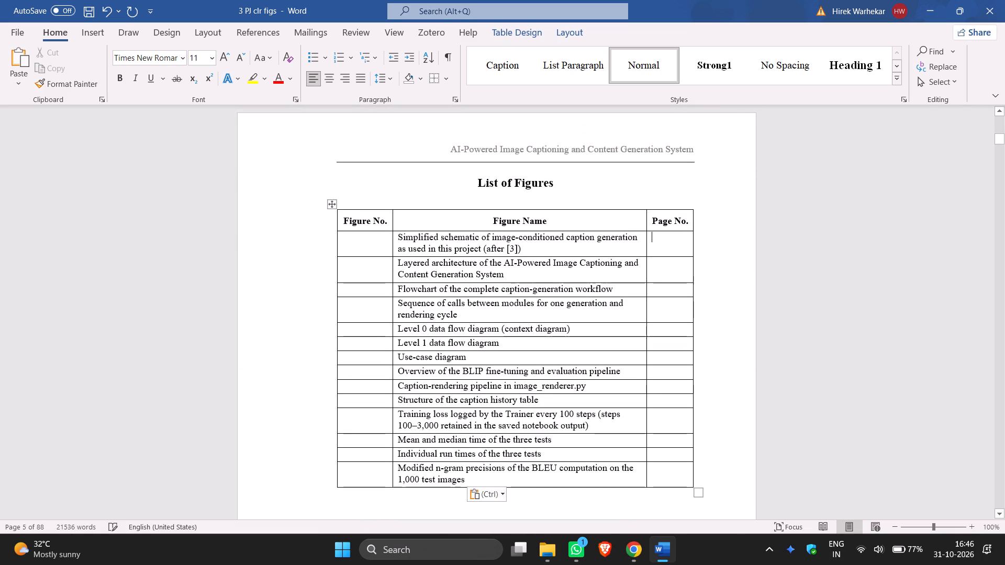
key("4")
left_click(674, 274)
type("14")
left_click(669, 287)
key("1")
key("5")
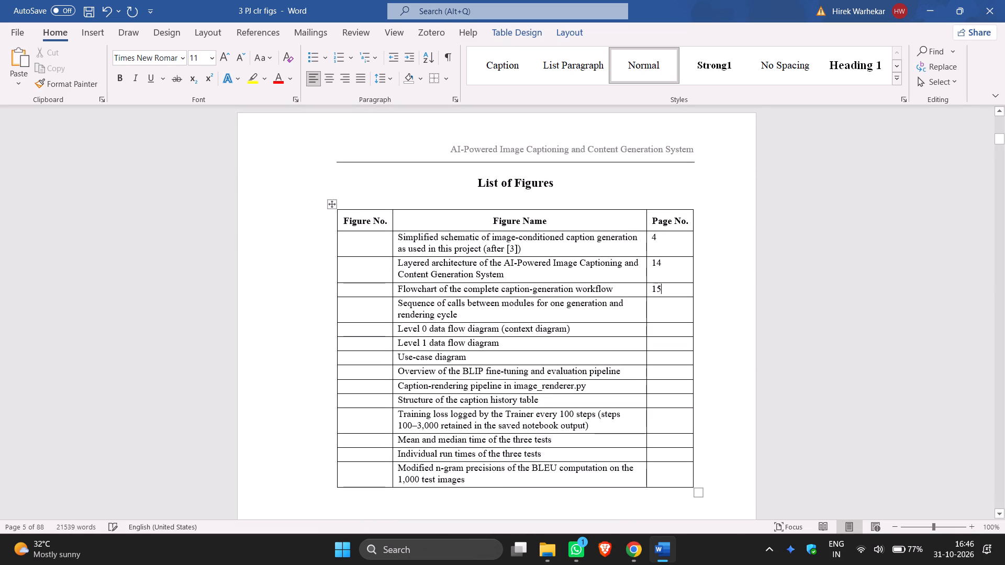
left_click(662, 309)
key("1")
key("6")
Set the first row's page number to 12, matching Figure 2.1 in the old List of Figures.
scroll(661, 309, "down", 12)
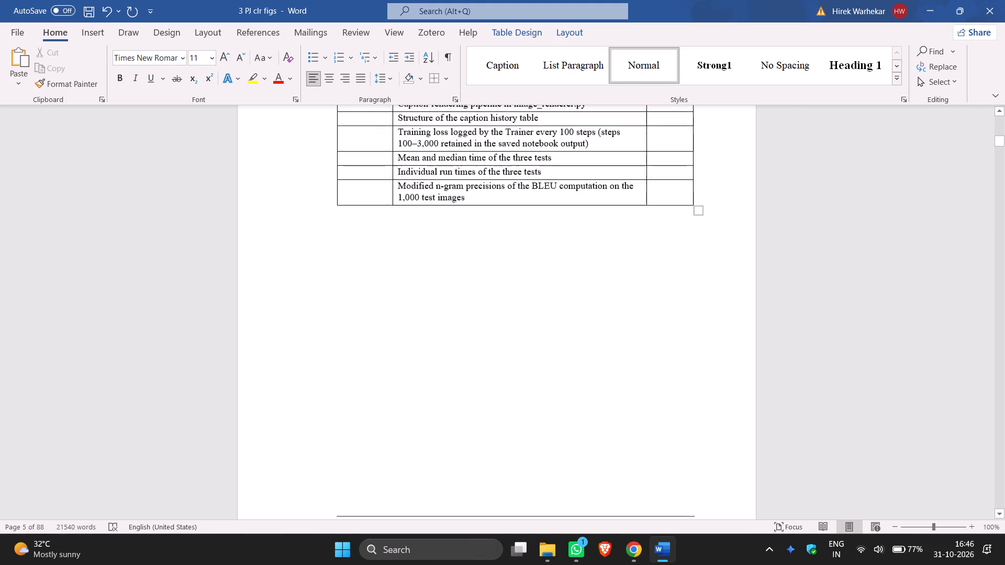
scroll(658, 306, "down", 13)
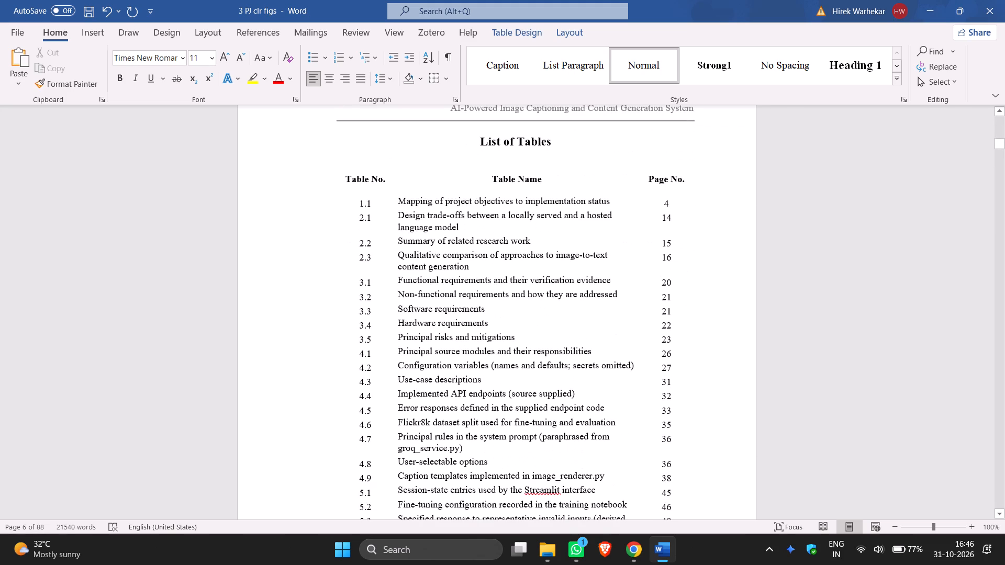
scroll(657, 302, "up", 8)
scroll(657, 302, "up", 17)
scroll(656, 299, "up", 8)
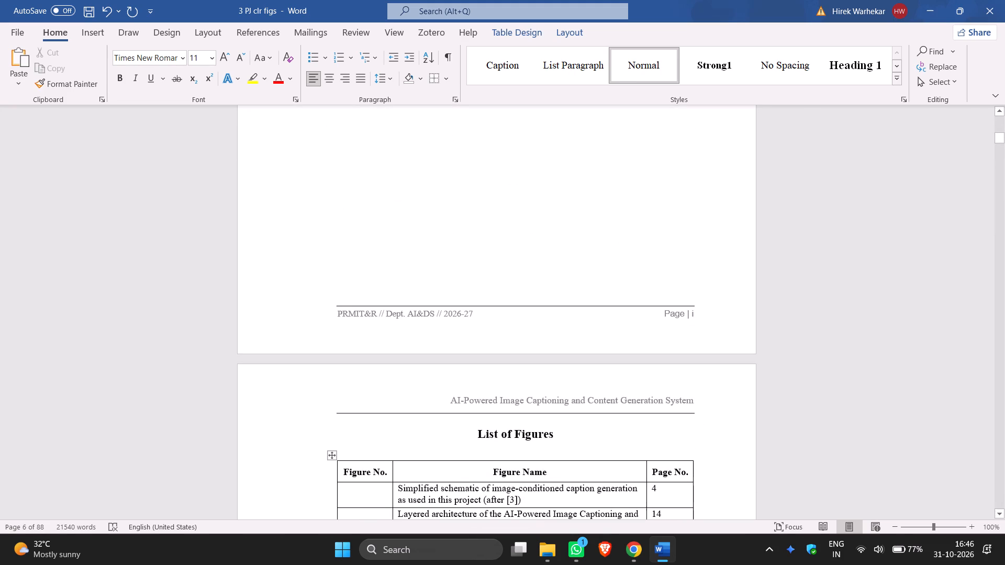
scroll(654, 298, "up", 17)
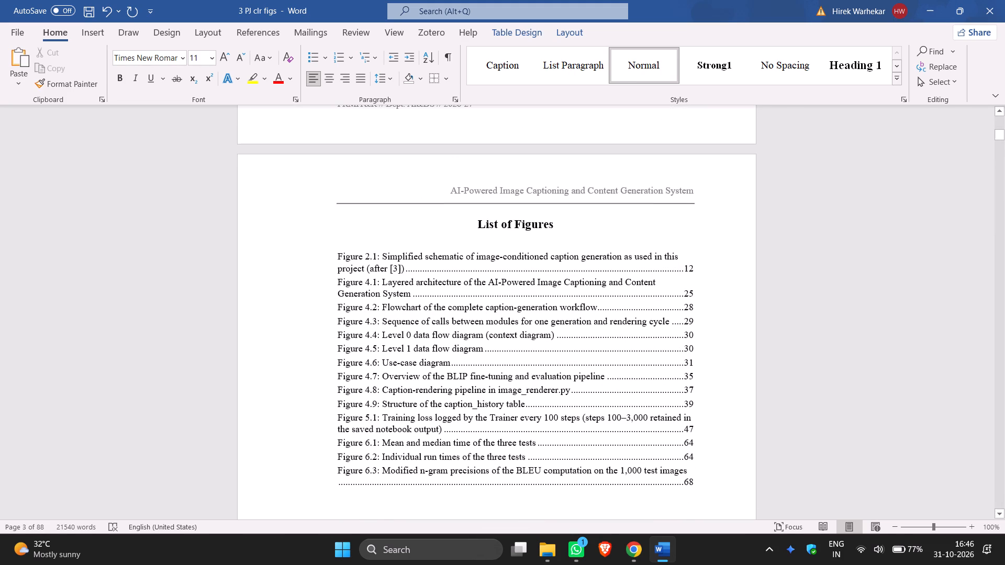
scroll(653, 293, "down", 3)
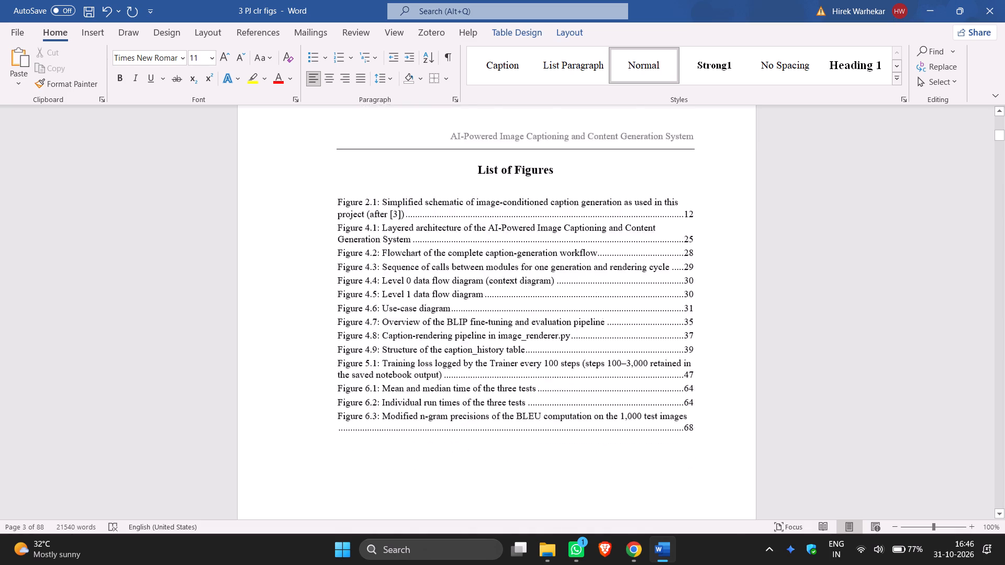
scroll(653, 293, "down", 17)
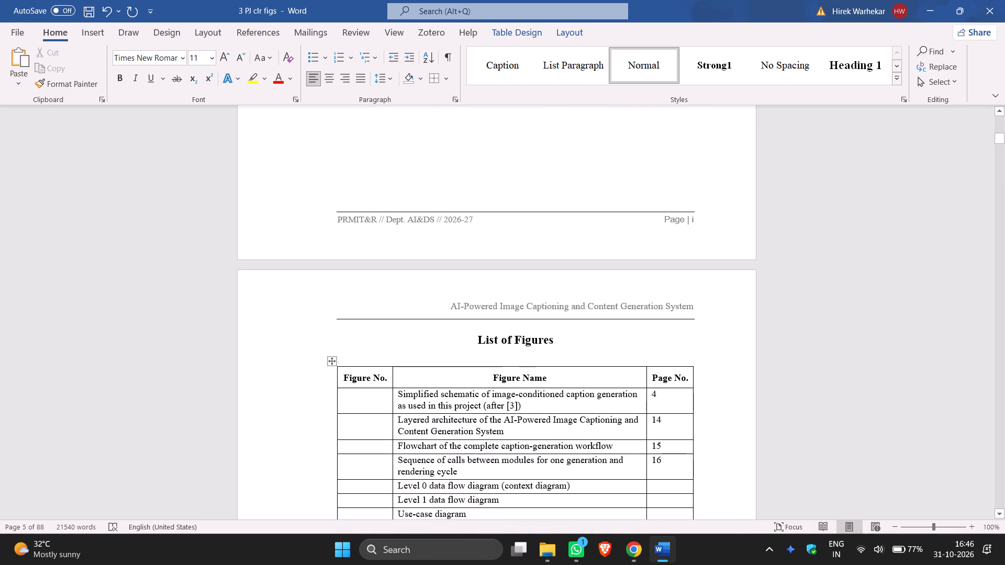
left_click(661, 398)
key("BackSpace")
key("1")
key("2")
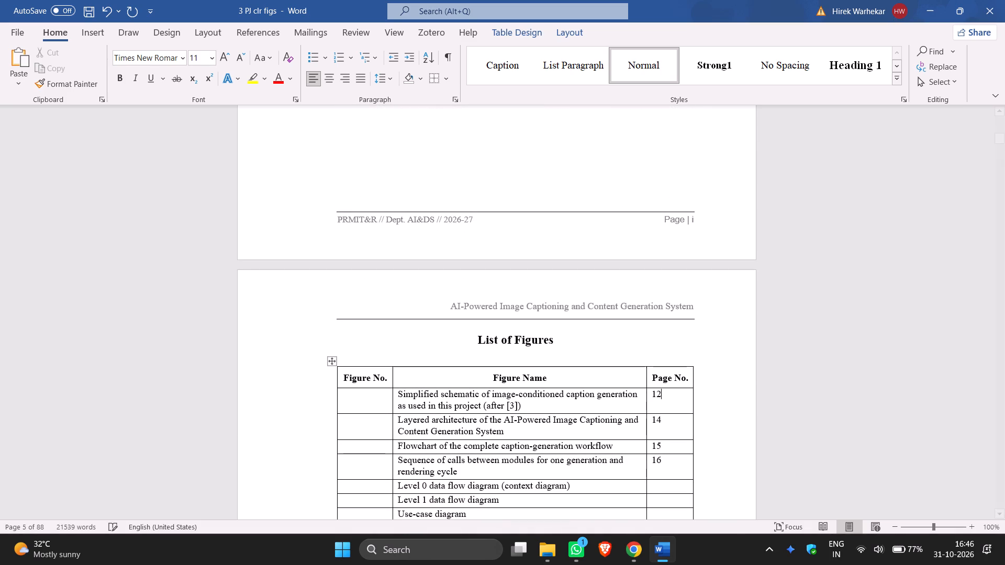
Set the second row's page number to 25, matching Figure 4.1 in the old list.
scroll(670, 425, "up", 16)
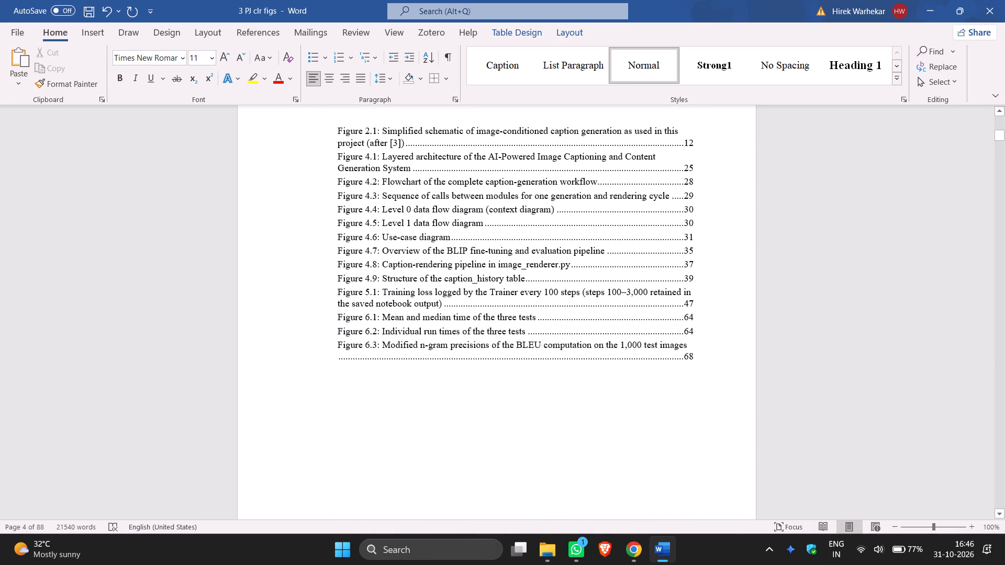
scroll(677, 402, "down", 15)
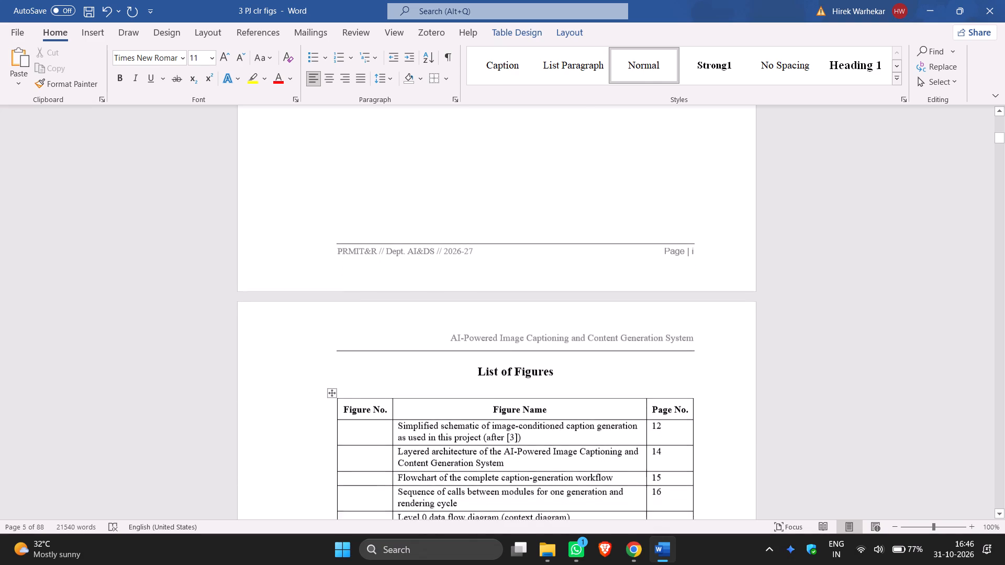
left_click(665, 456)
key("BackSpace")
key("BackSpace")
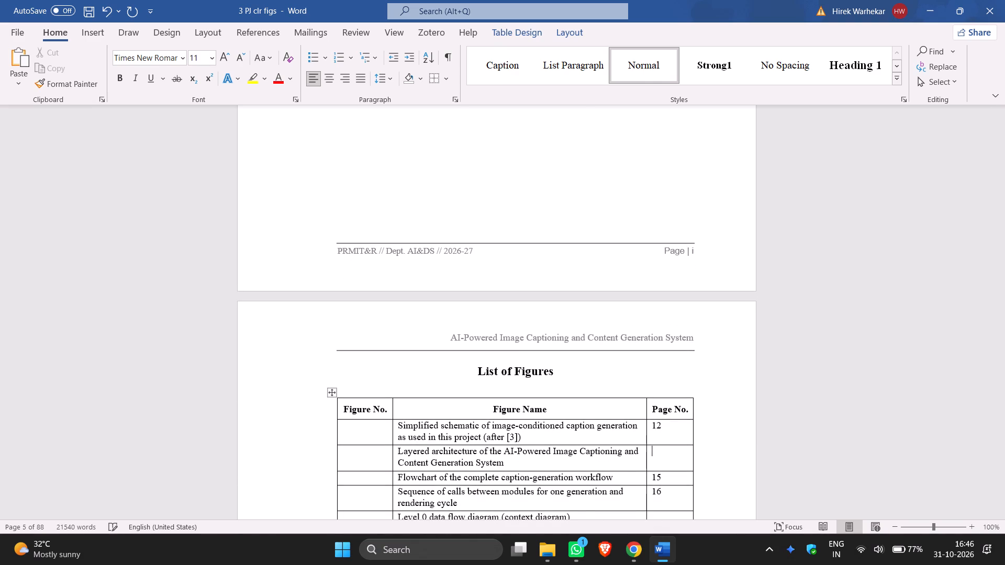
key("2")
key("5")
Set the page numbers of the caption-generation workflow and sequence-of-calls rows to 28 and 29.
left_click(668, 480)
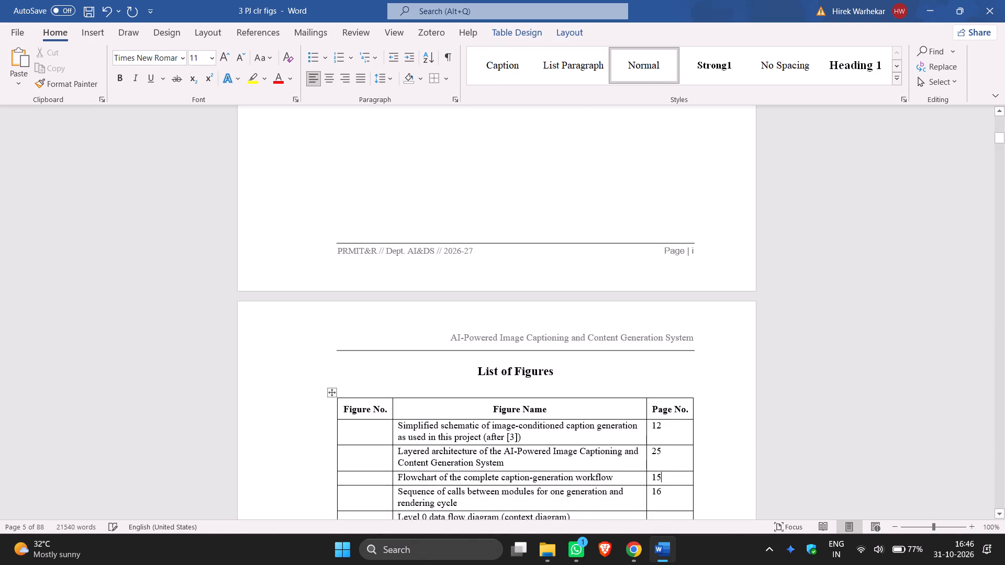
key("BackSpace")
key("BackSpace")
key("2")
key("8")
left_click(669, 495)
key("BackSpace")
key("BackSpace")
key("2")
key("9")
Enter page numbers 30, 30, 31 and 35 for the fifth to eighth figures, following Figures 4.4 to 4.7 in the old list.
scroll(666, 476, "up", 16)
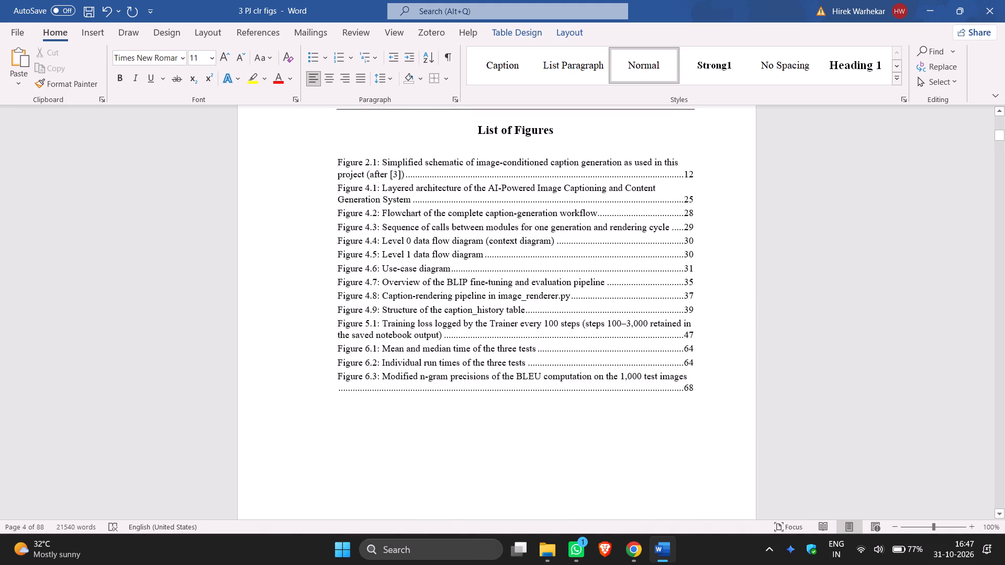
scroll(672, 462, "down", 10)
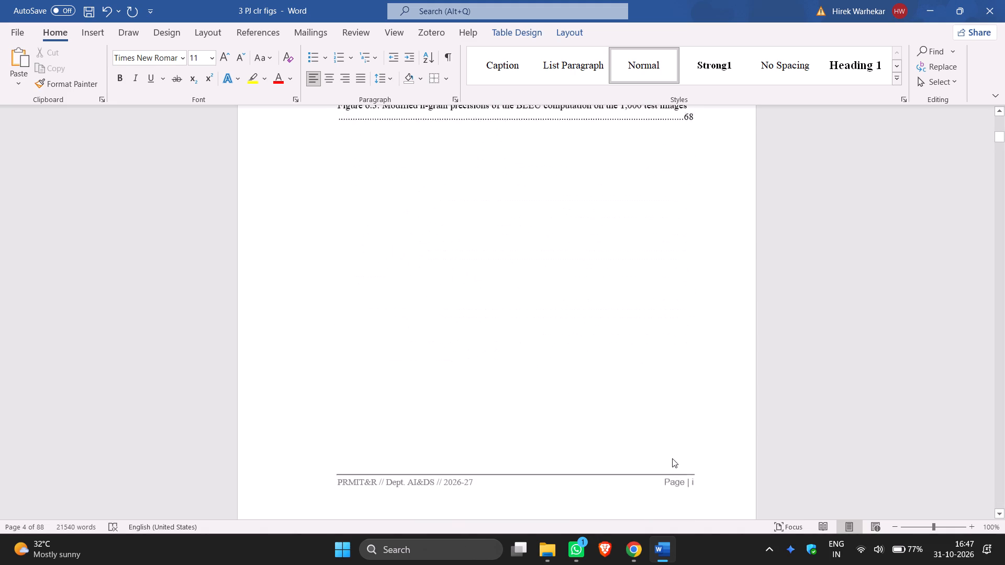
scroll(672, 458, "down", 13)
left_click(664, 302)
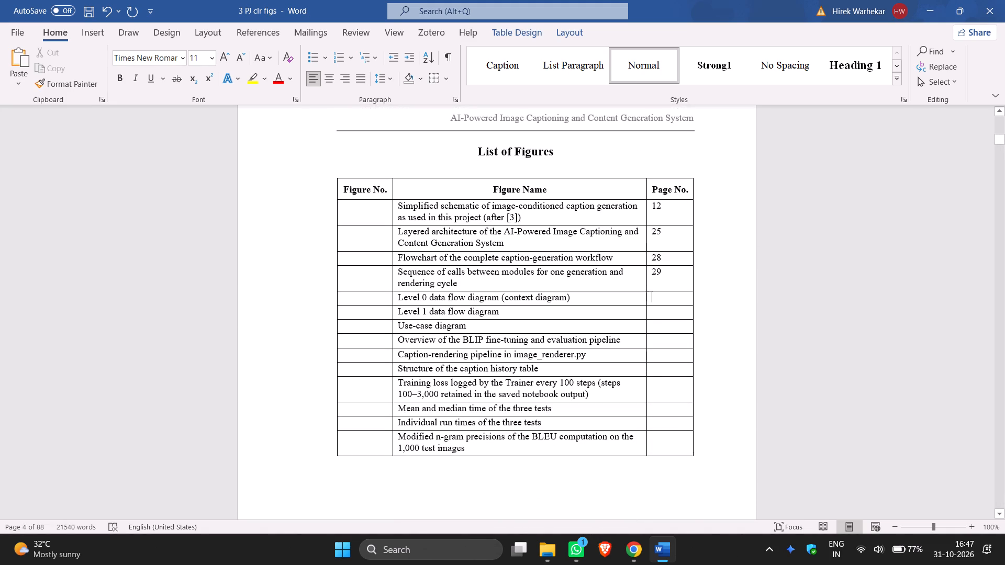
key("3")
key("0")
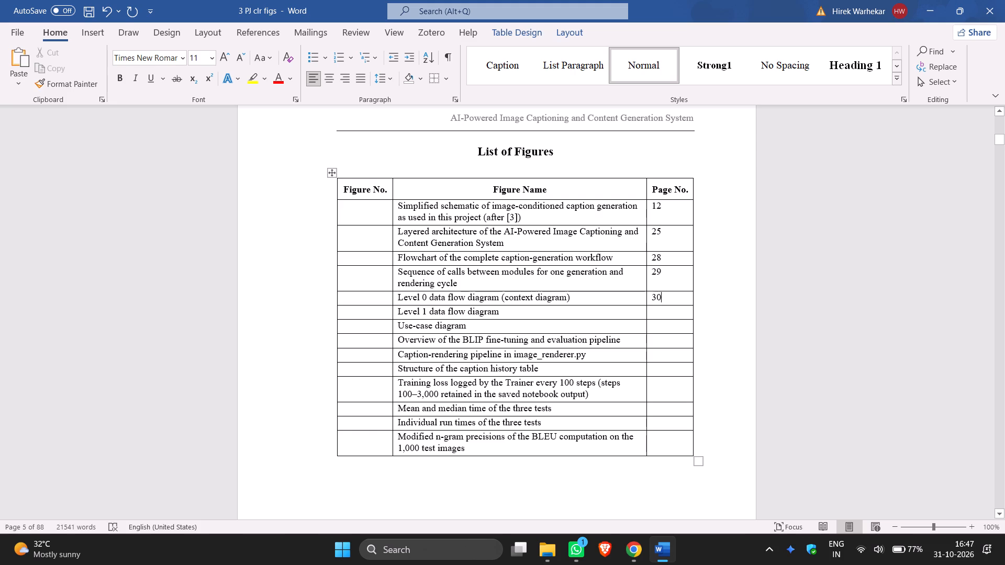
left_click(667, 315)
key("3")
key("0")
left_click(667, 326)
key("3")
key("1")
left_click(671, 341)
type("35")
Enter page number 37 for the caption-rendering pipeline row and 39 for the caption history table row.
scroll(668, 342, "up", 20)
scroll(668, 342, "up", 2)
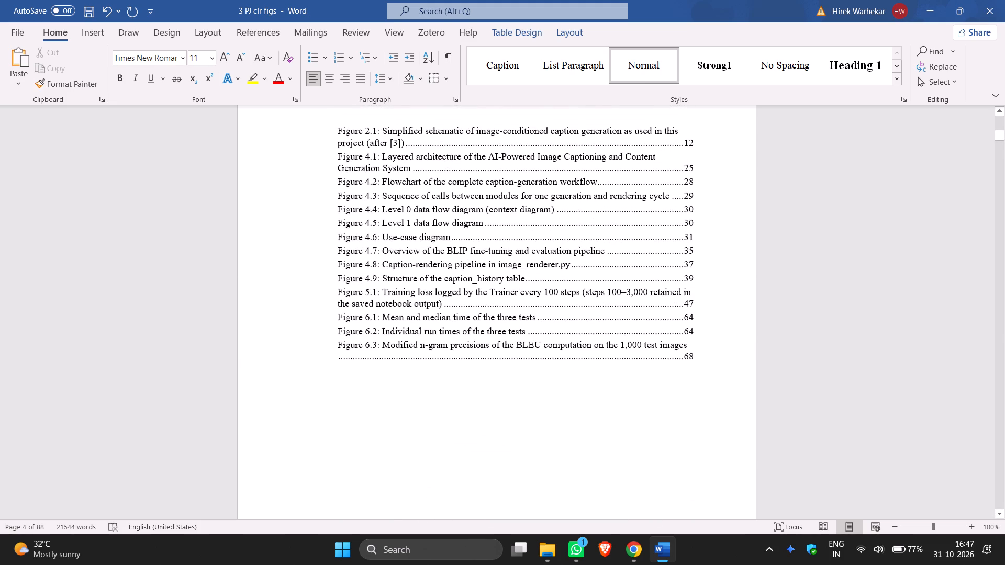
scroll(701, 298, "down", 20)
scroll(701, 298, "down", 4)
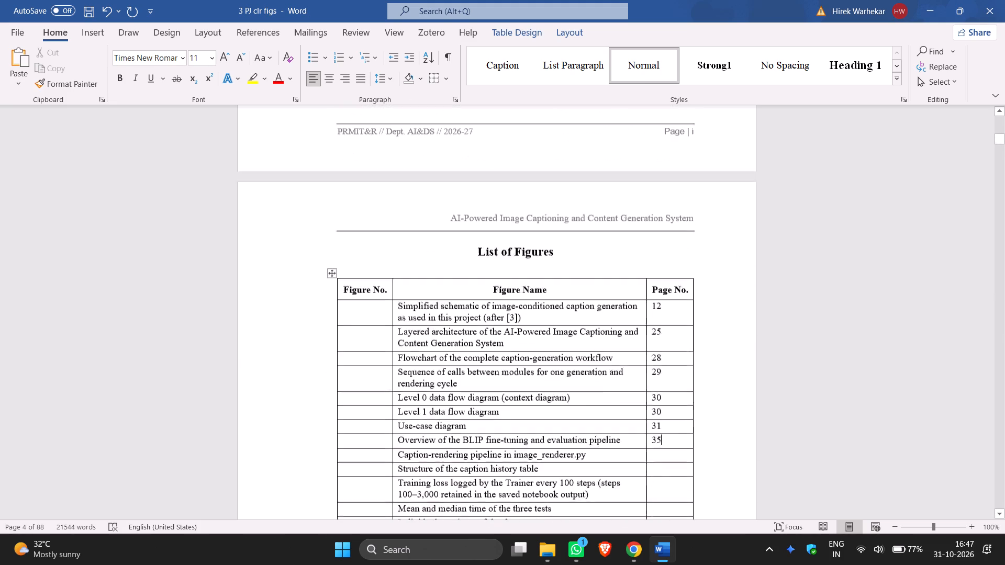
left_click(675, 289)
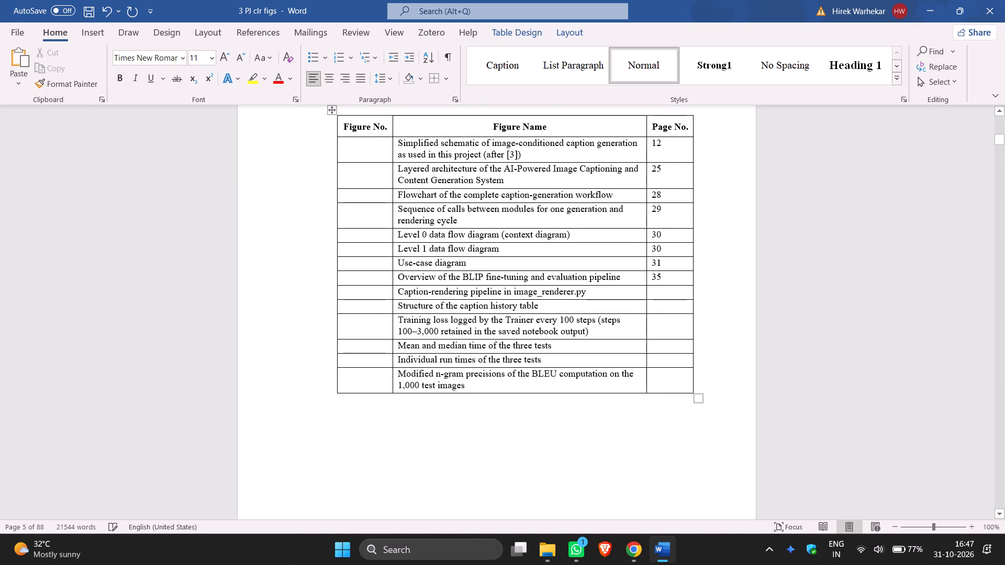
key("3")
key("7")
left_click(673, 303)
key("3")
key("9")
Enter page number 47 for the training-loss row and 64 for both the mean-and-median-time and individual-run-times rows.
scroll(667, 312, "up", 20)
scroll(667, 312, "up", 5)
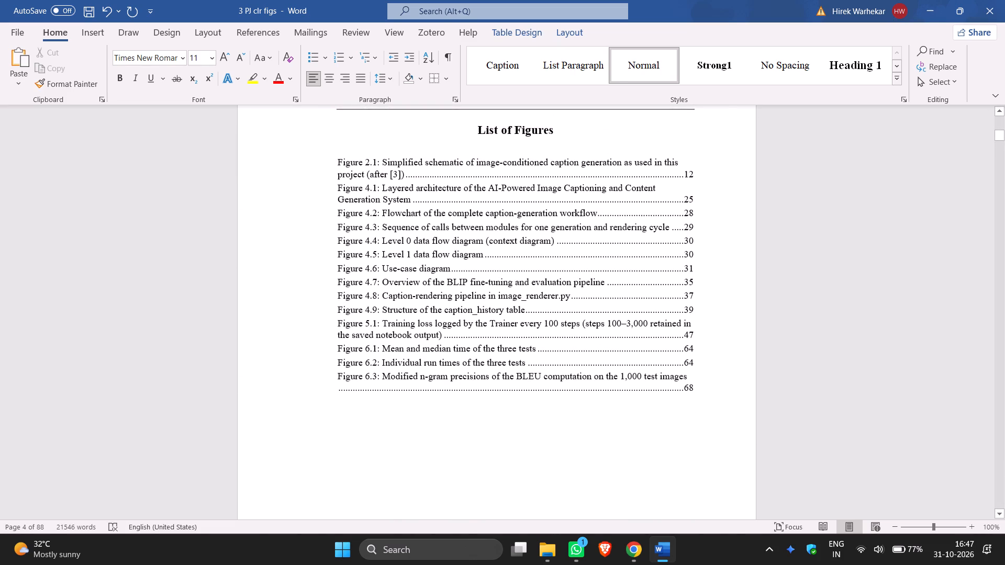
scroll(665, 311, "down", 14)
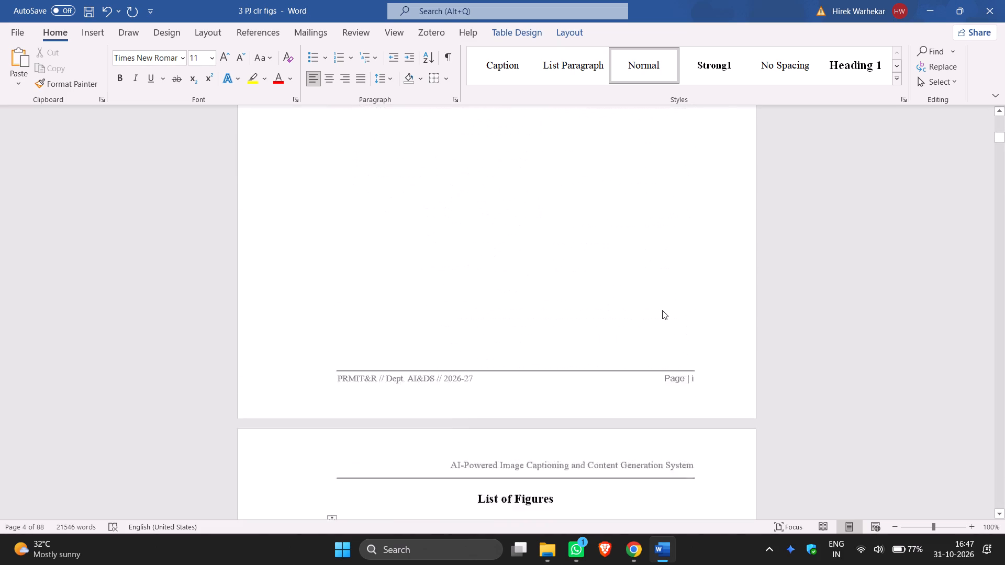
scroll(662, 310, "down", 15)
left_click(663, 205)
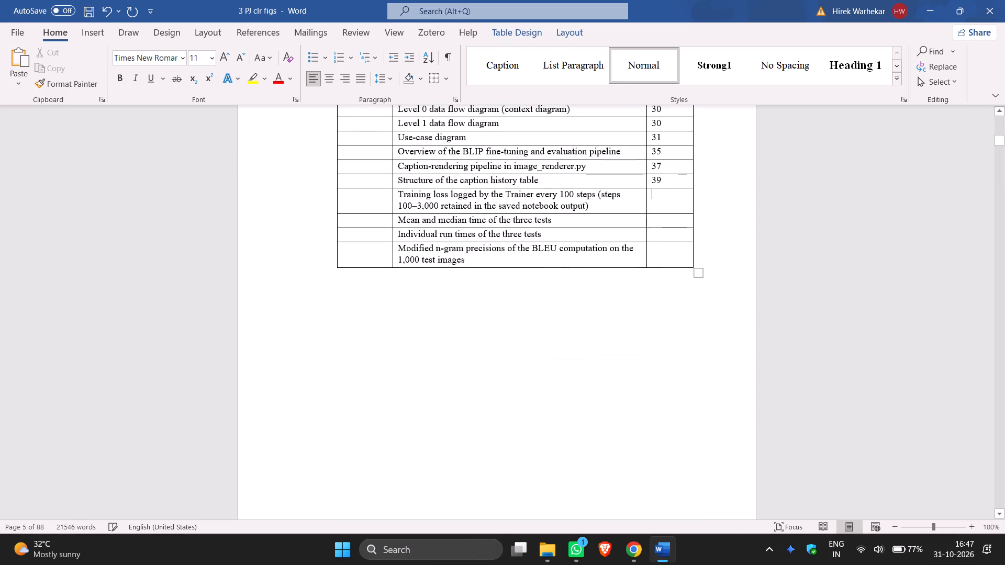
key("4")
key("7")
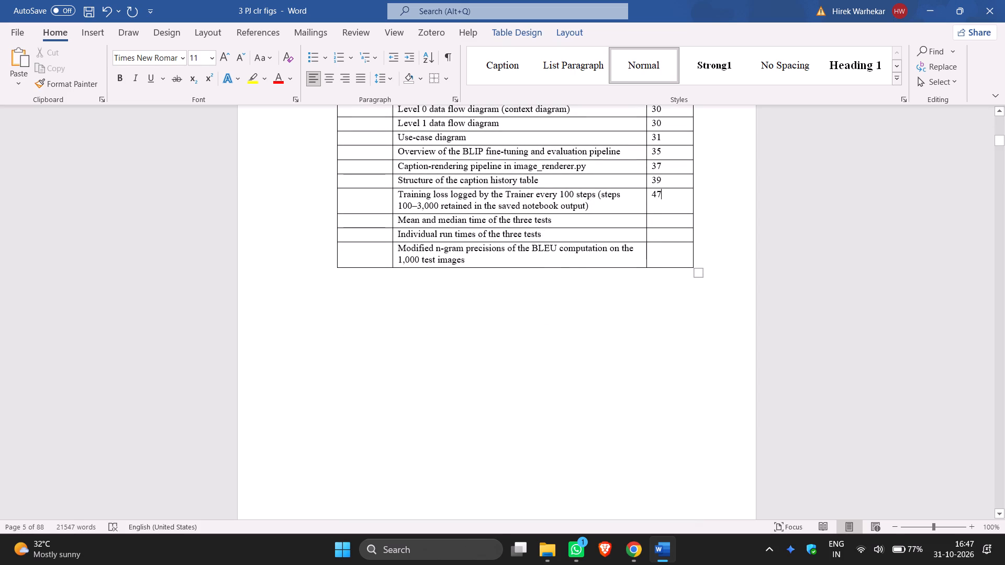
left_click(678, 220)
key("6")
key("4")
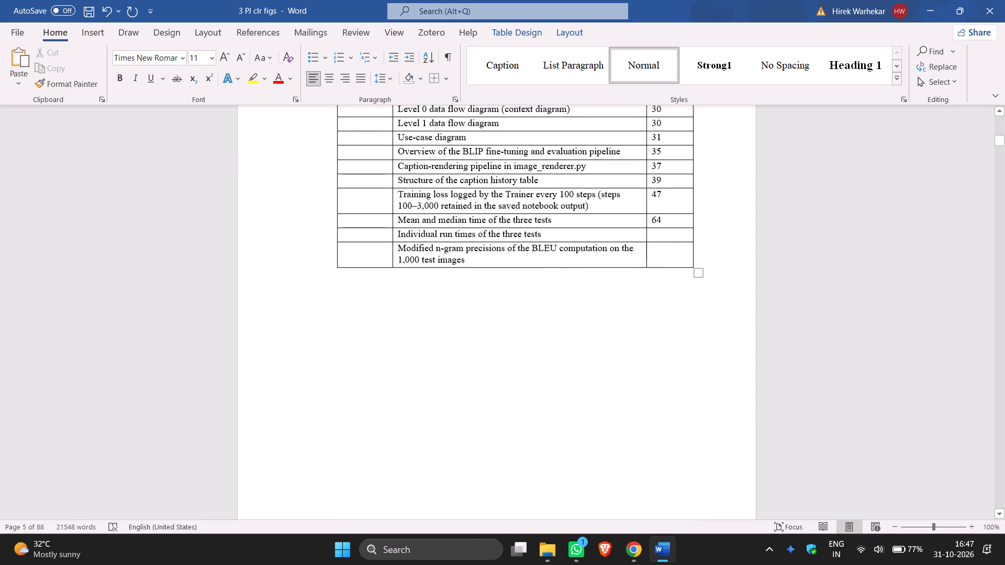
left_click(664, 235)
type("64")
Set the page number of the last row, modified n-gram precisions, to 68 as in the old list.
scroll(661, 241, "up", 20)
scroll(661, 241, "up", 1)
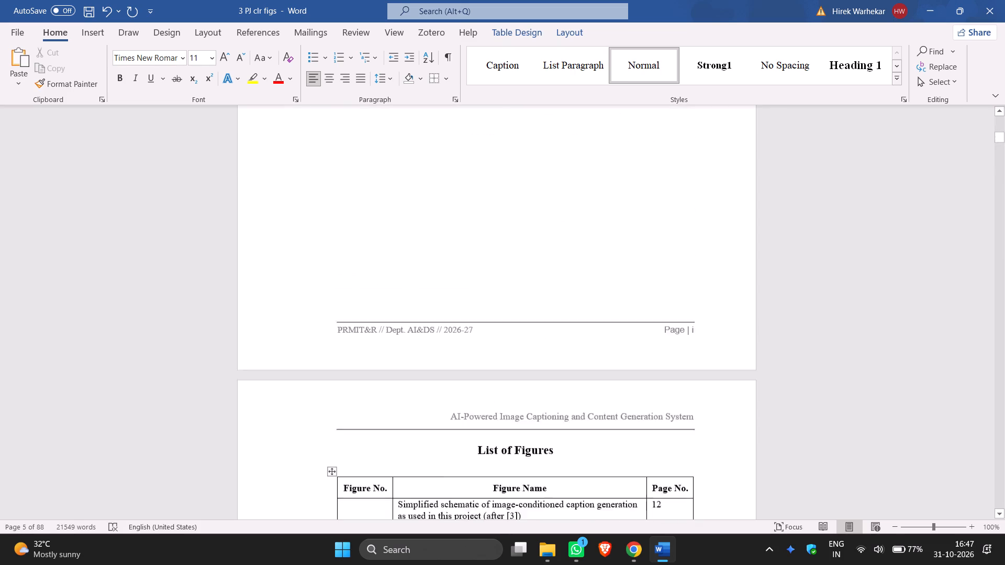
scroll(659, 242, "up", 2)
scroll(659, 242, "down", 20)
scroll(659, 242, "down", 2)
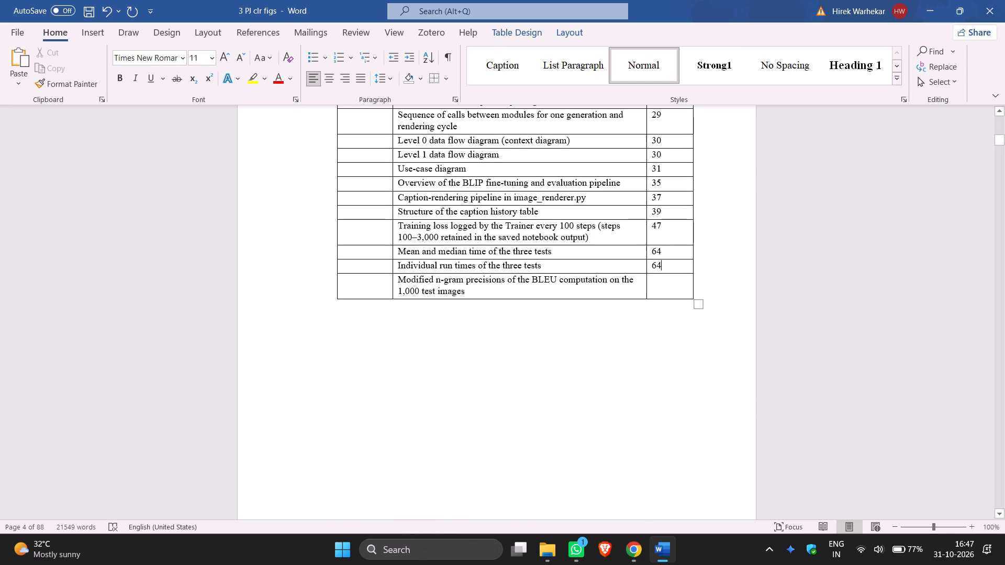
left_click(665, 282)
key("6")
key("8")
Enter figure numbers 2.1, 4.1, 4.2 and 4.3 in the first four rows of the new List of Figures table.
scroll(663, 282, "up", 17)
scroll(662, 277, "up", 11)
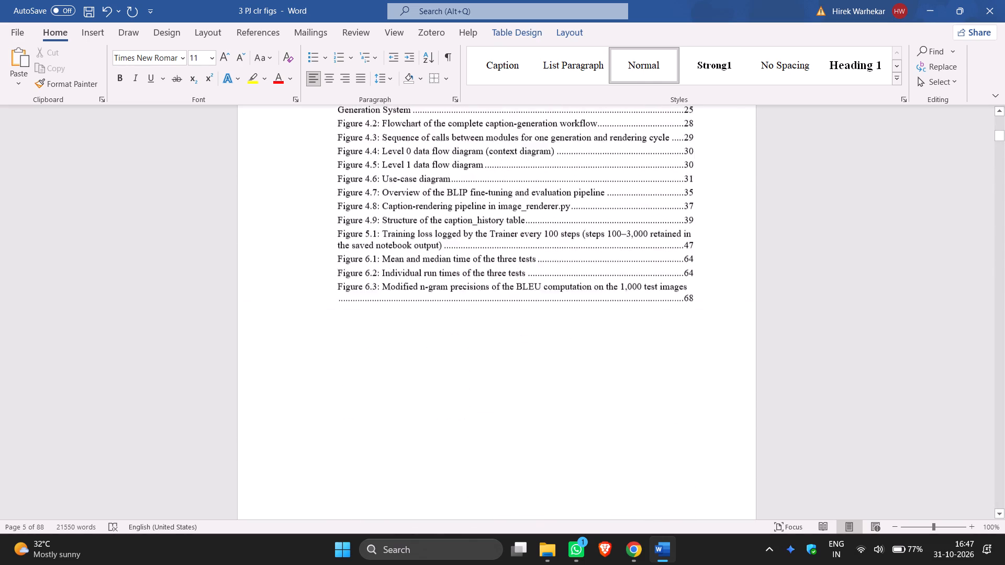
scroll(662, 274, "up", 5)
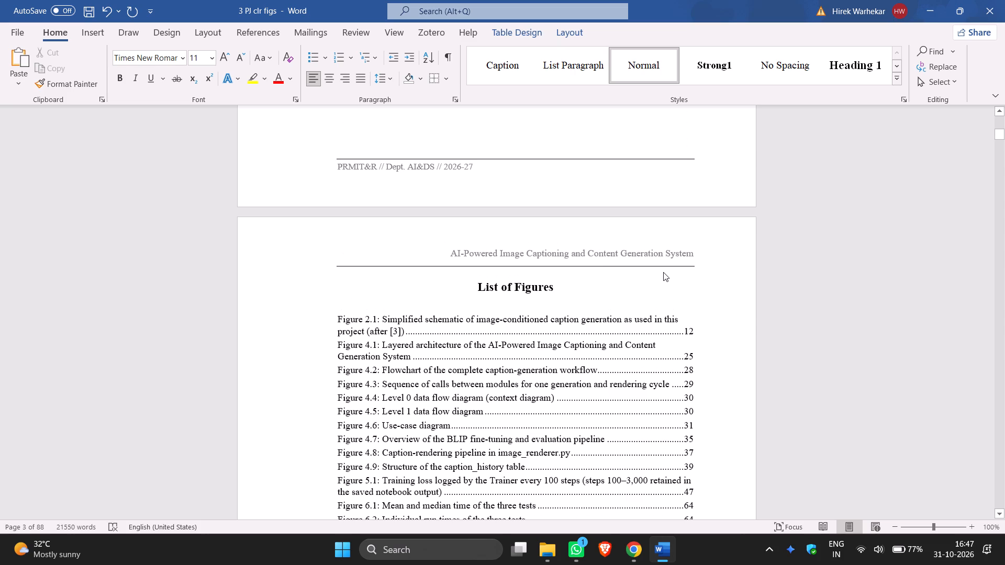
scroll(663, 272, "down", 20)
scroll(663, 272, "down", 4)
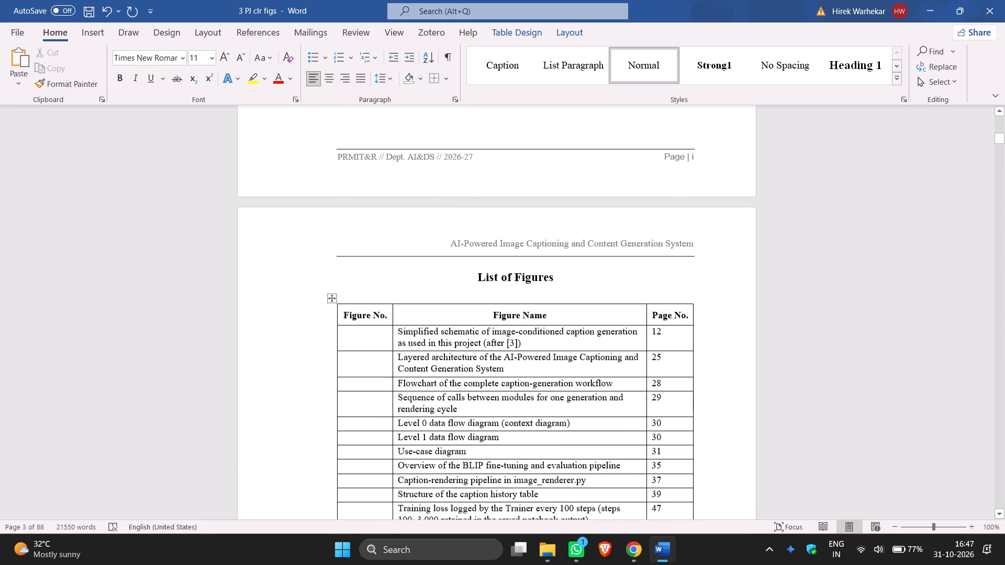
left_click(359, 332)
type("2.1")
left_click(353, 359)
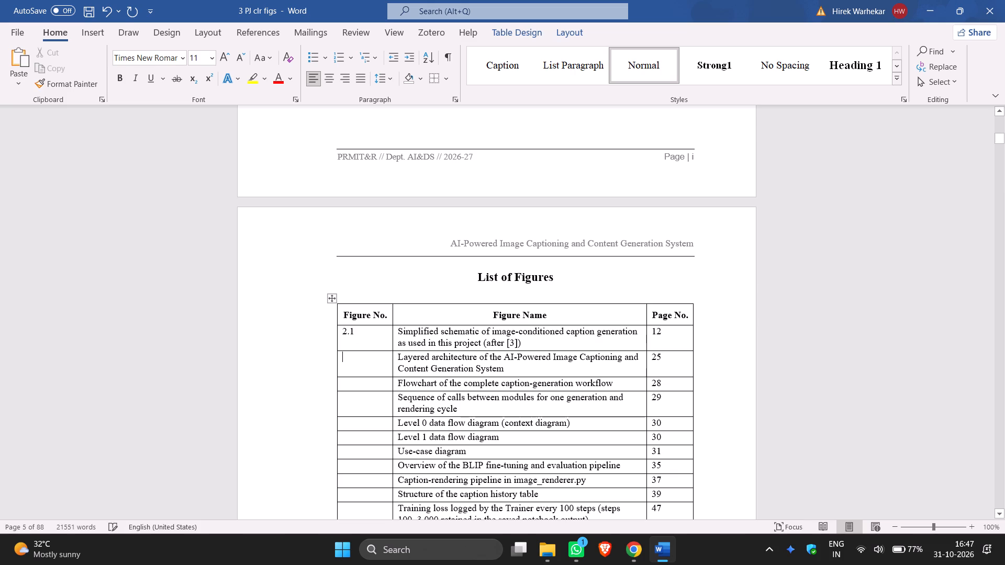
type("4.1")
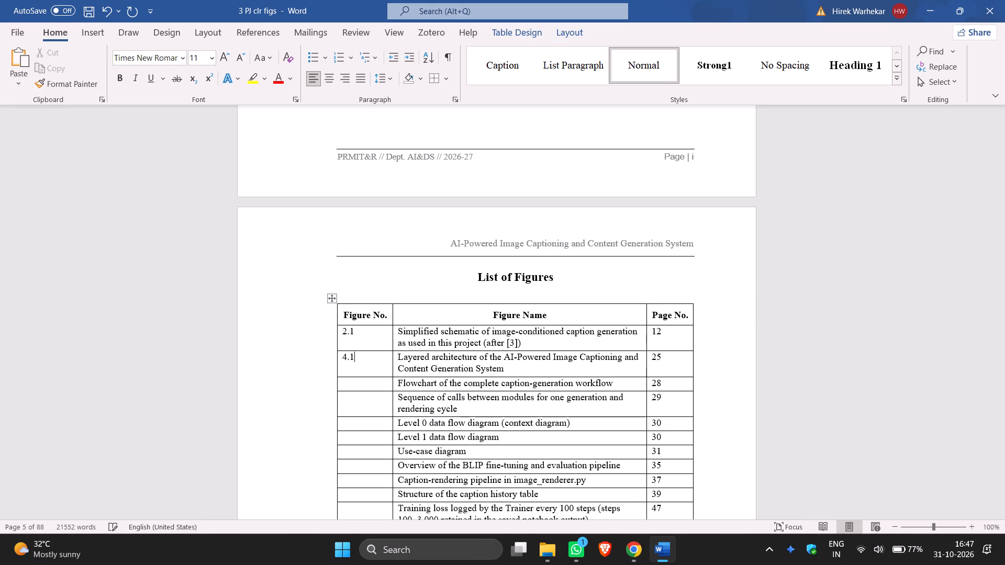
left_click(354, 382)
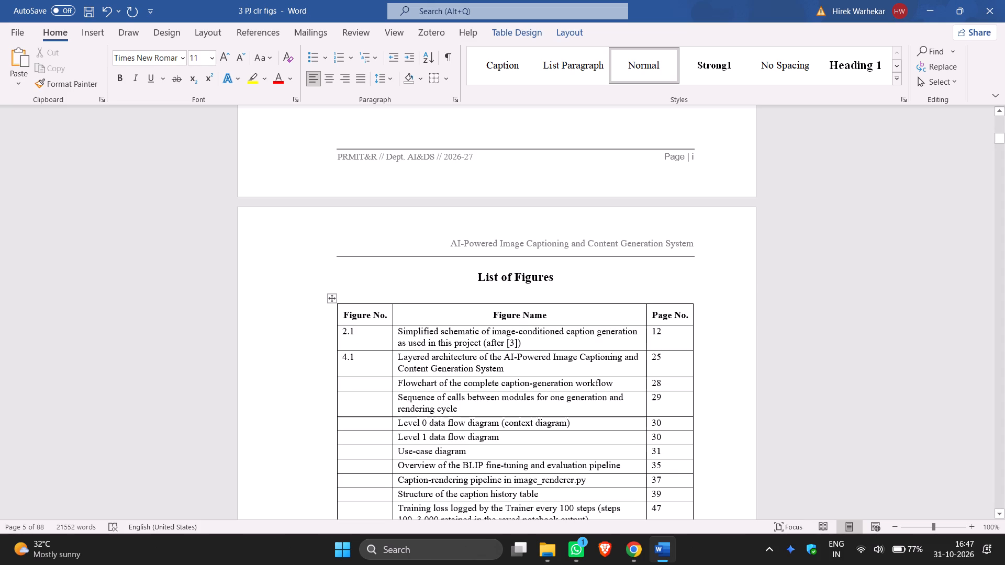
type("4.2")
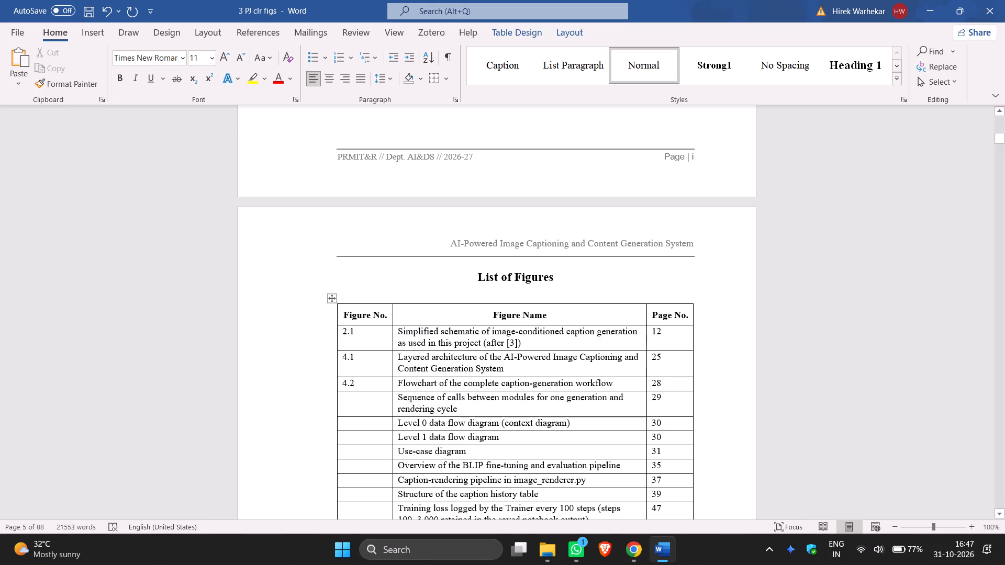
left_click(350, 398)
type("4.3")
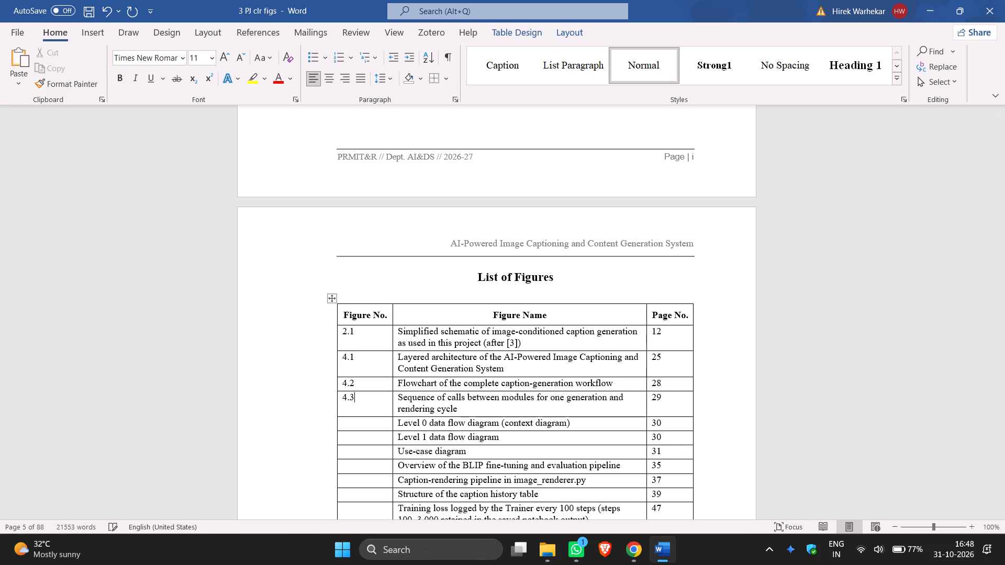
Number the rows from the Level 0 data flow diagram to the caption history table 4.4 through 4.9.
left_click(349, 421)
type("4.4")
left_click(352, 441)
type("4.5")
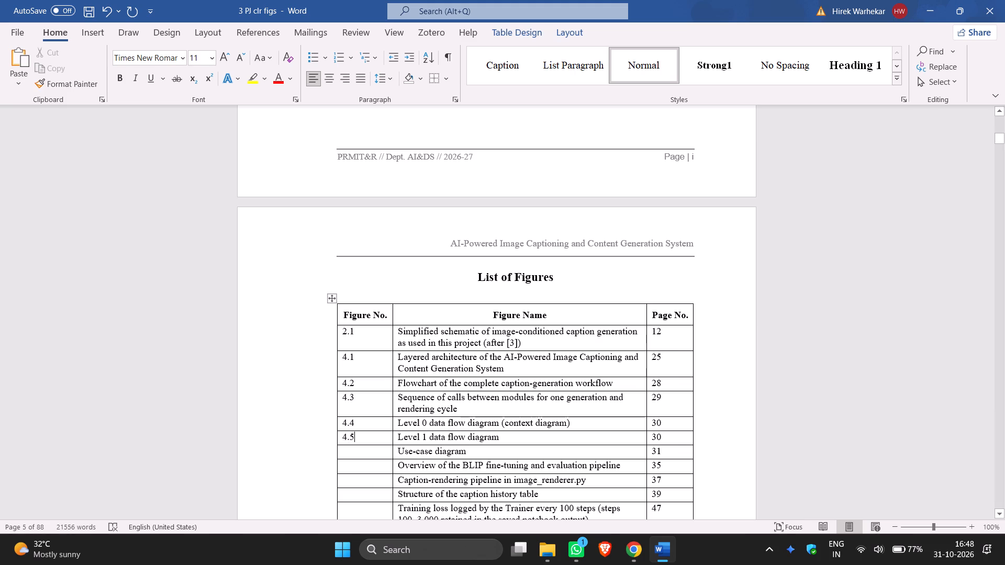
left_click(353, 453)
type("4.6")
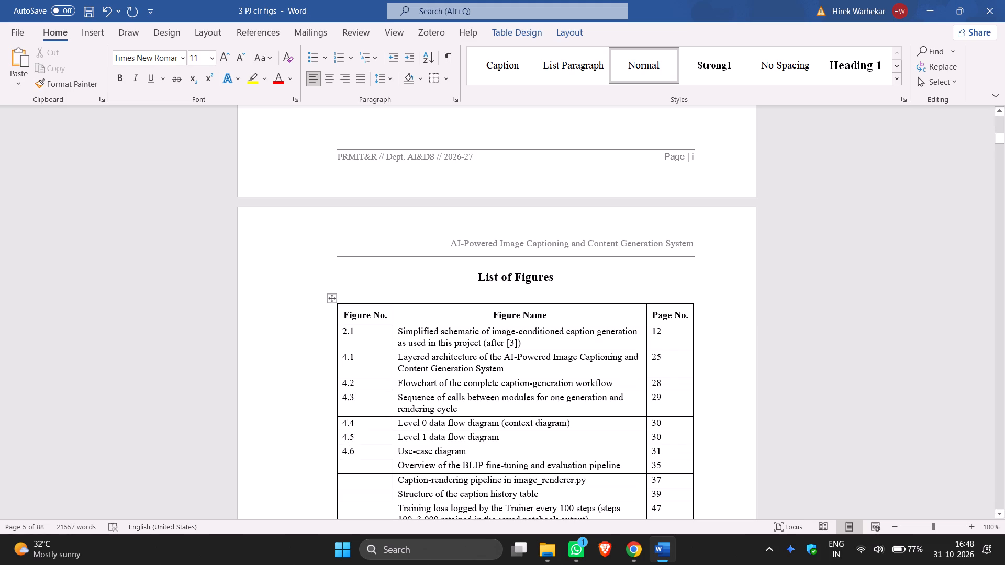
left_click(356, 465)
type("4.7")
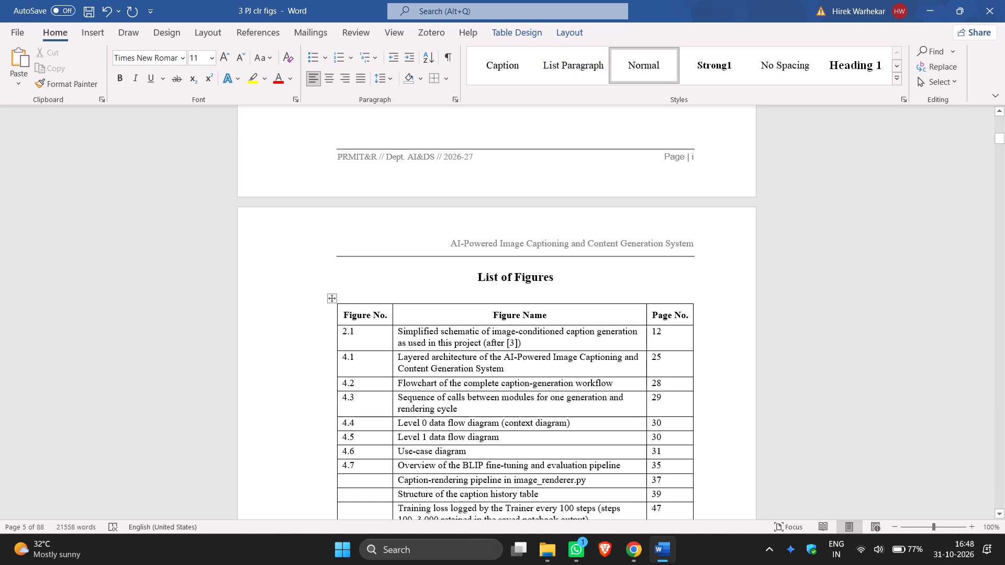
left_click(356, 478)
type("4.8")
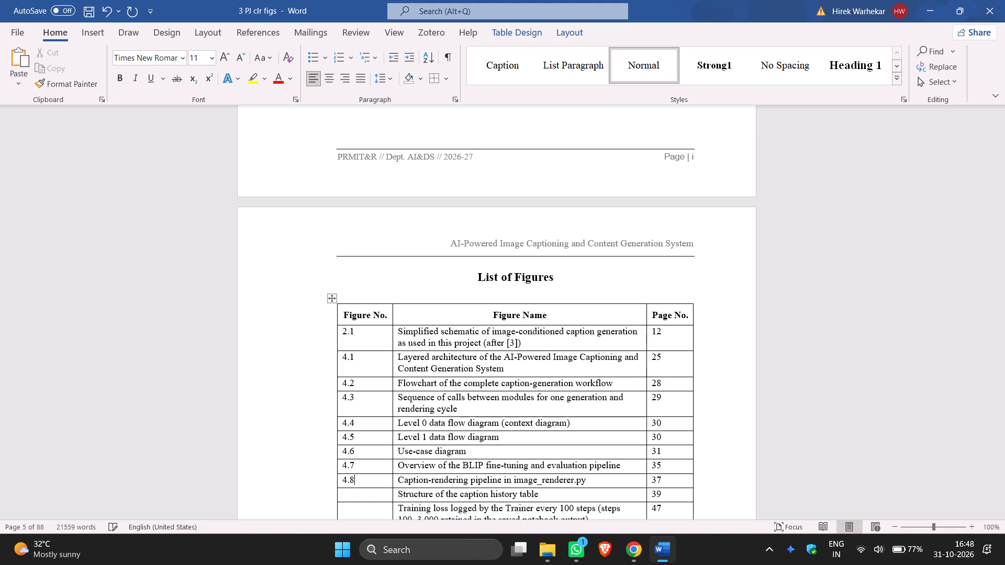
left_click(358, 493)
type("4.9")
Enter figure numbers 5.1, 6.1, 6.2 and 6.3 in the last four rows, following the old list.
scroll(358, 479, "up", 15)
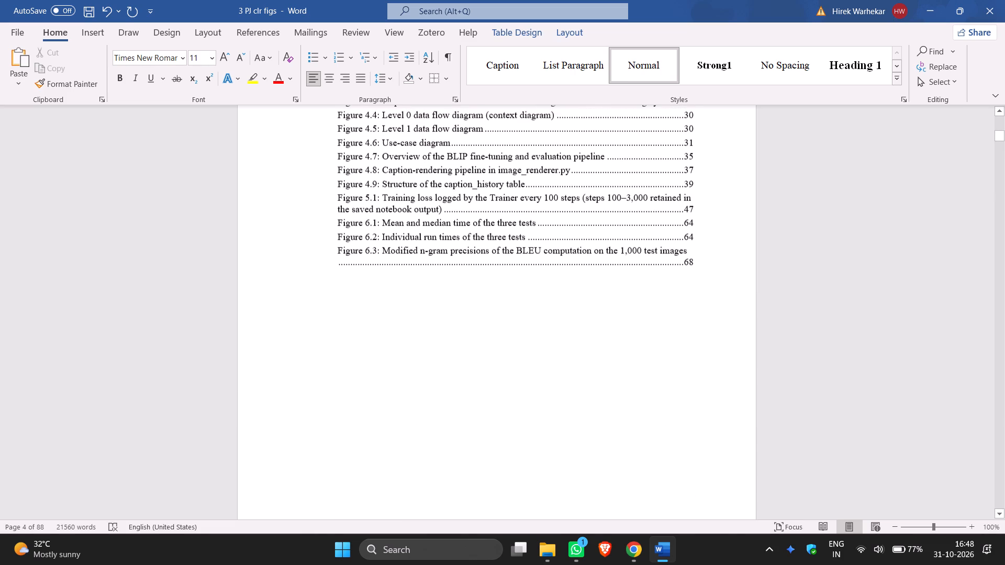
scroll(359, 474, "down", 15)
scroll(361, 464, "down", 6)
left_click(377, 325)
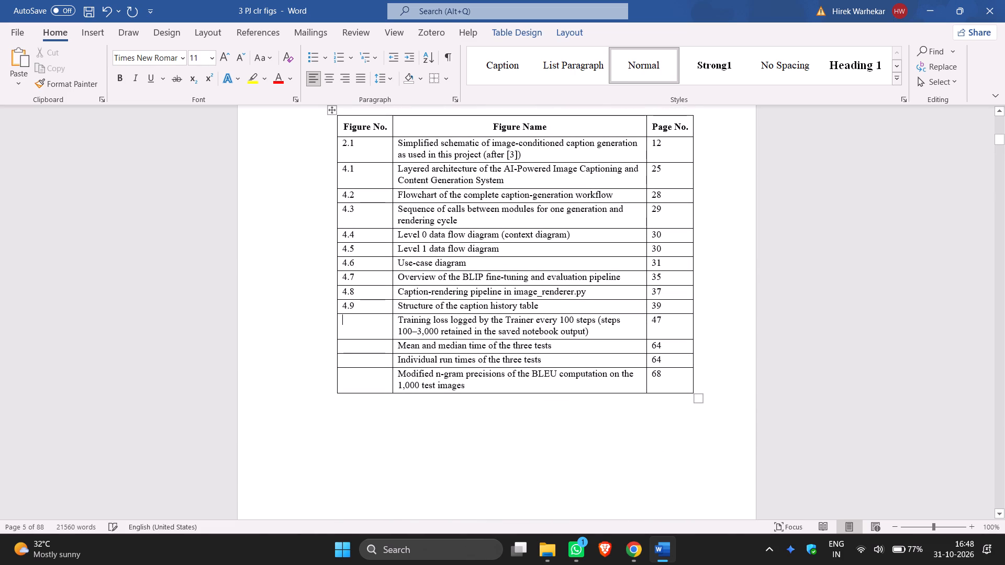
type("5.1")
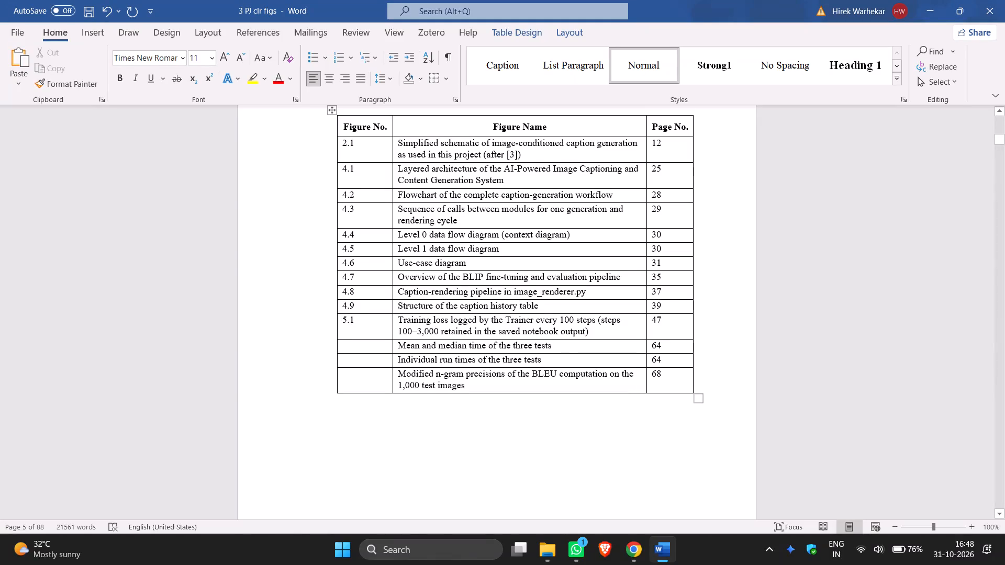
left_click(372, 347)
type("6.1")
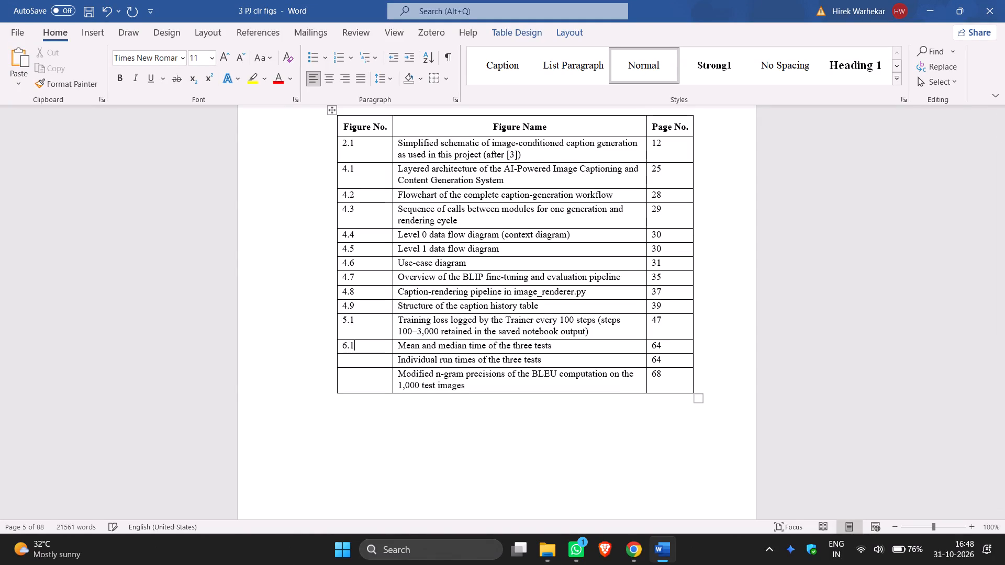
left_click(371, 358)
type("6.2")
left_click(371, 381)
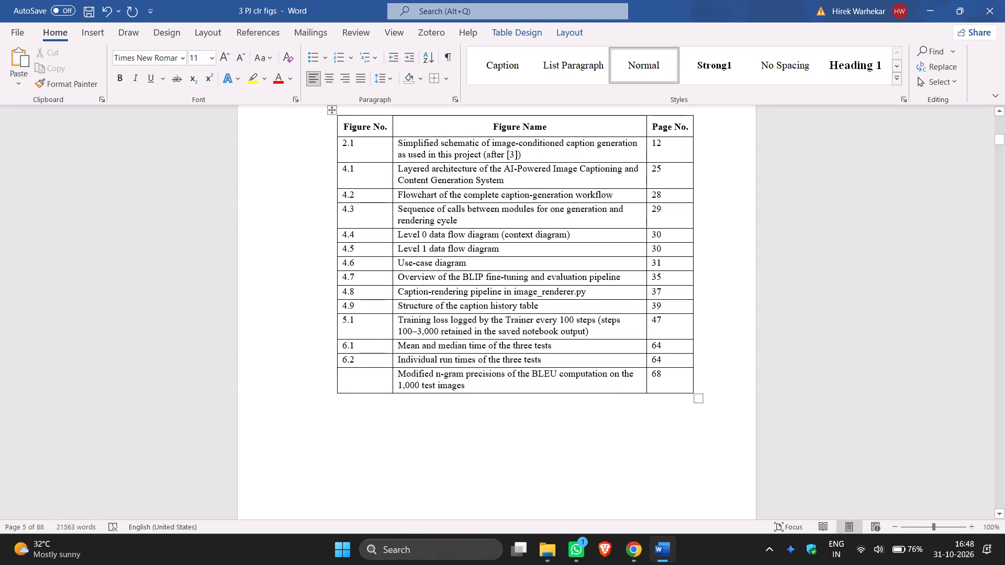
type("6.3")
Centre the figure numbers 2.1 to 6.3 in the Figure No. column.
scroll(281, 404, "up", 3)
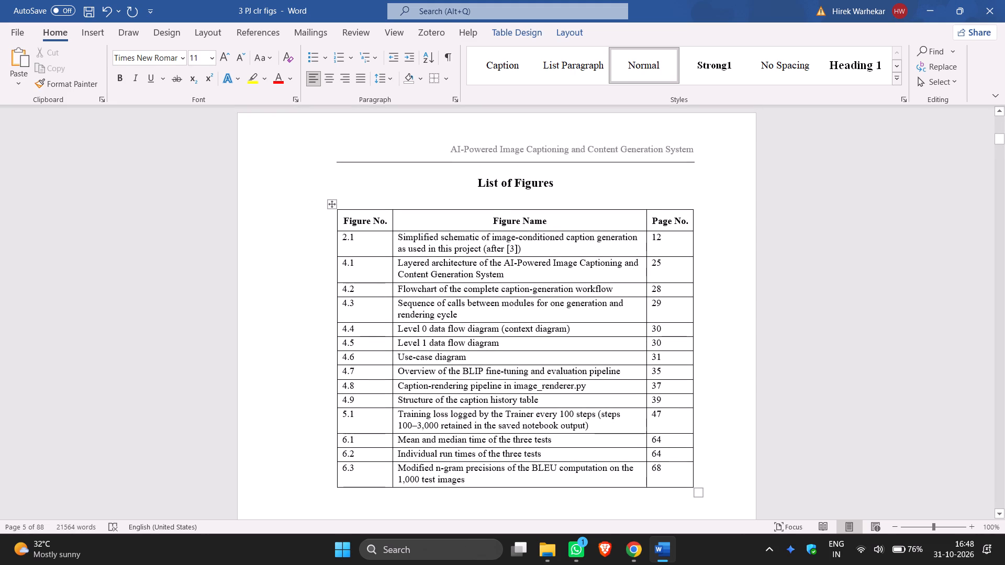
left_click_drag(343, 235, 360, 469)
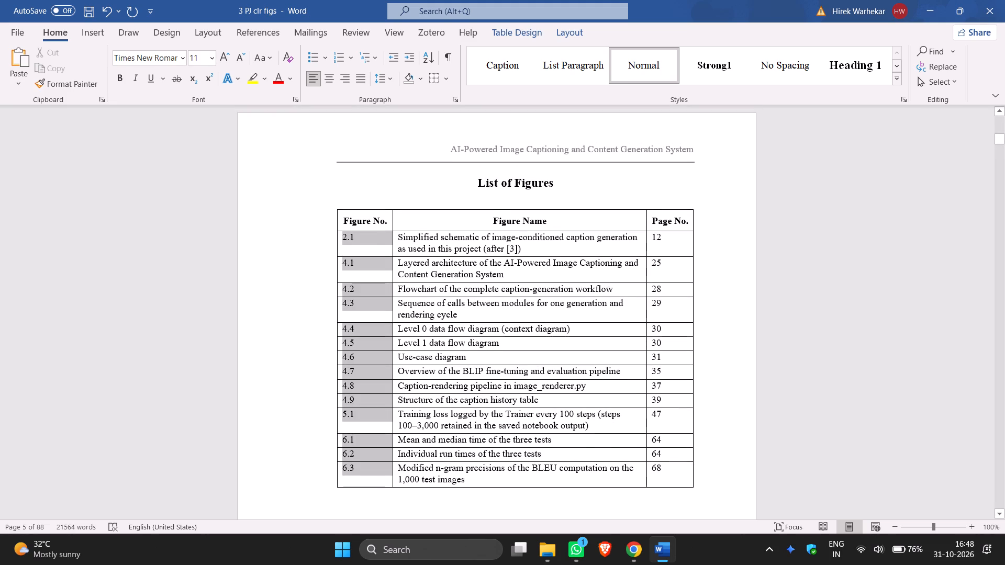
left_click_drag(360, 469, 361, 470)
left_click(329, 77)
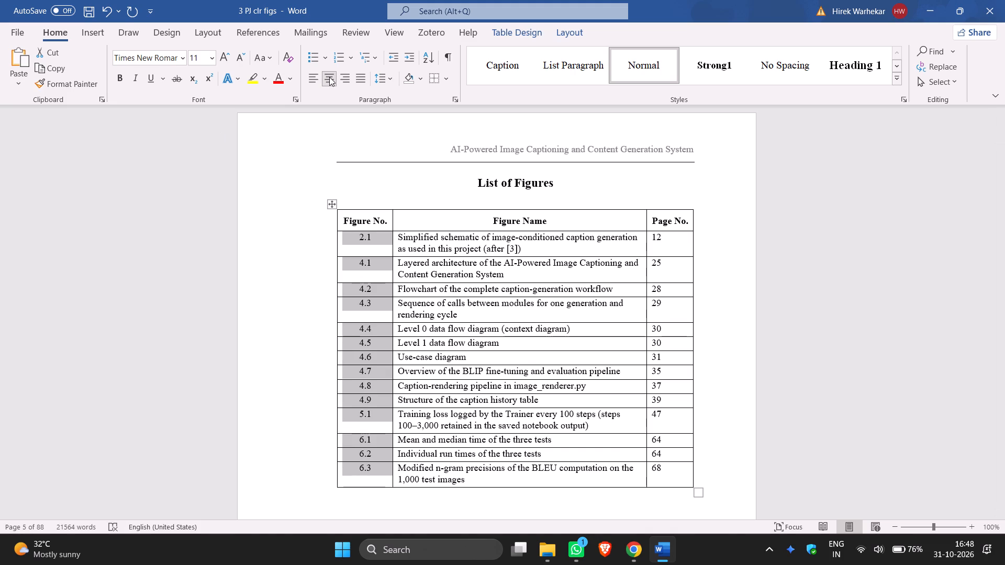
Set the figure-number cells' paragraph spacing to 0 pt after and 6 pt before.
left_click(207, 35)
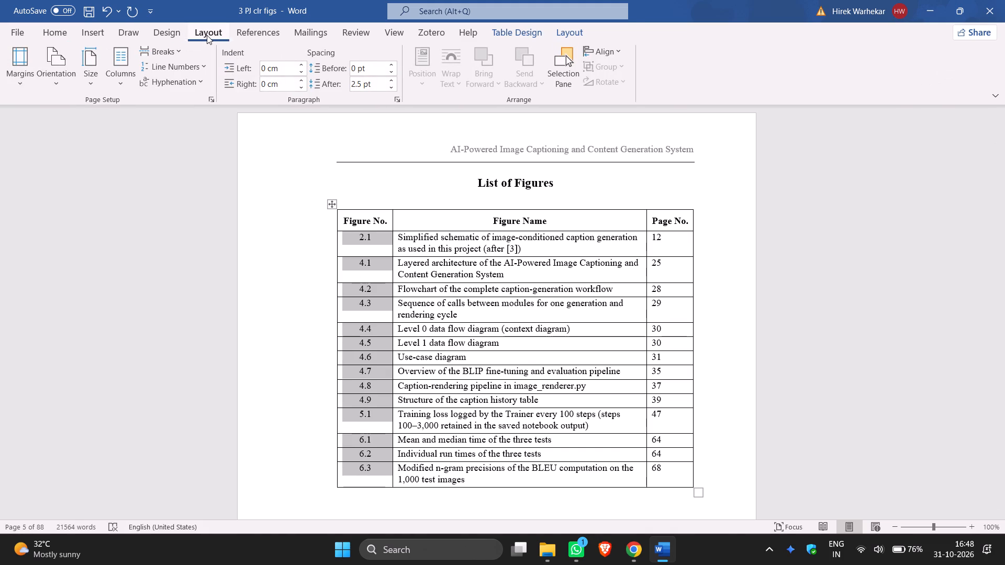
left_click(394, 86)
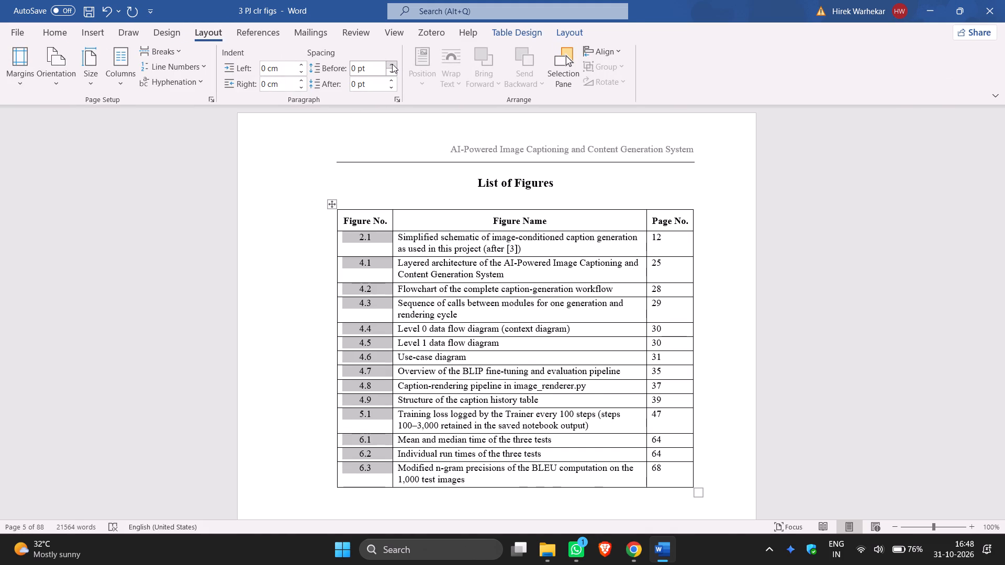
left_click(392, 64)
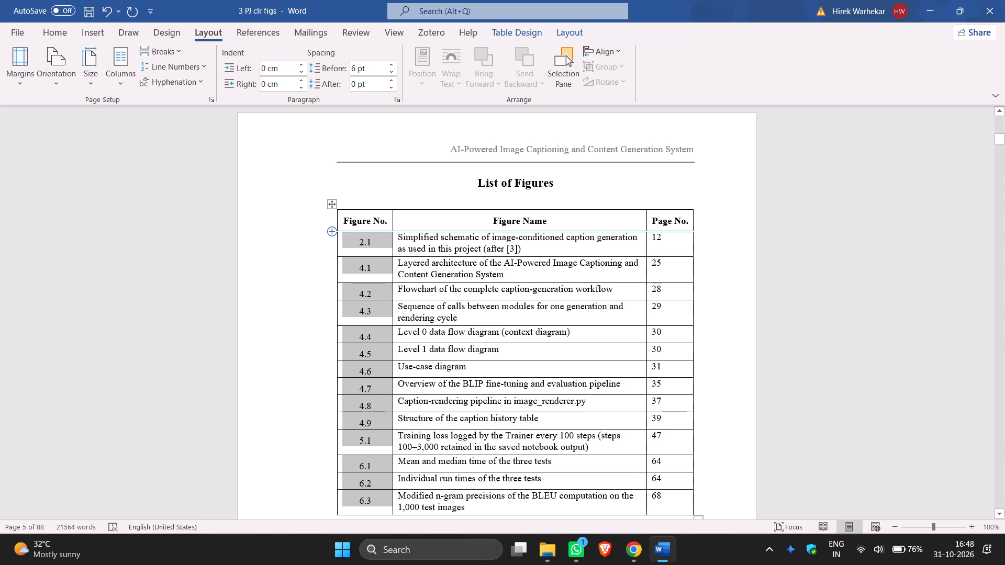
Centre the page numbers from 12 to 68 in the Page No. column of the List of Figures table.
scroll(241, 358, "down", 4)
left_click(842, 280)
scroll(841, 281, "up", 4)
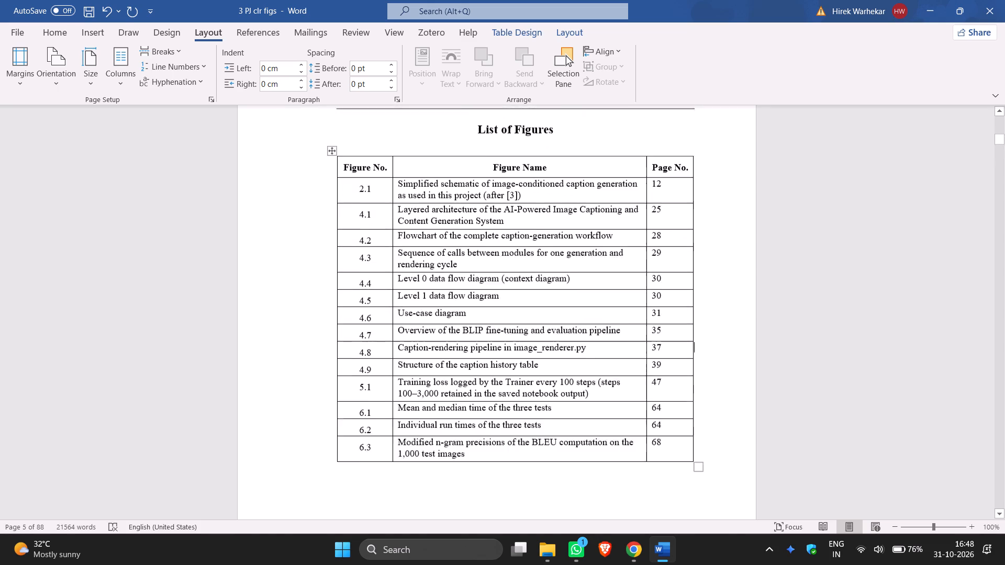
left_click(655, 238)
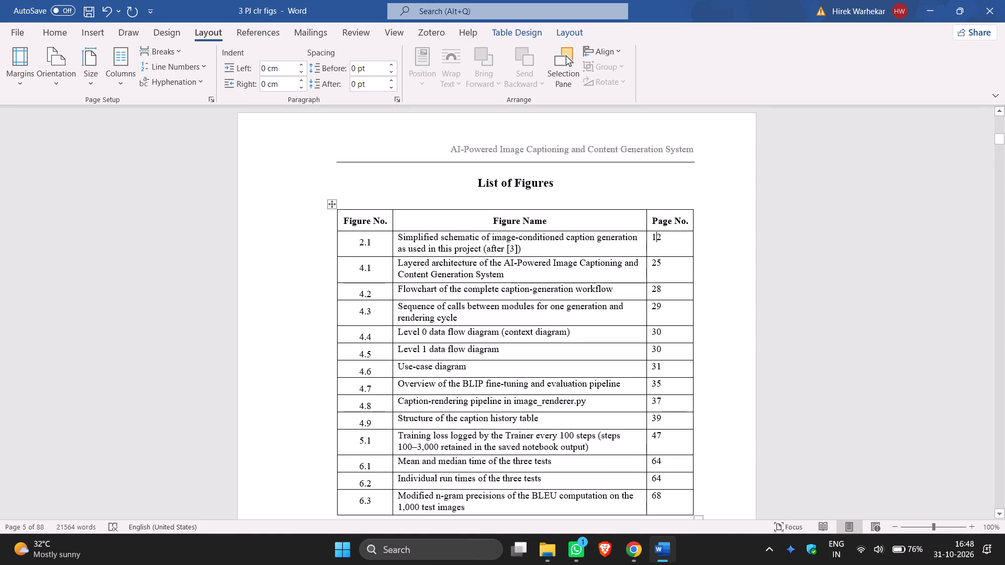
left_click(51, 35)
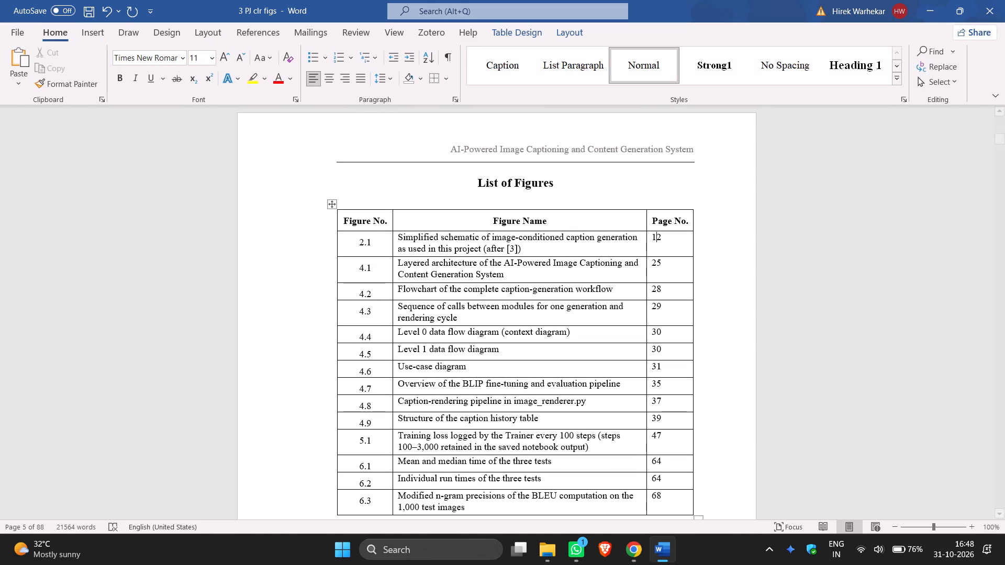
left_click(207, 33)
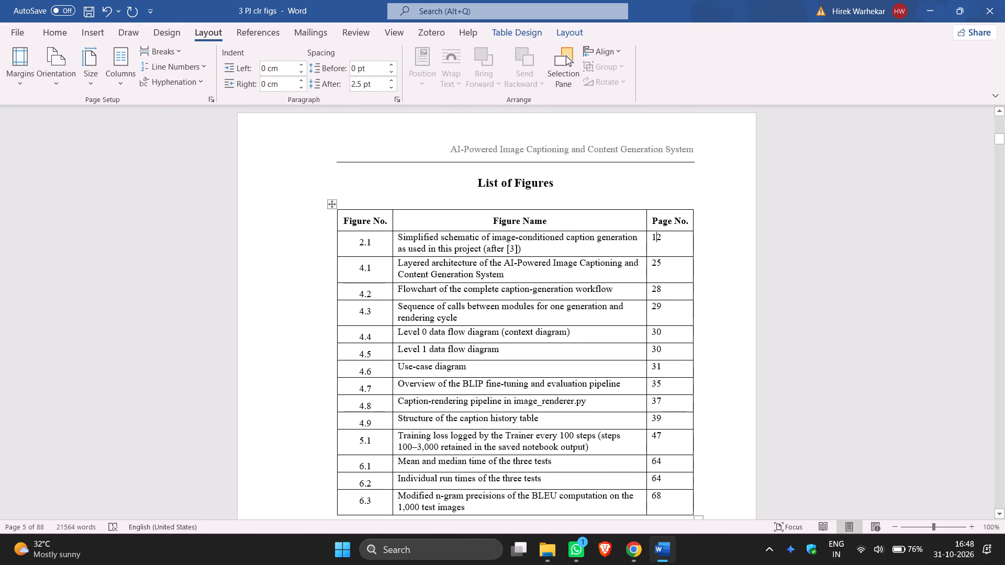
left_click_drag(653, 236, 661, 341)
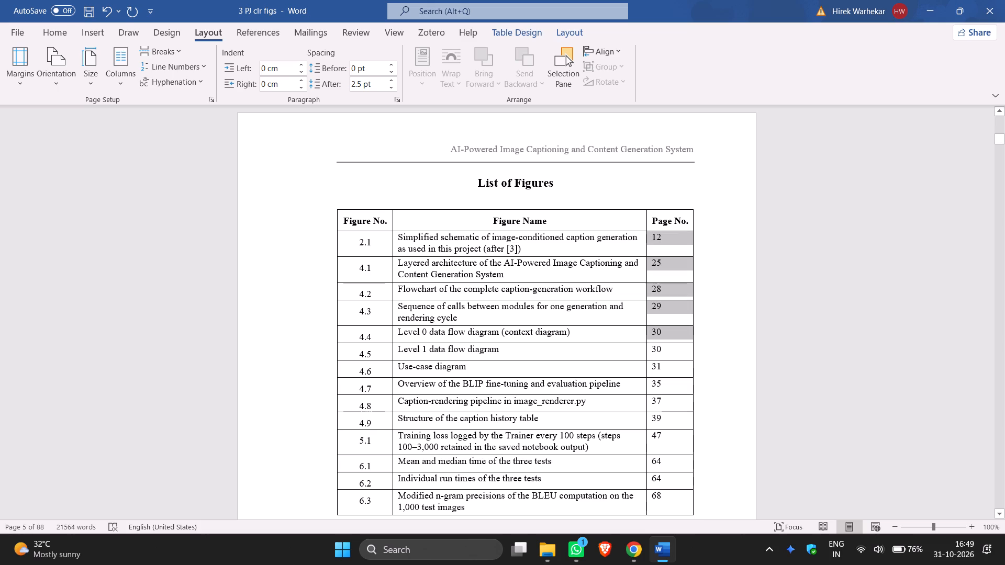
left_click_drag(661, 341, 666, 474)
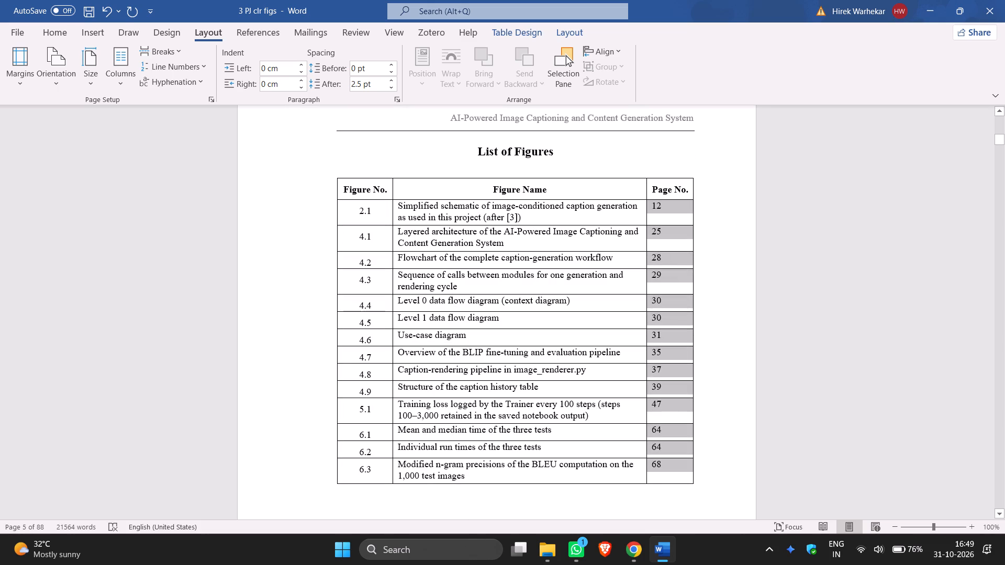
left_click_drag(666, 474, 667, 473)
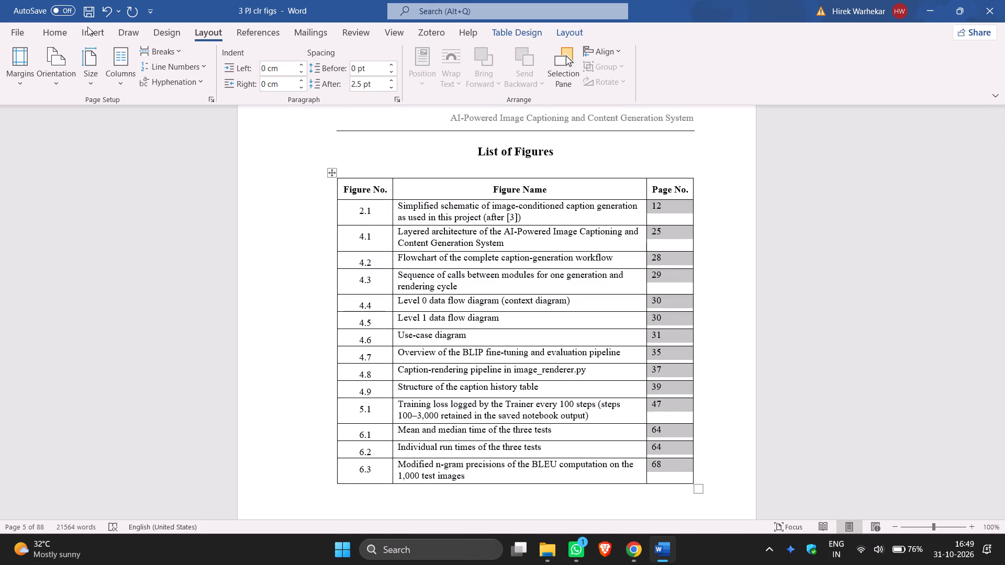
left_click(91, 28)
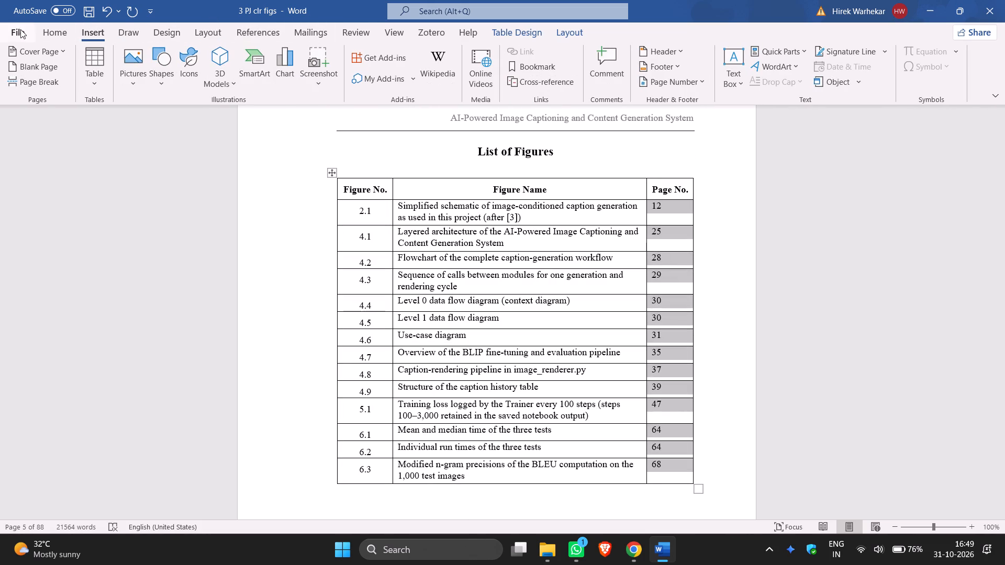
left_click(58, 31)
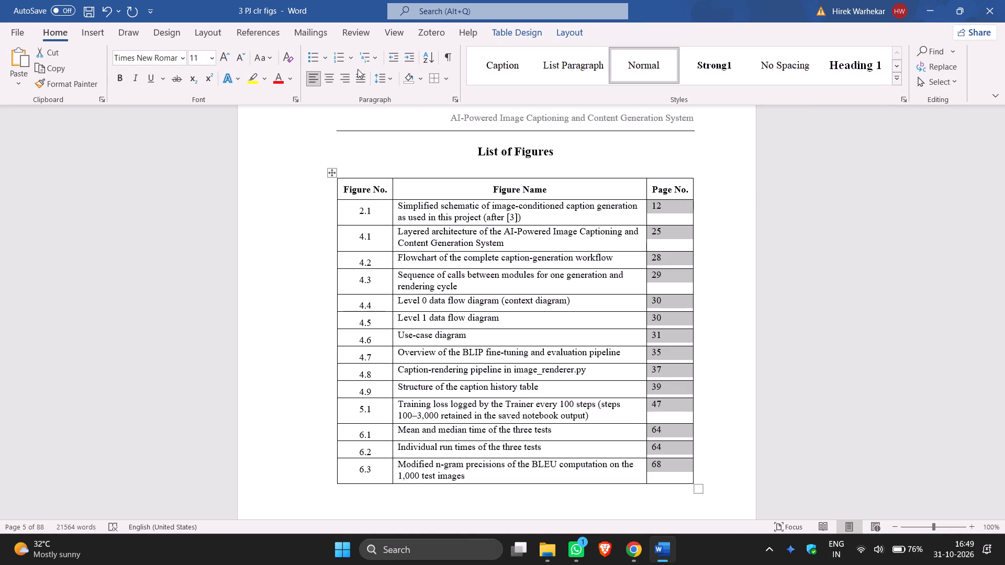
left_click(335, 77)
Set the page-number cells' paragraph spacing to 0 pt after and 6 pt before.
left_click(210, 29)
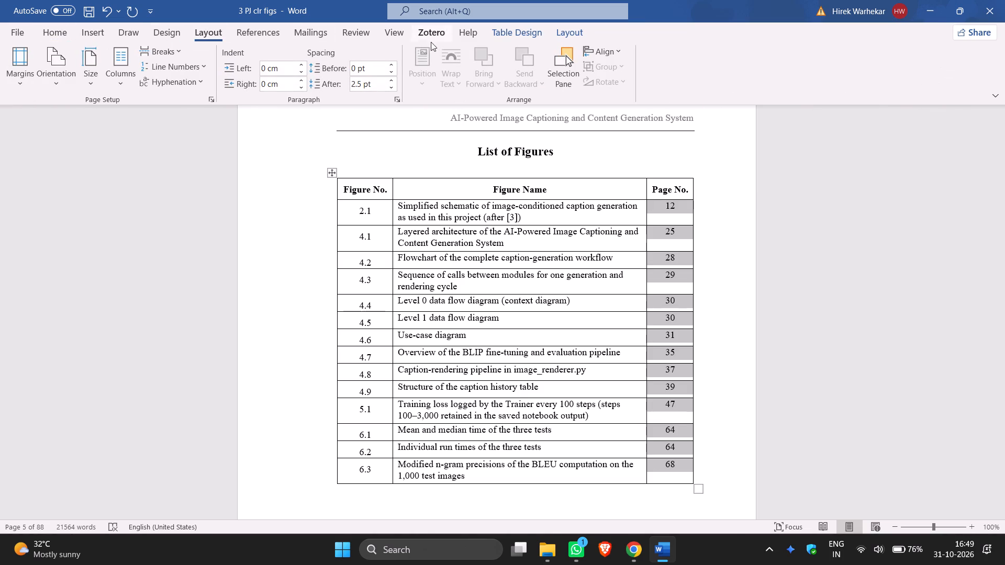
left_click(391, 88)
left_click(395, 64)
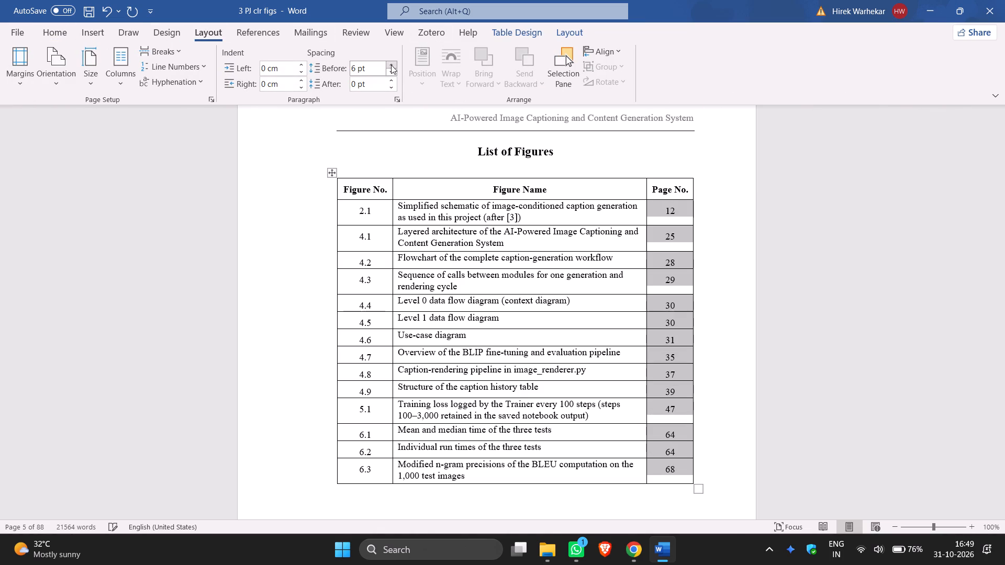
left_click(888, 262)
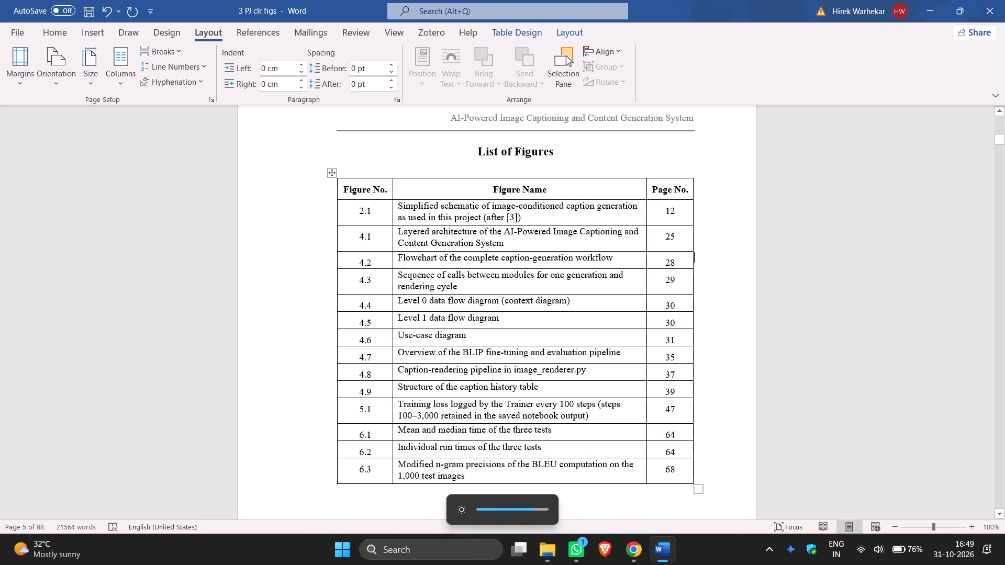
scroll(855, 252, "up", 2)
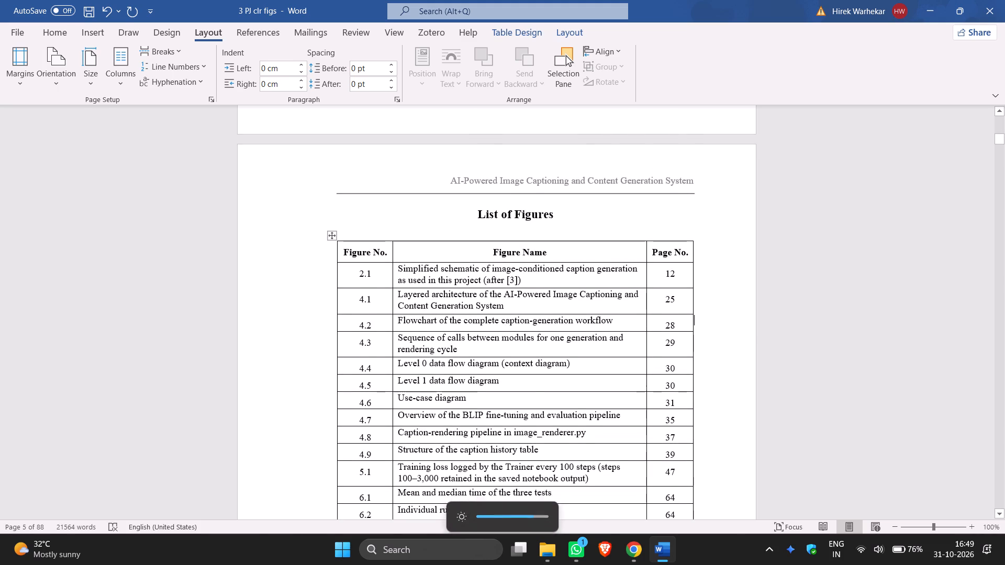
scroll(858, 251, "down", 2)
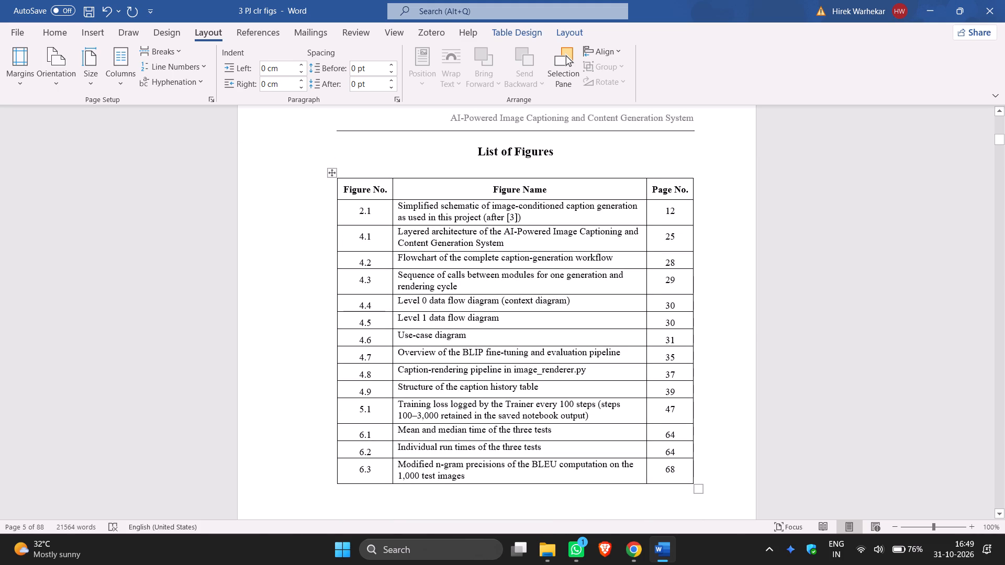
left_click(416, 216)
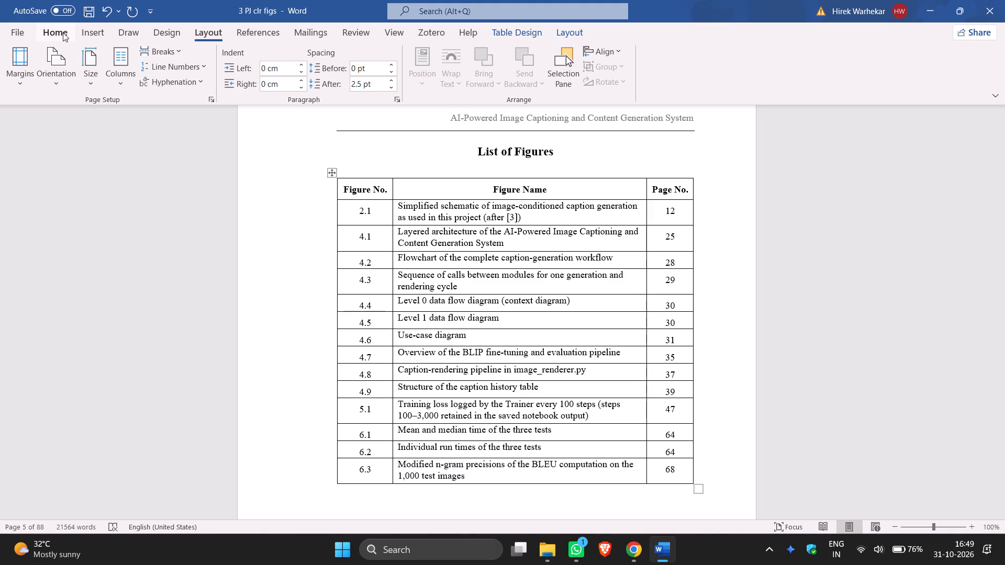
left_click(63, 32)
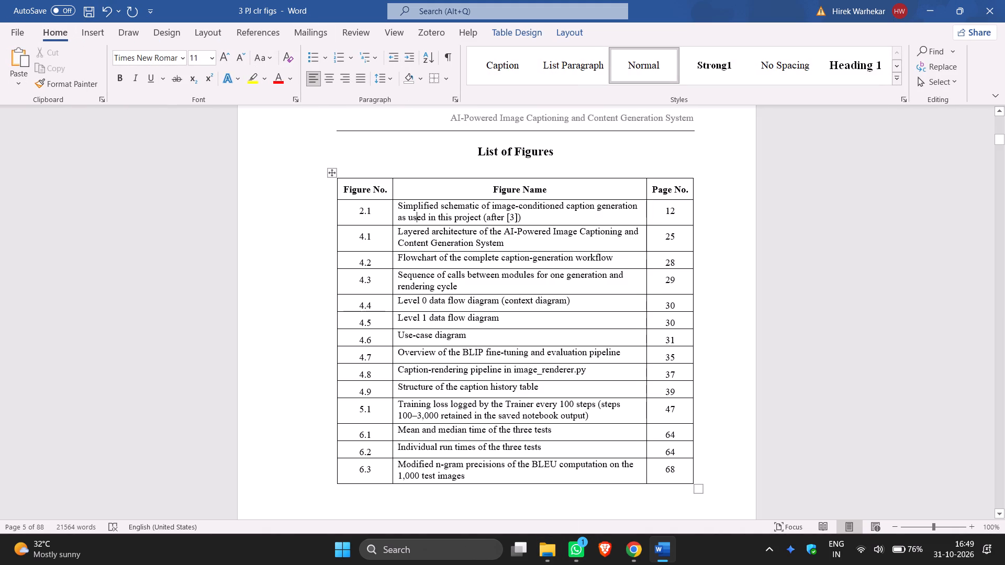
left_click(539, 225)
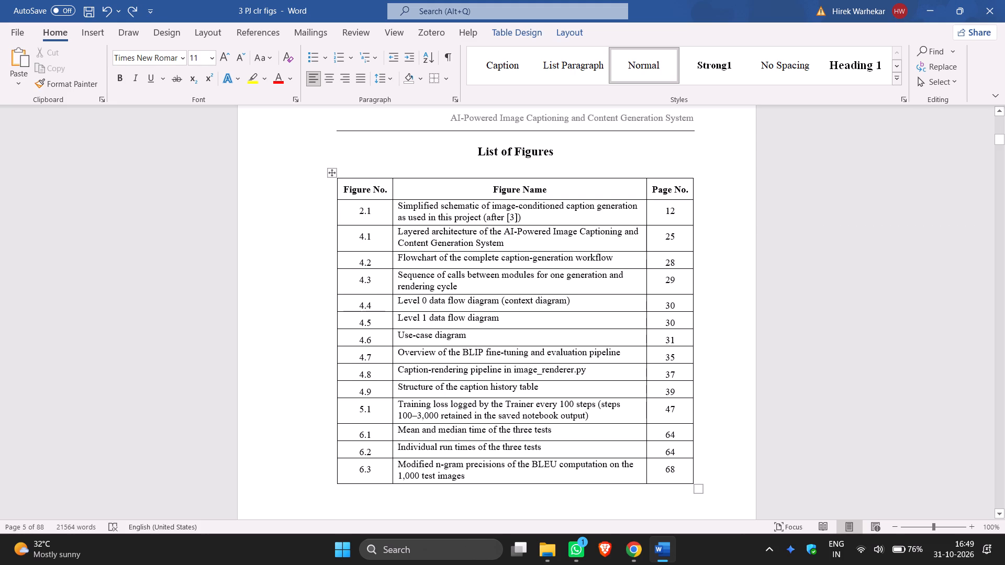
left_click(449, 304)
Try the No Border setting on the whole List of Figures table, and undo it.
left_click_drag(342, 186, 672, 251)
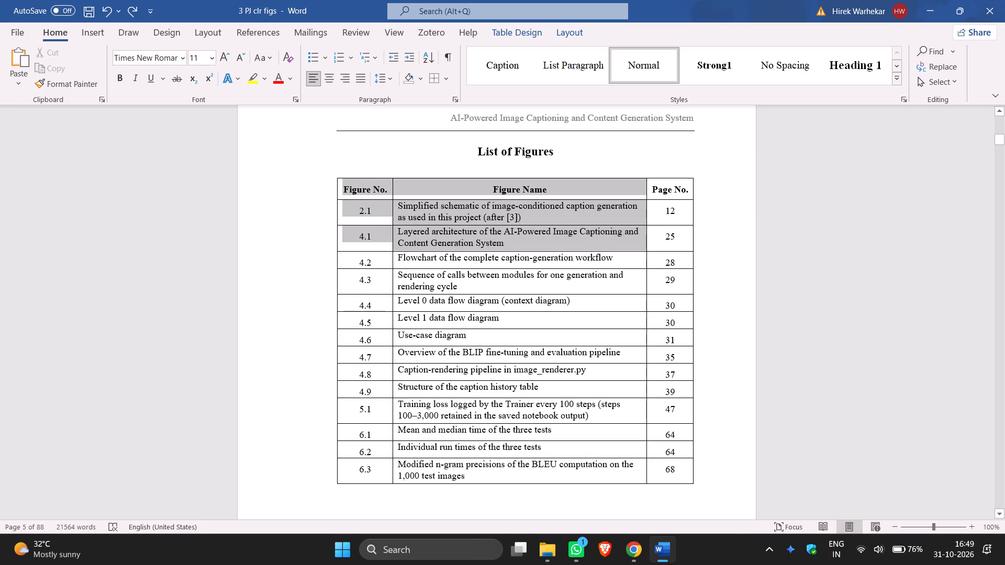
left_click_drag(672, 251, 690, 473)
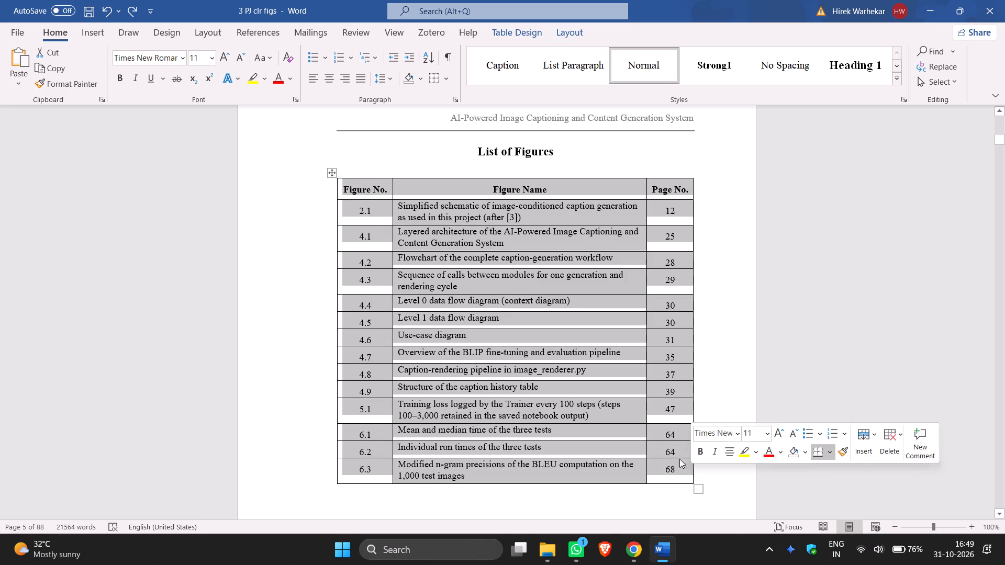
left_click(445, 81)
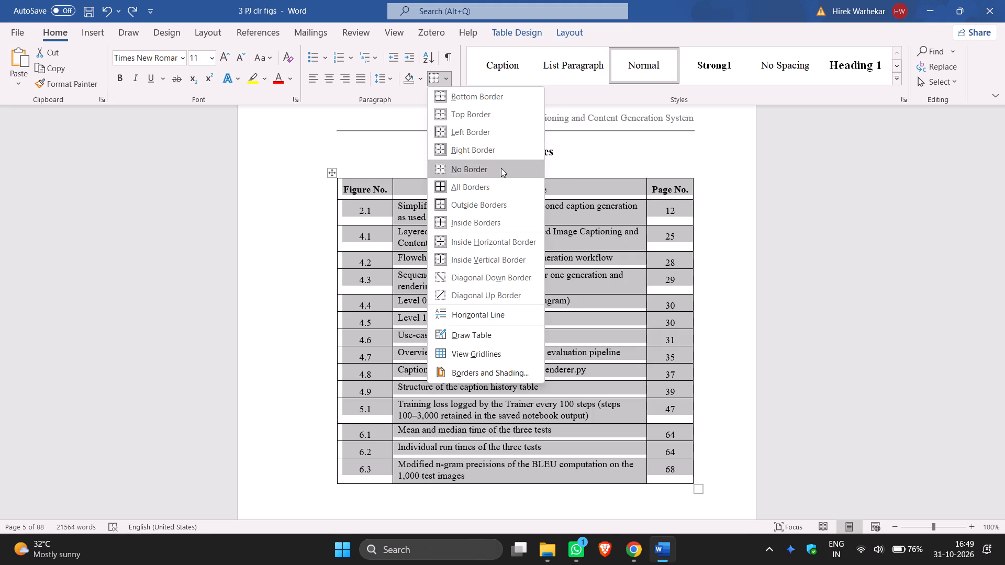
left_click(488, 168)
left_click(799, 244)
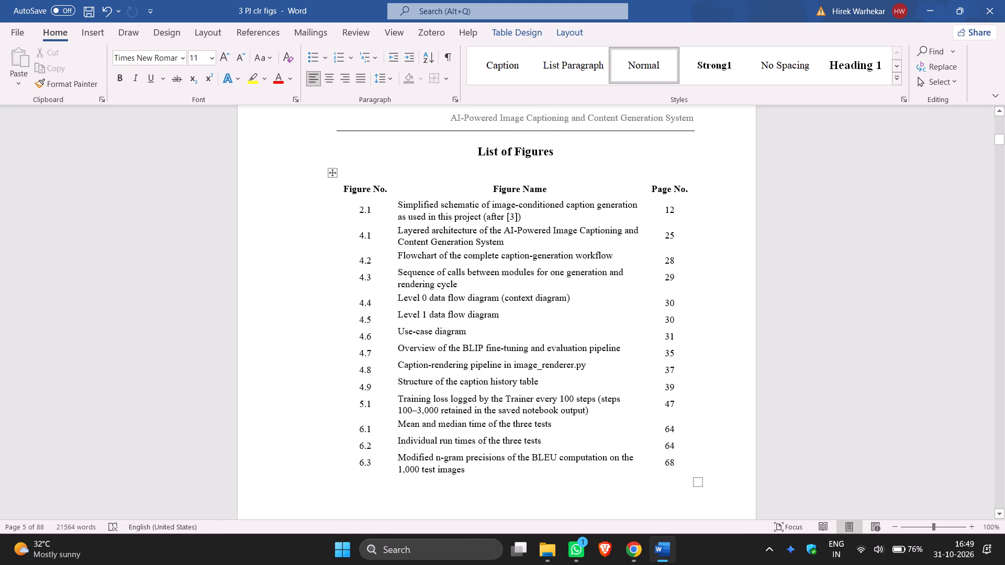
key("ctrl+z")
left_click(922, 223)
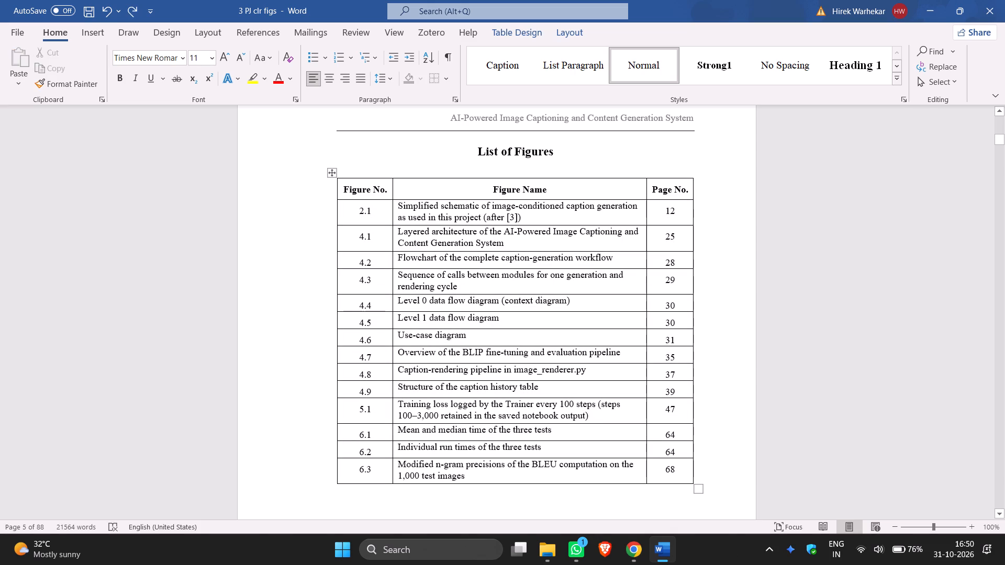
Make the List of Figures table's header row slightly taller by lowering its bottom edge.
left_click_drag(587, 200, 587, 208)
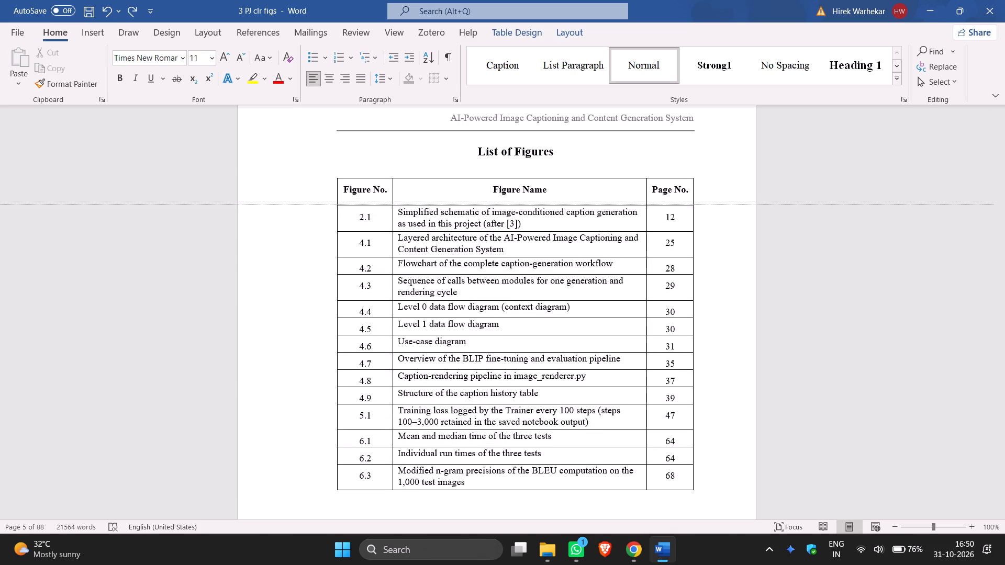
left_click_drag(587, 208, 589, 208)
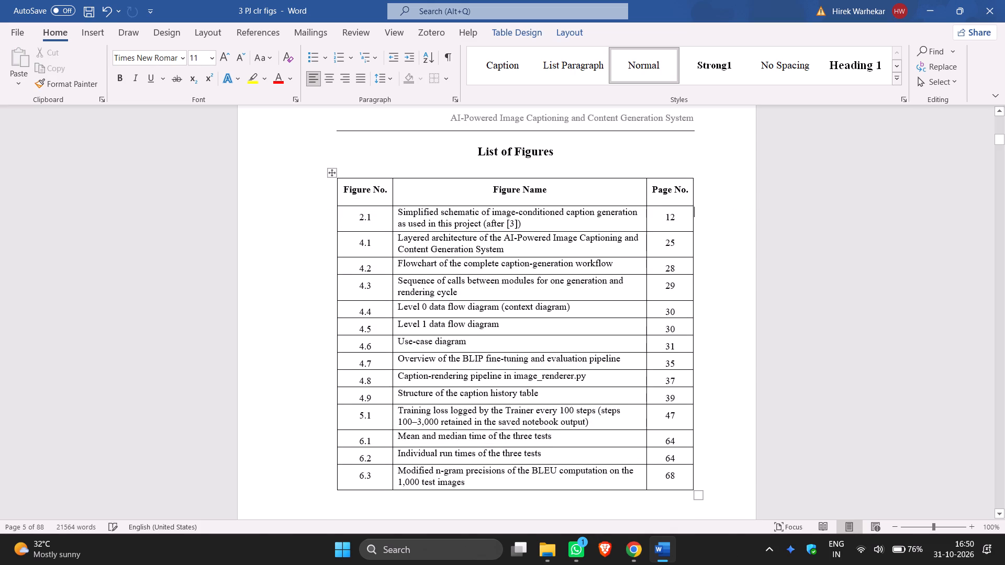
left_click(828, 246)
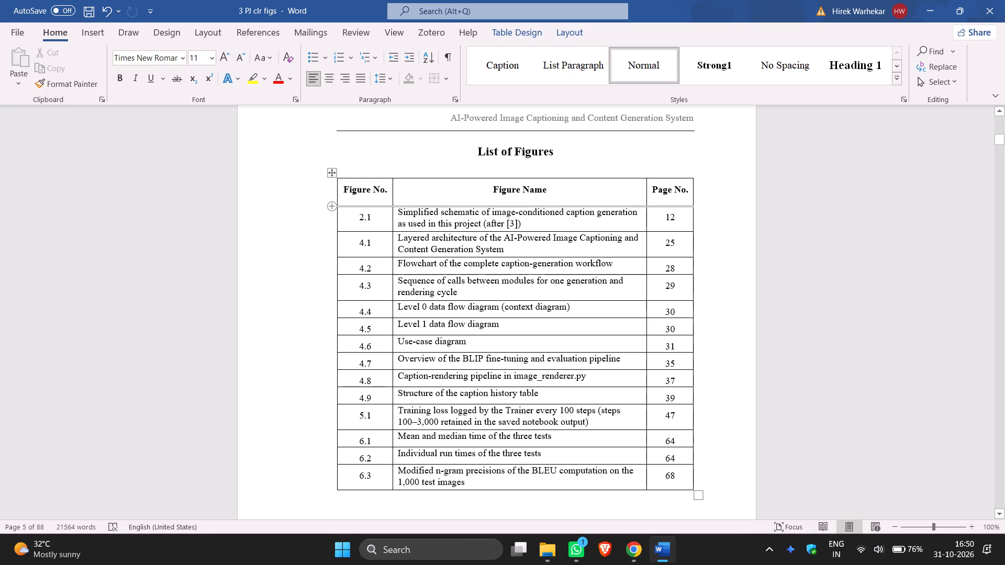
Remove all borders from the whole List of Figures table.
left_click_drag(342, 188, 687, 484)
left_click(446, 76)
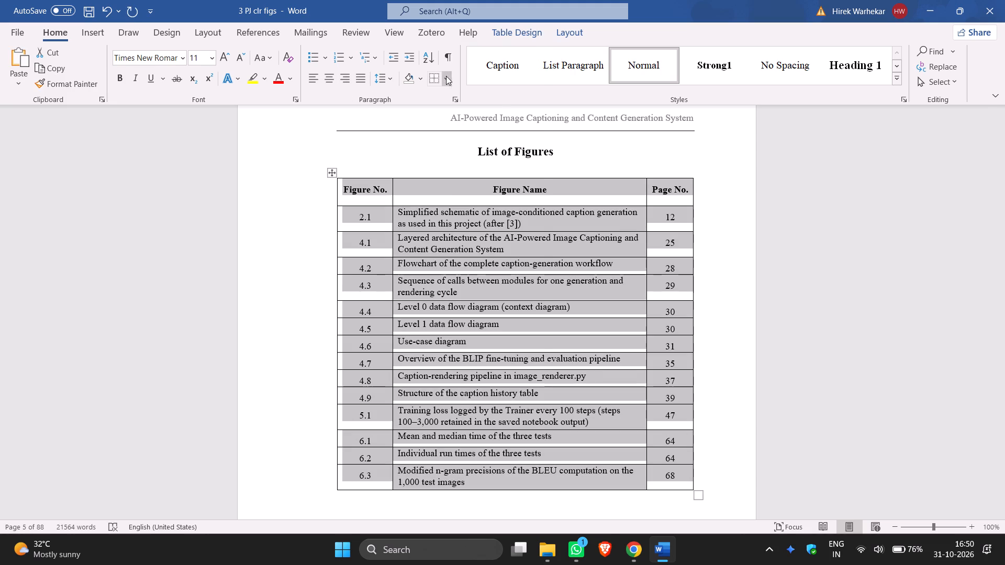
left_click(509, 171)
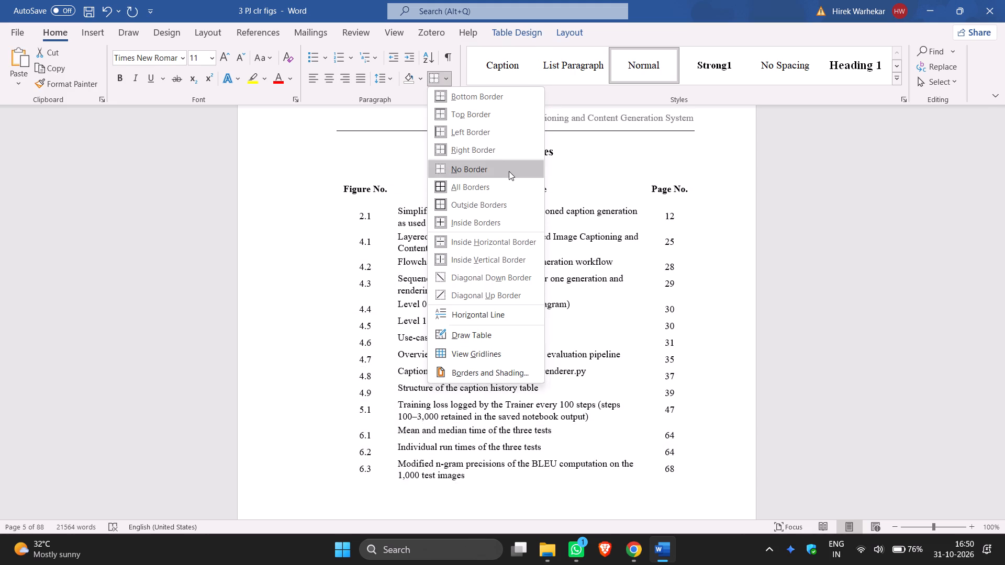
left_click(940, 282)
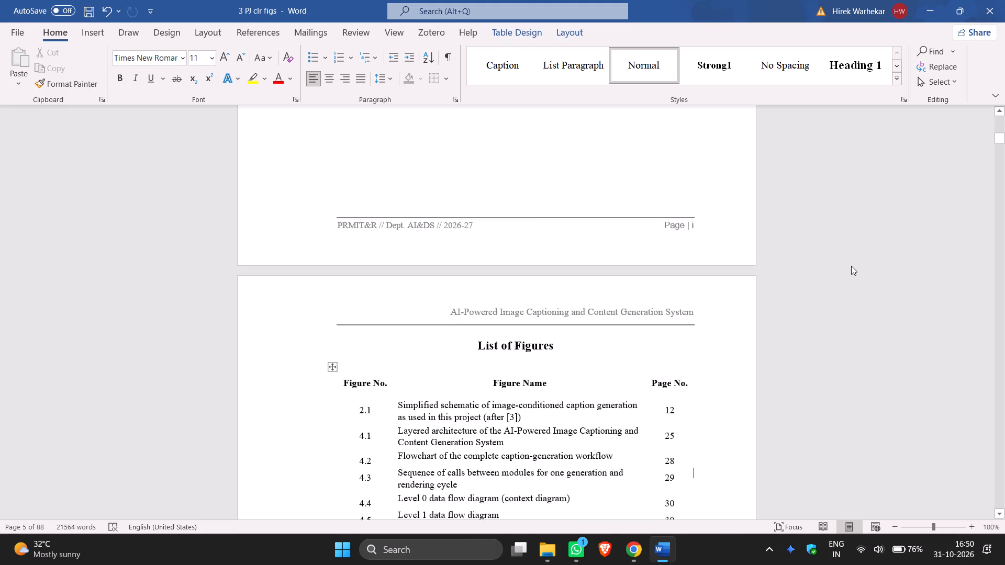
Delete the old List of Figures heading and its dotted-leader entries, Figure 2.1 to Figure 6.3, on the page before the new table.
scroll(851, 266, "down", 3)
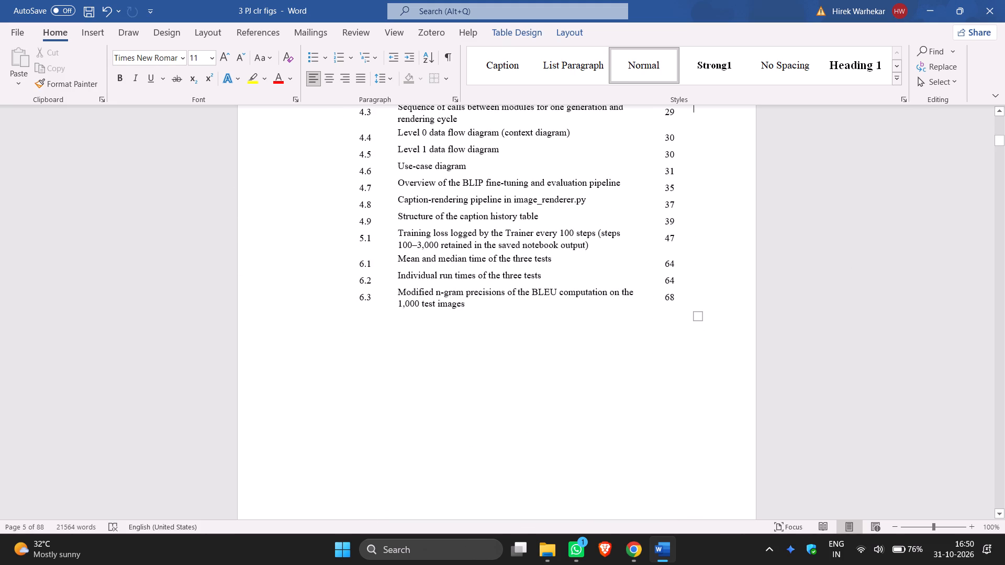
scroll(853, 265, "up", 1)
scroll(853, 265, "down", 5)
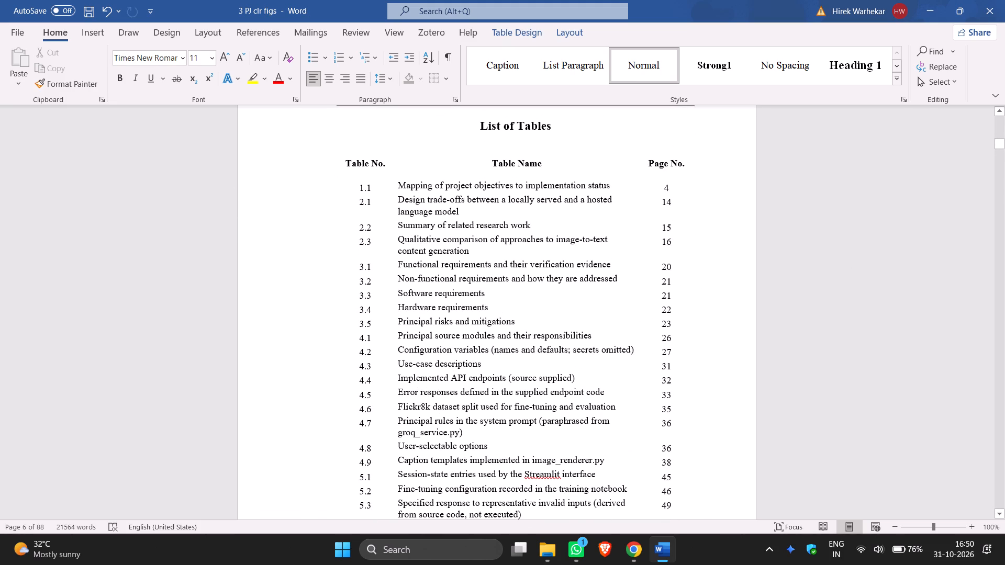
scroll(853, 263, "up", 16)
scroll(854, 262, "up", 8)
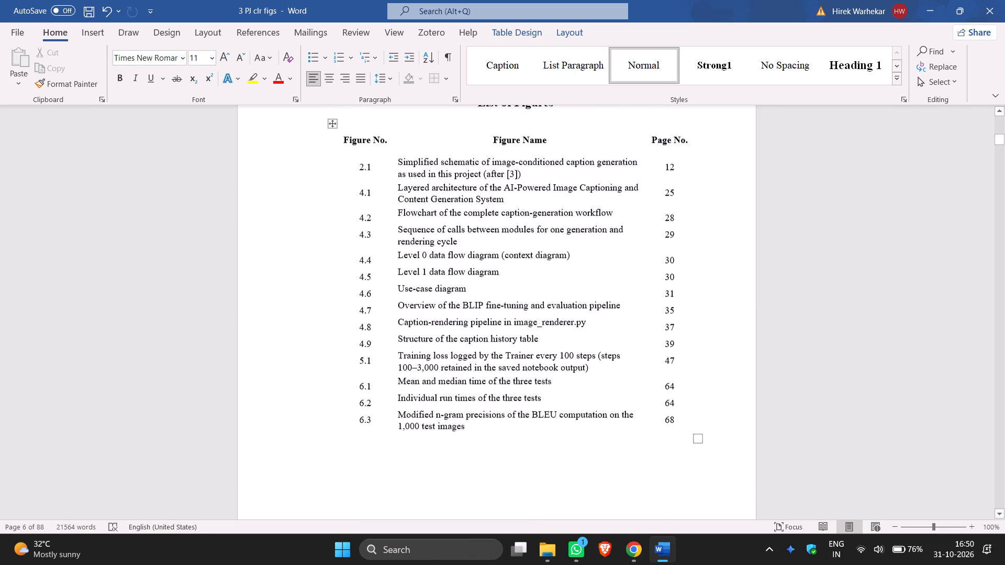
scroll(854, 262, "up", 15)
scroll(498, 331, "up", 6)
scroll(693, 317, "up", 1)
left_click_drag(696, 342, 386, 120)
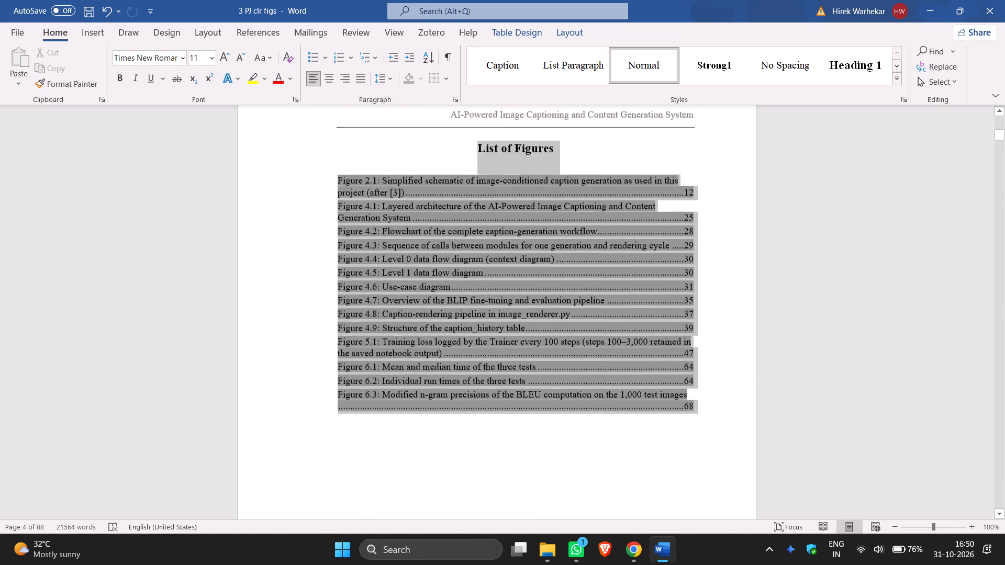
left_click_drag(386, 120, 366, 160)
key("BackSpace")
key("BackSpace")
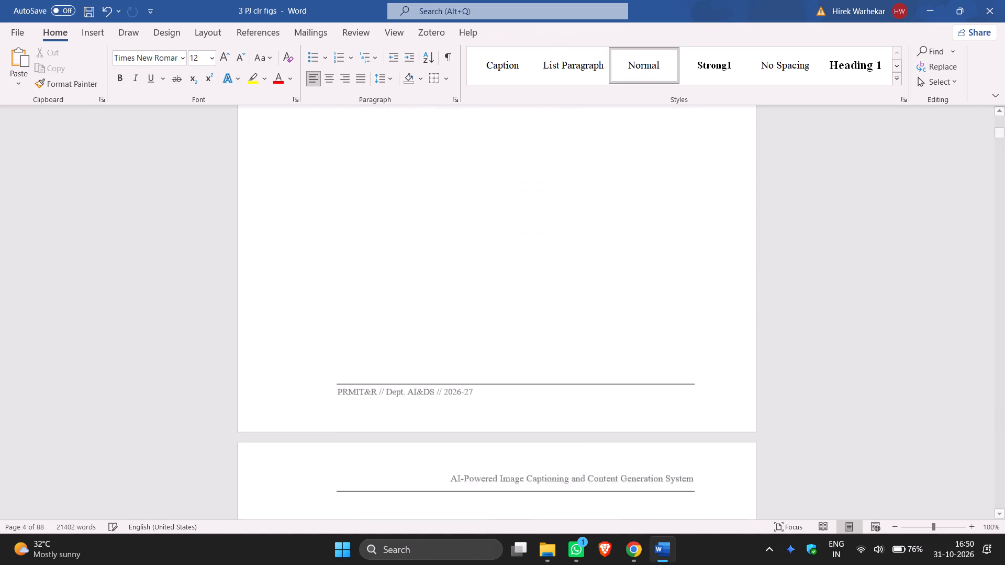
scroll(438, 206, "down", 13)
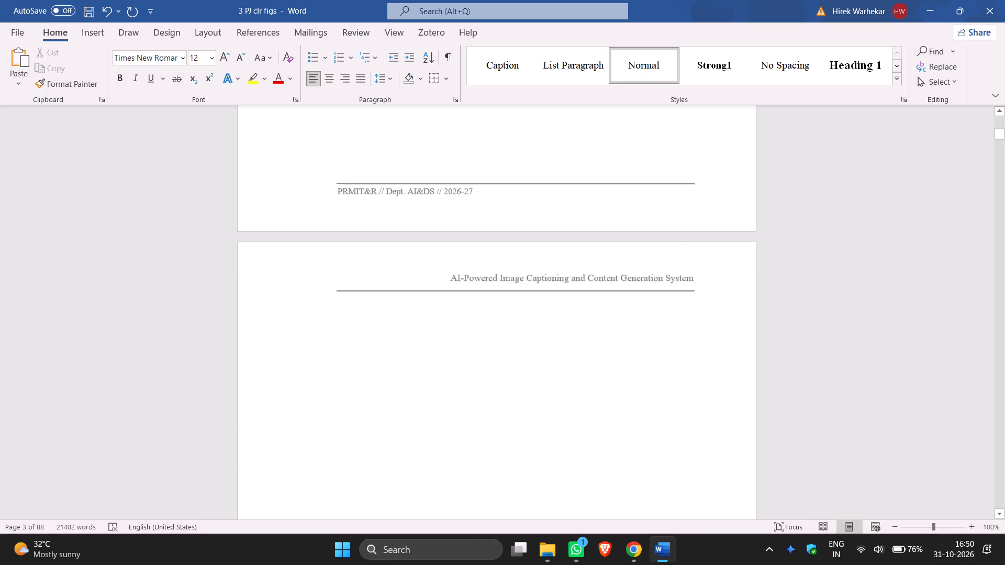
Remove the empty page between the table of contents and the List of Figures so the new table's page directly follows the contents.
scroll(439, 198, "down", 13)
scroll(440, 193, "down", 9)
scroll(438, 190, "up", 9)
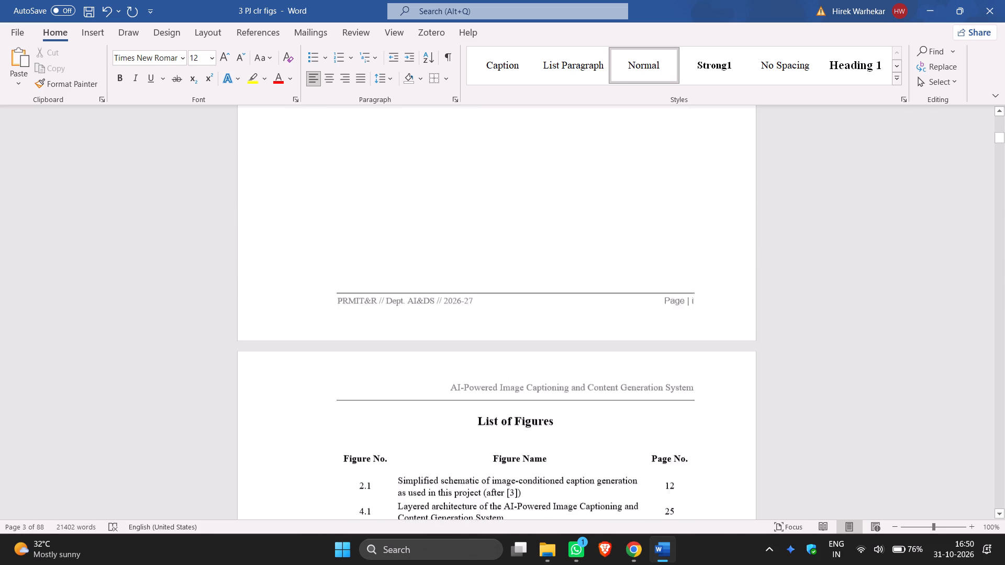
scroll(432, 189, "up", 13)
left_click(431, 238)
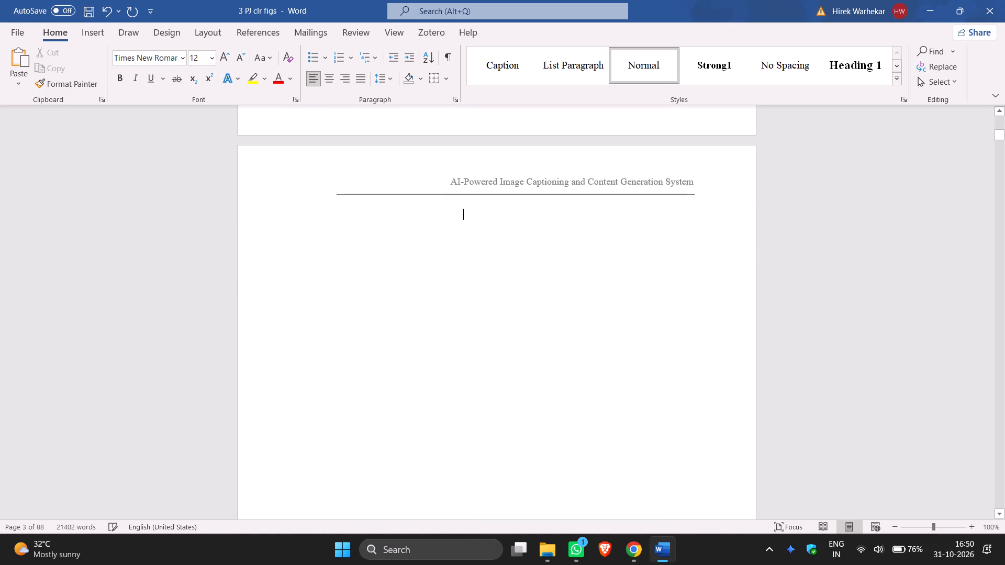
key("BackSpace")
key("BackSpace")
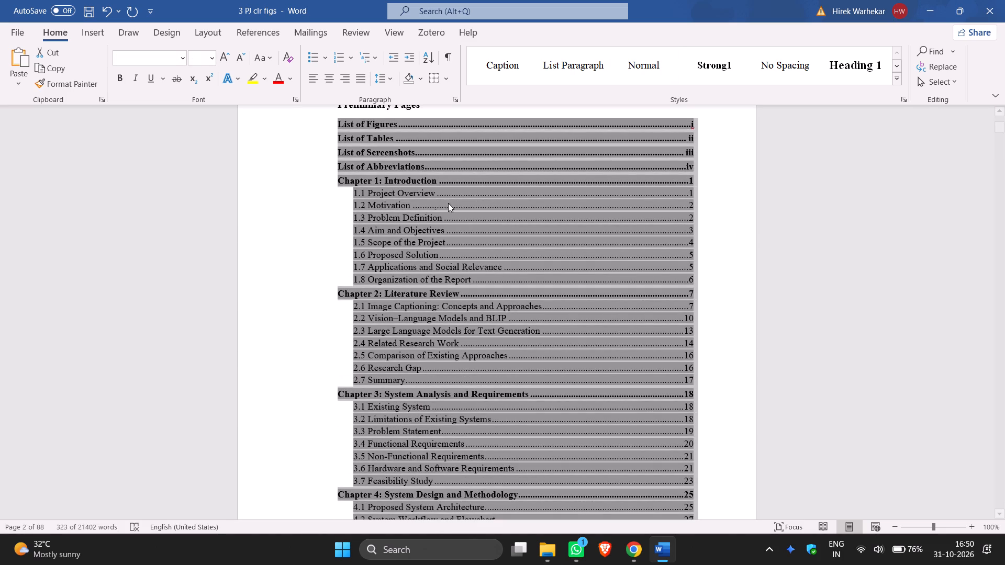
left_click(765, 224)
scroll(767, 223, "down", 20)
scroll(767, 223, "down", 6)
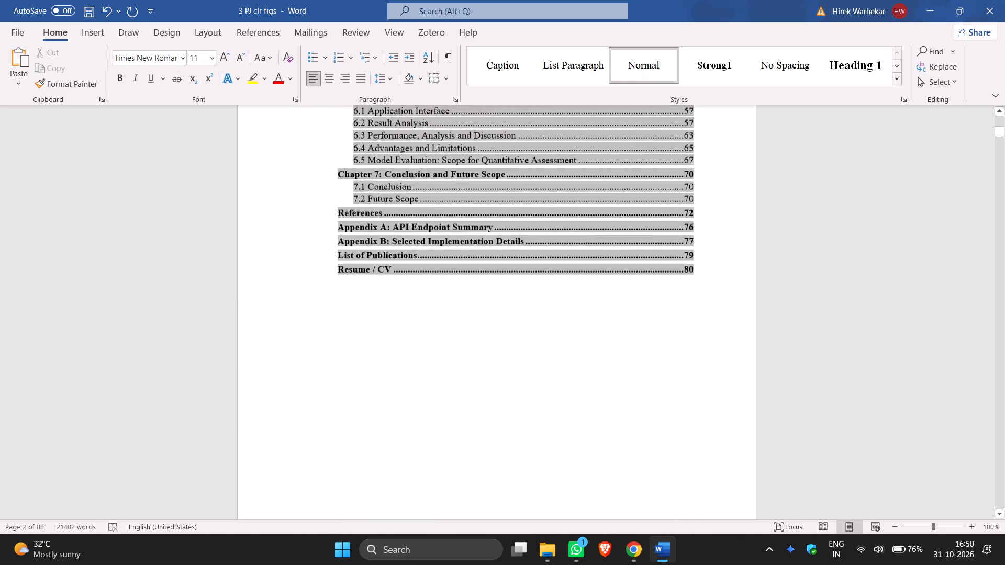
scroll(768, 219, "down", 20)
scroll(771, 210, "down", 13)
scroll(772, 206, "up", 6)
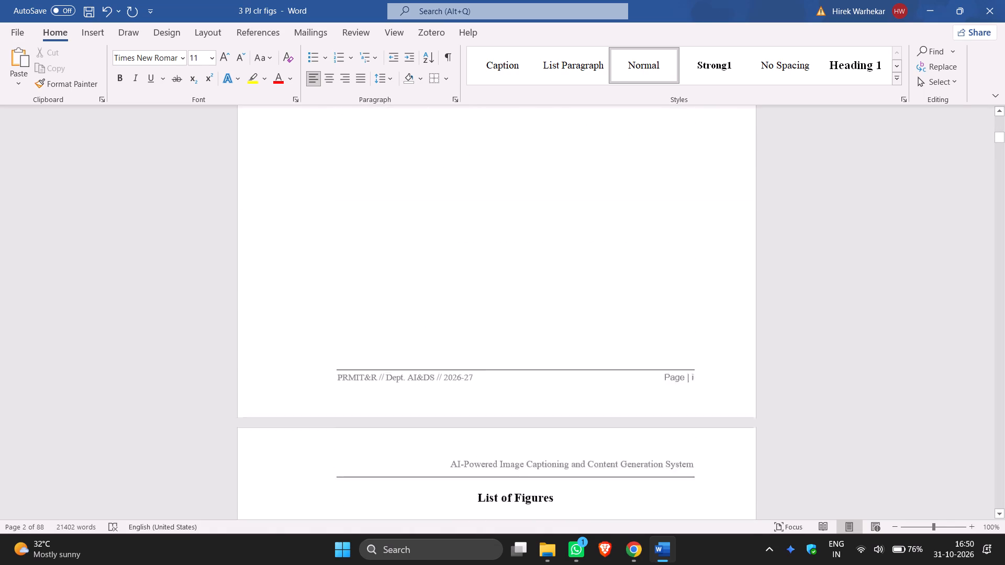
scroll(772, 206, "up", 15)
left_click(419, 344)
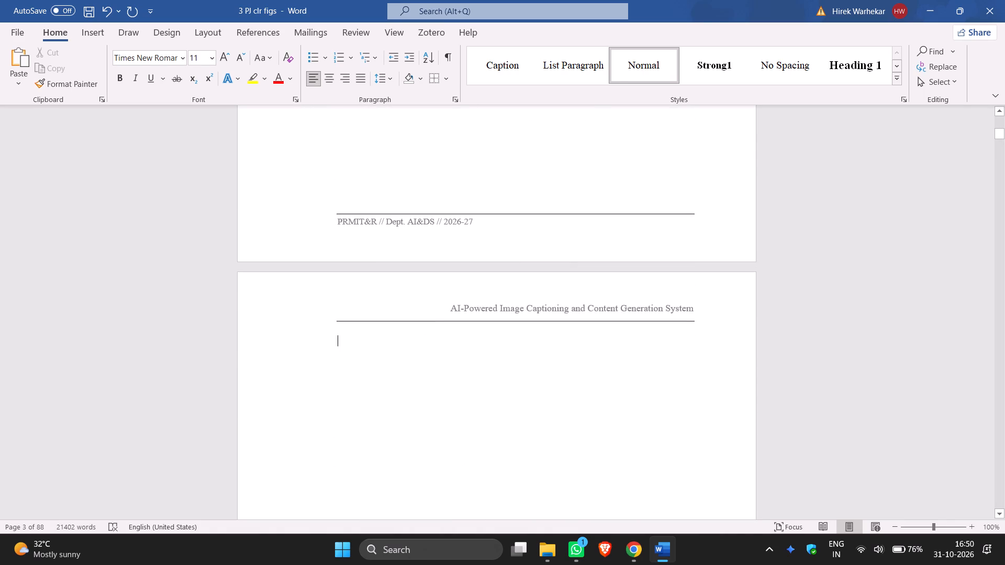
key("Delete")
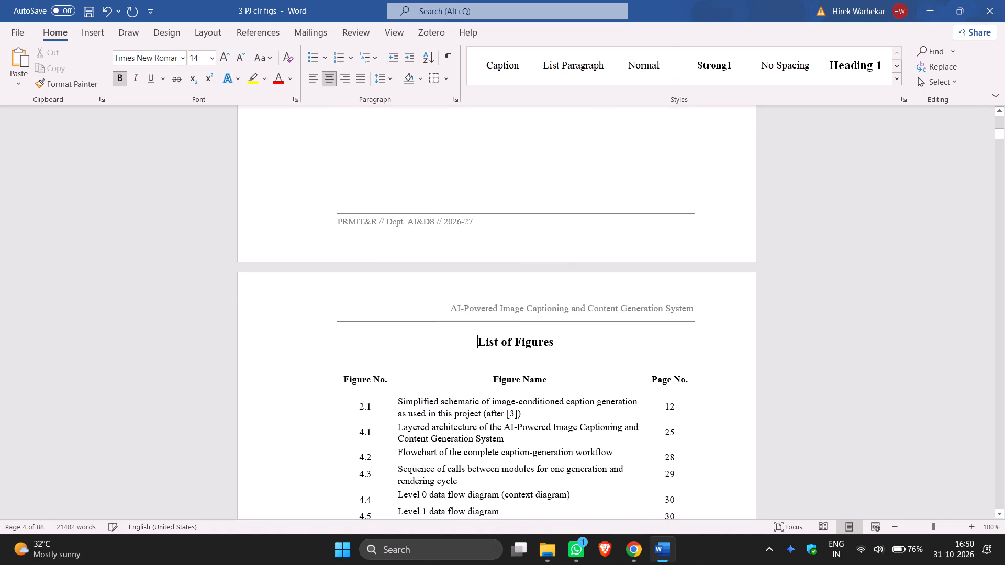
left_click(809, 290)
Correct the flagged spelling "customised" to "customized" in entry 6.1 of the List of Tables.
scroll(809, 290, "down", 14)
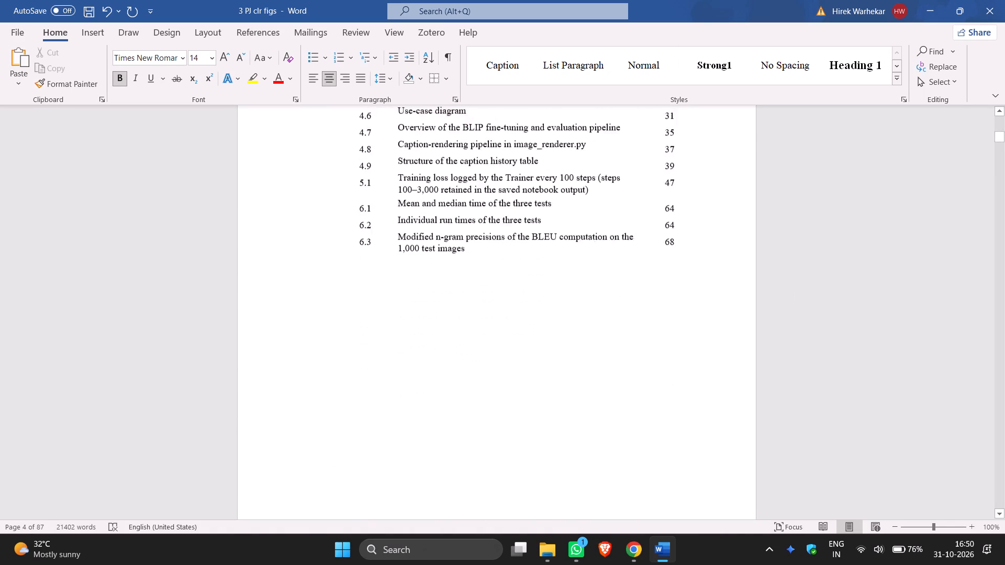
scroll(810, 277, "down", 3)
scroll(810, 276, "down", 20)
scroll(810, 276, "down", 3)
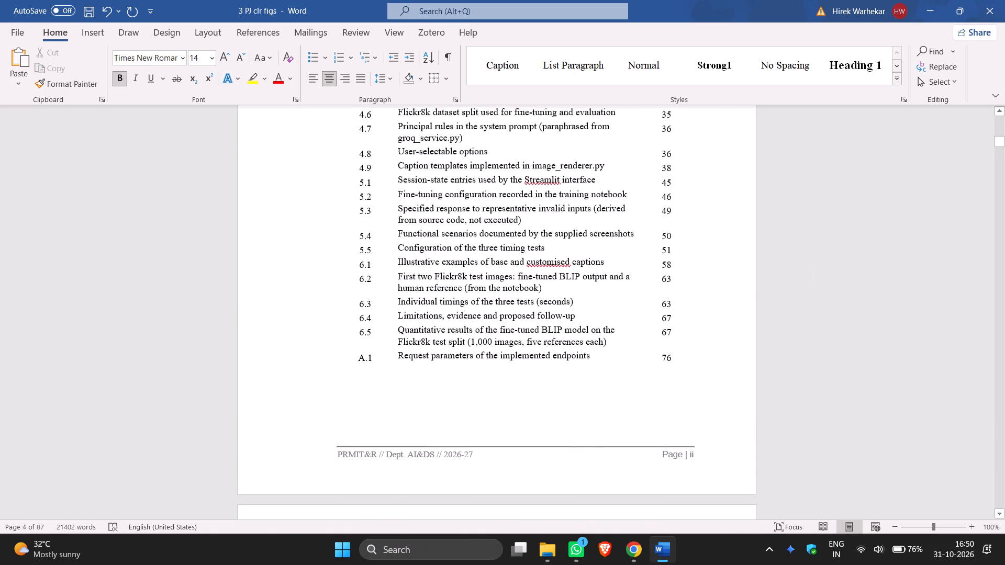
scroll(815, 251, "down", 11)
scroll(818, 241, "up", 12)
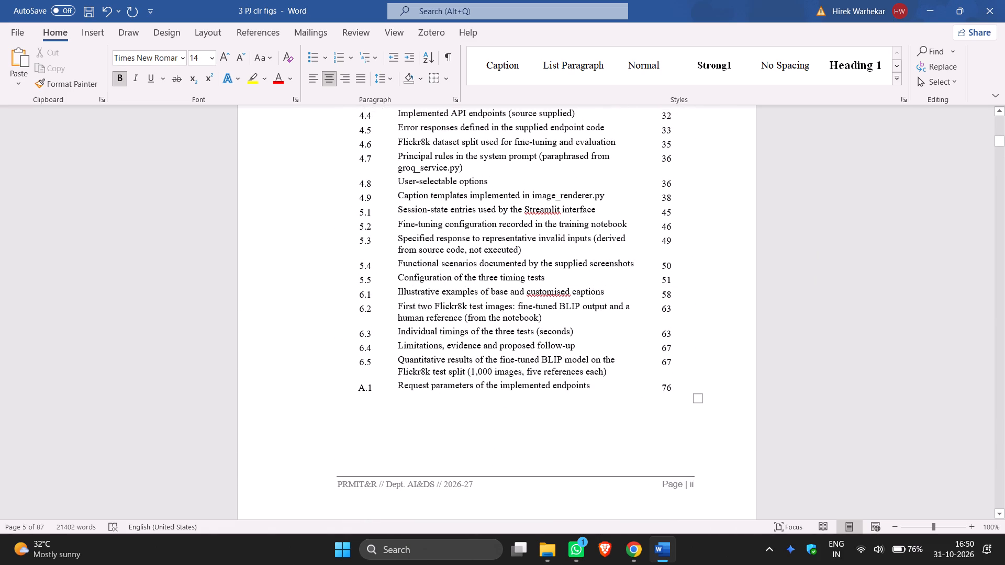
left_click(562, 293)
right_click(561, 290)
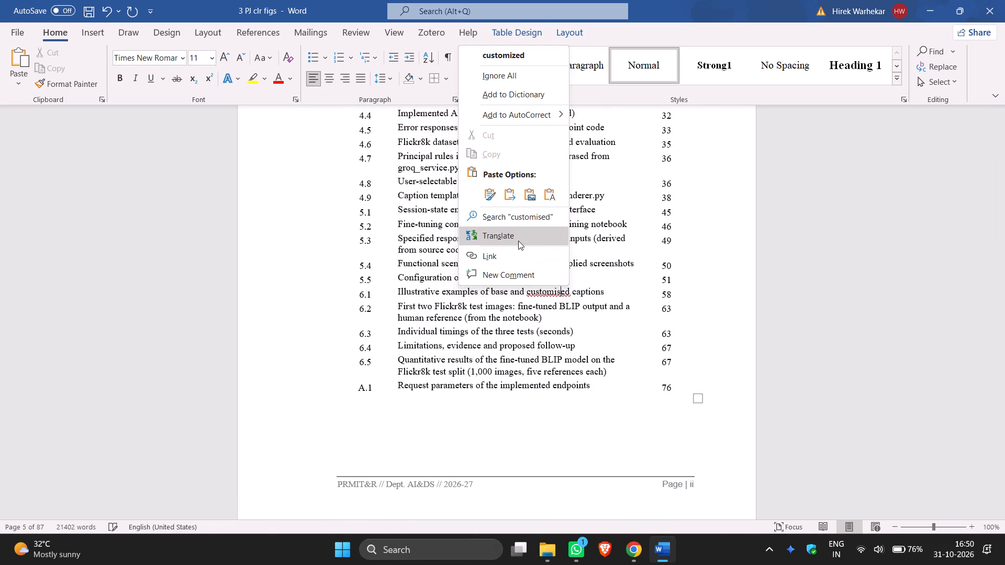
left_click(524, 54)
left_click(772, 251)
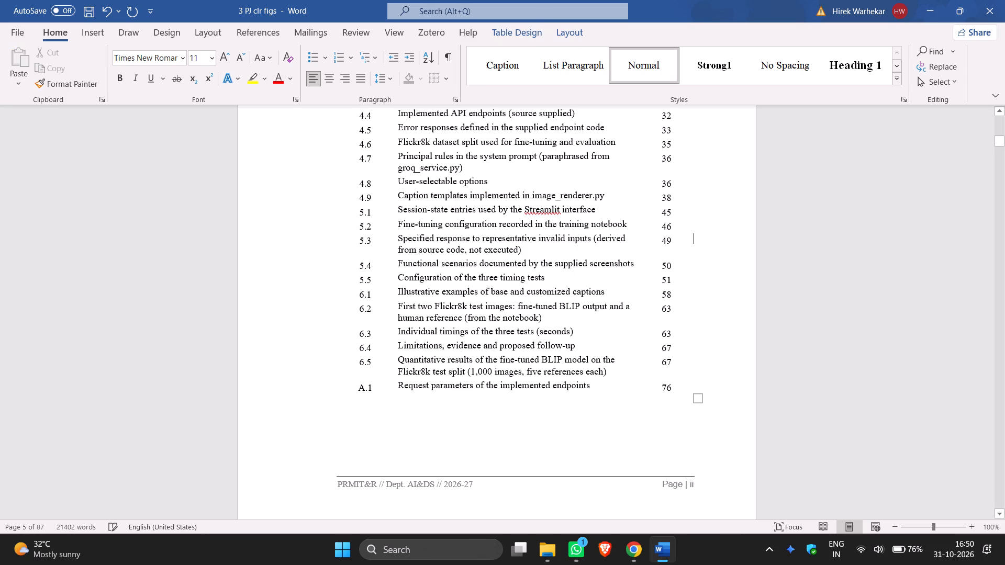
Review the front matter's page flow and layout across the title page, table of contents, List of Figures and start of the List of Tables.
scroll(772, 250, "up", 14)
scroll(772, 240, "up", 16)
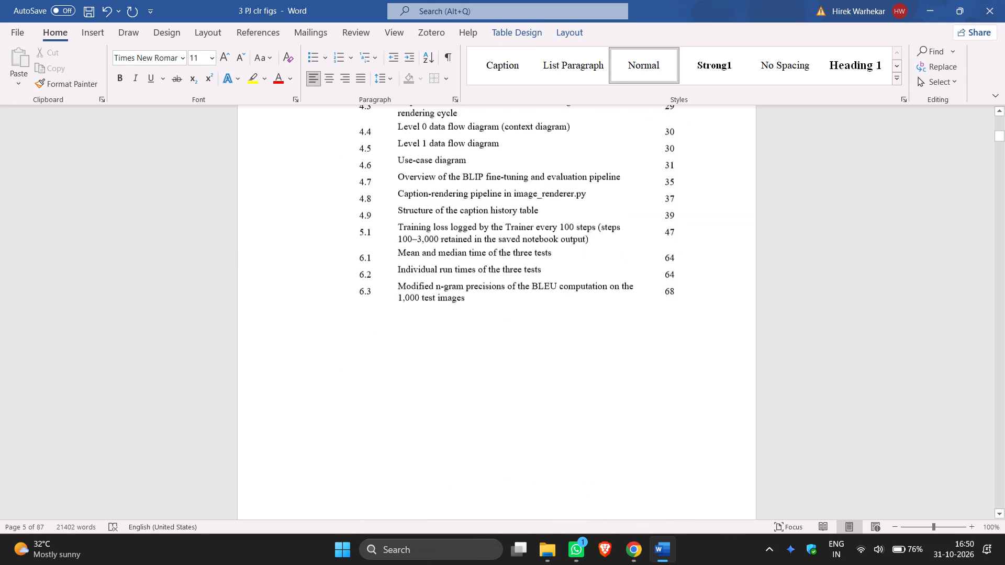
scroll(771, 229, "up", 16)
scroll(771, 221, "up", 8)
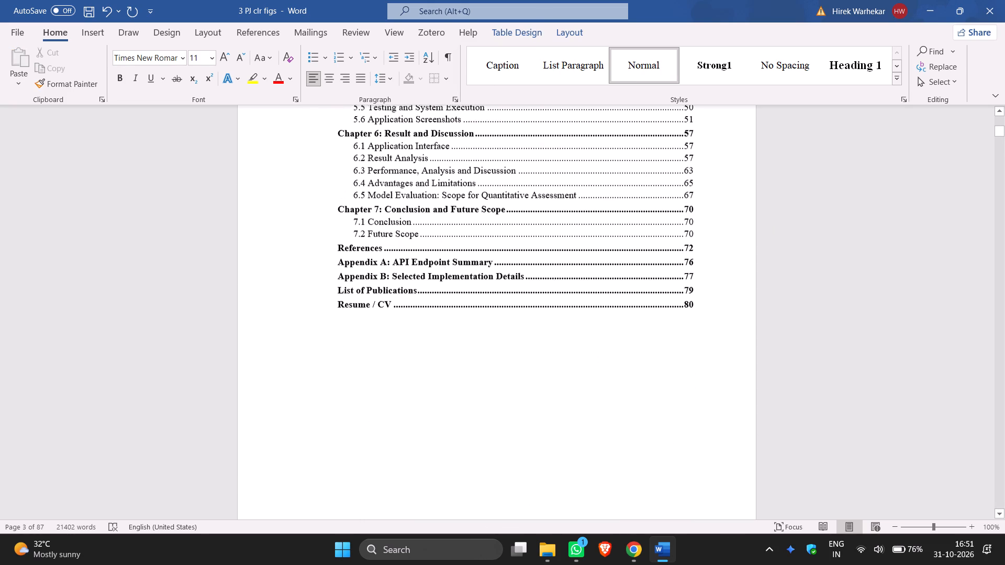
scroll(773, 217, "up", 2)
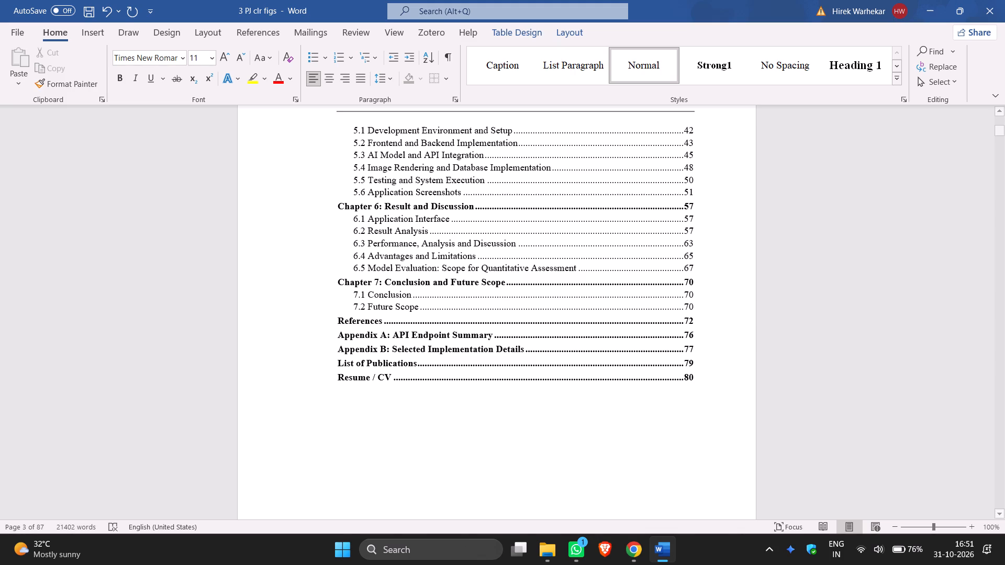
scroll(777, 208, "down", 20)
scroll(777, 208, "down", 2)
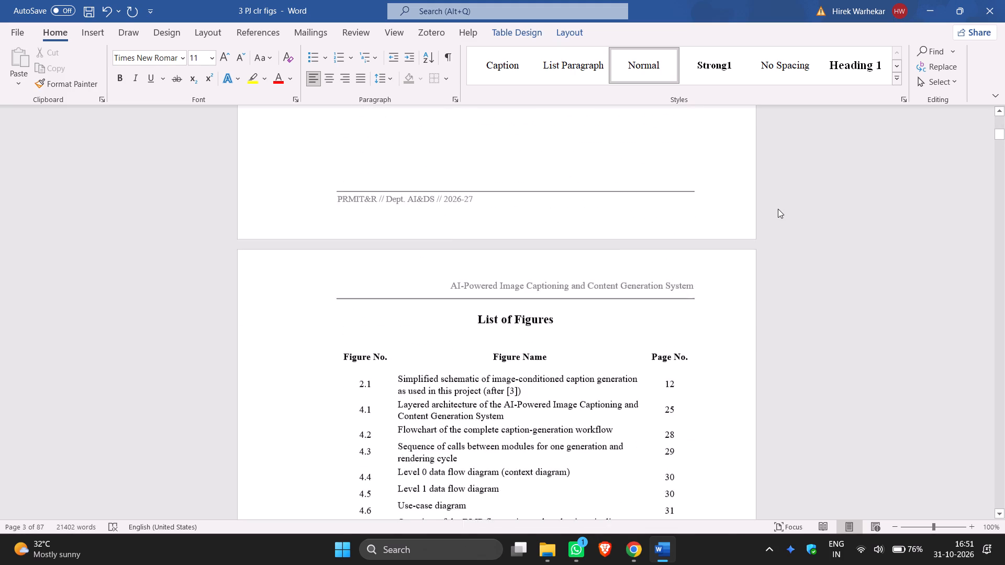
scroll(778, 209, "down", 5)
scroll(778, 208, "up", 6)
scroll(778, 208, "down", 17)
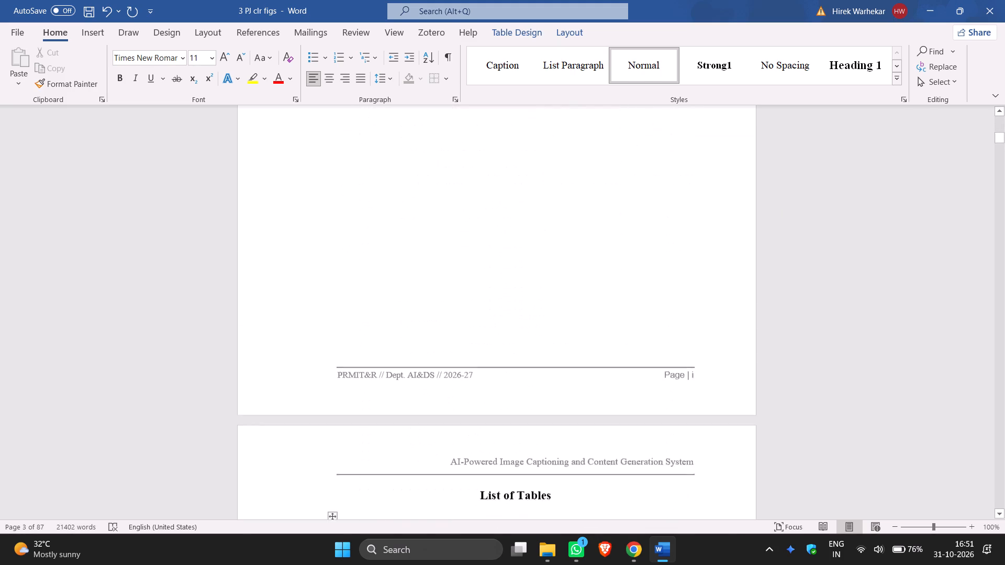
scroll(779, 207, "up", 17)
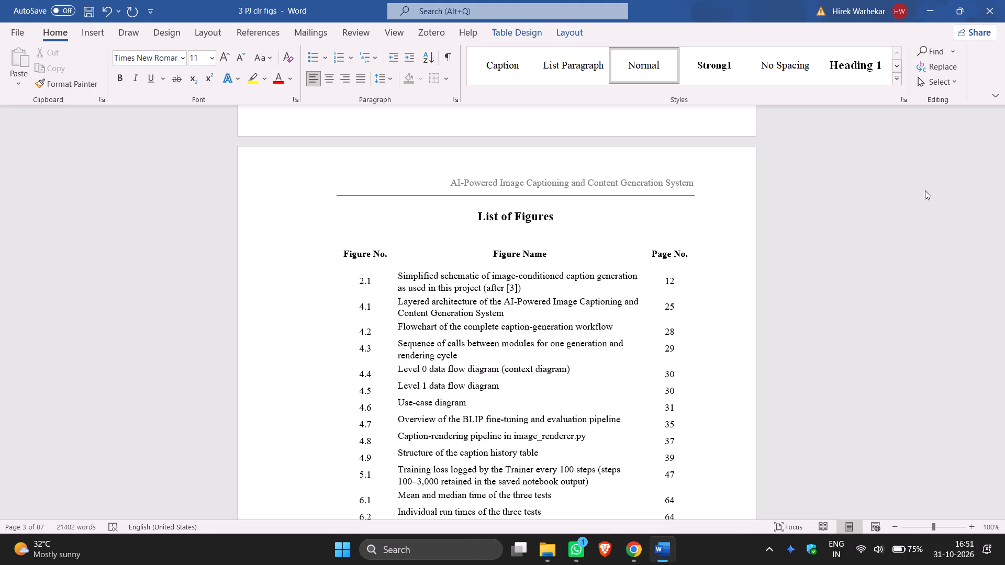
scroll(925, 190, "up", 13)
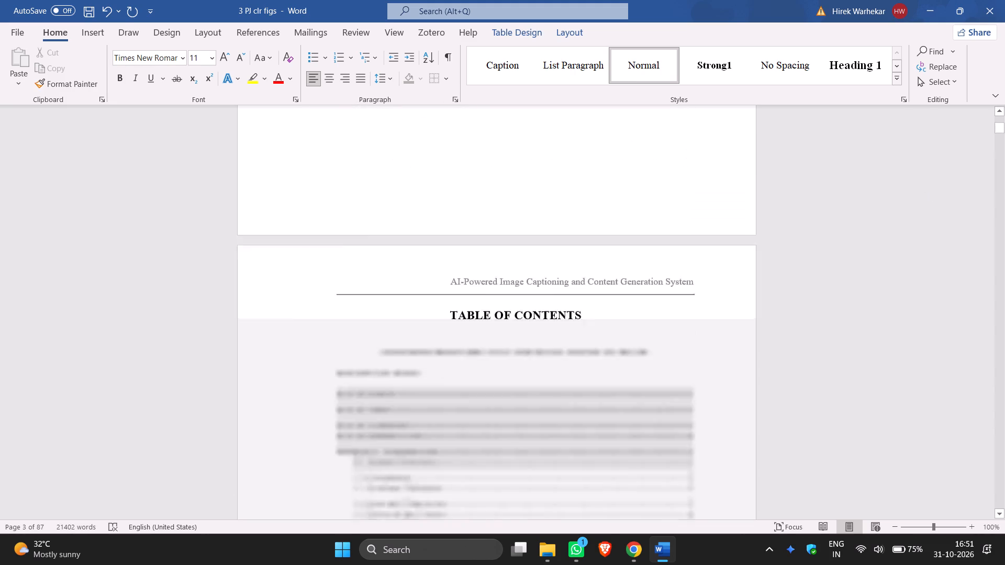
scroll(925, 190, "up", 10)
scroll(925, 190, "down", 2)
scroll(925, 190, "up", 1)
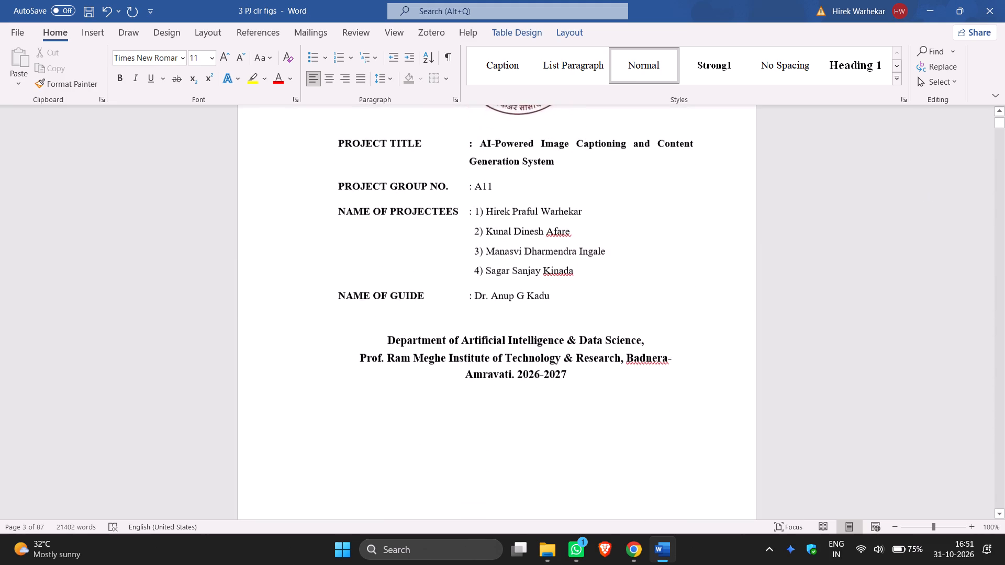
scroll(925, 190, "up", 1)
Delete the italic project-title line "AI-Powered Image Captioning and Content Generation System" beneath the TABLE OF CONTENTS heading.
scroll(925, 190, "down", 6)
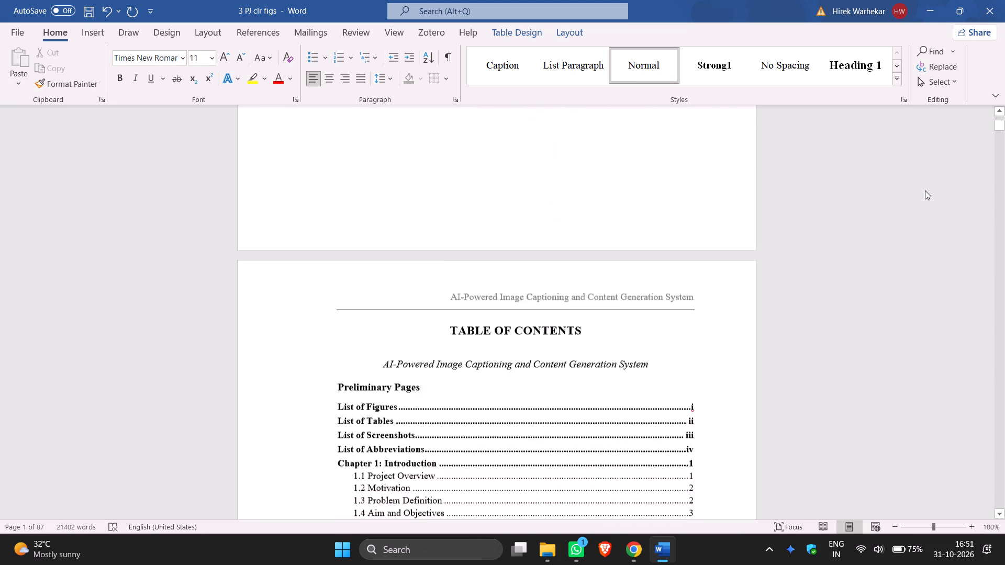
scroll(925, 190, "down", 2)
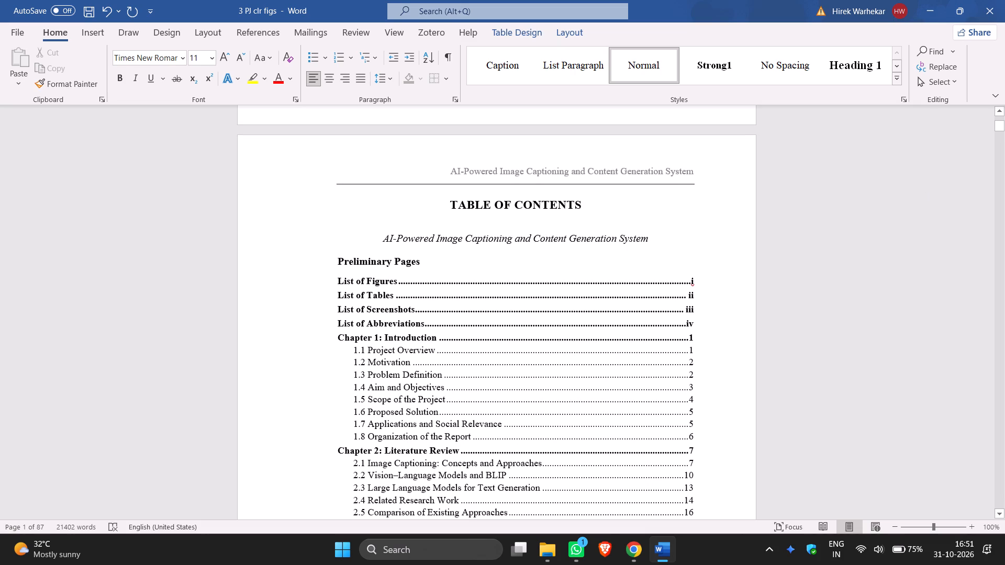
left_click_drag(655, 243, 490, 241)
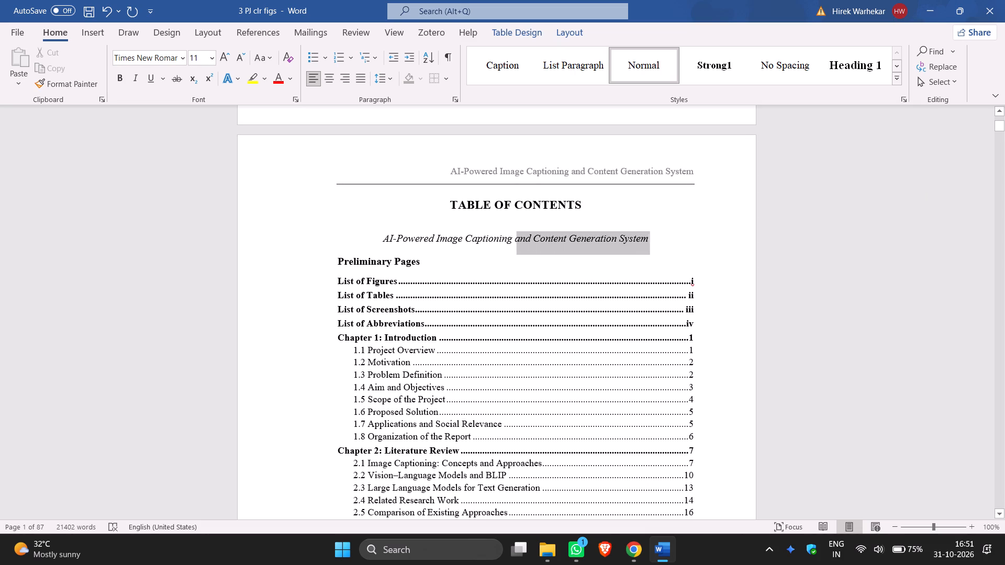
left_click_drag(490, 241, 347, 238)
key("BackSpace")
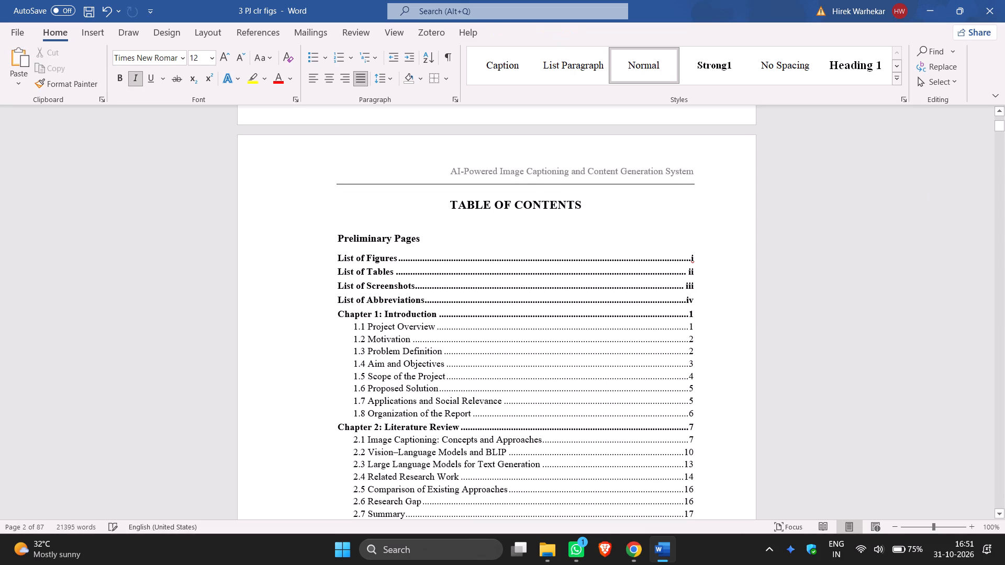
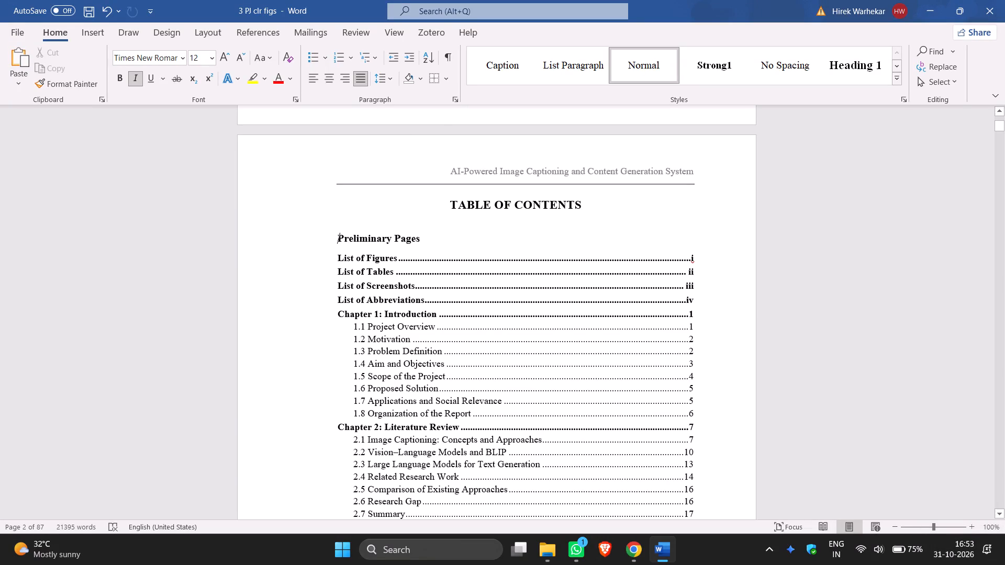
Delete the "Preliminary Pages" subheading above the List of Figures entry in the table of contents.
left_click_drag(426, 239, 352, 242)
key("BackSpace")
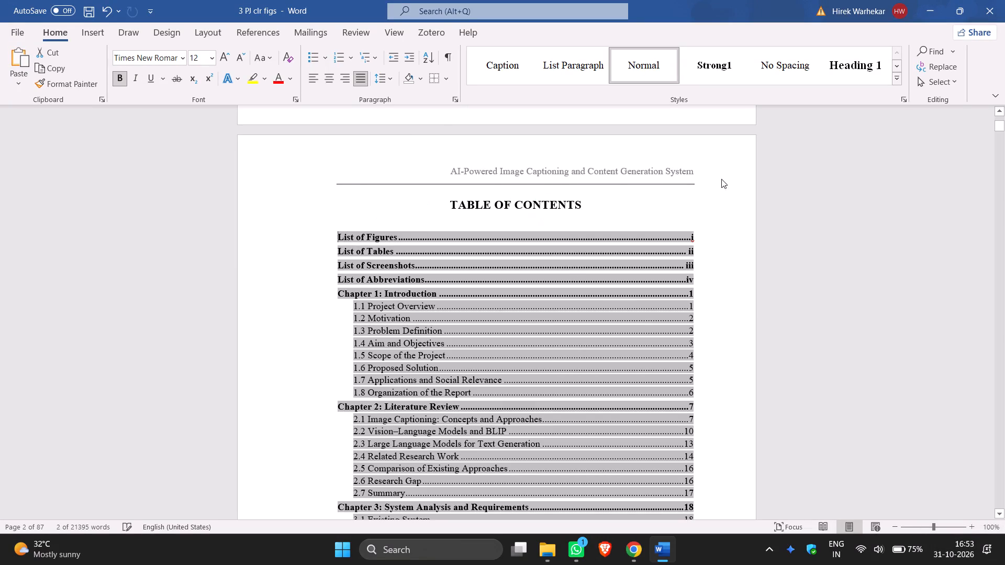
left_click(827, 237)
Delete the whole title page, from the college logo and project details to the department lines, so the document starts with TABLE OF CONTENTS.
scroll(812, 250, "up", 20)
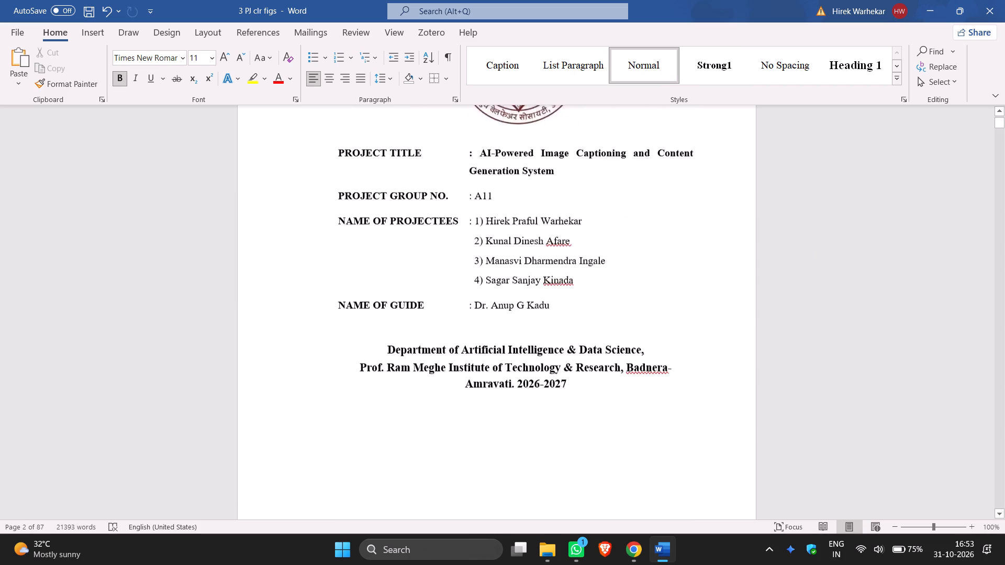
scroll(815, 238, "up", 5)
scroll(817, 231, "down", 11)
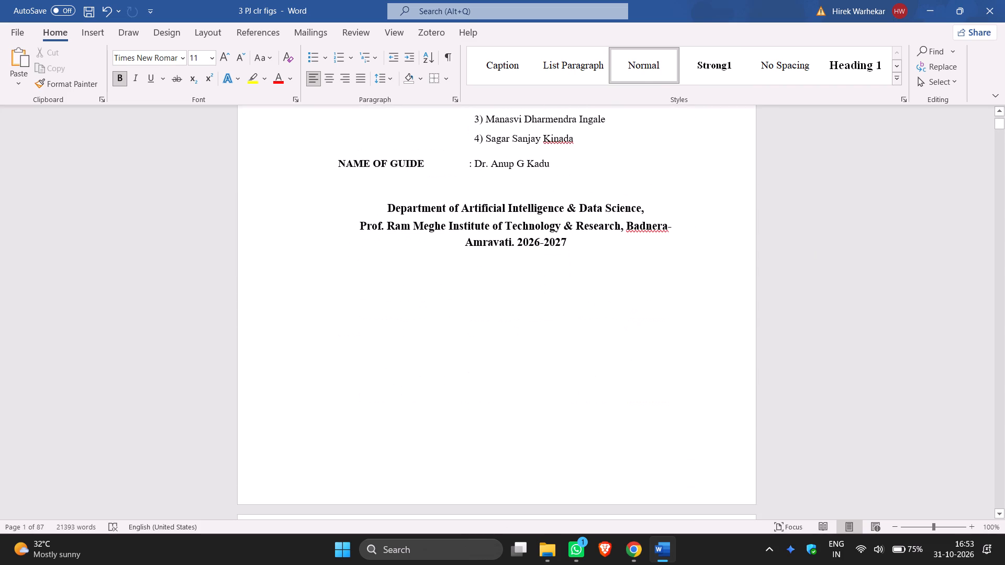
left_click_drag(582, 244, 356, 116)
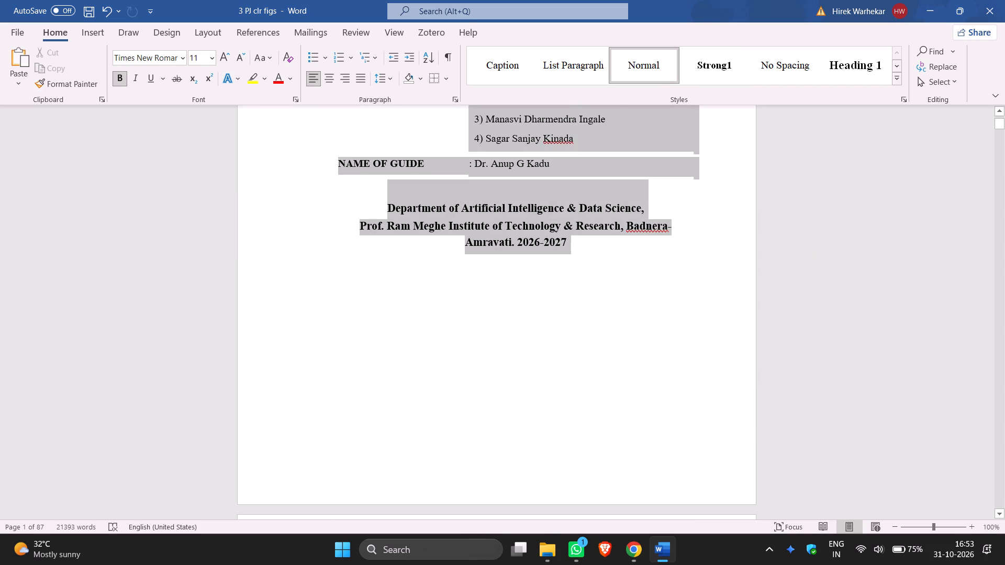
left_click_drag(356, 116, 339, 83)
key("BackSpace")
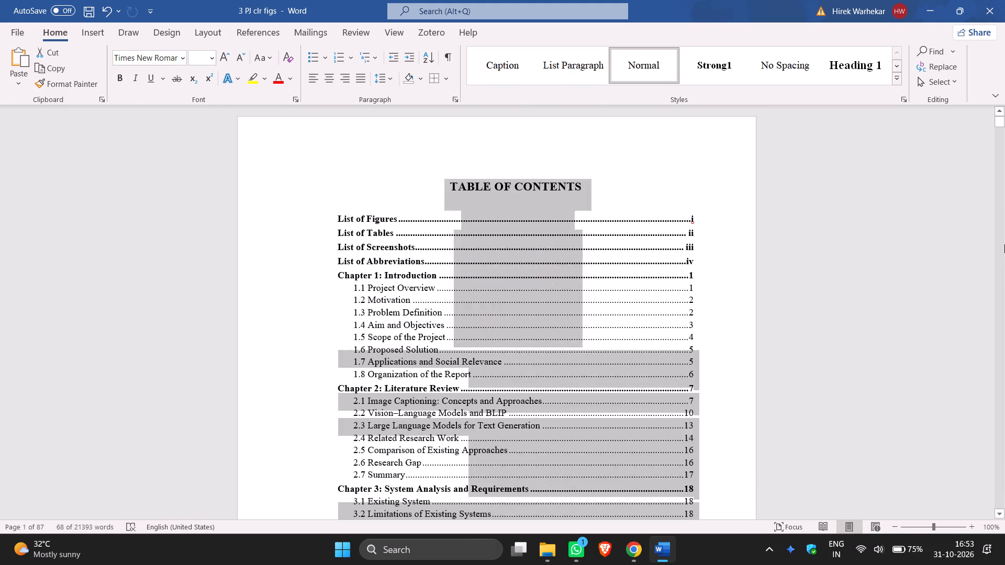
scroll(1004, 411, "up", 2)
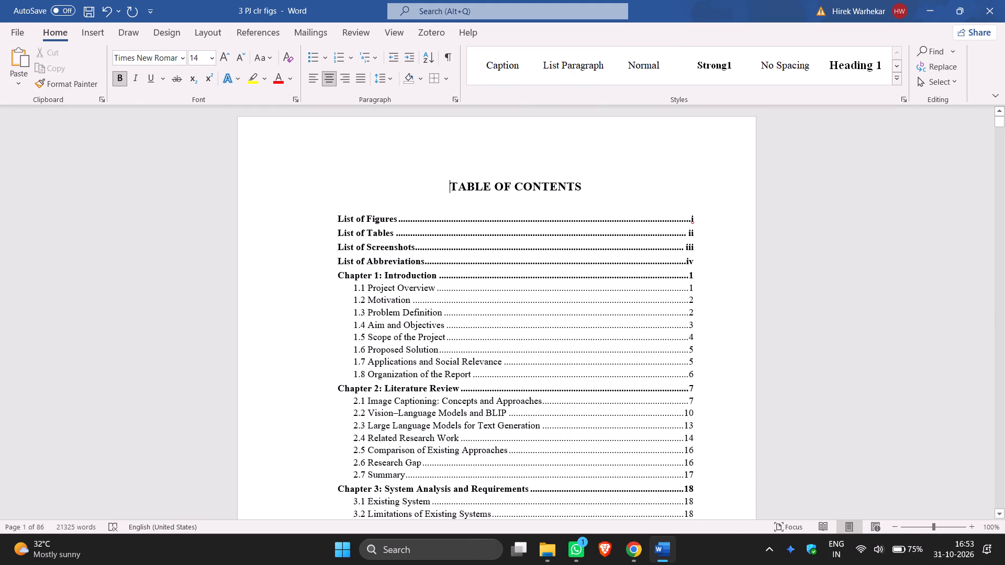
scroll(890, 261, "down", 2)
scroll(890, 261, "up", 5)
Format all table of contents entries, from List of Figures through Resume / CV, as Times New Roman at size 12.
left_click(383, 293)
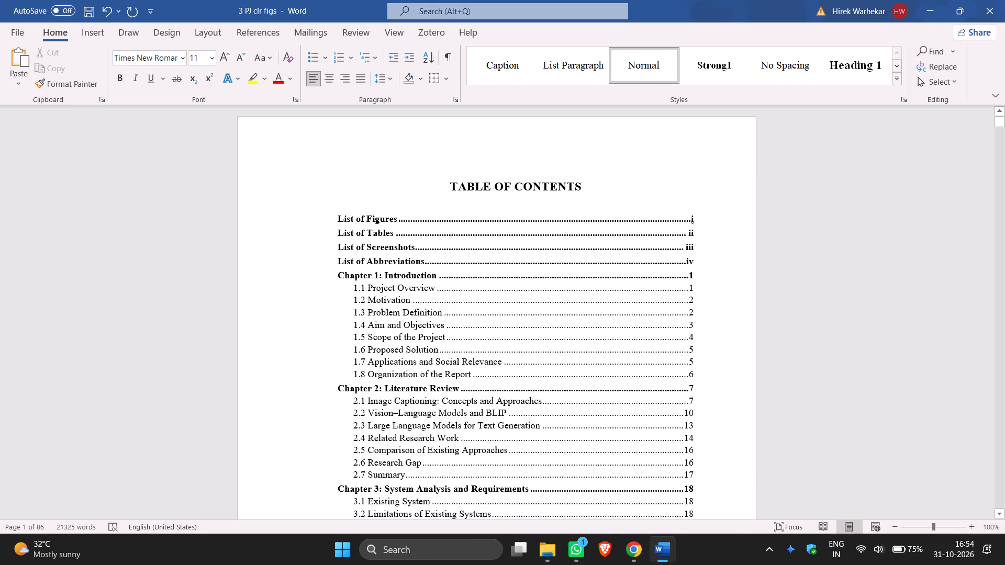
left_click(468, 187)
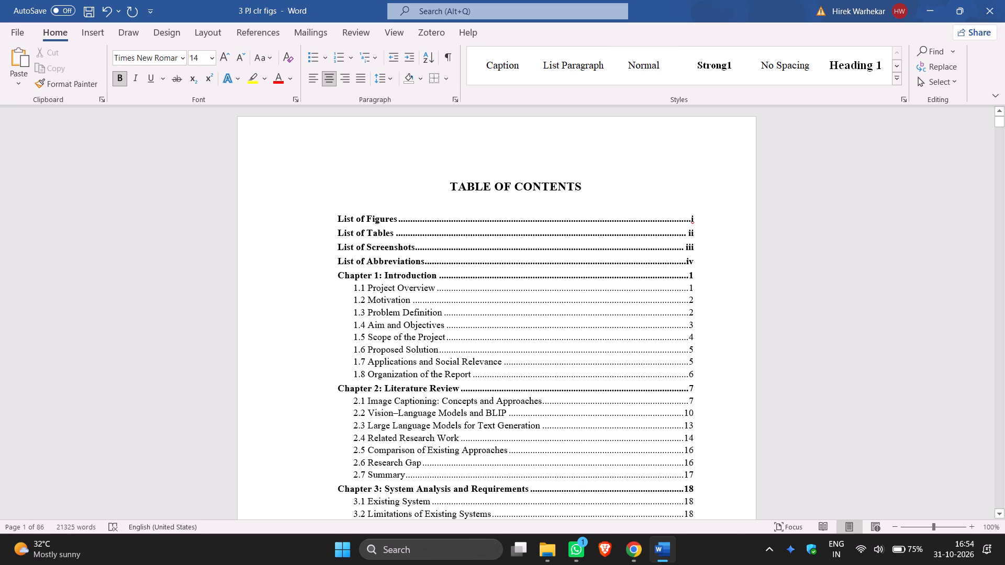
left_click_drag(338, 217, 386, 257)
left_click(908, 315)
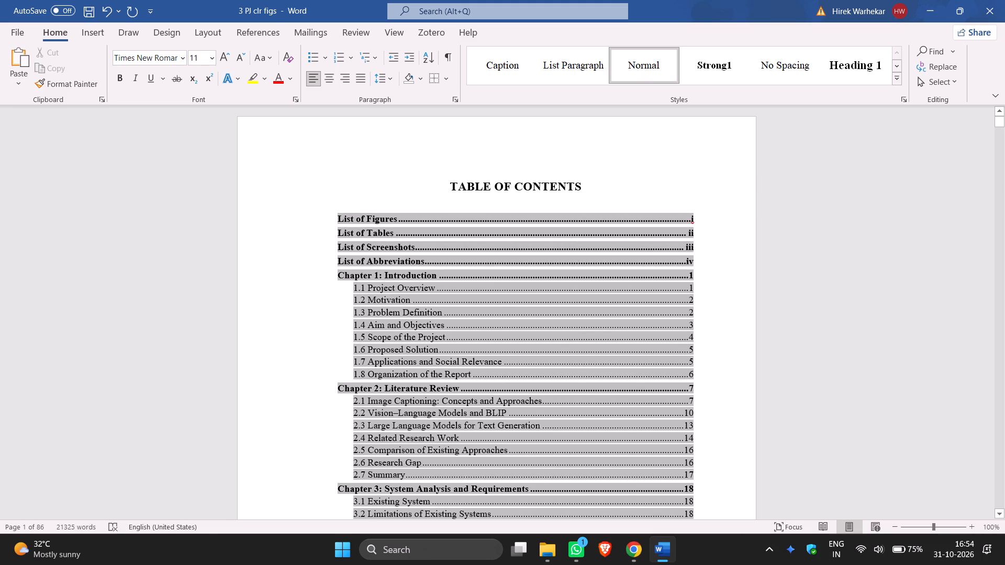
left_click_drag(337, 218, 542, 544)
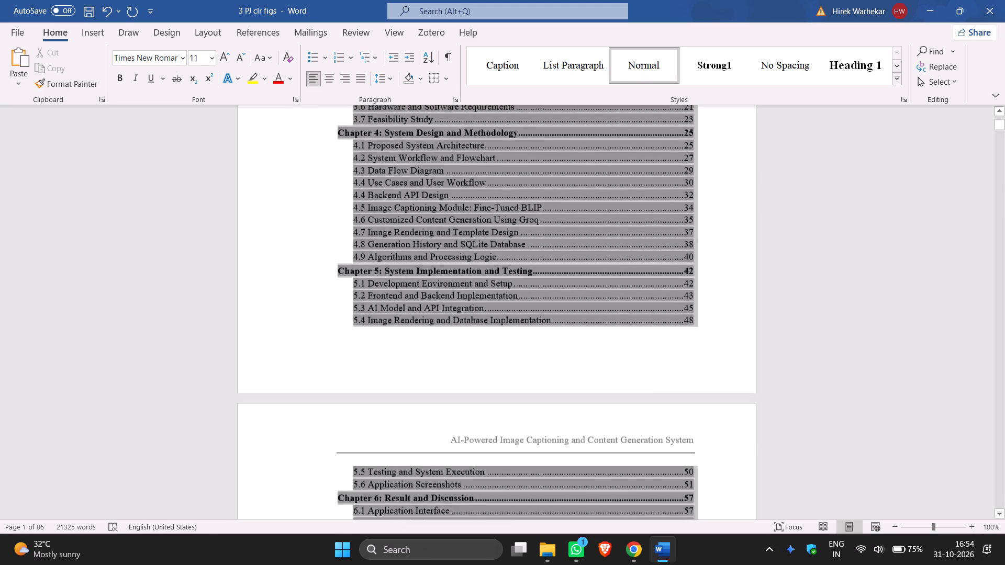
left_click_drag(542, 544, 700, 437)
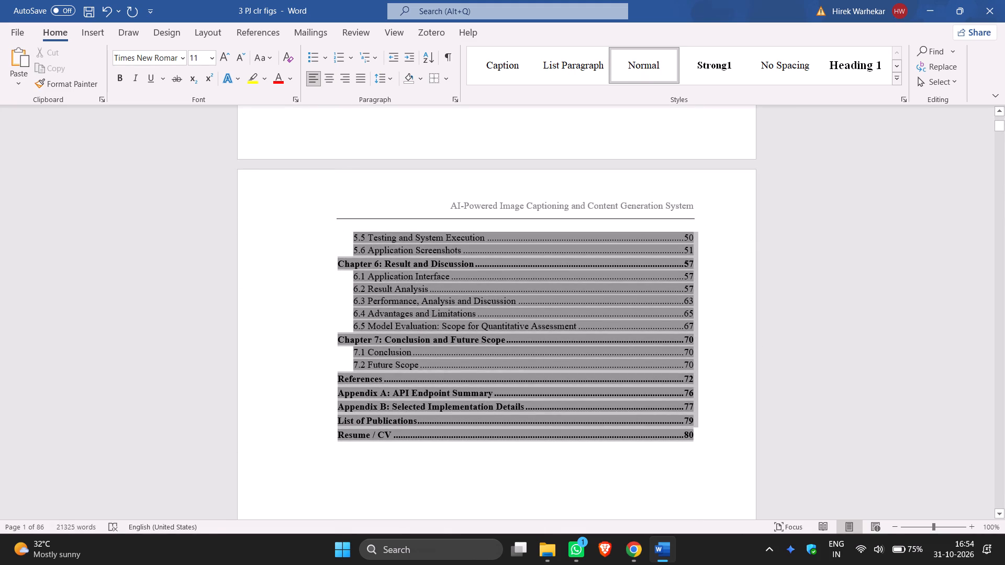
left_click_drag(700, 437, 700, 436)
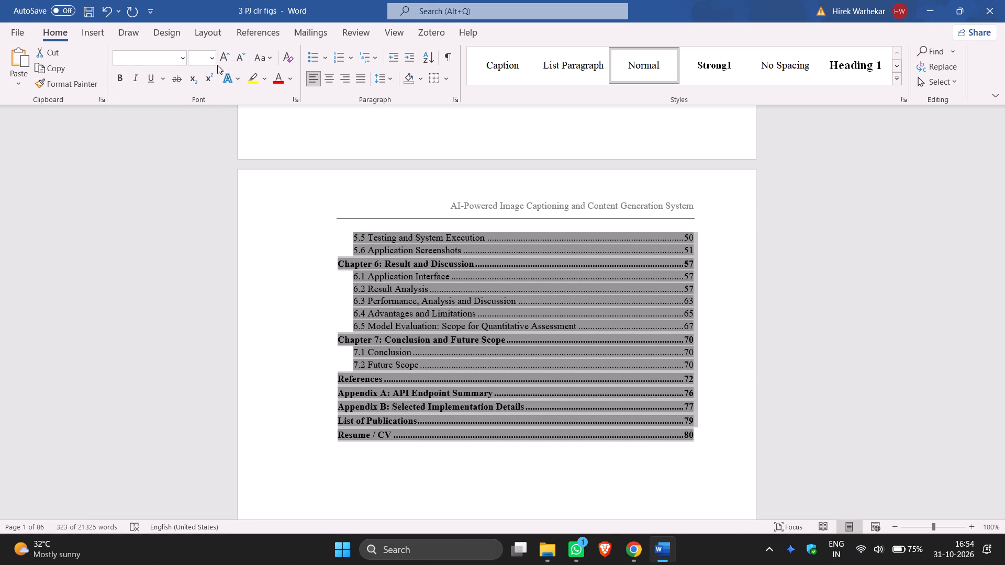
left_click(213, 59)
left_click(203, 135)
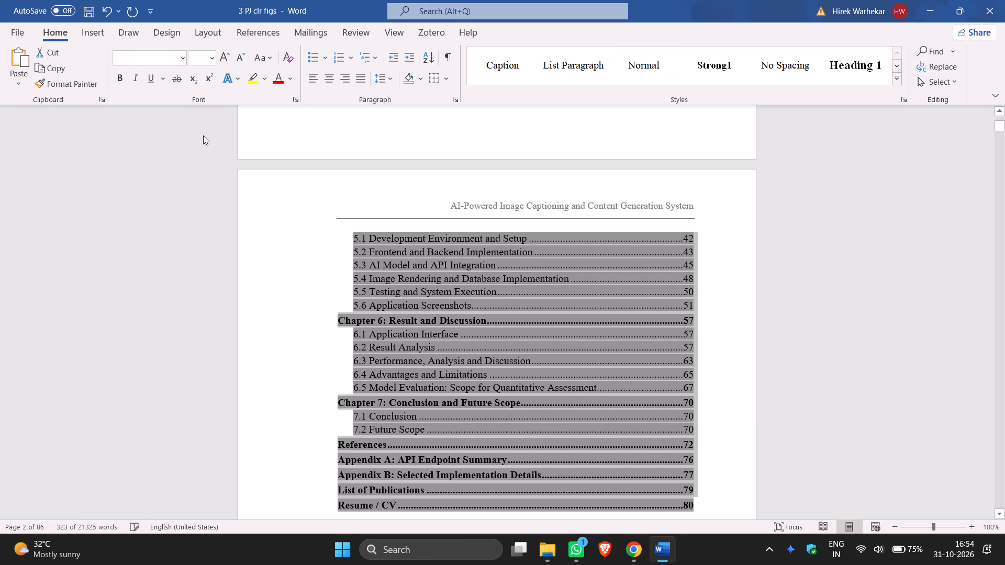
left_click(184, 61)
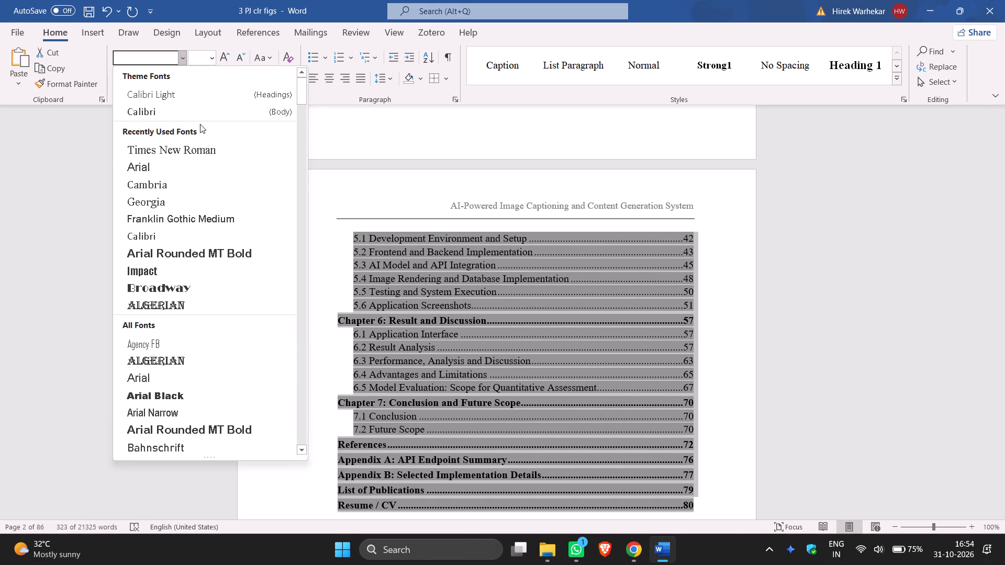
left_click(193, 146)
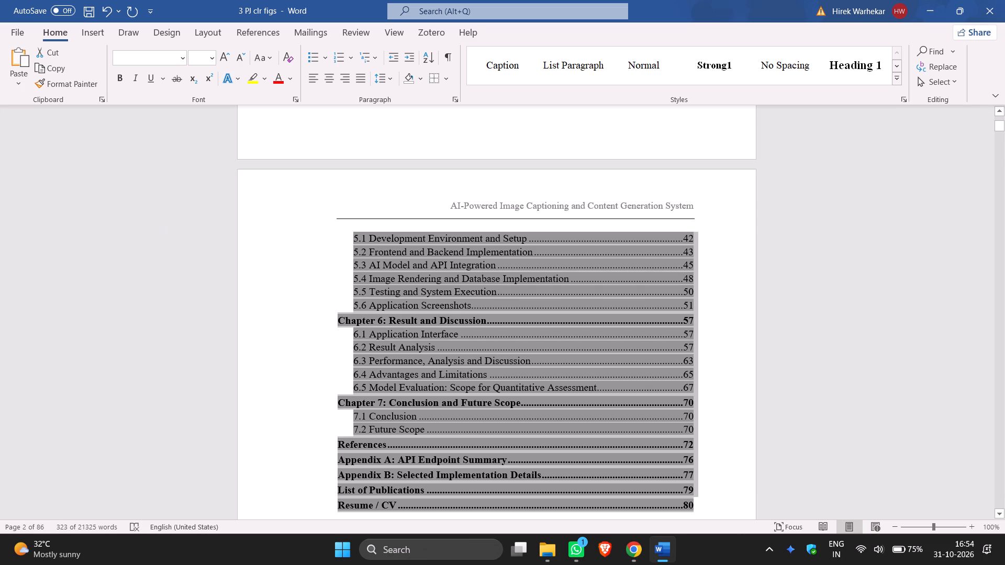
Review the reformatted table of contents across both pages and its transition into the List of Figures.
scroll(171, 262, "down", 15)
scroll(172, 262, "down", 7)
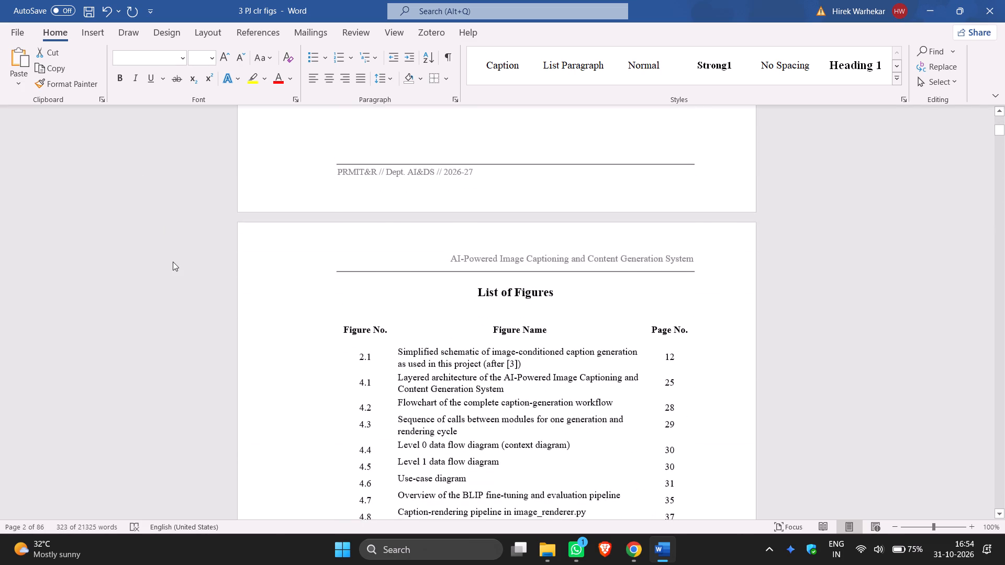
scroll(173, 262, "up", 7)
scroll(173, 261, "up", 20)
scroll(173, 261, "up", 13)
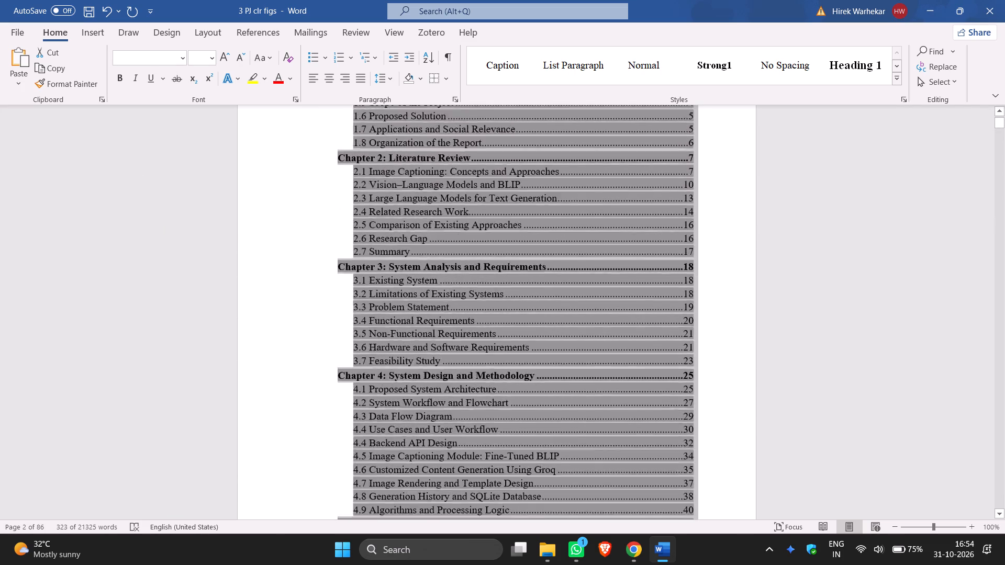
scroll(214, 259, "up", 8)
left_click(854, 232)
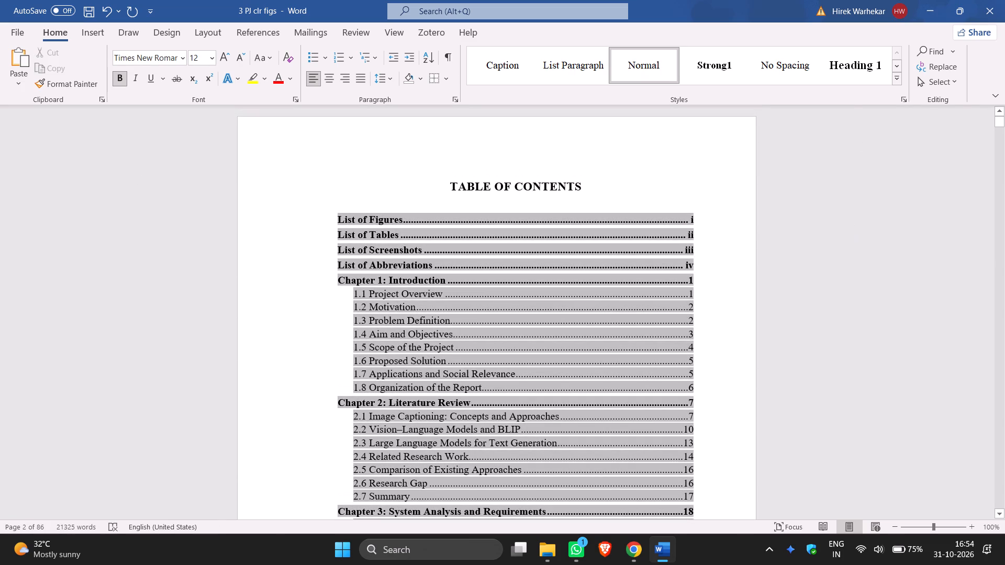
left_click(826, 249)
double_click(826, 249)
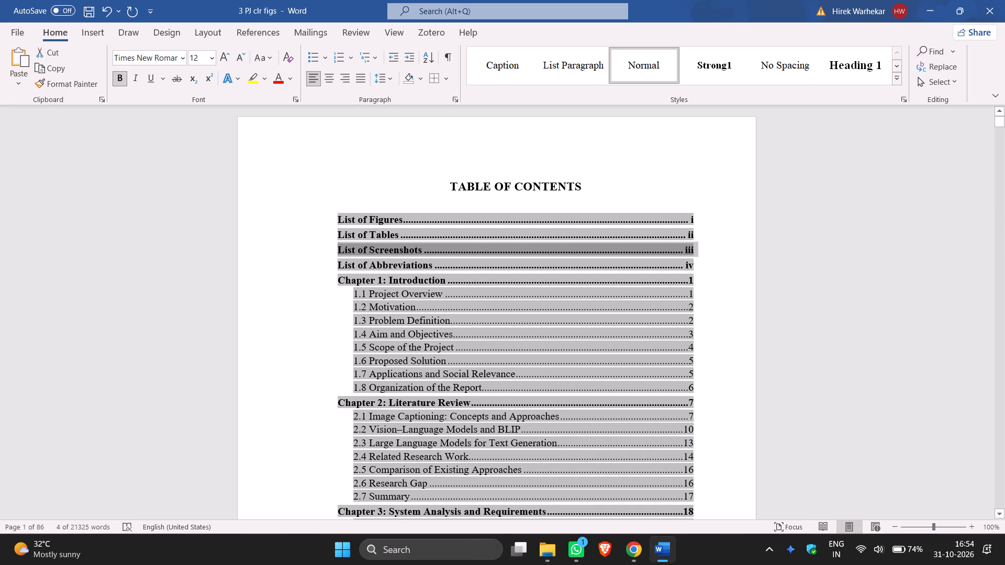
scroll(218, 318, "down", 6)
scroll(232, 308, "up", 8)
left_click(442, 318)
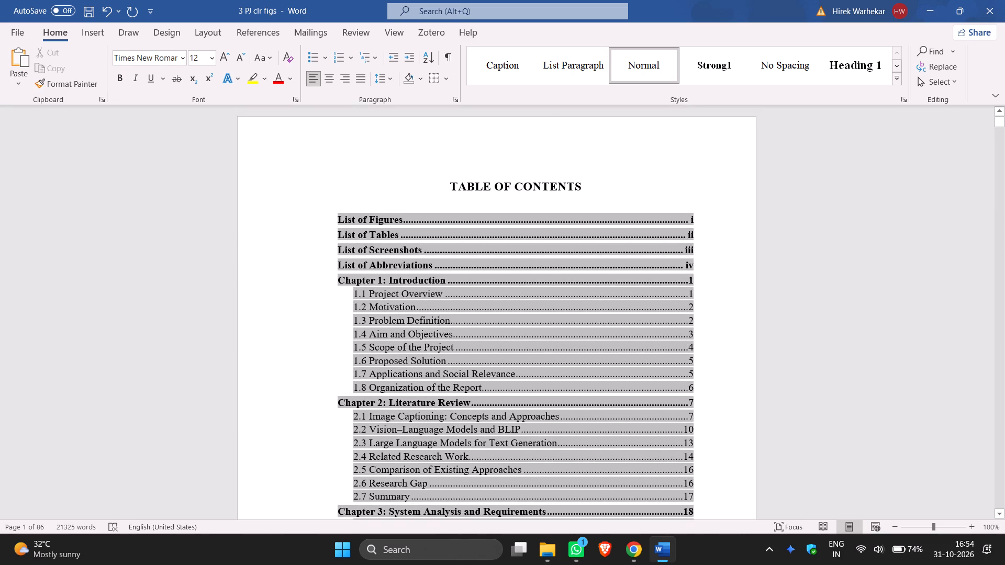
scroll(791, 267, "down", 7)
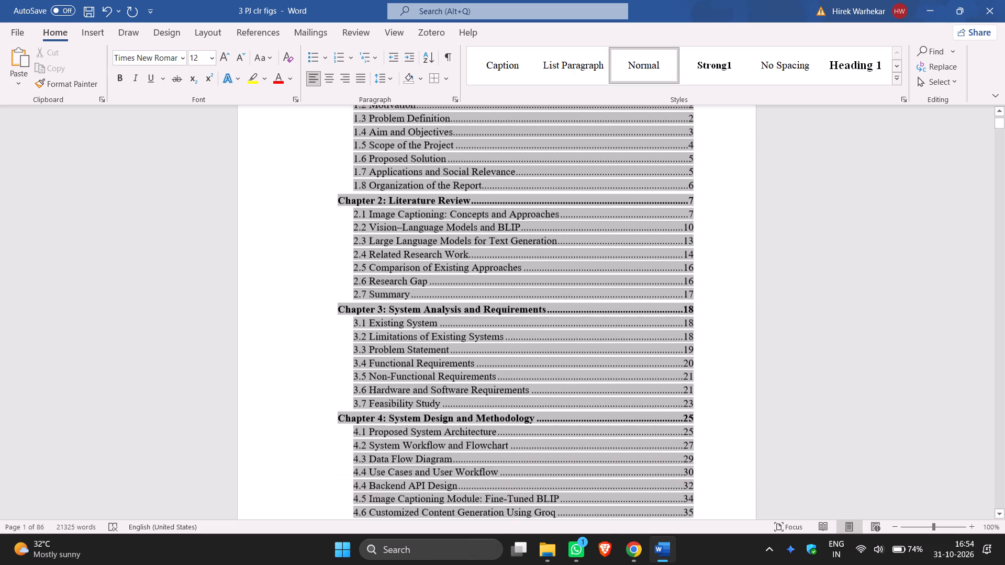
scroll(792, 266, "down", 16)
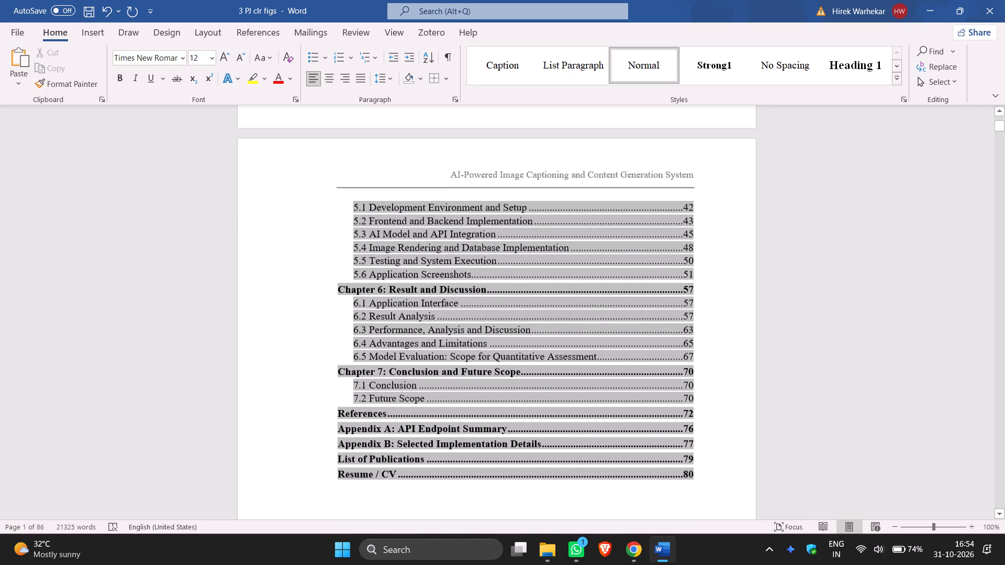
scroll(793, 265, "down", 4)
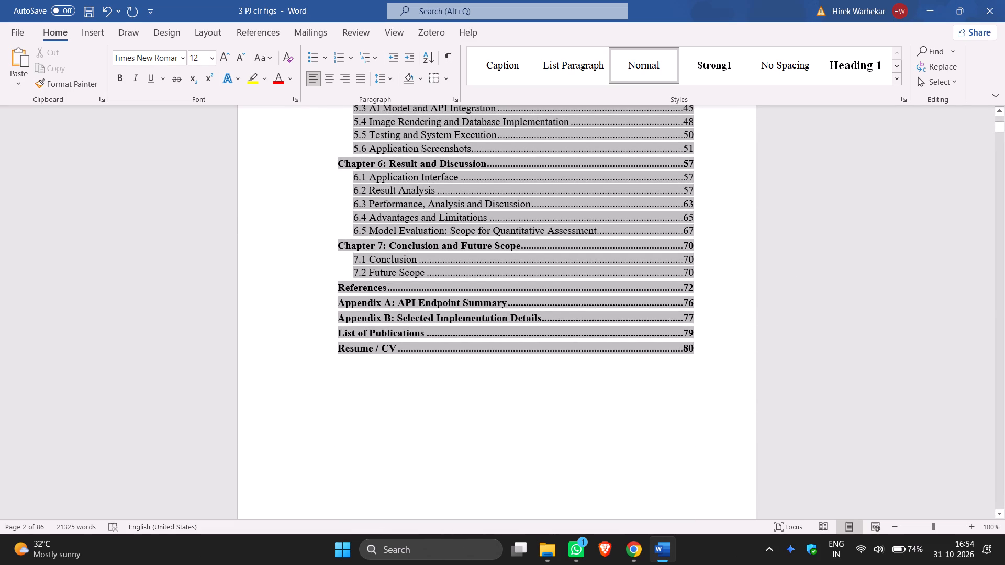
Show the page thumbnails and search the document for 72, then clear the search.
left_click(147, 349)
left_click(40, 522)
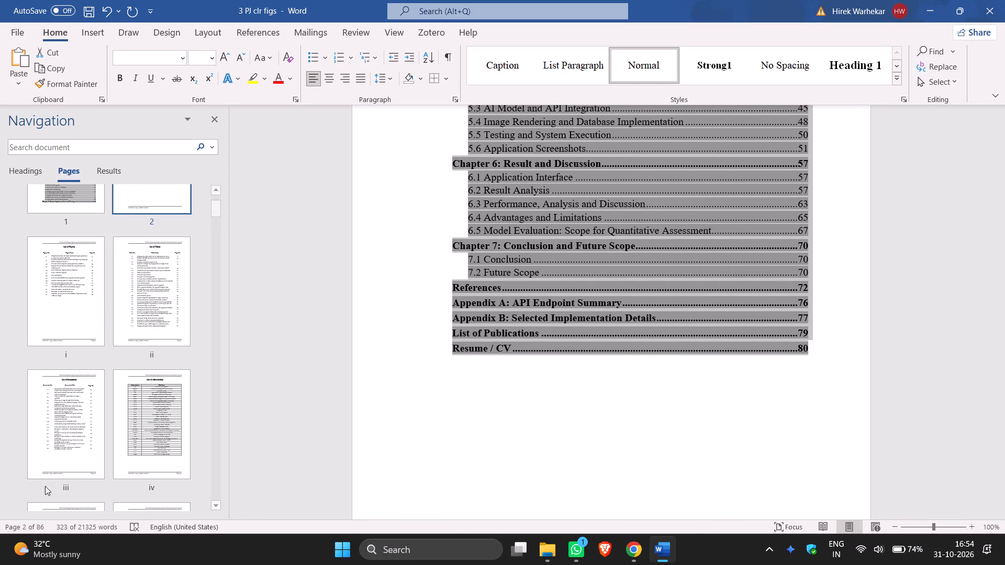
left_click(75, 150)
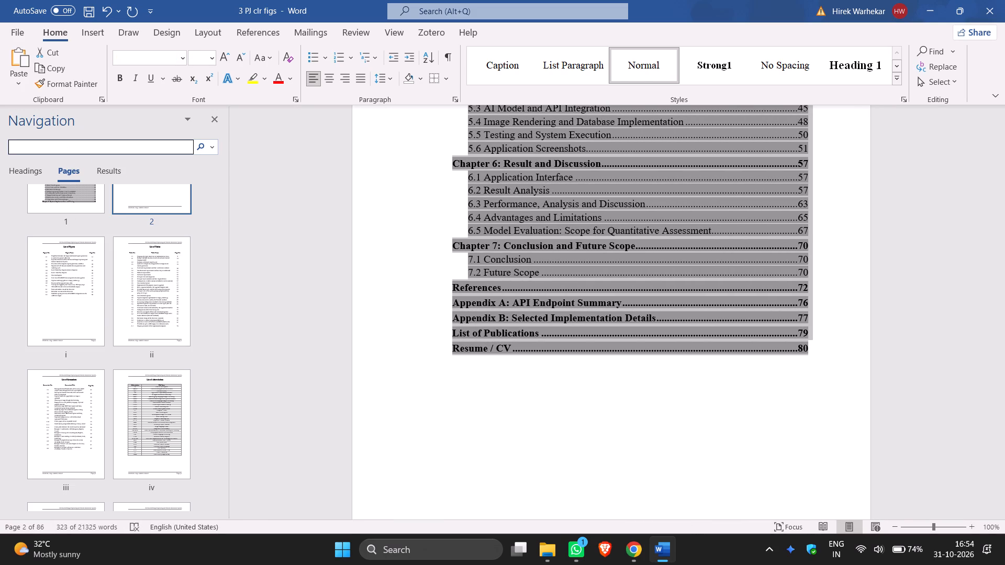
type("72")
key("Return")
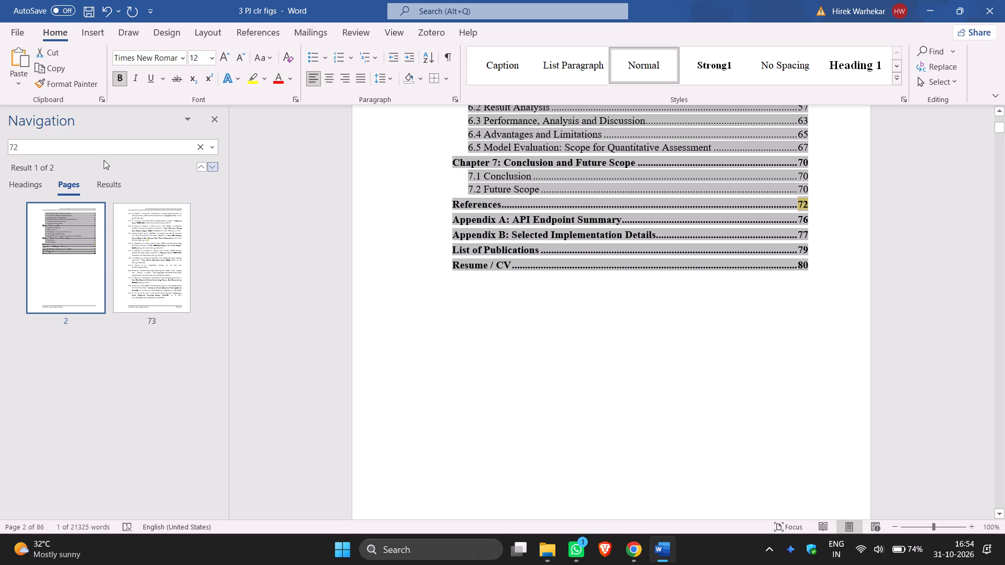
left_click(197, 147)
Check the page numbers listed in the contents for References, Appendix A and Appendix B against the pages where those sections start.
scroll(448, 285, "up", 4)
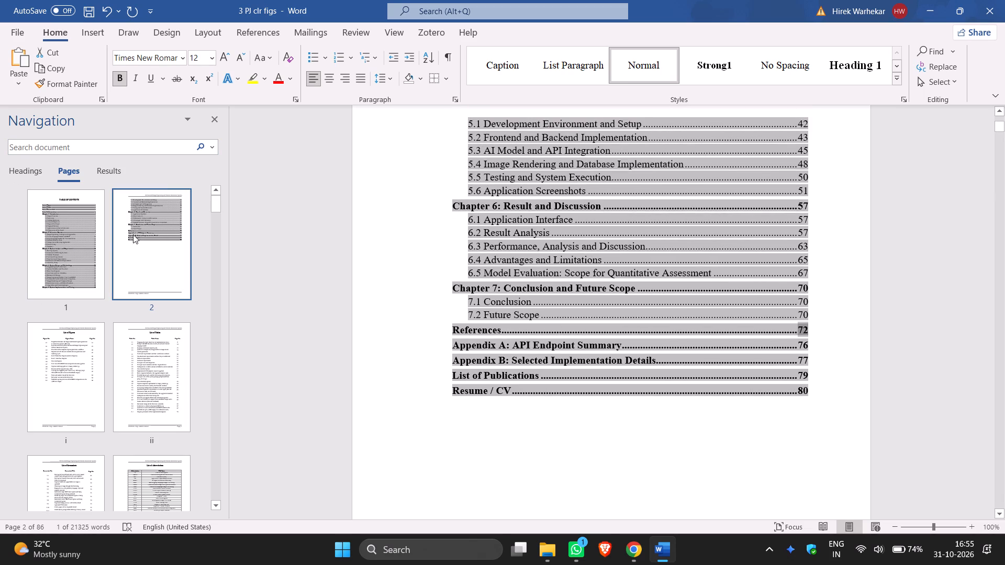
scroll(145, 238, "down", 20)
scroll(145, 238, "down", 19)
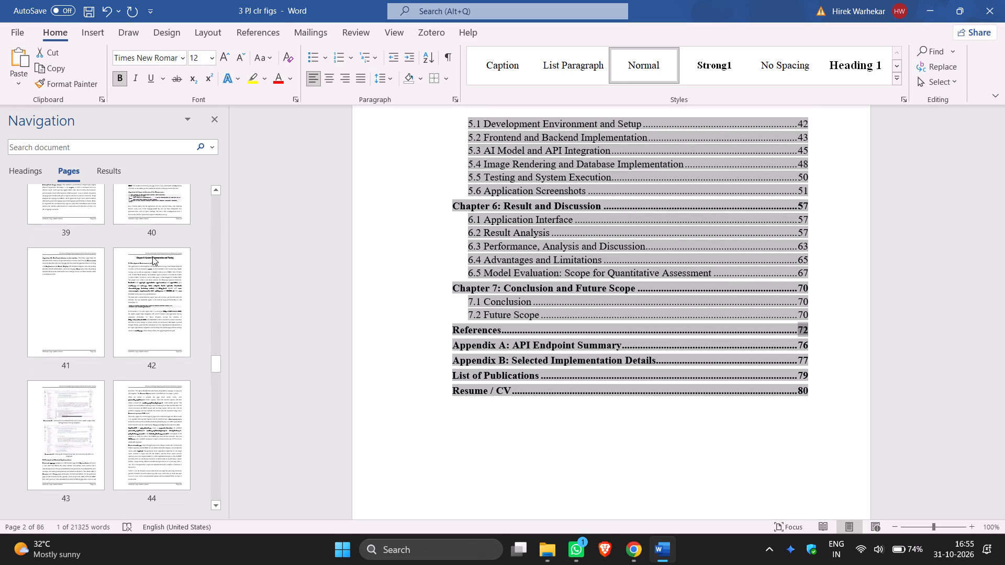
scroll(152, 257, "down", 20)
scroll(152, 257, "down", 6)
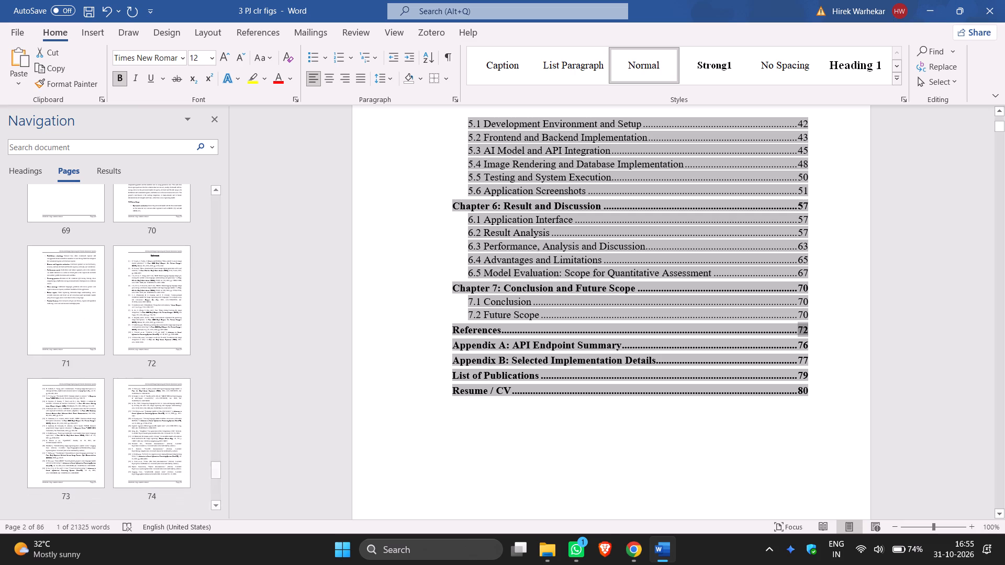
scroll(481, 357, "up", 8)
scroll(482, 354, "down", 6)
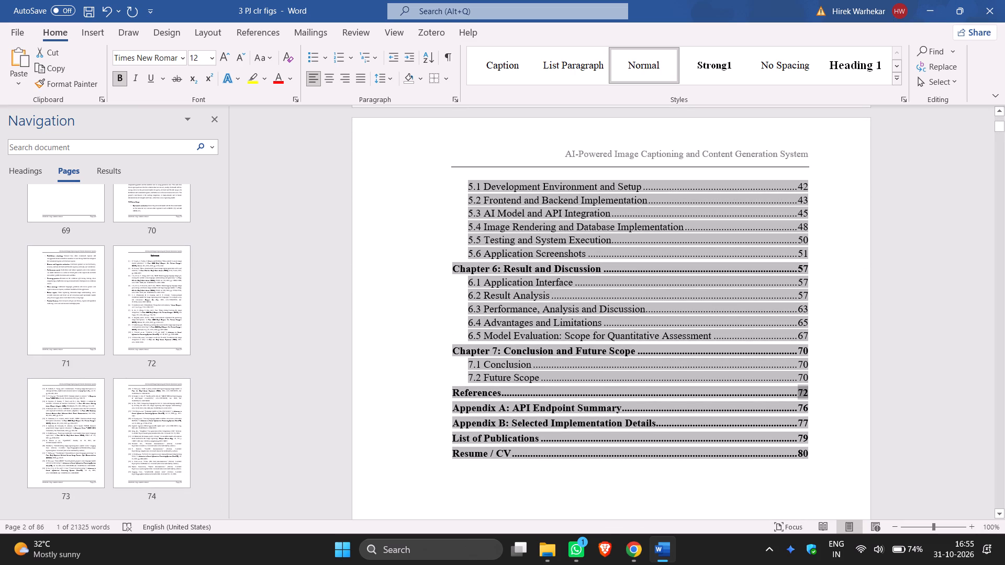
left_click(168, 321)
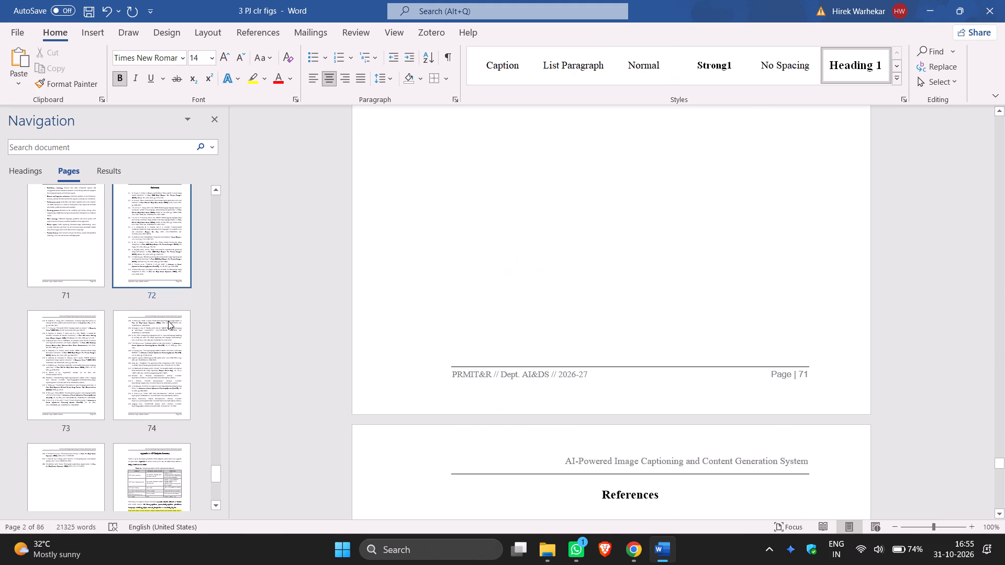
scroll(376, 335, "down", 20)
scroll(147, 406, "down", 1)
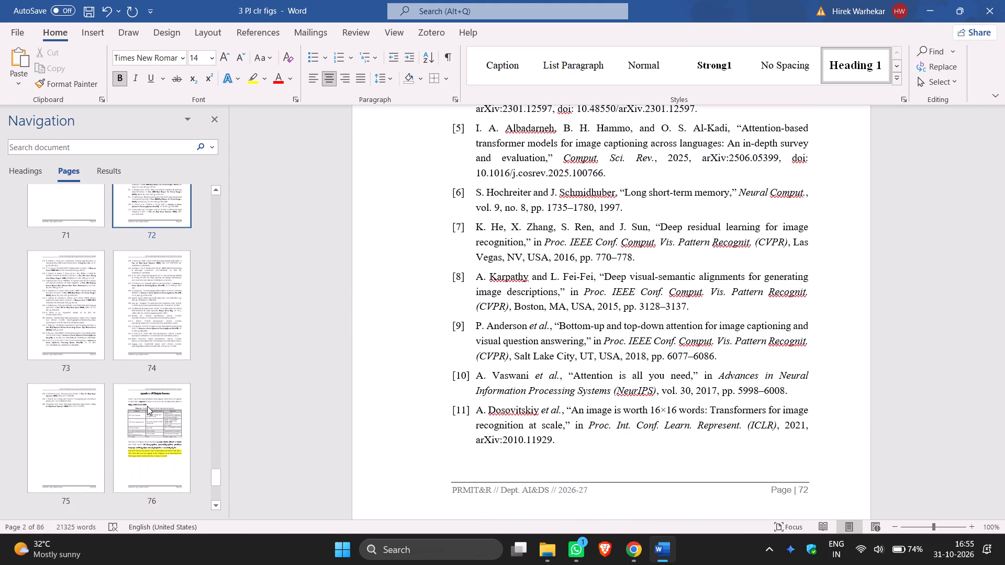
left_click(150, 416)
scroll(347, 399, "down", 8)
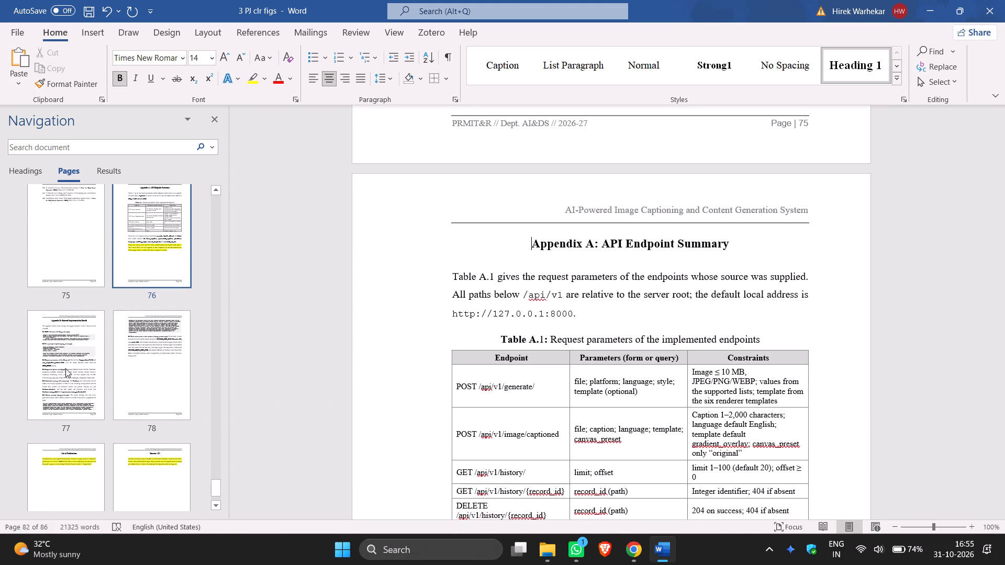
left_click(74, 364)
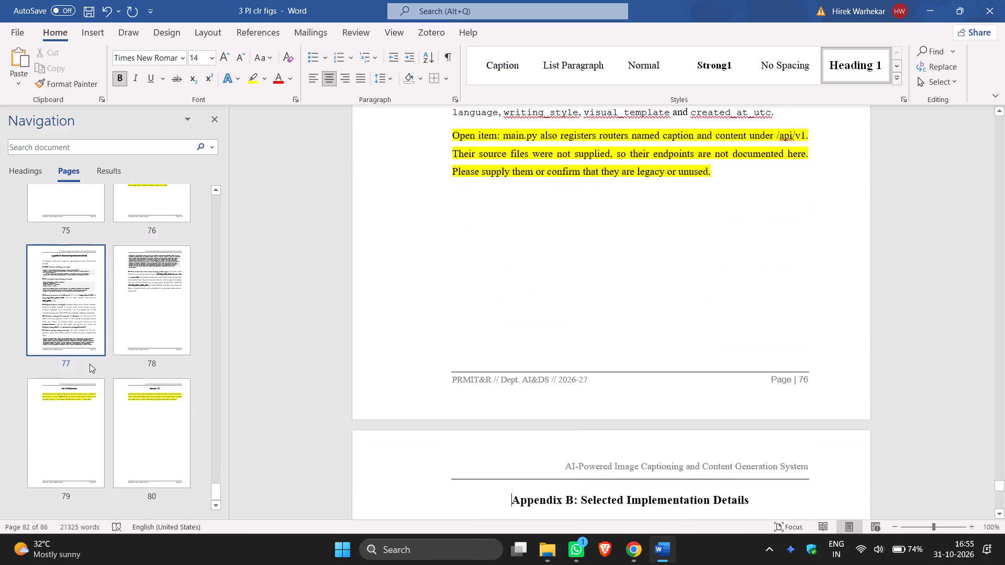
Check the pages where Appendix B ends and where List of Publications and Resume / CV start against the contents listing.
scroll(287, 390, "down", 8)
scroll(287, 388, "down", 15)
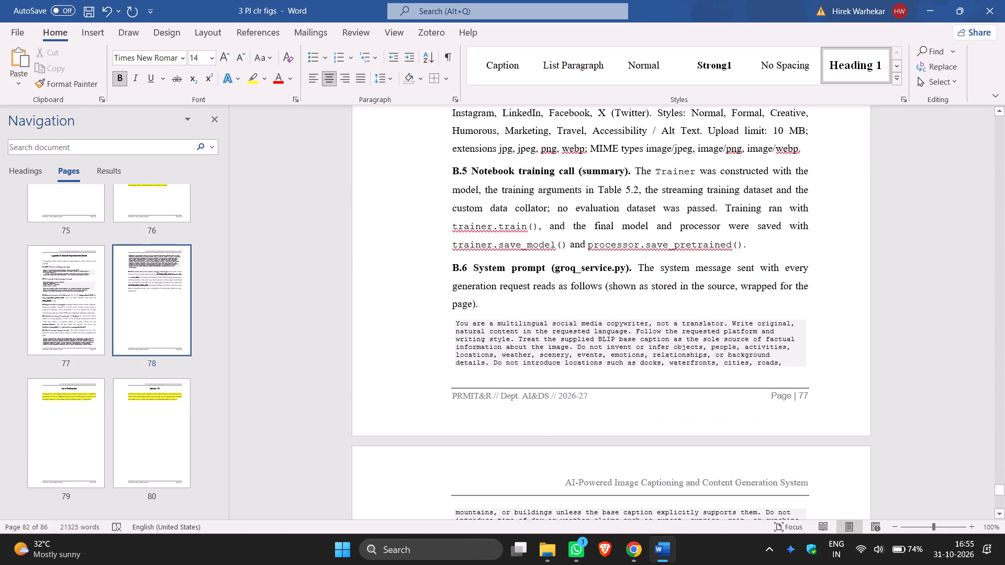
scroll(297, 371, "down", 1)
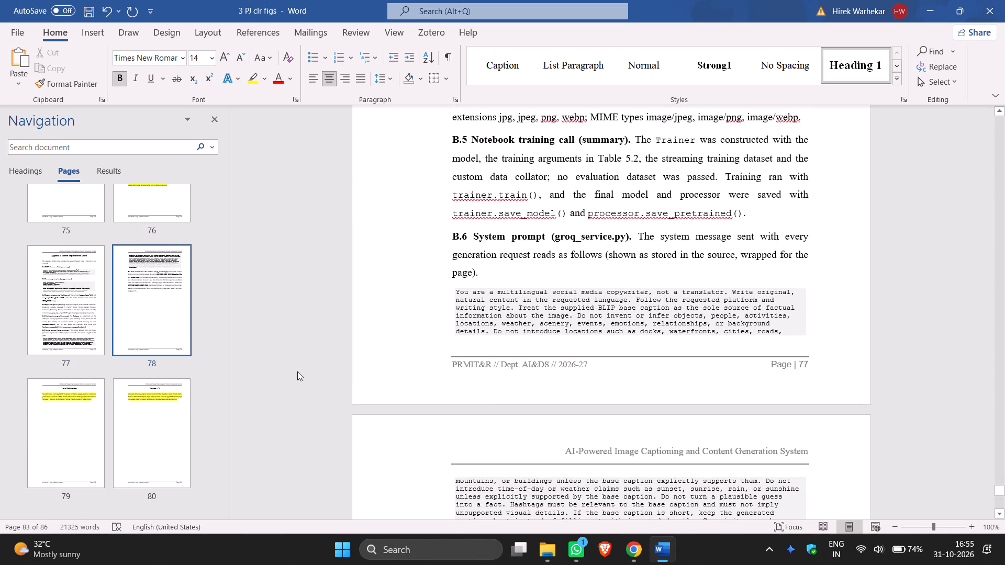
scroll(298, 371, "down", 2)
left_click(73, 420)
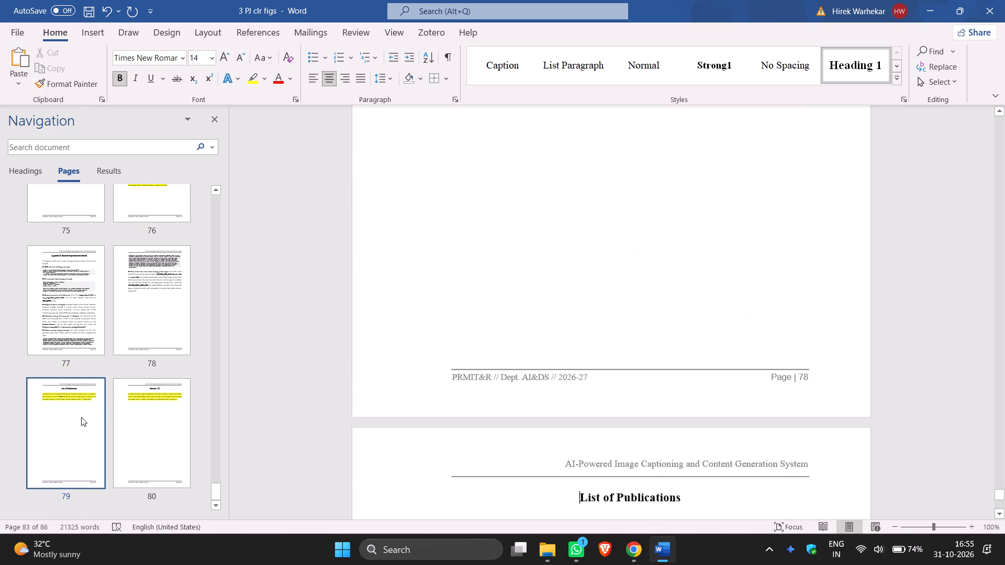
scroll(216, 382, "down", 8)
scroll(432, 334, "down", 8)
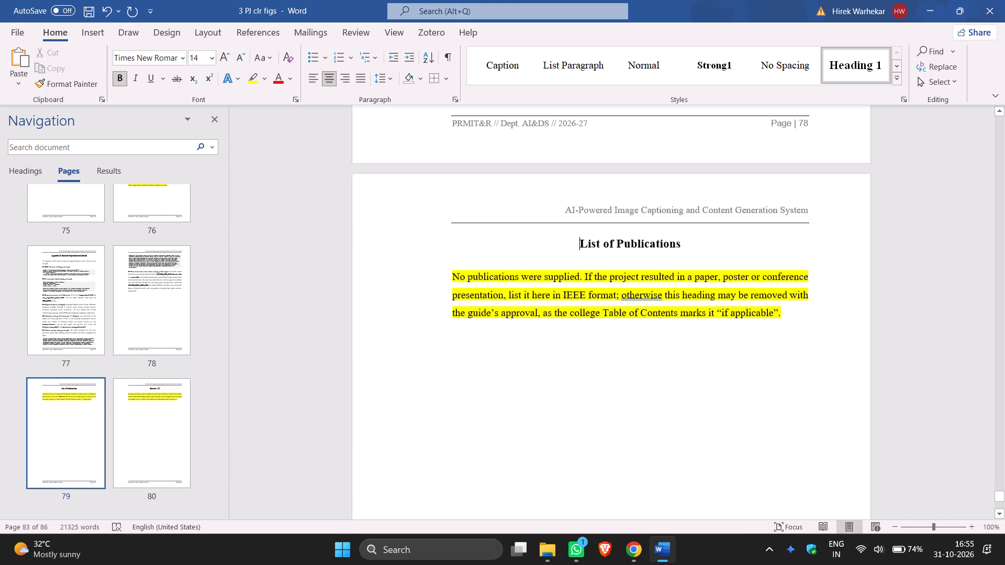
scroll(433, 334, "up", 2)
left_click(145, 433)
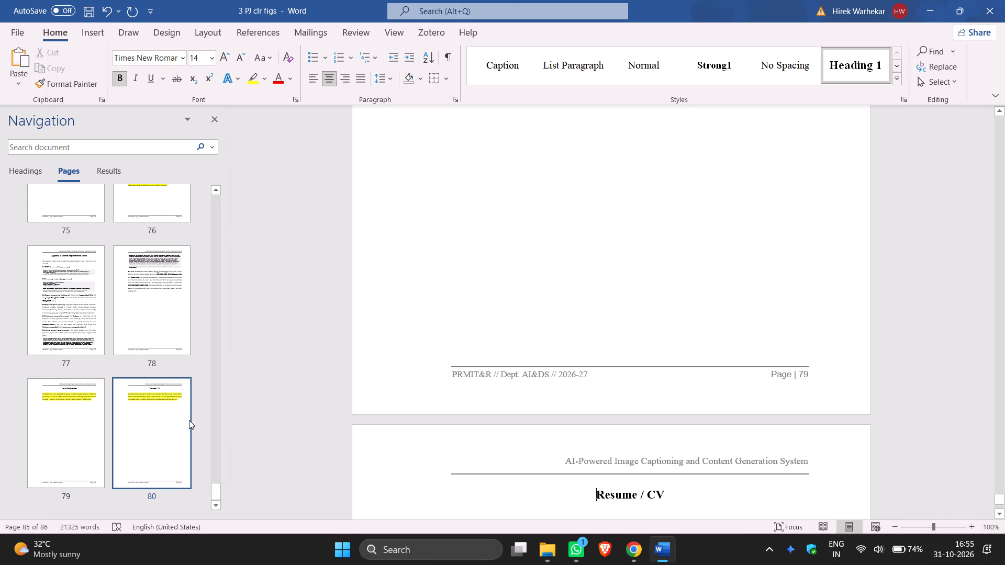
Close the page thumbnail navigation and save the document.
scroll(189, 420, "up", 2)
scroll(189, 420, "up", 20)
scroll(189, 420, "up", 7)
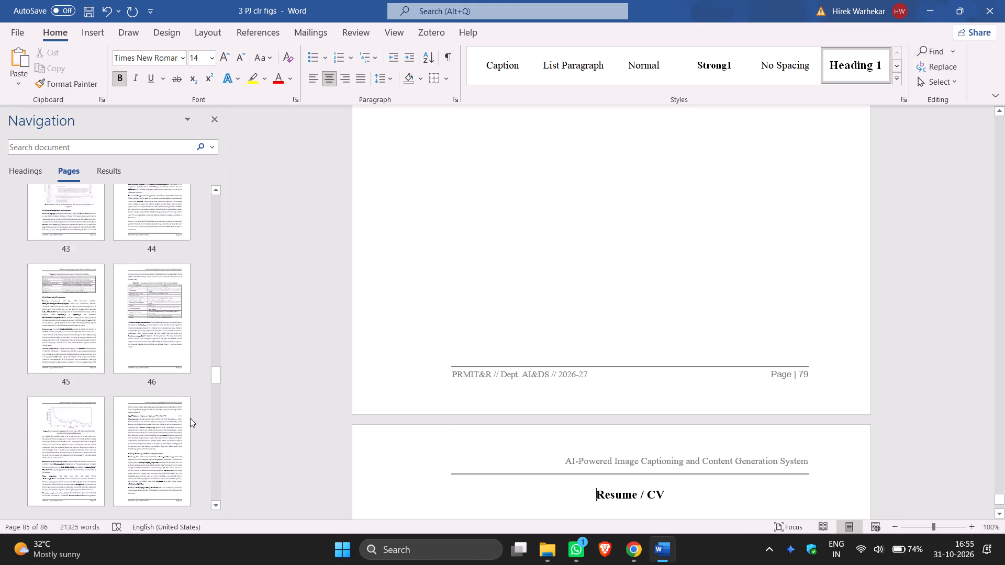
scroll(190, 418, "up", 9)
left_click(220, 119)
scroll(271, 289, "up", 8)
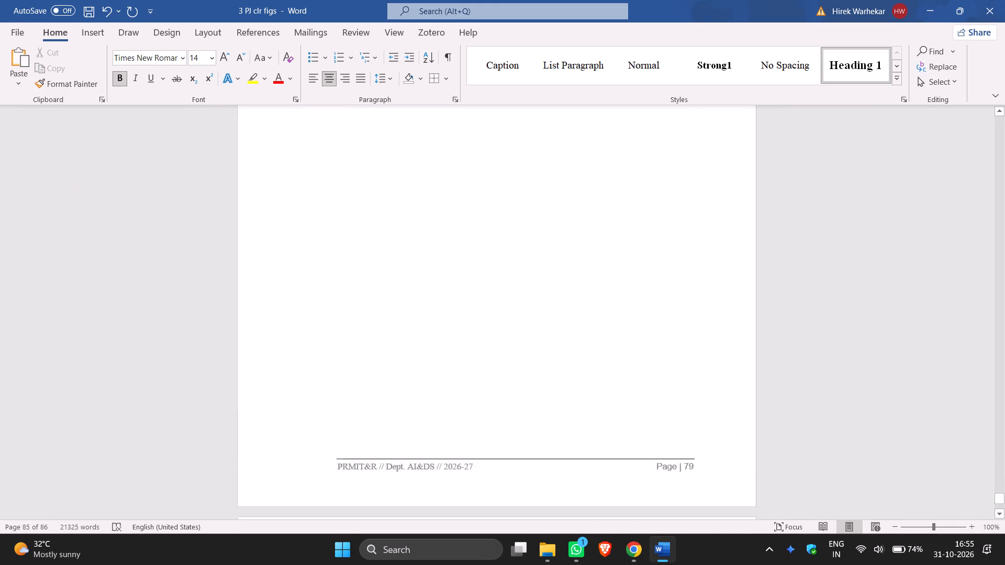
scroll(274, 286, "up", 7)
scroll(944, 319, "up", 20)
scroll(944, 319, "up", 16)
scroll(937, 325, "up", 12)
scroll(937, 325, "up", 15)
scroll(937, 325, "up", 11)
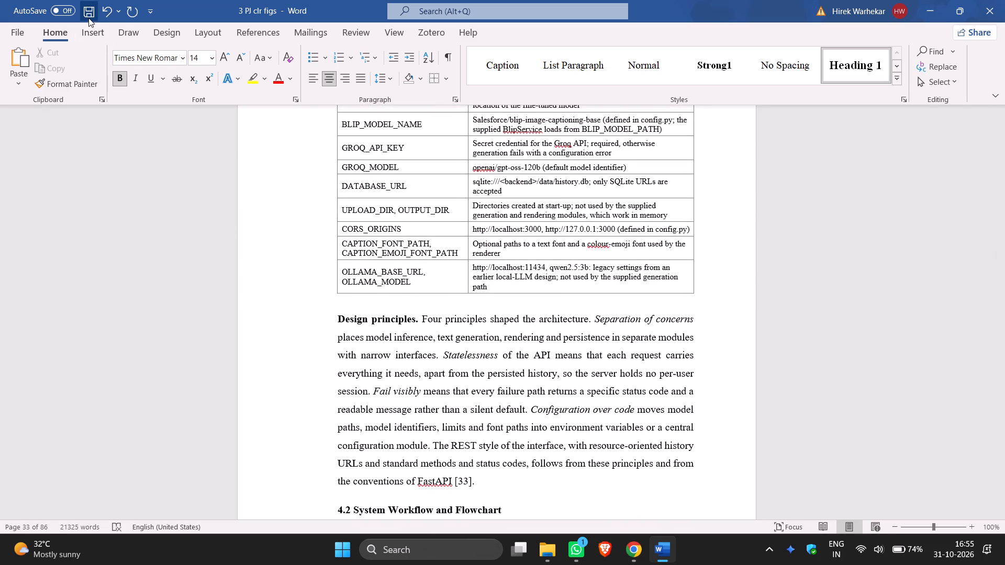
left_click(88, 17)
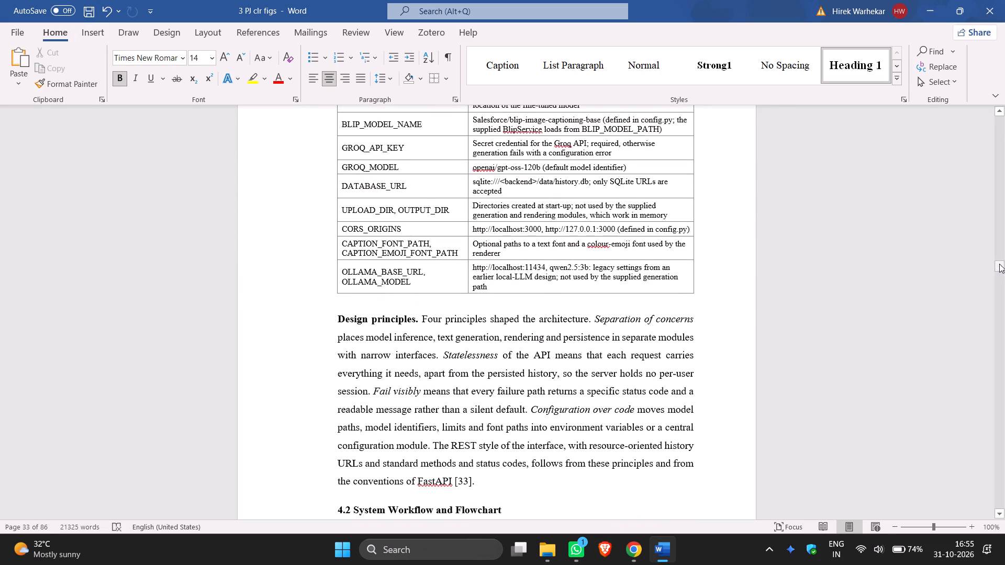
Review the front matter from the table of contents through the lists of figures, tables and screenshots up to Chapter 1.
left_click_drag(999, 264, 964, 87)
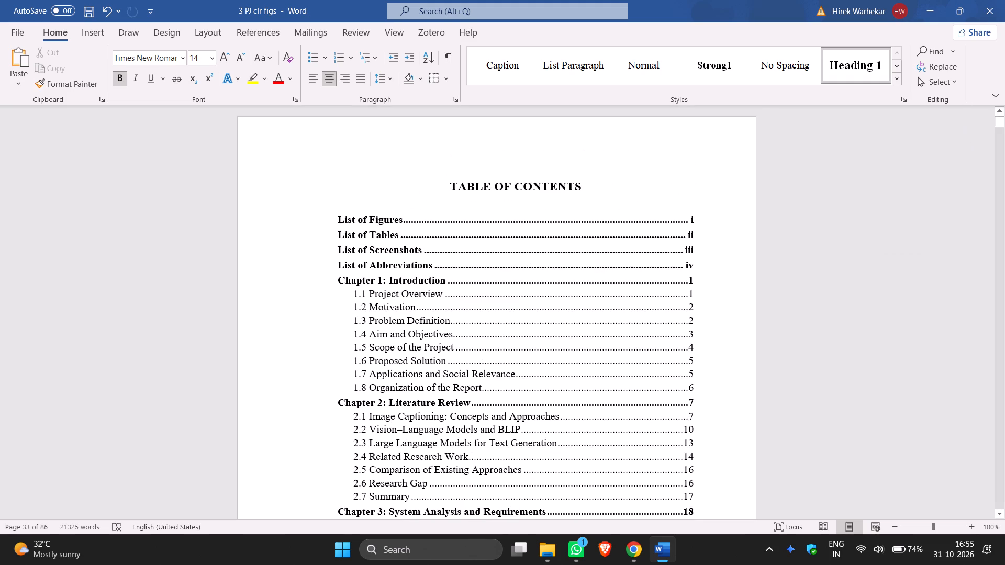
scroll(866, 269, "down", 3)
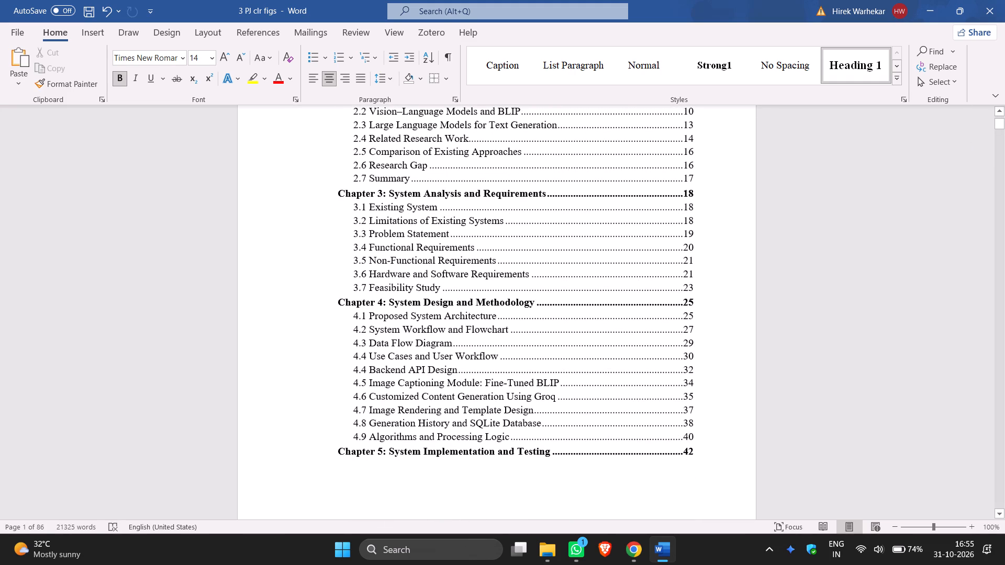
scroll(867, 266, "down", 6)
scroll(867, 266, "up", 1)
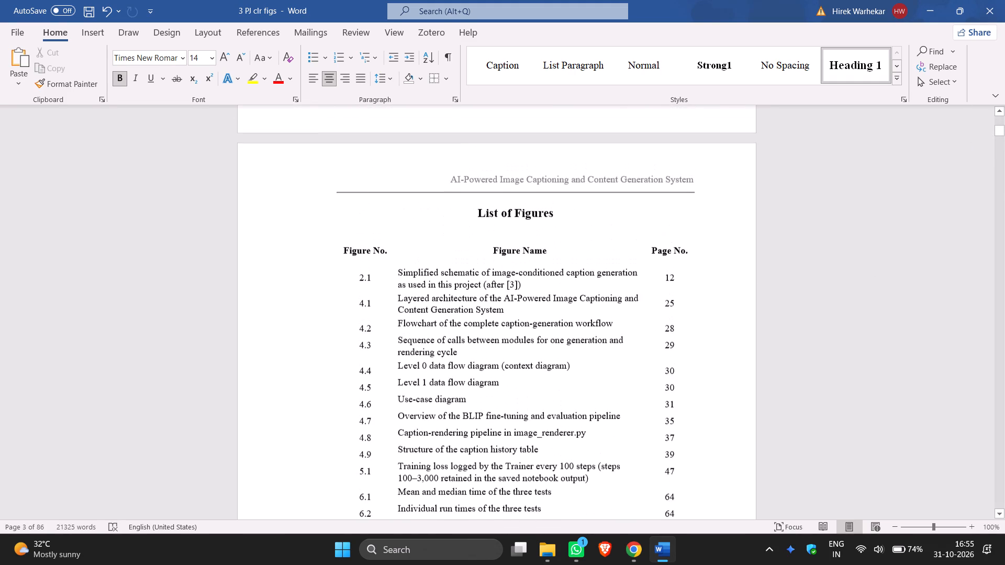
scroll(774, 349, "down", 2)
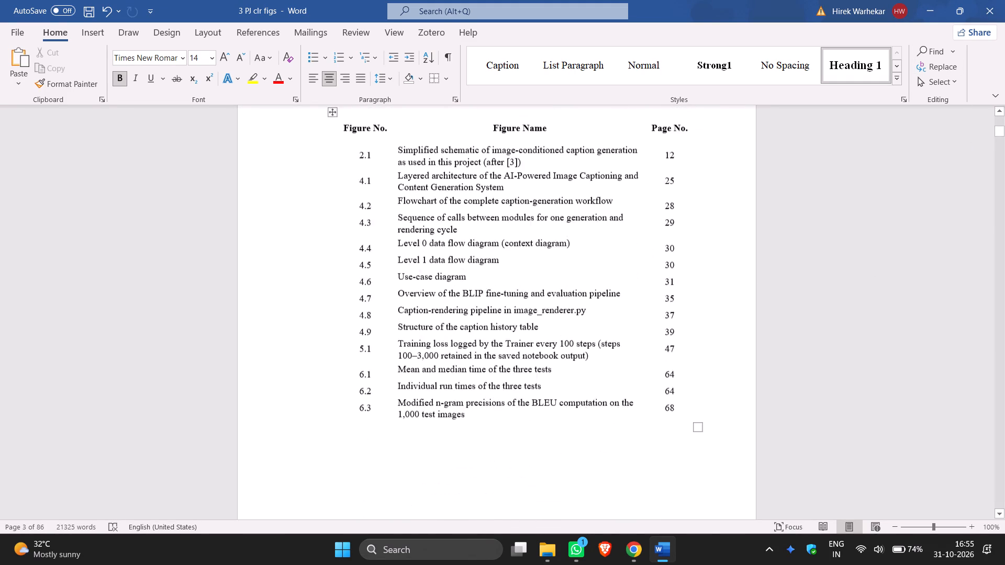
scroll(859, 342, "down", 5)
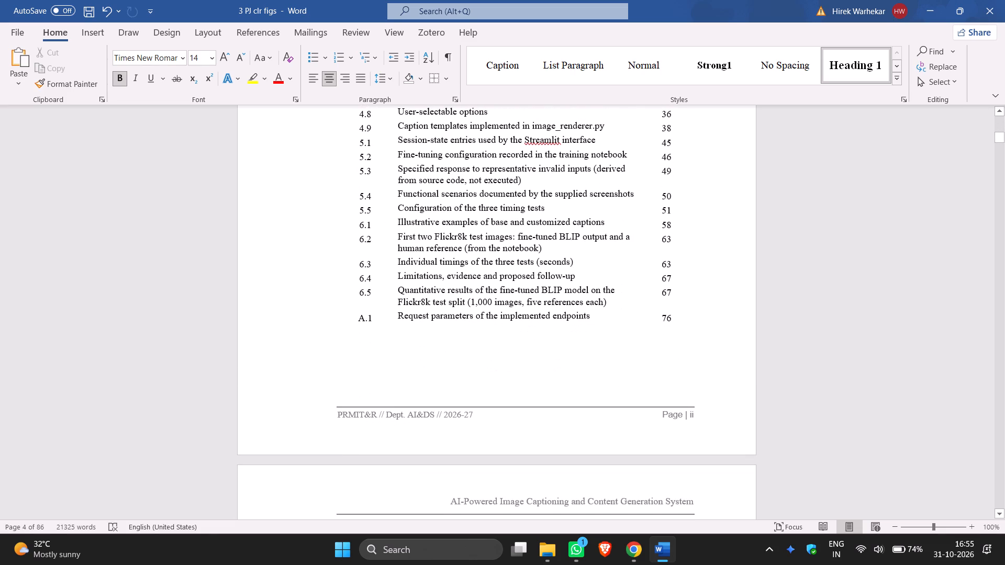
scroll(776, 375, "down", 5)
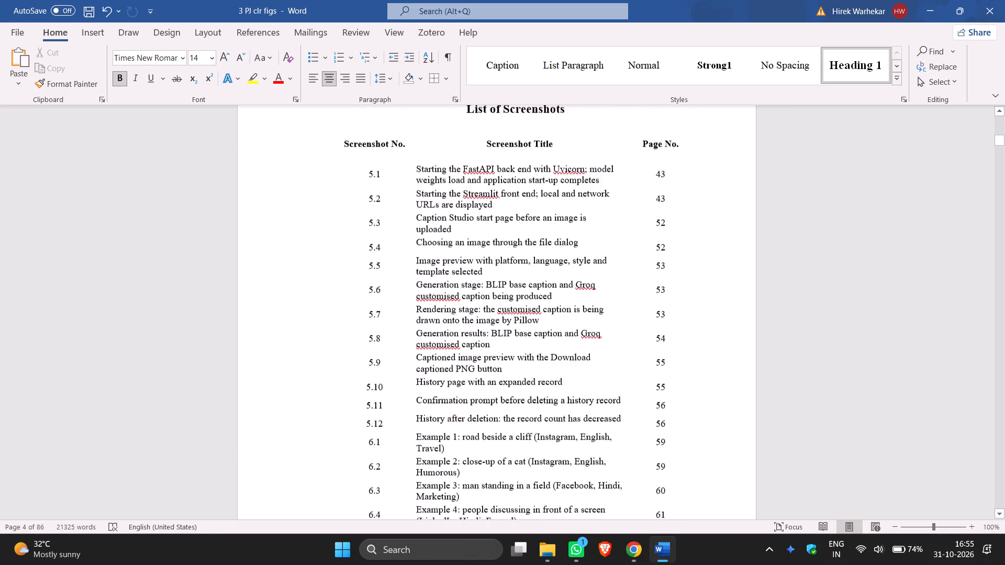
scroll(782, 368, "down", 10)
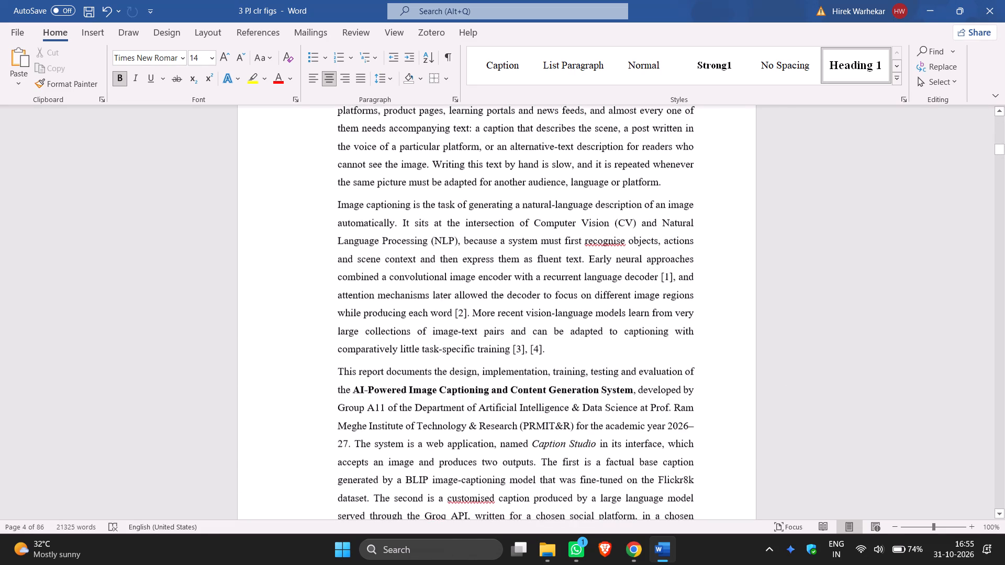
Merge the separate citations [3] and [4] in the second paragraph of Section 1.1 Project Overview into [3, 4].
scroll(782, 368, "up", 1)
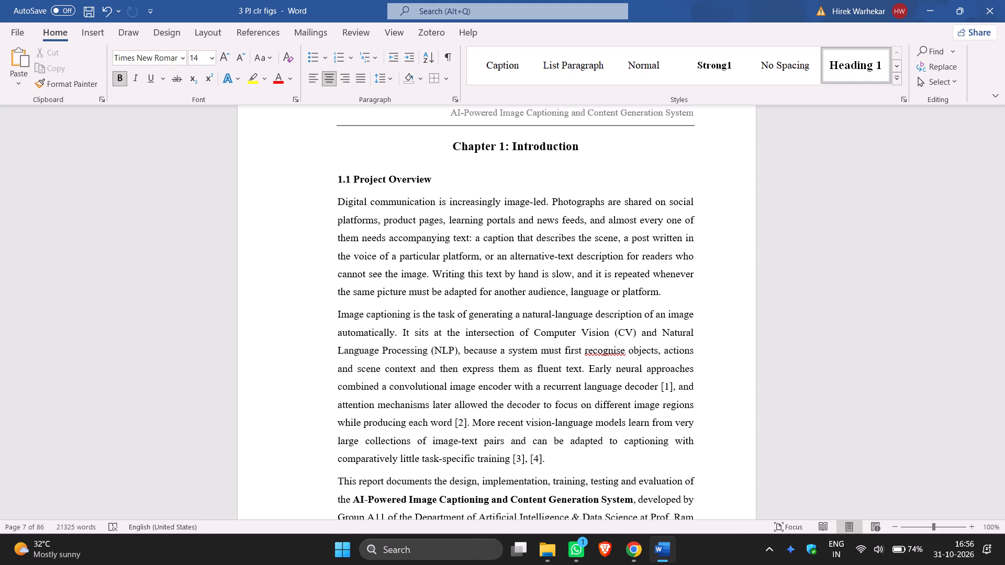
left_click(533, 460)
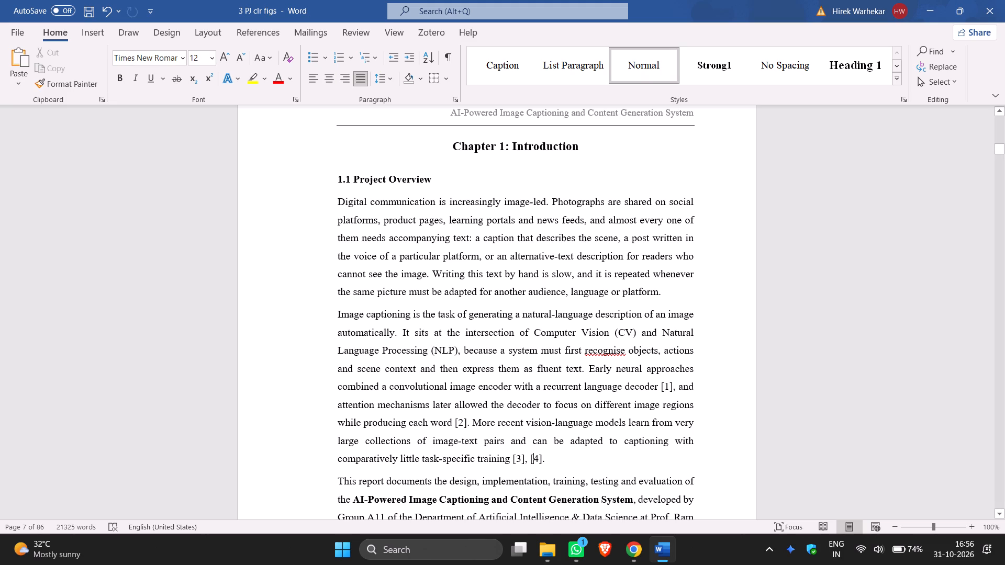
key("BackSpace")
key("Left")
key("Left")
key("BackSpace")
Read through the rest of Section 1.1, Section 1.2 Motivation and the start of Section 1.3, checking the in-text citations.
scroll(763, 379, "down", 5)
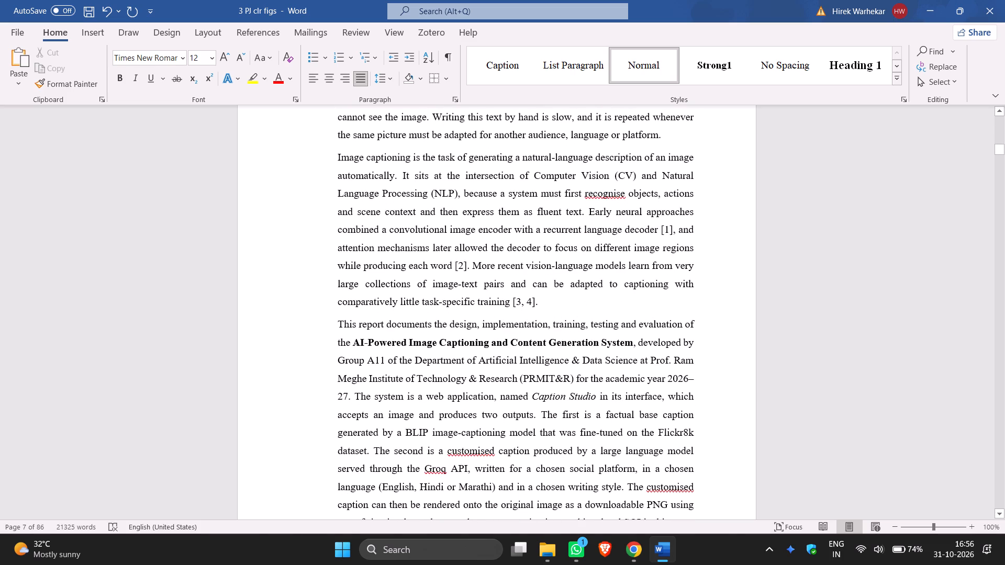
scroll(763, 379, "down", 1)
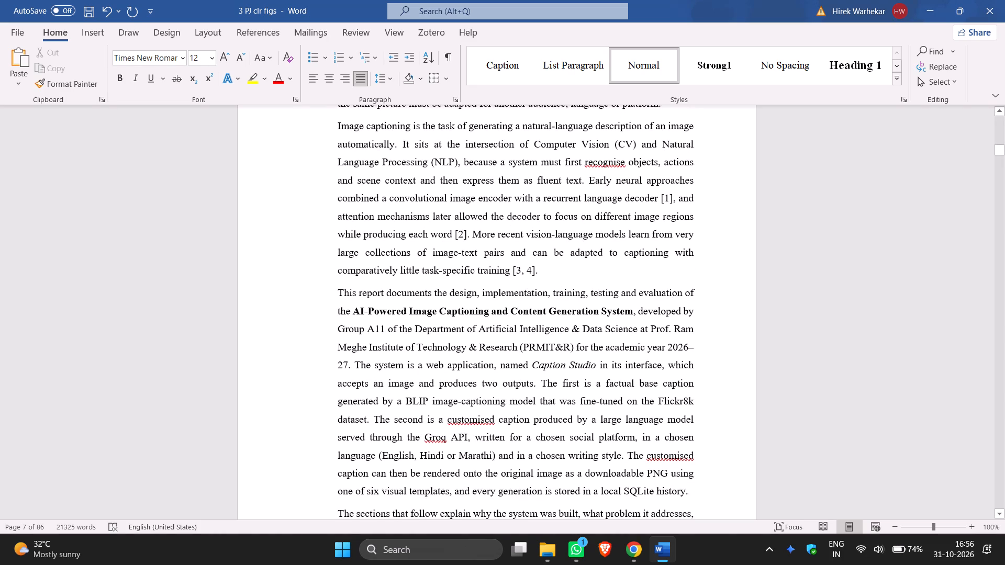
scroll(763, 379, "down", 1)
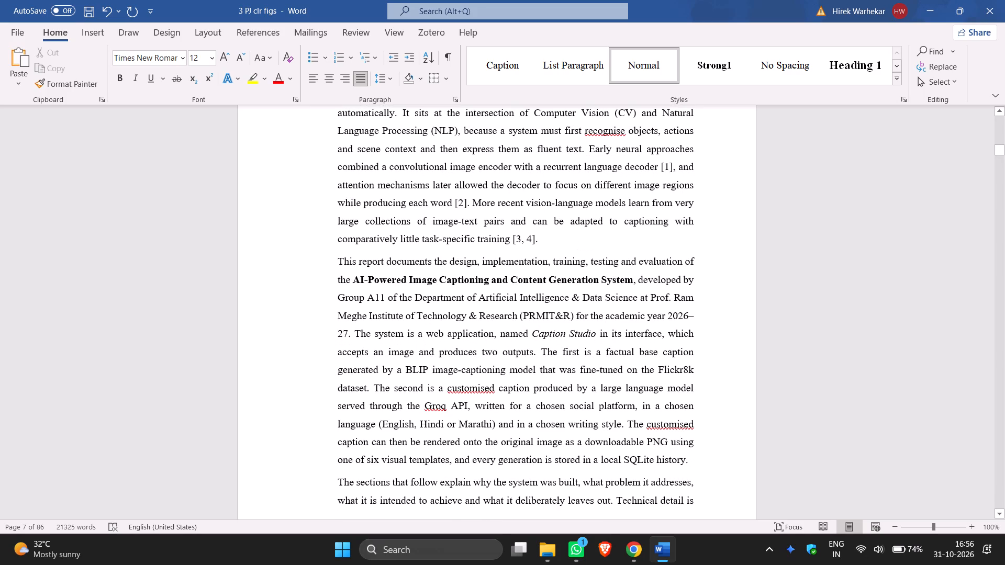
scroll(763, 379, "down", 2)
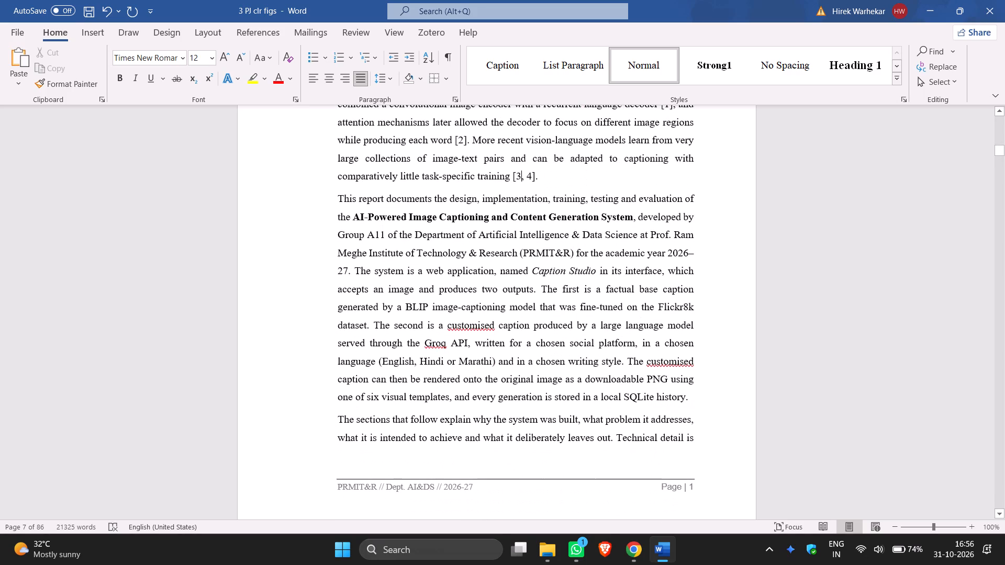
scroll(763, 379, "down", 11)
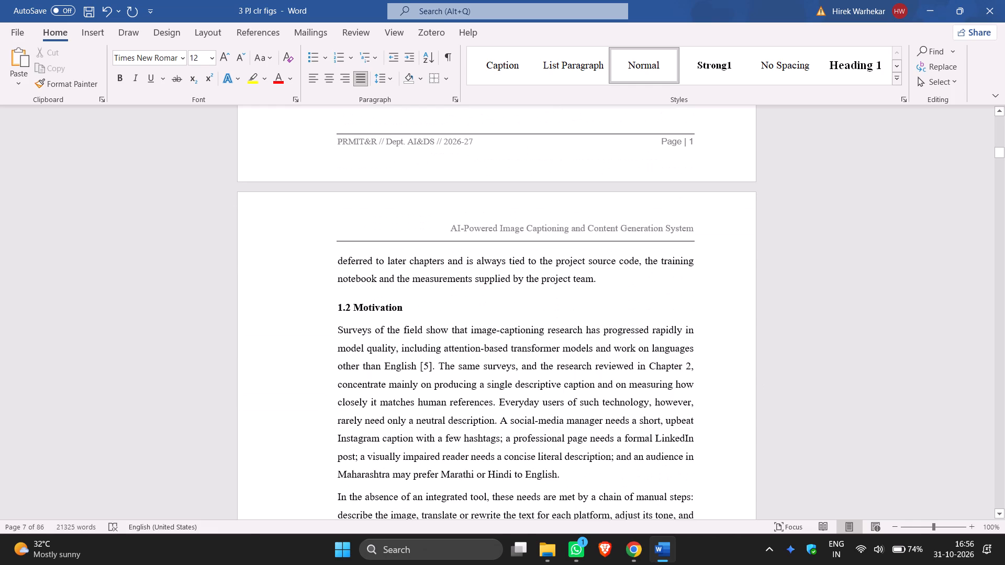
scroll(763, 379, "down", 5)
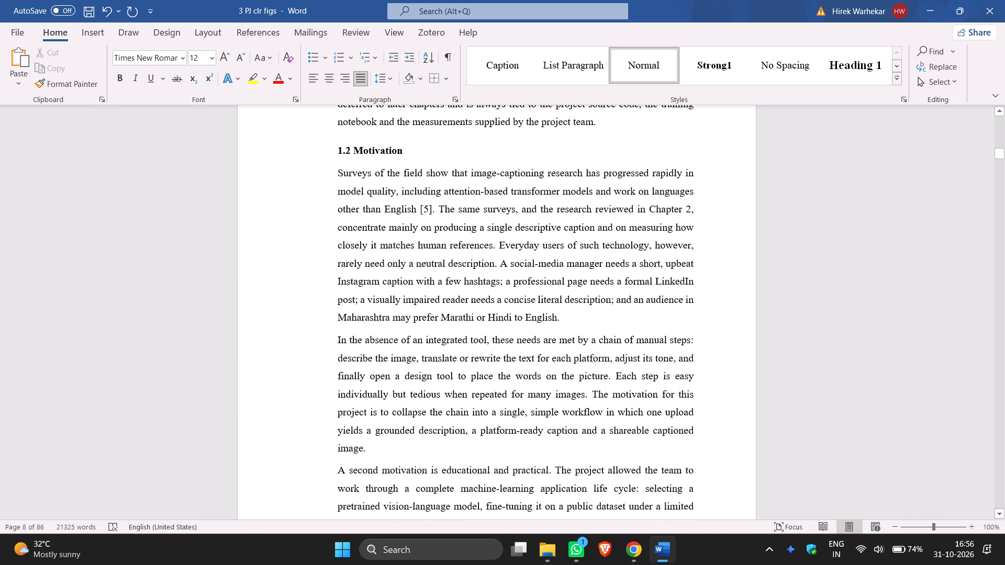
scroll(763, 378, "down", 4)
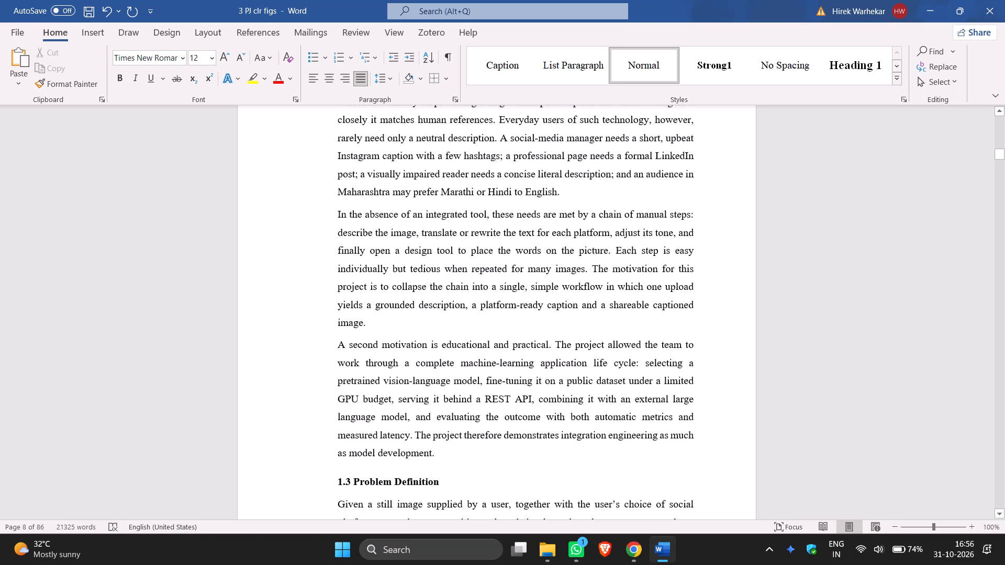
scroll(763, 378, "down", 6)
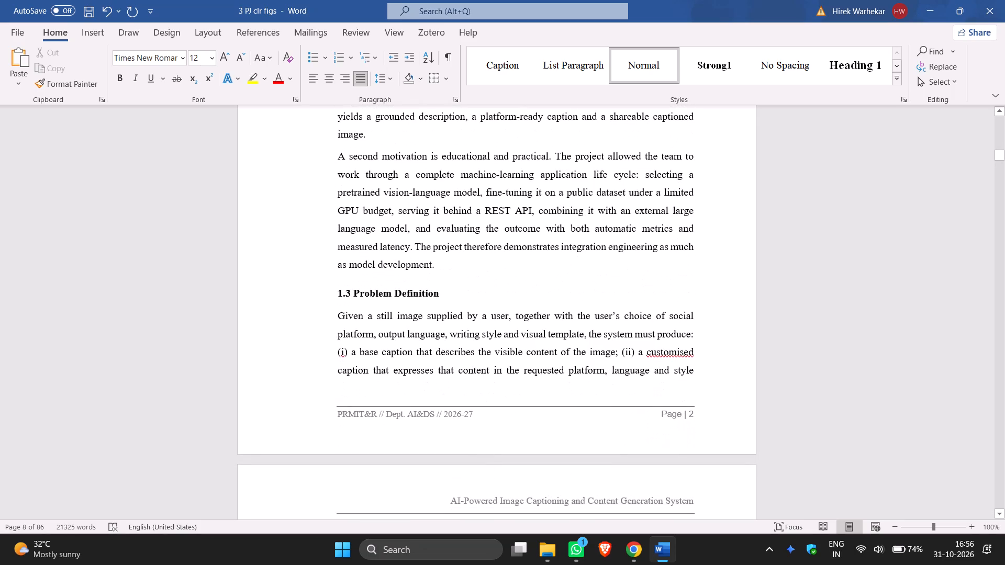
scroll(1004, 564, "down", 9)
scroll(824, 311, "down", 4)
Save the document with the merged citation.
left_click(88, 10)
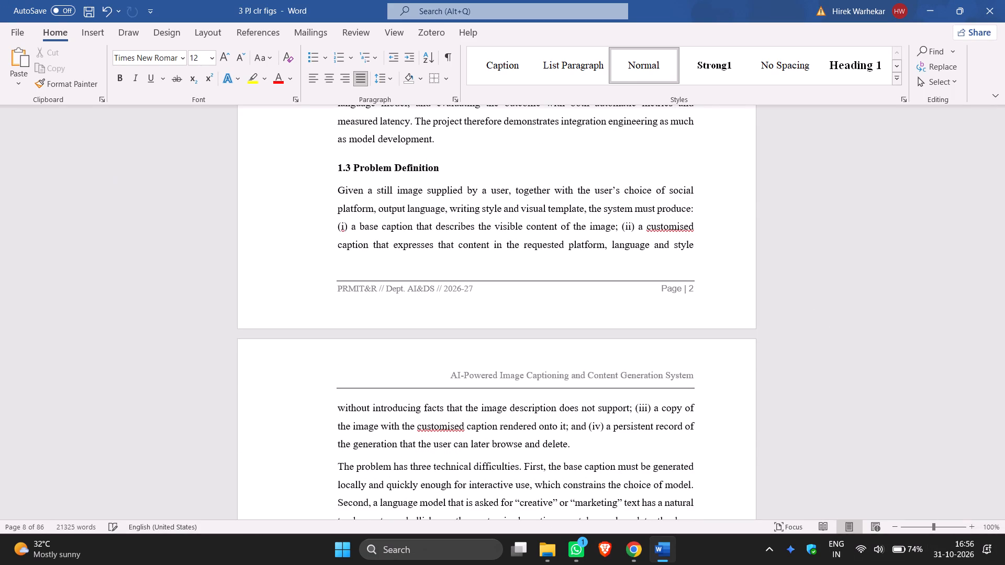
Read through Sections 1.3 to 1.8 of Chapter 1, including Table 1.1, checking the text for flagged words and in-text citations.
scroll(609, 190, "down", 4)
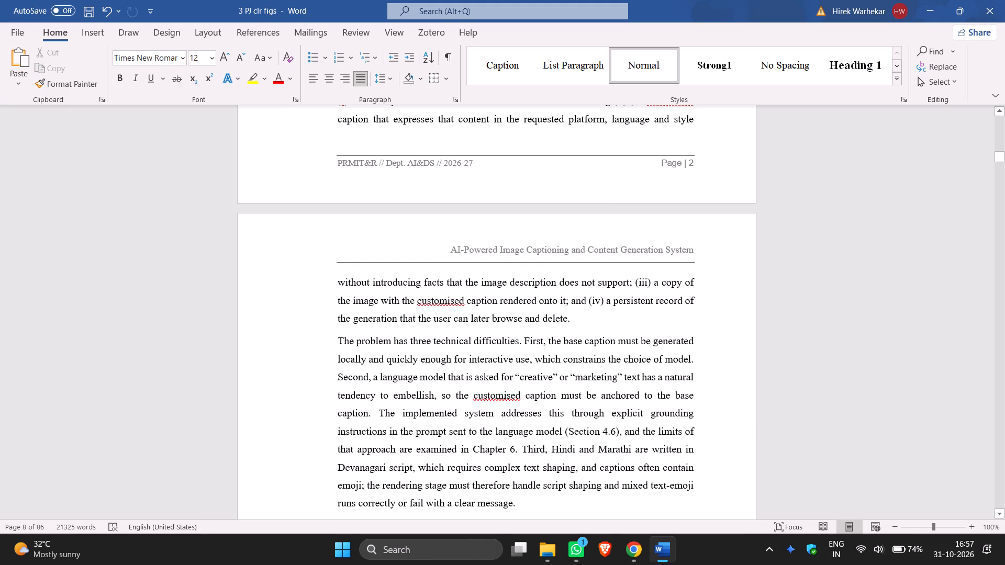
scroll(609, 304, "down", 4)
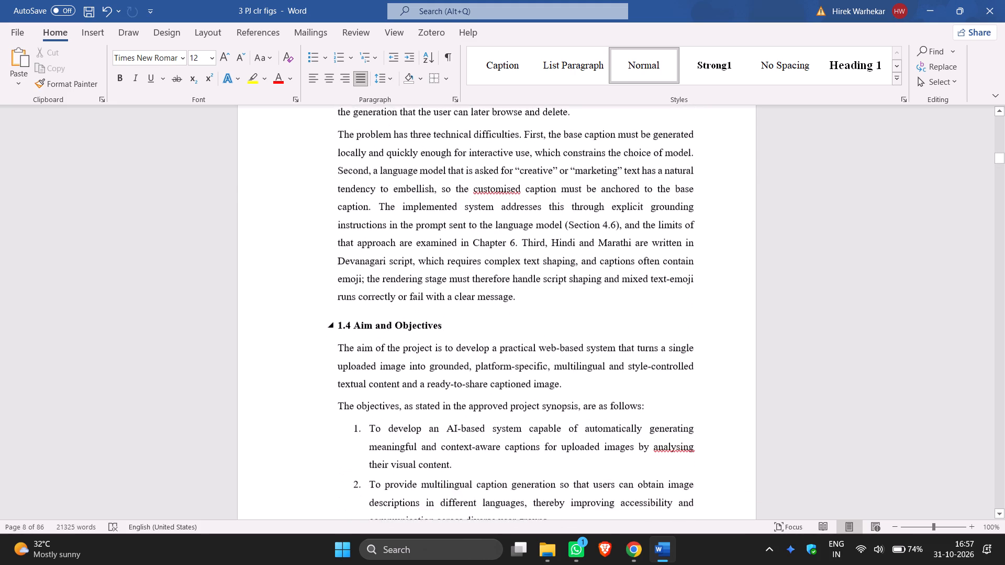
scroll(609, 304, "down", 1)
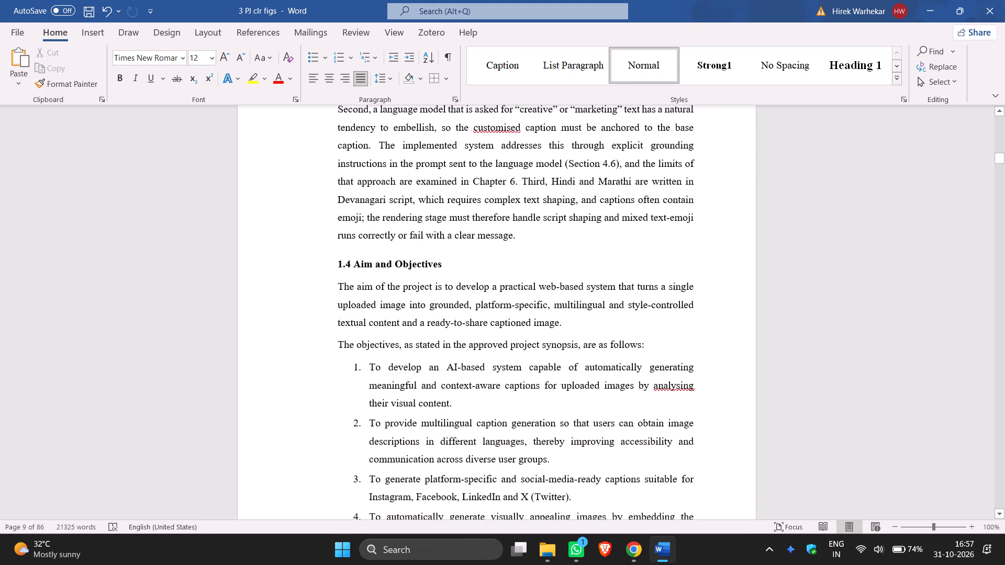
scroll(609, 304, "down", 4)
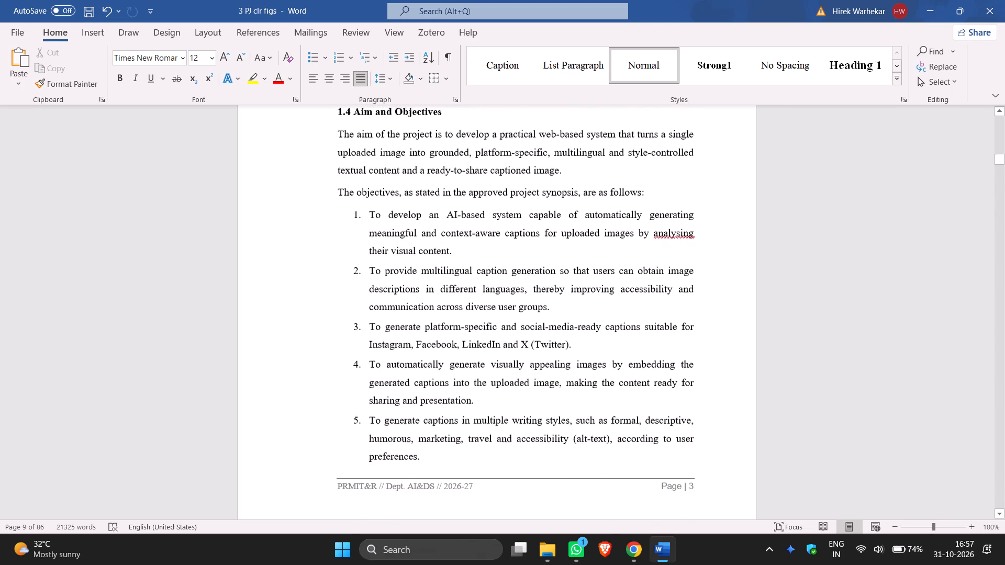
scroll(609, 304, "down", 4)
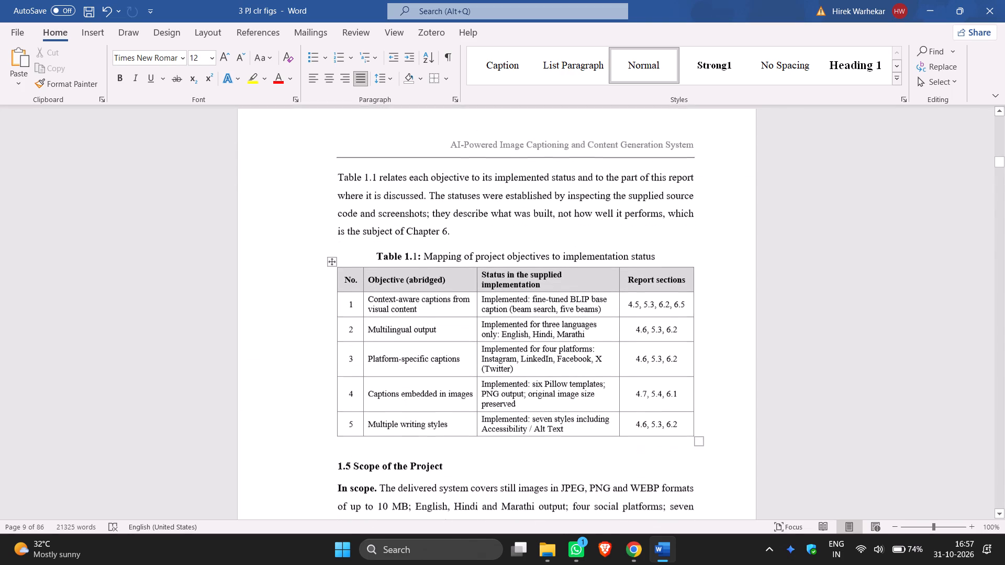
scroll(609, 304, "down", 3)
scroll(609, 304, "up", 1)
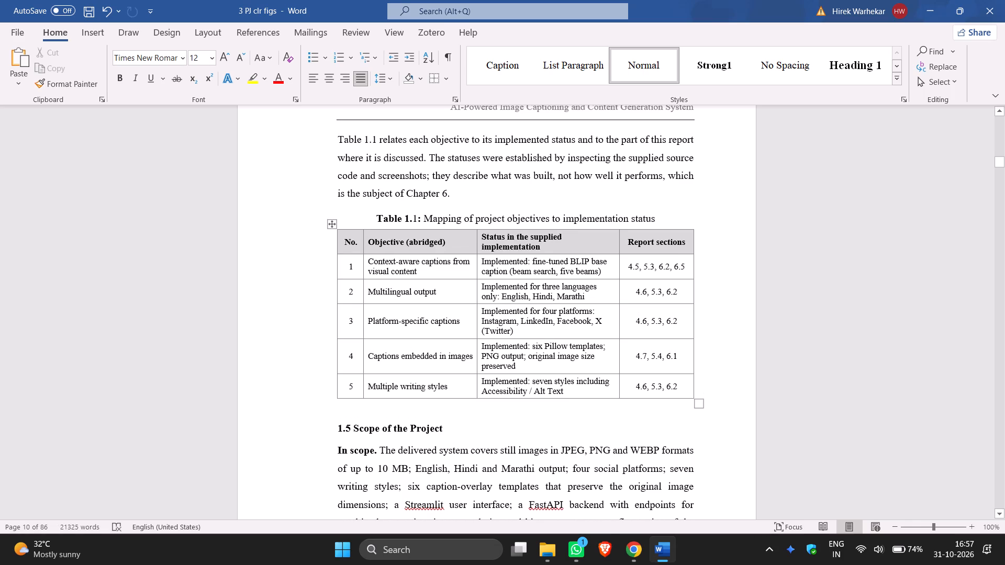
scroll(609, 304, "up", 1)
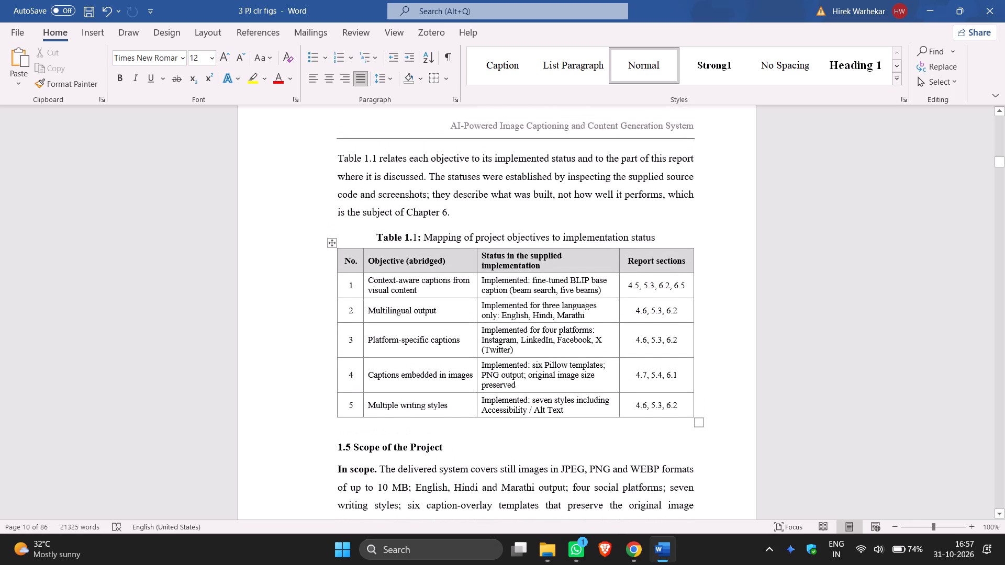
scroll(609, 304, "down", 2)
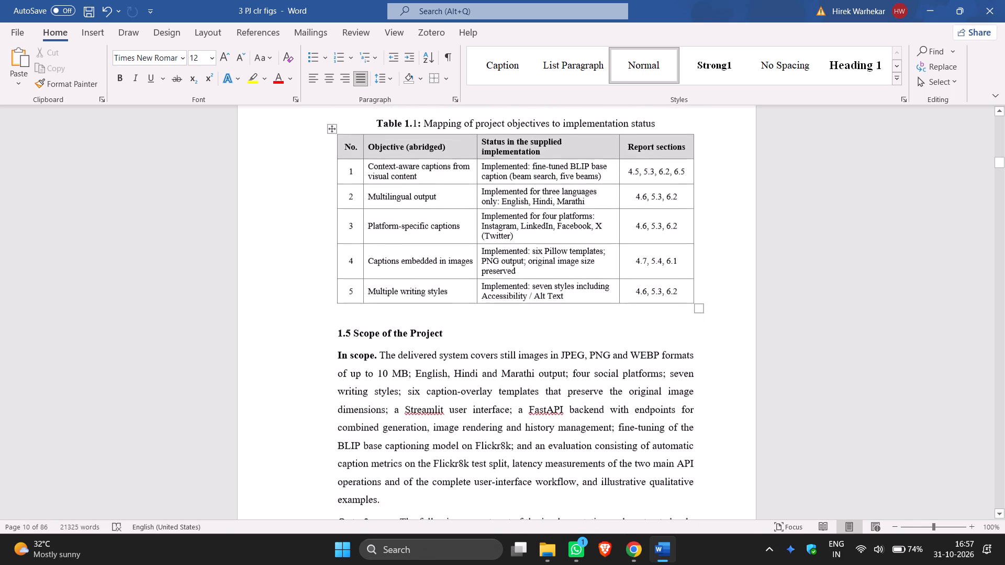
scroll(609, 304, "down", 3)
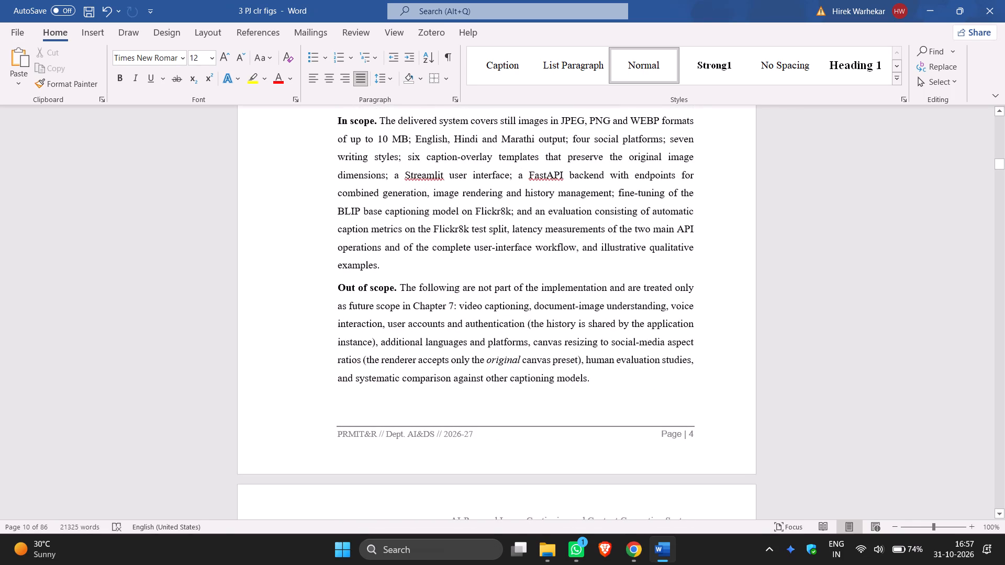
scroll(609, 304, "down", 3)
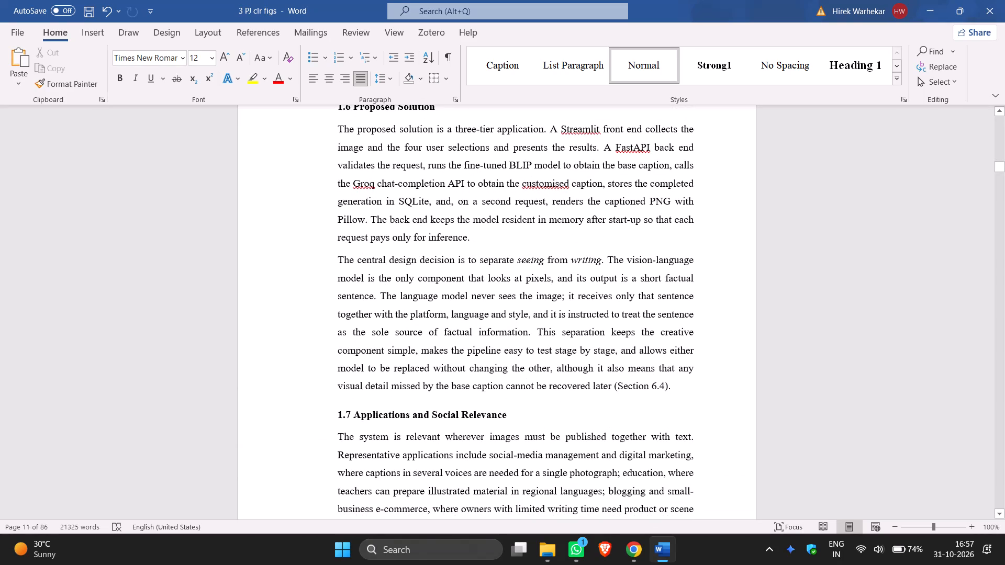
scroll(609, 304, "down", 3)
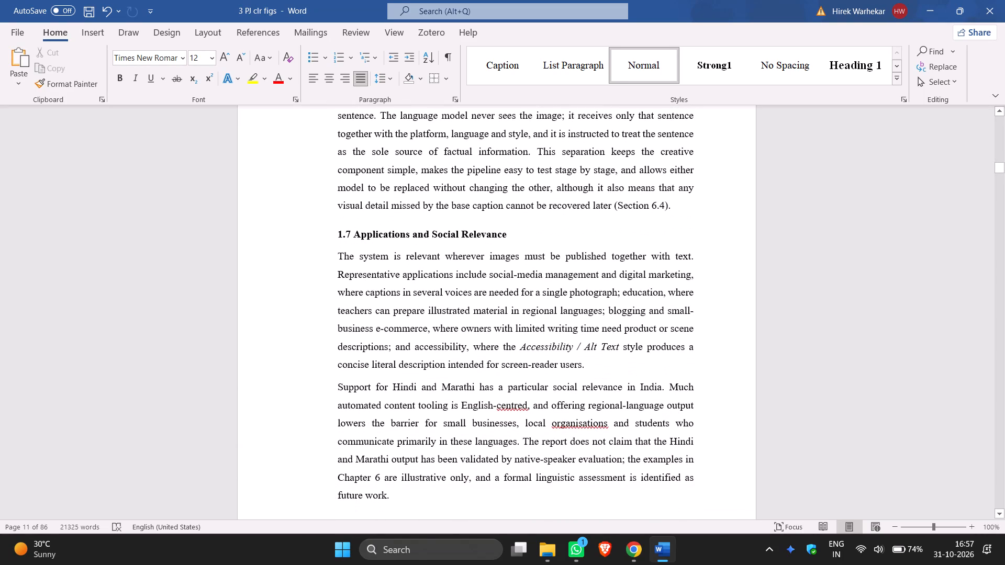
scroll(609, 304, "down", 5)
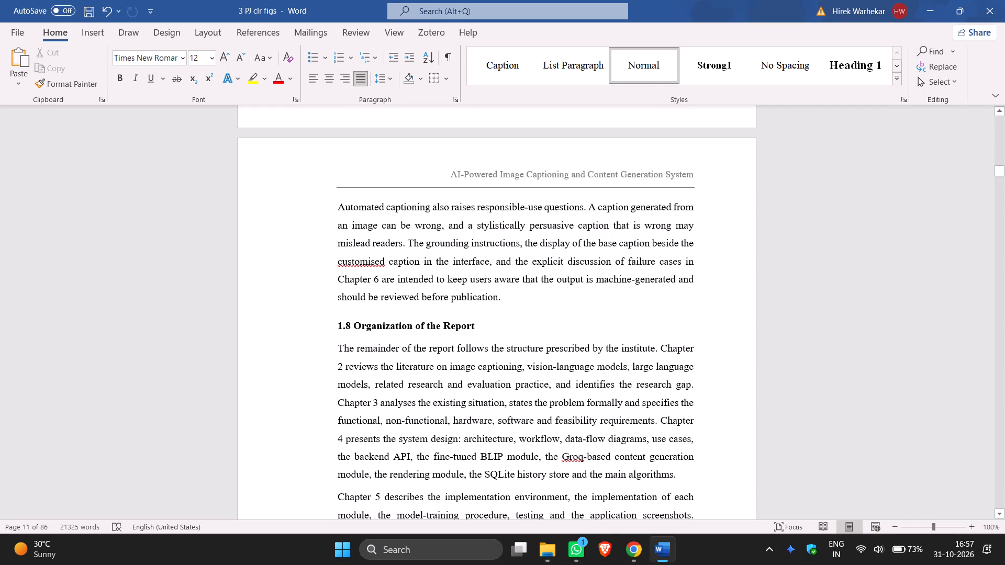
Correct the flagged spellings in the Hindi and Marathi paragraph of Section 1.7 to "organizations" and "English-centered".
scroll(609, 304, "up", 2)
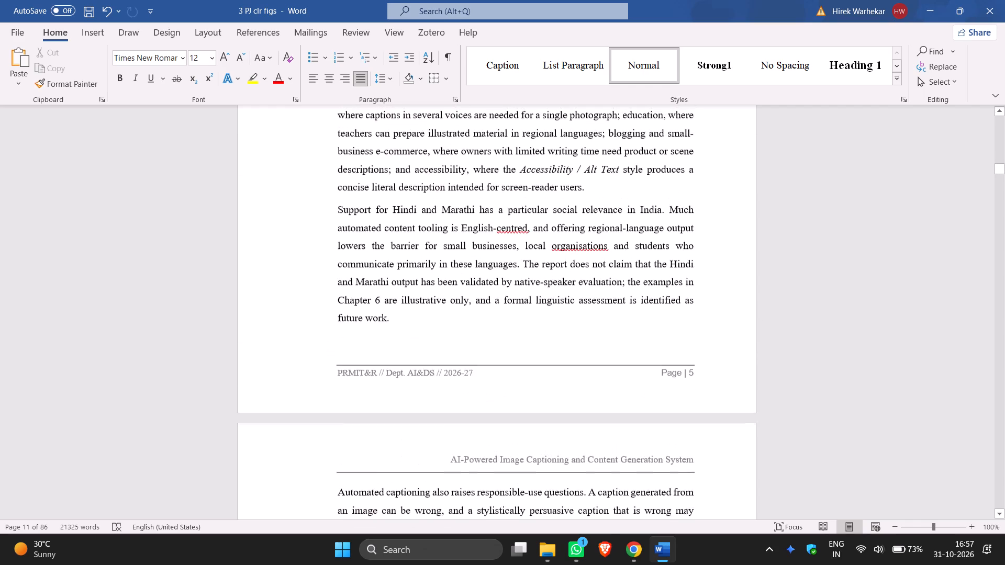
scroll(609, 304, "up", 1)
left_click(584, 252)
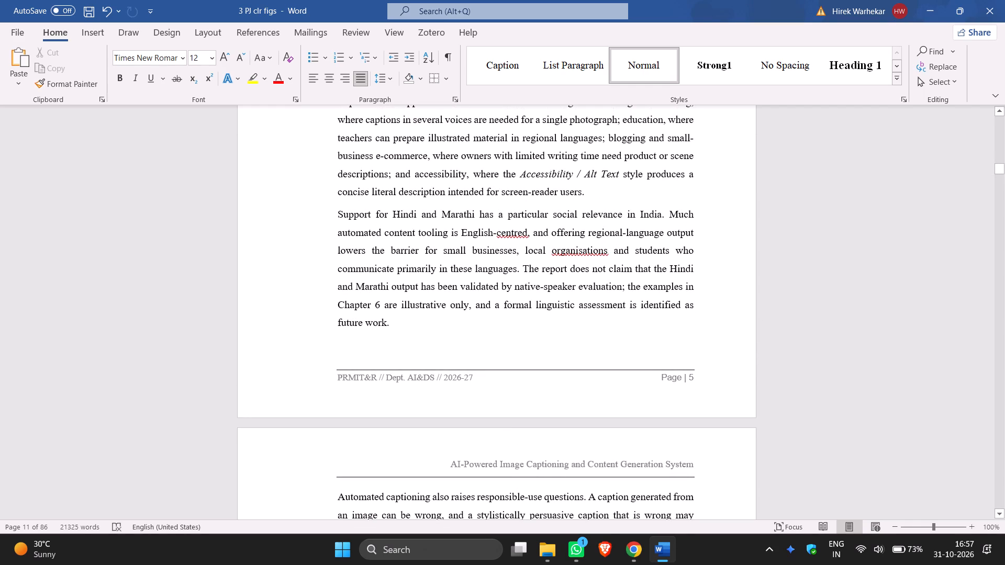
right_click(579, 253)
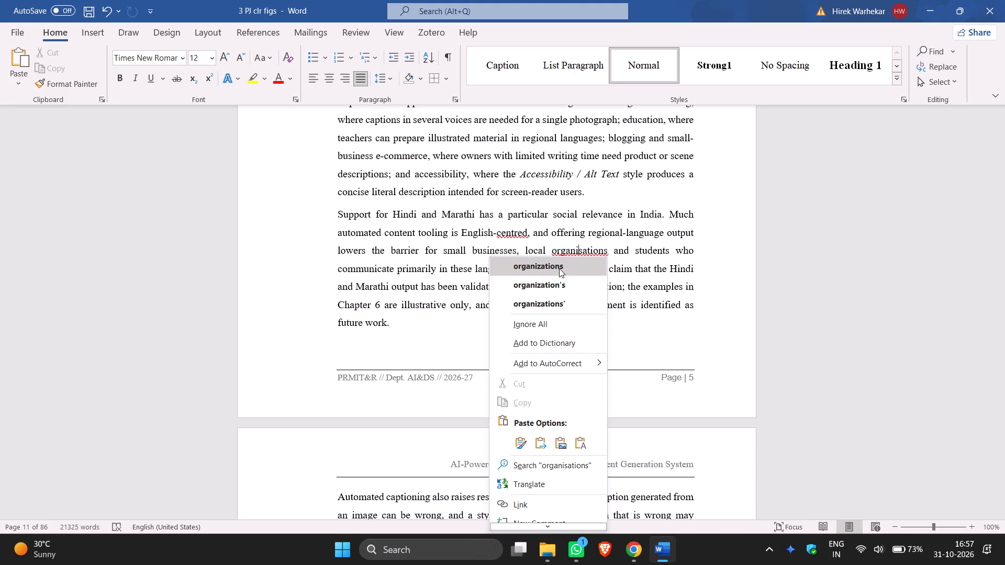
left_click(559, 268)
right_click(516, 232)
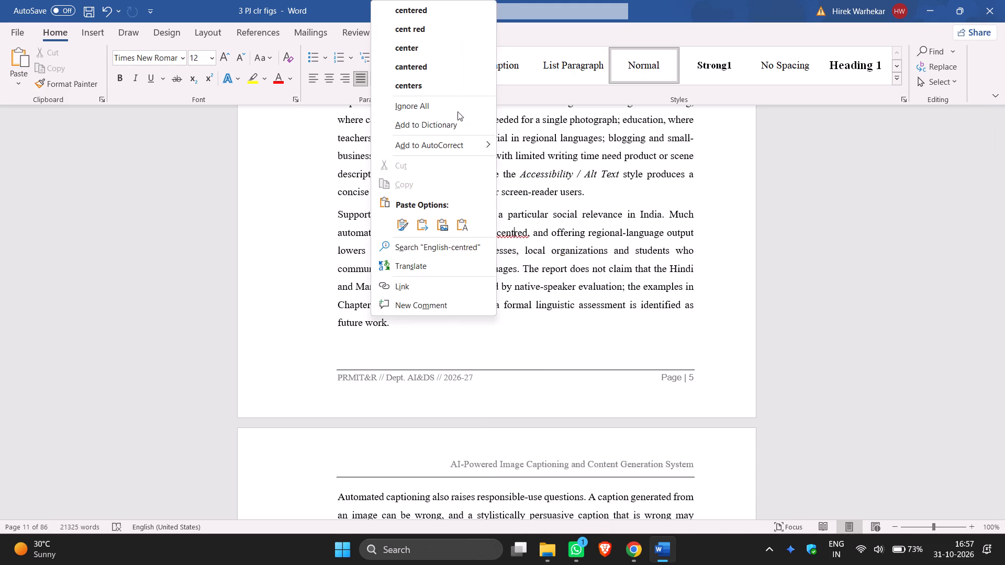
left_click(434, 13)
Correct "customised" to "customized" in the first paragraph of Section 1.6 Proposed Solution.
scroll(540, 233, "up", 12)
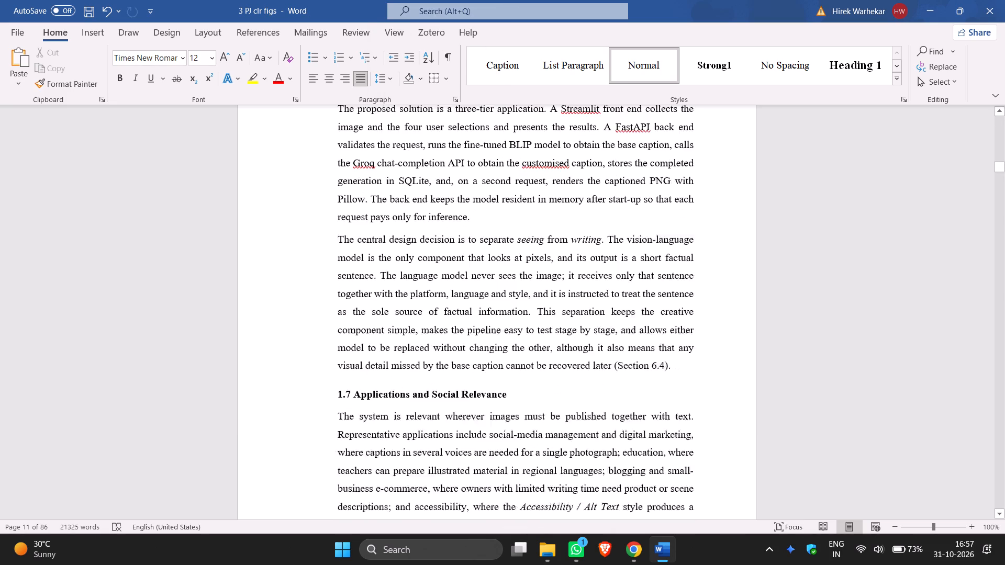
right_click(546, 207)
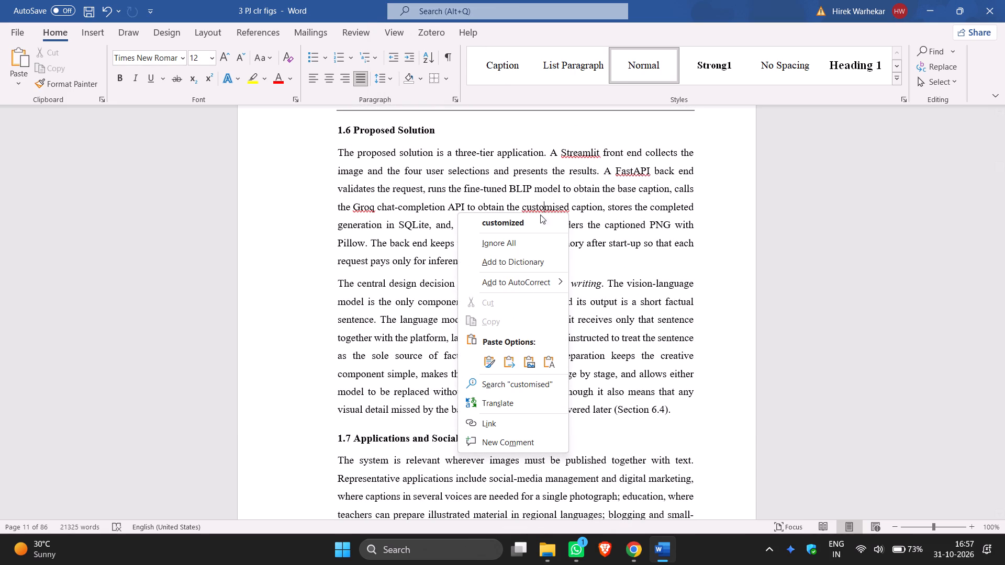
left_click(538, 218)
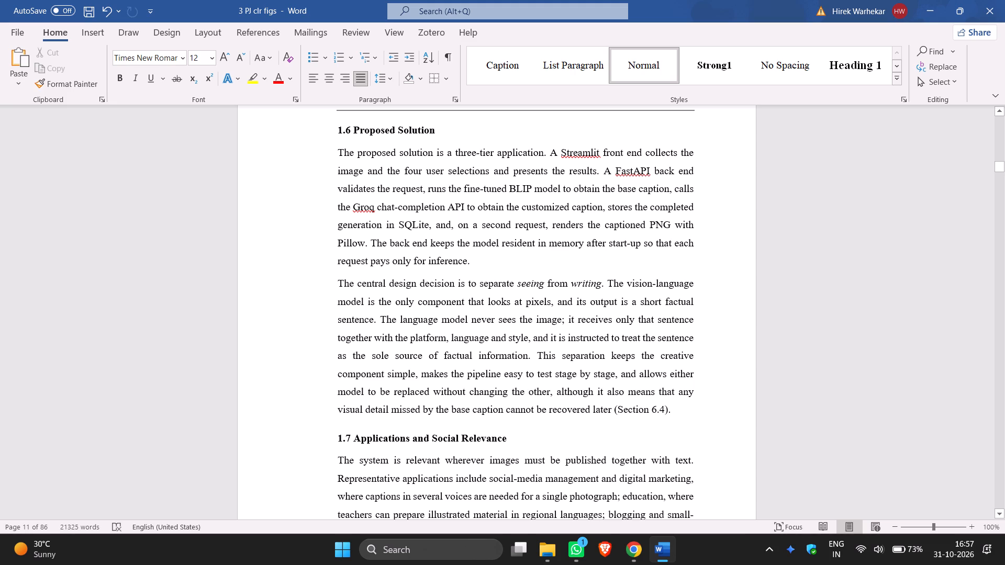
Correct "customised" to "customized" in the responsible-use paragraph that ends Section 1.7.
scroll(660, 190, "up", 18)
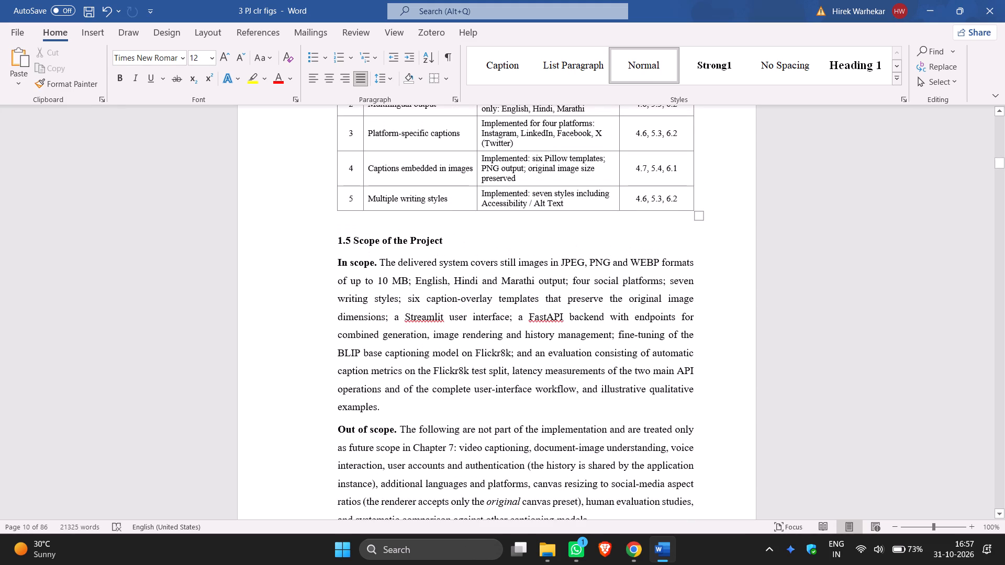
scroll(552, 294, "down", 20)
scroll(552, 294, "down", 4)
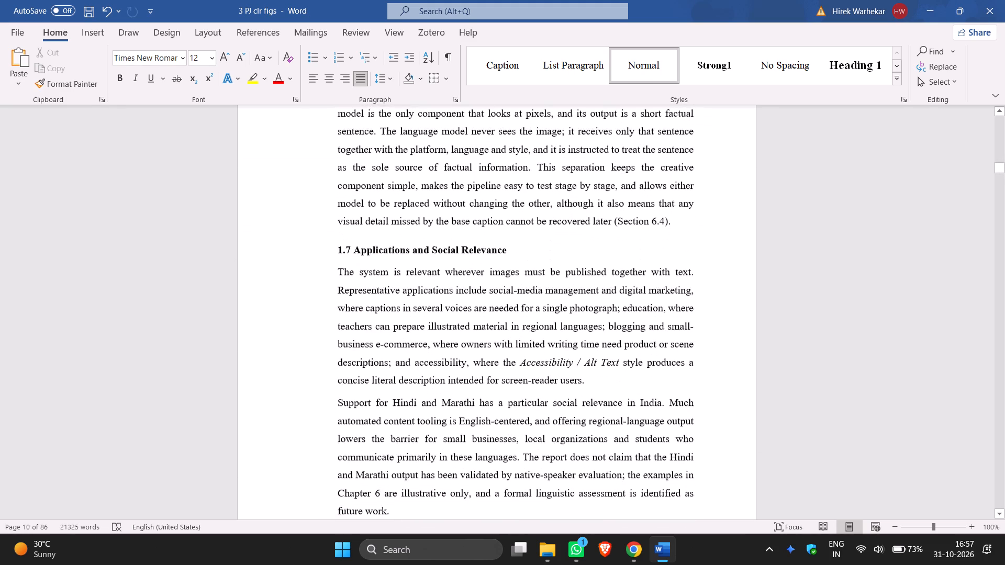
scroll(568, 289, "down", 15)
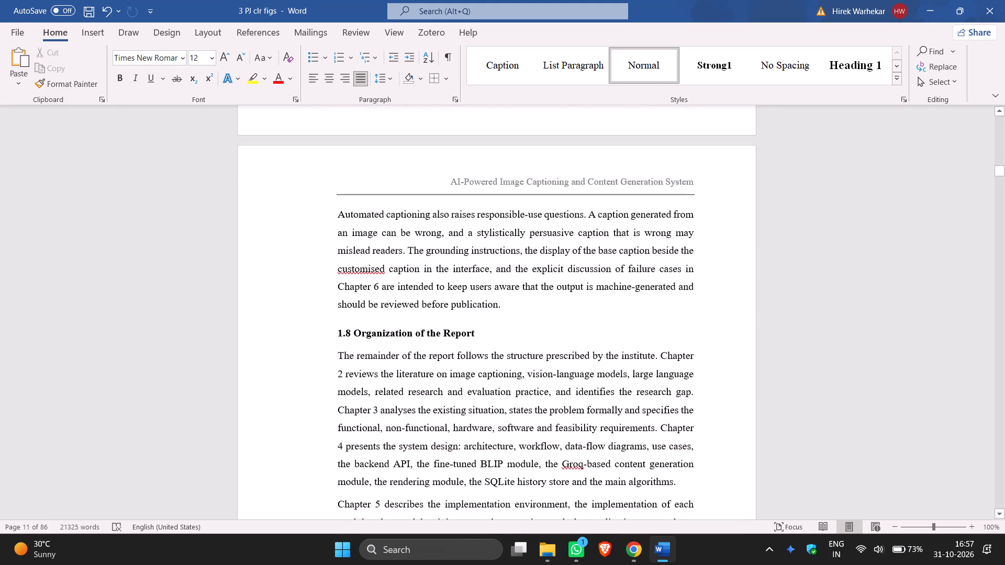
right_click(368, 268)
left_click(361, 277)
Read through Section 1.8 and the opening of Chapter 2: Literature Review, checking for flagged words and citations.
scroll(545, 287, "down", 2)
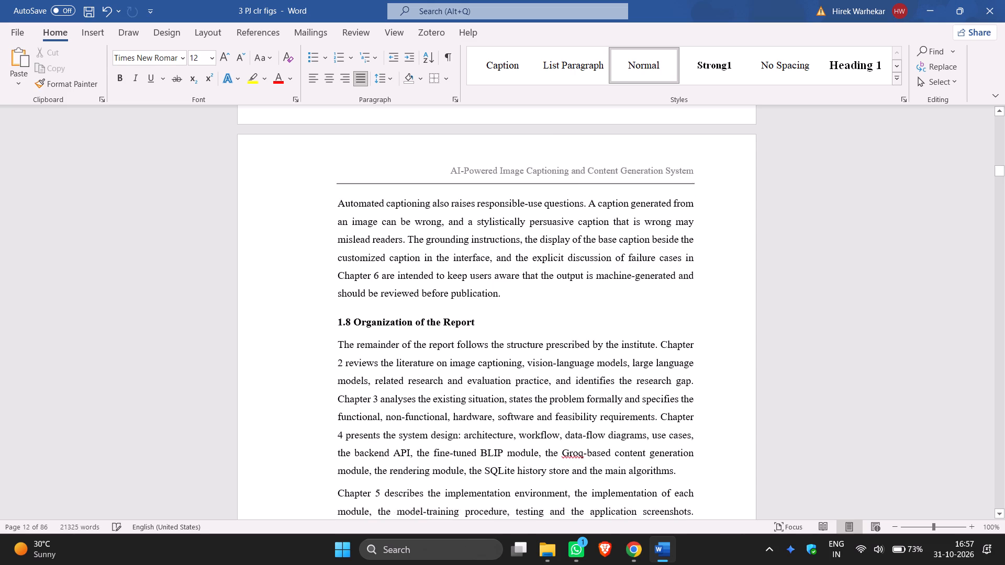
scroll(545, 287, "down", 6)
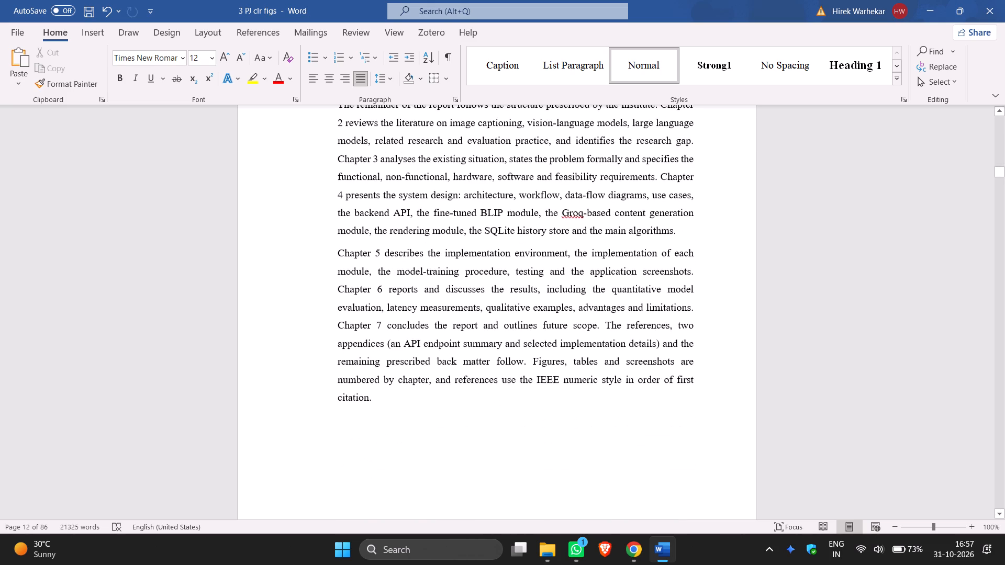
scroll(550, 284, "down", 16)
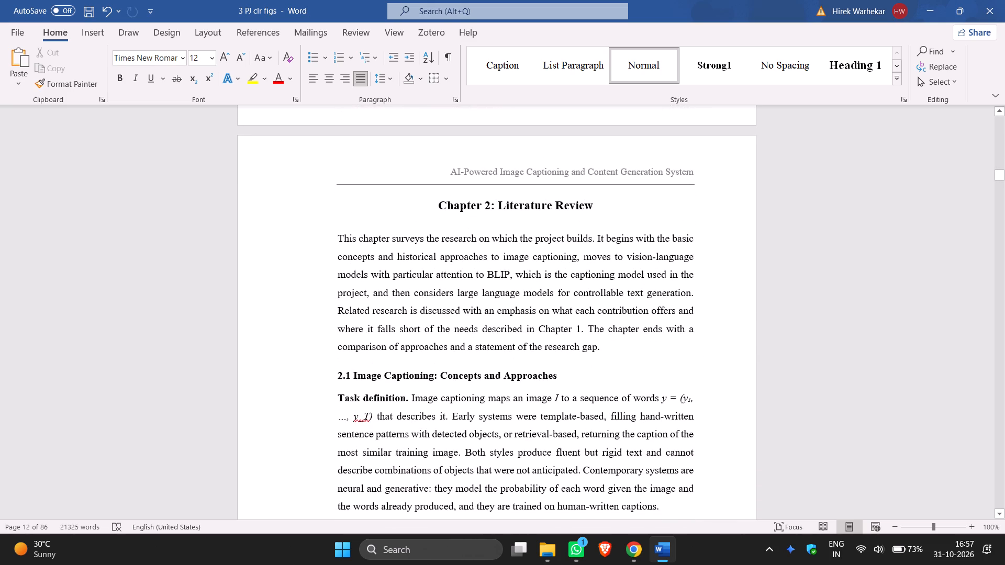
scroll(558, 264, "down", 4)
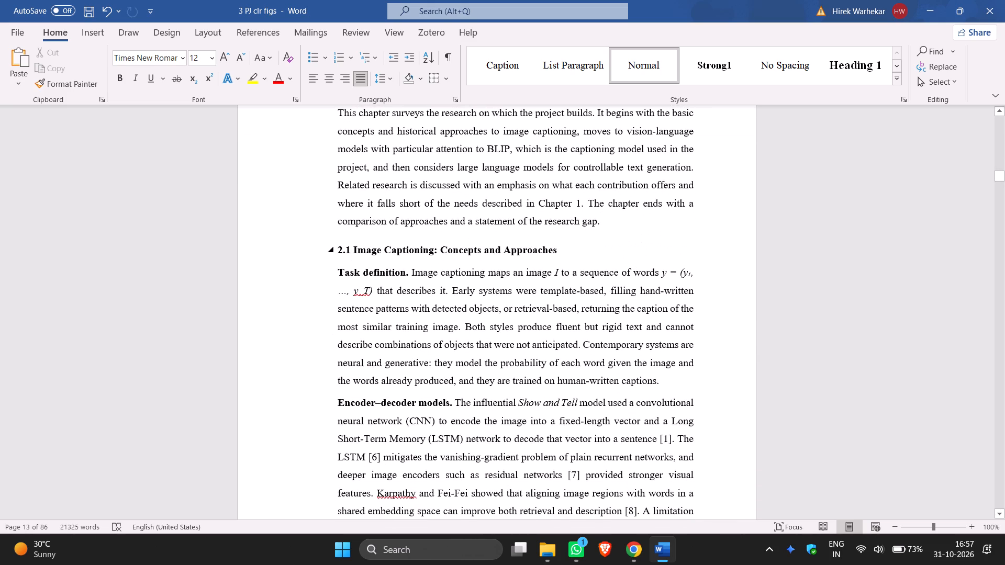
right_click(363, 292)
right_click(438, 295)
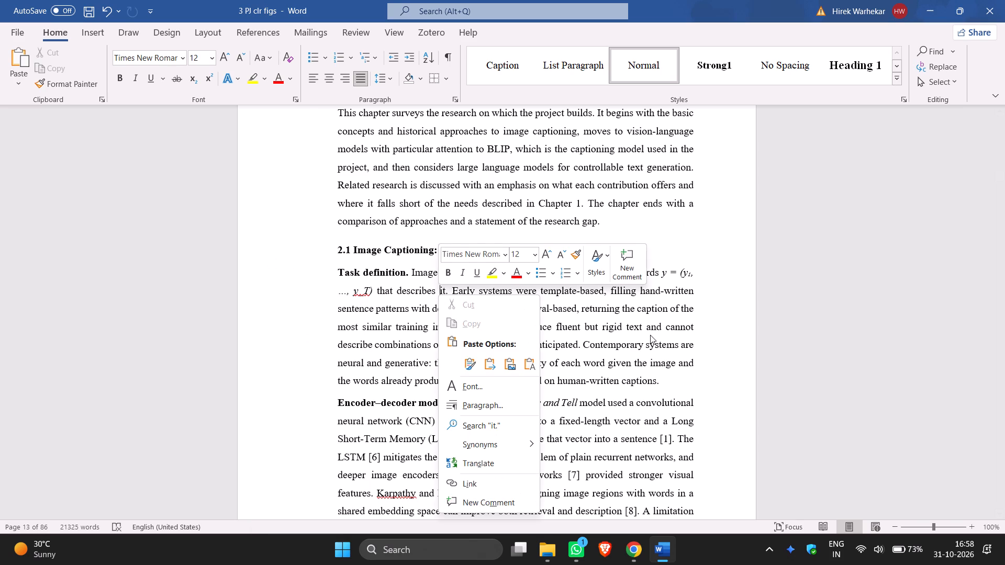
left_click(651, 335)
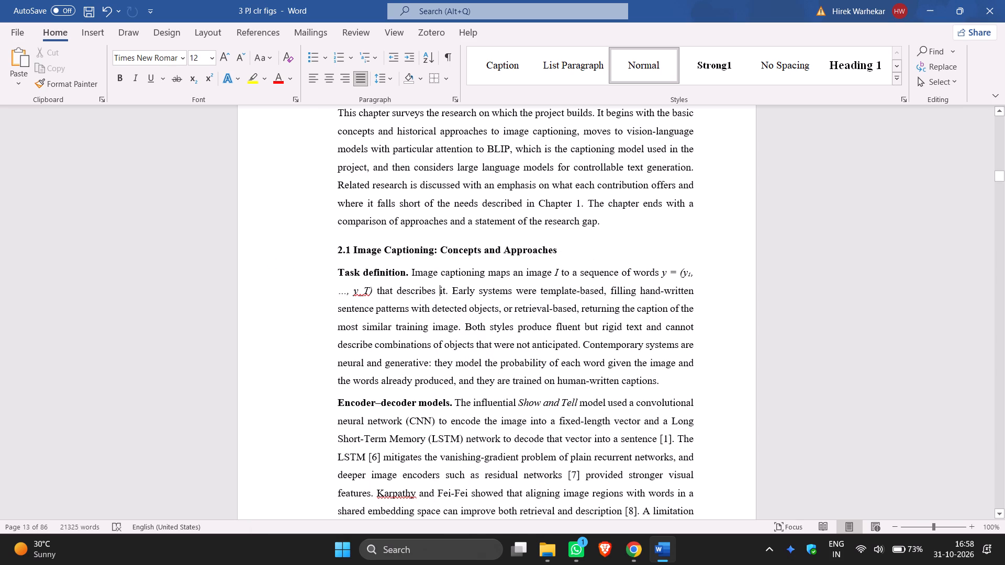
Replace the flagged phrase "that users" with the suggested "that user" in the Datasets paragraph of Section 2.1.
scroll(740, 345, "down", 1)
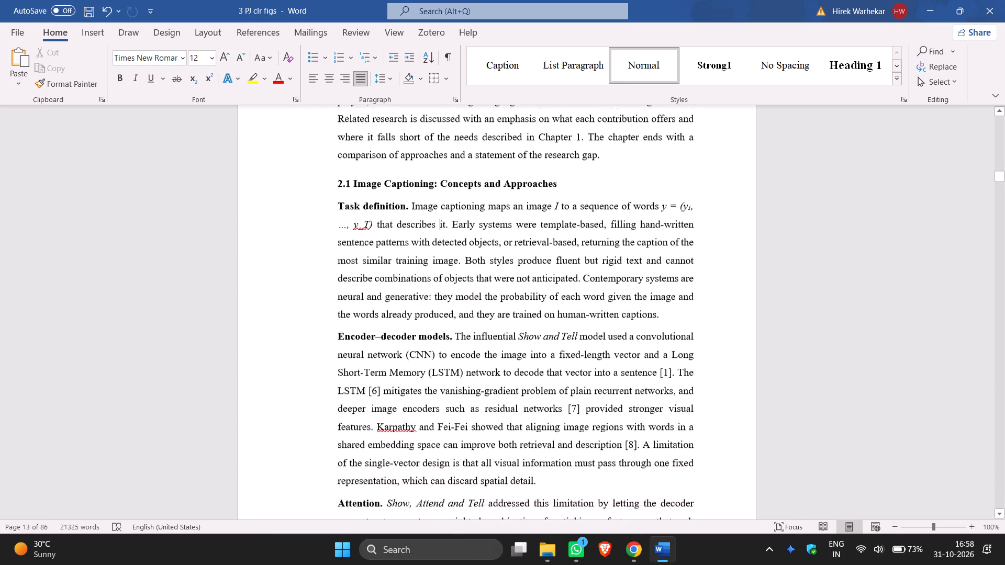
scroll(745, 339, "down", 4)
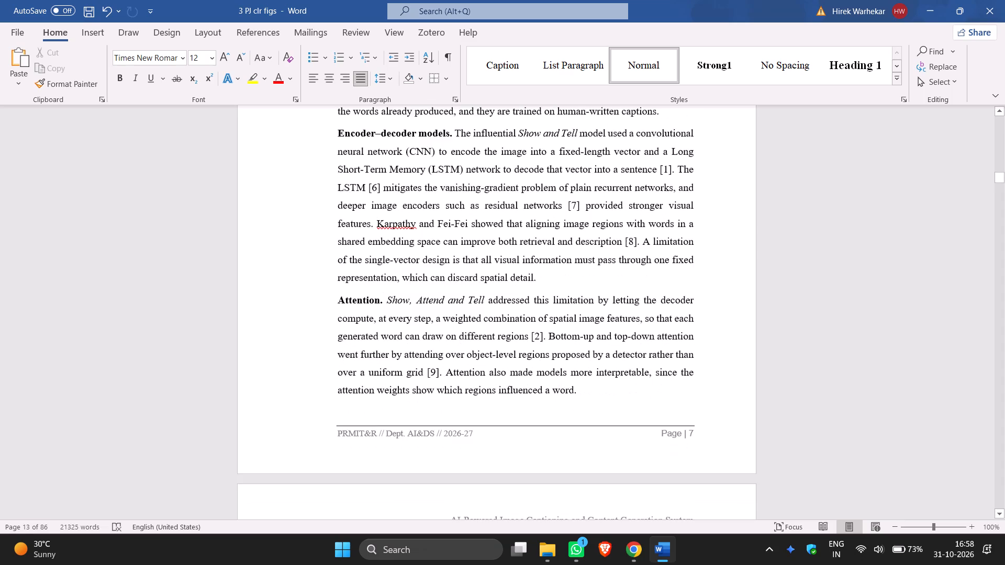
scroll(746, 338, "down", 2)
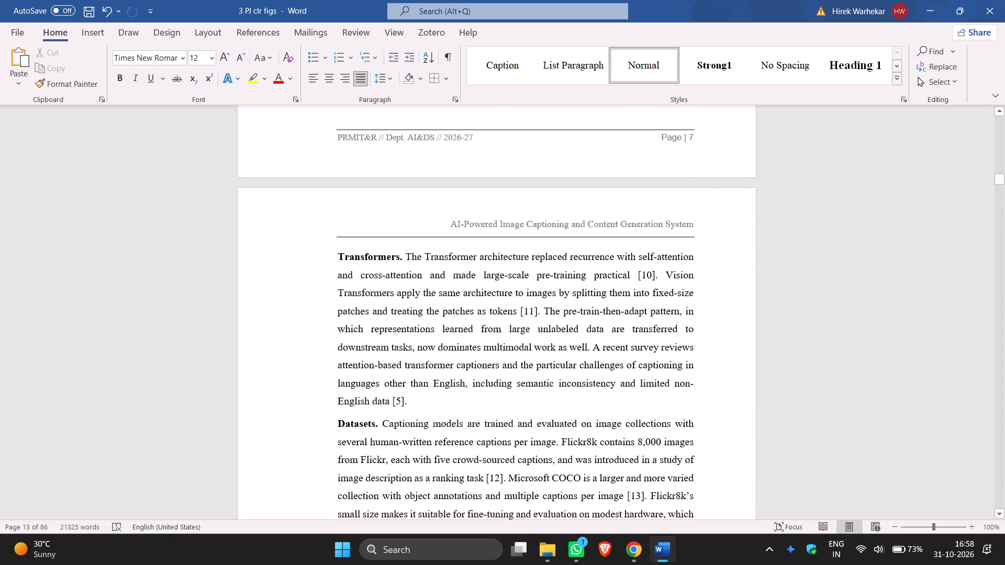
scroll(747, 337, "down", 2)
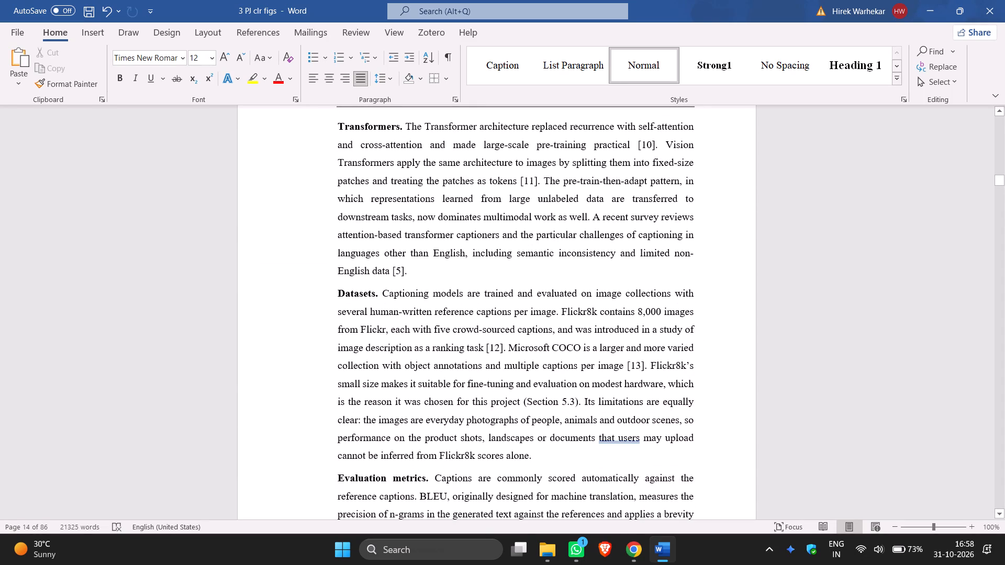
scroll(747, 337, "down", 1)
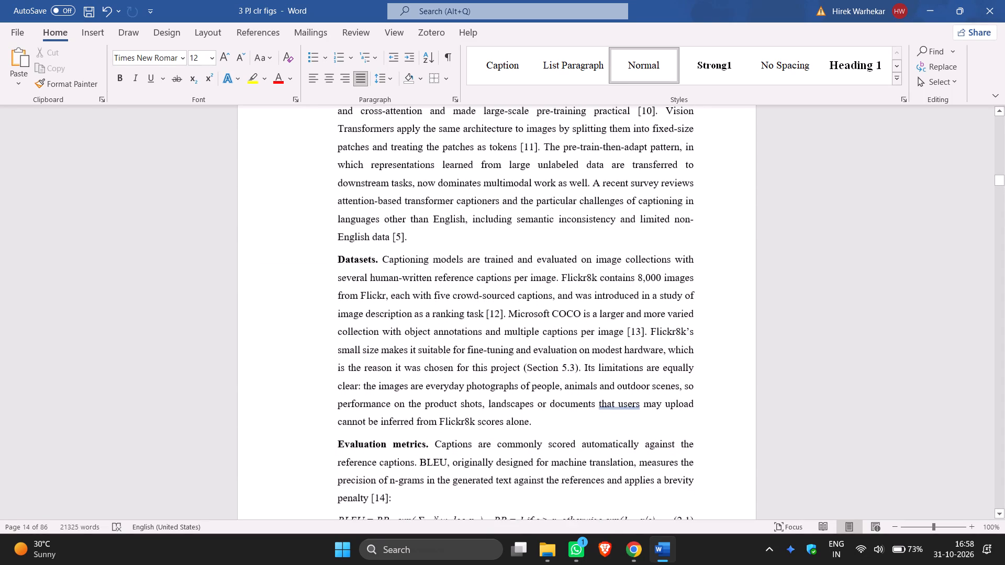
right_click(618, 401)
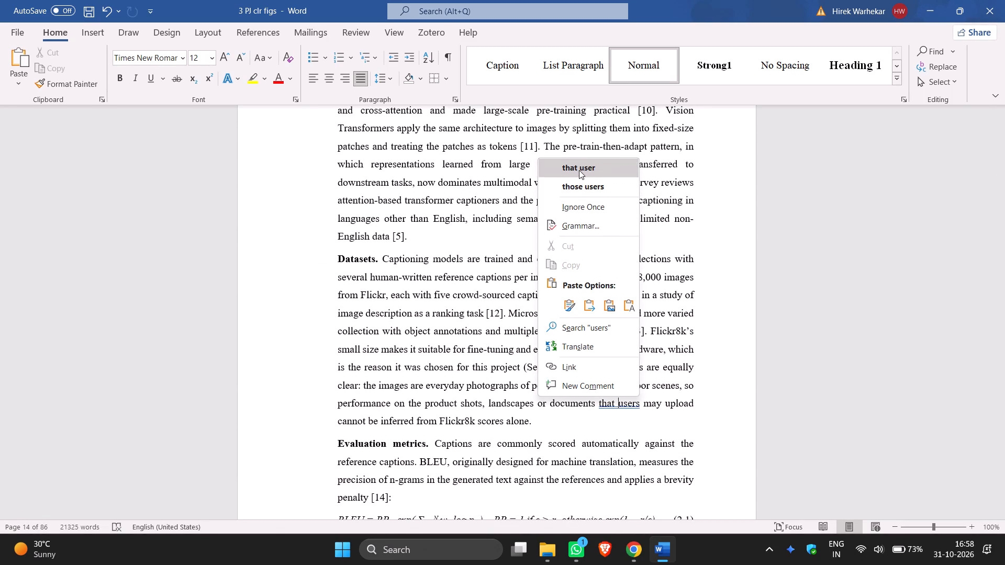
left_click(579, 170)
scroll(733, 345, "down", 1)
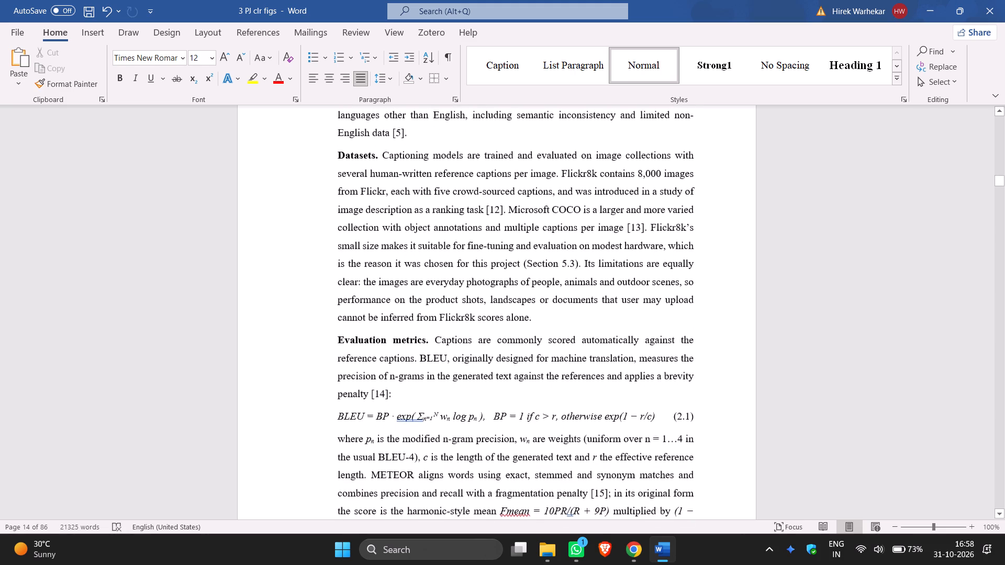
Apply the suggested correction "exp(Σ" to the flagged spacing in BLEU equation (2.1).
right_click(414, 420)
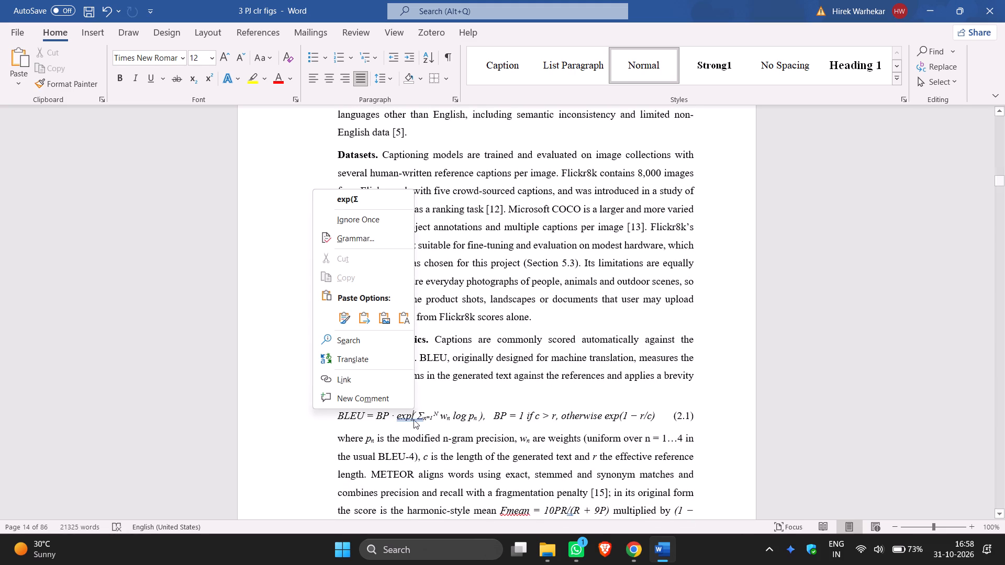
left_click(377, 203)
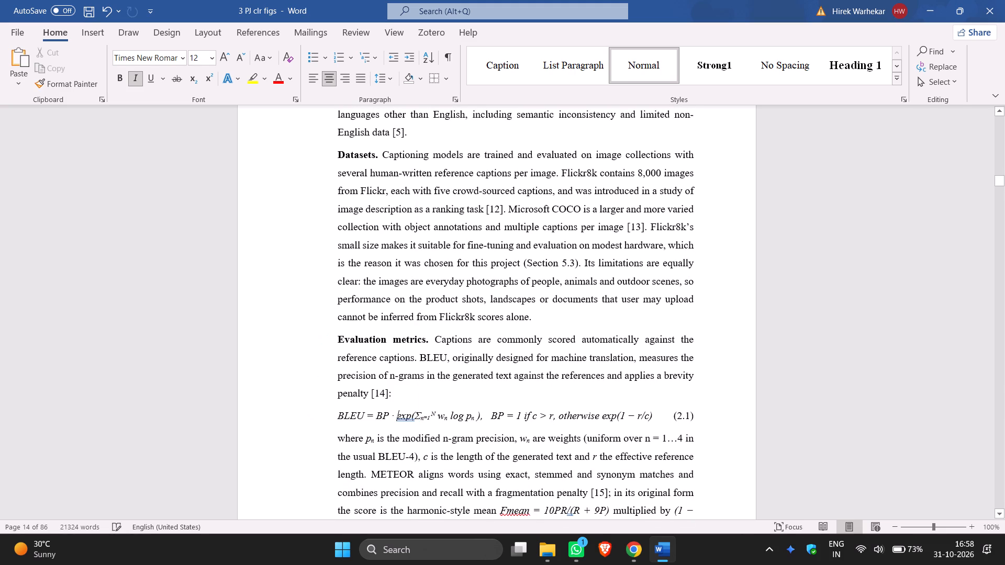
right_click(406, 416)
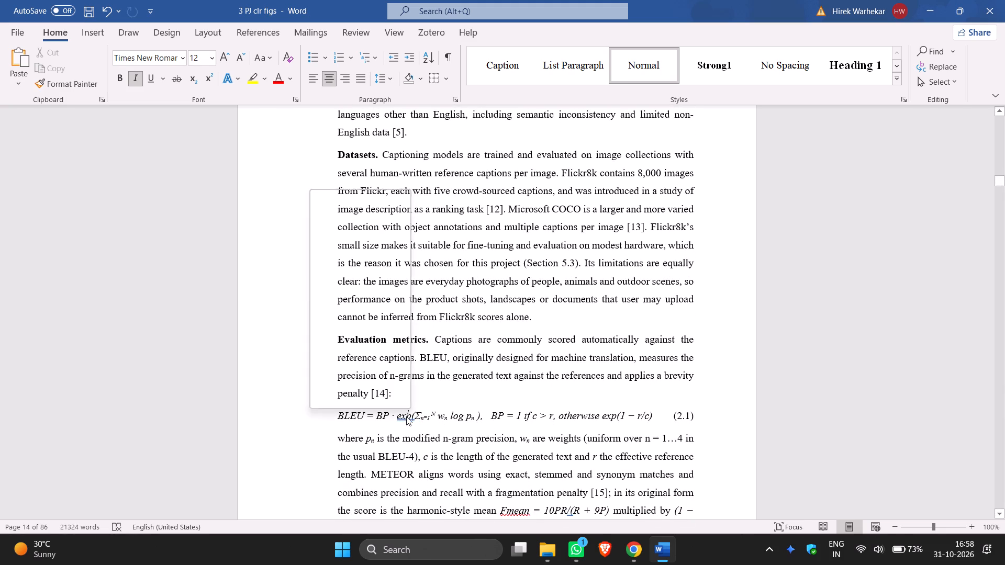
left_click(854, 384)
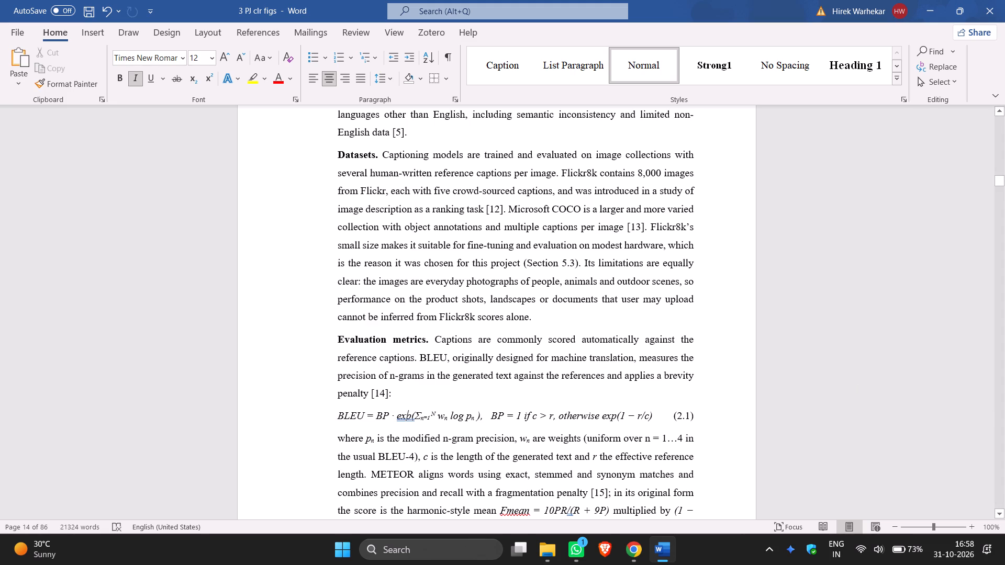
Read through the rest of Section 2.1, Section 2.2 and the start of Section 2.3, checking flagged words, equations and citations.
scroll(863, 342, "down", 1)
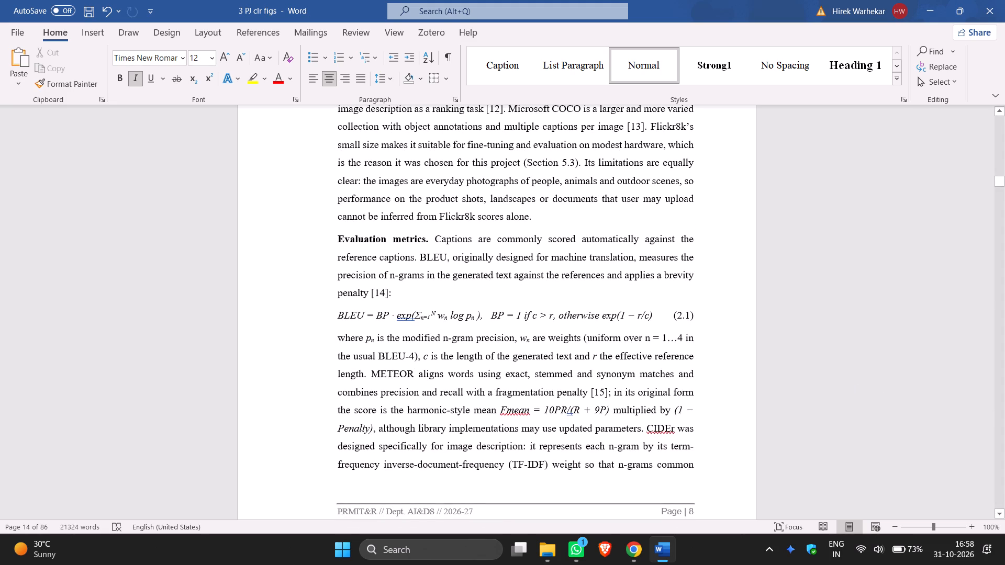
scroll(863, 342, "down", 3)
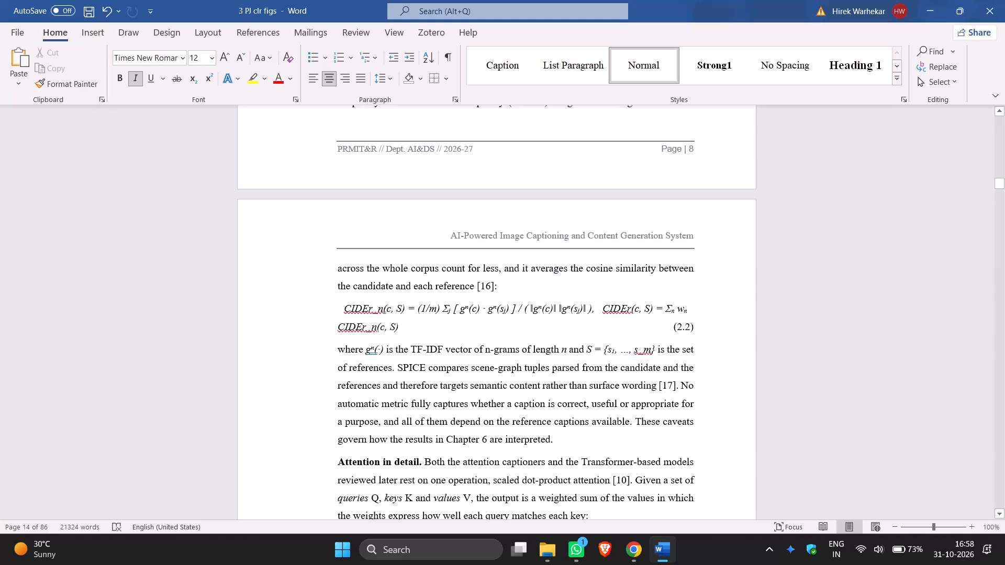
scroll(863, 342, "down", 1)
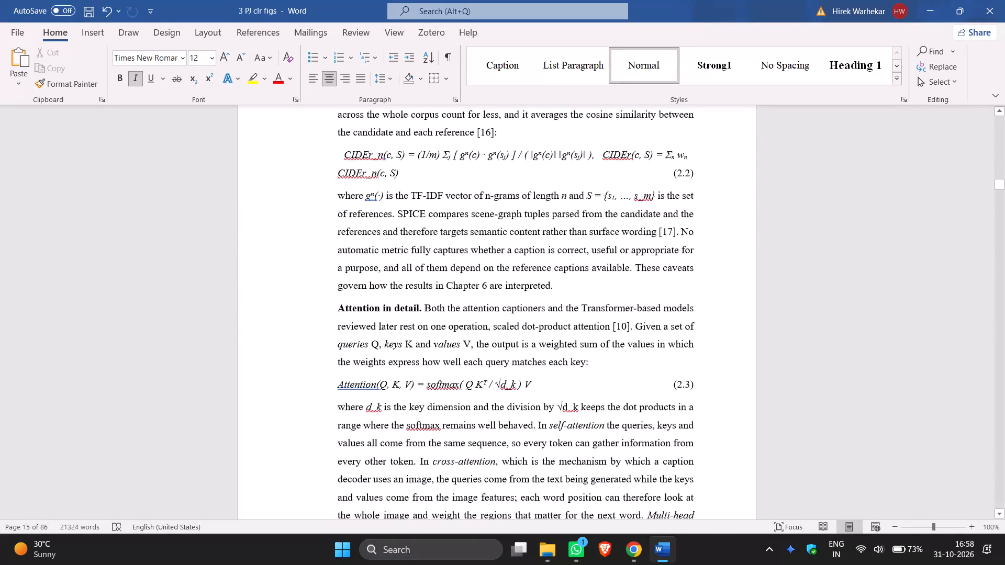
scroll(863, 342, "down", 1)
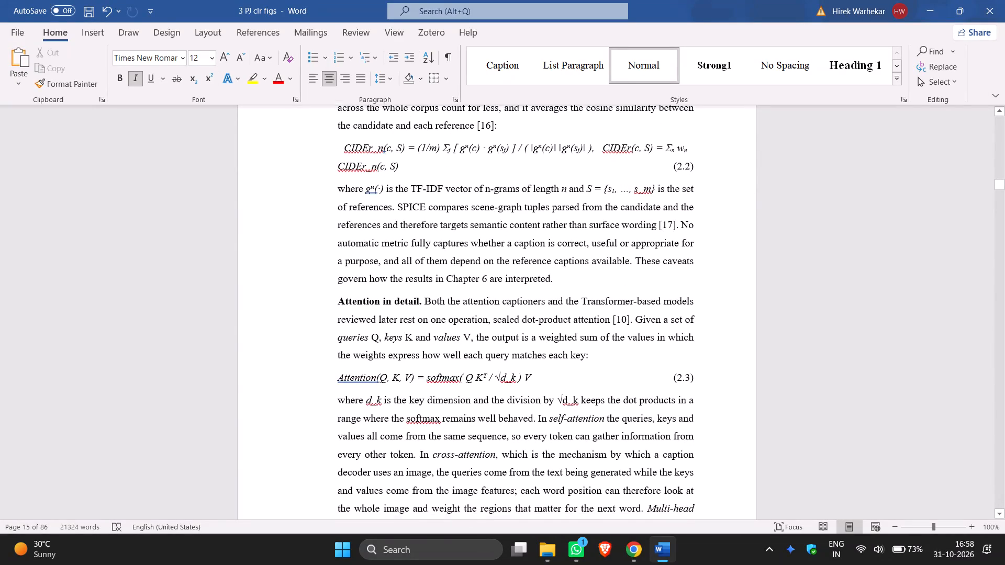
scroll(863, 342, "down", 4)
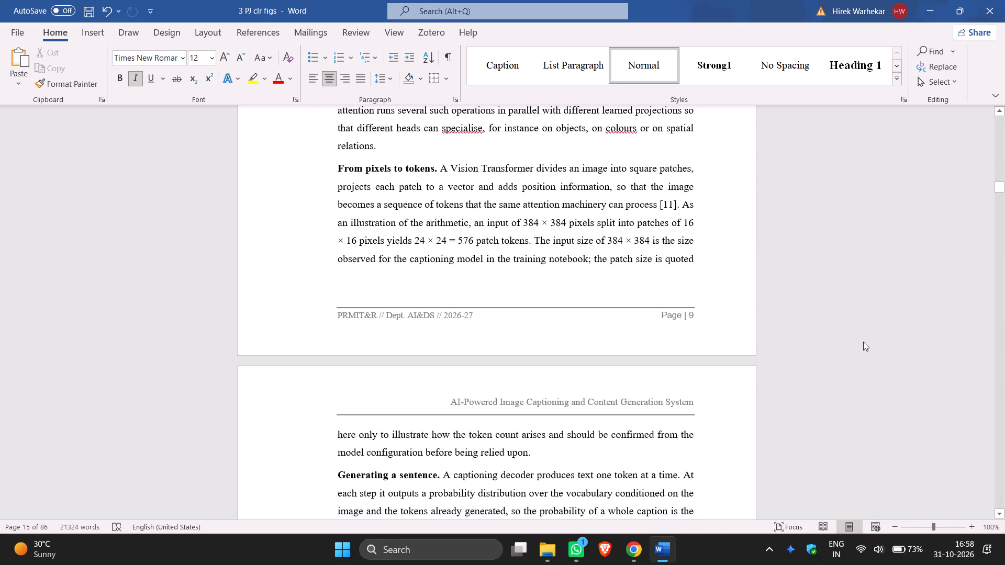
scroll(863, 342, "down", 2)
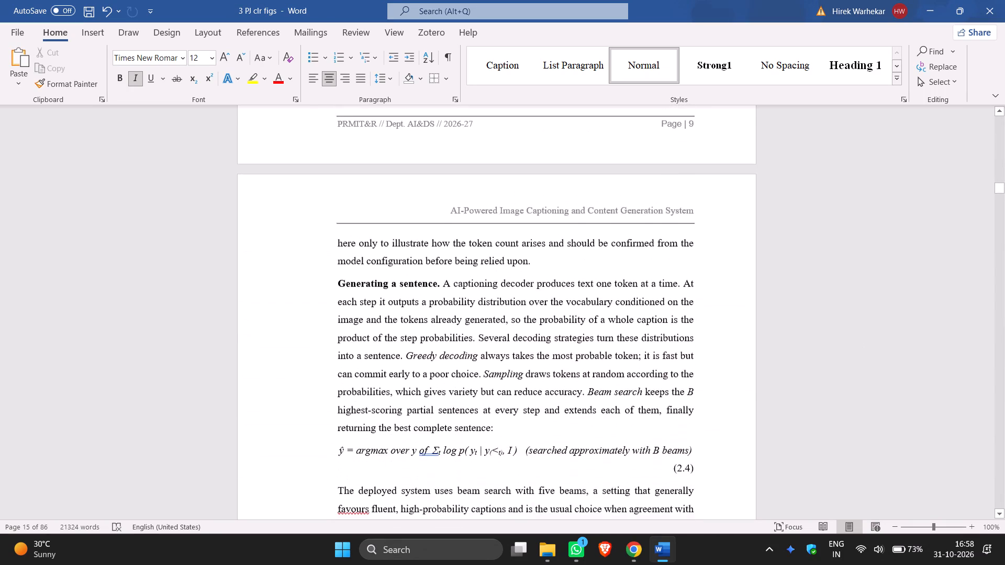
scroll(863, 342, "down", 2)
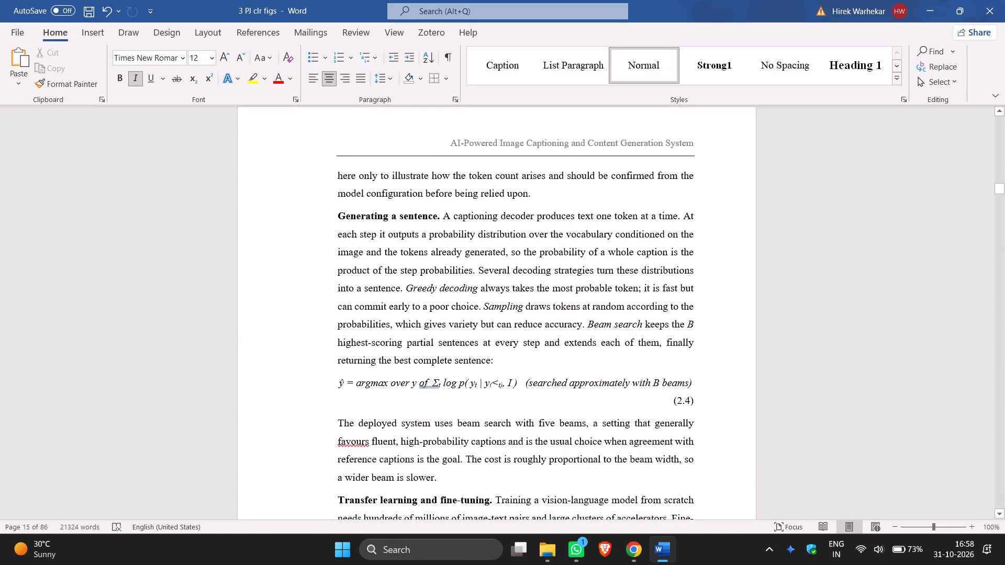
scroll(863, 342, "down", 1)
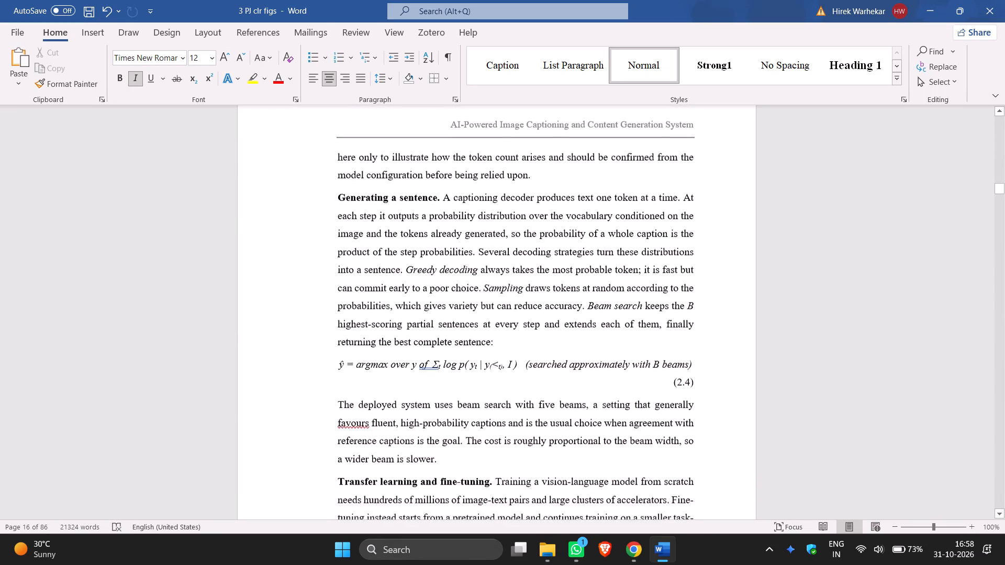
scroll(863, 342, "down", 1)
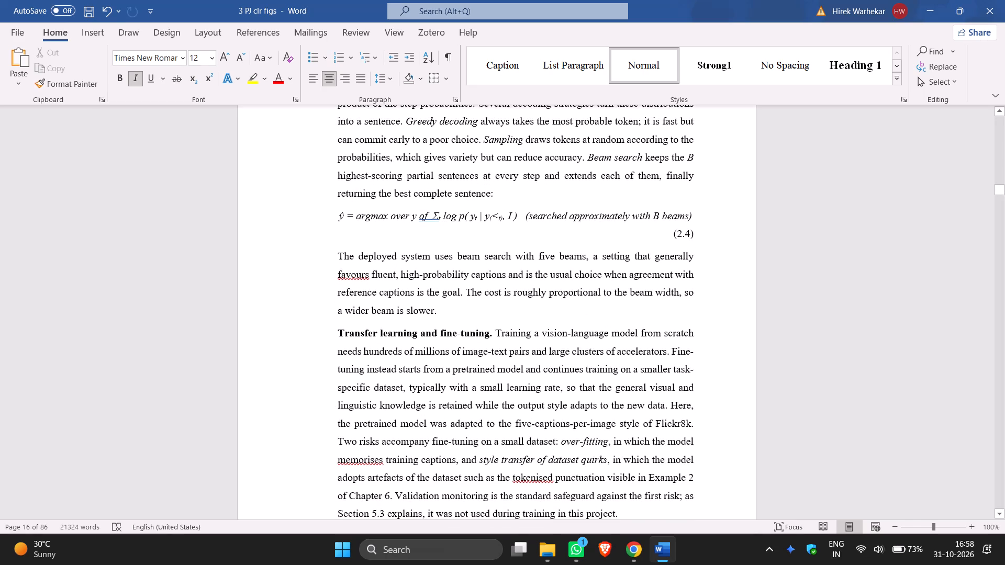
scroll(863, 342, "down", 3)
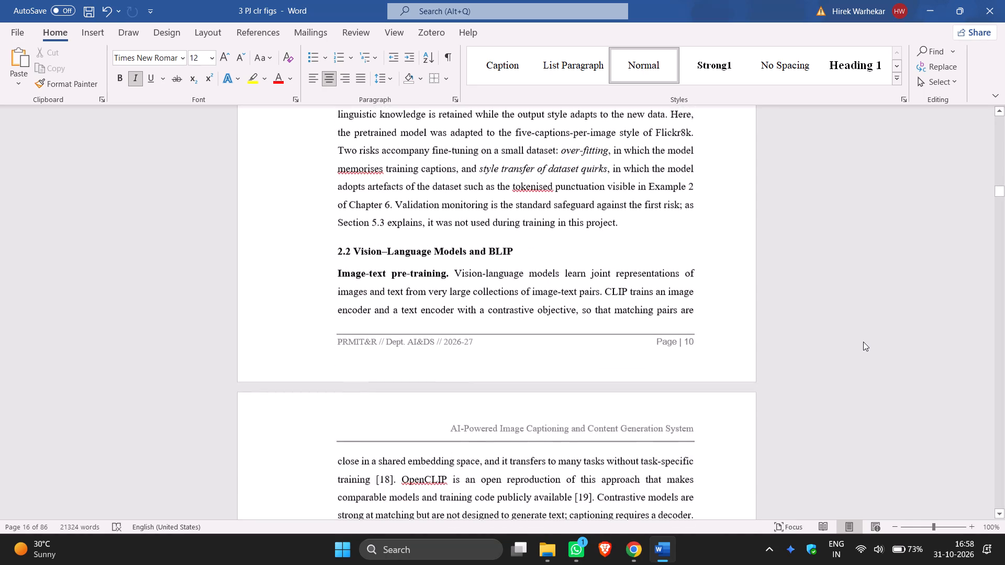
scroll(863, 342, "down", 3)
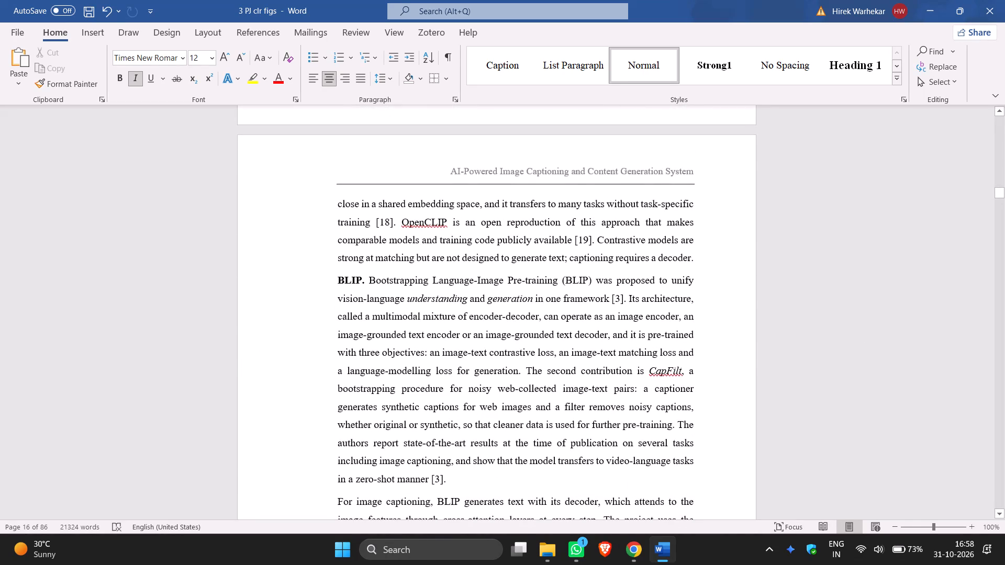
scroll(863, 341, "down", 2)
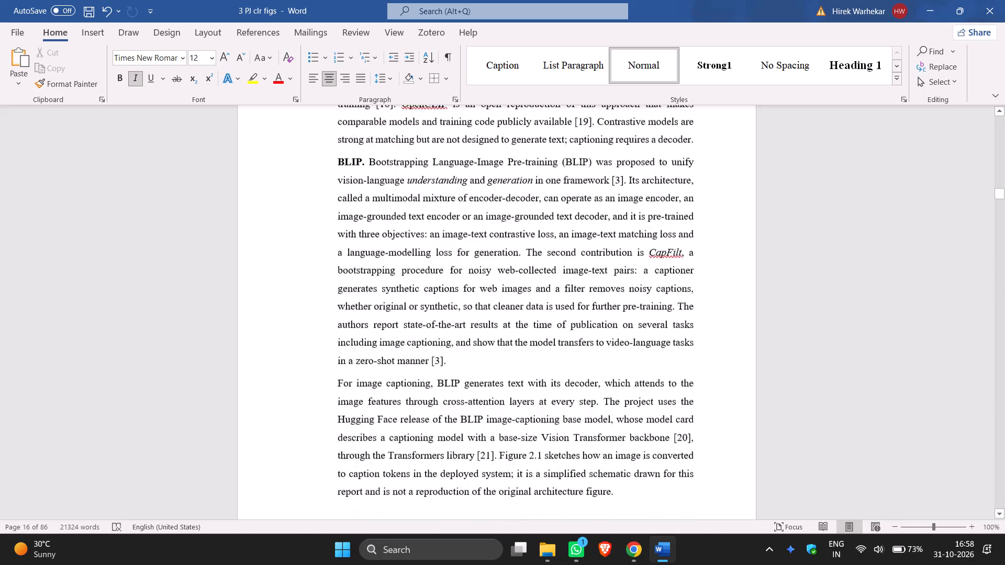
scroll(863, 341, "down", 1)
scroll(863, 341, "up", 1)
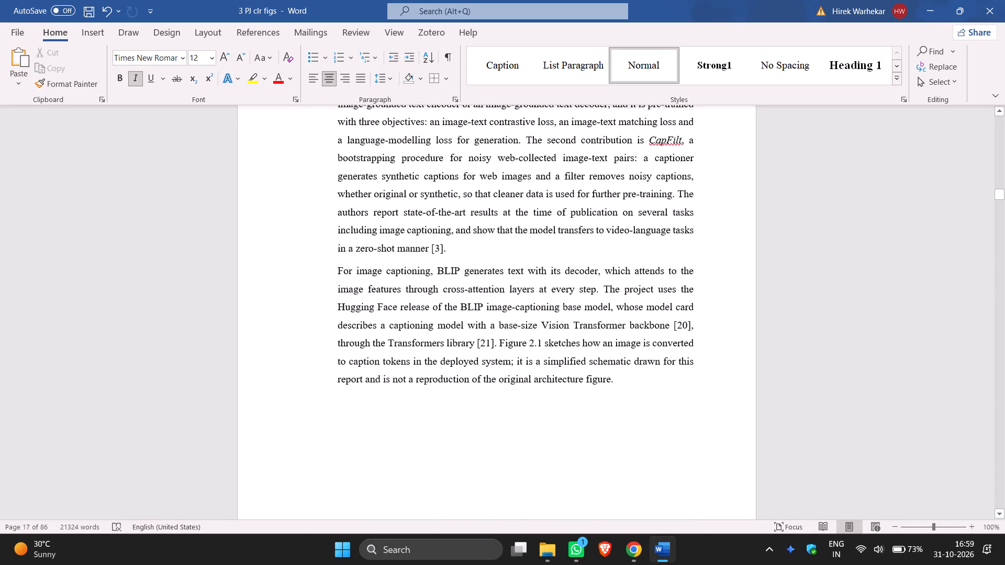
scroll(863, 341, "up", 1)
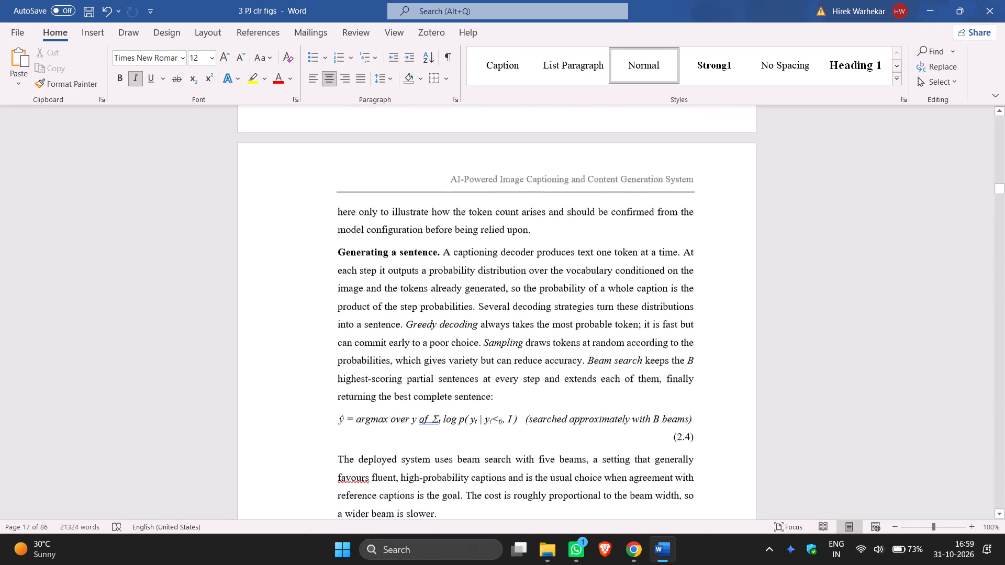
scroll(863, 341, "down", 8)
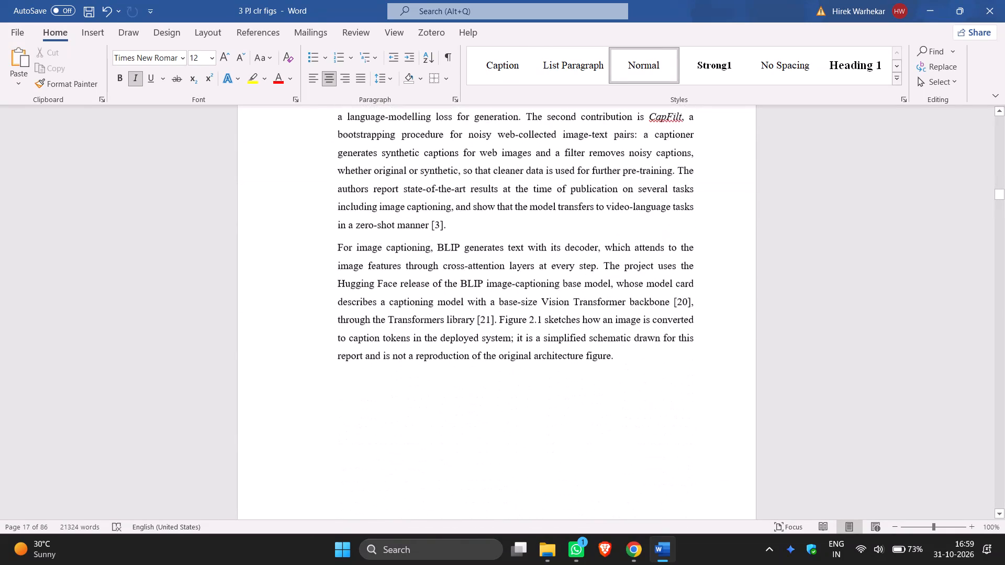
scroll(863, 341, "down", 4)
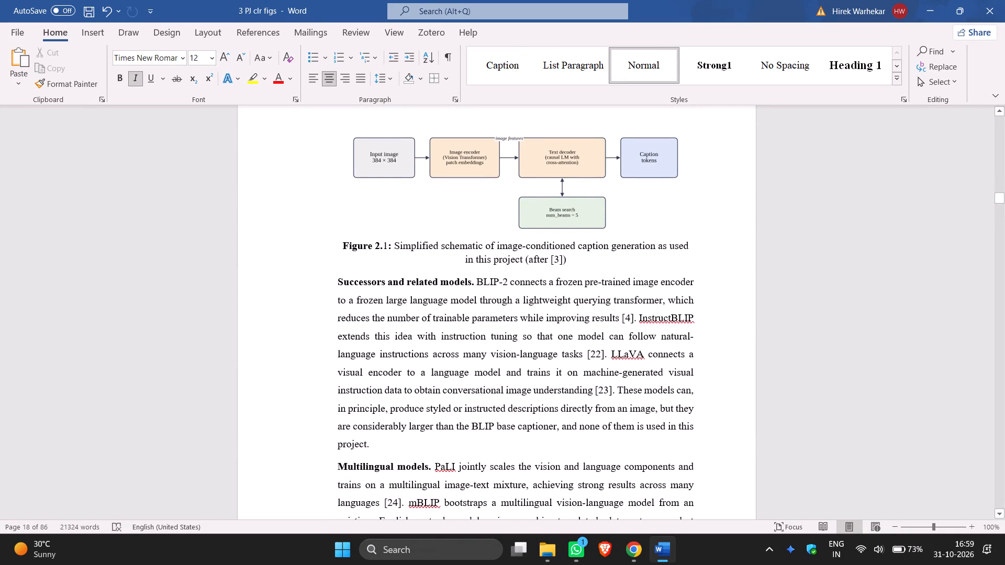
scroll(796, 348, "down", 3)
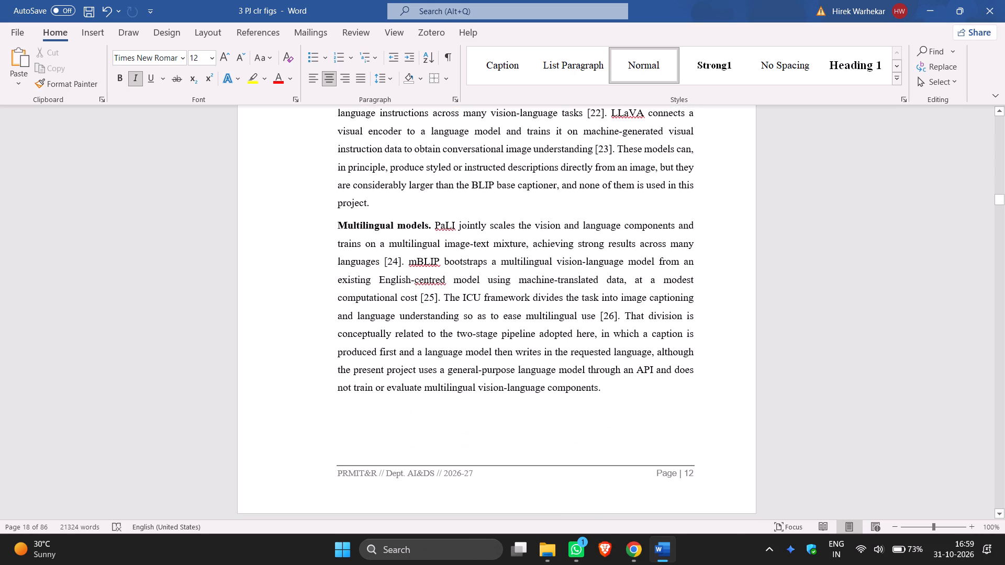
scroll(808, 343, "down", 4)
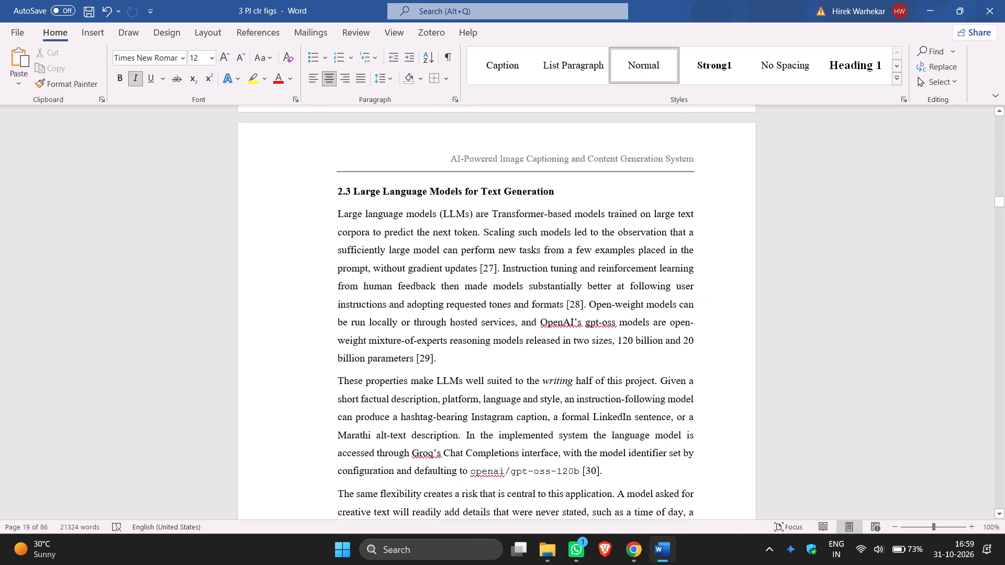
scroll(808, 343, "down", 1)
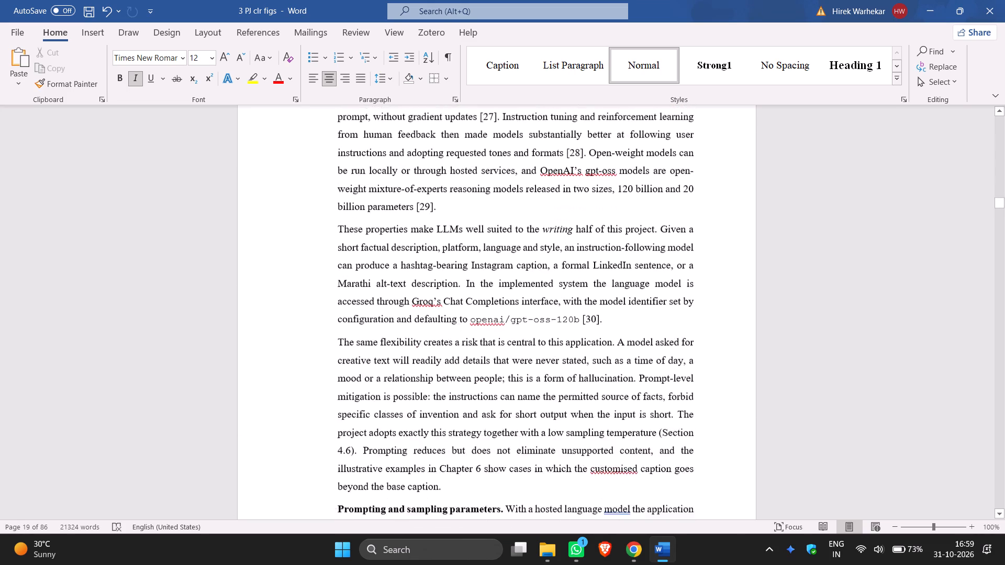
Correct "customised" to "customized" in the Section 2.3 paragraph about hallucination risk.
scroll(808, 343, "down", 1)
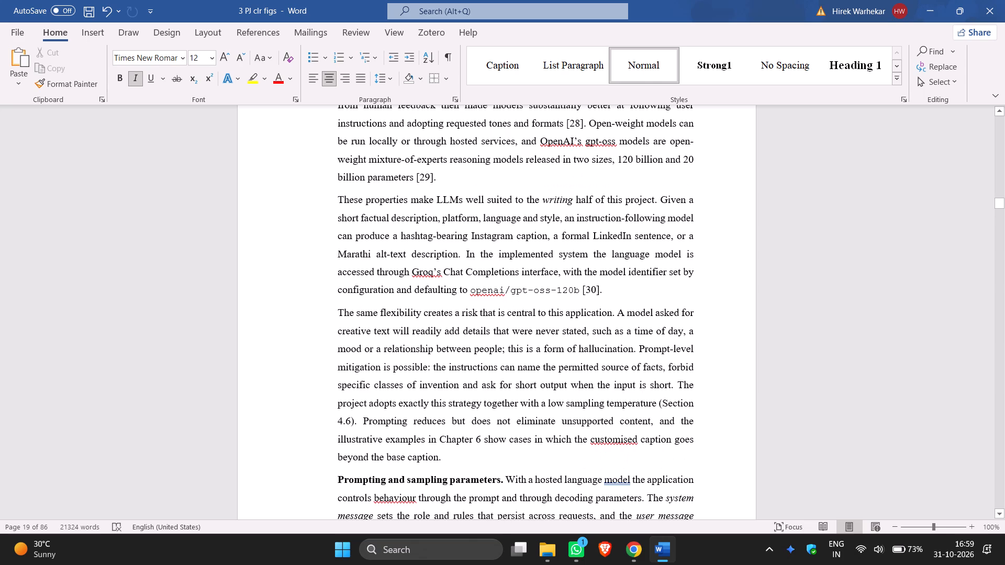
scroll(808, 343, "down", 3)
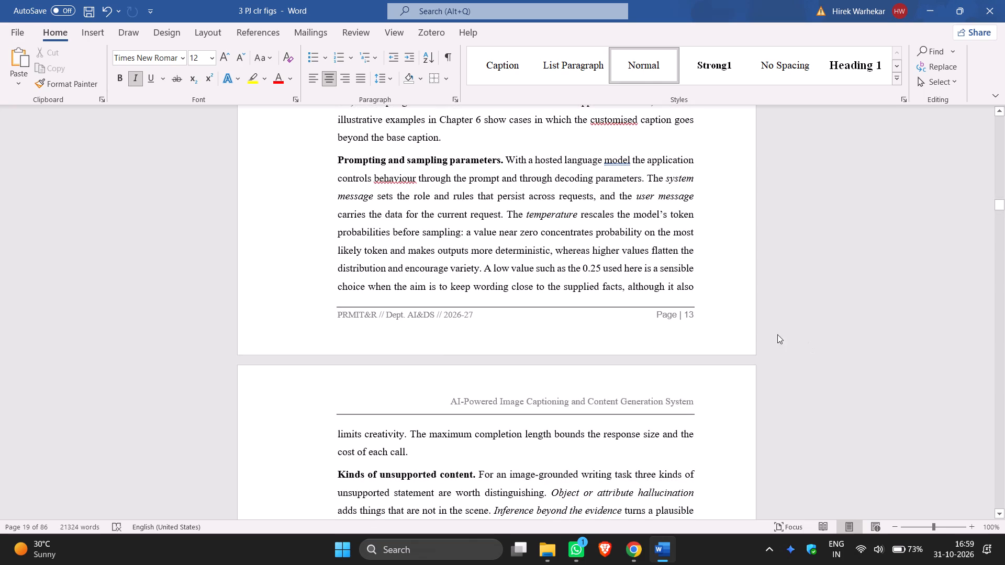
right_click(605, 125)
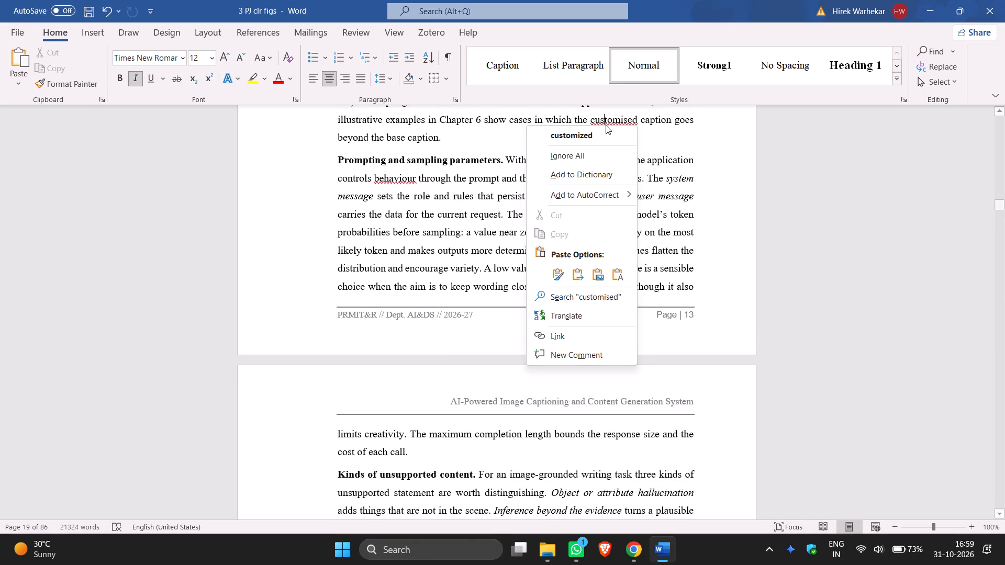
left_click(596, 138)
Add the suggested comma after "model" in the first sentence of the Prompting and sampling parameters paragraph.
right_click(612, 161)
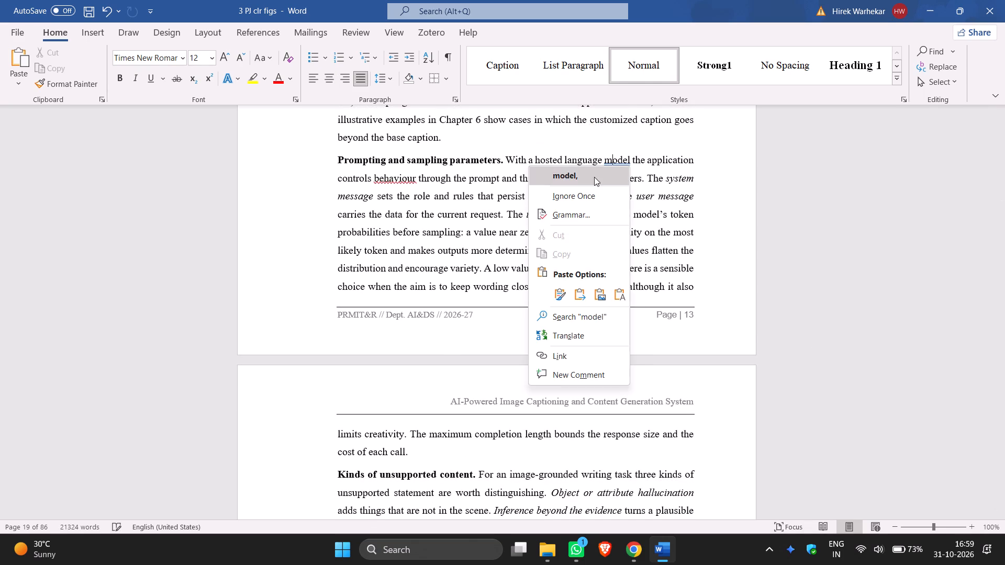
left_click(594, 177)
Correct "behaviour" to "behavior" in the Prompting and sampling parameters paragraph.
scroll(696, 214, "up", 2)
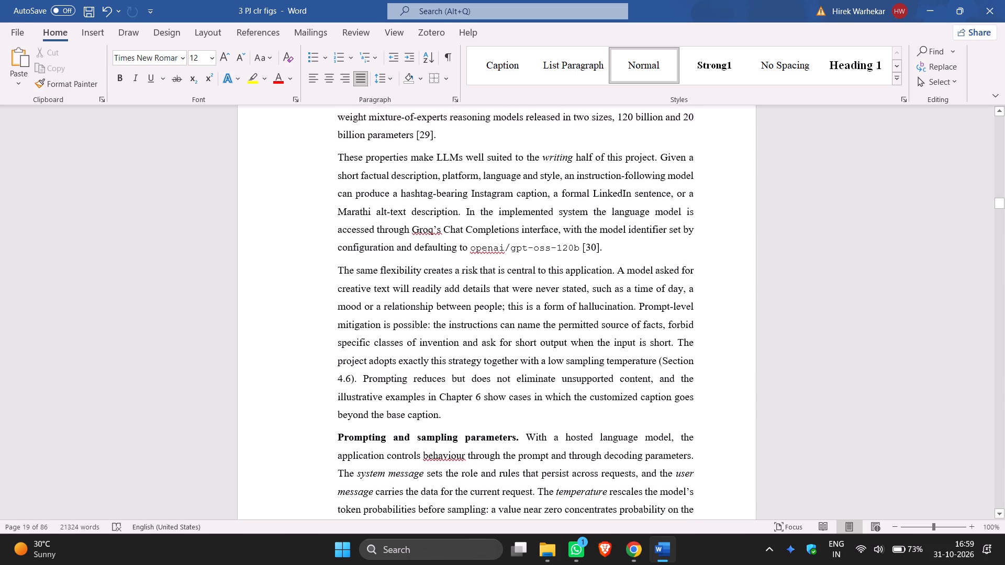
scroll(621, 281, "up", 1)
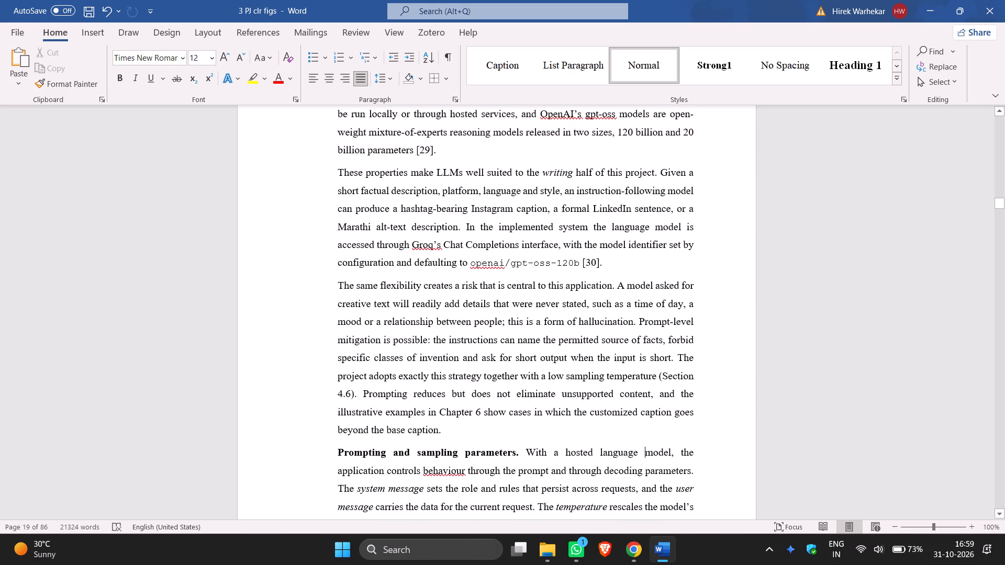
right_click(440, 469)
left_click(432, 219)
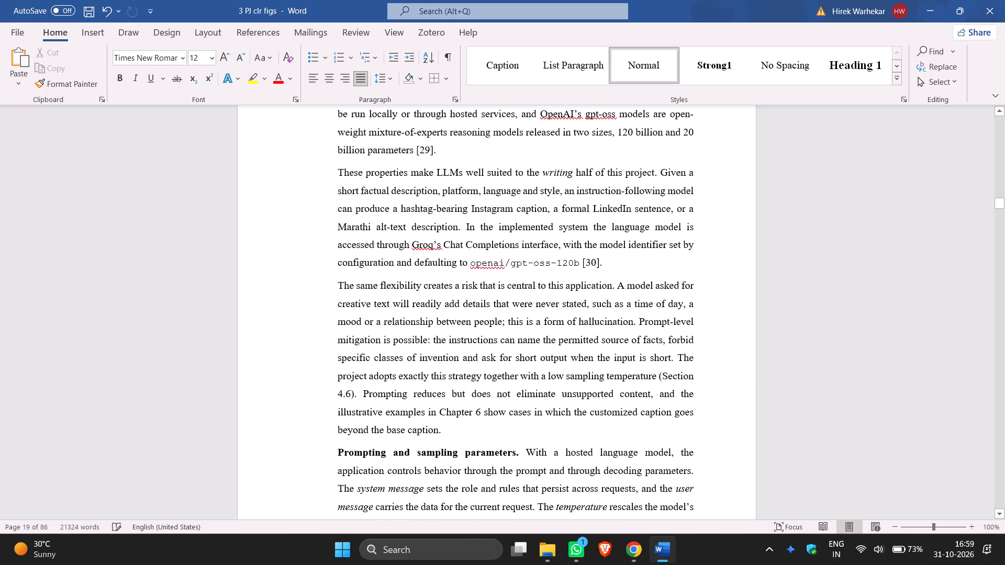
Replace the flagged word "present" with the suggested "presents" in the Local versus hosted language models paragraph.
scroll(628, 333, "down", 4)
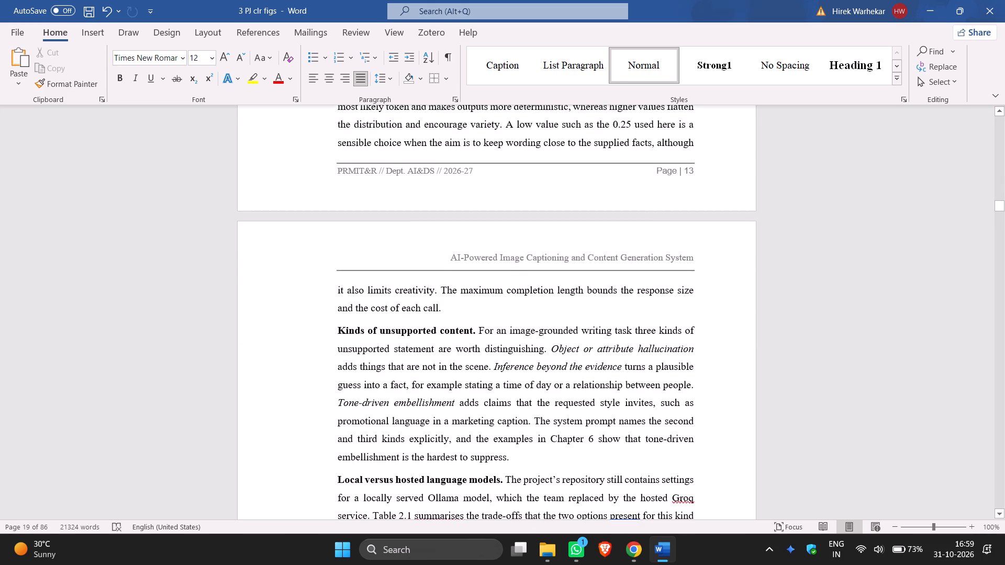
scroll(628, 332, "down", 2)
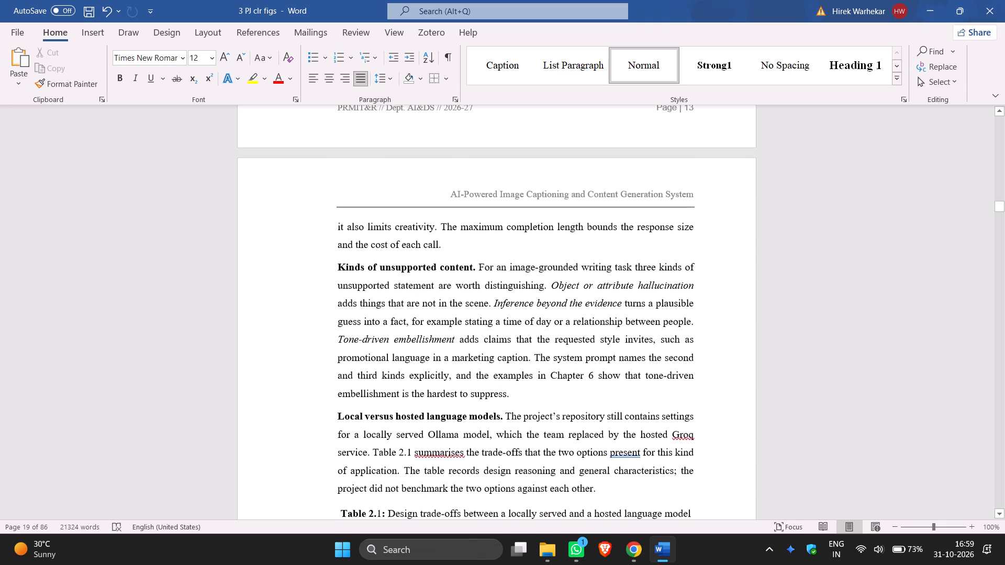
scroll(640, 329, "down", 2)
right_click(628, 333)
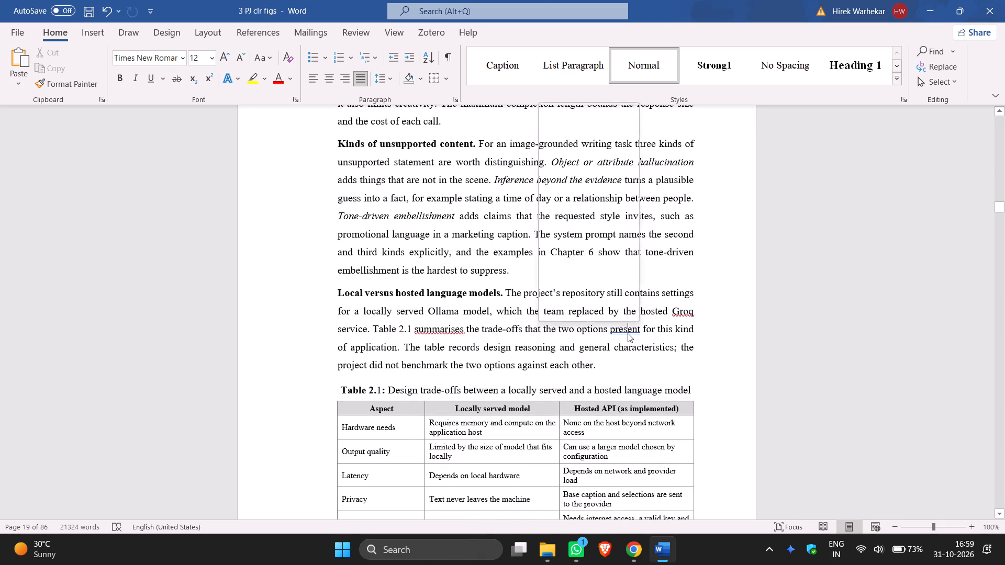
left_click(580, 112)
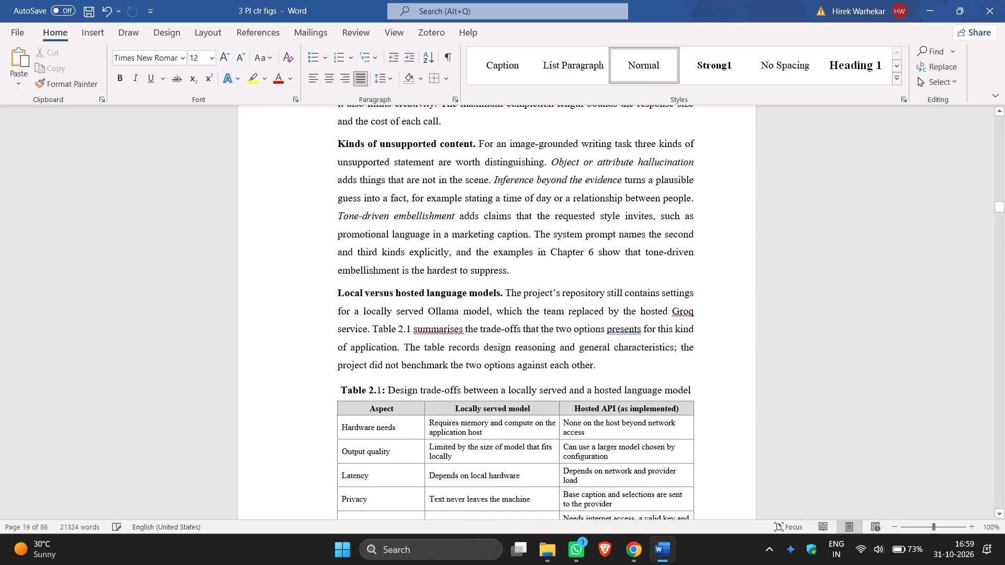
Correct "summarises" to "summarizes" in the Local versus hosted language models paragraph.
right_click(451, 332)
left_click(433, 73)
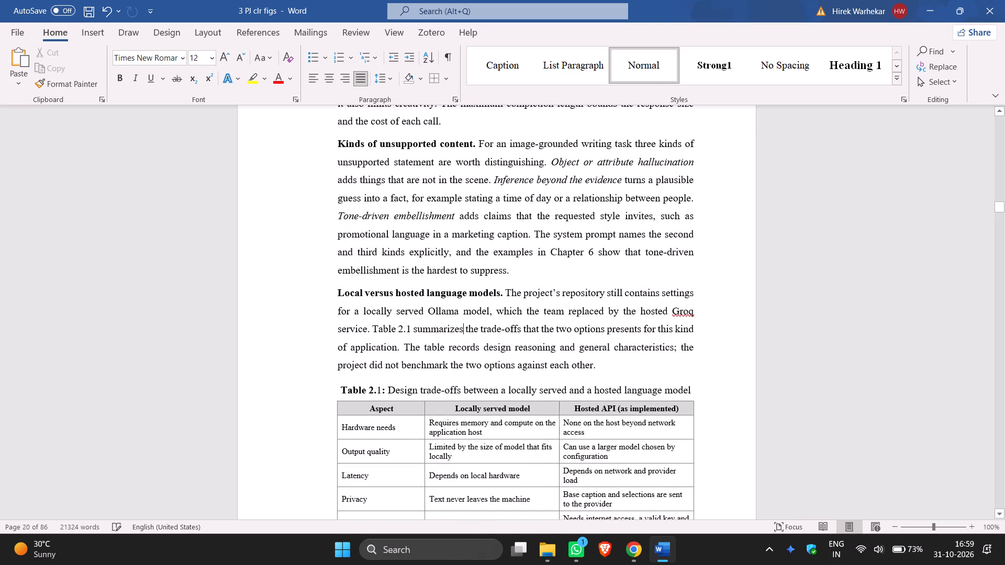
Correct "summarises" to "summarizes" in the opening sentence of section 2.4 Related Research Work.
scroll(802, 344, "down", 2)
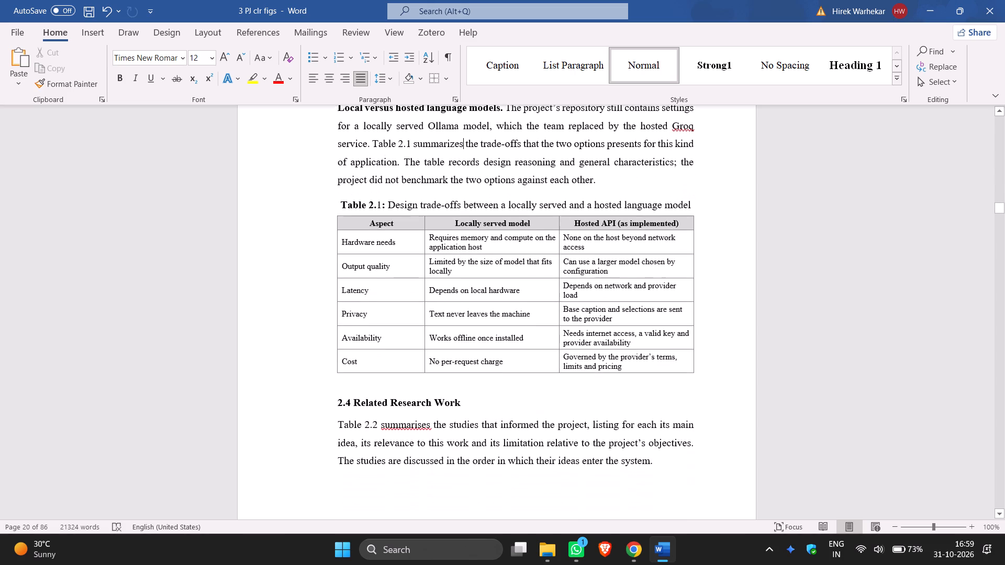
scroll(802, 344, "down", 2)
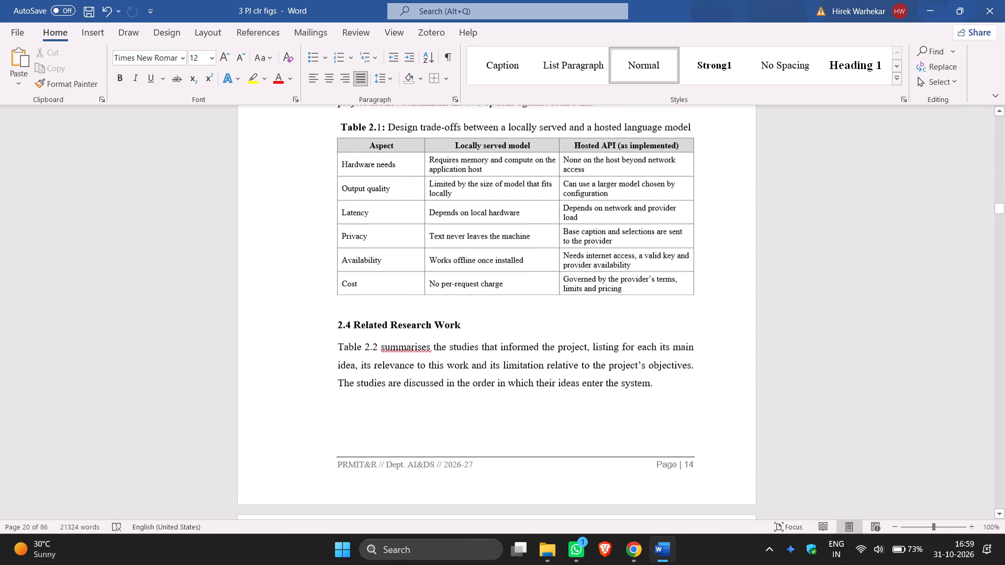
right_click(416, 347)
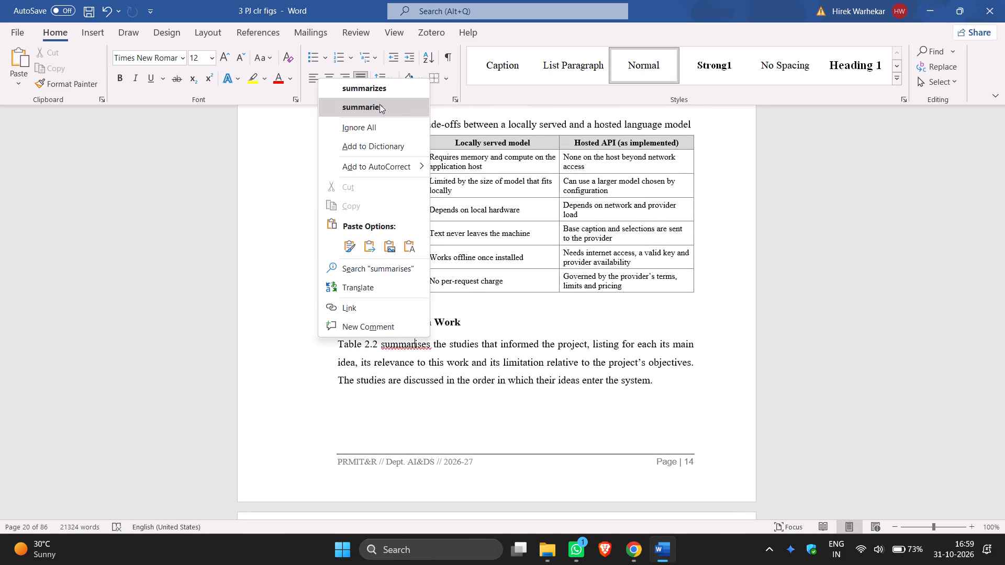
left_click(382, 91)
Correct "customised" to "customized" in the last sentence of section 2.6 Research Gap.
scroll(646, 412, "down", 2)
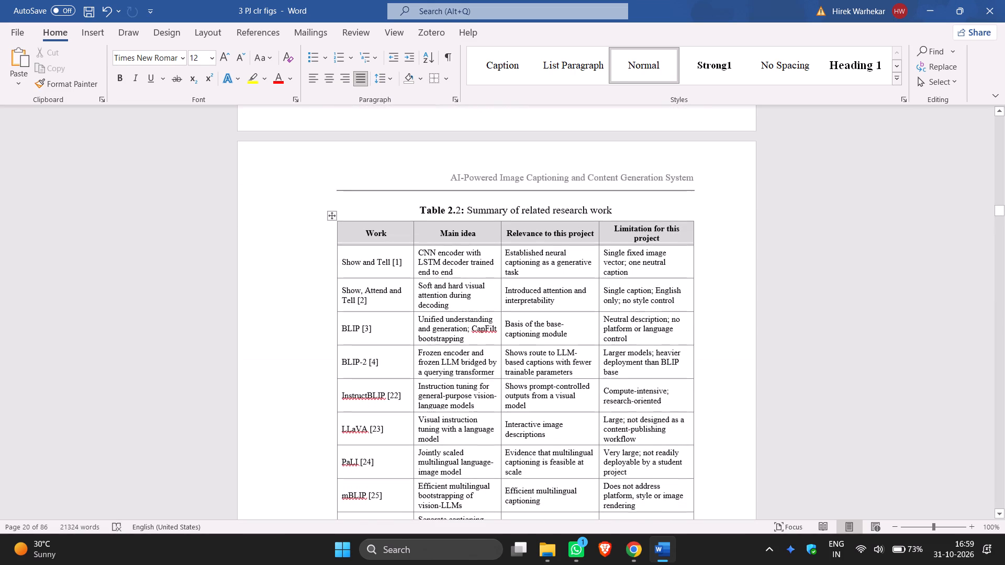
scroll(822, 388, "down", 2)
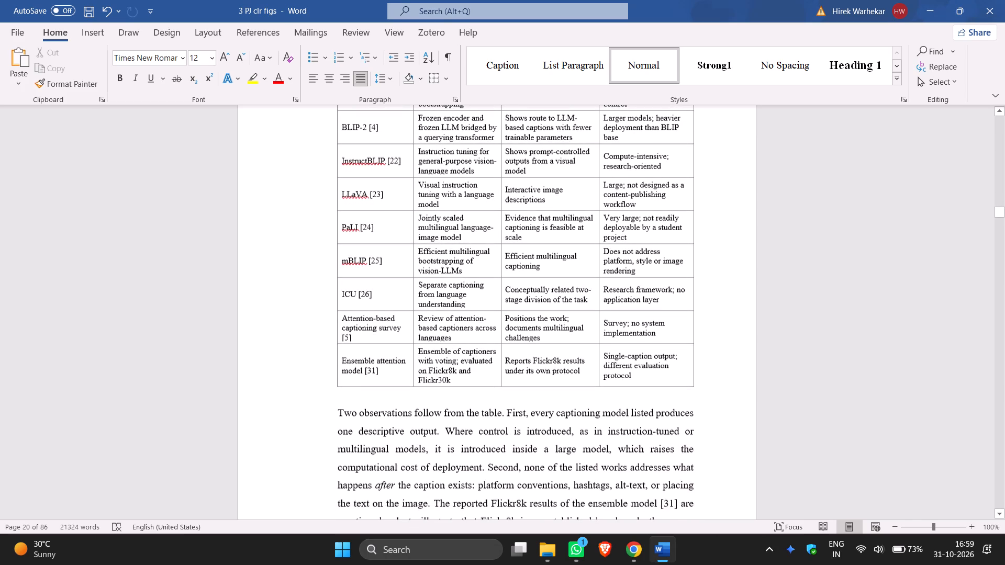
scroll(817, 388, "down", 1)
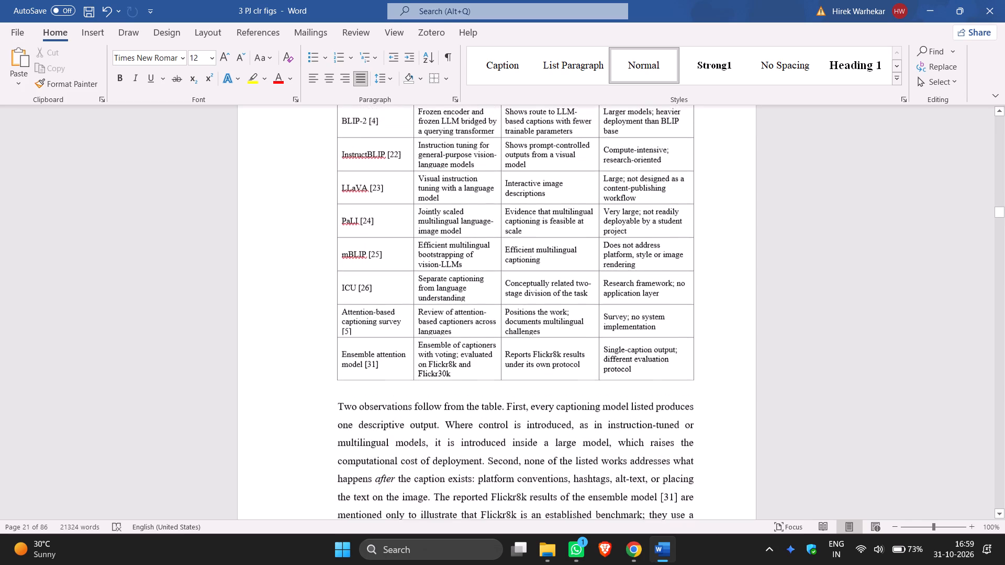
scroll(817, 374, "down", 1)
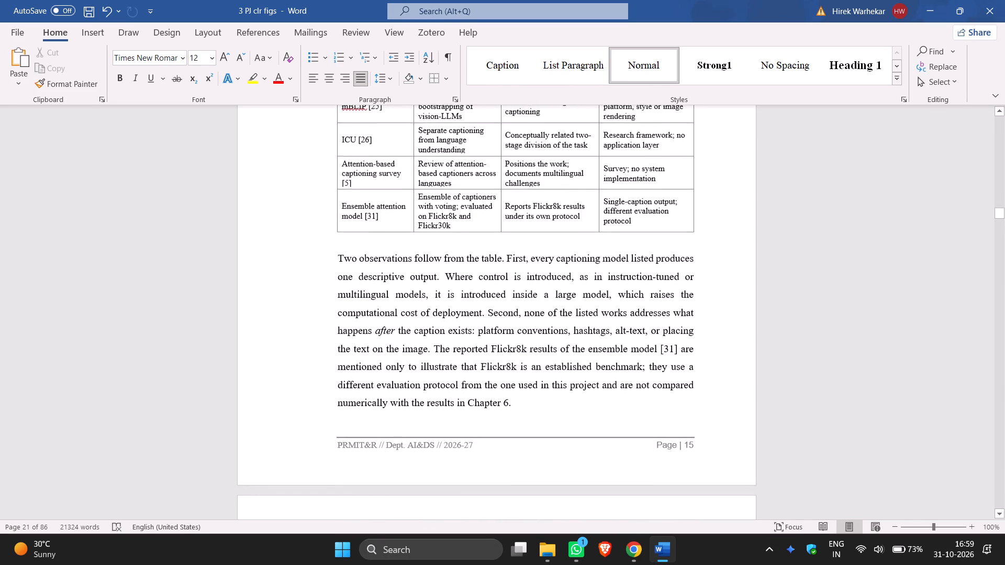
scroll(818, 370, "down", 4)
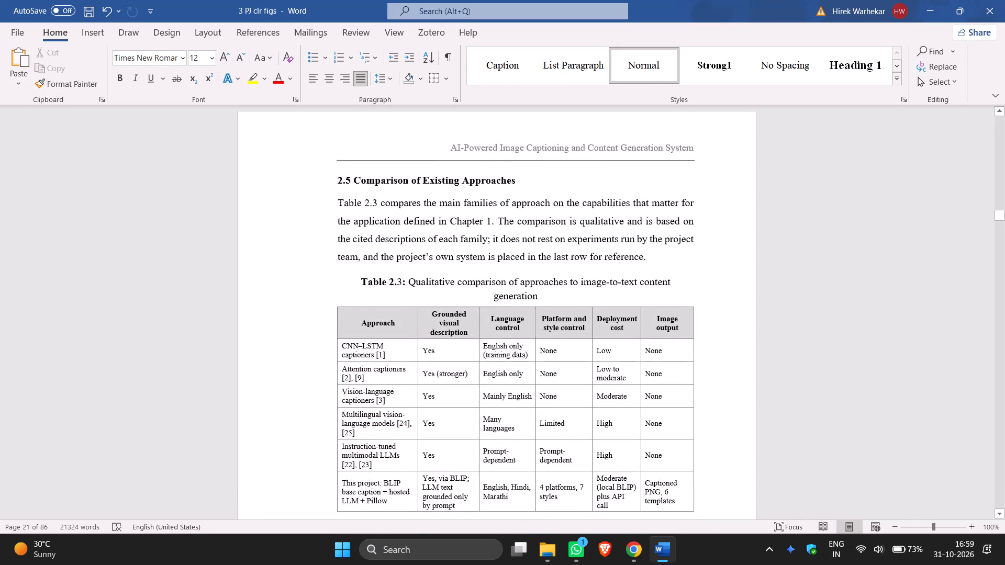
scroll(818, 369, "down", 2)
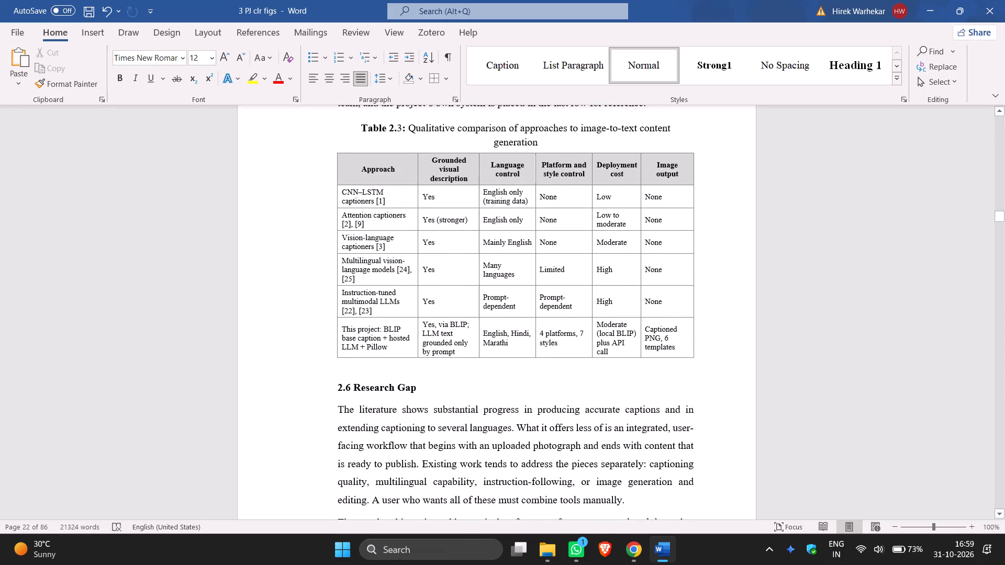
scroll(819, 368, "down", 5)
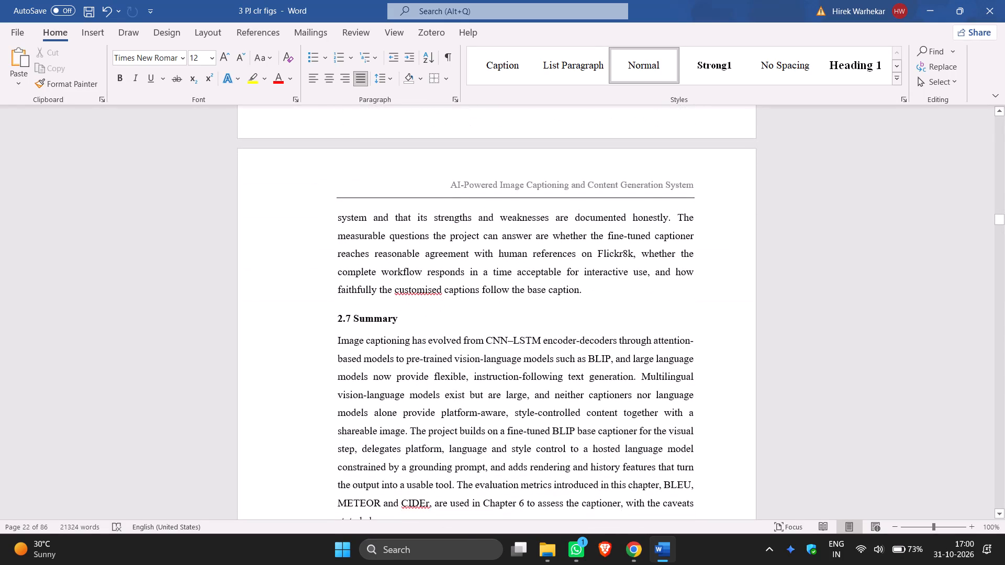
scroll(819, 368, "down", 1)
right_click(411, 279)
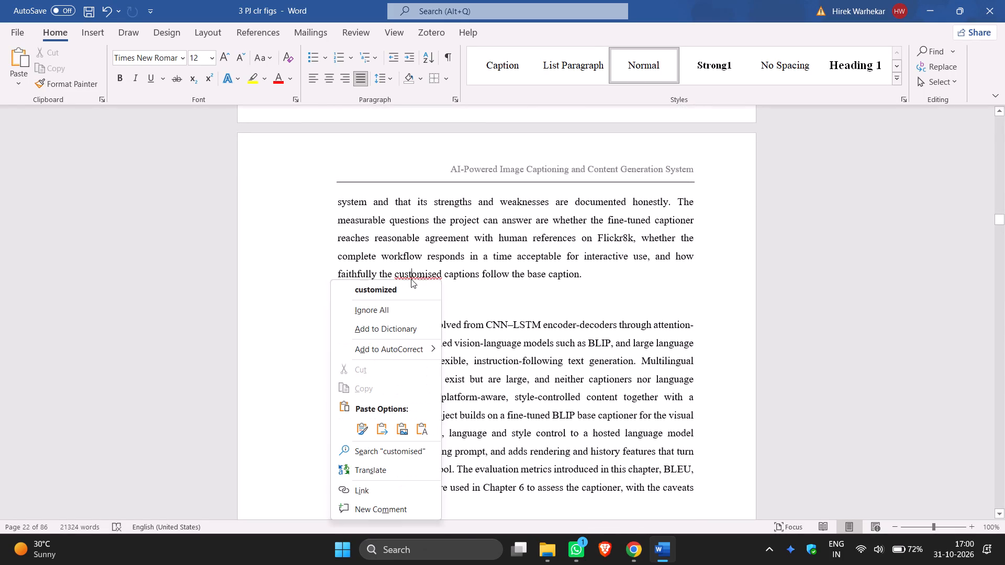
left_click(402, 284)
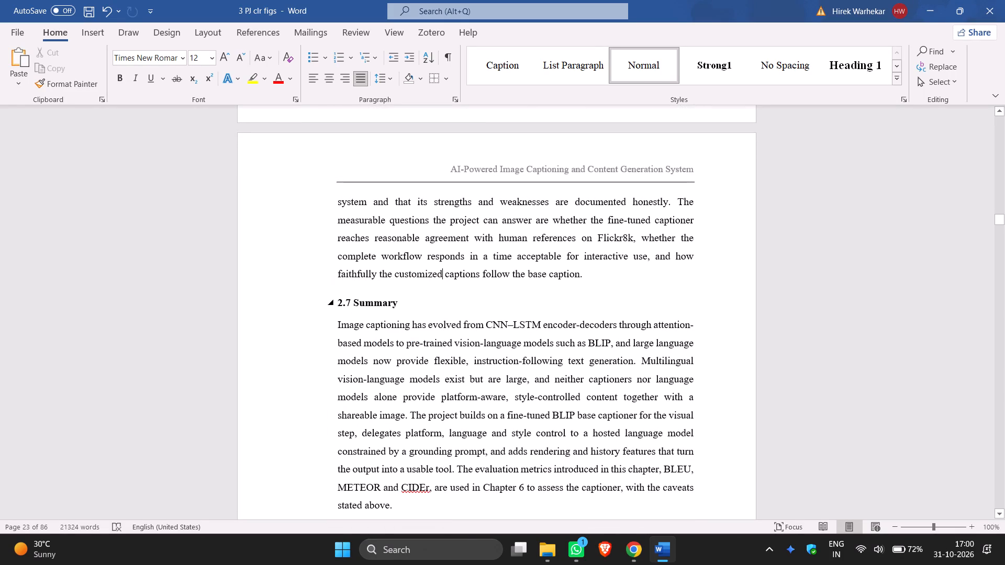
Merge the adjacent citations in the Stand-alone captioning models paragraph of section 3.1 into the single bracket [3, 4].
scroll(461, 369, "down", 4)
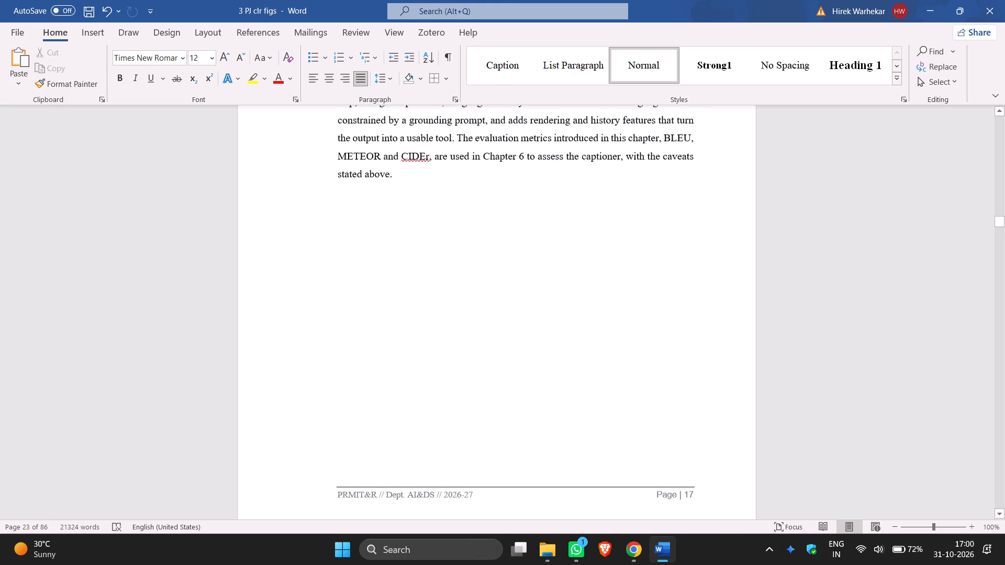
scroll(463, 377, "down", 5)
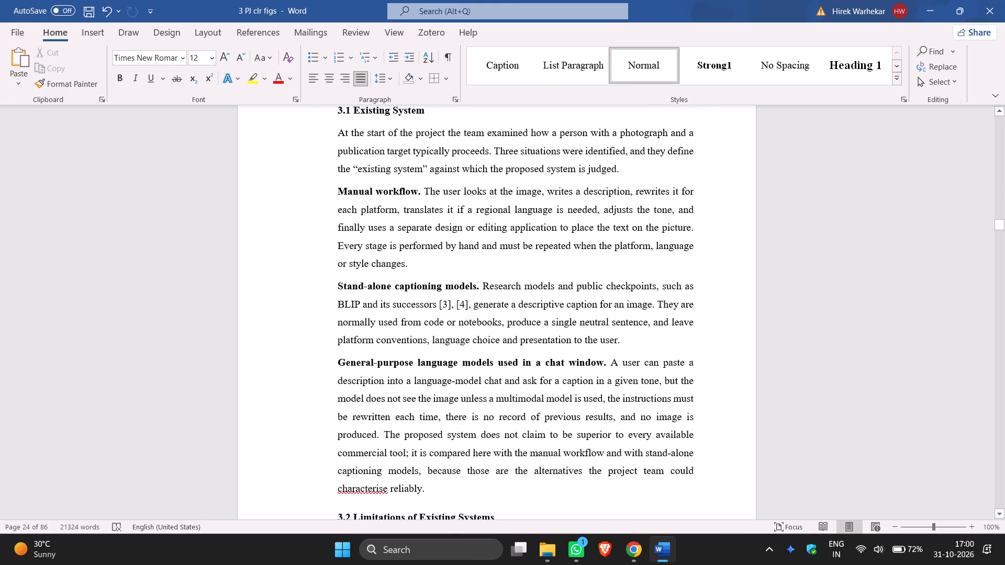
left_click(459, 303)
key("BackSpace")
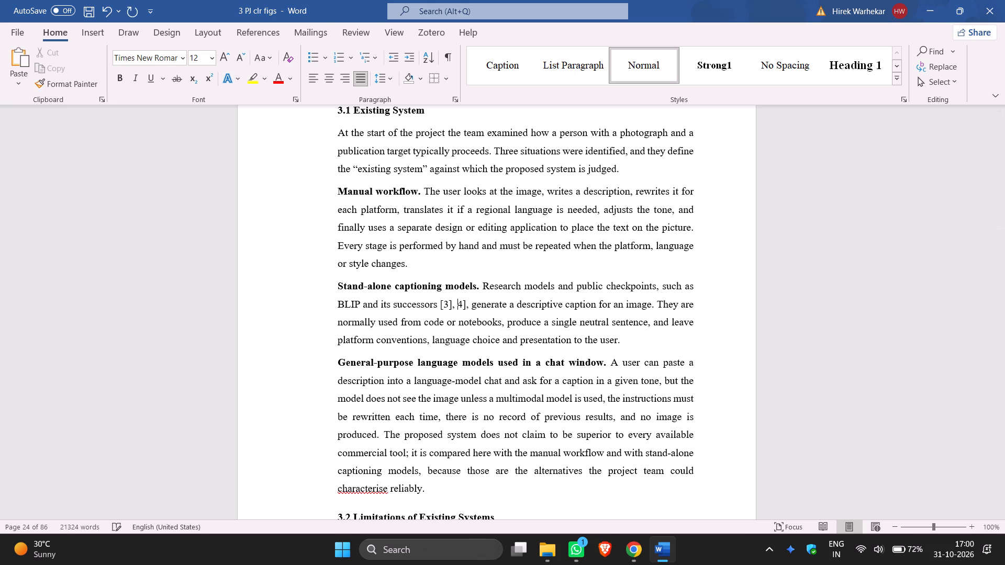
key("BackSpace")
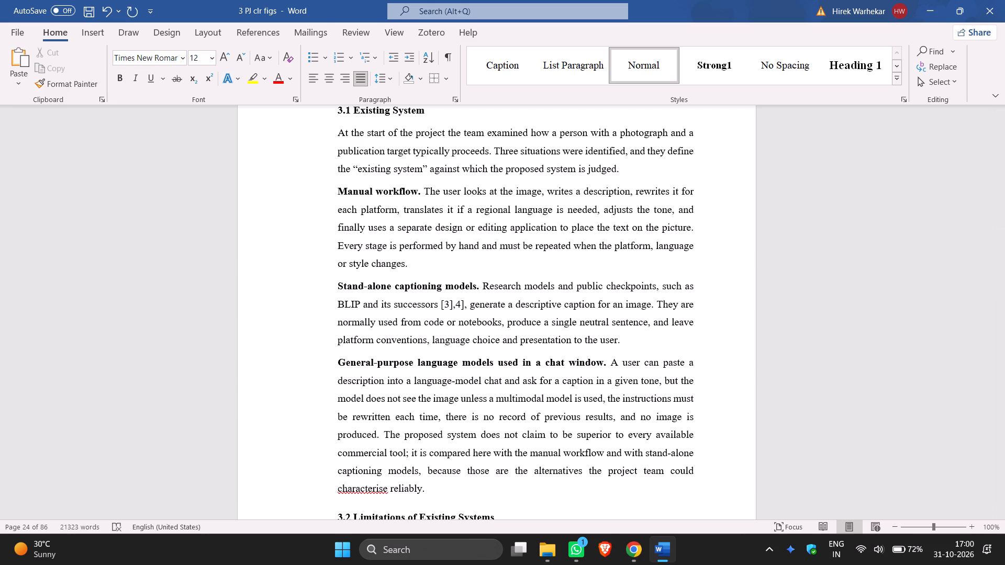
key("space")
key("Left")
key("Left")
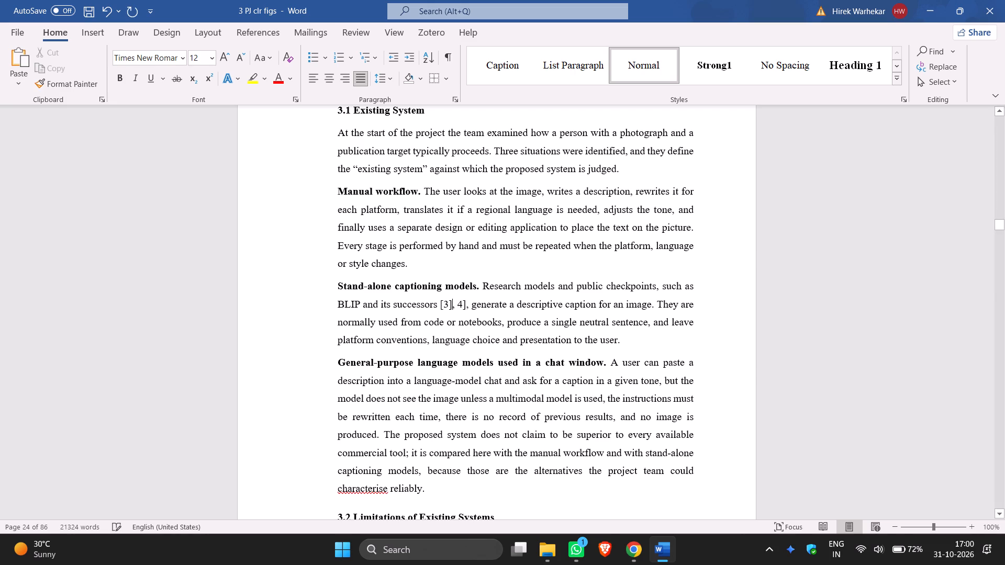
key("BackSpace")
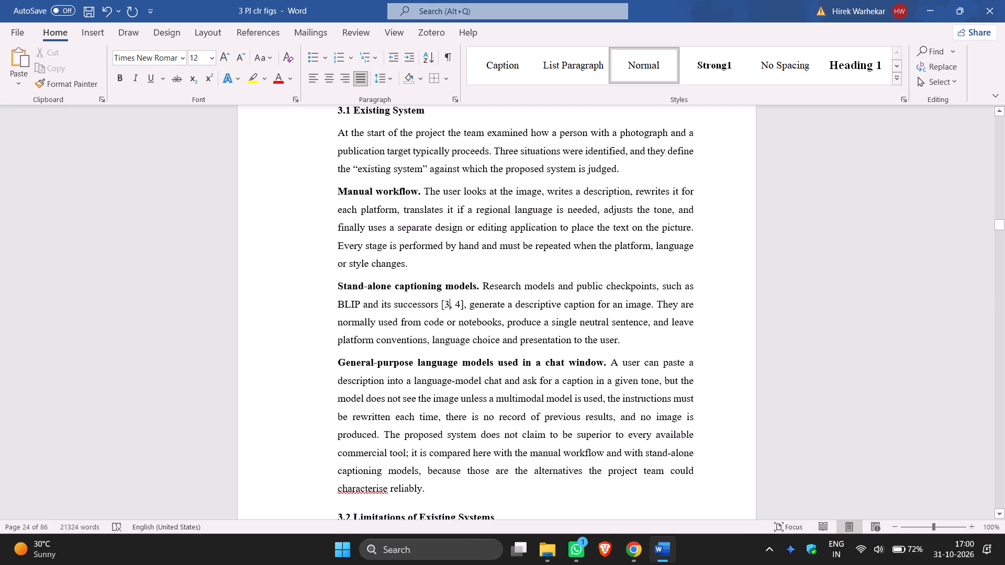
Save the report document.
left_click(95, 7)
Correct "characterise" to "characterize" at the end of the General-purpose language models paragraph in section 3.1.
scroll(523, 447, "down", 2)
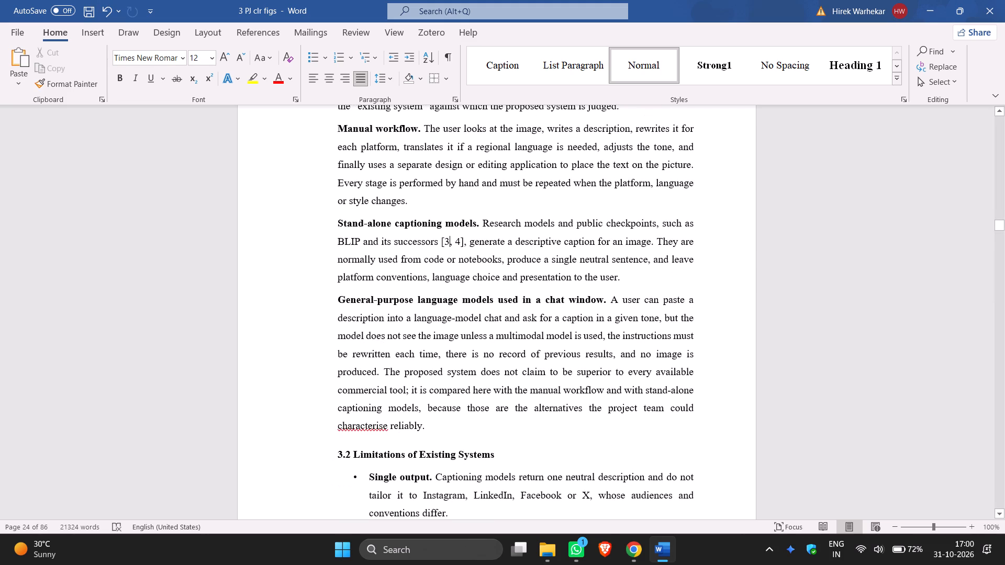
right_click(343, 425)
left_click(331, 185)
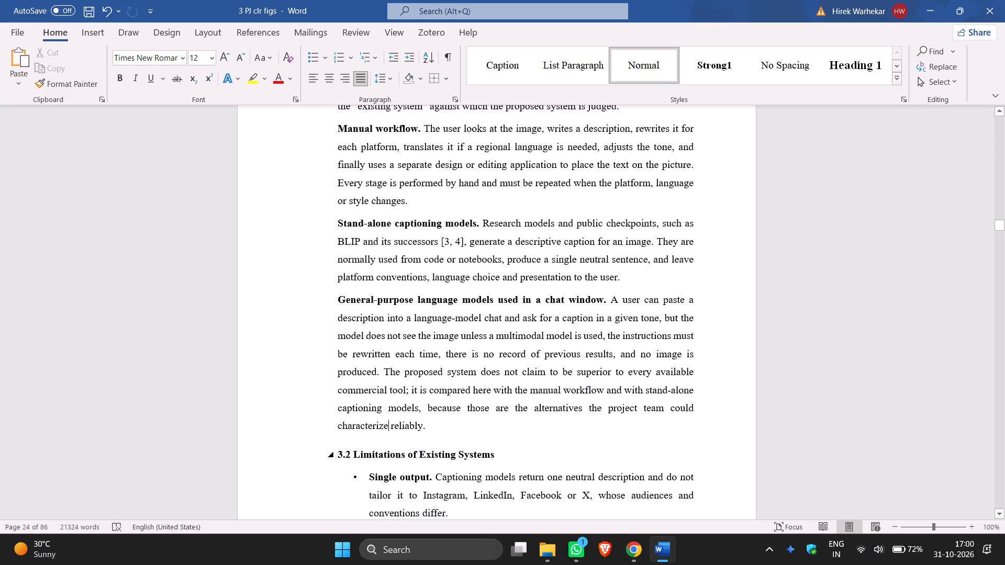
Replace the flagged word "step" with the suggested "steps" in the "No presentation step" bullet heading of section 3.2.
scroll(386, 438, "down", 3)
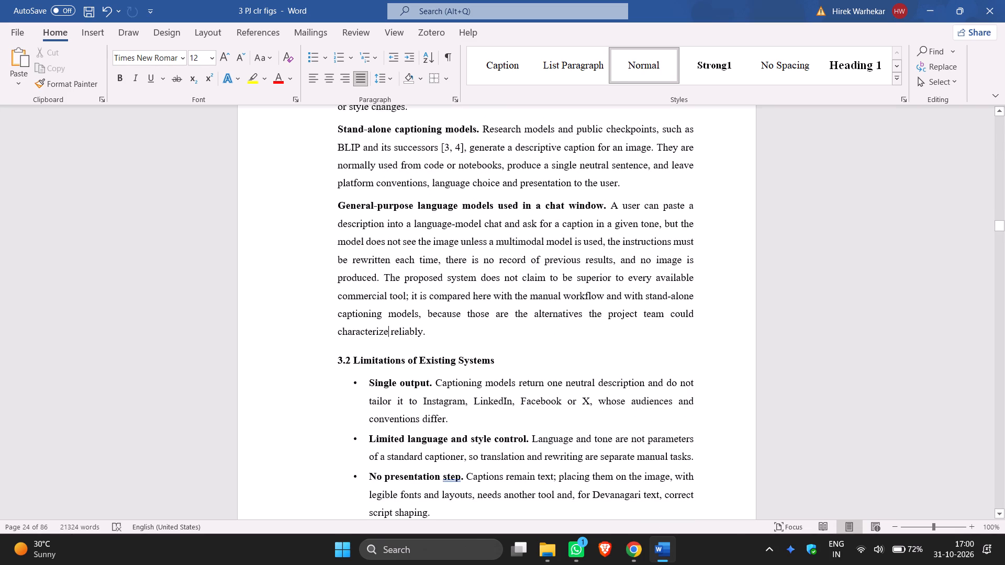
scroll(496, 313, "down", 1)
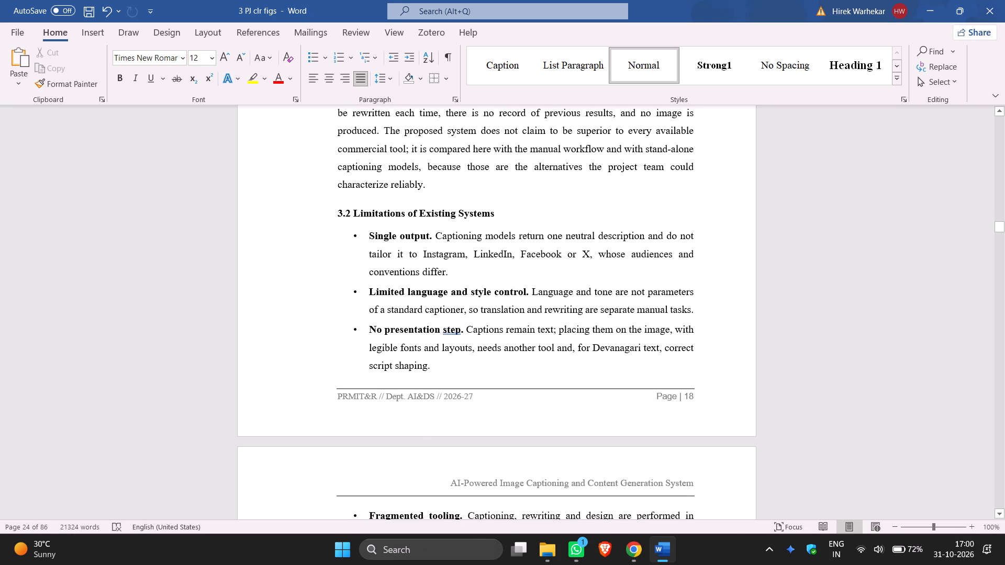
right_click(448, 335)
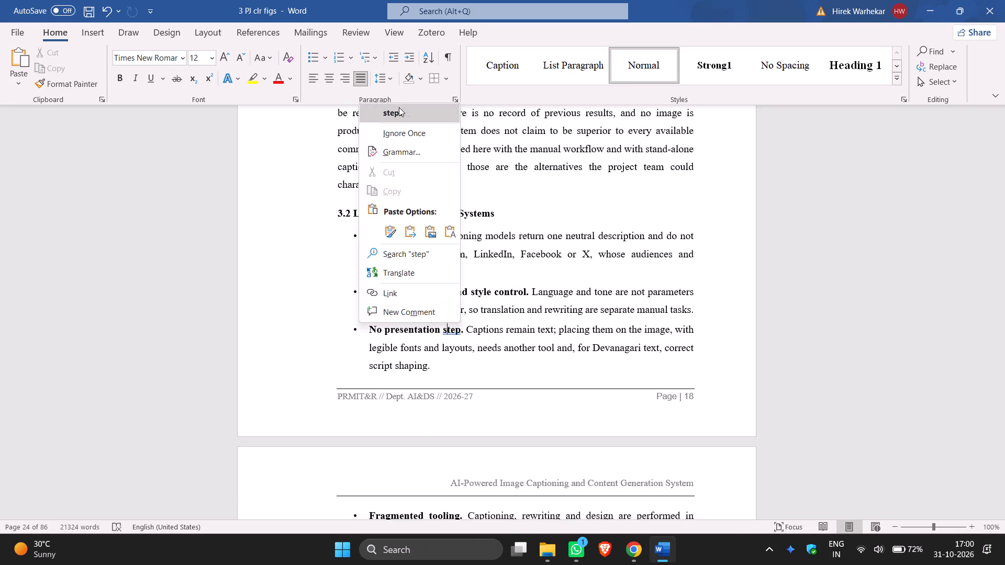
left_click(399, 110)
Merge the adjacent citations in the Operational barriers bullet of section 3.2 into the single bracket [4, 24].
scroll(755, 267, "down", 2)
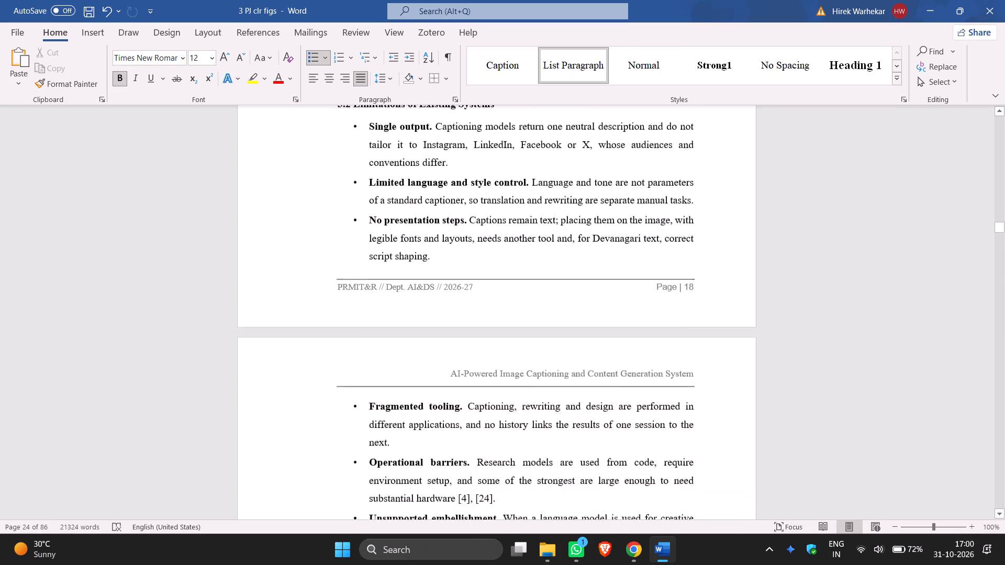
scroll(739, 213, "down", 3)
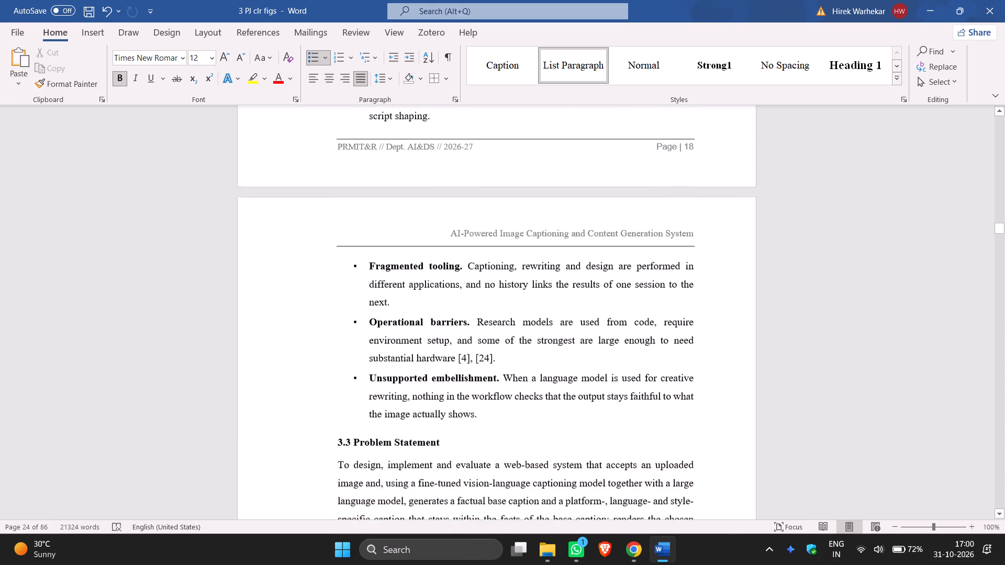
left_click(478, 347)
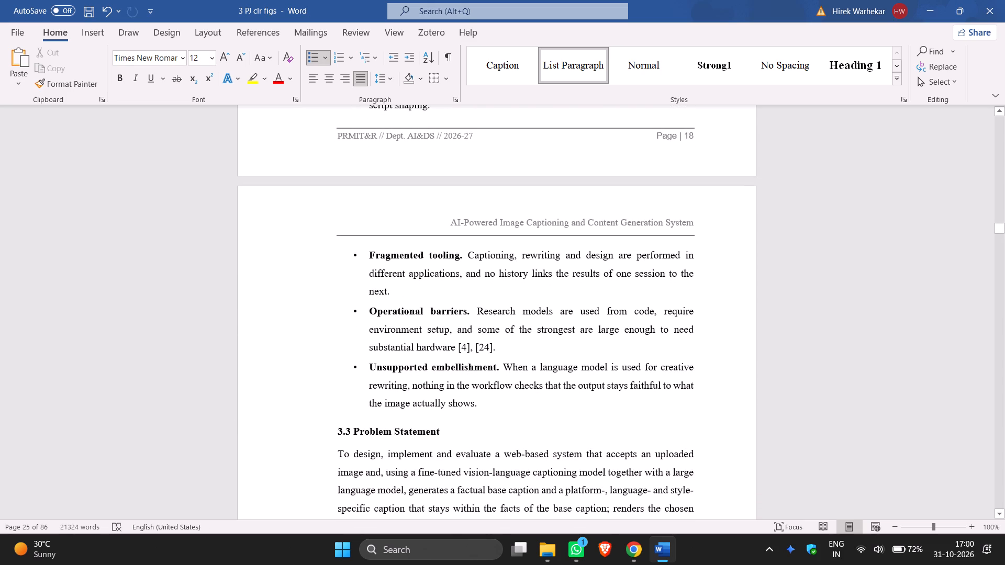
key("BackSpace")
key("Left")
key("Left")
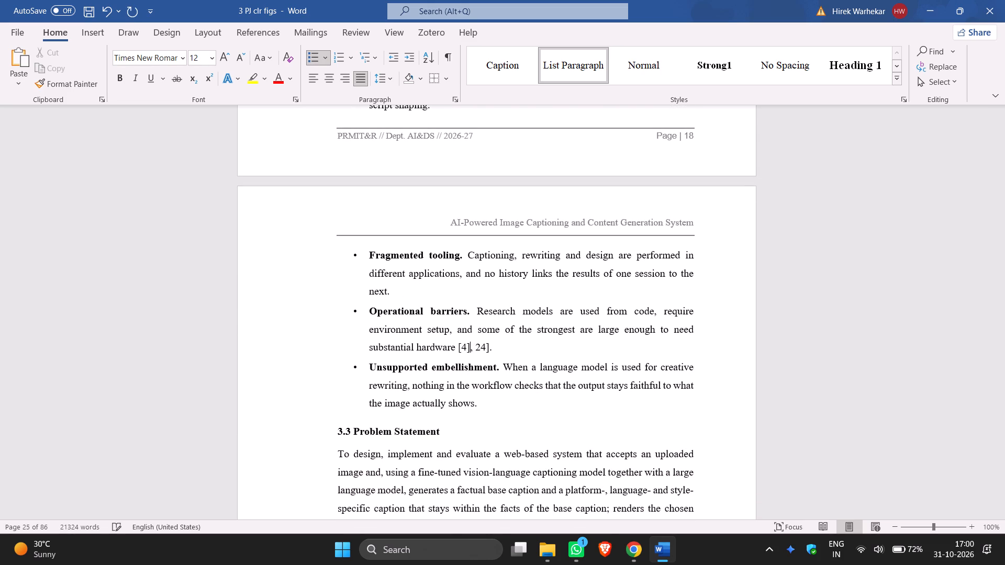
key("BackSpace")
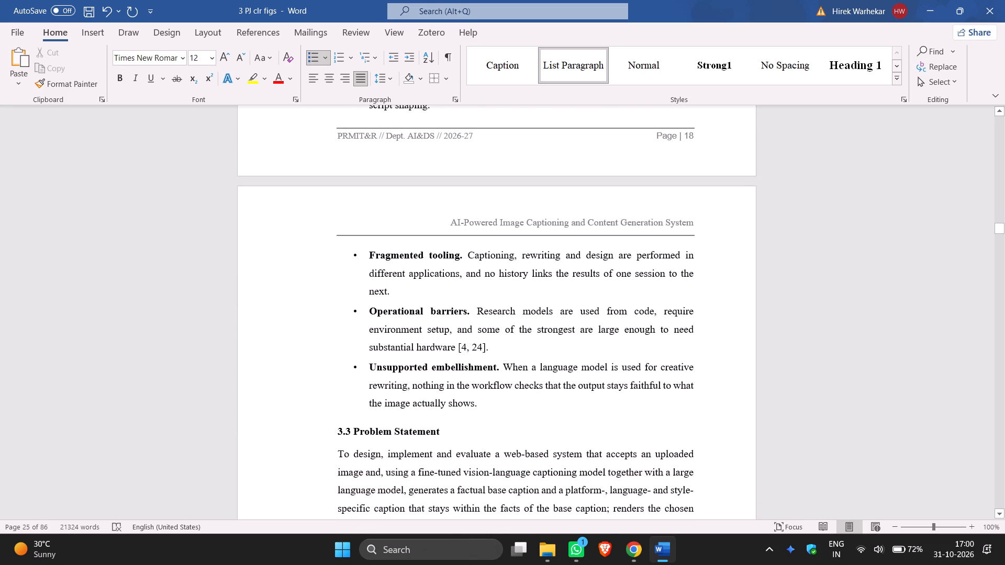
Correct "behaviour" to "behavior" in the introductory paragraph of section 3.4 Functional Requirements.
scroll(572, 350, "down", 4)
scroll(540, 313, "down", 3)
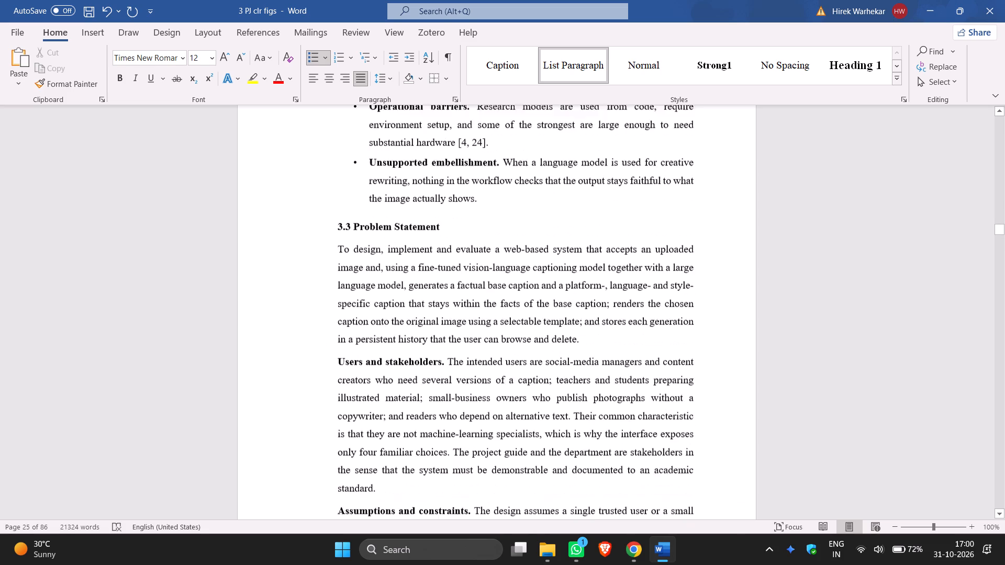
scroll(540, 313, "down", 5)
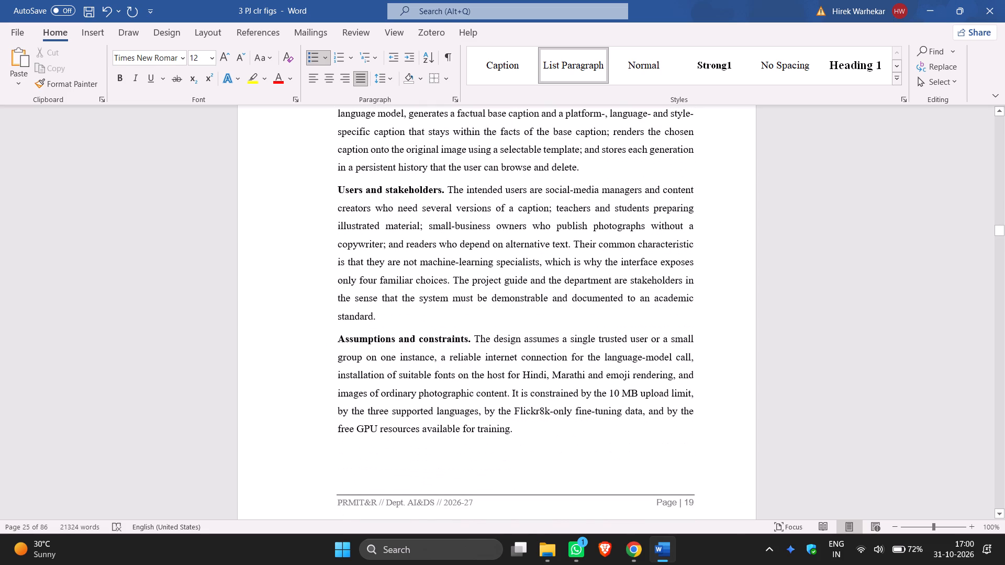
scroll(541, 314, "down", 2)
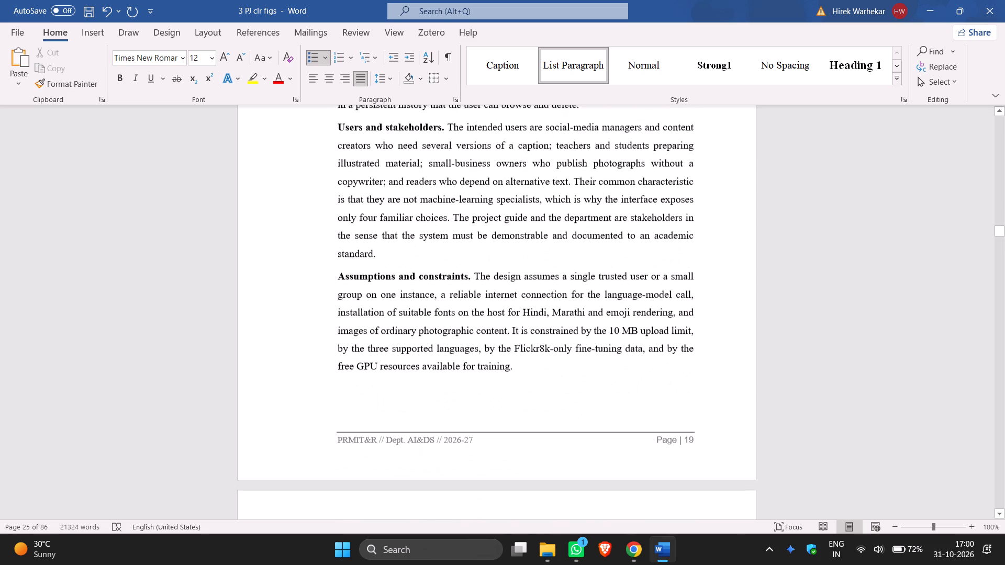
scroll(542, 317, "down", 4)
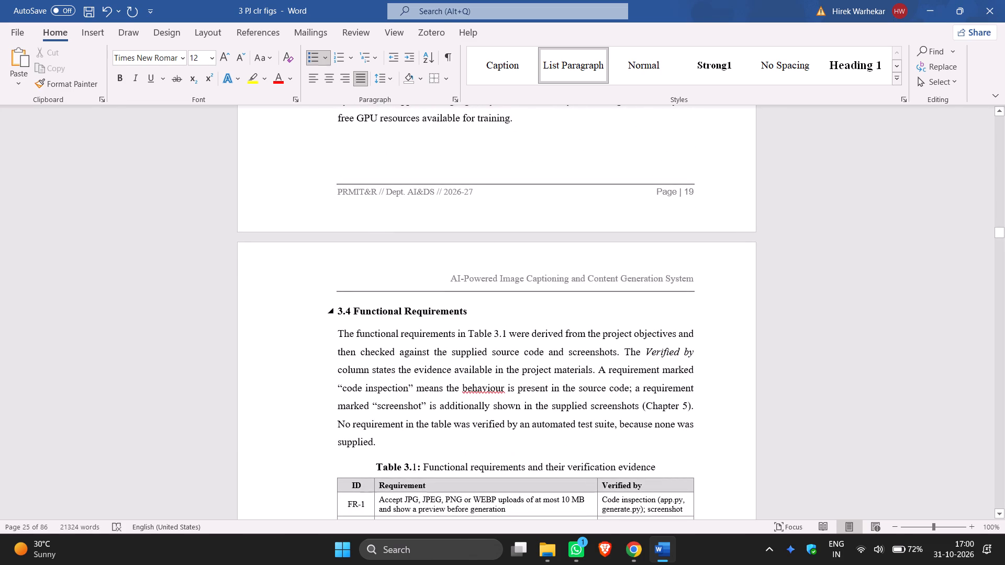
right_click(488, 389)
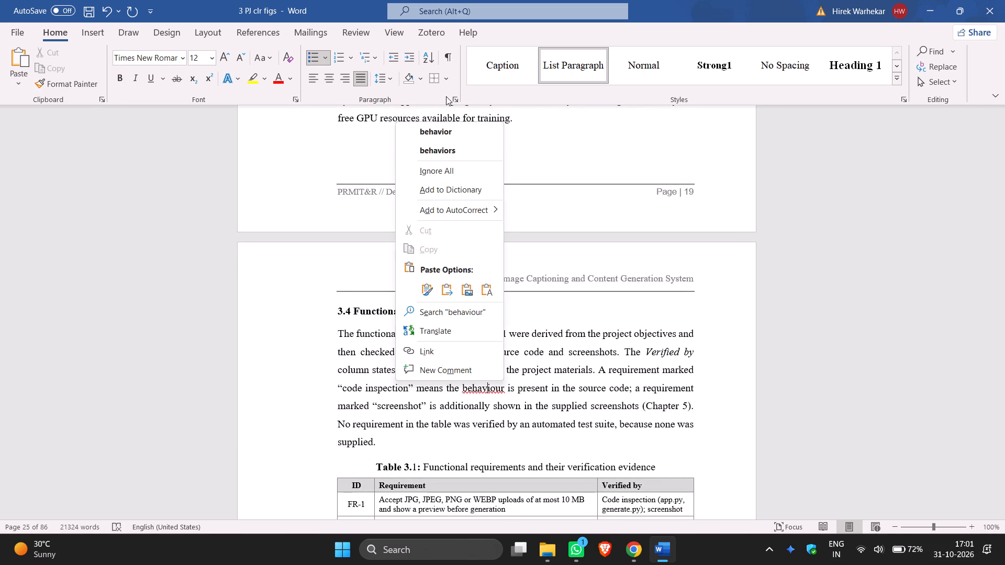
left_click(446, 127)
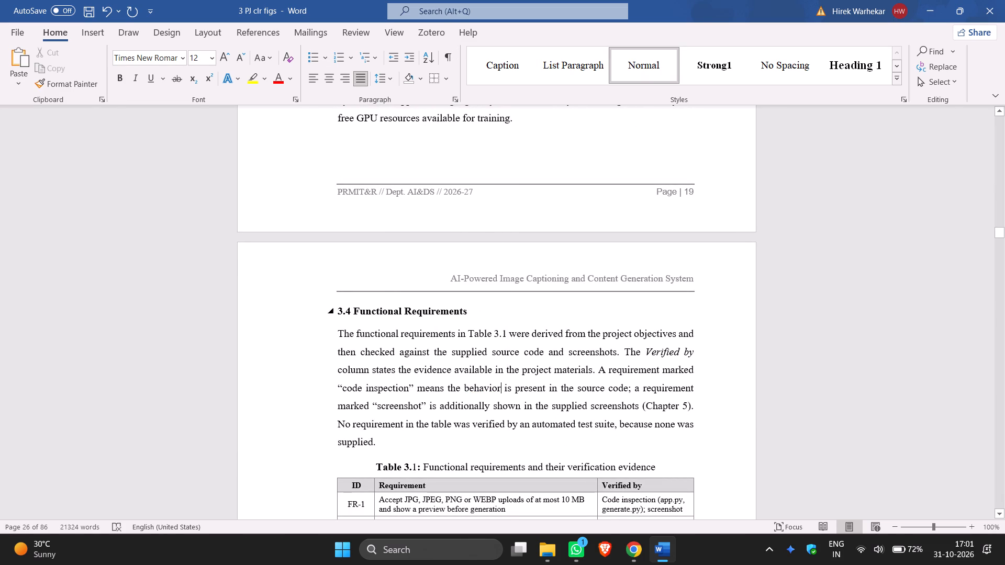
Correct "customised" to "customized" in the FR-5, FR-4 and FR-6 rows of Table 3.1.
scroll(604, 297, "down", 2)
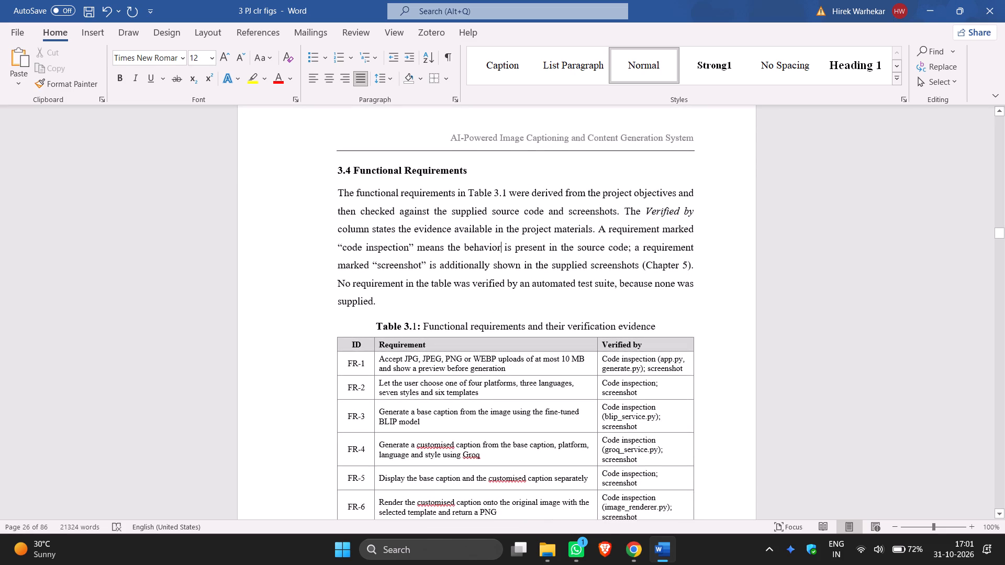
scroll(604, 297, "down", 1)
right_click(508, 412)
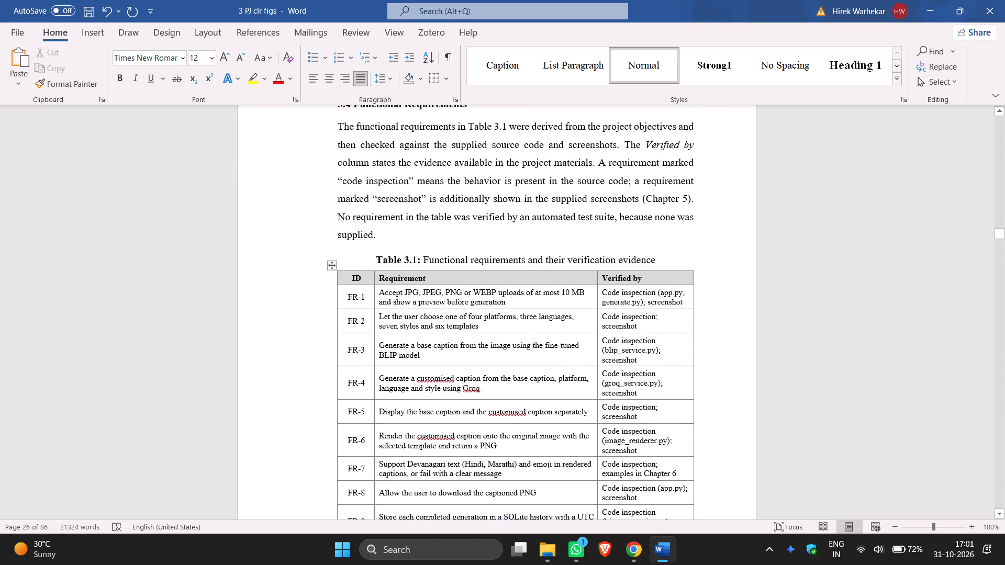
left_click(463, 173)
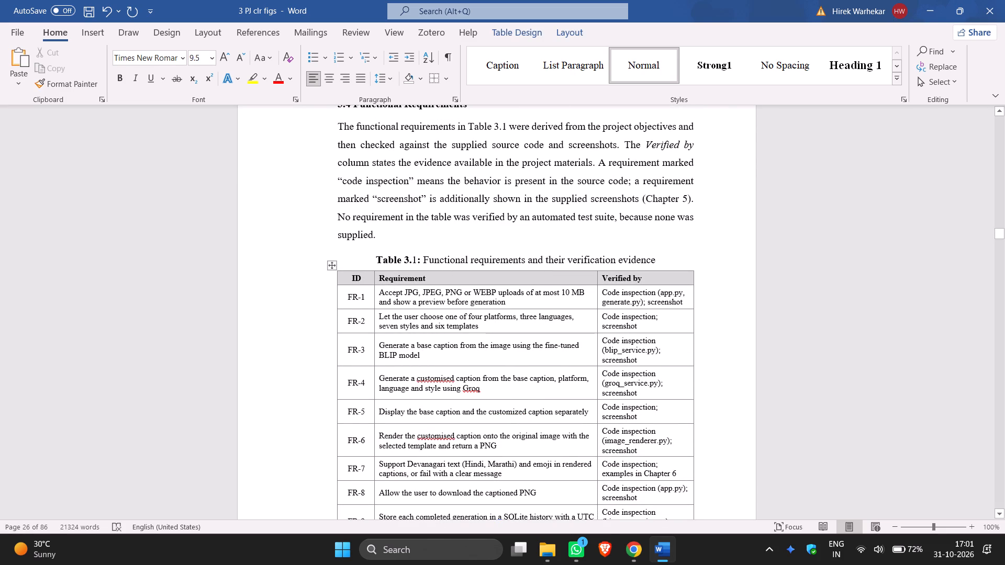
right_click(440, 374)
left_click(411, 144)
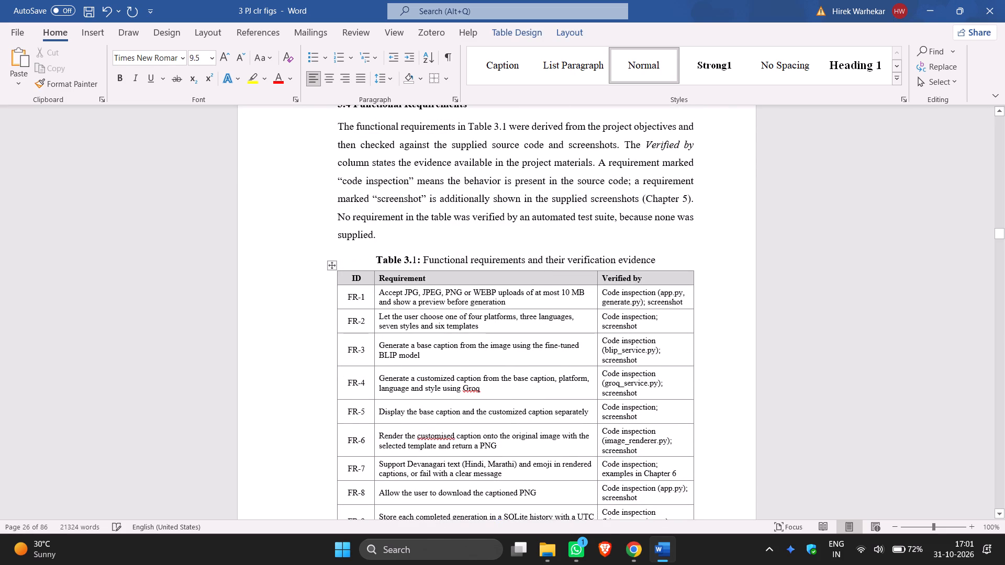
right_click(437, 434)
left_click(410, 200)
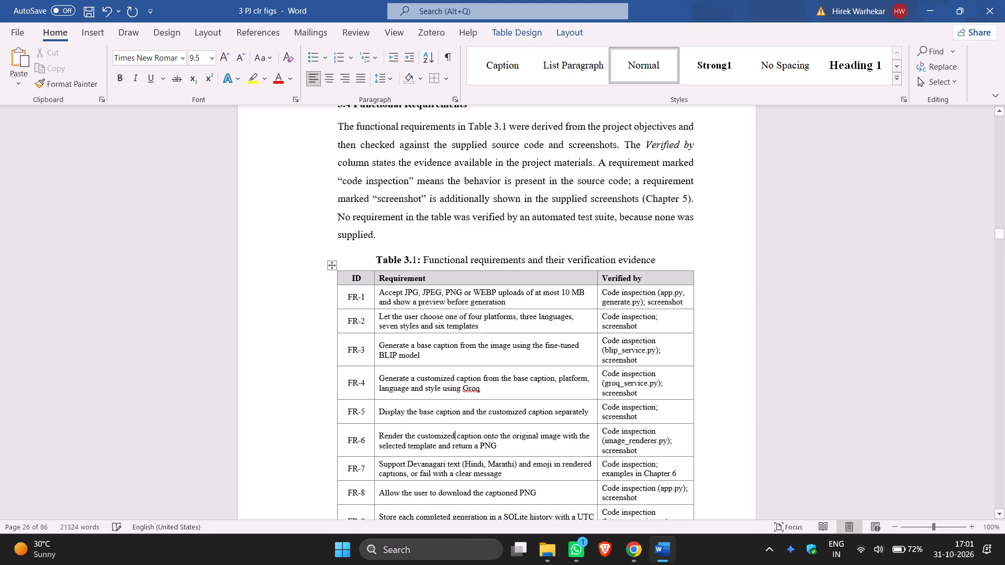
Correct "centralised" to "centralized" in the Maintainability row of Table 3.2.
scroll(857, 232, "down", 5)
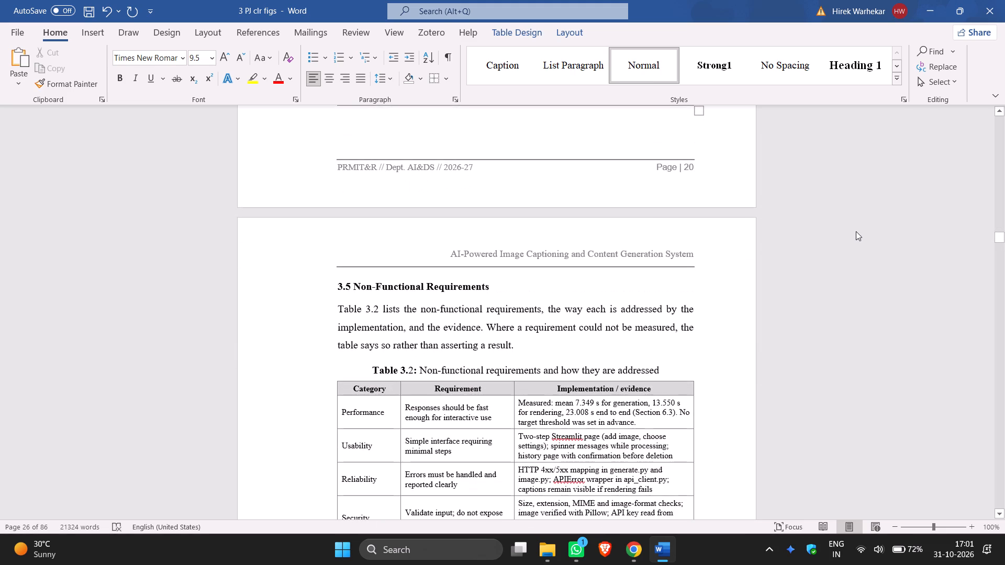
scroll(856, 231, "down", 2)
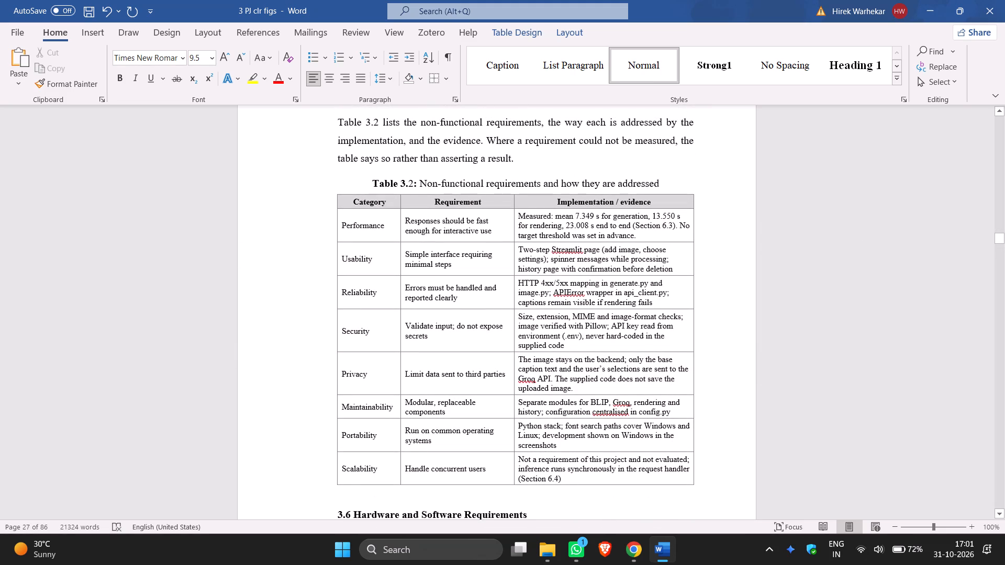
right_click(600, 414)
left_click(574, 174)
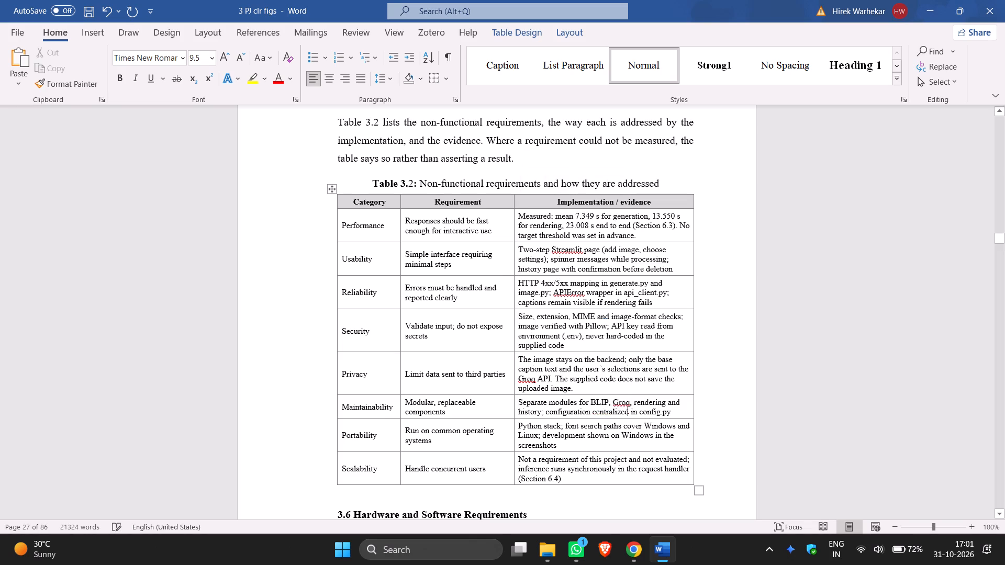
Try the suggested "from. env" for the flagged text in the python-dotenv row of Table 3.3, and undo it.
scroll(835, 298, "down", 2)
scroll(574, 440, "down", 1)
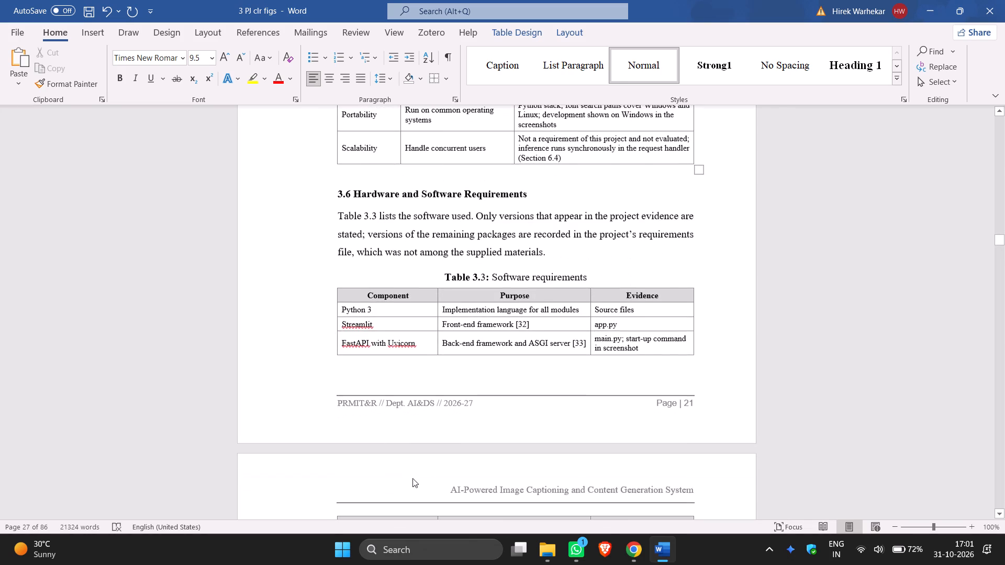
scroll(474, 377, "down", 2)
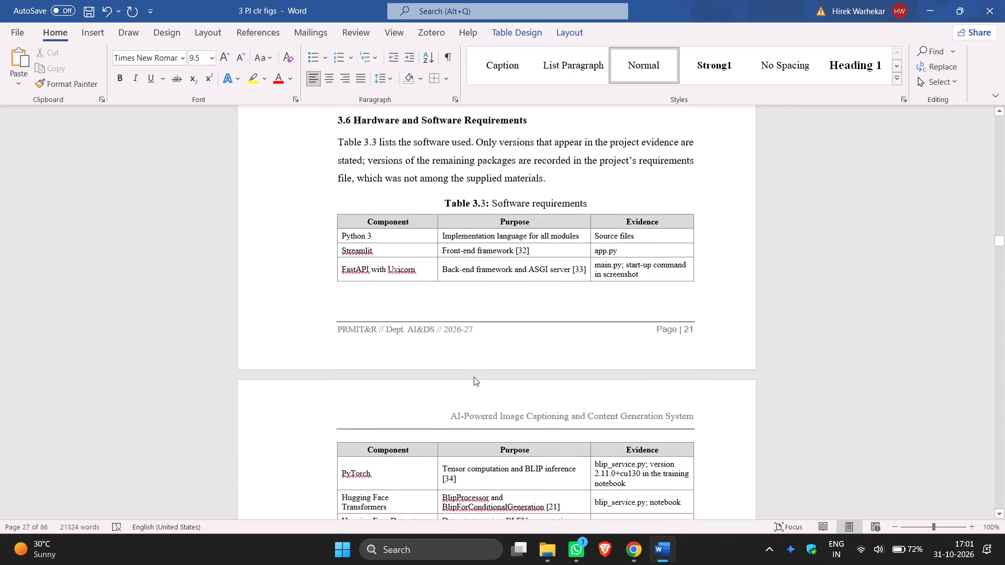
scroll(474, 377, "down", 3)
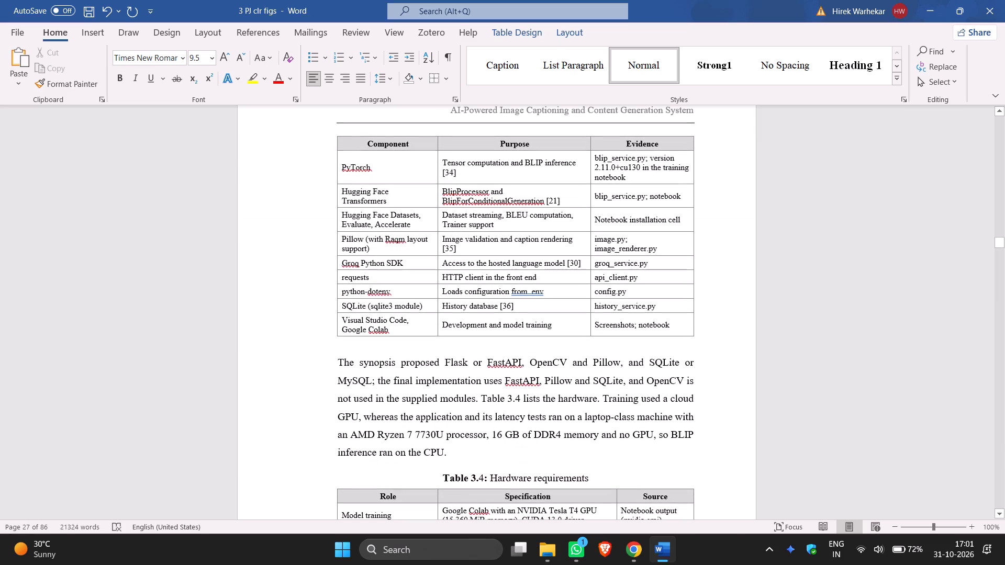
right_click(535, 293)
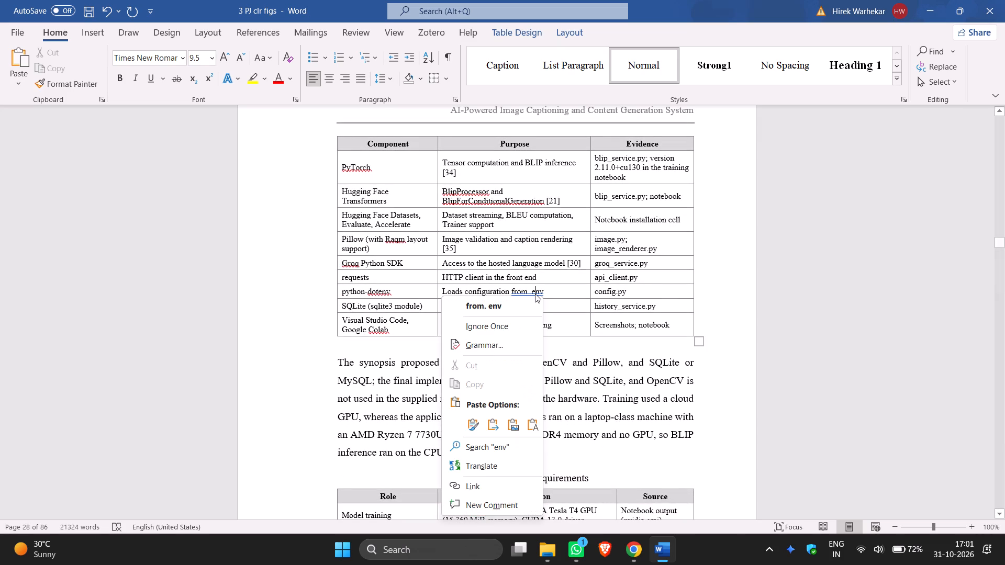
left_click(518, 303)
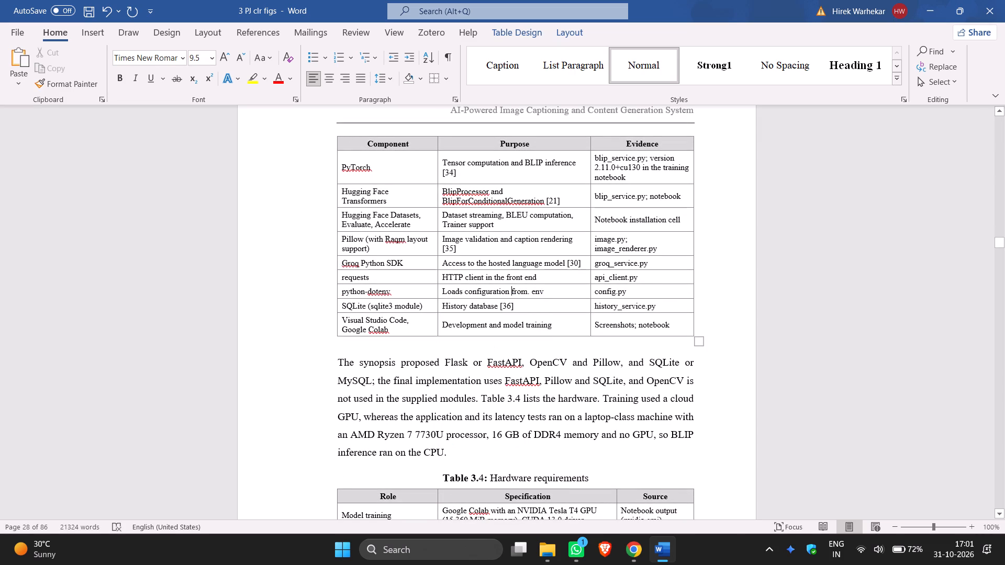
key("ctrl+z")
Correct "Customised" to "Customized" in the first risk row of Table 3.5.
scroll(740, 392, "down", 2)
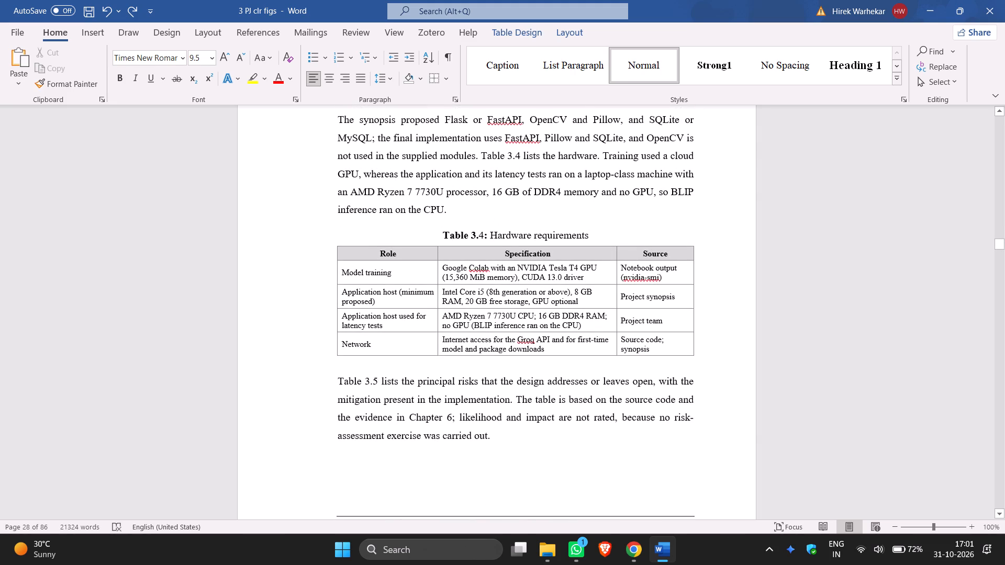
scroll(740, 391, "down", 2)
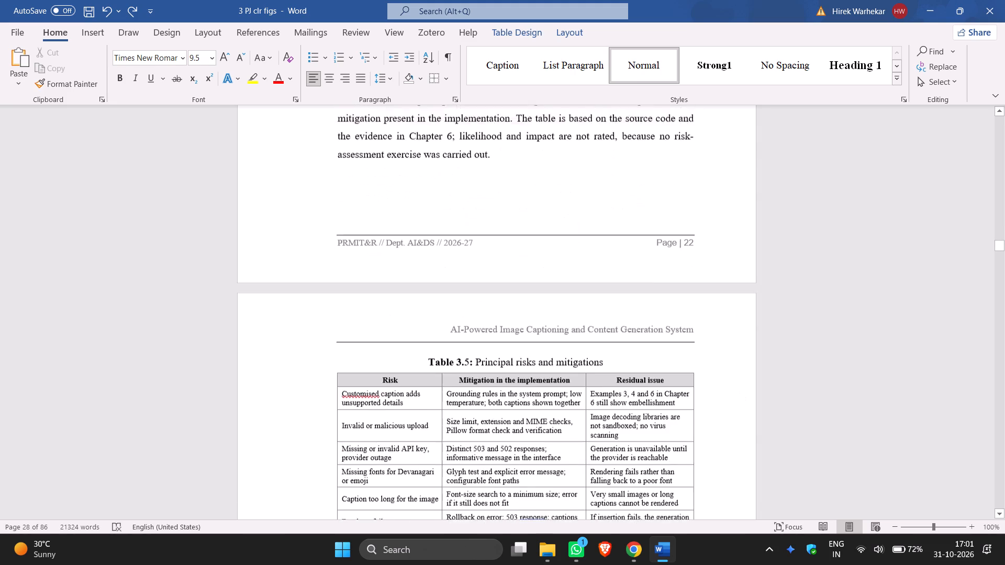
scroll(740, 391, "down", 2)
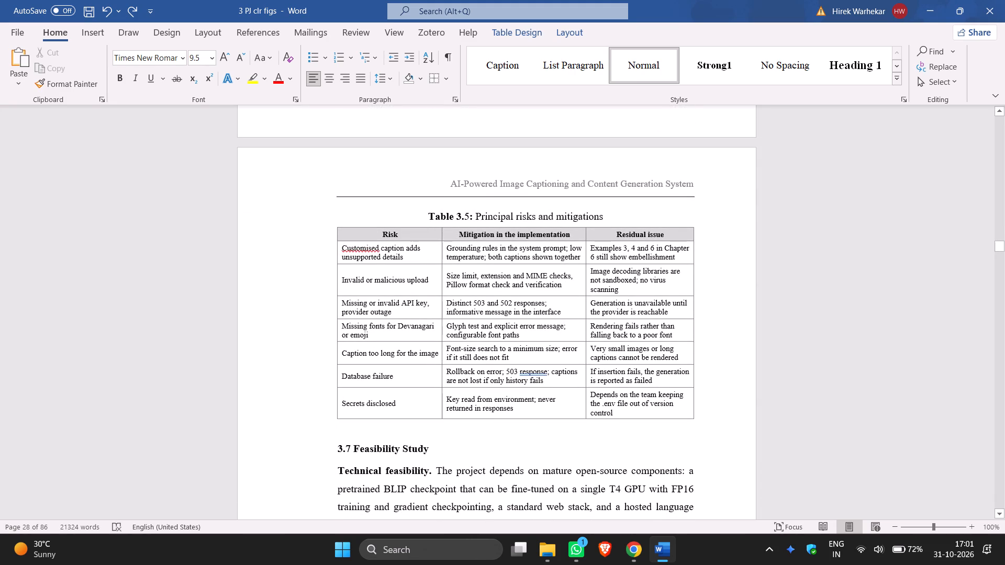
right_click(356, 246)
left_click(339, 265)
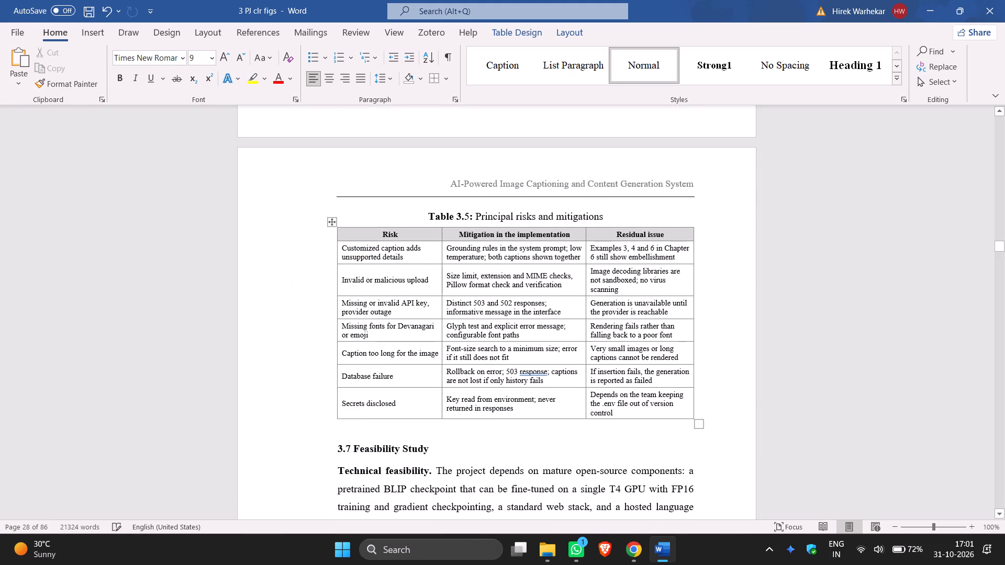
Check the grammar suggestion for "response" in the Database failure row of Table 3.5 and look through section 3.7 Feasibility Study.
right_click(537, 370)
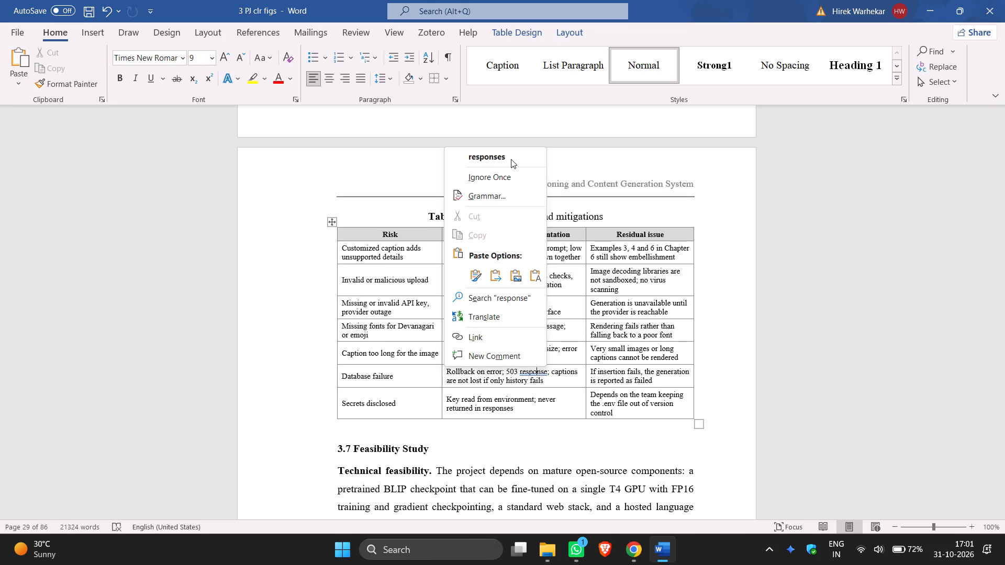
left_click(799, 298)
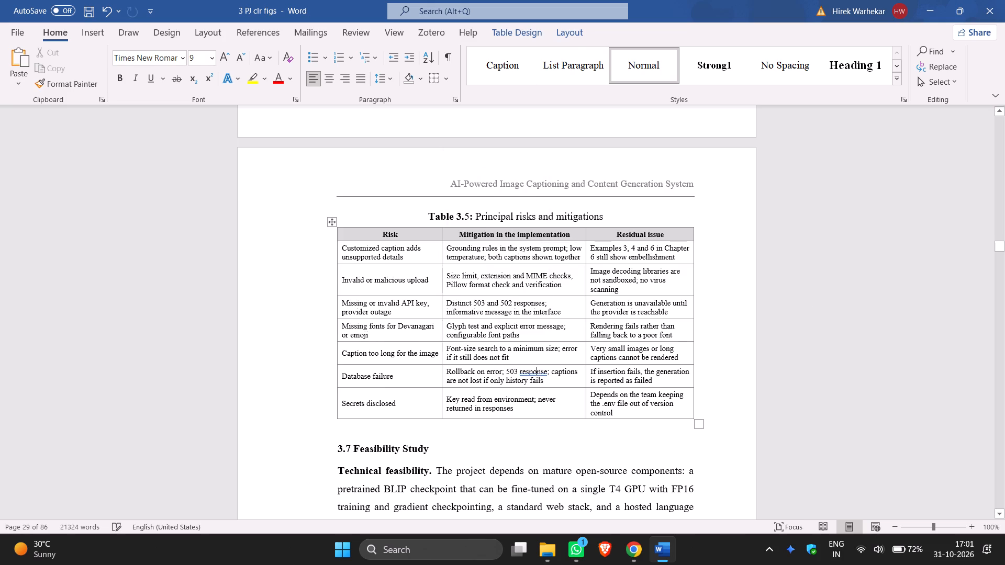
scroll(800, 298, "down", 2)
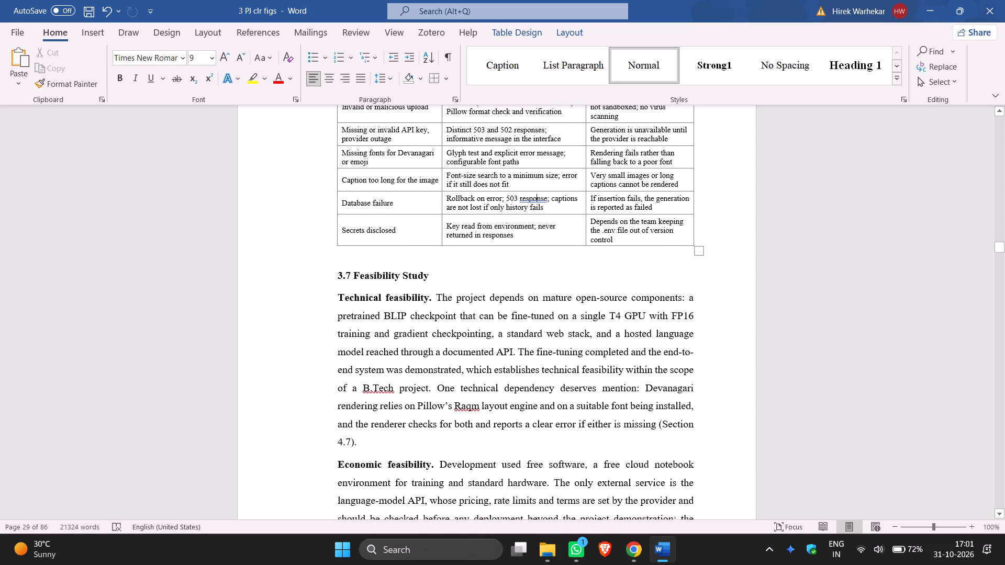
scroll(799, 293, "down", 1)
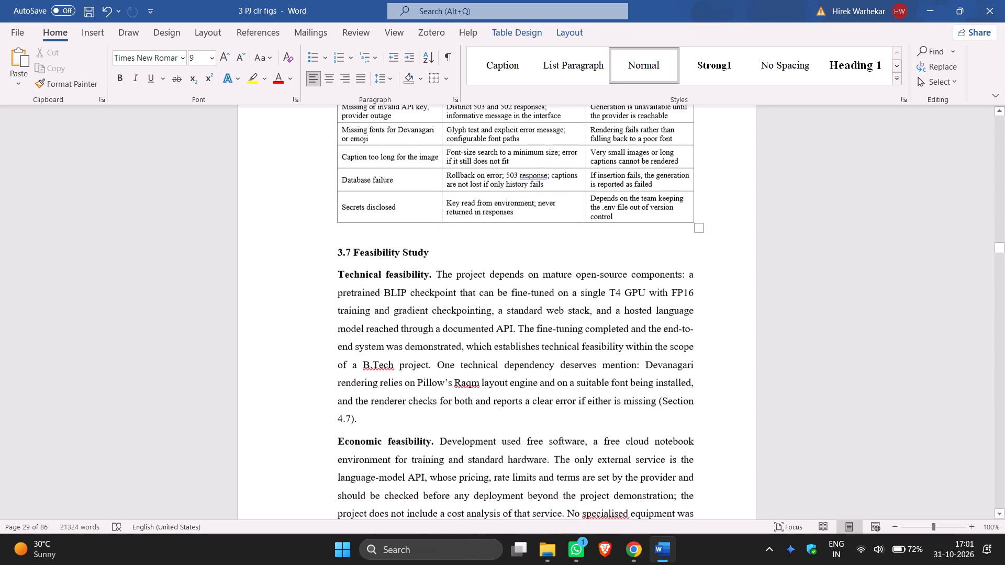
scroll(799, 293, "down", 1)
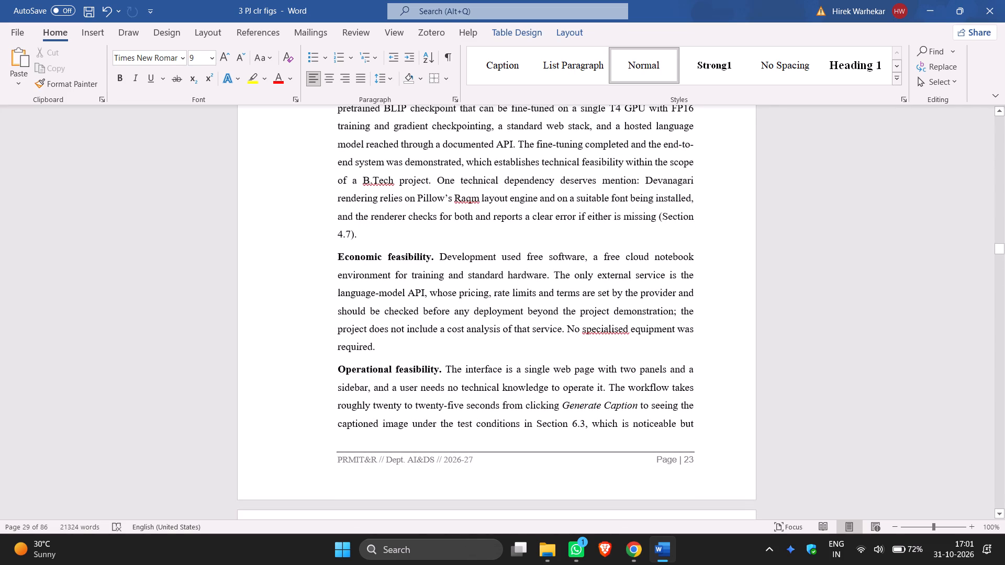
scroll(799, 292, "down", 6)
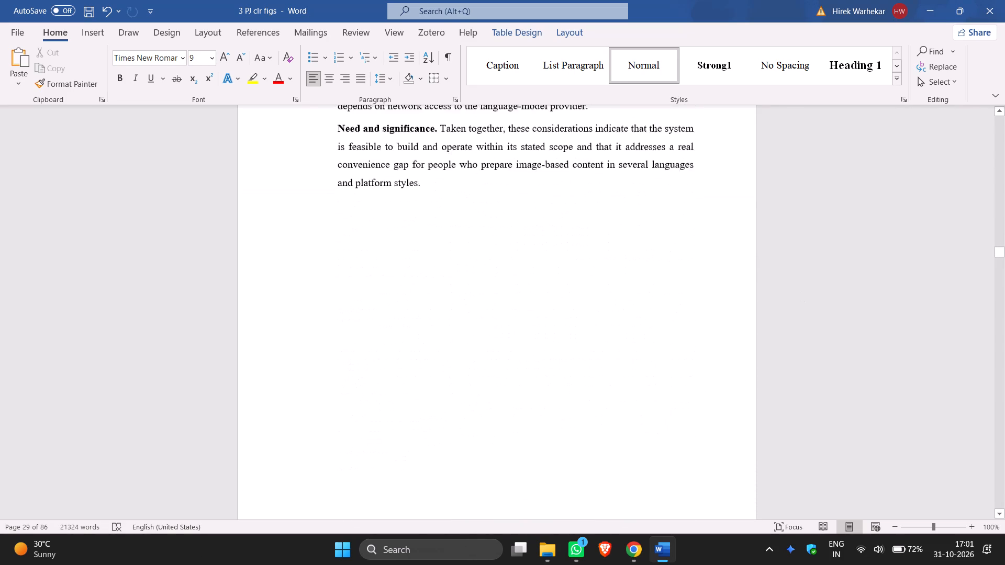
scroll(799, 291, "down", 3)
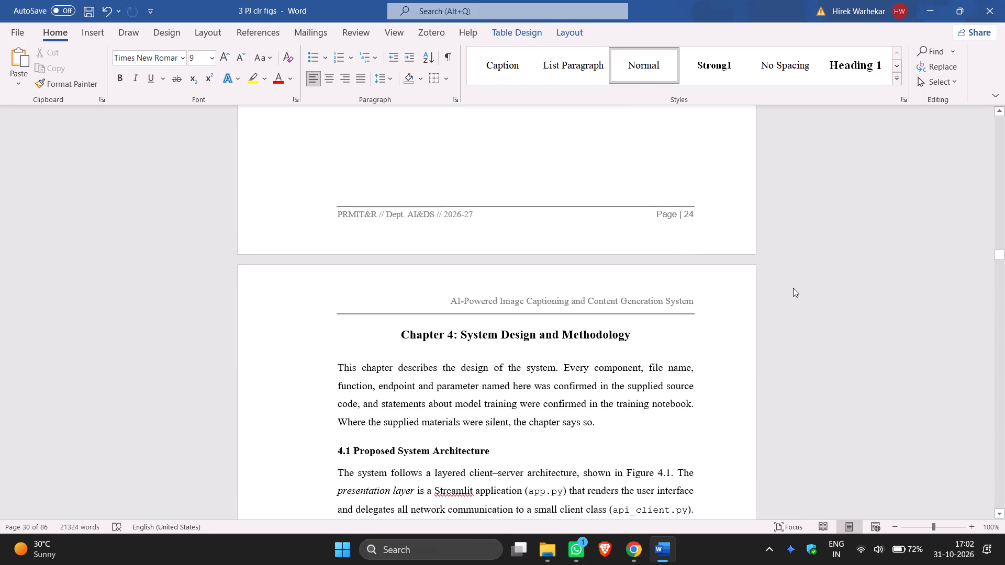
Save the report document.
left_click(90, 10)
Look through section 4.1 and Figure 4.1, and check the grammar suggestion for the flagged "a" before "SQLite database file".
scroll(626, 358, "down", 1)
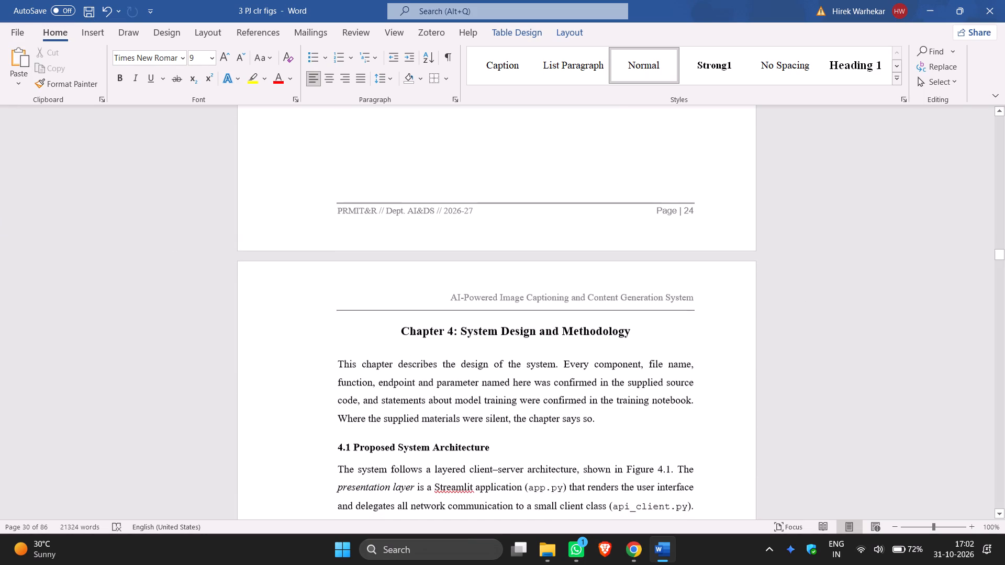
scroll(626, 357, "down", 3)
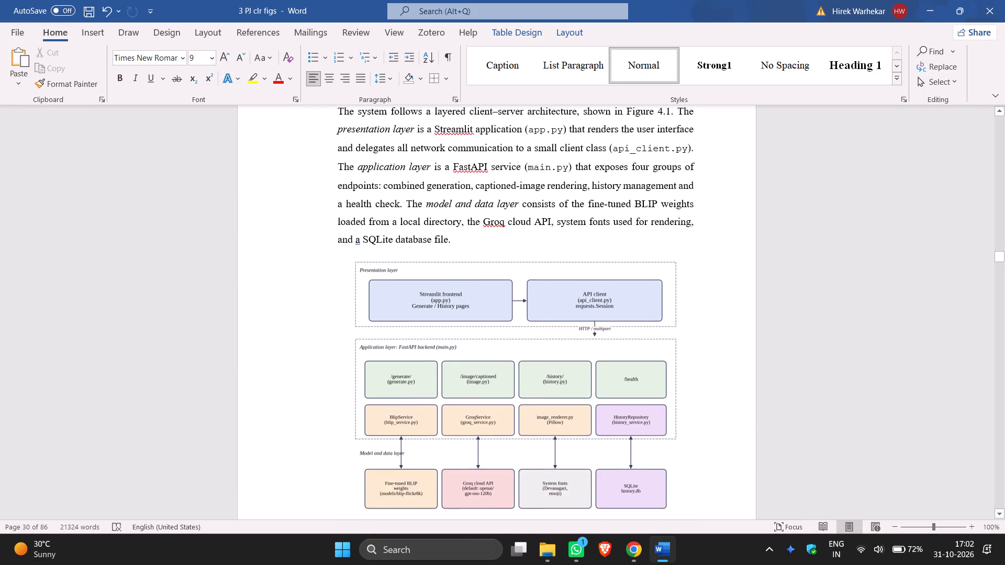
scroll(626, 354, "down", 1)
scroll(626, 354, "up", 1)
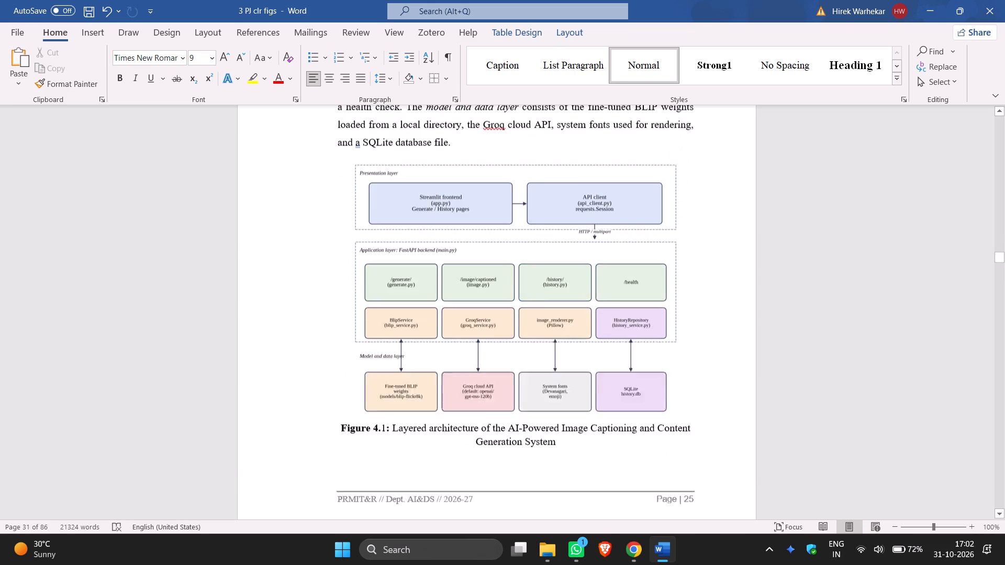
scroll(626, 354, "up", 1)
right_click(357, 225)
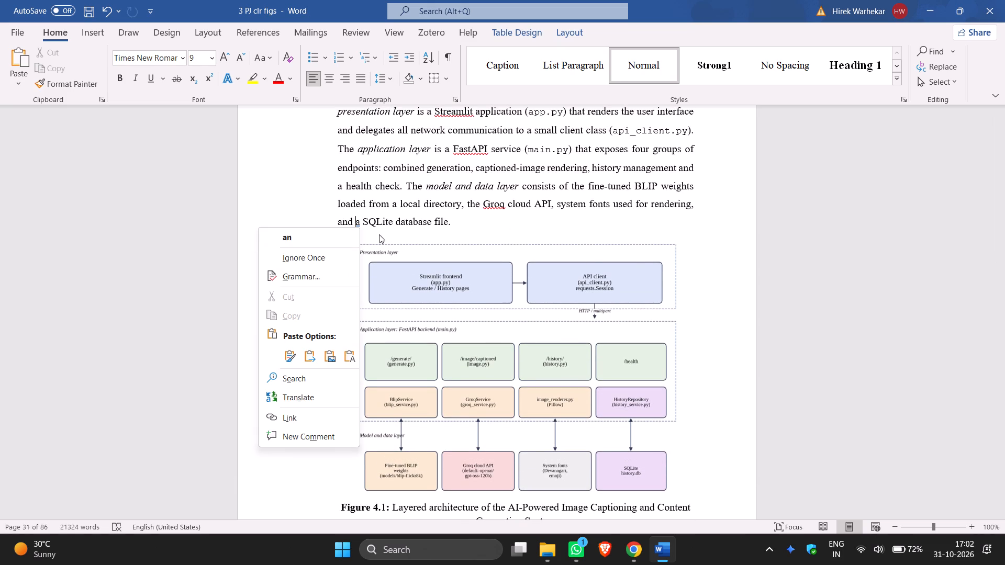
left_click(879, 280)
Replace the flagged "first generation" with the suggested "first-generation" in the start-up paragraph of section 4.1.
scroll(878, 283, "down", 14)
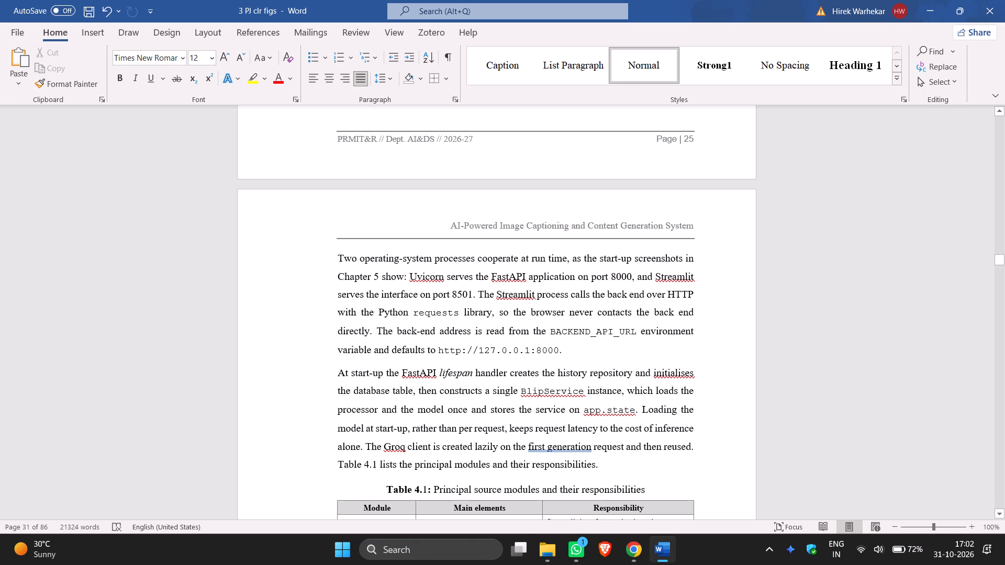
scroll(876, 283, "down", 1)
right_click(562, 316)
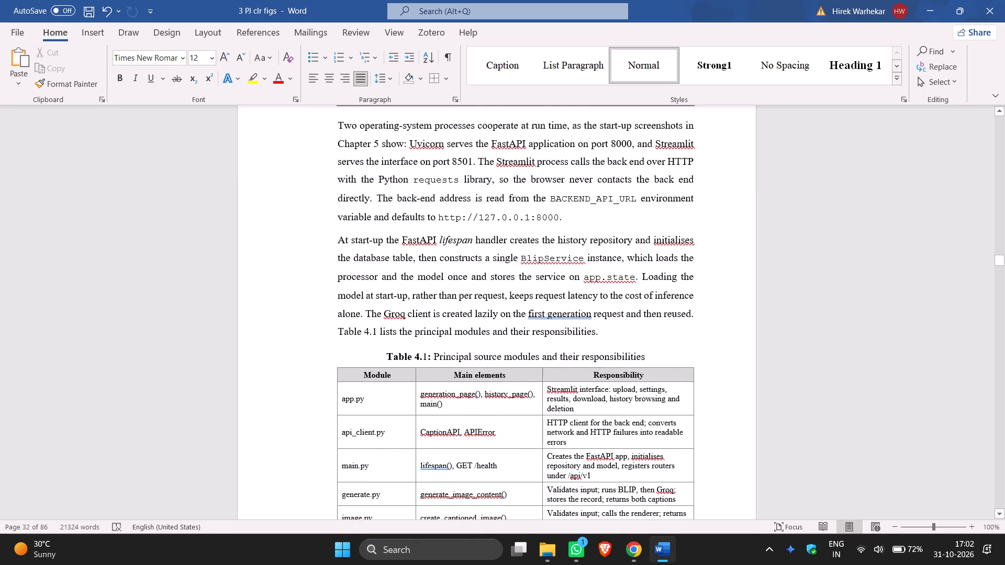
left_click(524, 94)
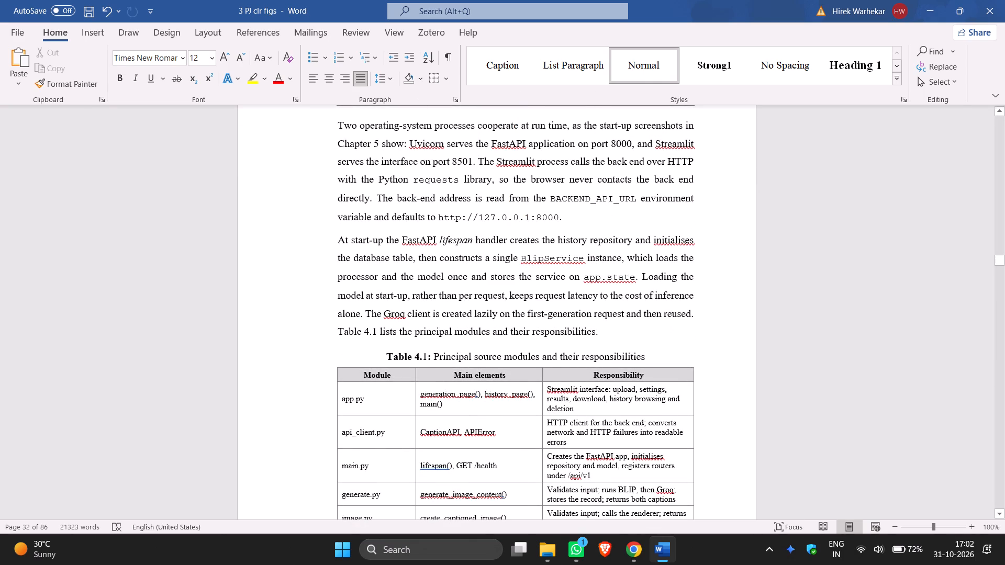
Replace the flagged "Behaviour" with the suggested "Behavior" in the paragraph introducing Table 4.2.
scroll(809, 197, "down", 1)
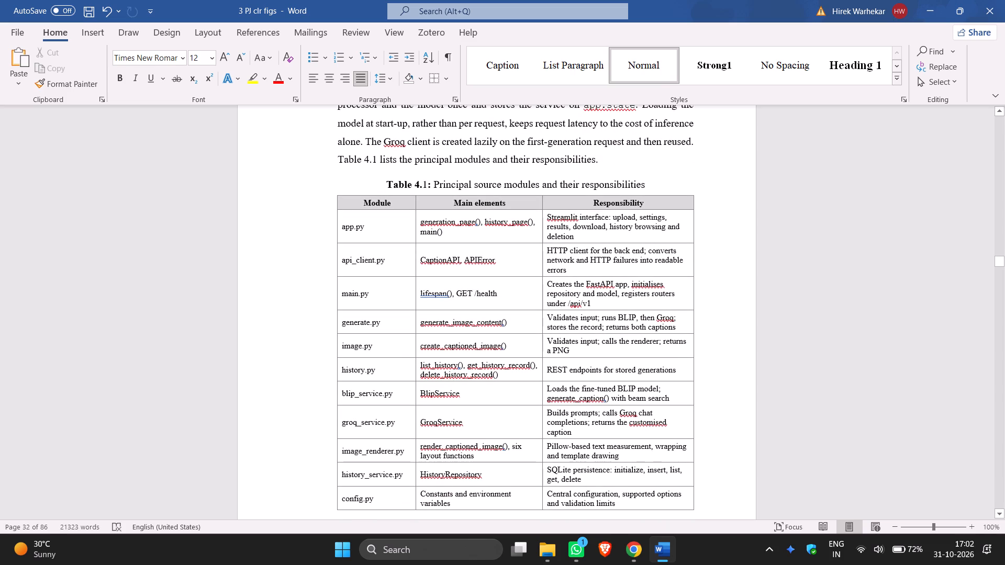
scroll(807, 199, "down", 2)
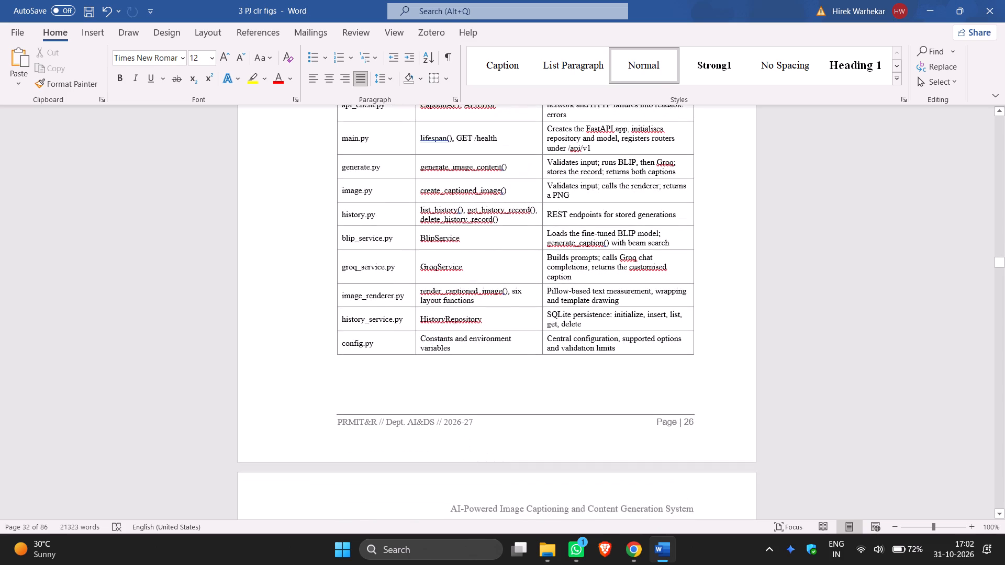
scroll(806, 200, "down", 2)
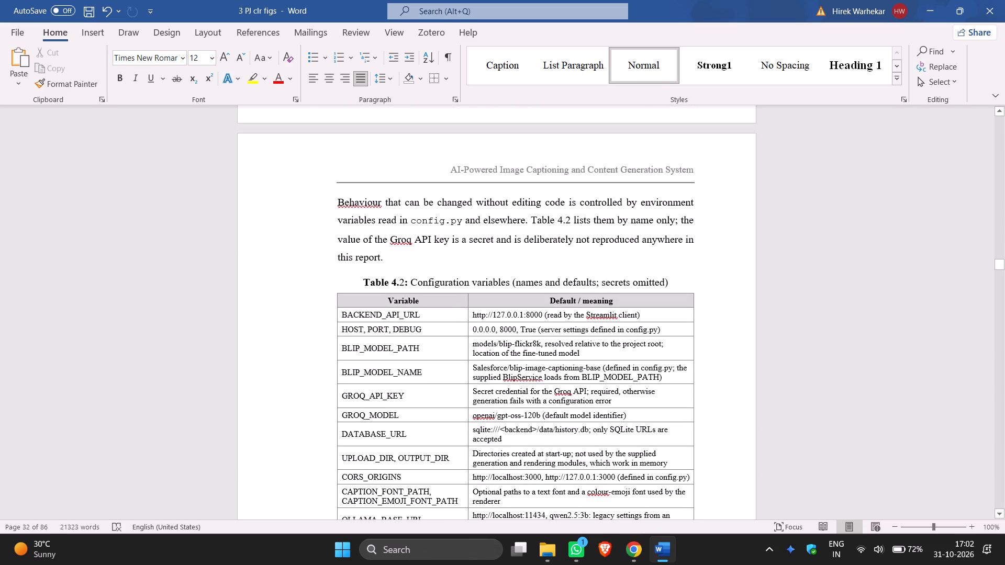
right_click(355, 201)
left_click(349, 221)
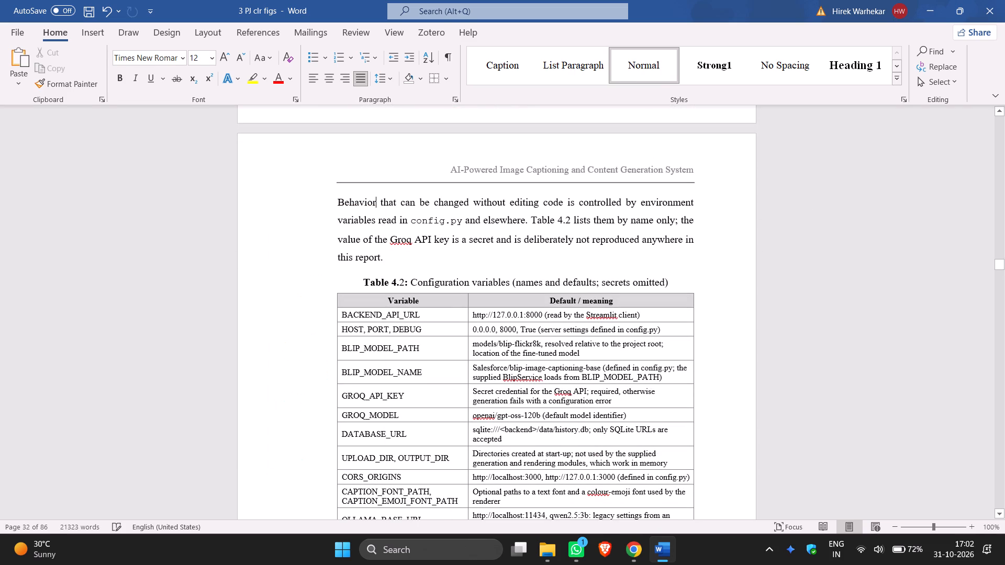
Replace the flagged "customised" with the suggested "customized" in the section 4.2 workflow paragraph above the Figure 4.2 flowchart.
scroll(891, 262, "down", 1)
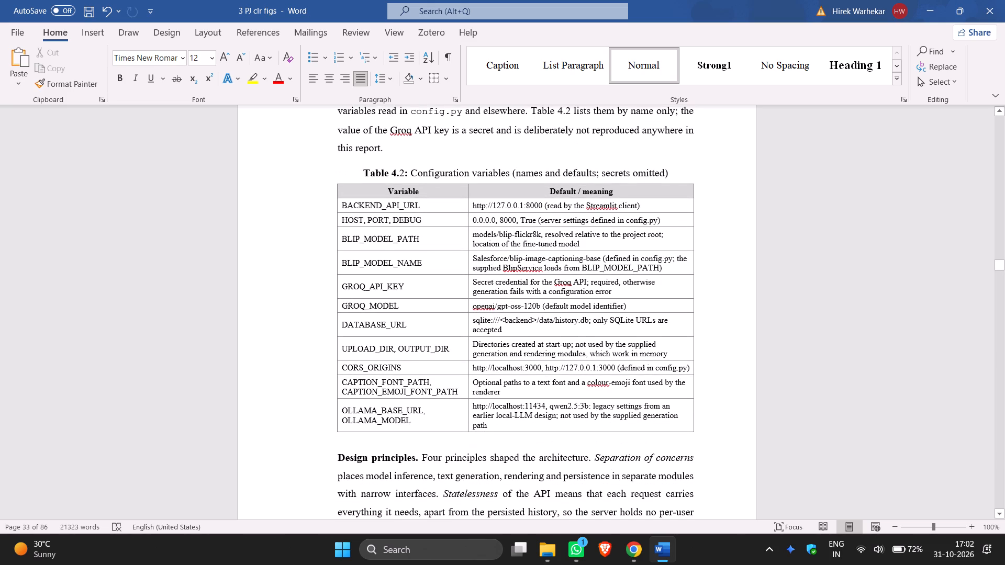
scroll(891, 262, "down", 2)
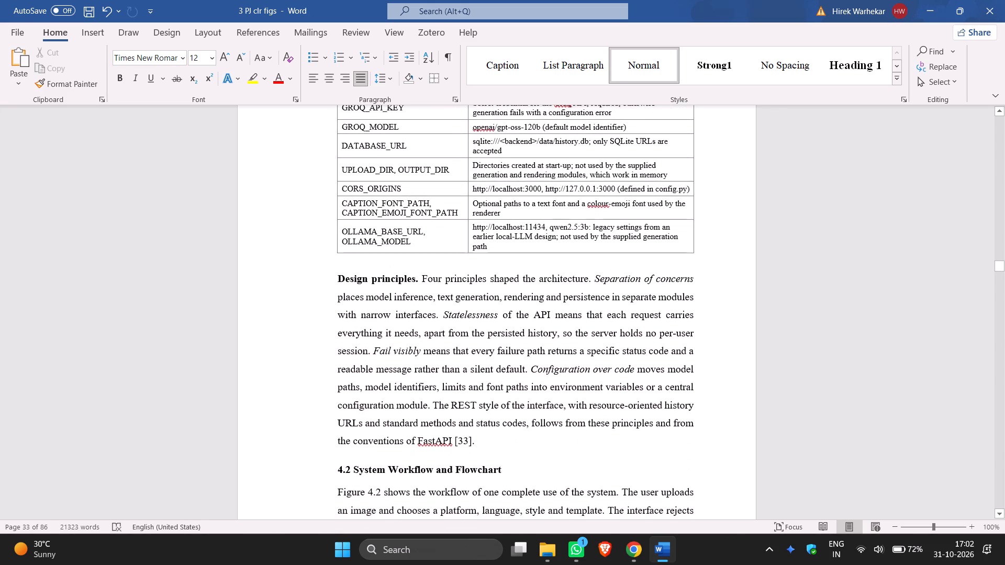
scroll(869, 273, "down", 2)
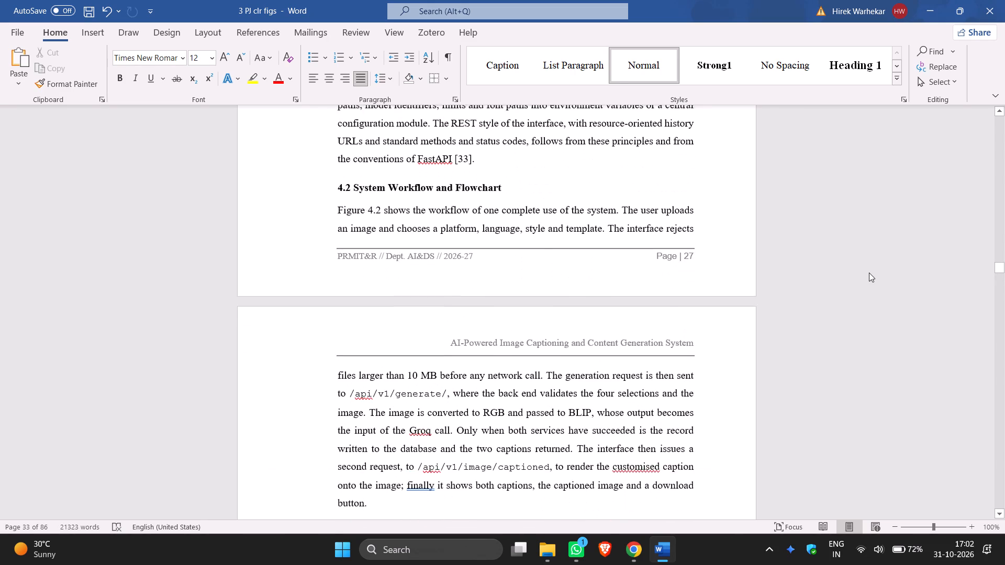
scroll(869, 273, "down", 2)
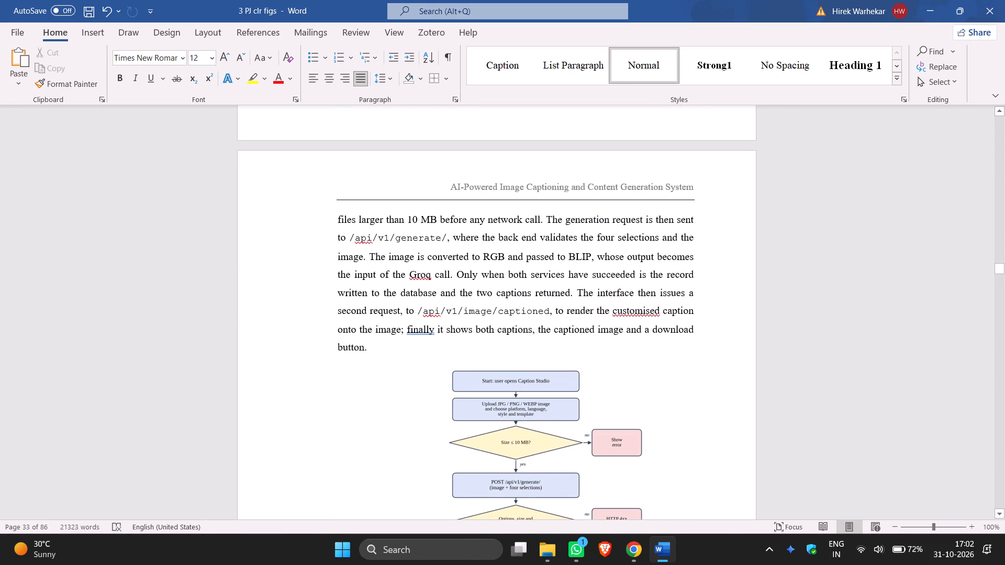
right_click(634, 312)
left_click(604, 70)
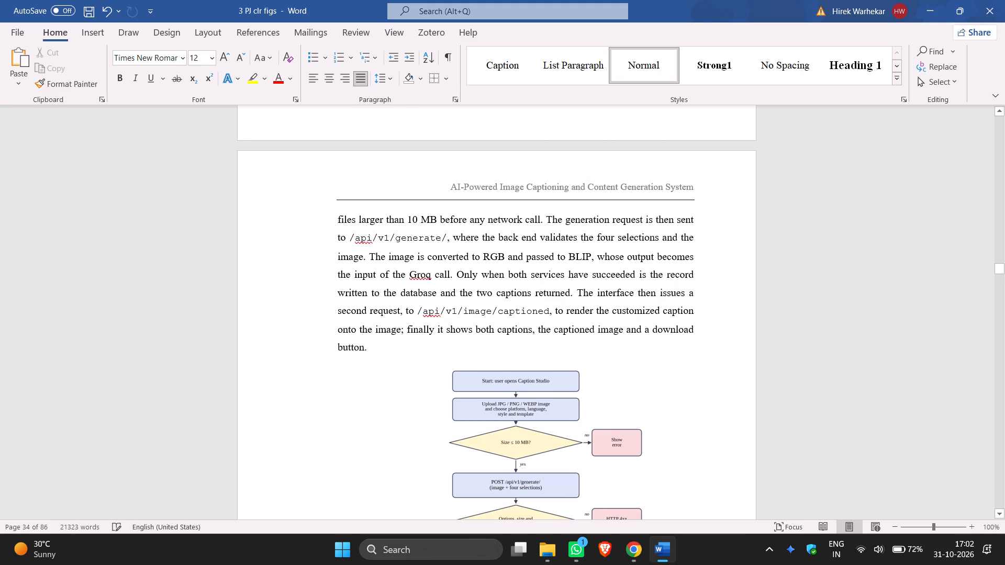
Replace the flagged "customised" with the suggested "customized" in the opening paragraph of section 4.3 Data Flow Diagram.
scroll(842, 332, "down", 3)
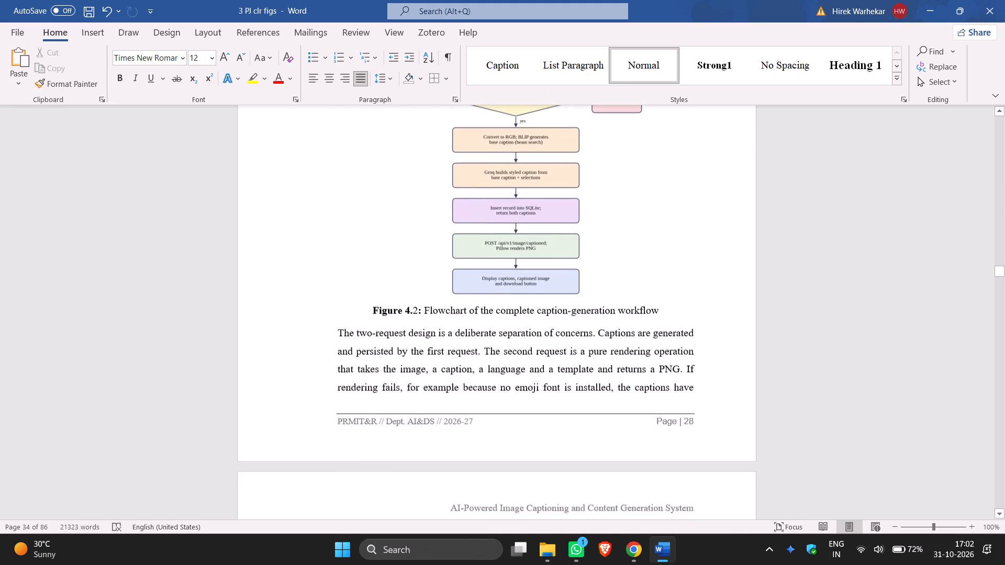
scroll(842, 332, "down", 4)
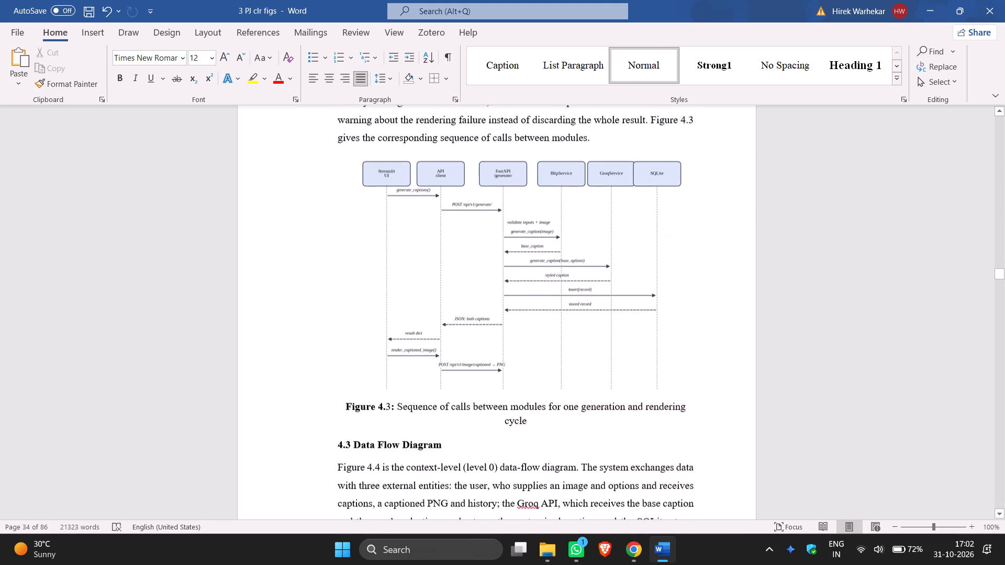
scroll(842, 332, "down", 2)
right_click(533, 355)
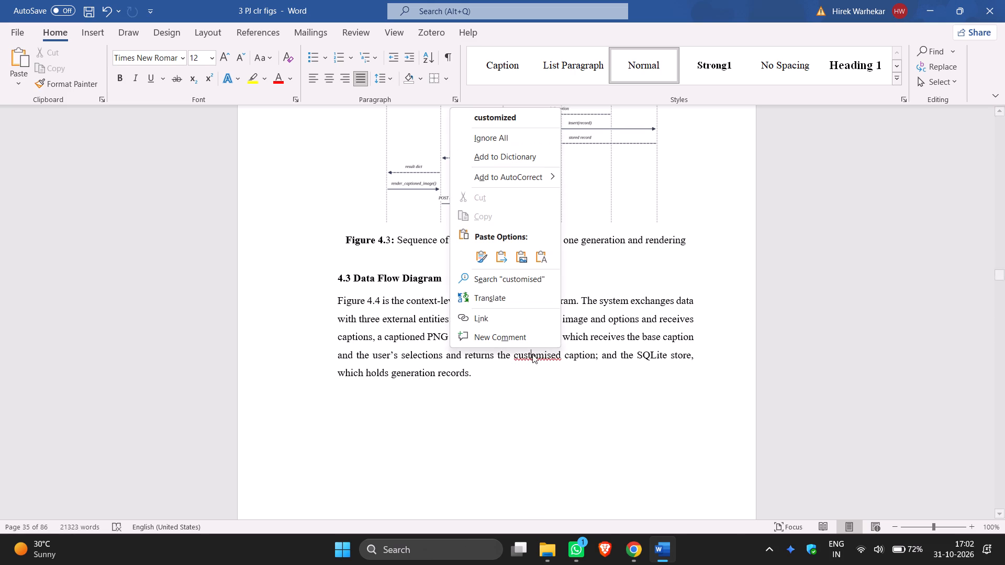
left_click(498, 115)
Look through the rest of section 4.3, including the data flow diagrams, the use-case diagram and Table 4.3, for flagged text.
scroll(767, 378, "down", 1)
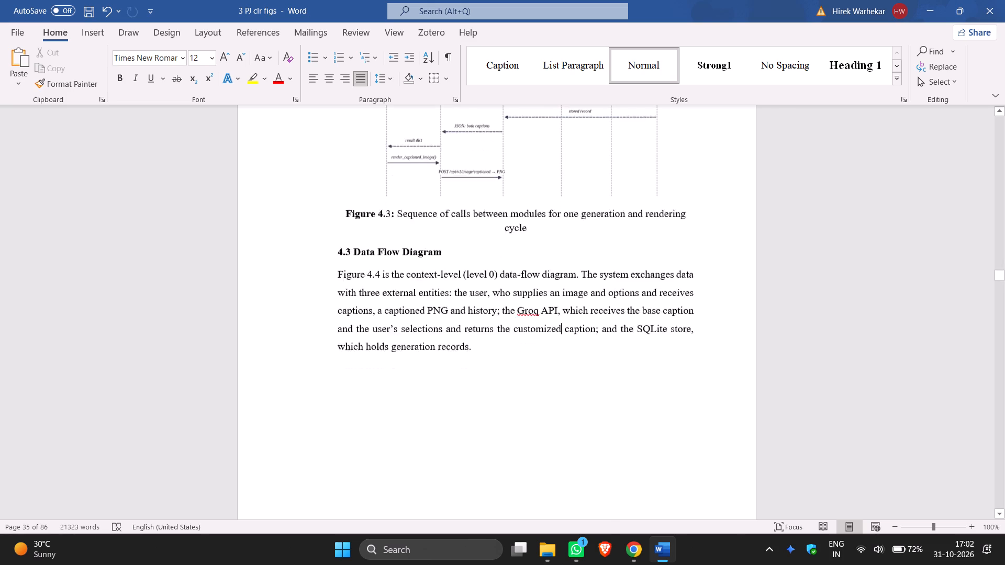
scroll(767, 378, "down", 2)
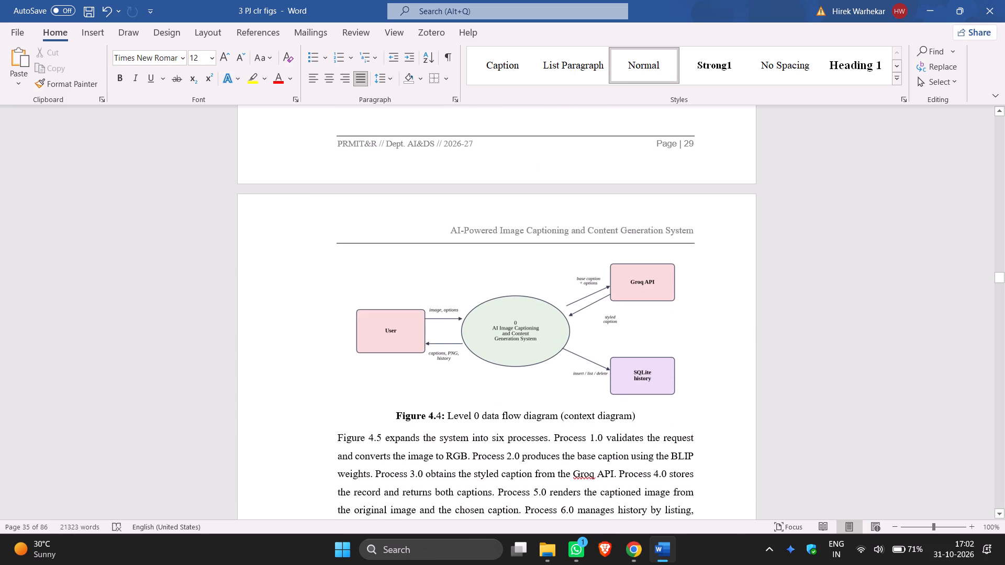
scroll(767, 378, "down", 6)
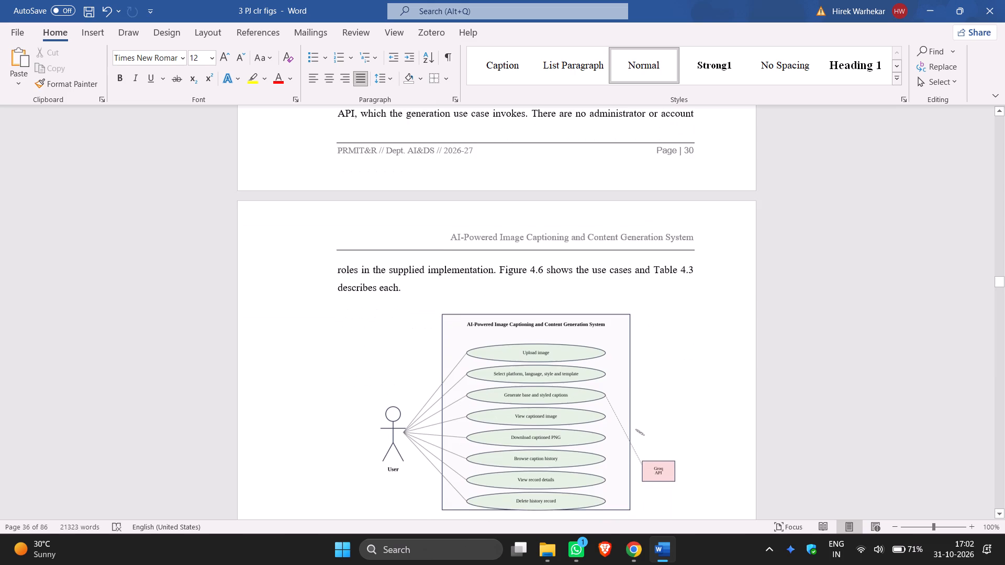
scroll(764, 378, "down", 4)
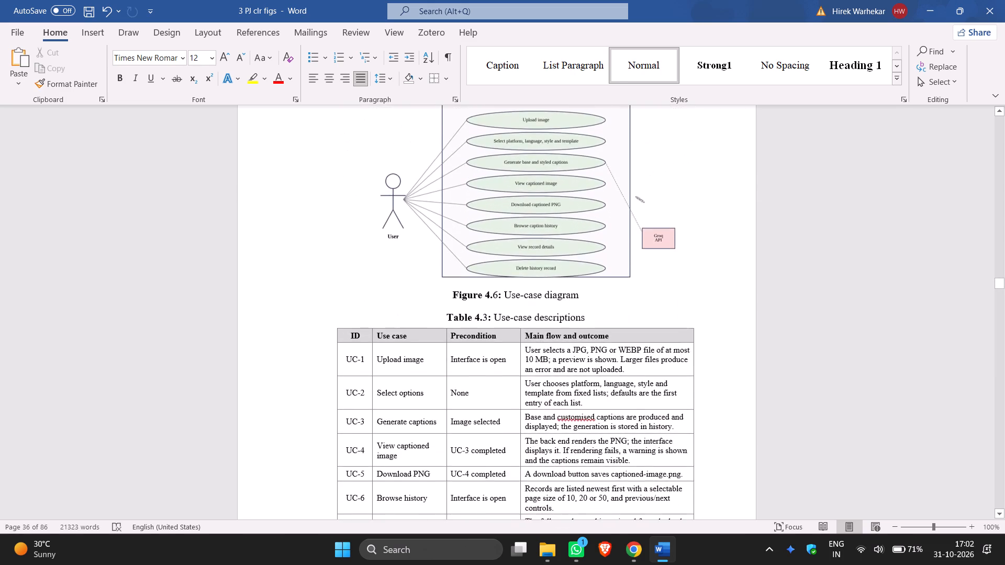
scroll(764, 378, "down", 4)
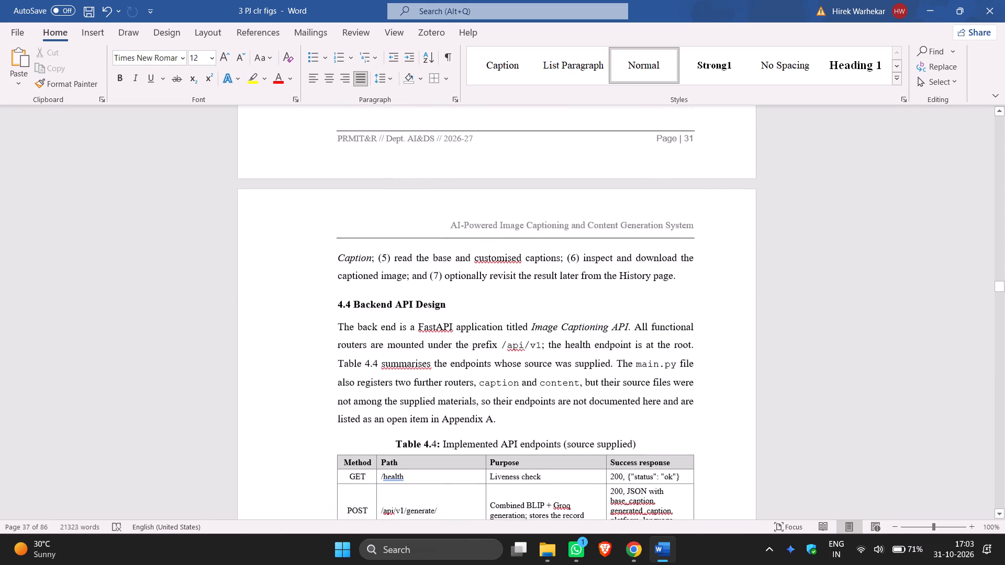
scroll(764, 378, "down", 1)
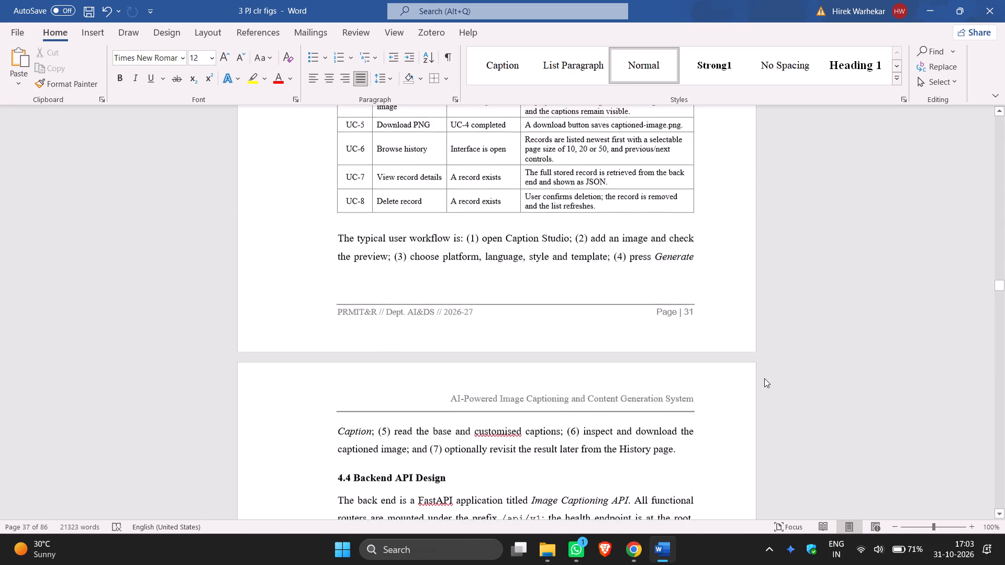
Look through section 4.4 Backend API Design, including Tables 4.4 and 4.5 and the example API exchange, for flagged text.
scroll(764, 378, "down", 3)
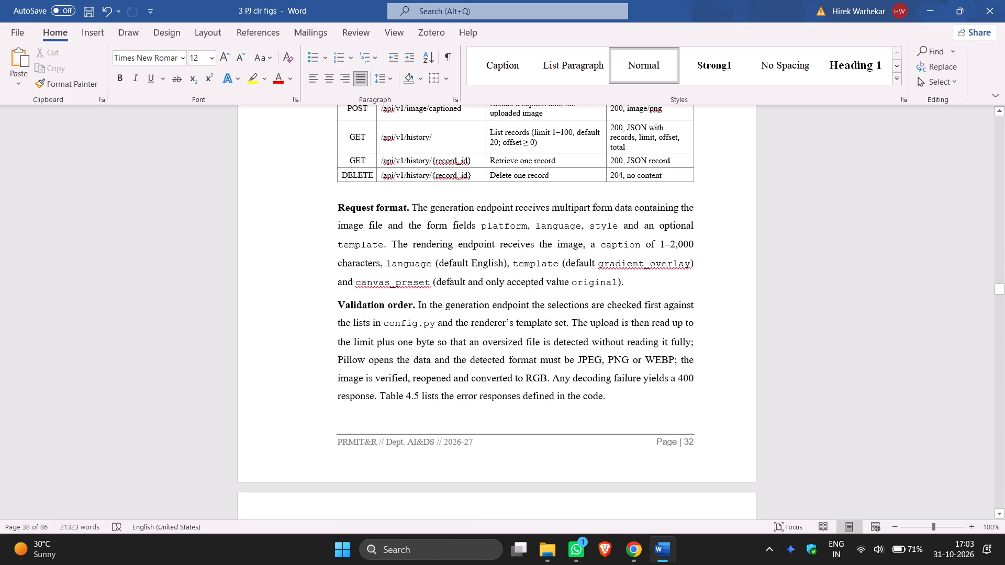
scroll(764, 378, "down", 2)
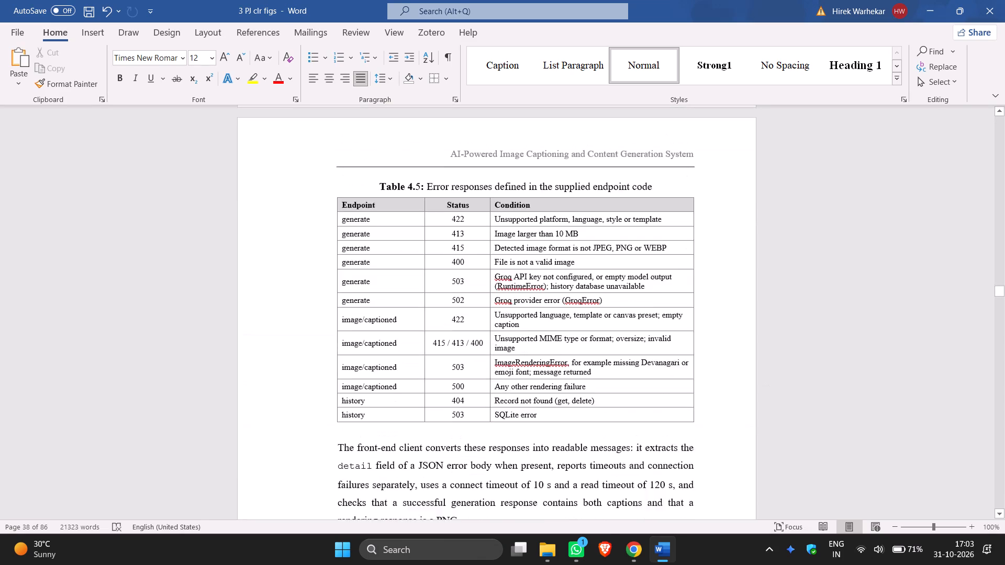
scroll(764, 378, "down", 2)
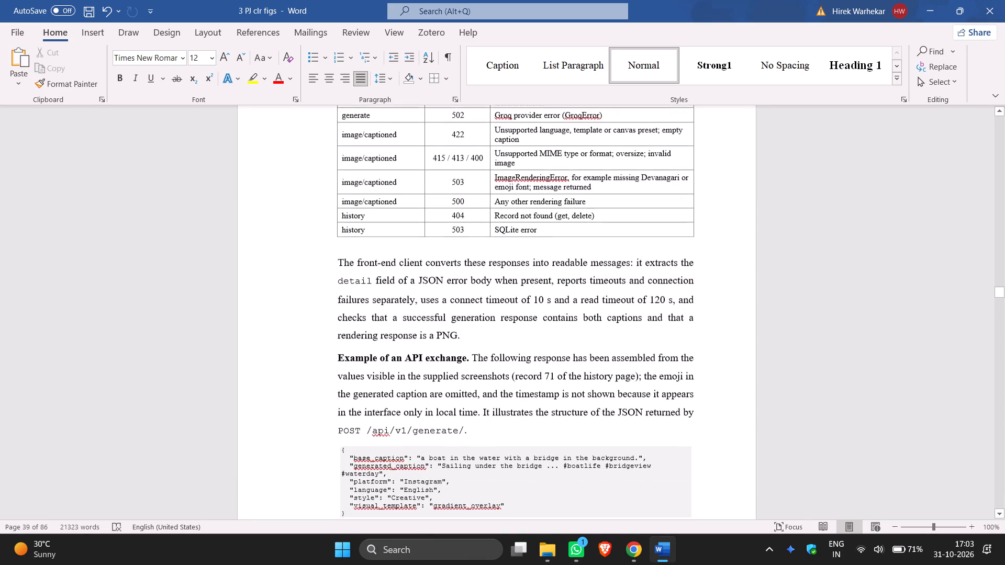
scroll(764, 378, "down", 2)
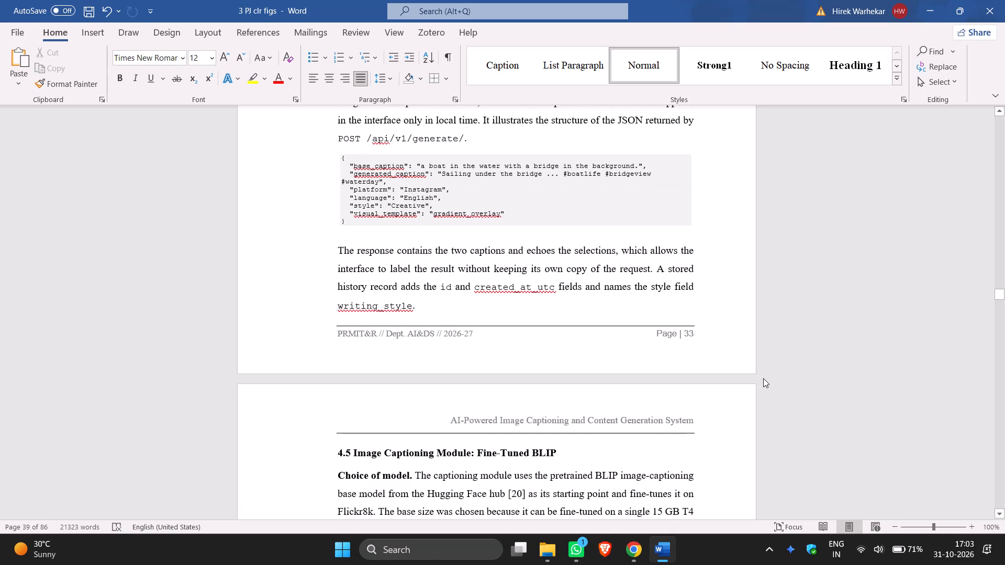
Look through section 4.5 on the fine-tuned BLIP module and section 4.6 on content generation using Groq for flagged text.
scroll(763, 378, "down", 2)
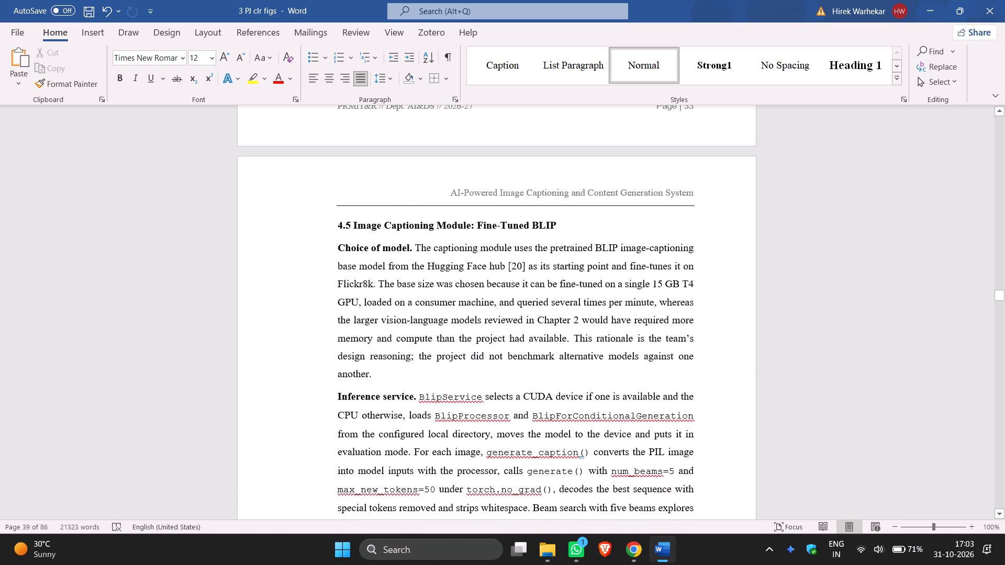
scroll(763, 377, "down", 1)
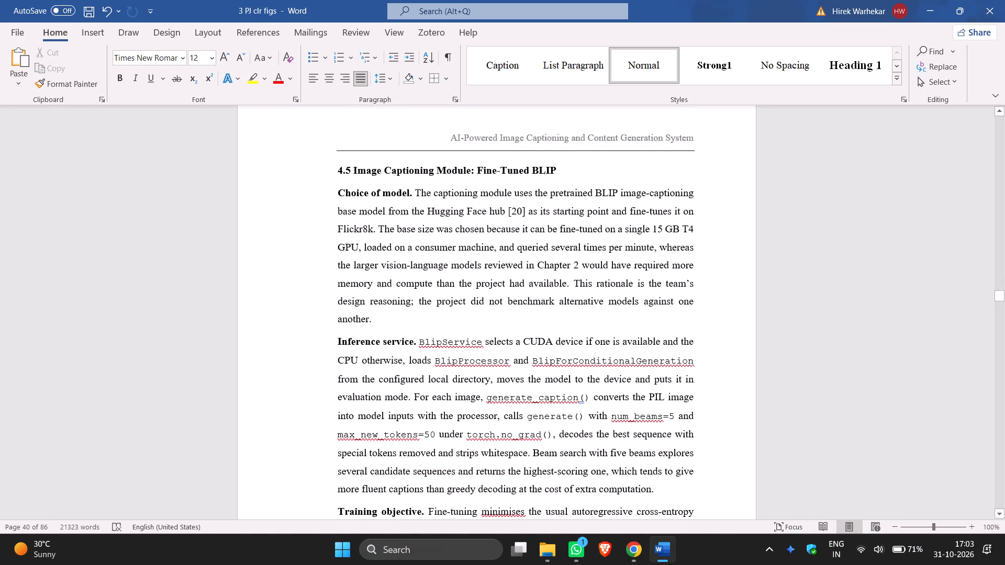
scroll(763, 376, "down", 1)
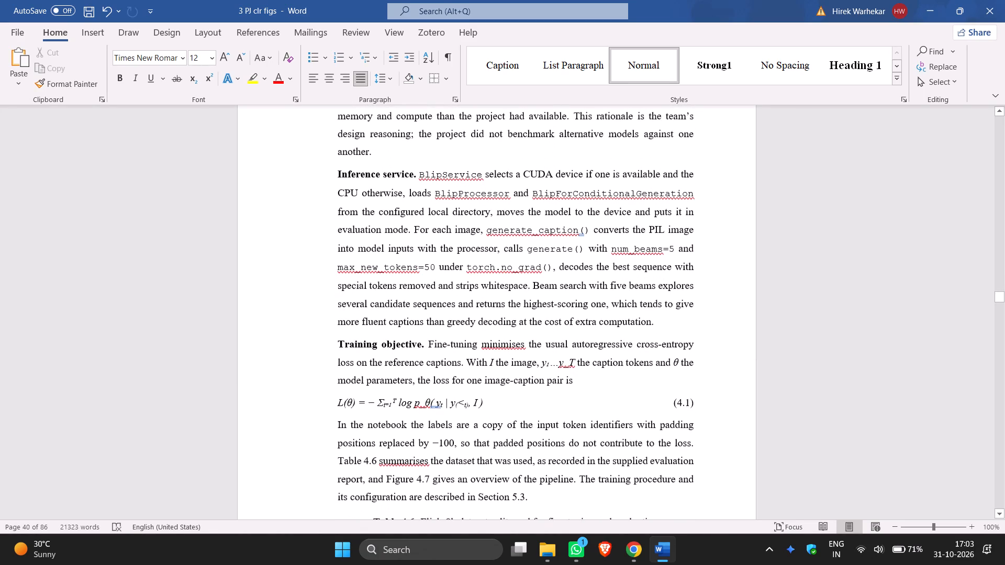
scroll(763, 376, "down", 1)
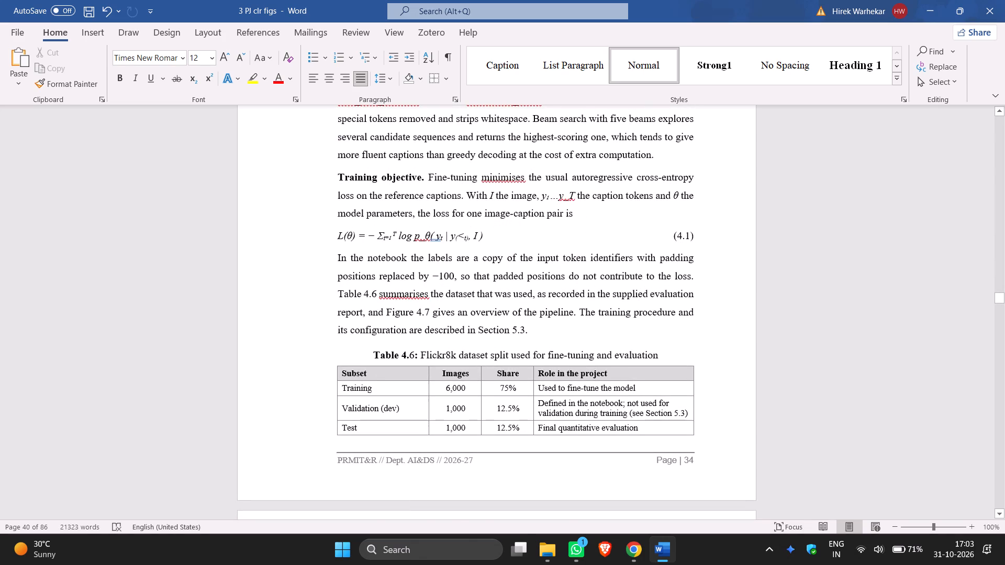
scroll(763, 376, "down", 4)
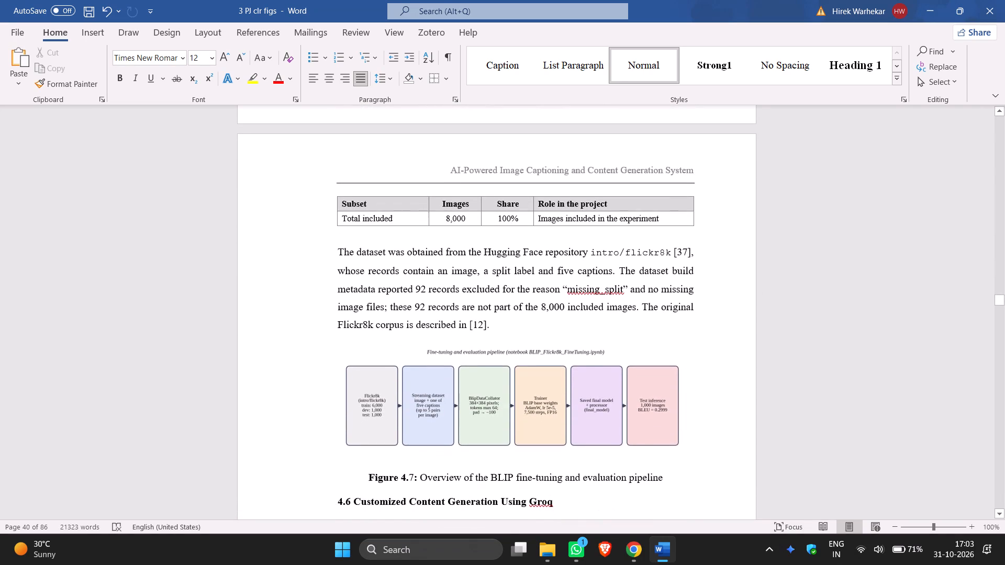
scroll(763, 376, "down", 3)
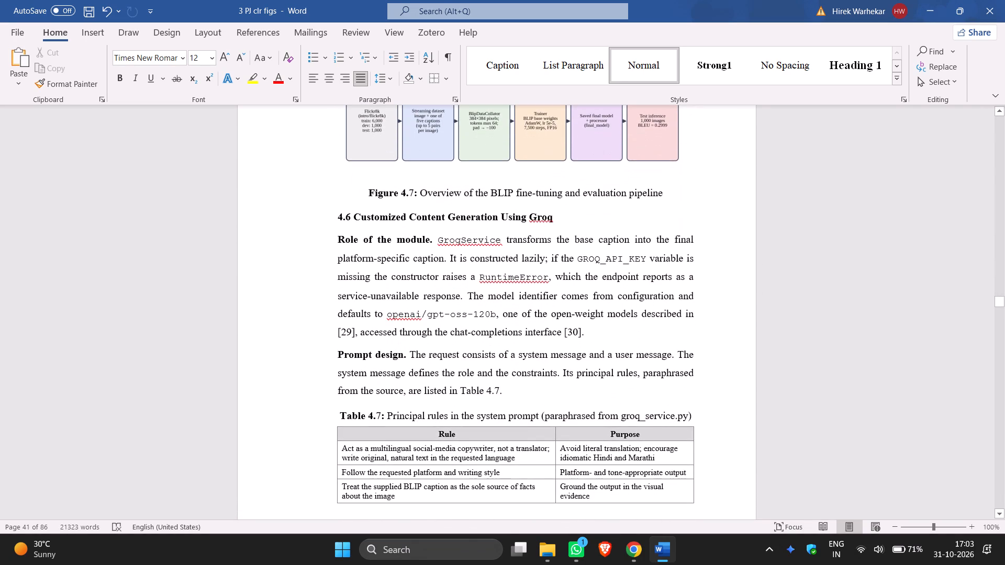
scroll(763, 376, "down", 3)
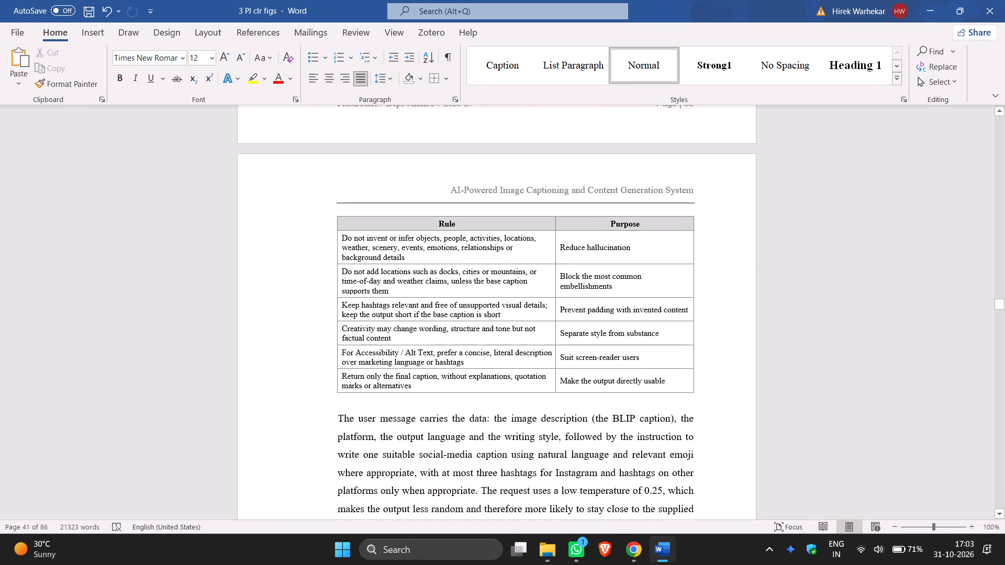
scroll(763, 376, "down", 2)
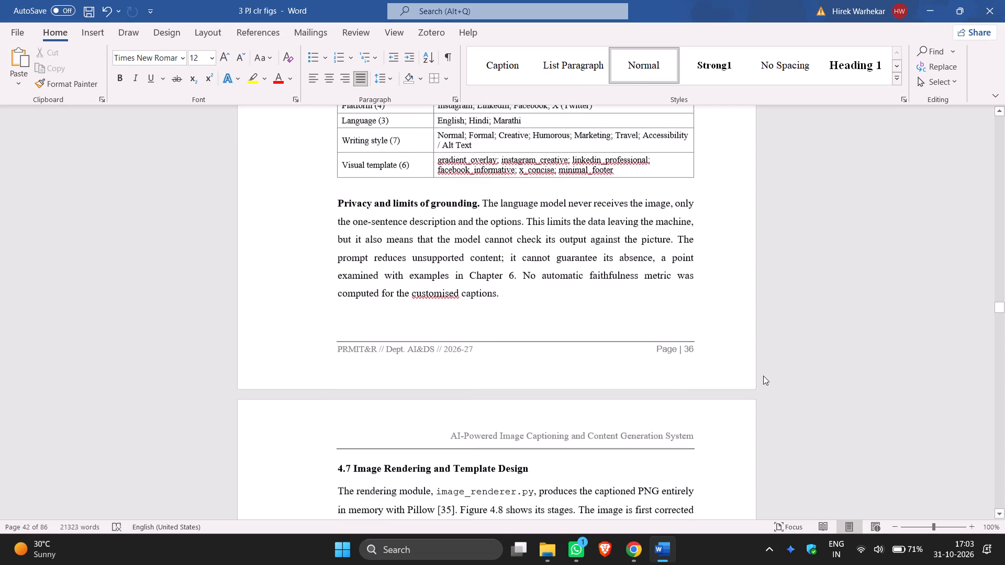
Look through section 4.7 Image Rendering and Template Design, and check the grammar suggestion for the flagged "measures" above the Templates paragraph.
scroll(763, 376, "down", 4)
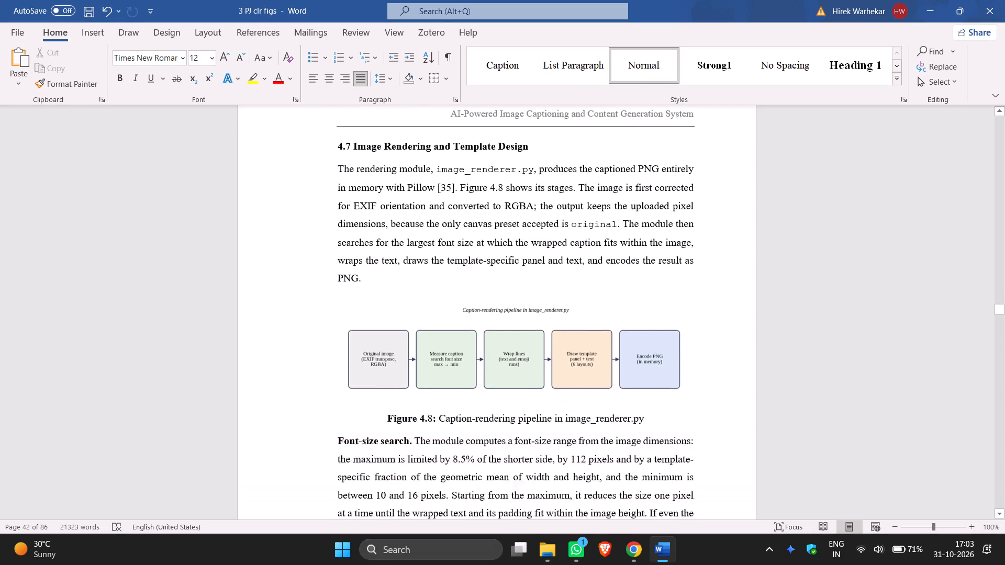
scroll(763, 376, "down", 4)
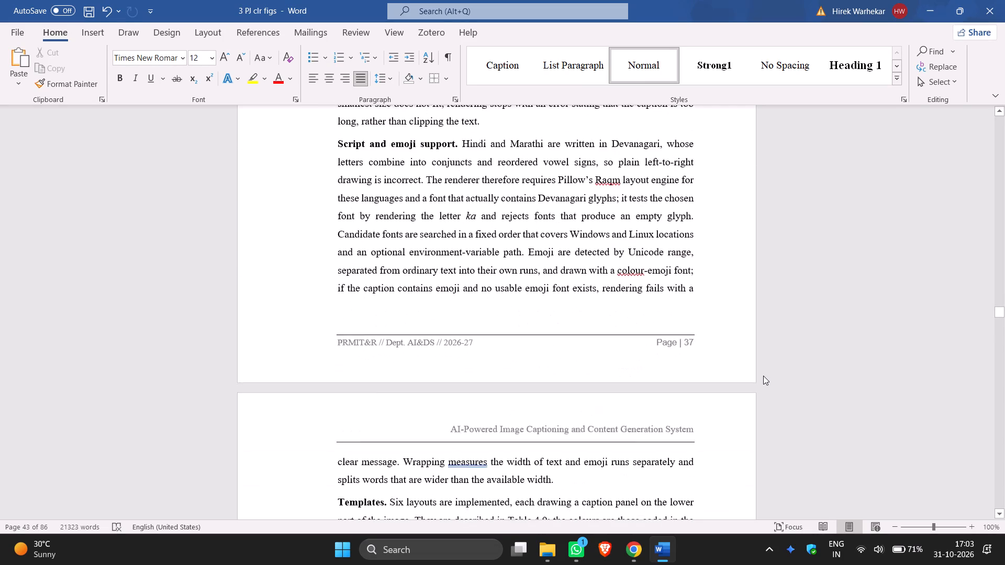
scroll(763, 376, "down", 3)
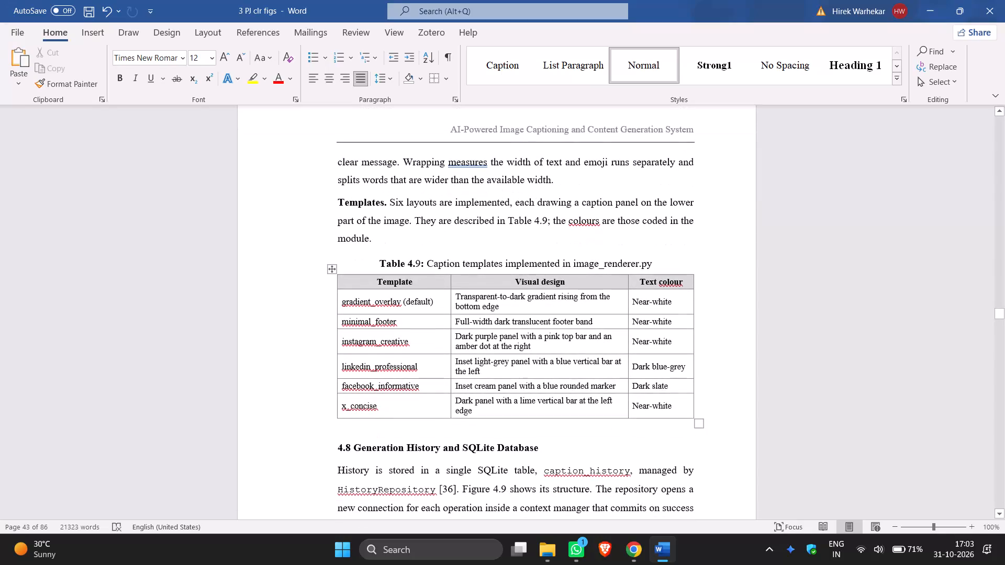
right_click(469, 162)
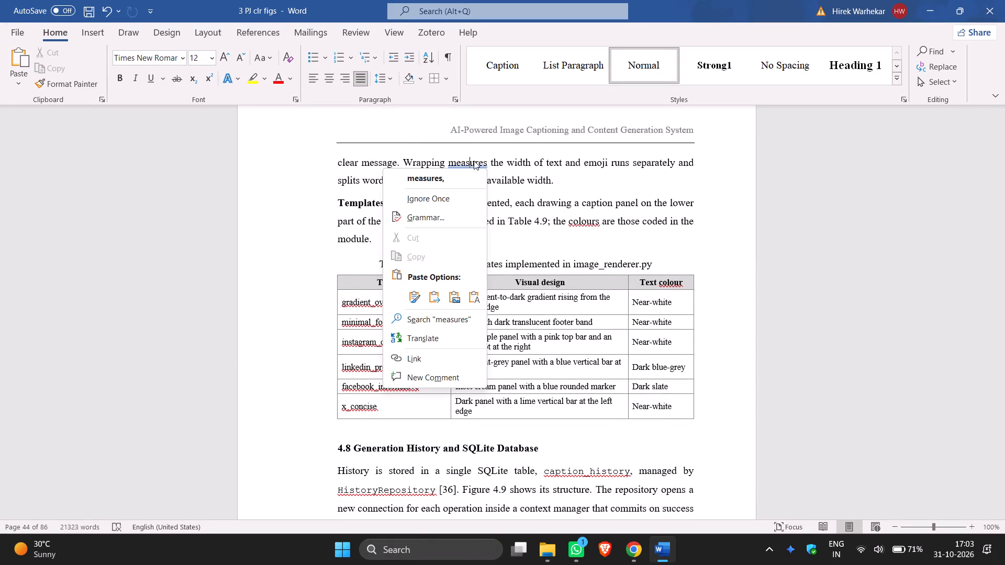
left_click(474, 161)
Look through section 4.8 Generation History and SQLite Database, including Figure 4.9 and the library-level design choices, for flagged text.
scroll(812, 281, "down", 1)
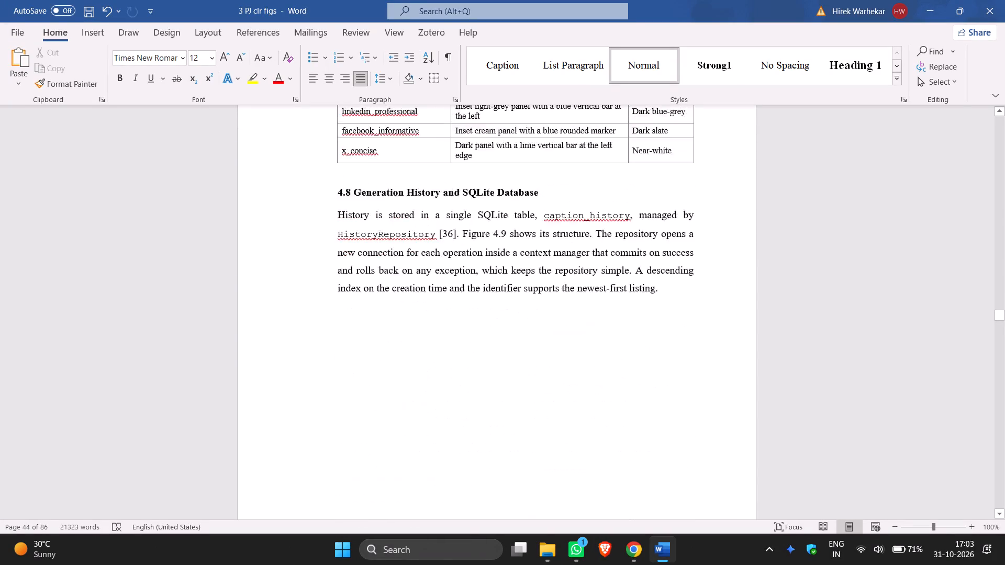
scroll(812, 281, "down", 5)
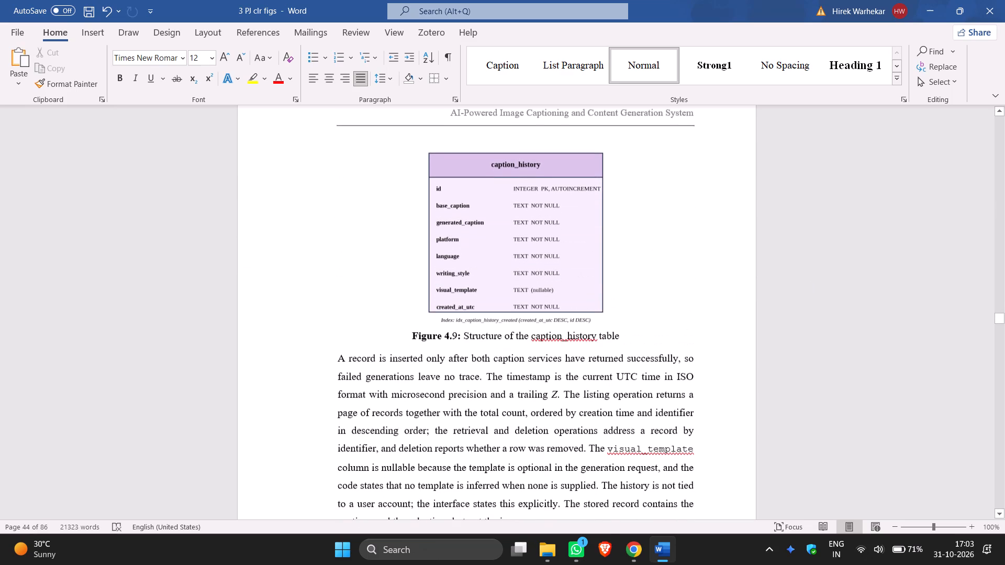
scroll(812, 281, "down", 1)
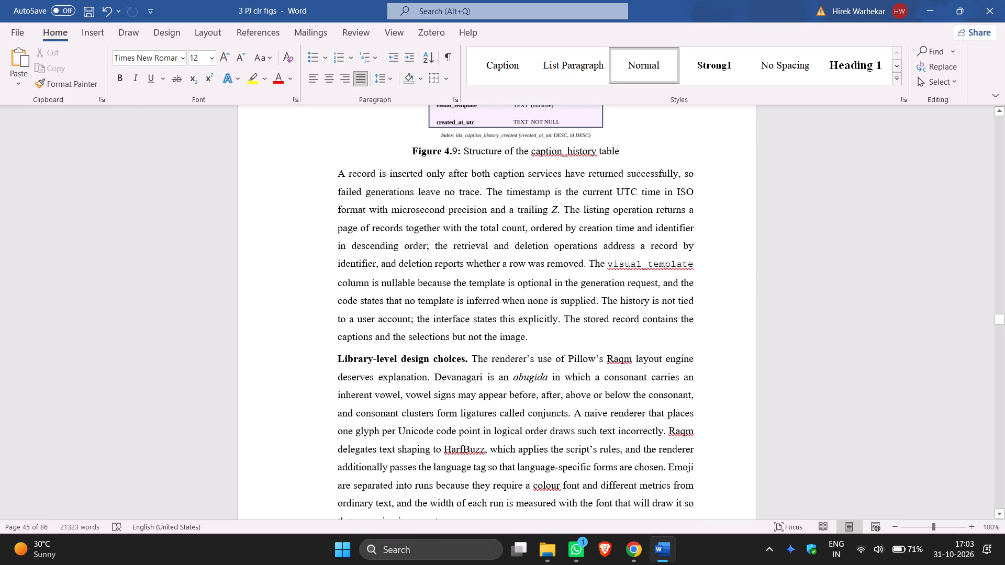
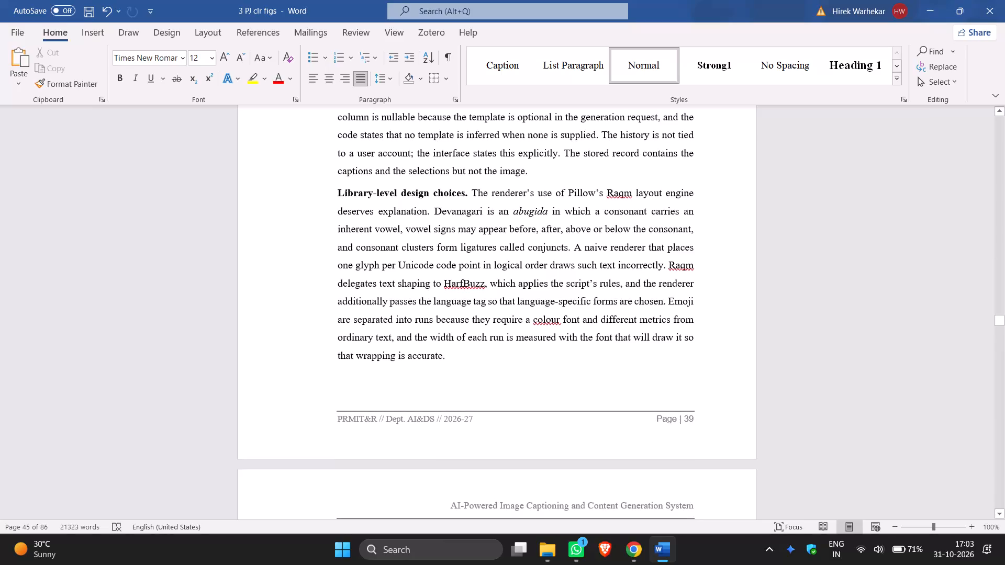
Replace the flagged "summarises" in the opening sentence of section 4.9 Algorithms and Processing Logic with "summarizes".
scroll(876, 370, "down", 1)
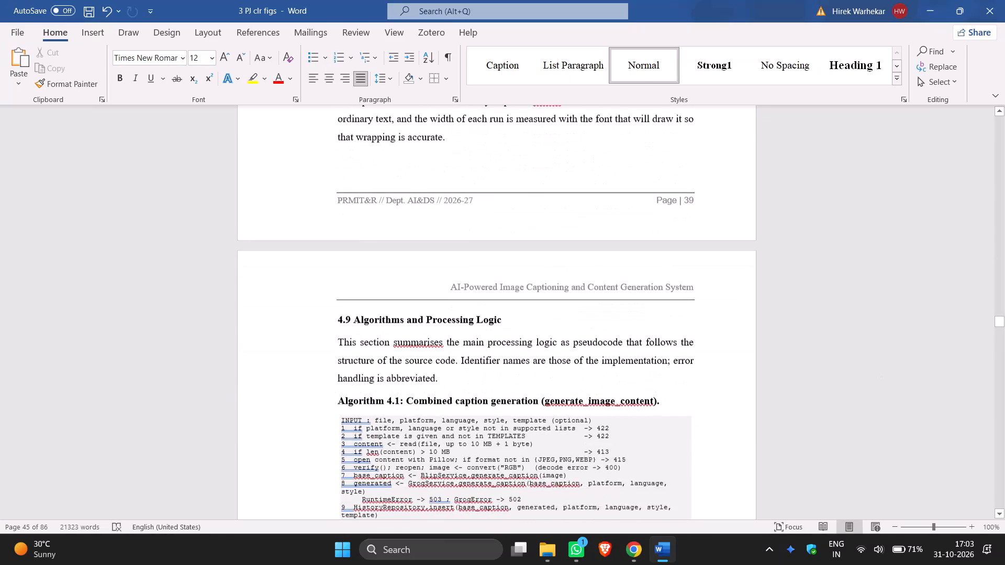
scroll(877, 369, "down", 2)
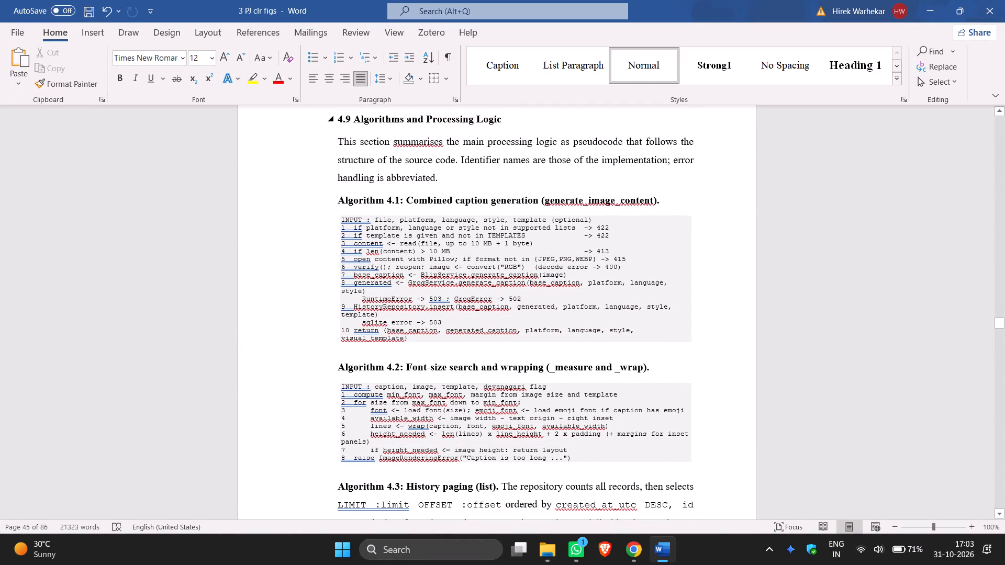
right_click(423, 139)
left_click(414, 156)
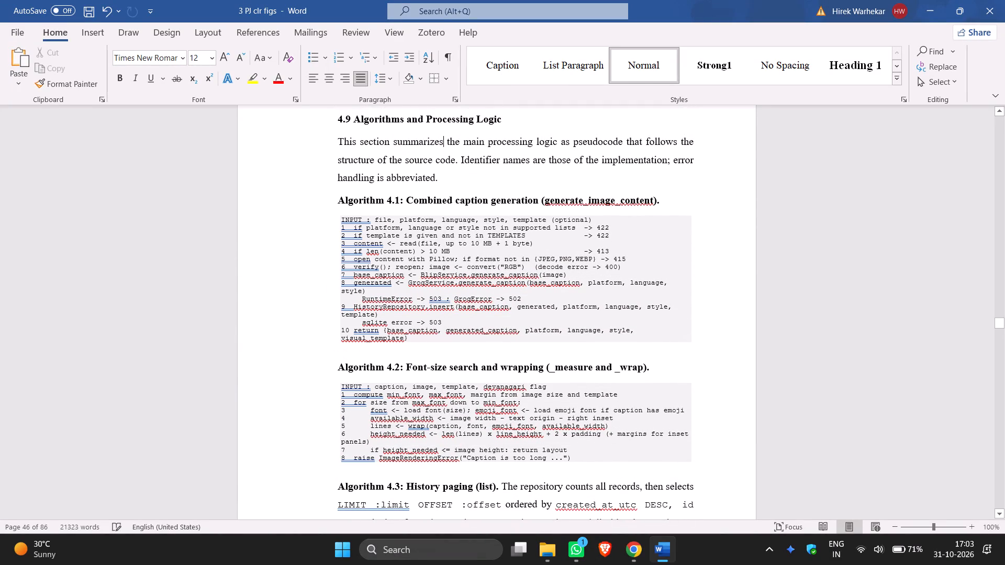
Look through Algorithms 4.1 to 4.5 in section 4.9, up to the start of Chapter 5, for flagged text.
scroll(862, 197, "down", 1)
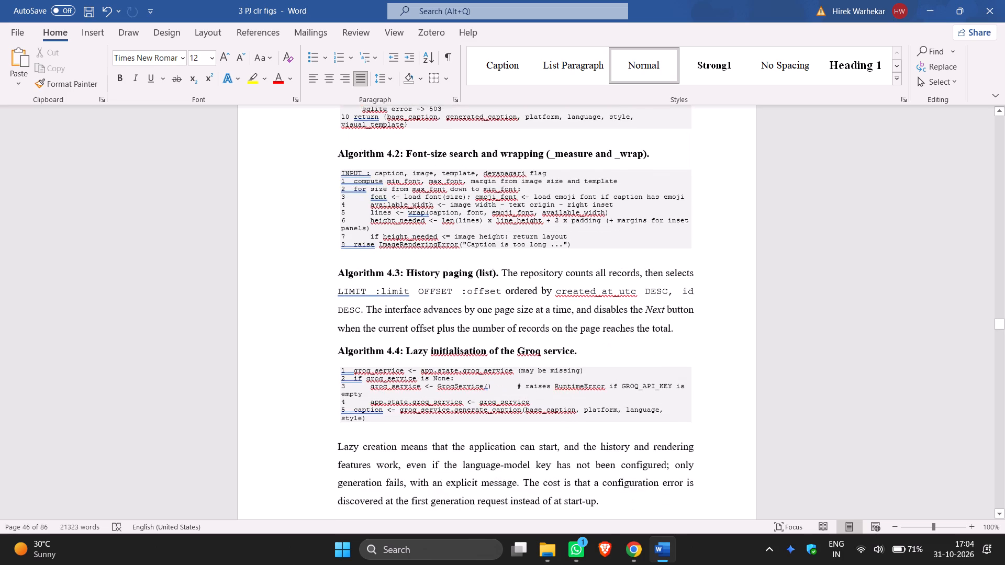
scroll(862, 197, "down", 4)
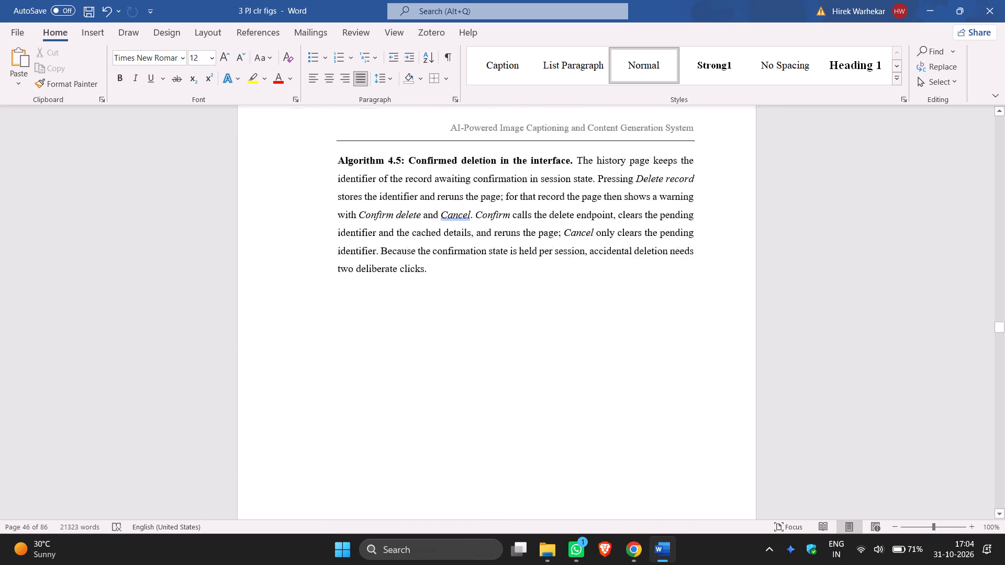
scroll(862, 197, "down", 6)
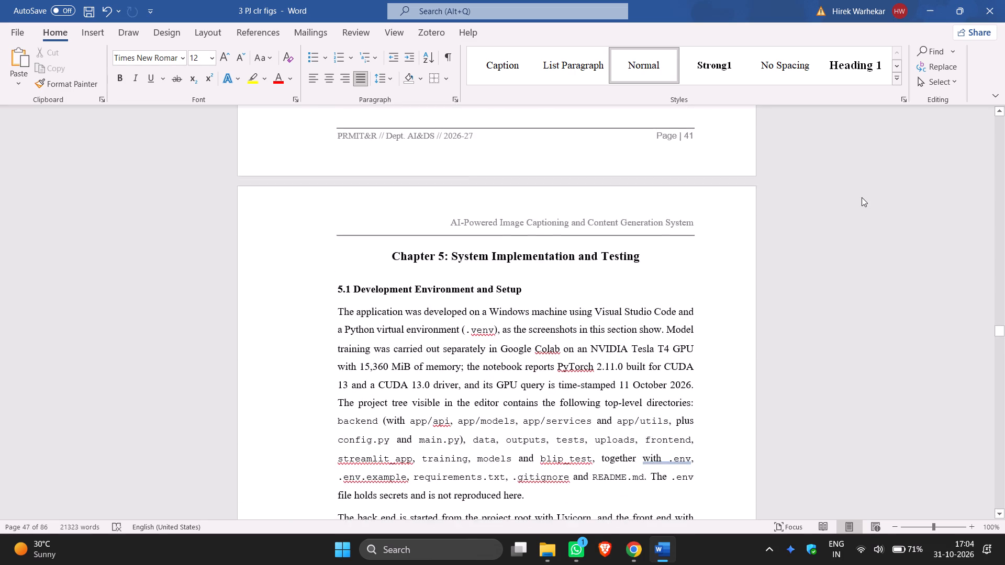
Look through section 5.1 Development Environment and section 5.2 Frontend and Backend Implementation, including Table 5.1, for flagged text.
scroll(862, 197, "down", 1)
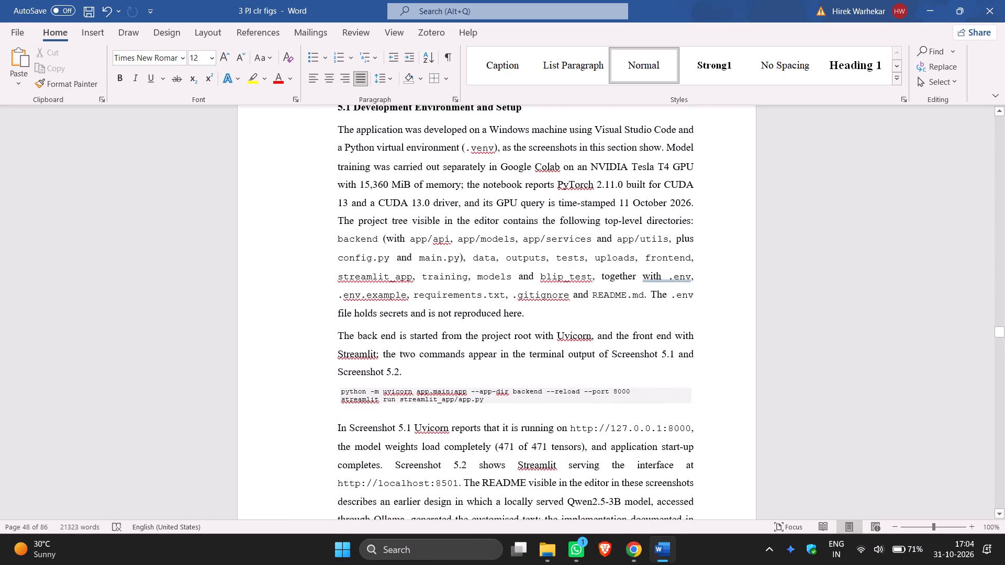
scroll(808, 243, "down", 1)
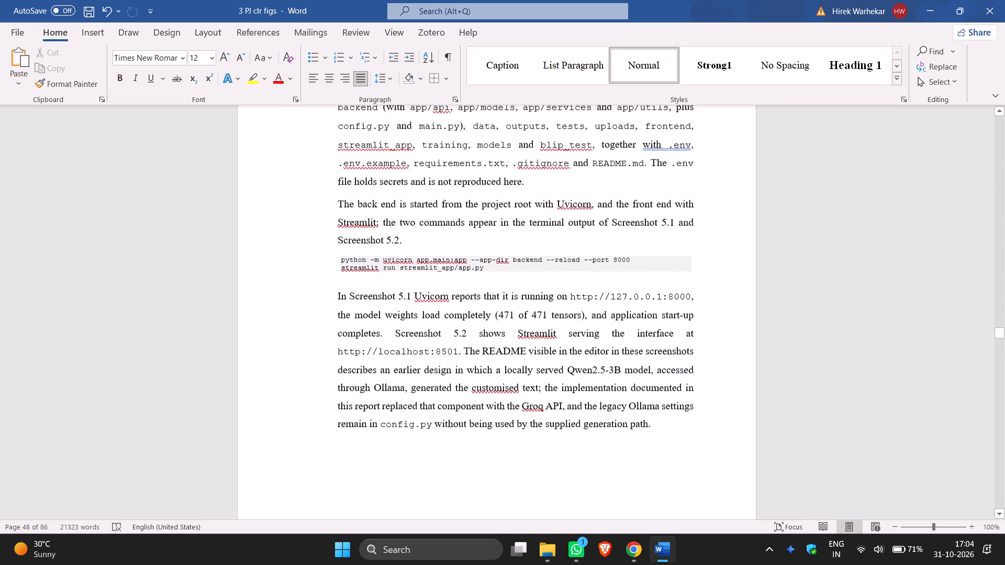
scroll(809, 239, "down", 6)
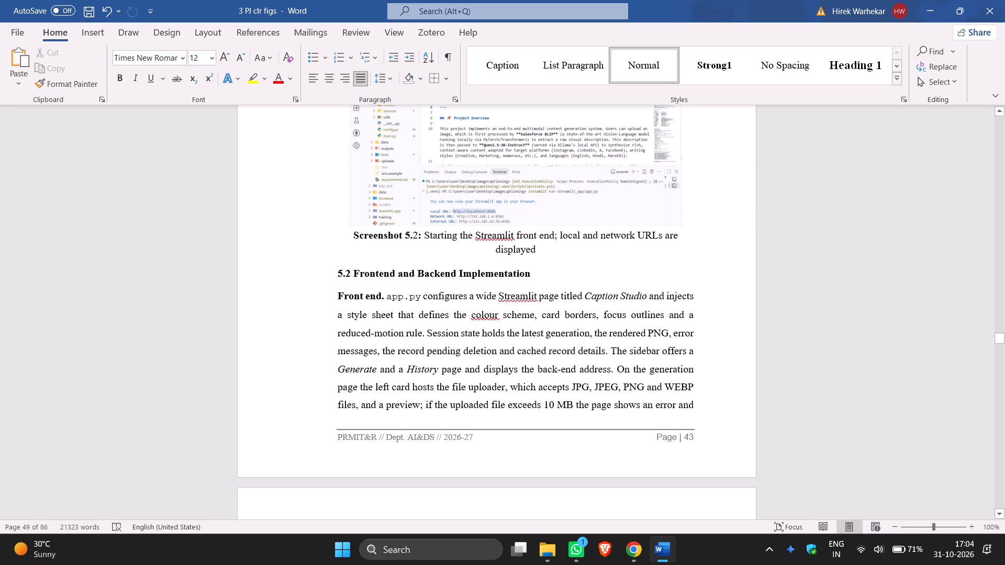
scroll(810, 238, "down", 4)
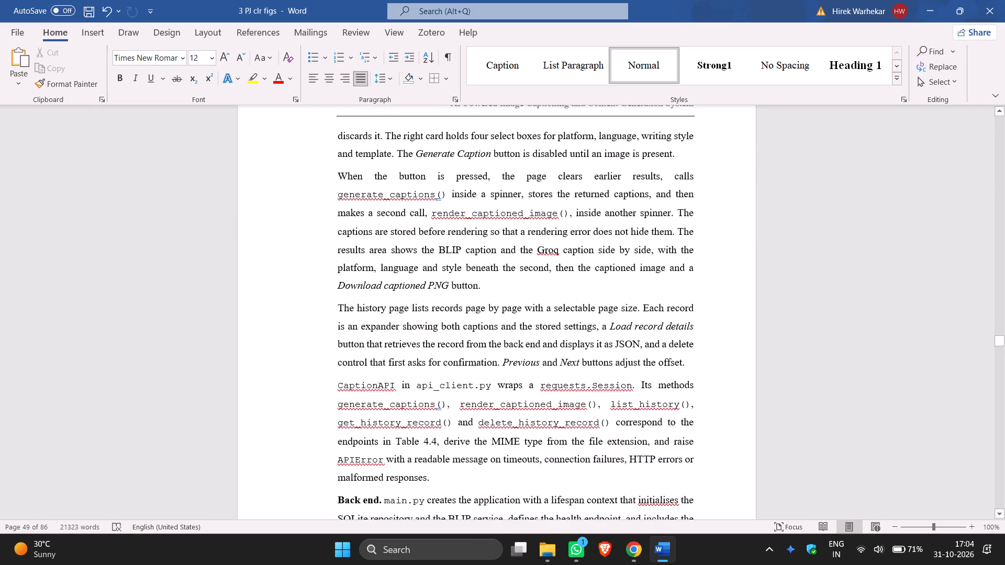
scroll(810, 238, "down", 3)
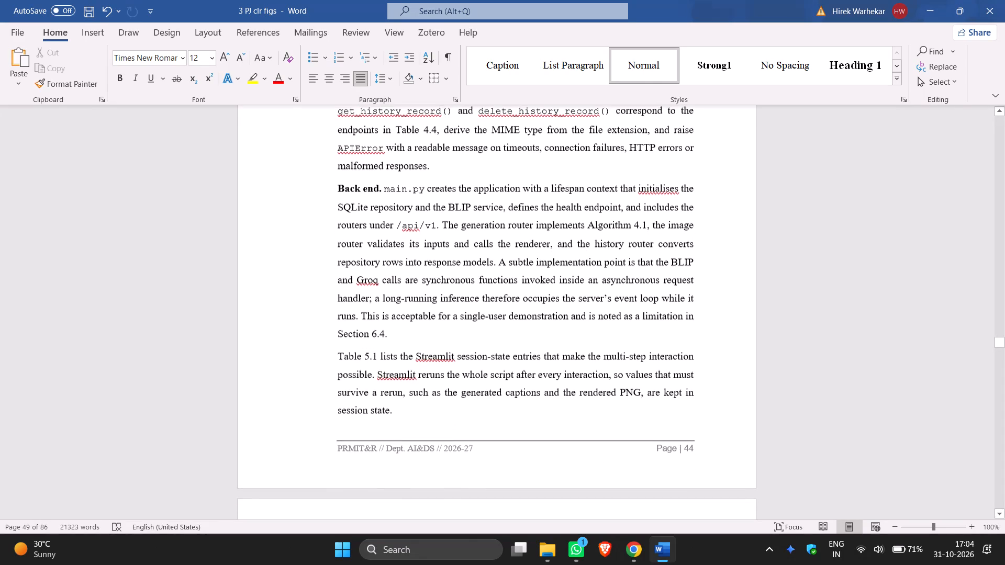
scroll(810, 238, "down", 1)
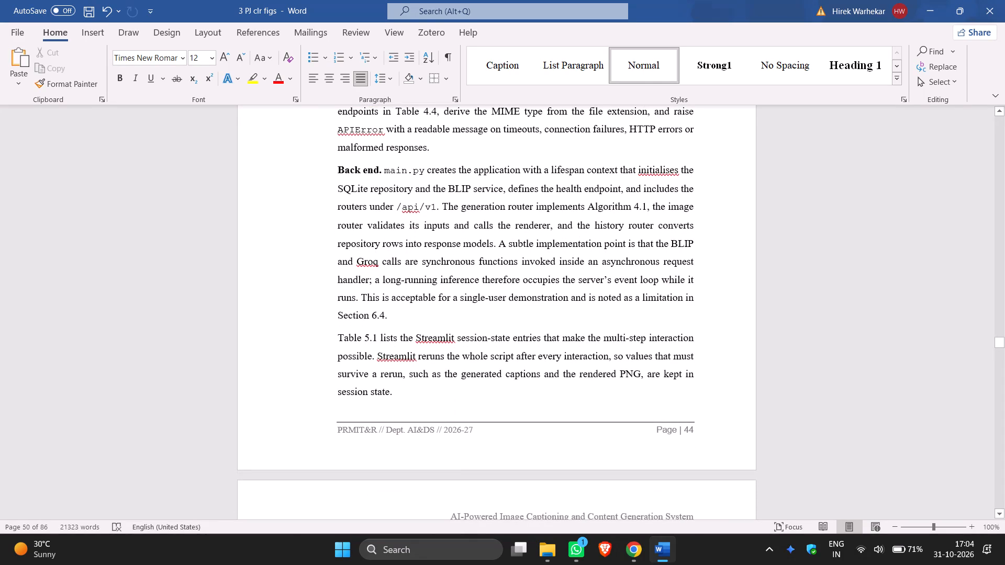
scroll(810, 236, "down", 3)
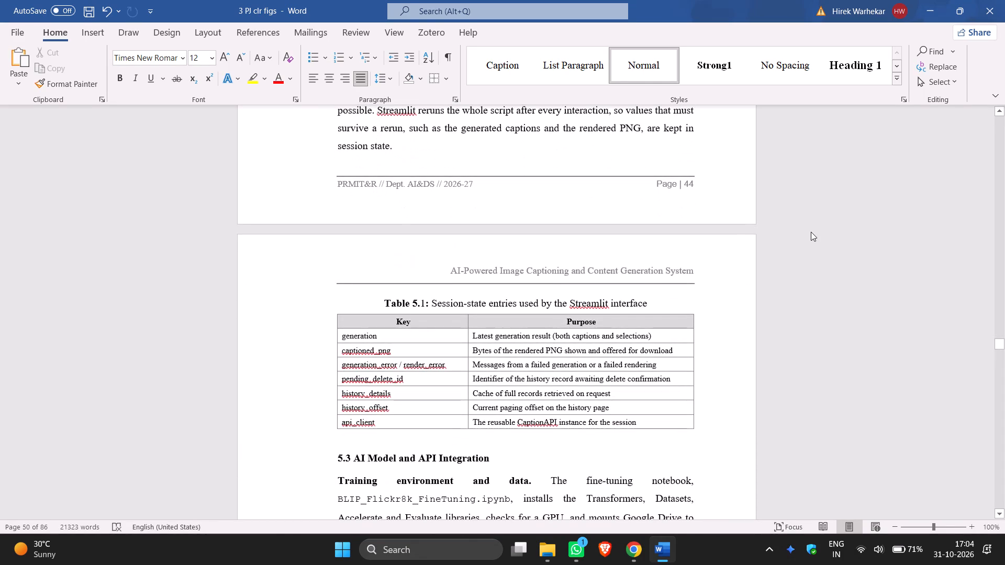
Look through section 5.3 AI Model and API Integration, including the training configuration, Figure 5.1 and Groq integration, for flagged text.
scroll(811, 231, "down", 2)
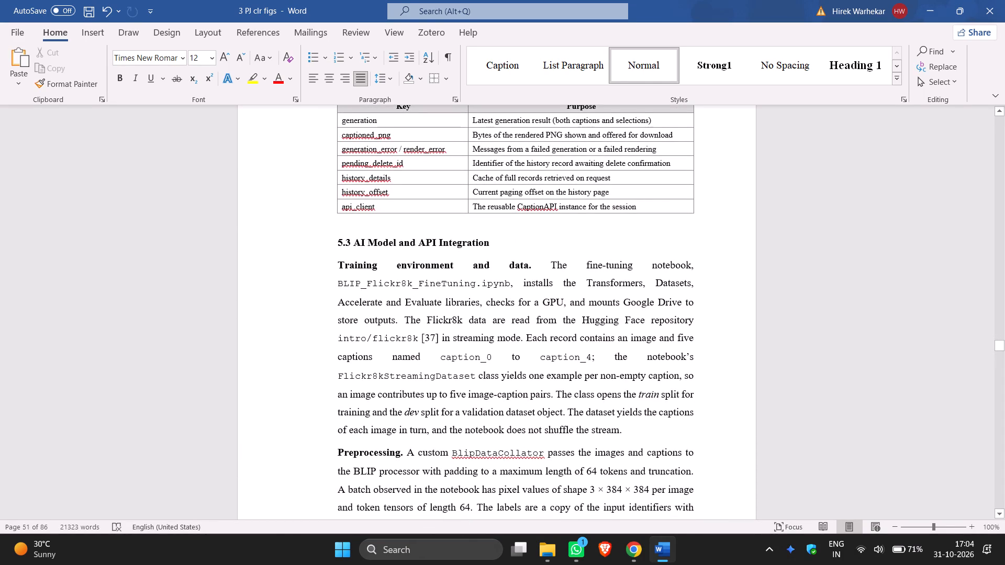
scroll(811, 231, "down", 5)
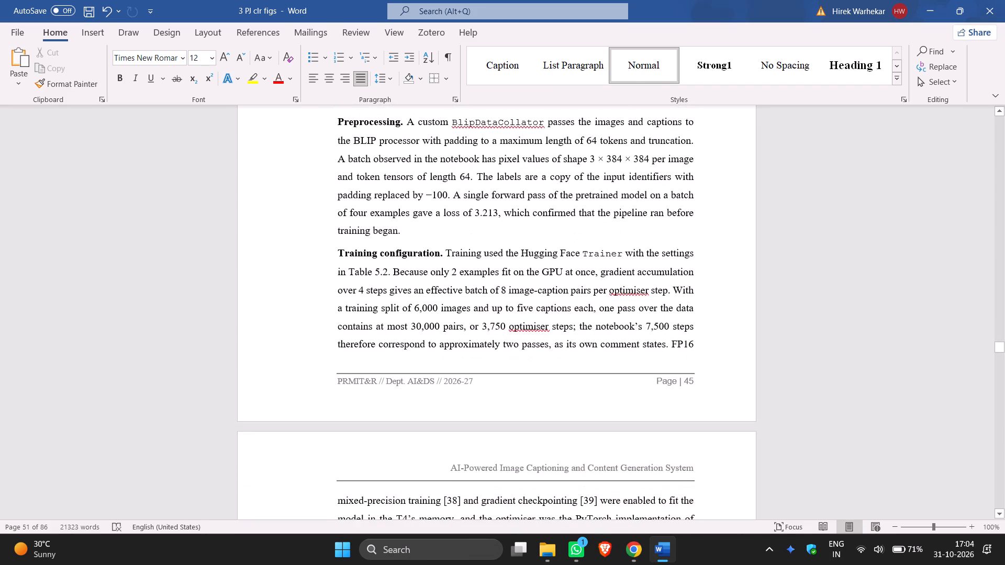
scroll(811, 230, "down", 8)
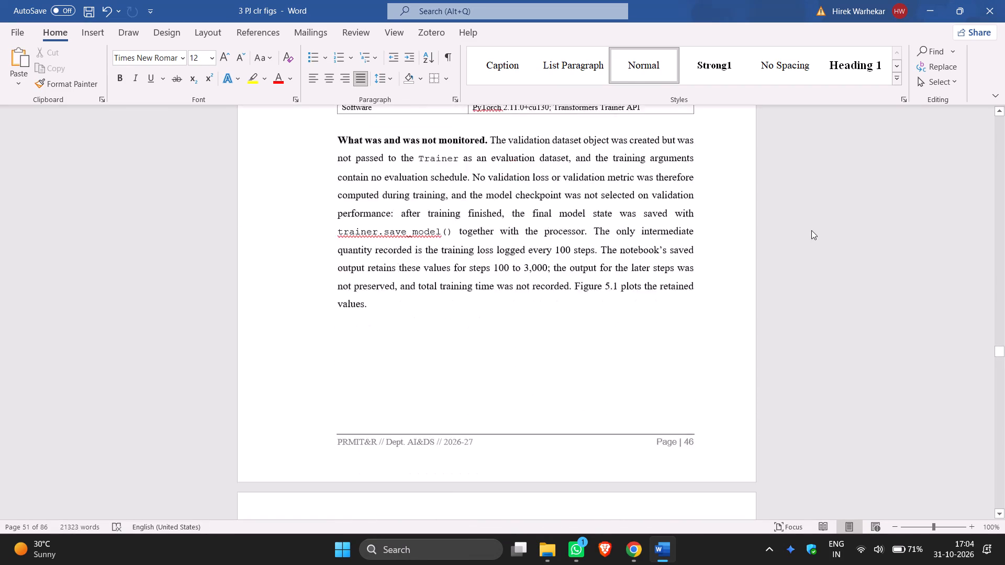
scroll(811, 230, "down", 3)
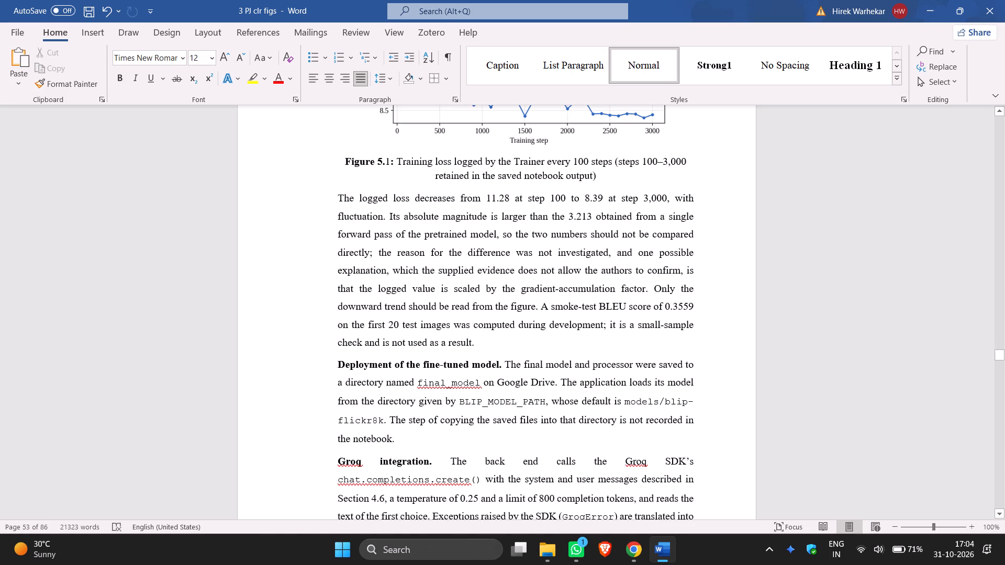
scroll(811, 230, "down", 3)
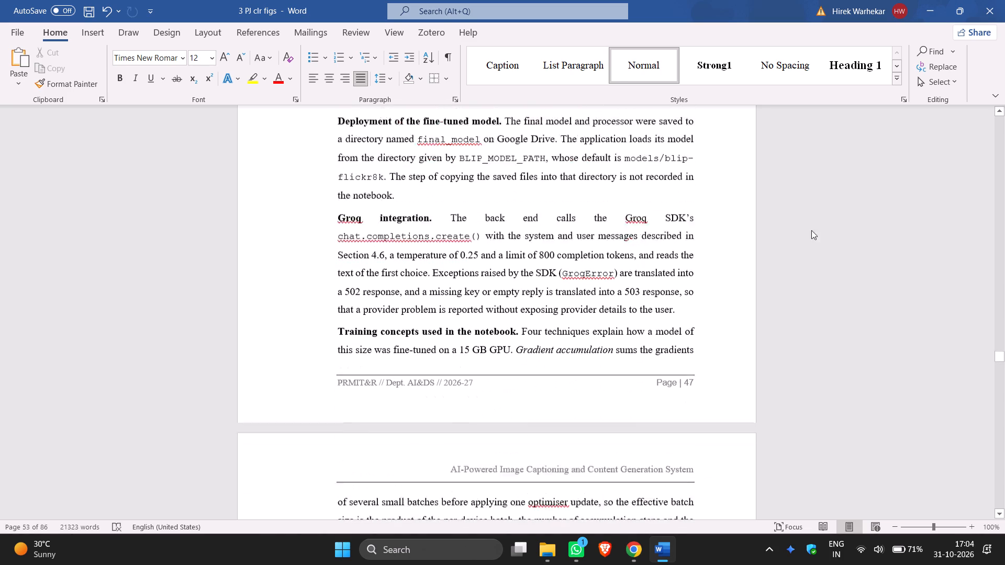
scroll(811, 230, "down", 3)
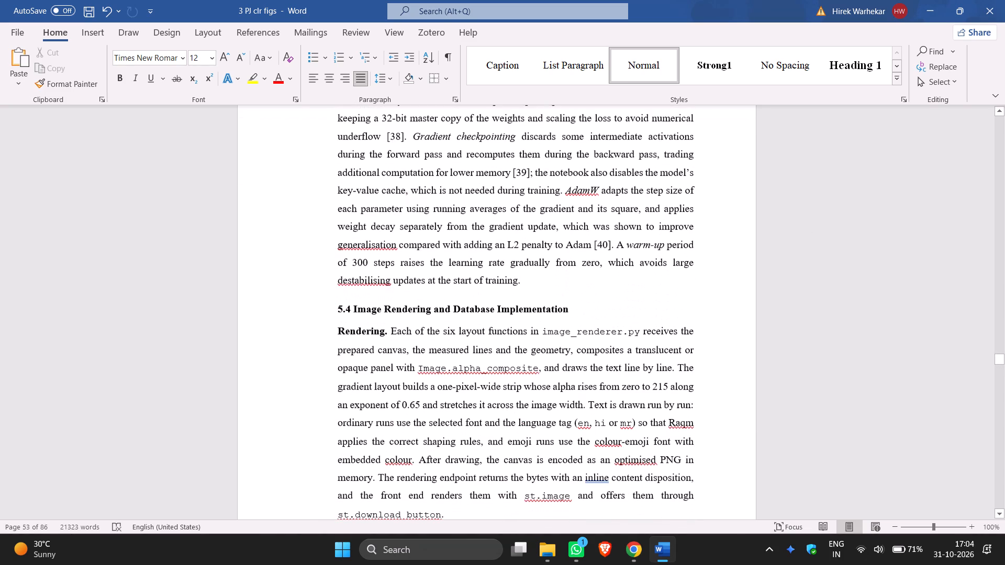
Look through sections 5.4 and 5.5 for flagged text, and check the grammar suggestion for "computes" in the Model-quality evaluation paragraph.
scroll(811, 230, "down", 2)
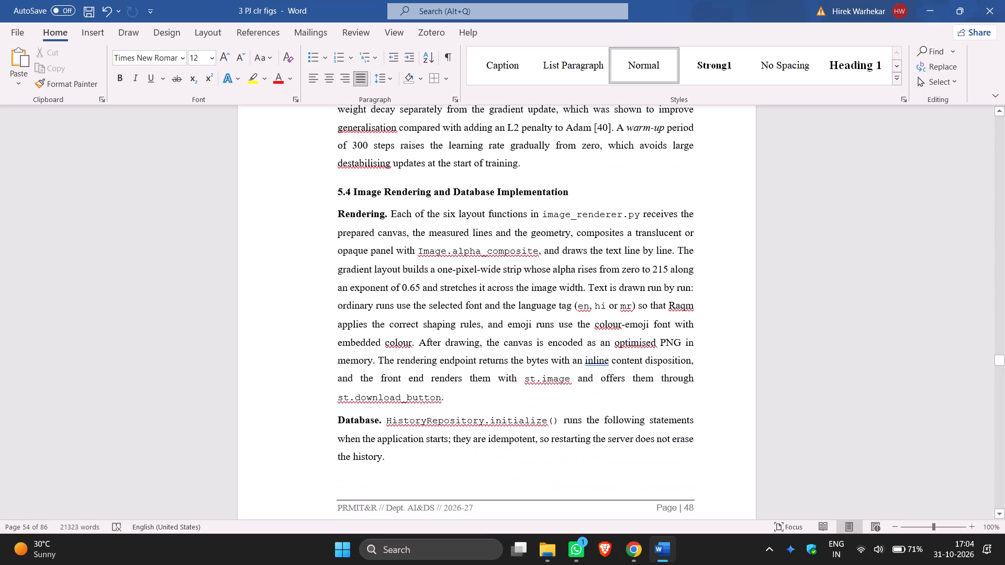
scroll(811, 230, "down", 4)
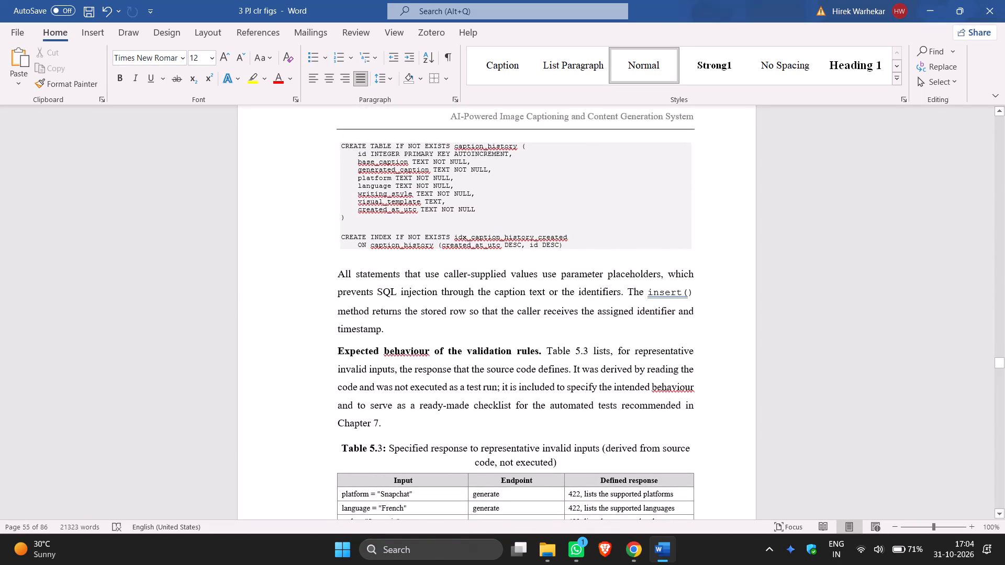
scroll(811, 230, "down", 6)
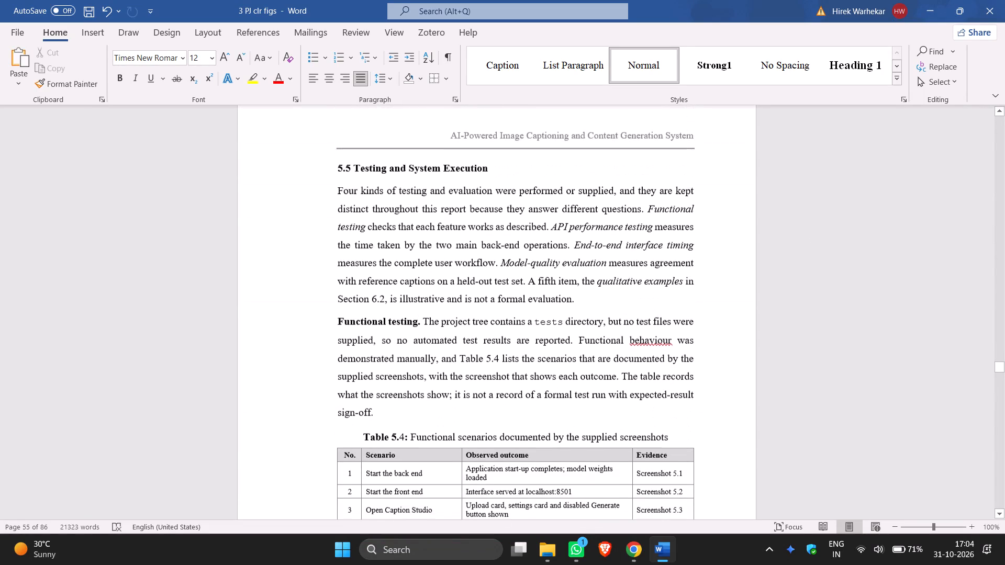
scroll(811, 230, "down", 2)
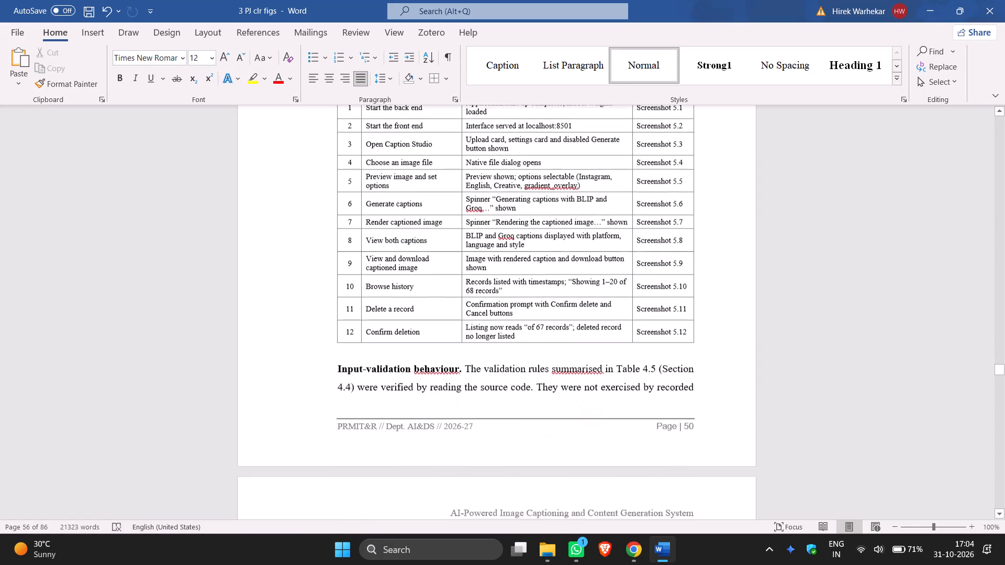
scroll(811, 230, "down", 4)
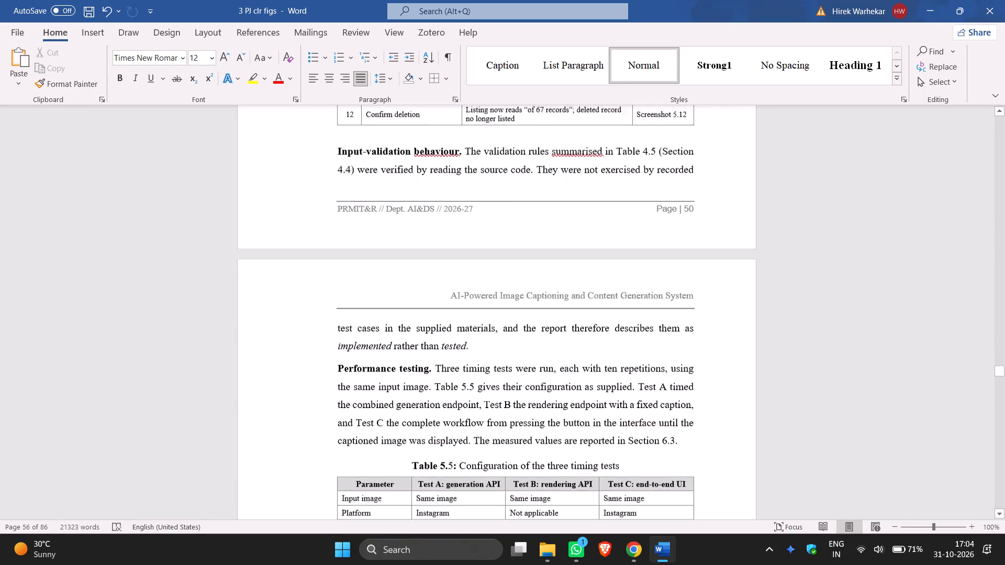
scroll(812, 230, "down", 4)
right_click(649, 220)
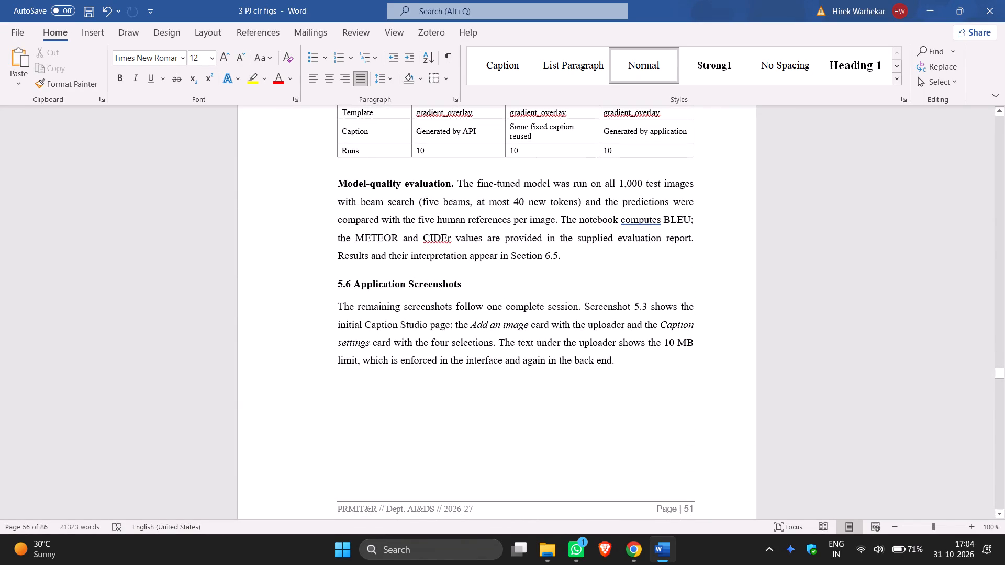
left_click(789, 229)
Look through section 5.6 Application Screenshots, from Screenshot 5.3 to Screenshot 5.12 and on to Chapter 6, for flagged text.
scroll(789, 227, "down", 3)
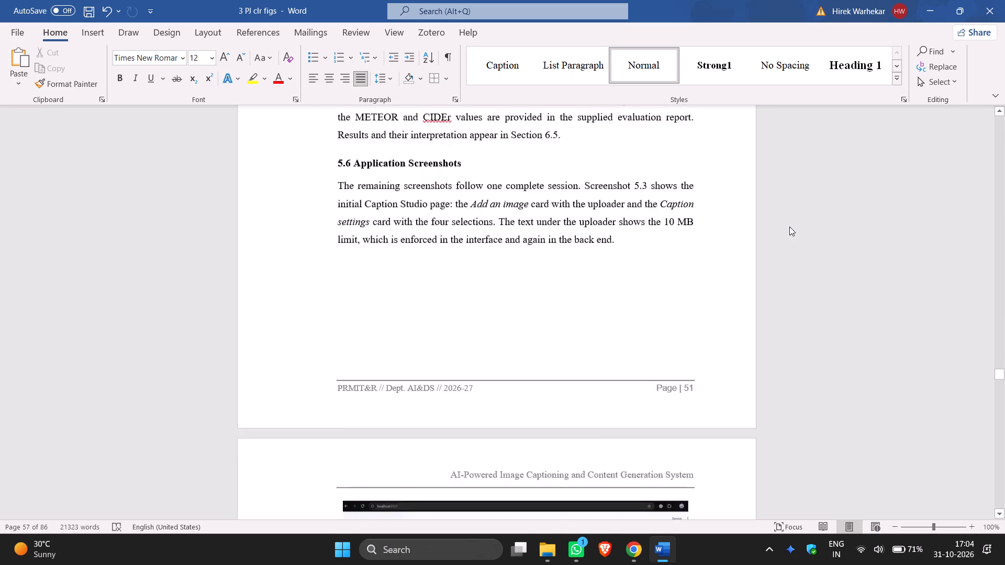
scroll(789, 227, "down", 3)
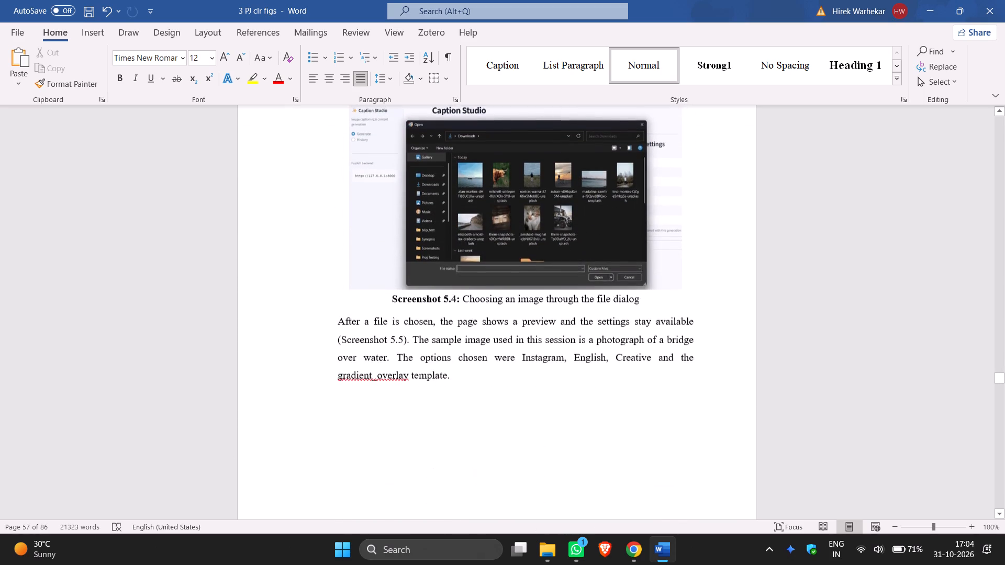
scroll(789, 227, "down", 2)
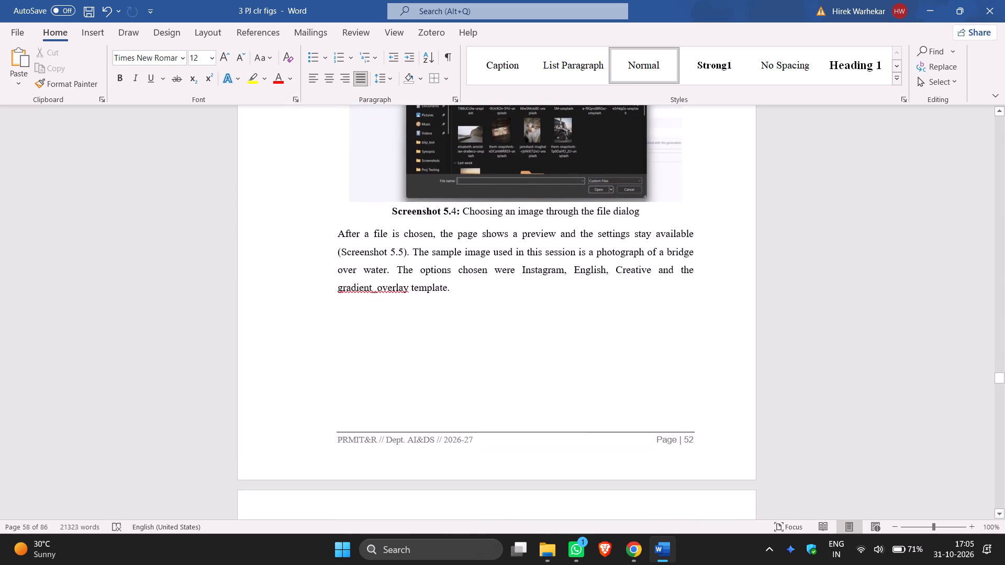
scroll(788, 225, "down", 5)
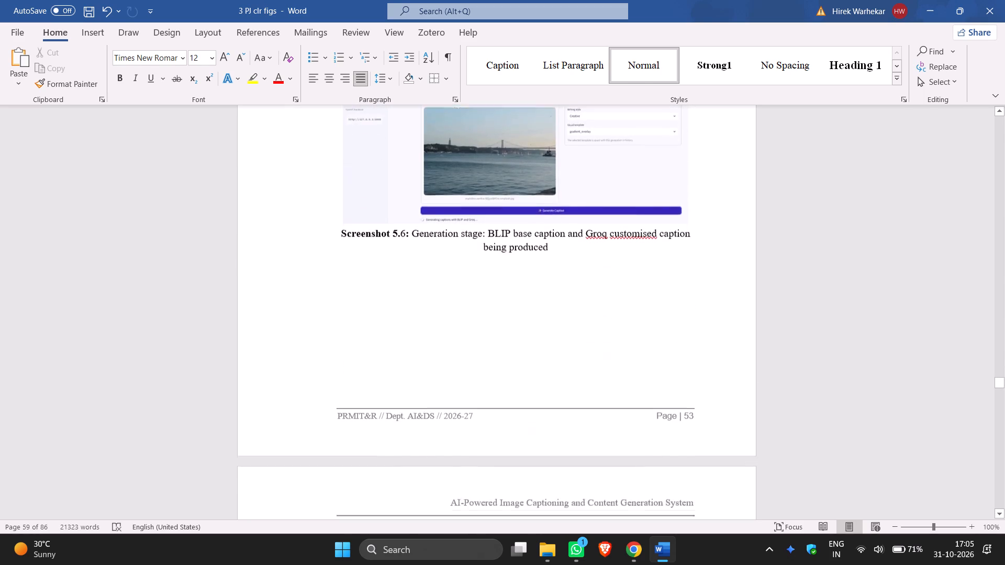
scroll(788, 225, "down", 7)
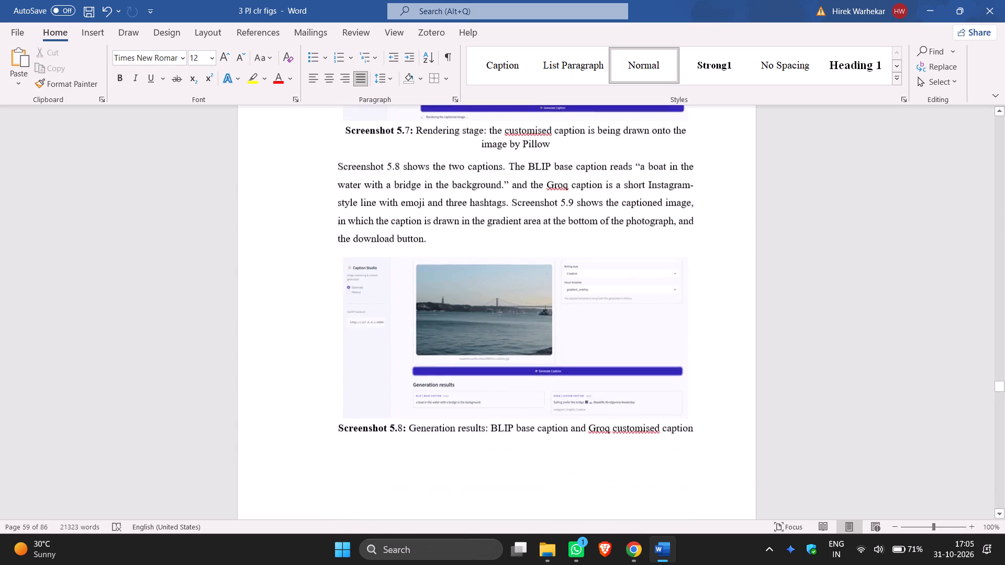
scroll(788, 225, "down", 5)
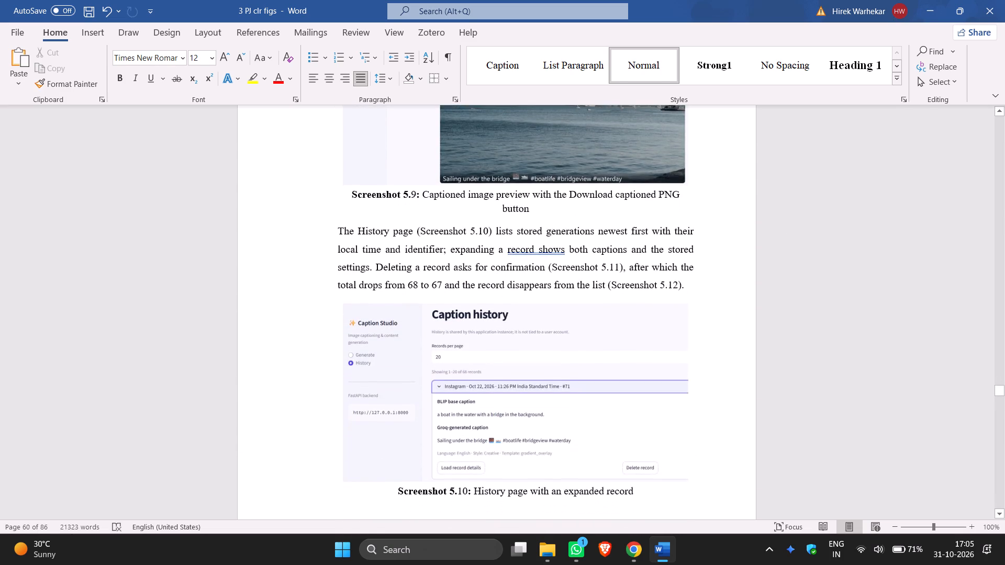
scroll(788, 225, "down", 6)
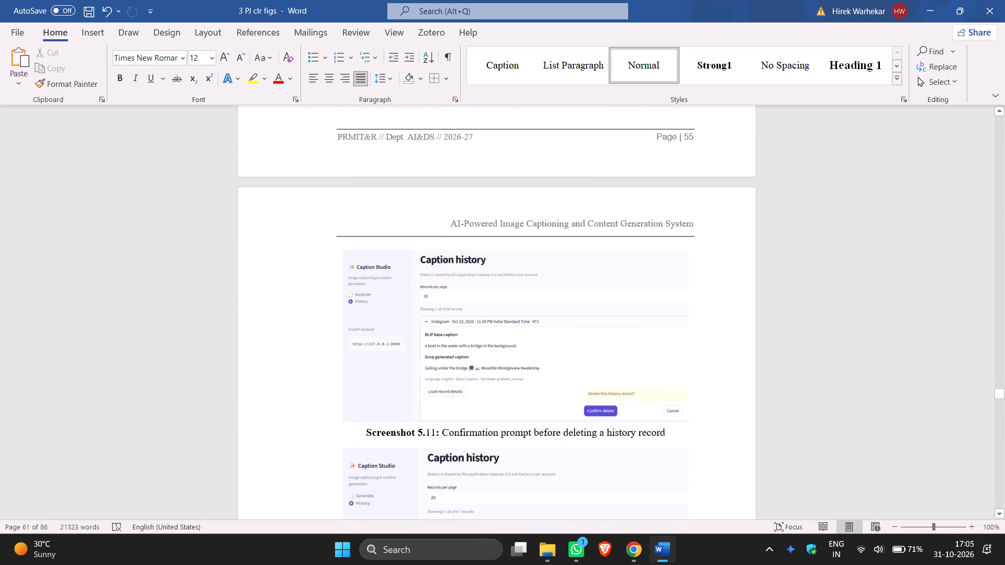
scroll(788, 225, "down", 5)
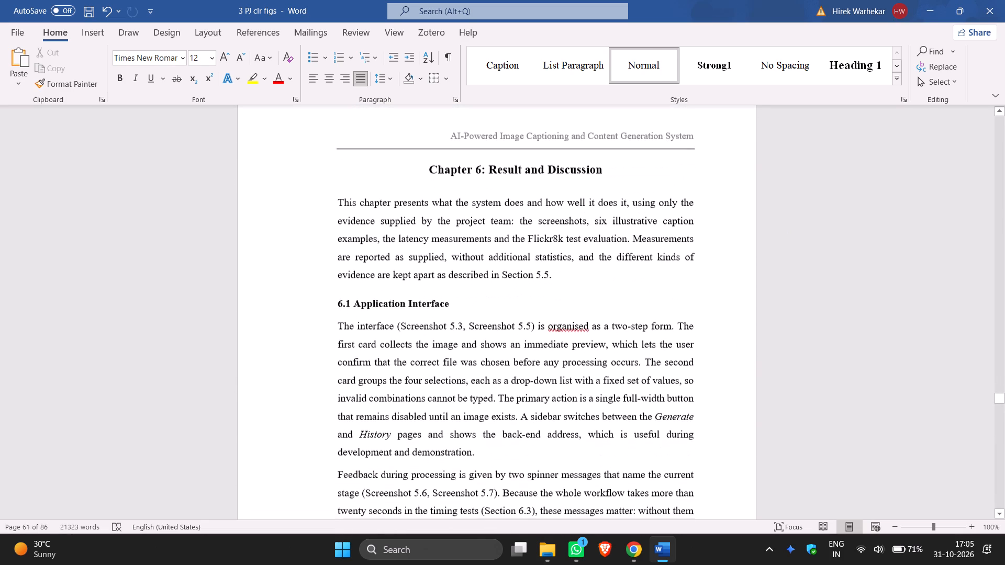
Correct the flagged spelling "organised" to "organized" in the opening sentence of section 6.1 Application Interface.
scroll(788, 225, "down", 1)
right_click(571, 277)
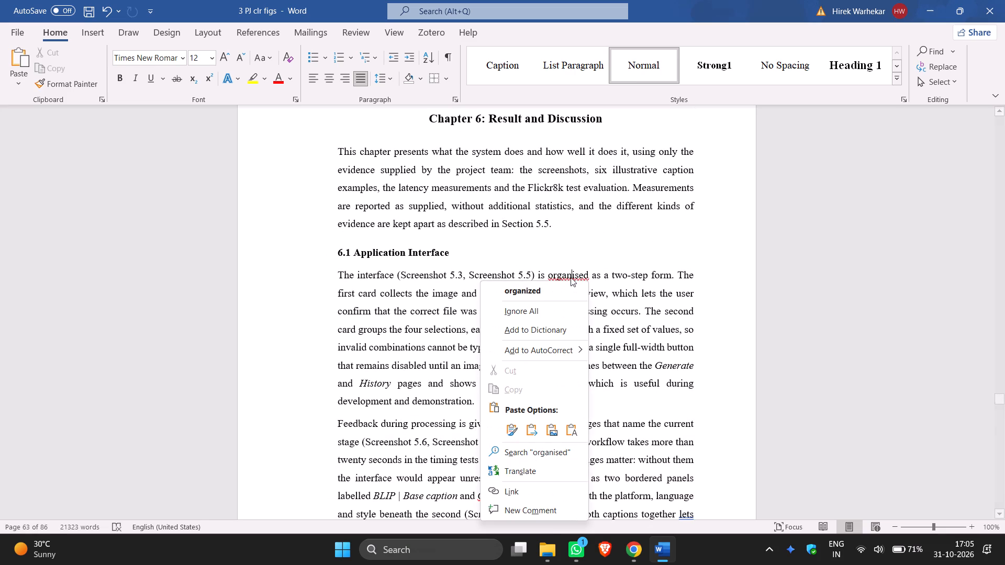
left_click(553, 286)
Correct "customised" to "customized" in the Table 6.1 caption and to "Customized" in the table's caption (Groq) column heading.
scroll(757, 232, "down", 1)
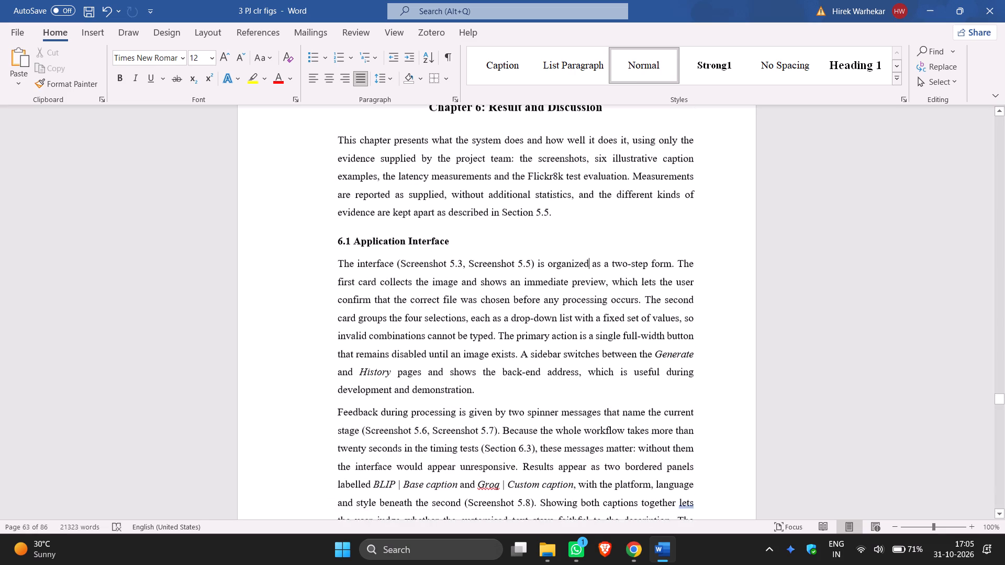
scroll(757, 232, "down", 4)
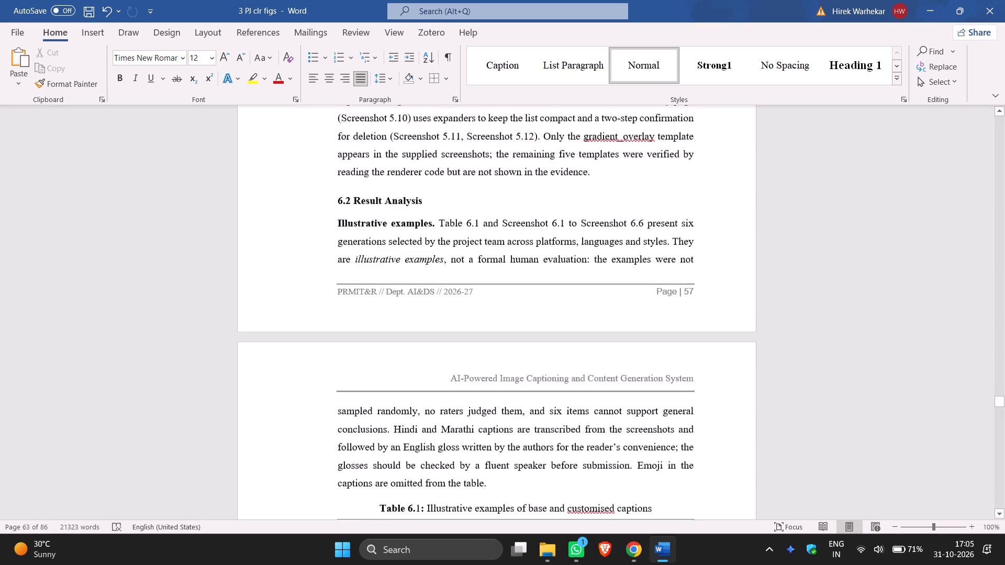
scroll(757, 232, "down", 3)
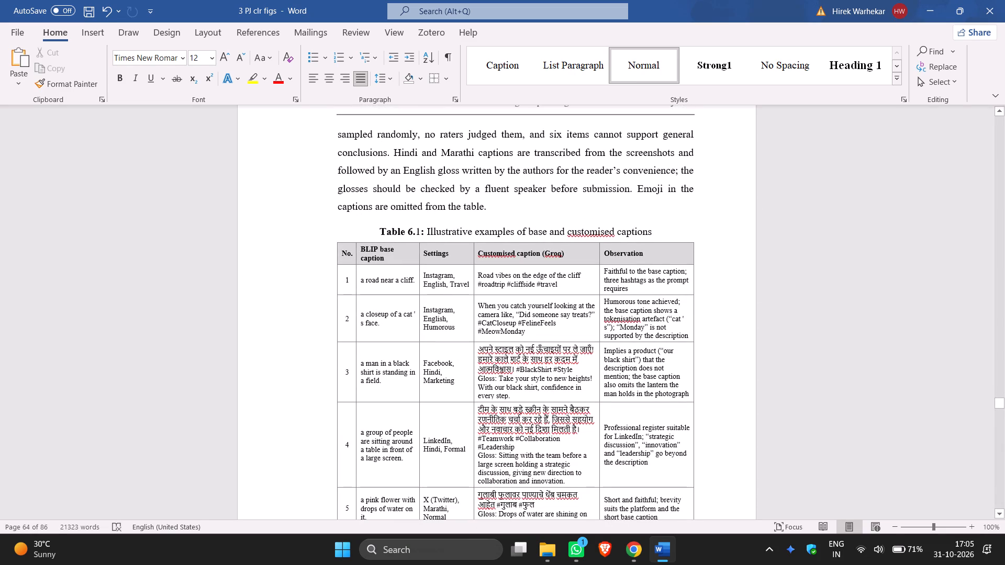
right_click(585, 230)
left_click(580, 240)
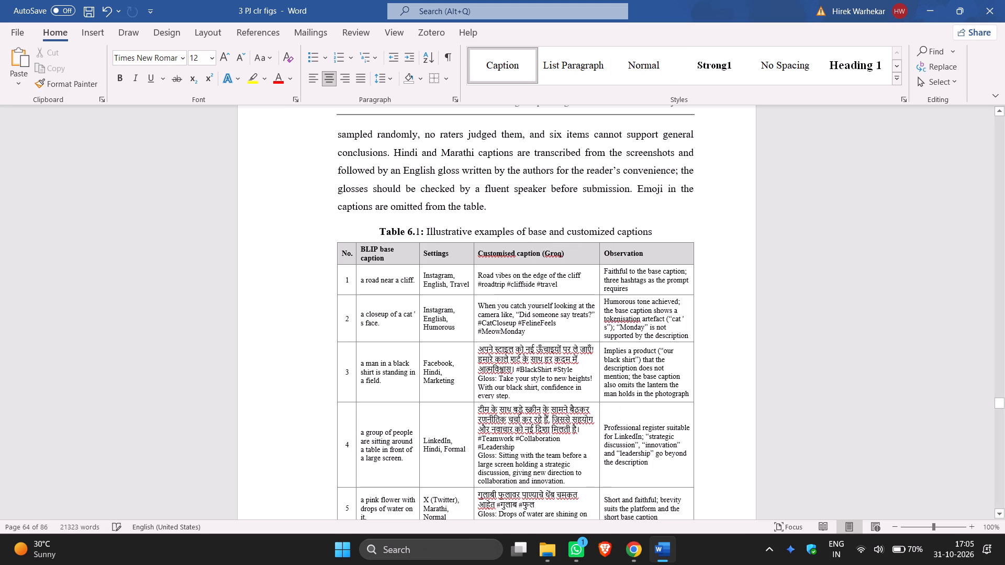
right_click(500, 254)
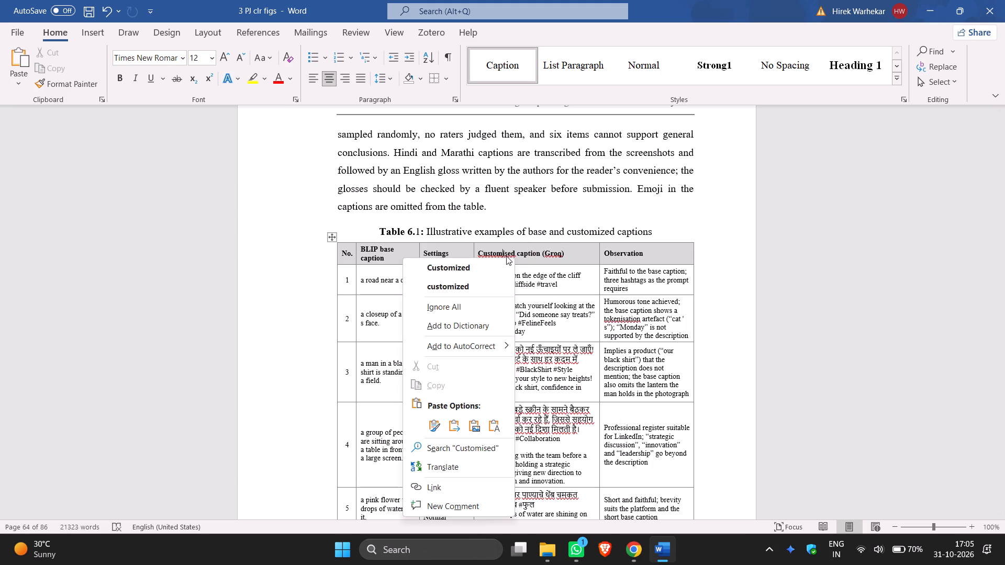
left_click(484, 264)
Look through the rest of Table 6.1 and Screenshots 6.1 to 6.6 for flagged text, down to the Reading the examples paragraph.
scroll(874, 229, "down", 3)
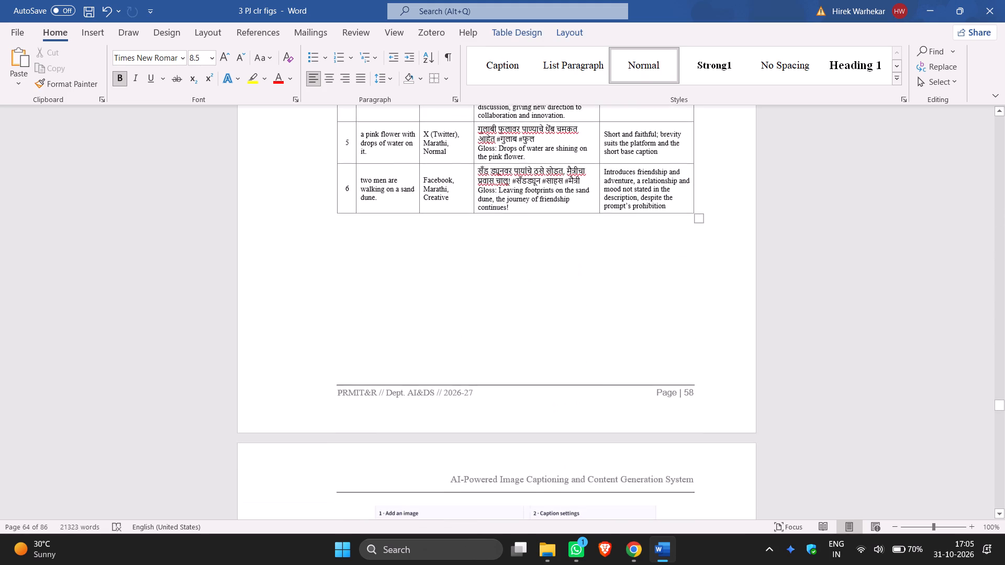
scroll(875, 228, "down", 4)
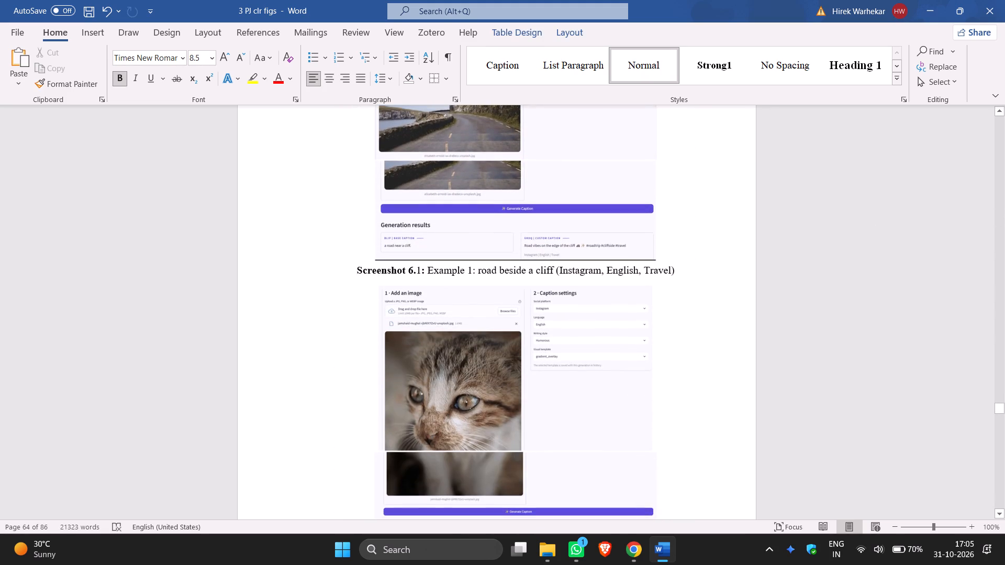
scroll(875, 228, "down", 10)
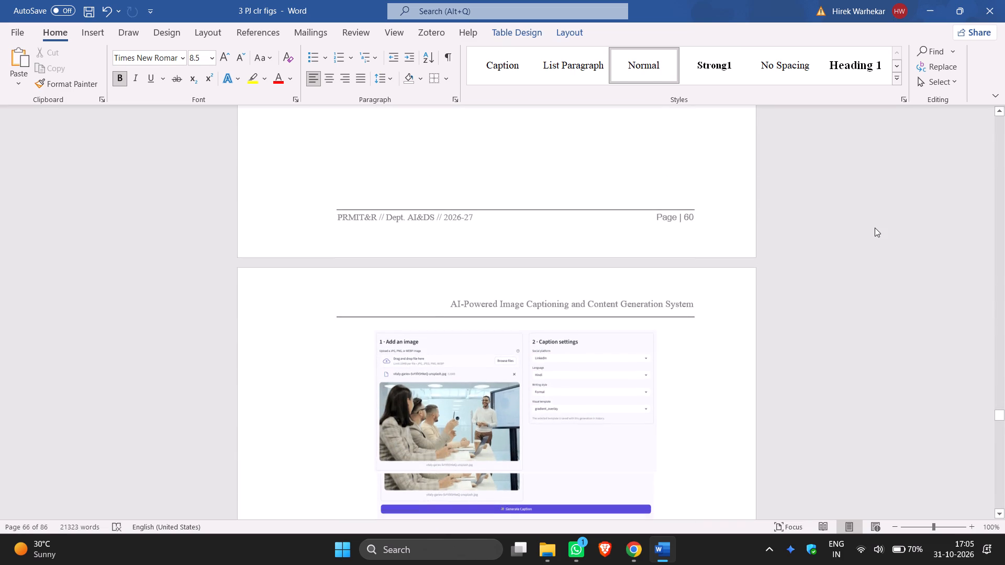
scroll(875, 228, "down", 2)
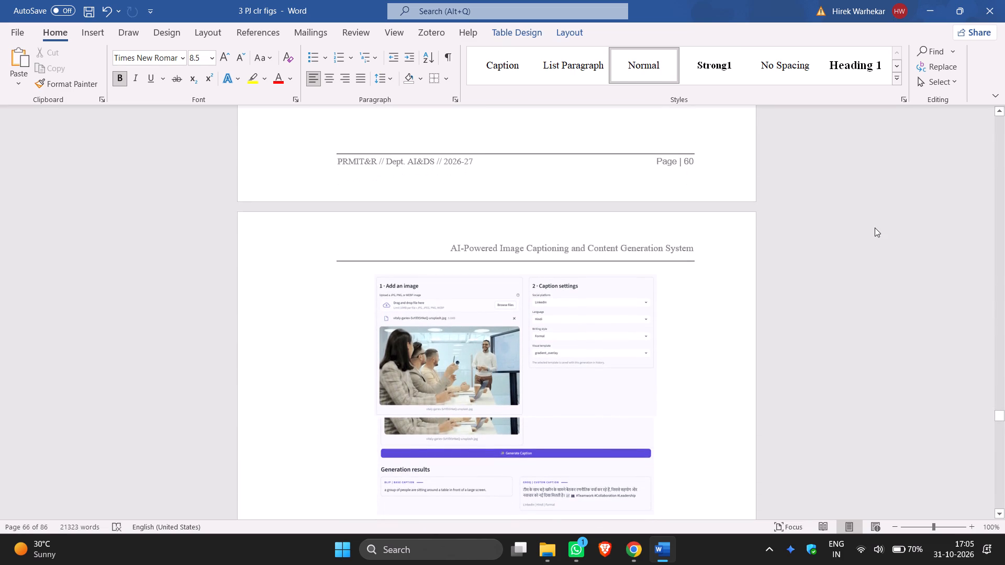
scroll(875, 228, "up", 4)
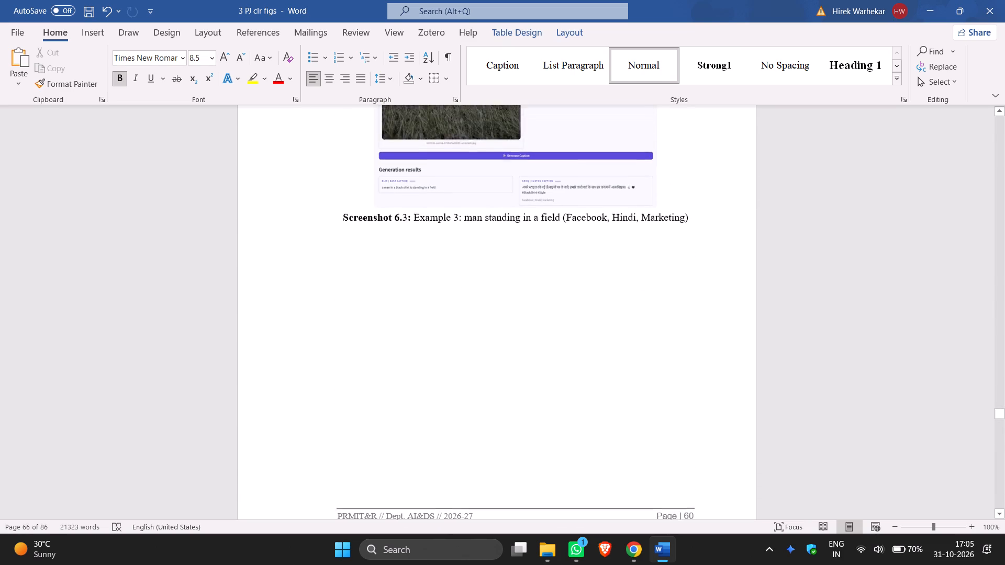
scroll(875, 228, "up", 4)
scroll(875, 228, "down", 1)
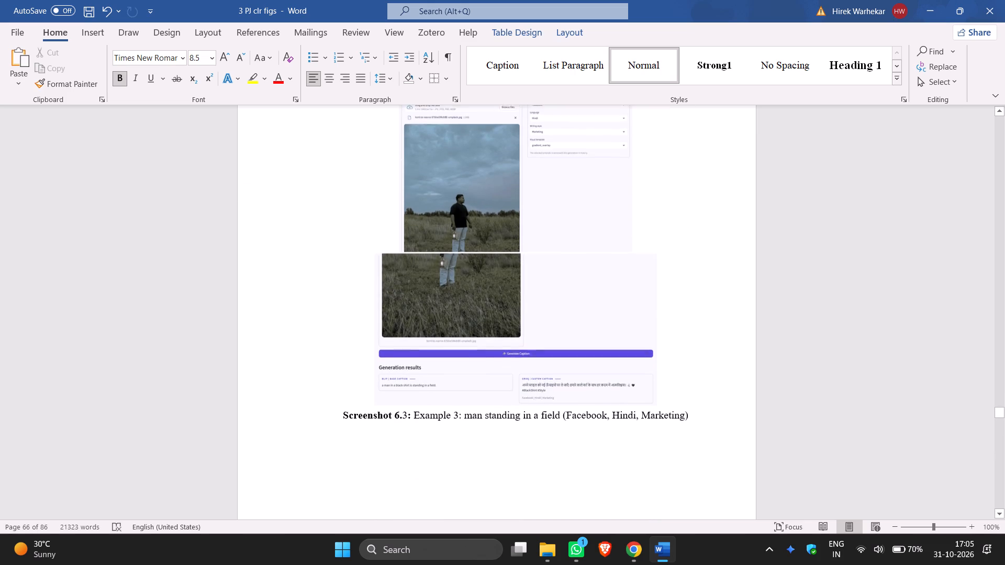
scroll(875, 228, "down", 6)
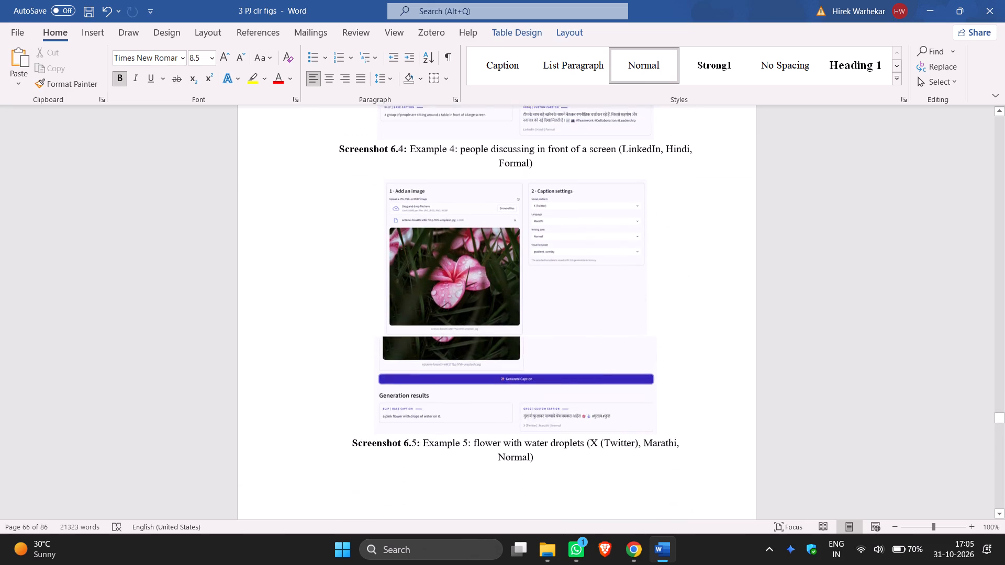
scroll(875, 228, "down", 6)
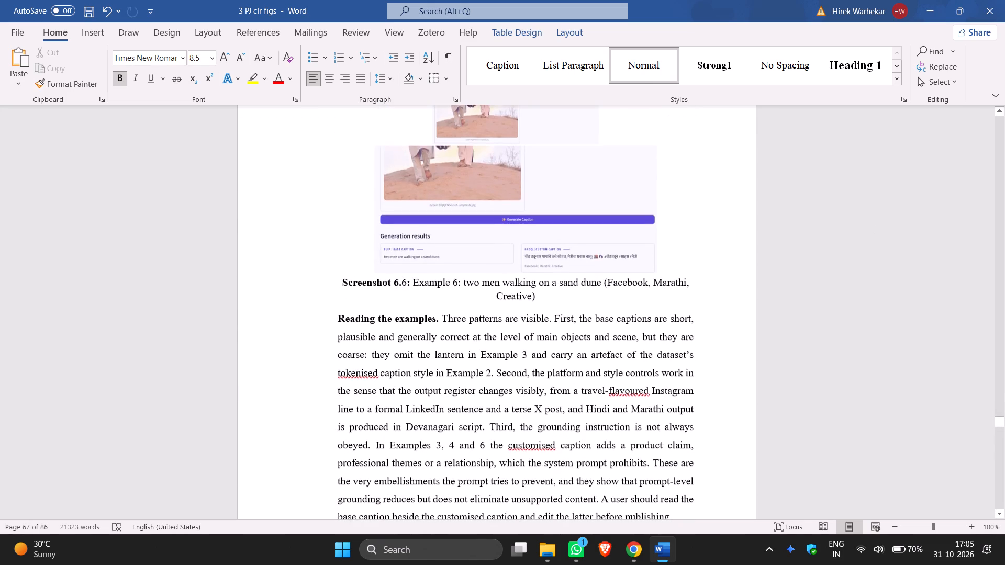
In the Reading the examples paragraph, correct the flagged words to "flavored" and "tokenized", and both occurrences of "customised" to "customized".
scroll(875, 228, "down", 2)
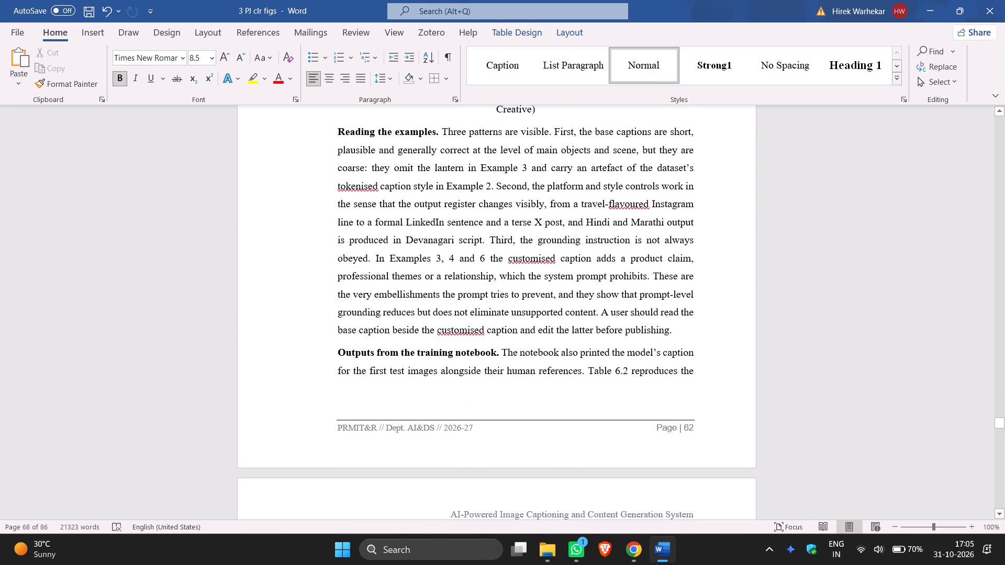
right_click(531, 253)
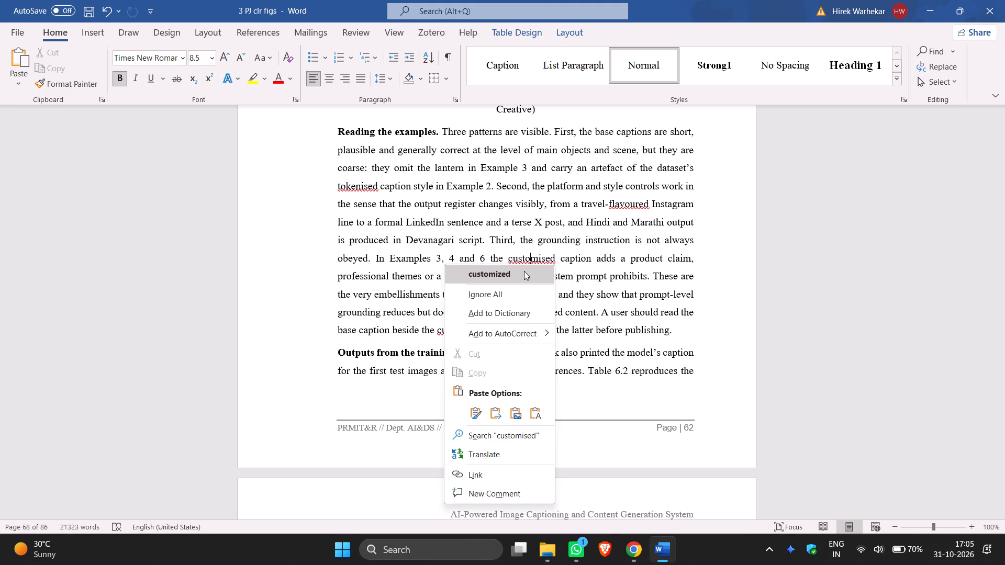
left_click(524, 271)
right_click(631, 203)
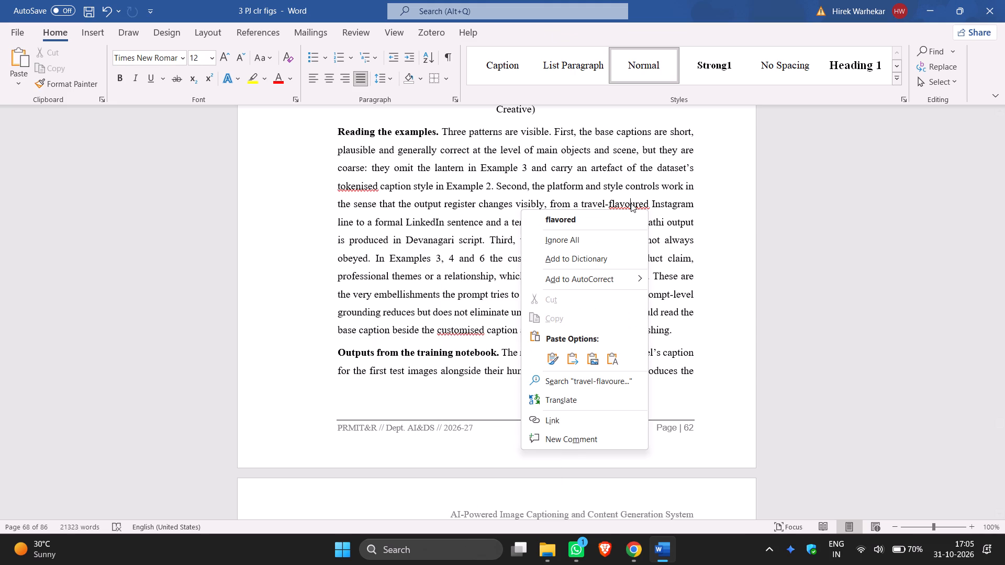
left_click(600, 218)
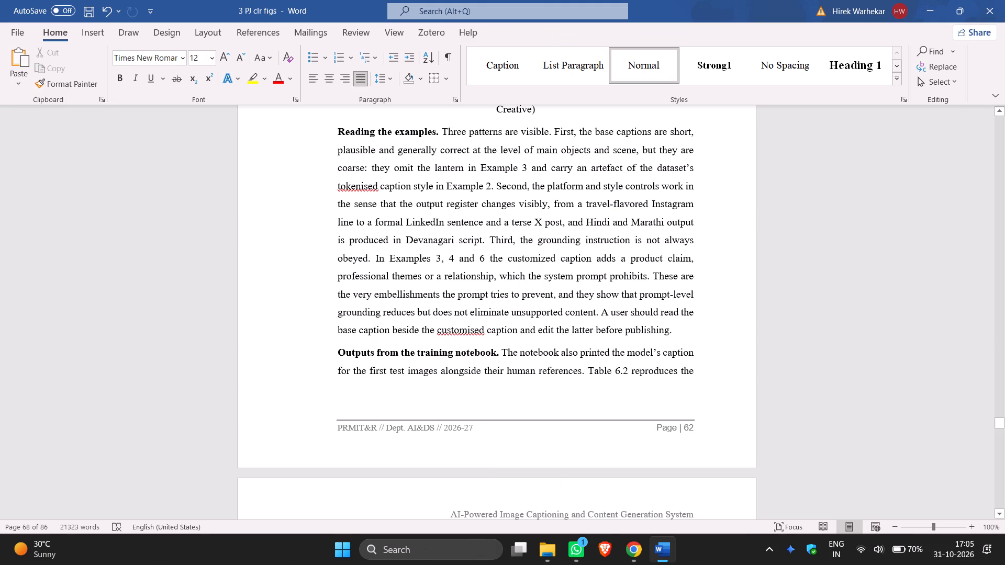
right_click(362, 187)
left_click(360, 202)
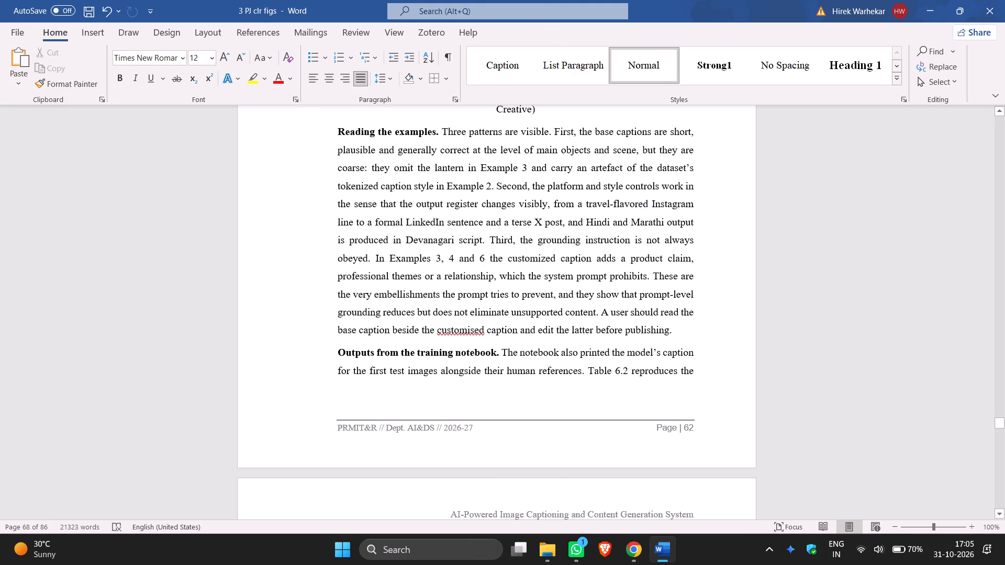
right_click(471, 333)
left_click(435, 94)
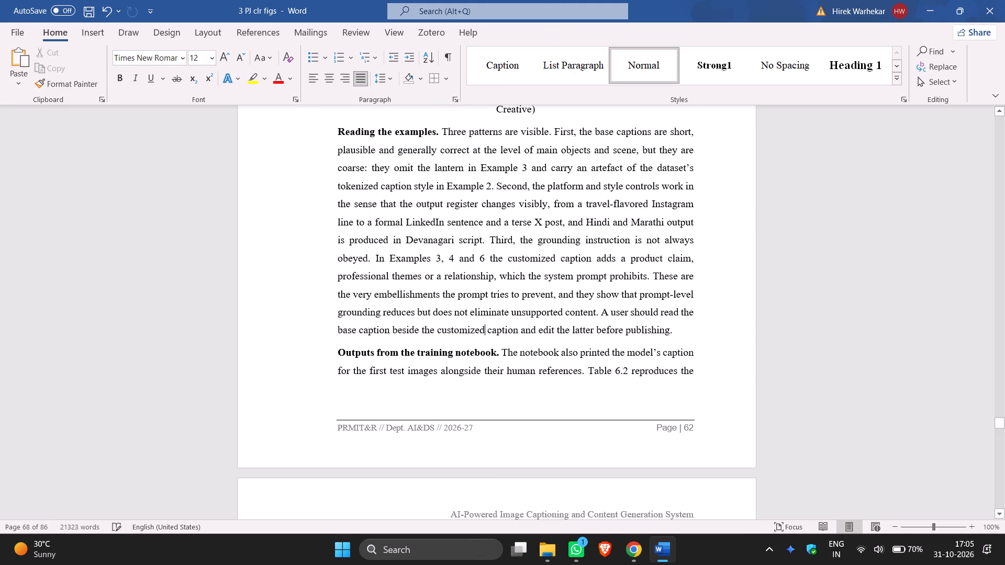
Look through Tables 6.2 and 6.3, Figures 6.1 and 6.2, and the Analysis and Discussion paragraphs of section 6.3 for flagged text.
scroll(551, 243, "down", 2)
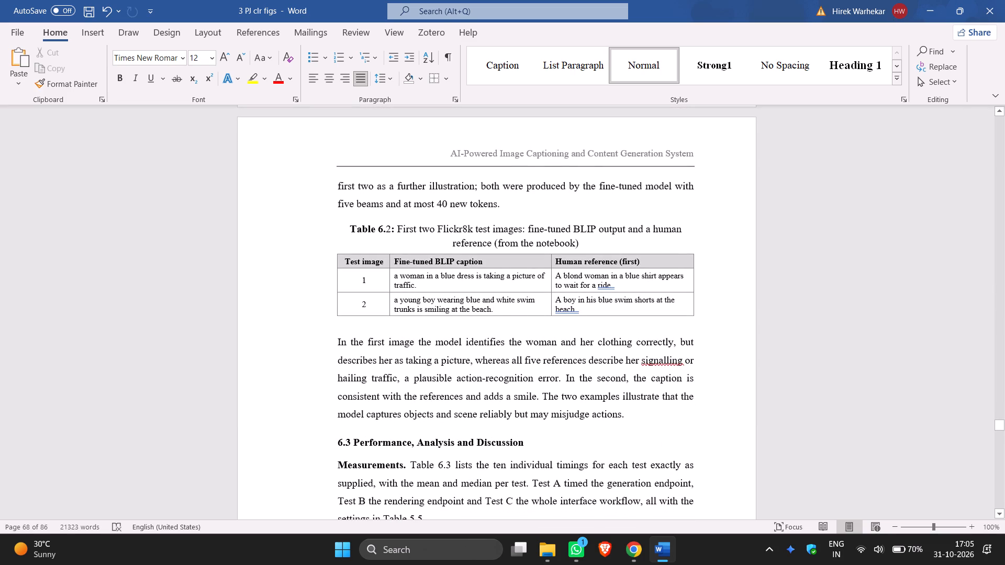
scroll(693, 244, "down", 1)
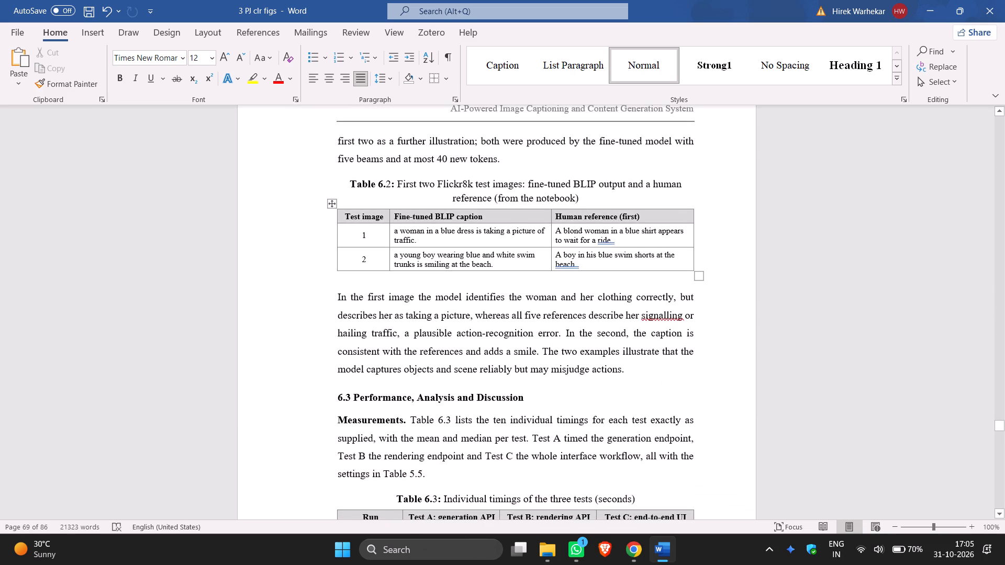
scroll(693, 243, "down", 3)
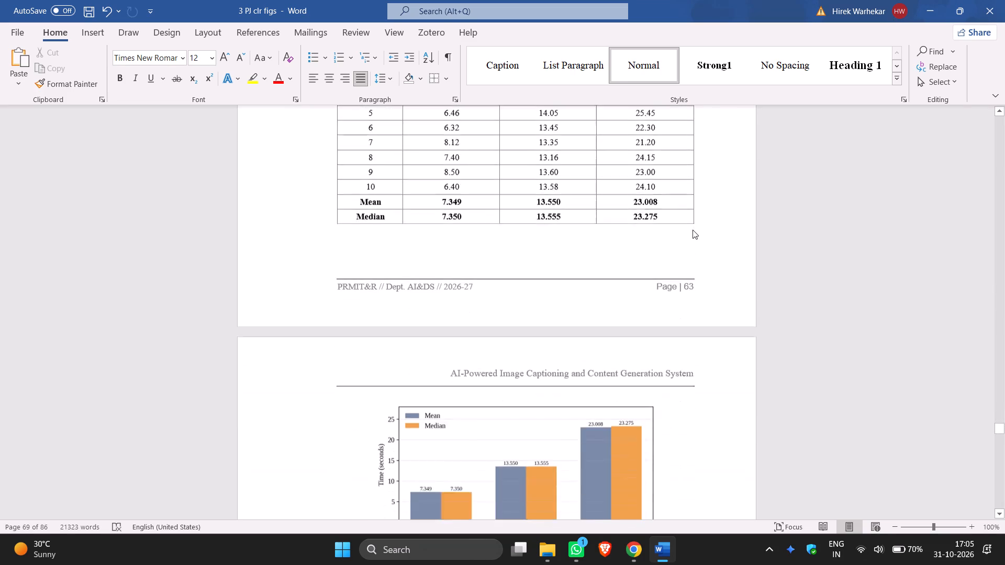
scroll(693, 230, "down", 3)
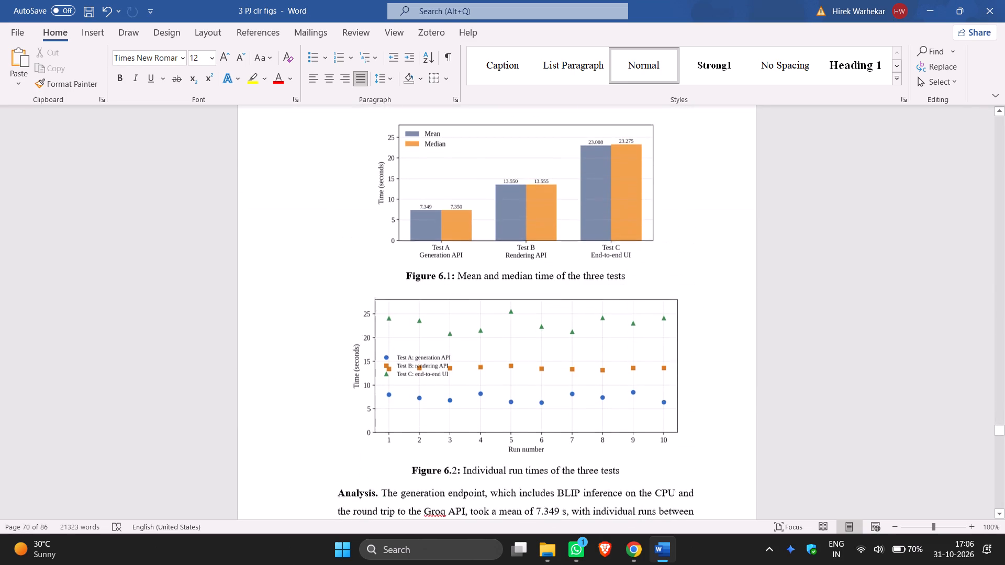
scroll(693, 229, "down", 2)
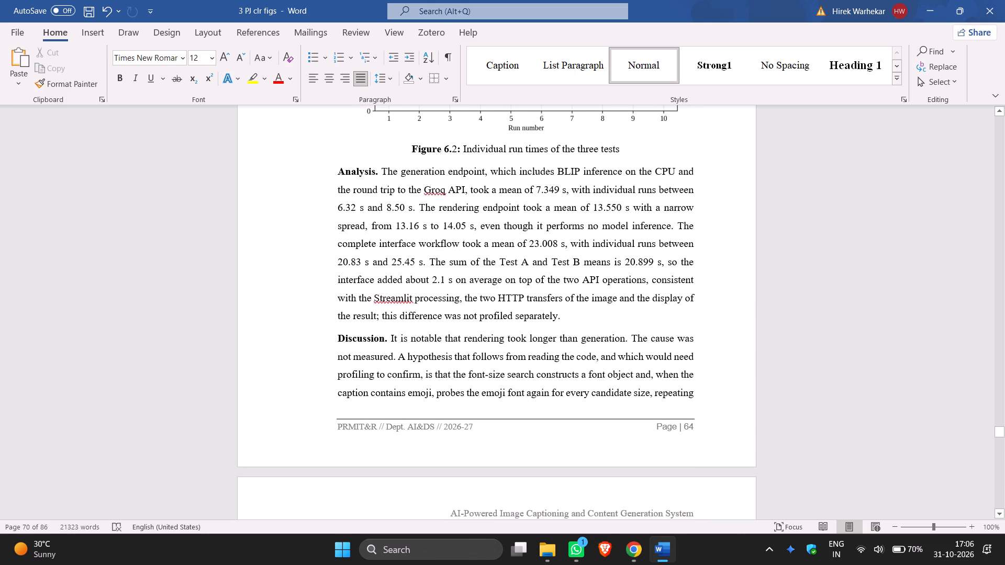
Correct "generalised" to "generalized" in the Limits of these measurements paragraph of section 6.3.
scroll(476, 278, "down", 4)
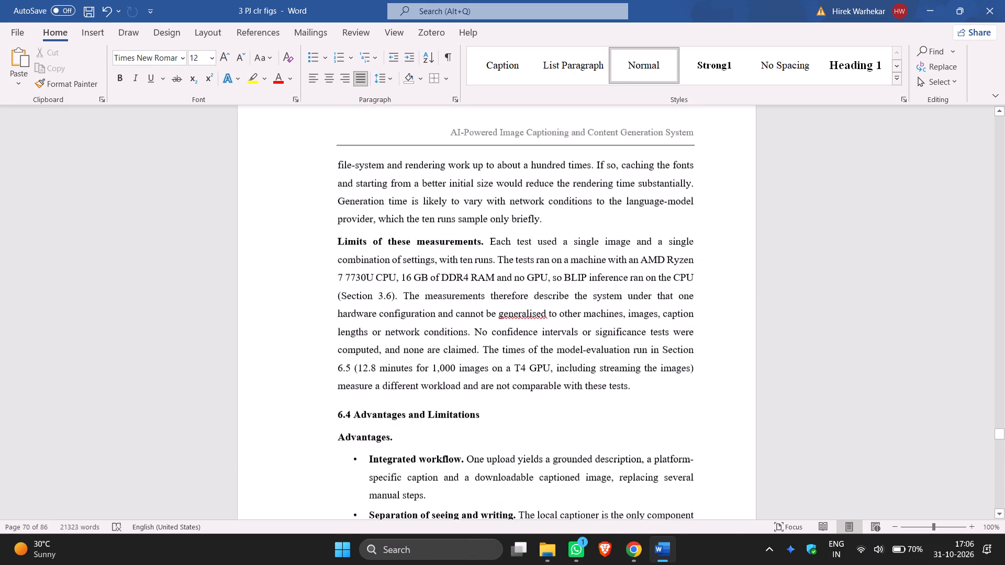
right_click(522, 304)
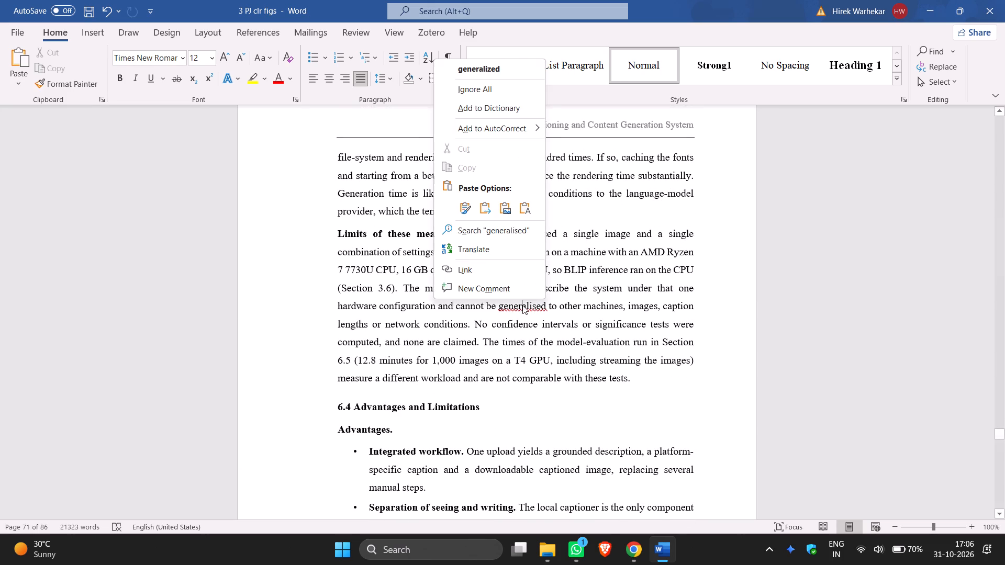
left_click(493, 71)
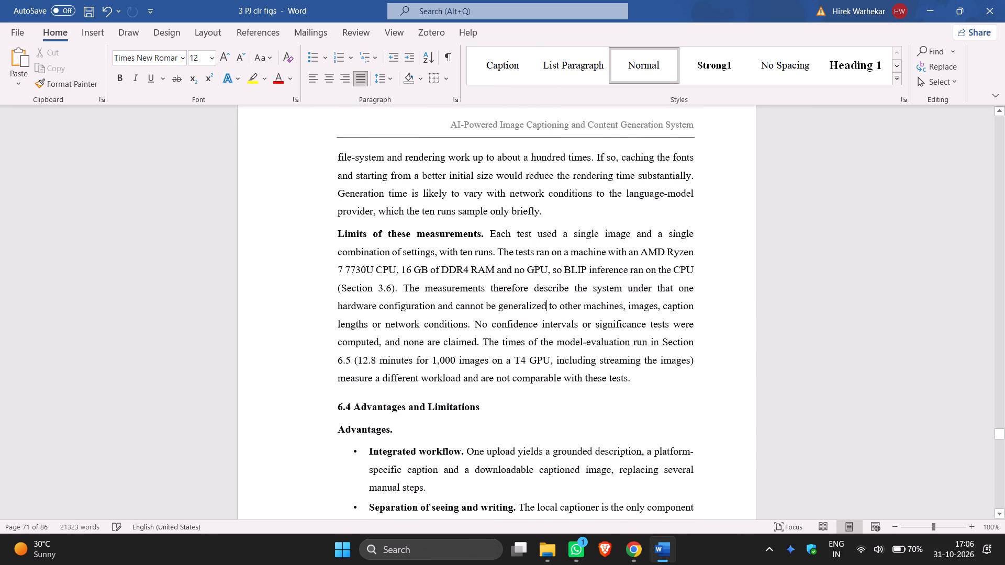
Correct "customised" to "customized" in the Unsupported content bullet under Limitations in section 6.4.
scroll(565, 308, "down", 3)
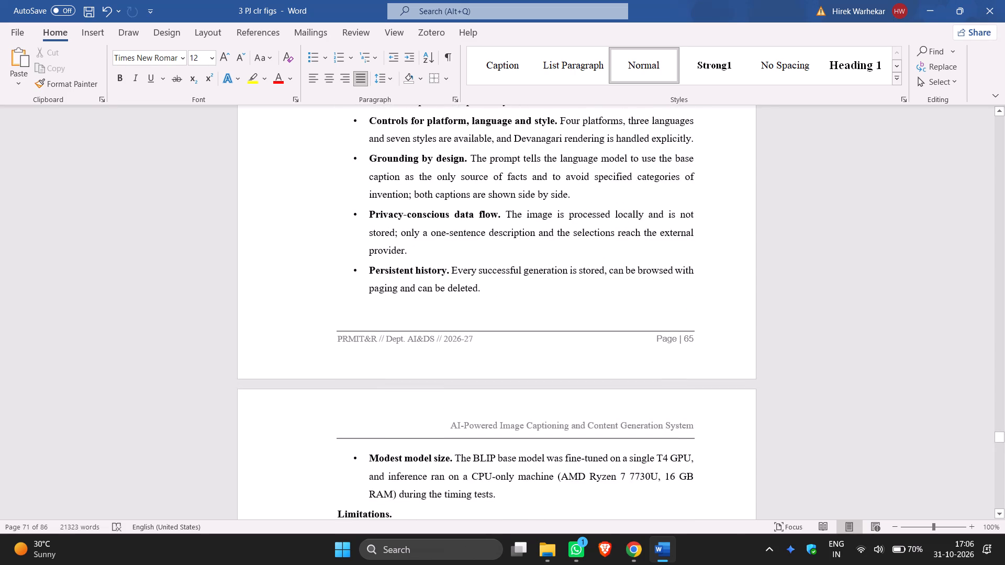
scroll(582, 293, "down", 2)
right_click(520, 250)
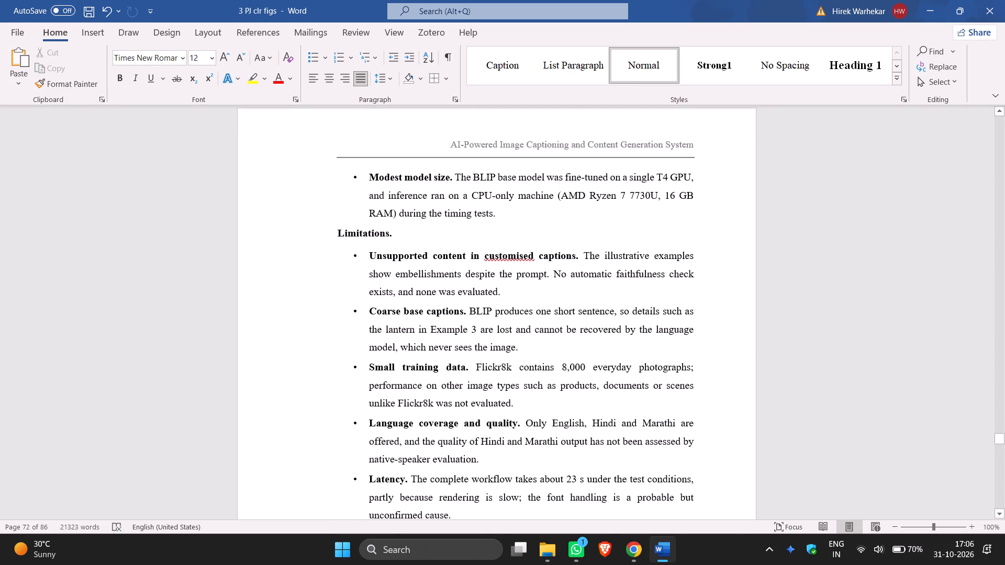
left_click(500, 266)
Correct "customised" to "customized" in the first limitation row of Table 6.4.
scroll(543, 259, "down", 2)
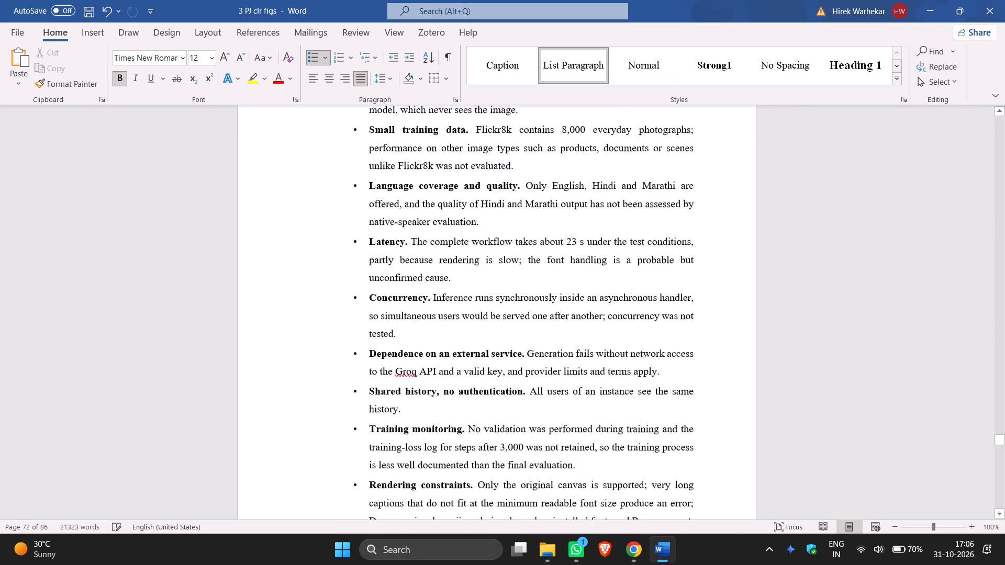
scroll(542, 259, "down", 4)
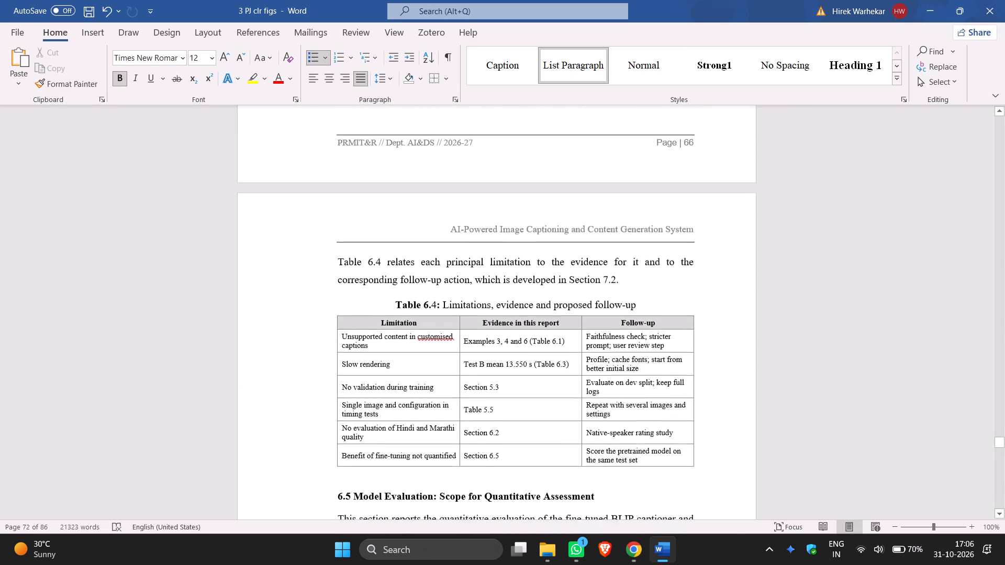
scroll(543, 256, "down", 1)
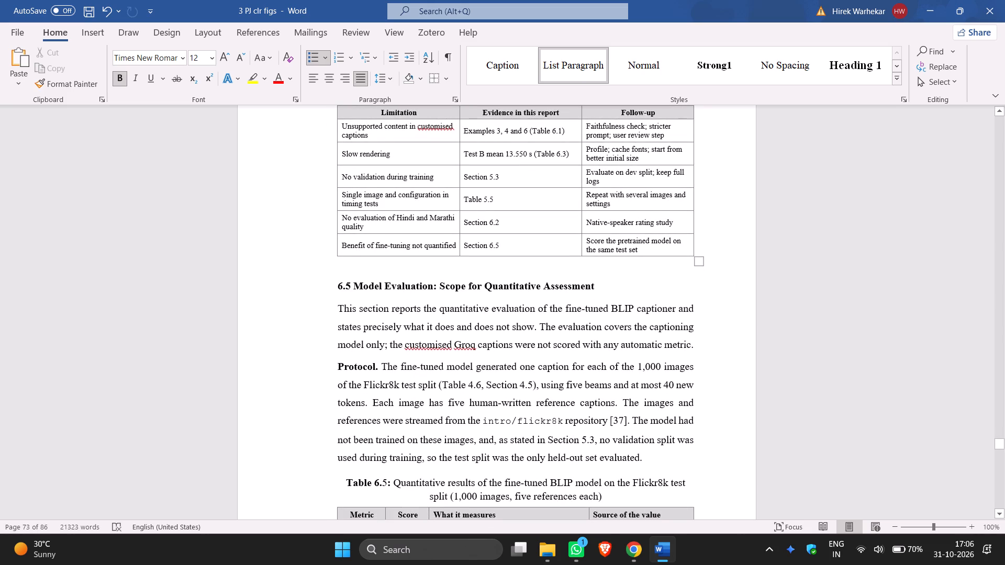
right_click(443, 129)
left_click(438, 140)
Correct "customised" to "customized" in the introductory paragraph of section 6.5 Model Evaluation.
scroll(679, 195, "down", 1)
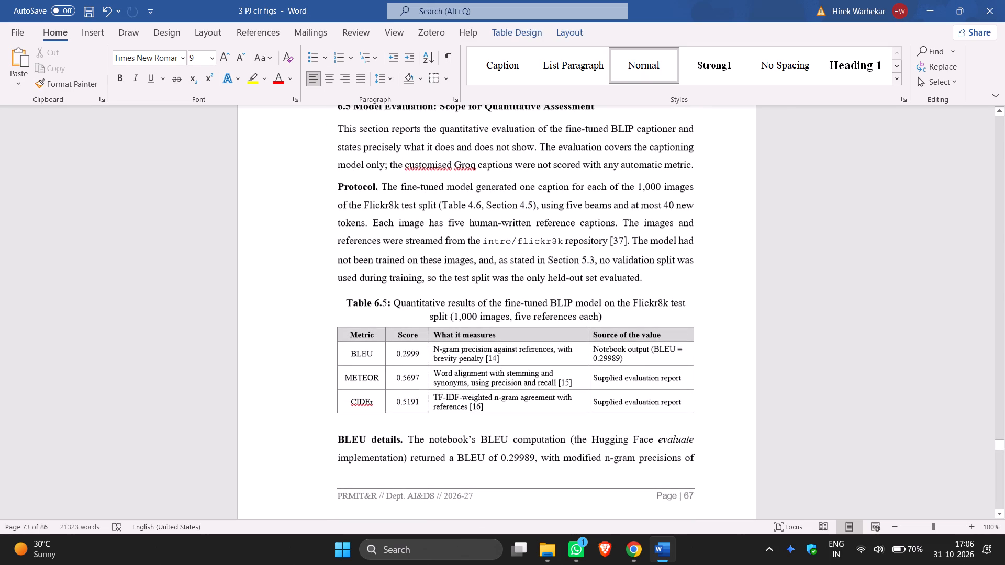
right_click(437, 163)
left_click(429, 176)
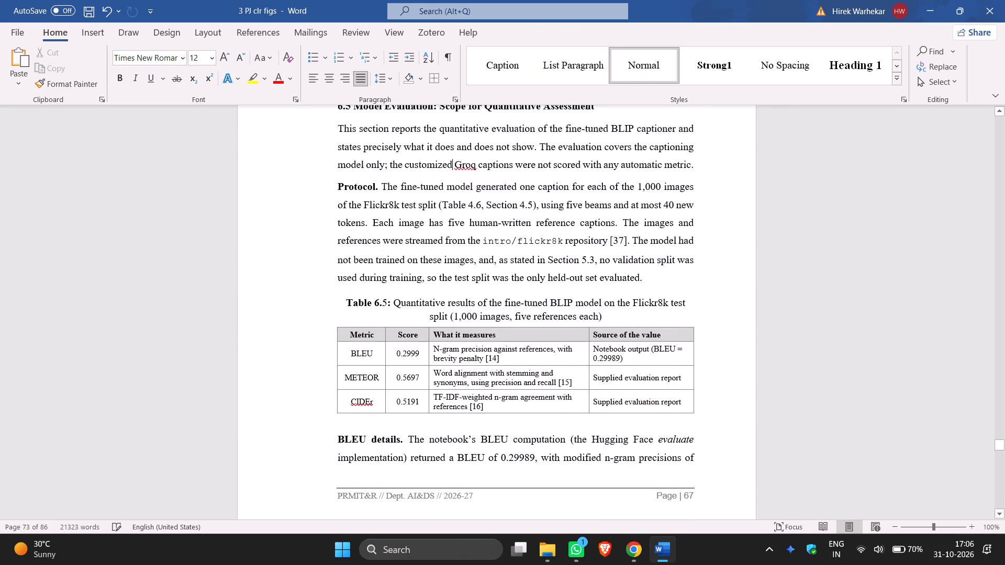
Correct "tokenisation" to "tokenization" in the Limits of the quantitative evidence paragraph of section 6.5.
scroll(671, 199, "down", 4)
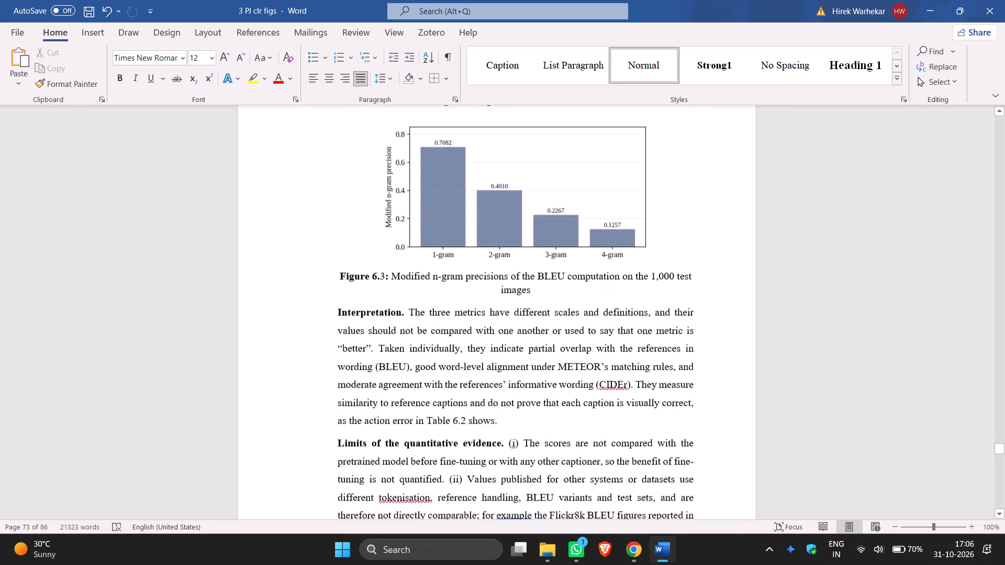
scroll(671, 201, "down", 2)
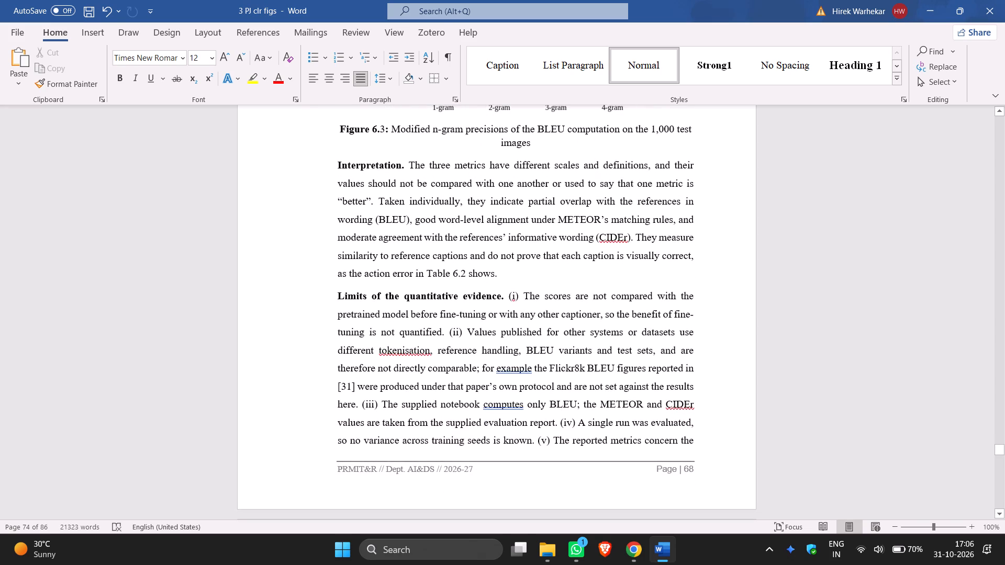
scroll(569, 289, "down", 1)
right_click(523, 310)
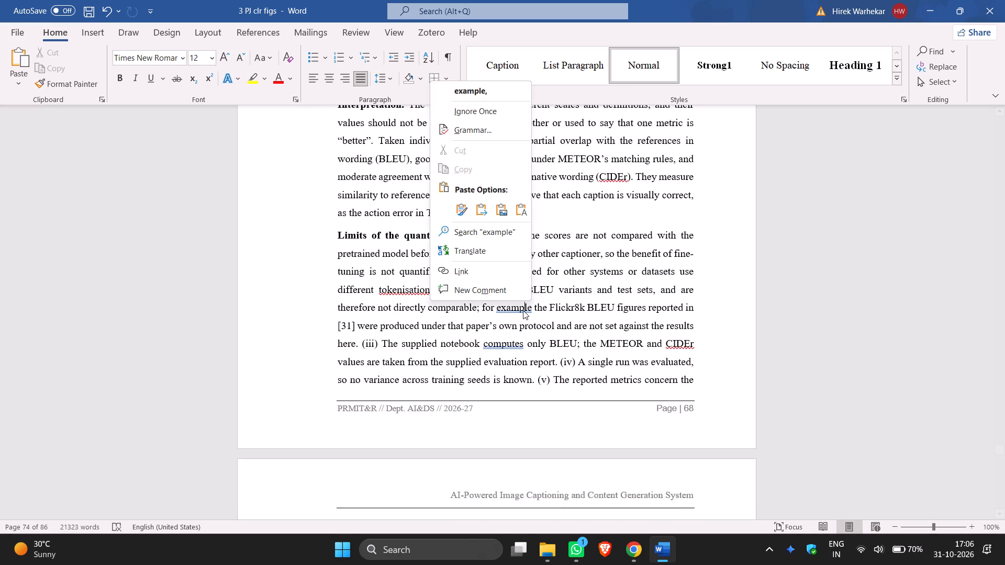
right_click(523, 310)
scroll(644, 298, "down", 1)
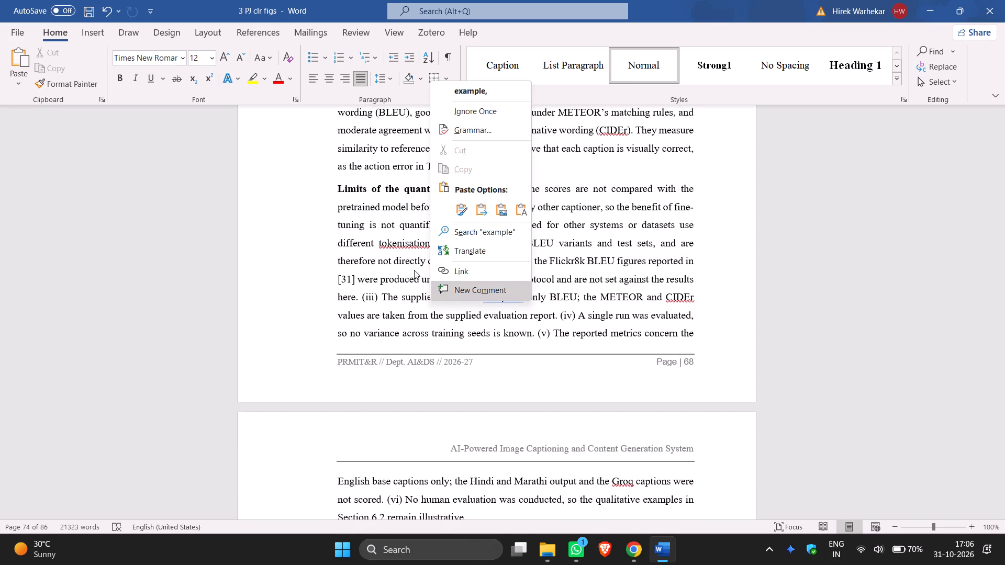
right_click(409, 241)
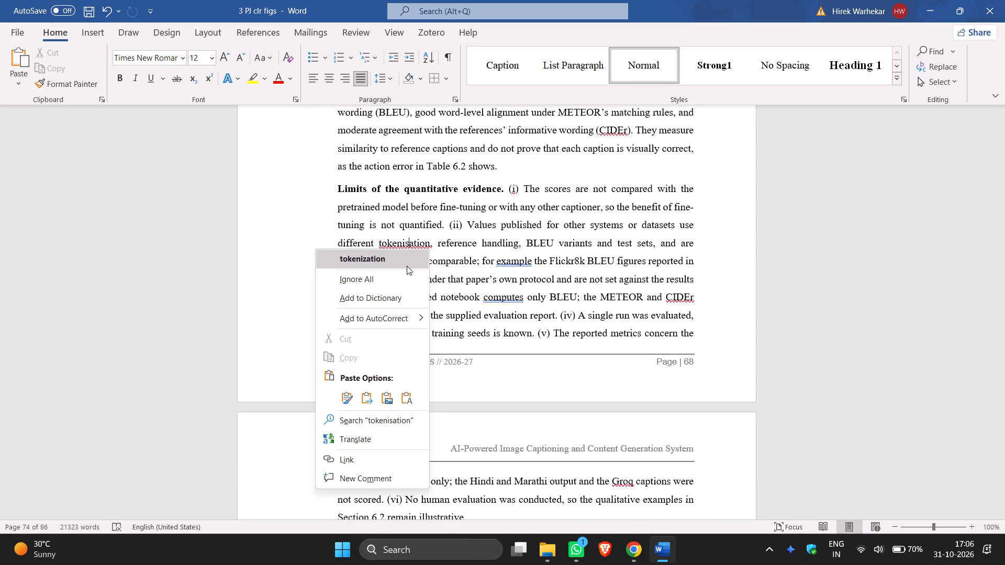
left_click(403, 262)
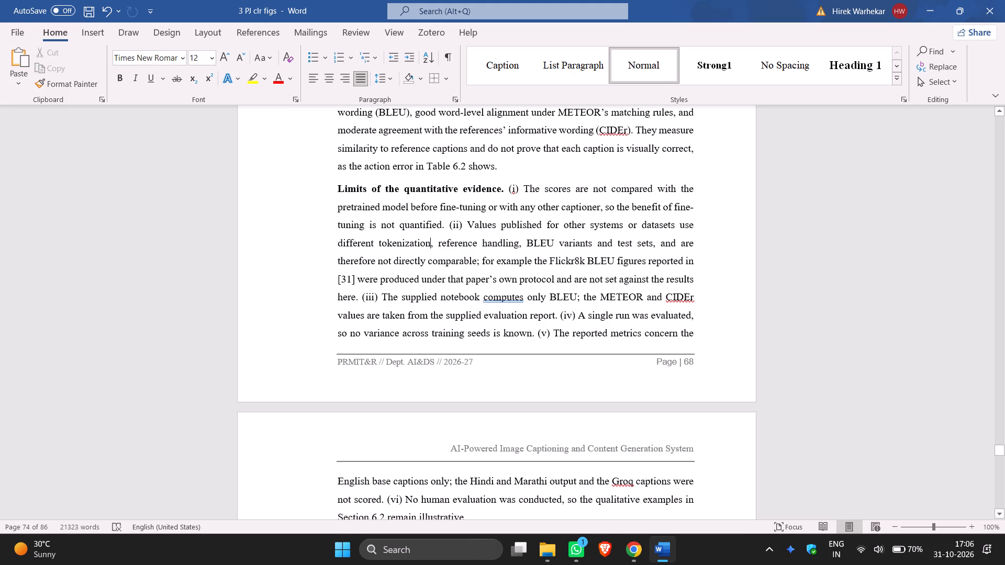
Correct "customised" to "customized" and "behaviour" to its US spelling in the last paragraph of section 7.1 Conclusion.
scroll(610, 294, "down", 2)
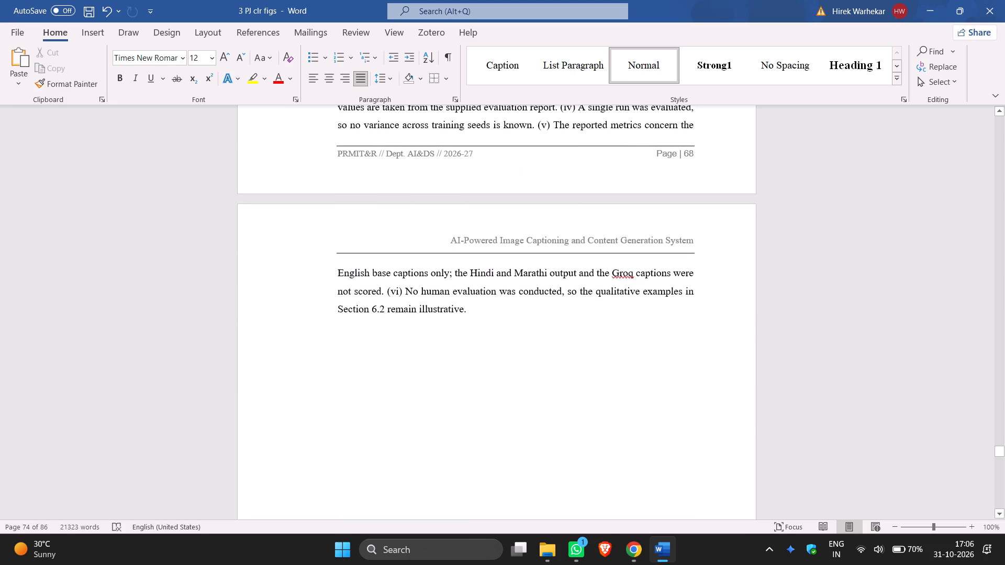
scroll(786, 282, "down", 7)
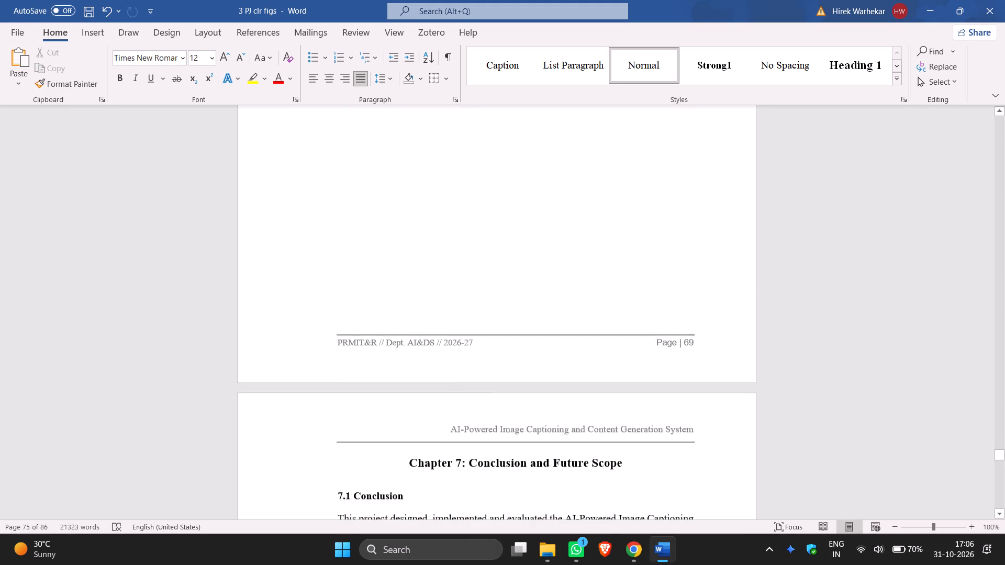
scroll(787, 284, "down", 3)
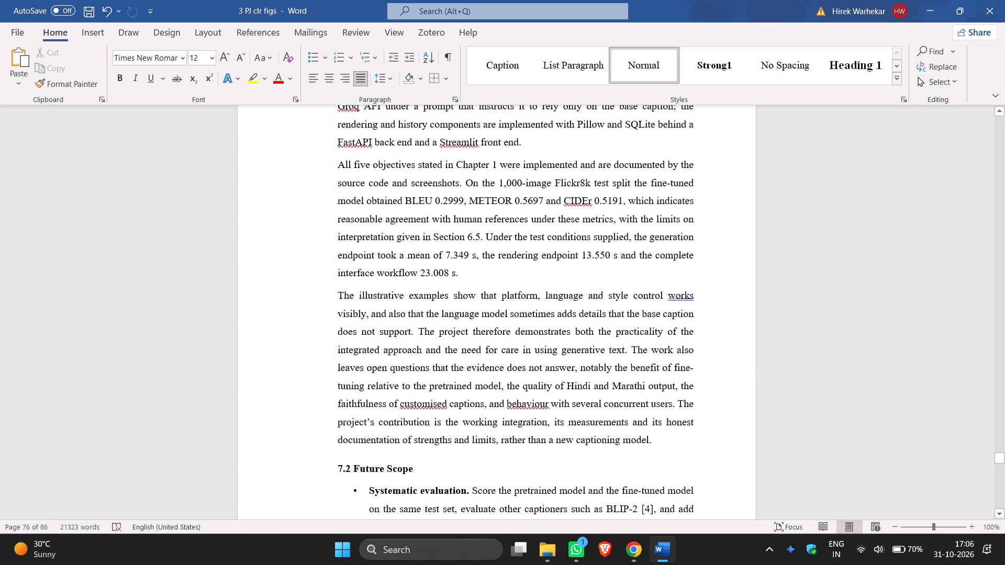
scroll(787, 285, "down", 1)
right_click(429, 187)
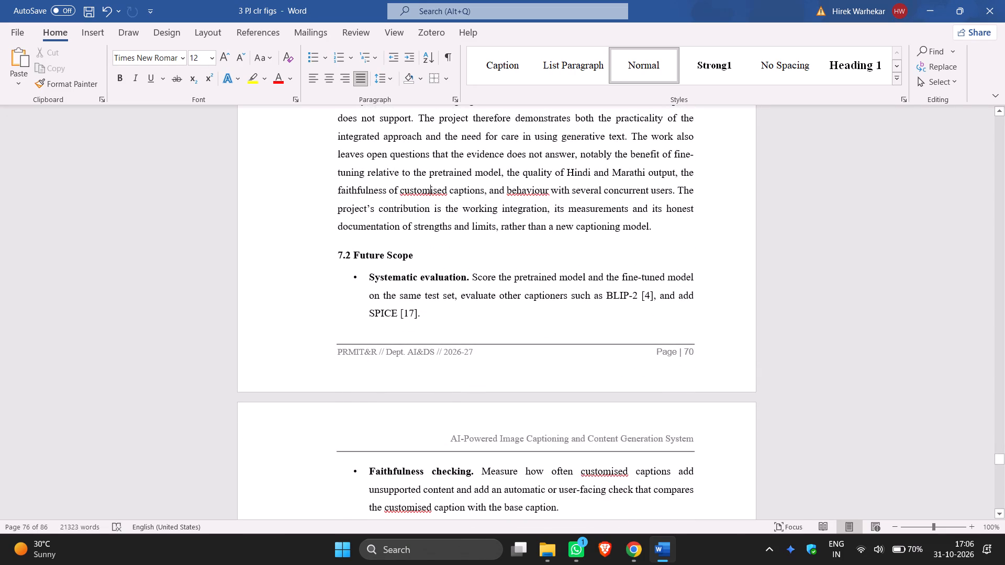
left_click(410, 209)
right_click(531, 190)
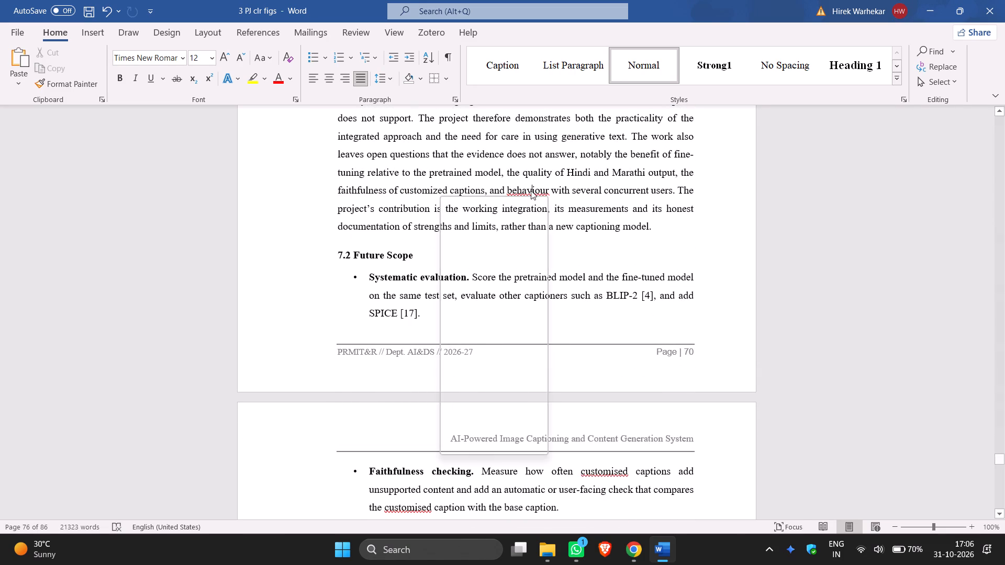
left_click(516, 205)
Correct both occurrences of "customised" to "customized" in the Faithfulness checking bullet of section 7.2 Future Scope.
scroll(783, 219, "down", 2)
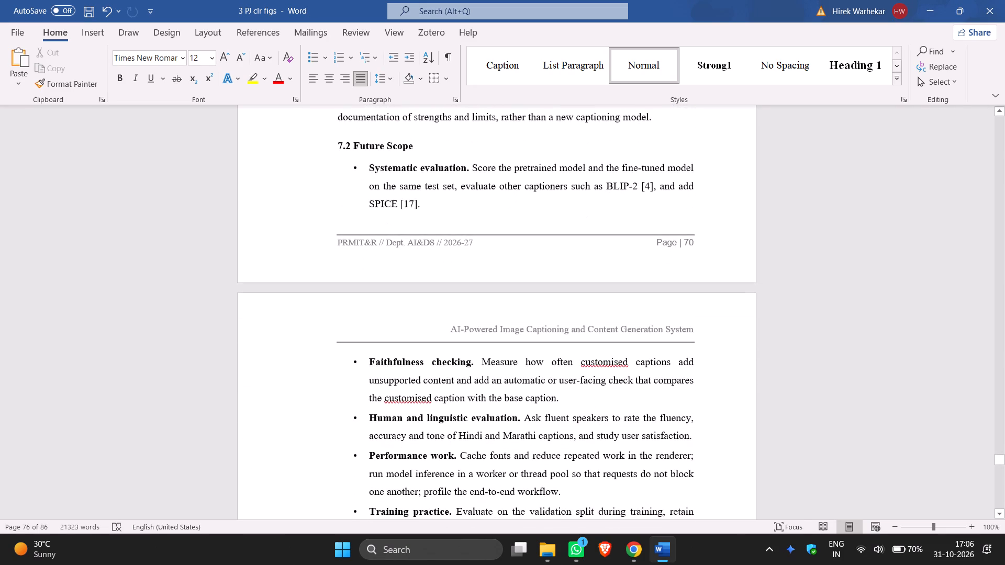
scroll(744, 231, "down", 1)
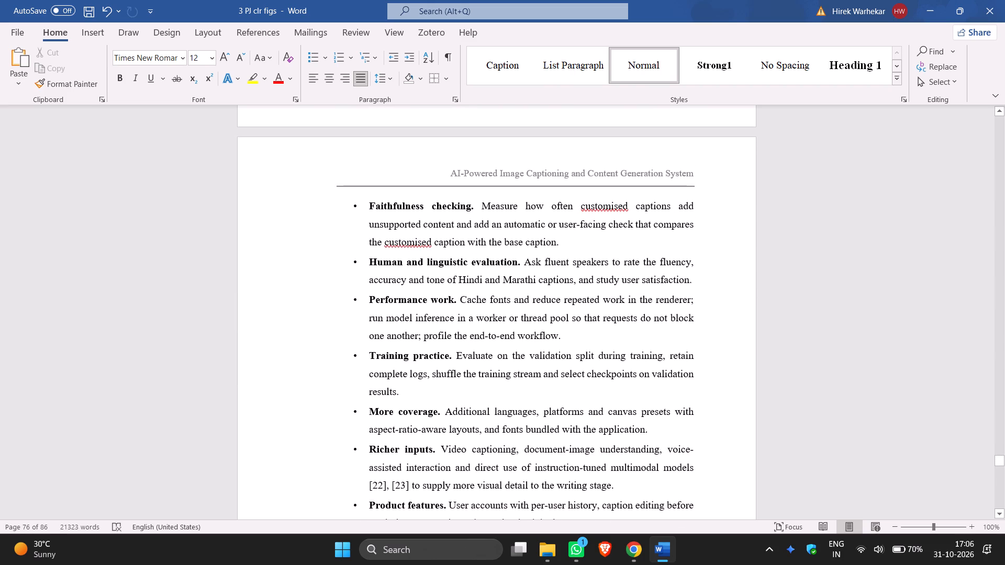
right_click(587, 205)
left_click(567, 221)
right_click(408, 242)
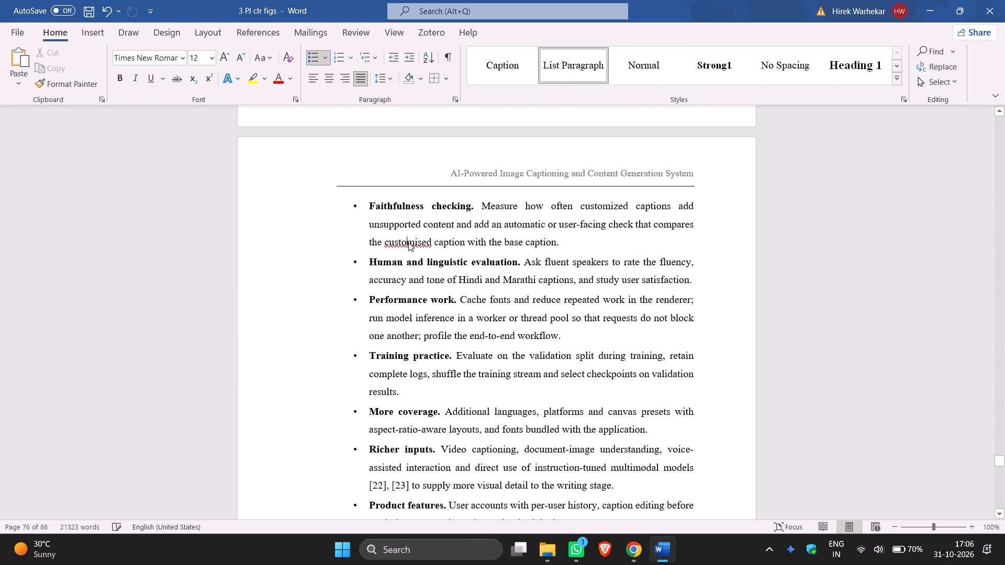
left_click(401, 253)
Merge the adjacent citations [22], [23] into [22, 23] in the Richer inputs bullet of section 7.2.
scroll(669, 268, "down", 1)
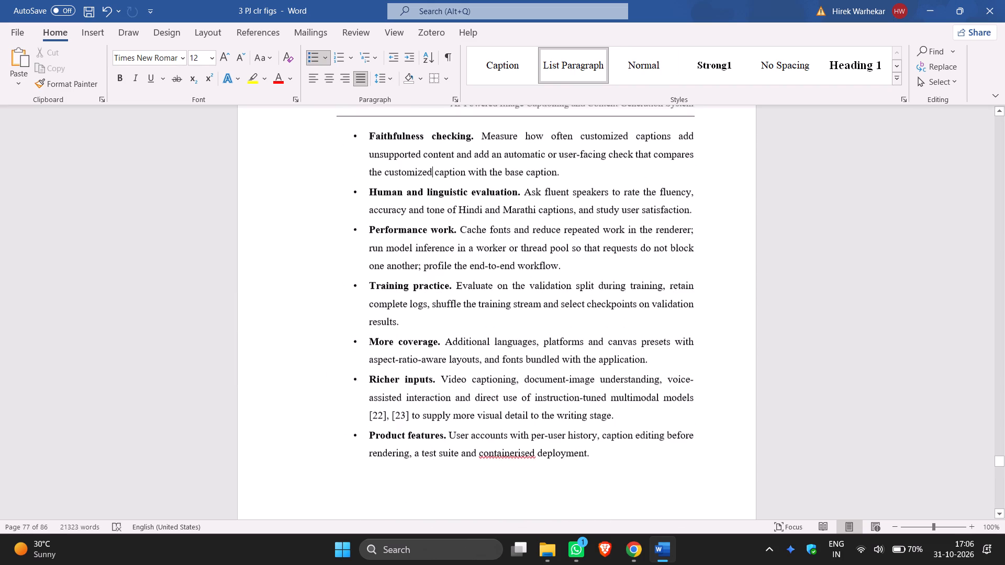
scroll(669, 268, "down", 1)
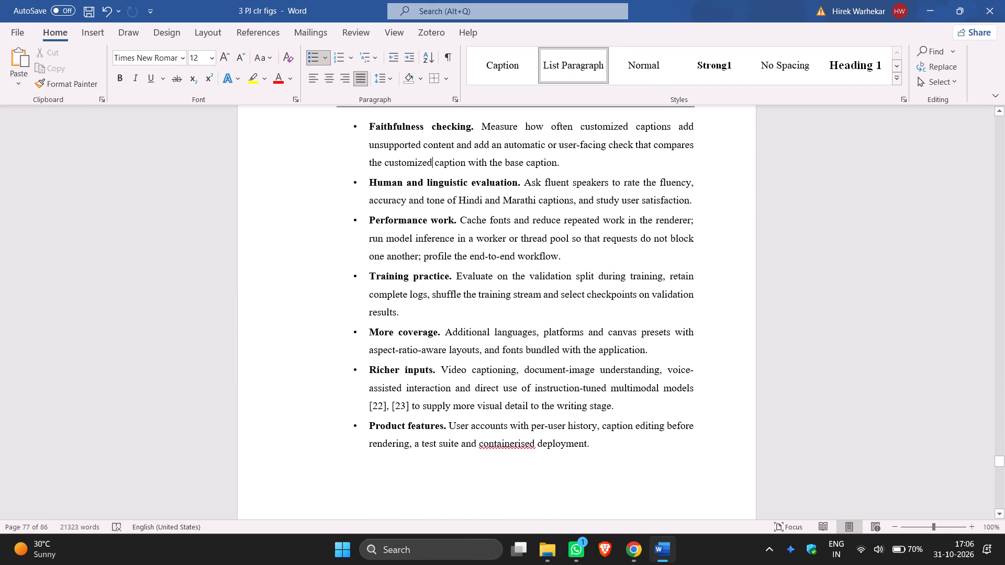
left_click(395, 402)
key("BackSpace")
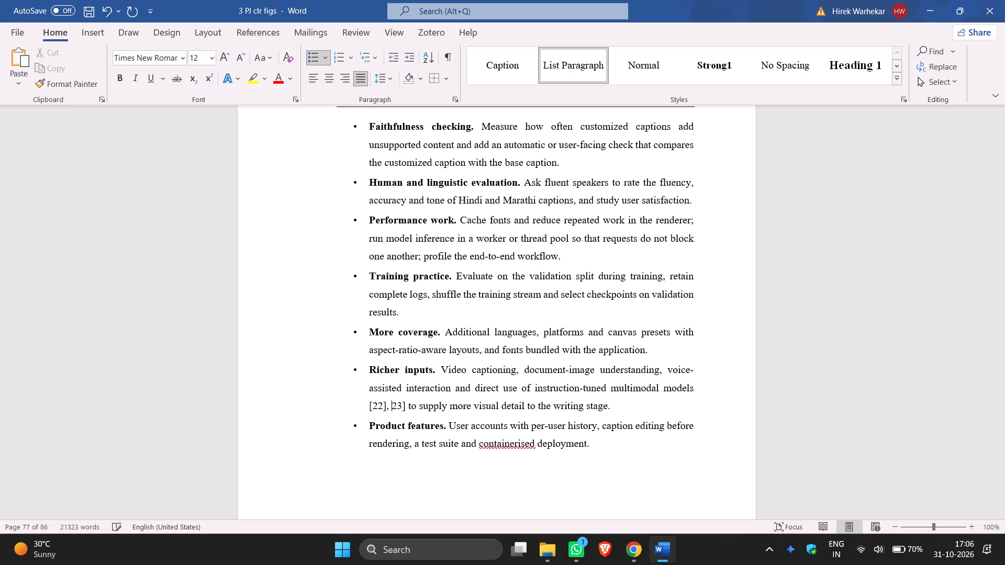
key("Left")
key("Left")
key("BackSpace")
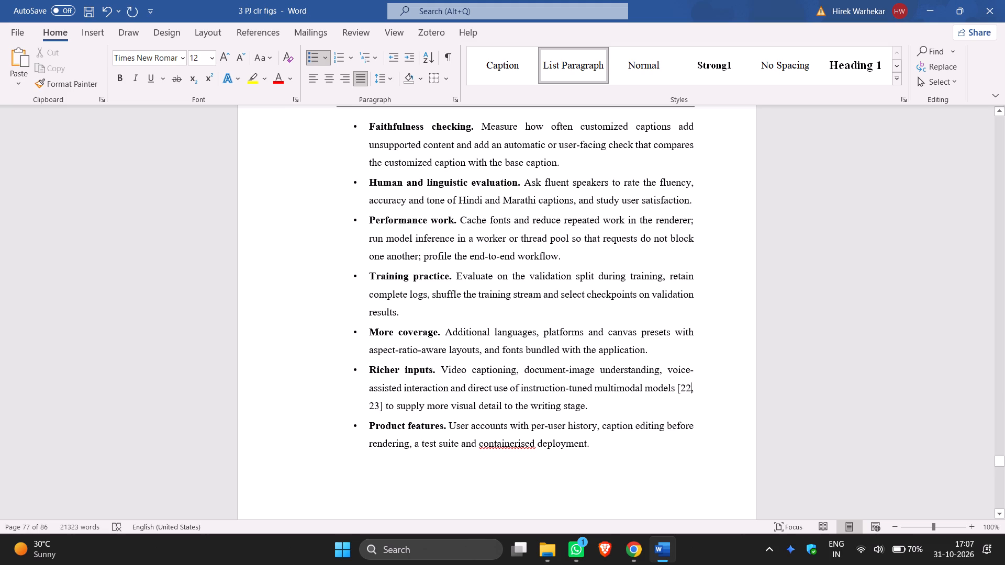
Correct "containerised" to "containerized" in the Product features bullet of section 7.2.
right_click(494, 446)
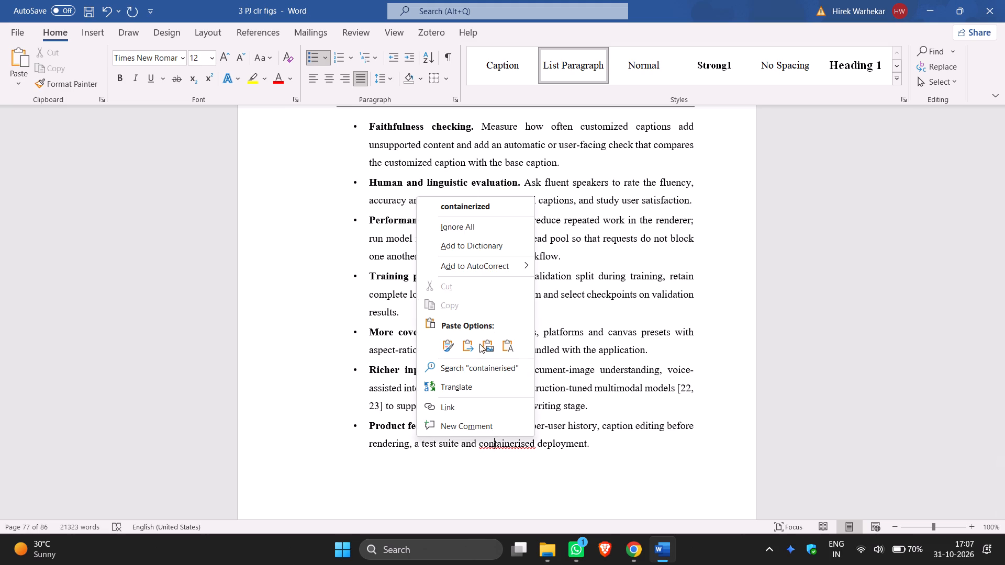
left_click(474, 201)
Review the References list after Chapter 7 for remaining flagged text.
scroll(834, 319, "down", 3)
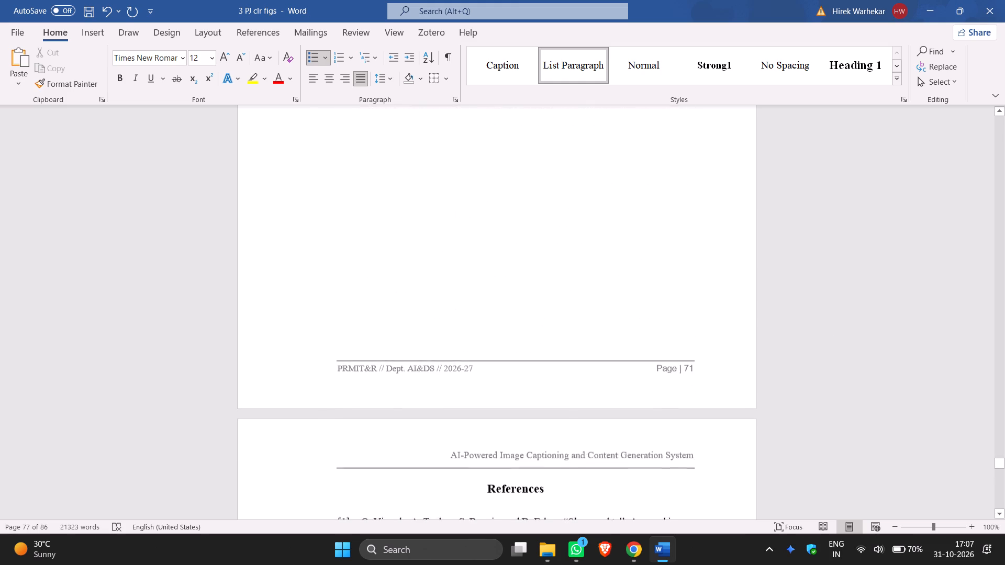
scroll(834, 326, "down", 2)
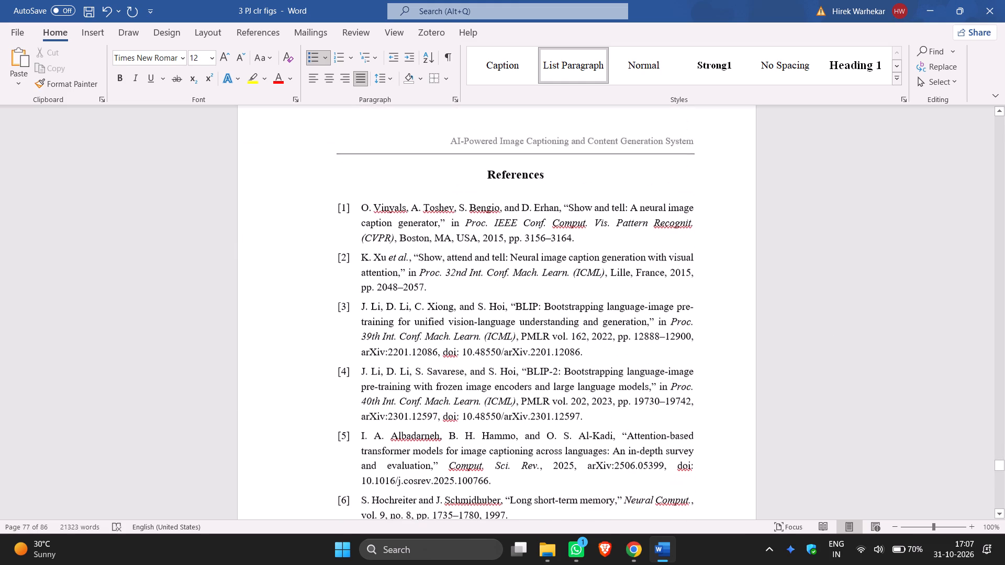
scroll(833, 324, "down", 3)
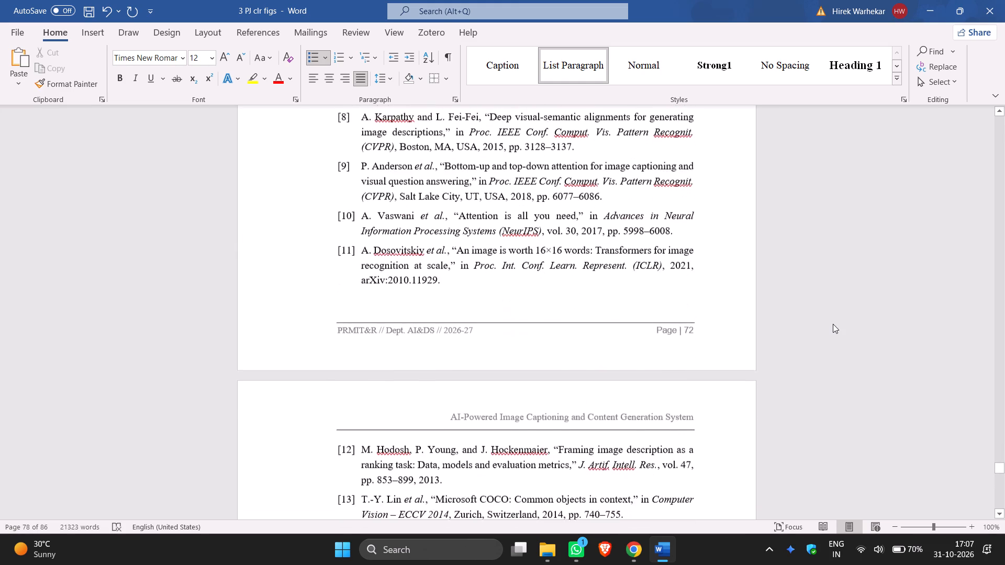
scroll(832, 324, "down", 9)
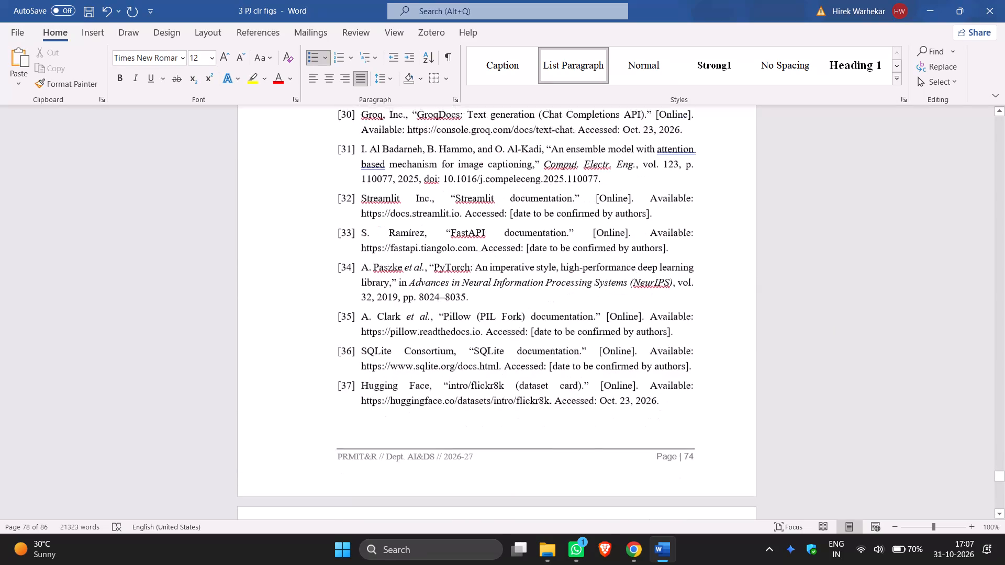
scroll(832, 324, "down", 7)
Examine Appendix A: API Endpoint Summary, including Table A.1 and the highlighted open item, and check its surrounding pages in the page thumbnails.
scroll(832, 324, "up", 1)
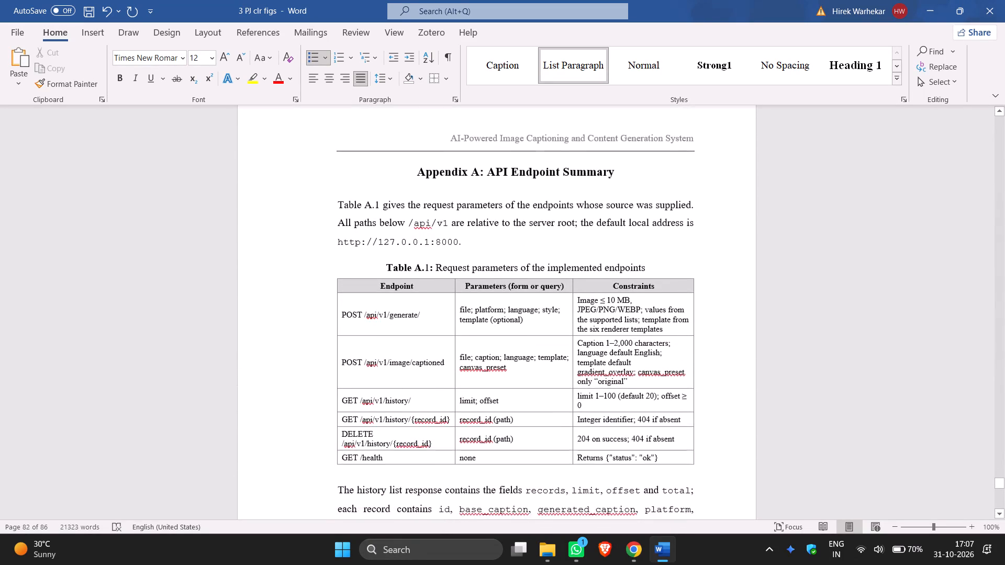
scroll(832, 324, "up", 1)
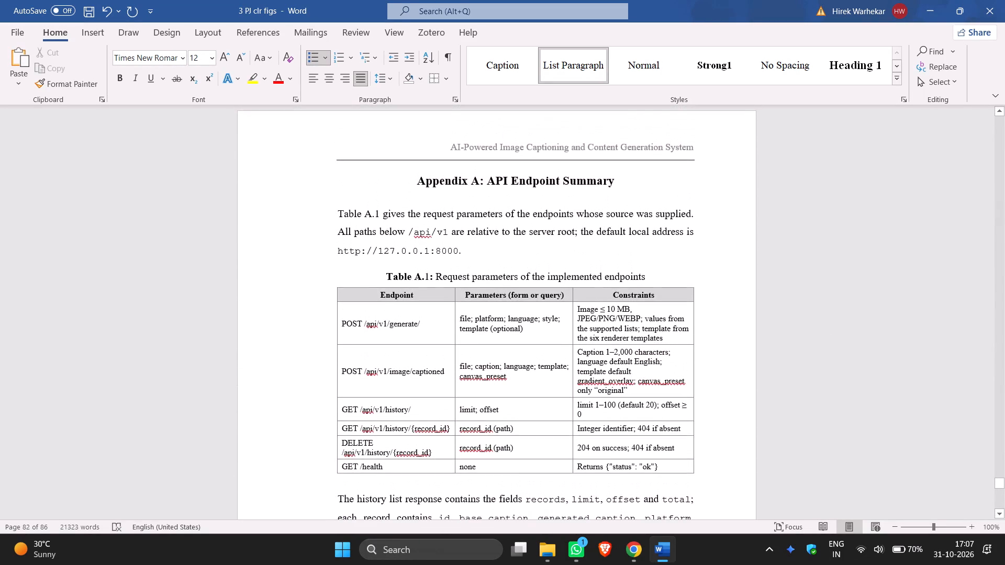
scroll(820, 344, "down", 5)
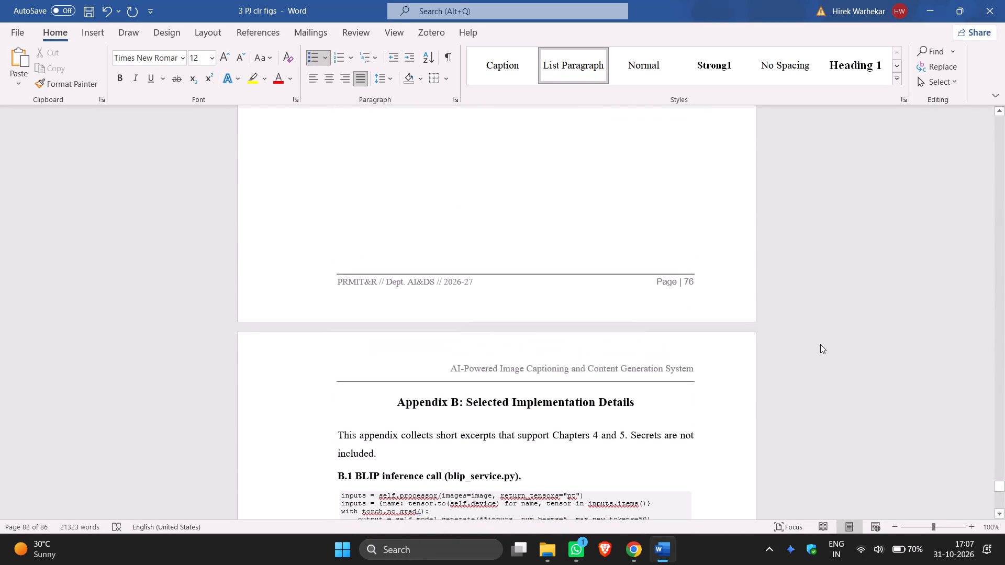
scroll(820, 344, "up", 1)
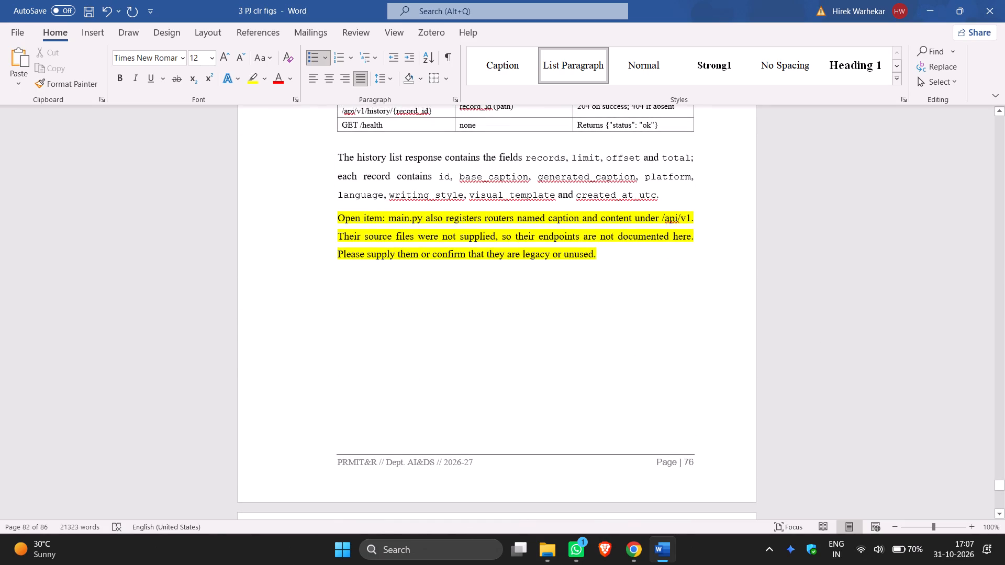
left_click(186, 373)
left_click(21, 528)
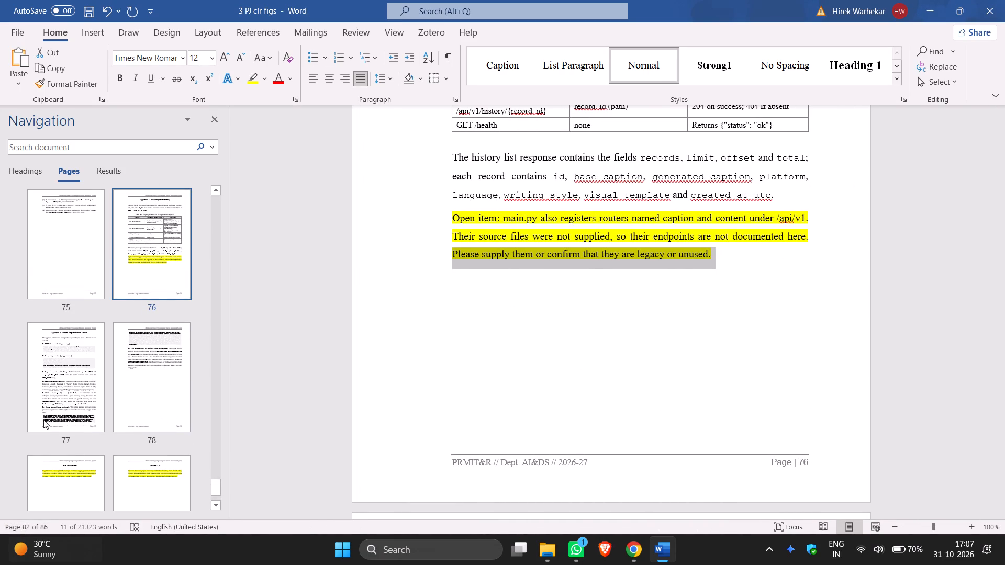
left_click(52, 256)
left_click(150, 259)
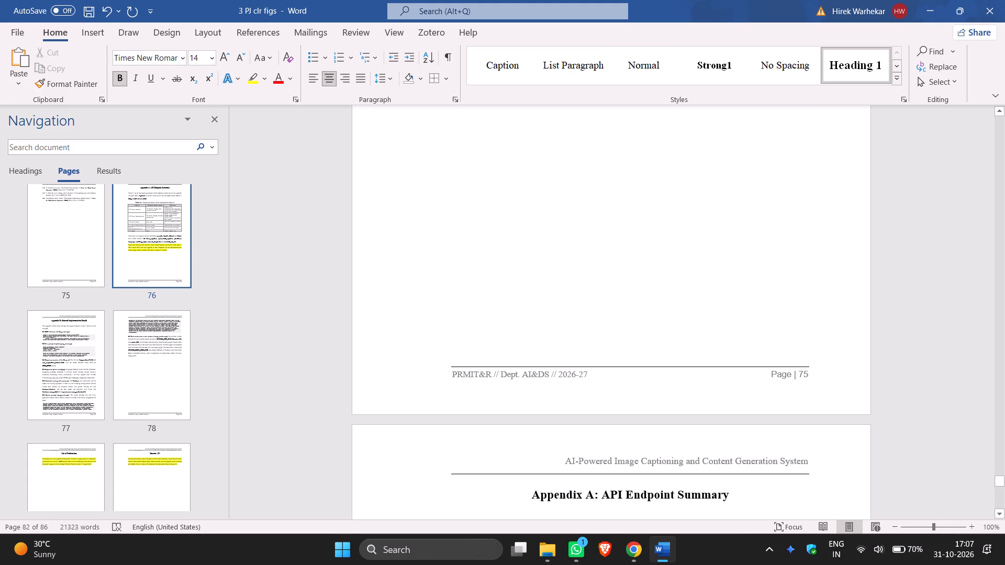
scroll(649, 351, "down", 2)
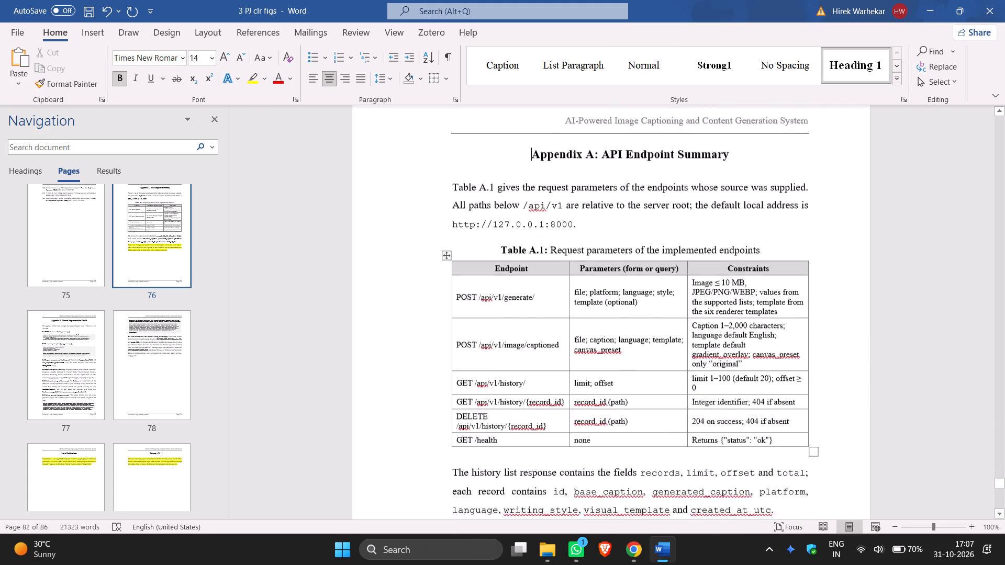
scroll(644, 353, "down", 1)
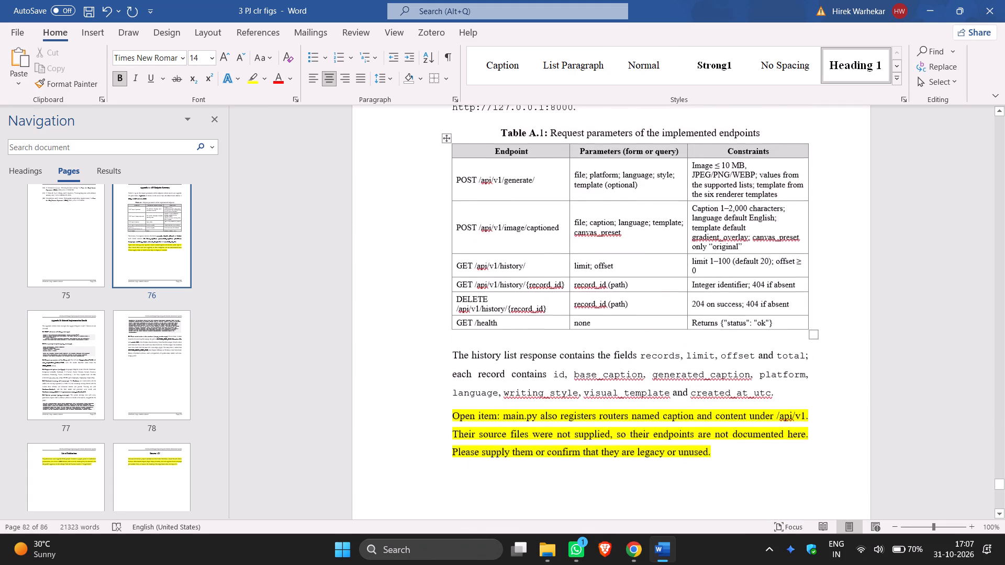
scroll(641, 355, "up", 1)
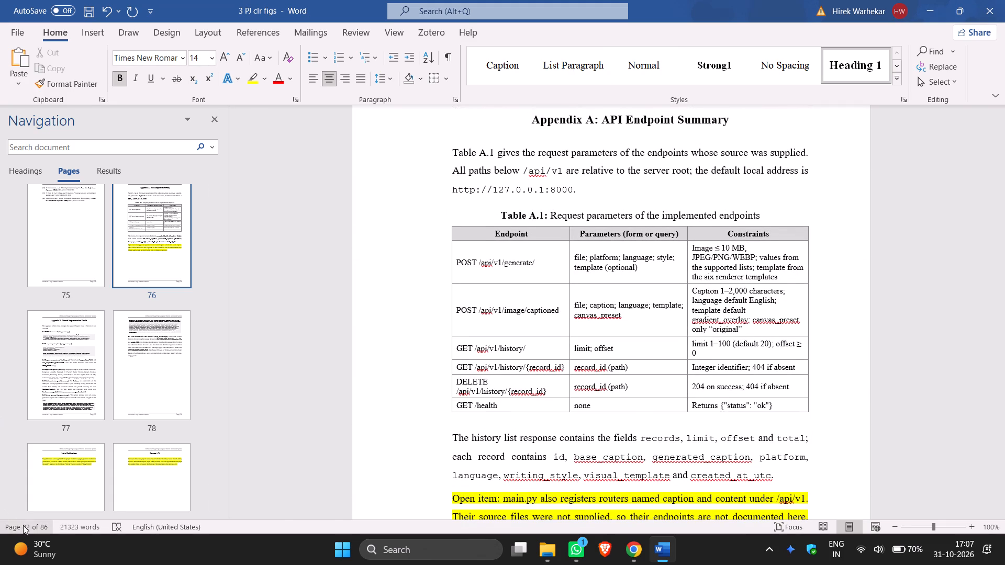
left_click(23, 525)
Review Appendix B: Selected Implementation Details, the List of Publications and the remaining pages through the end of the report.
scroll(844, 384, "down", 3)
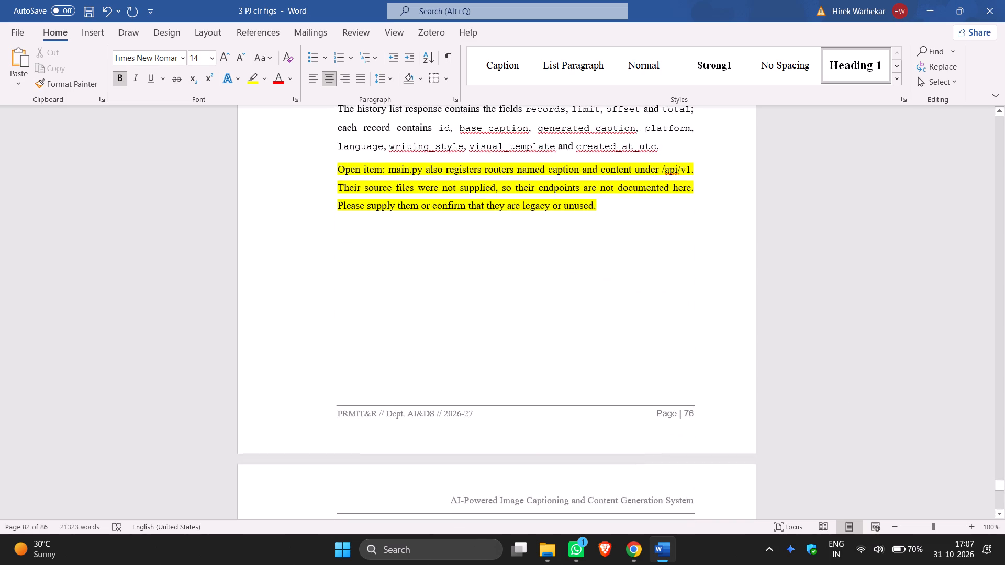
scroll(844, 384, "down", 5)
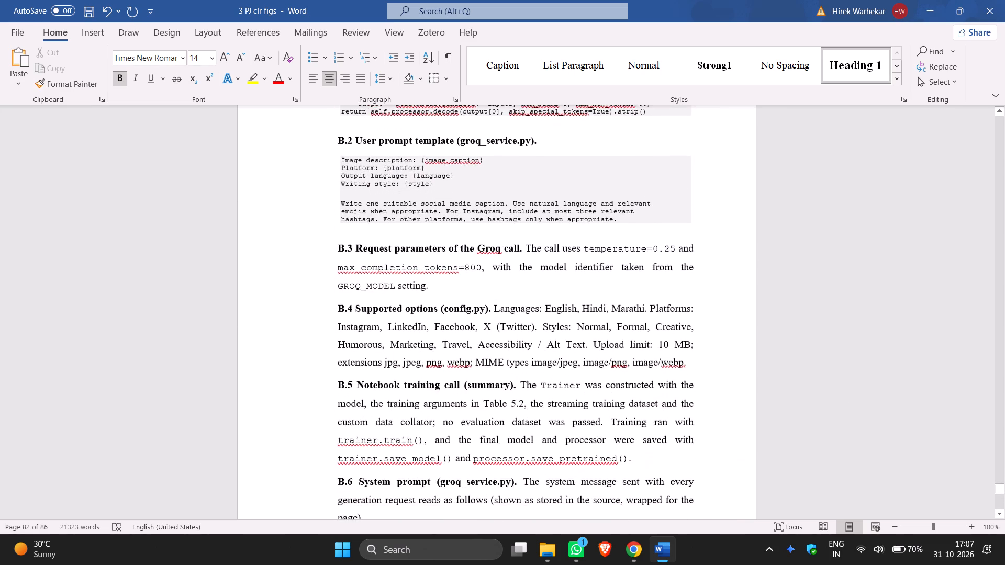
scroll(840, 387, "down", 7)
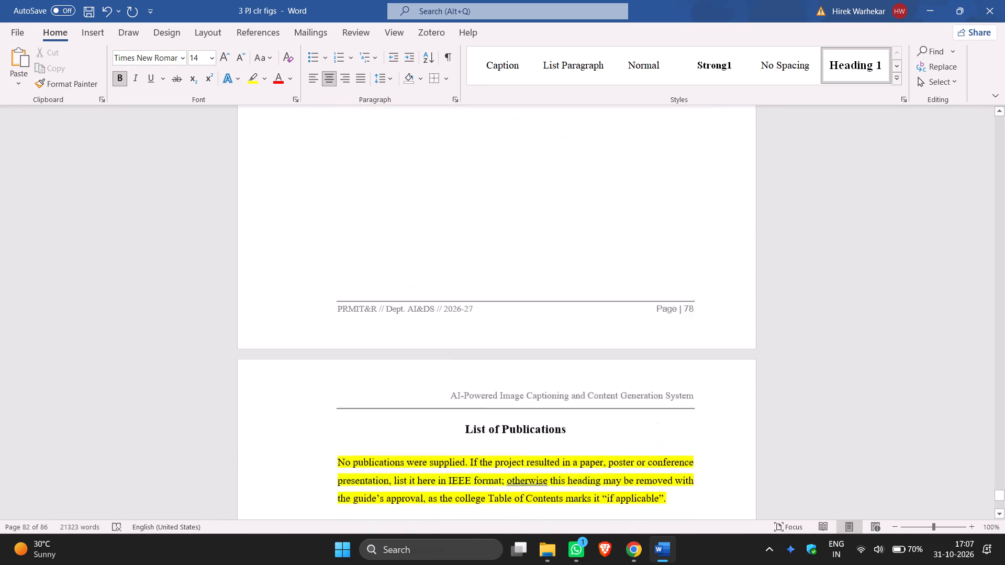
scroll(840, 387, "down", 8)
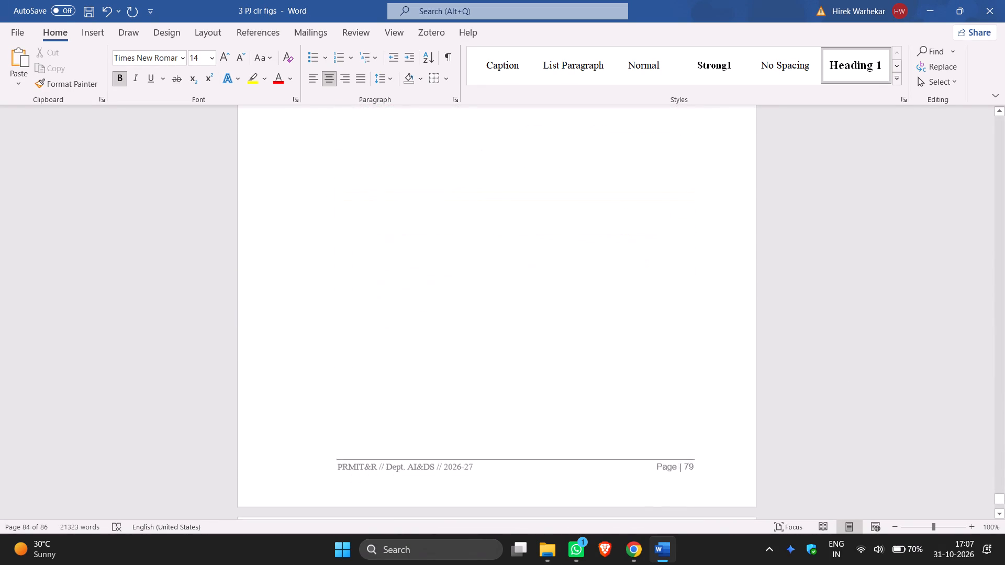
scroll(840, 388, "down", 5)
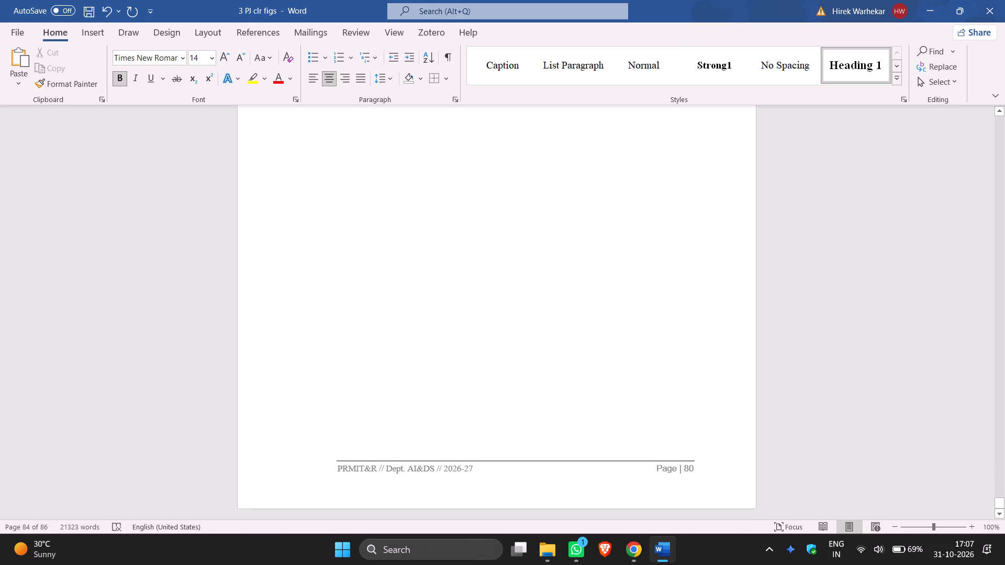
scroll(839, 388, "down", 3)
Save the report document.
left_click(84, 8)
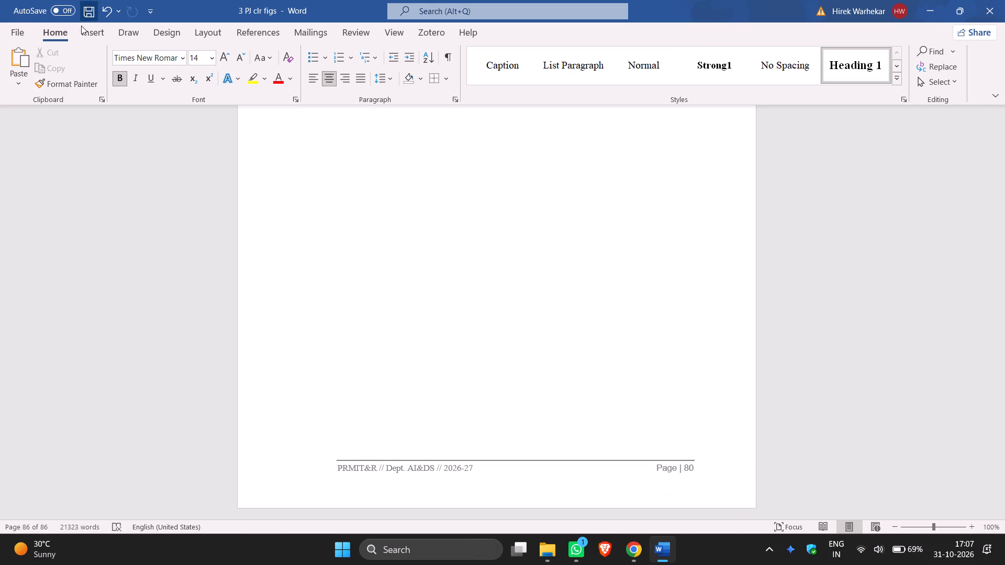